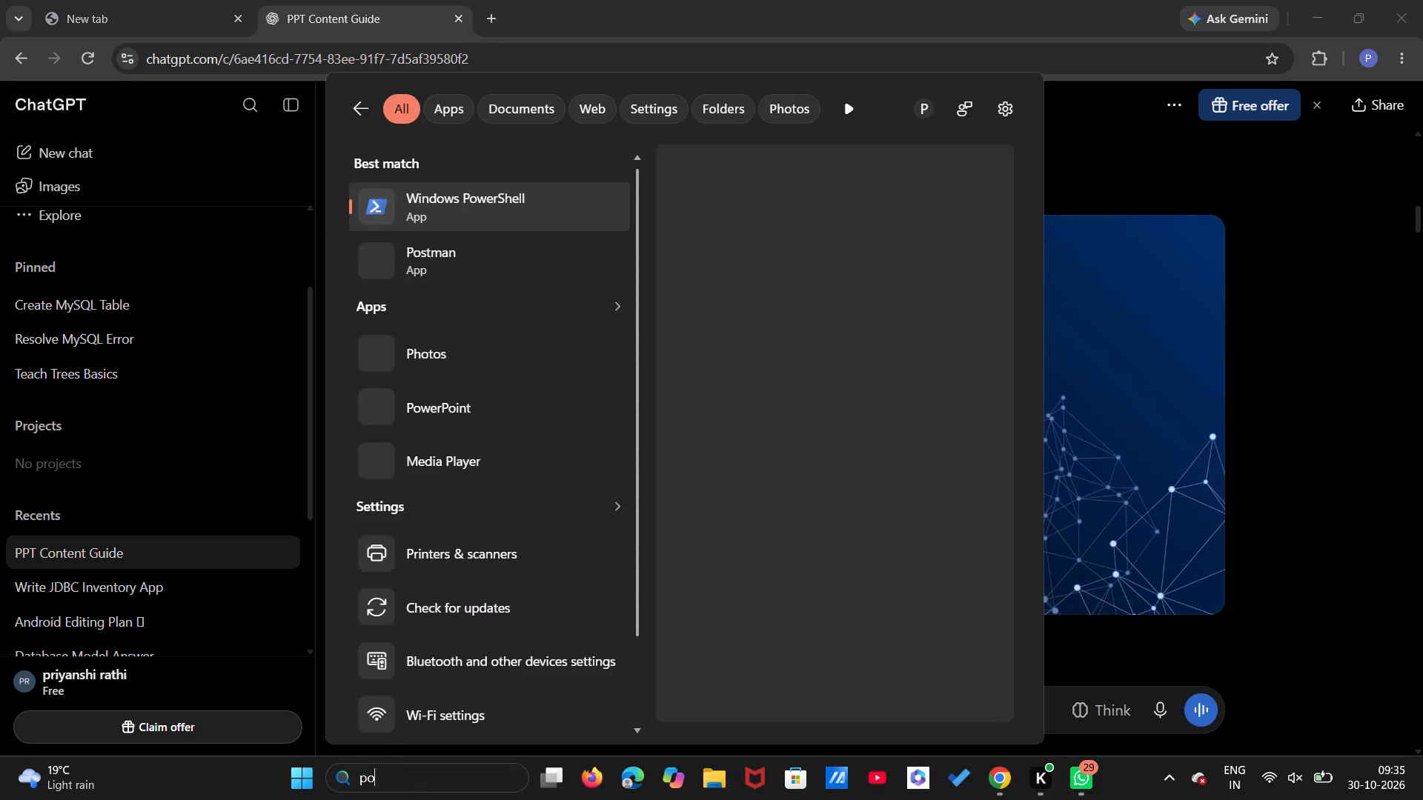
pyautogui.write('wer pointy')
pyautogui.press('space')
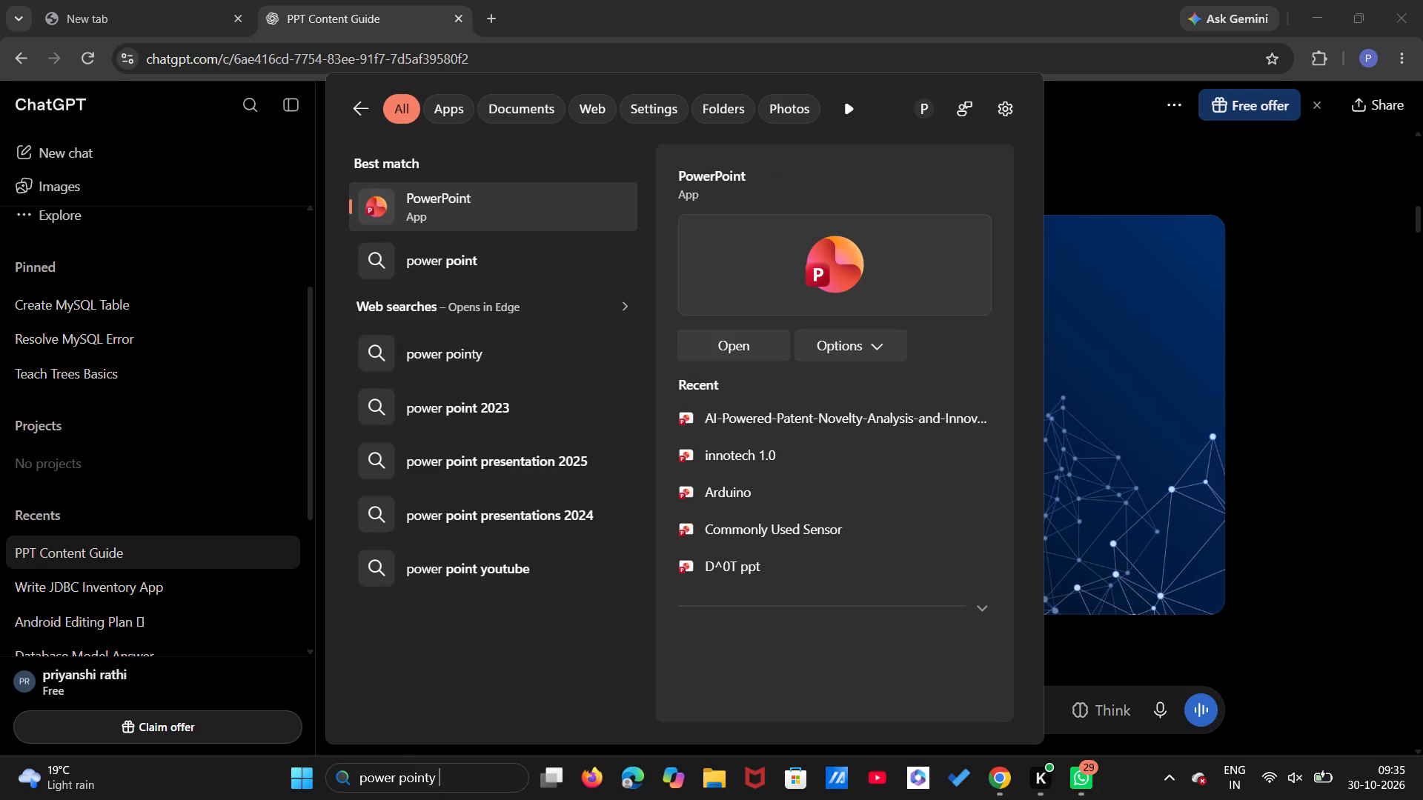
pyautogui.click(717, 341)
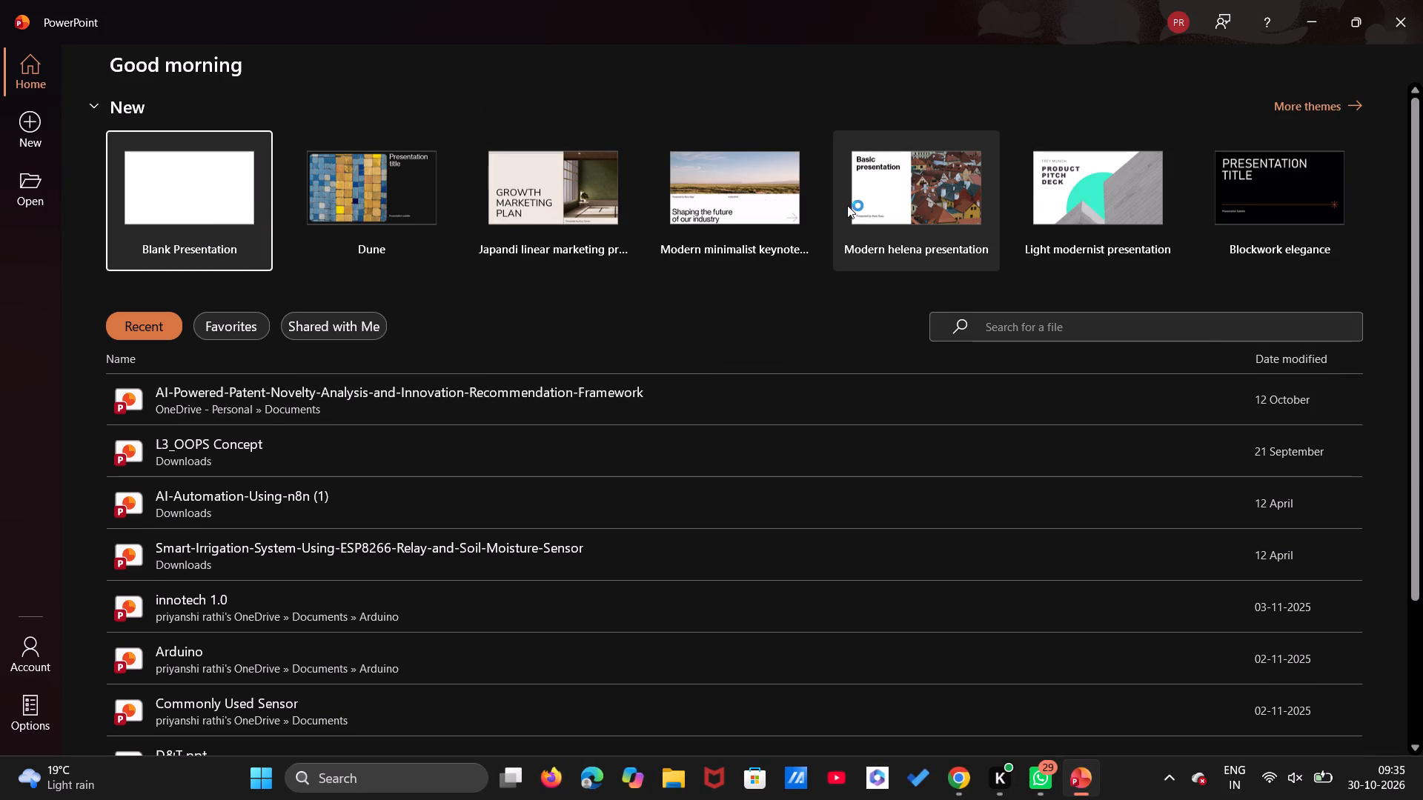
# Open the full template gallery and look through the featured presentation designs, from Dune to Oasis.
pyautogui.click(1326, 99)
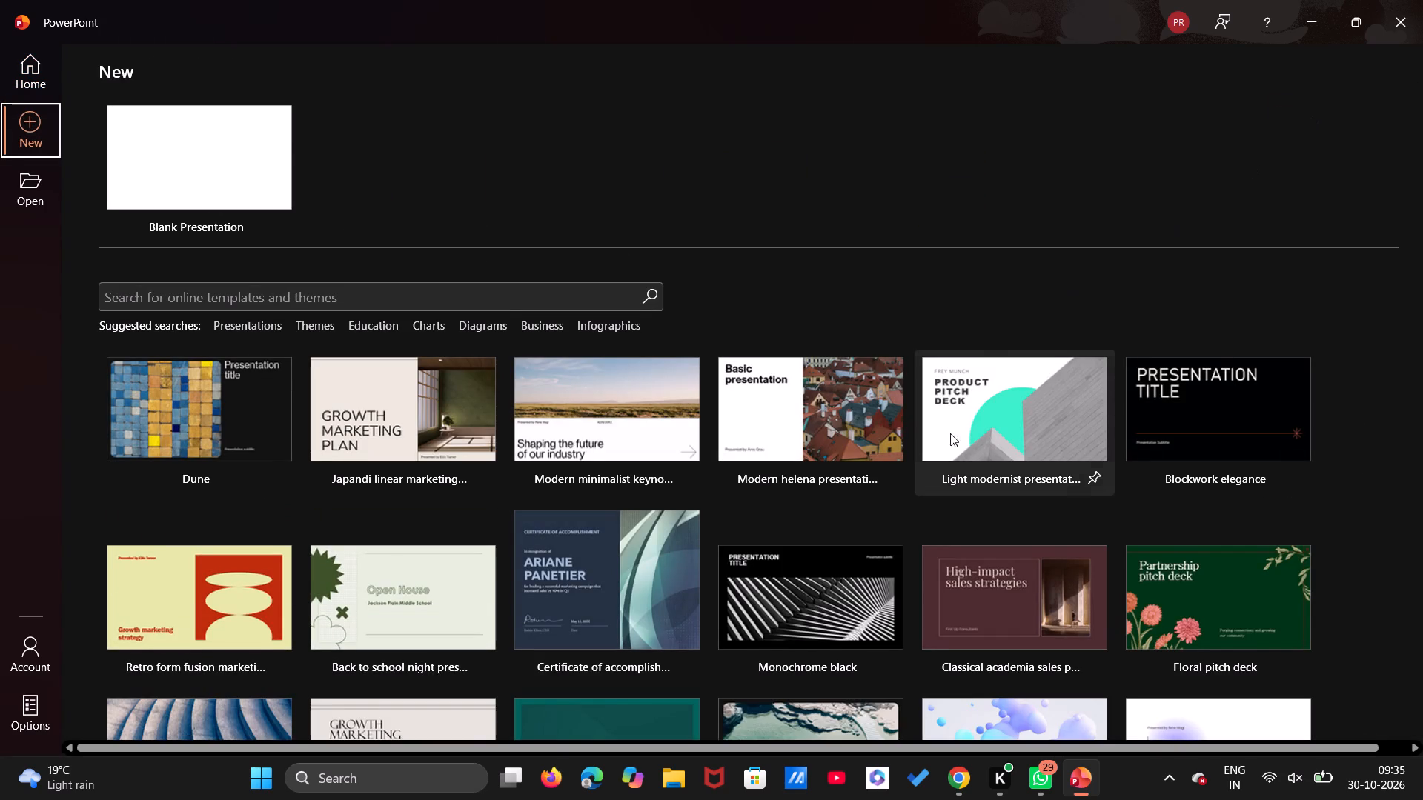
pyautogui.scroll(-4, 956, 449)
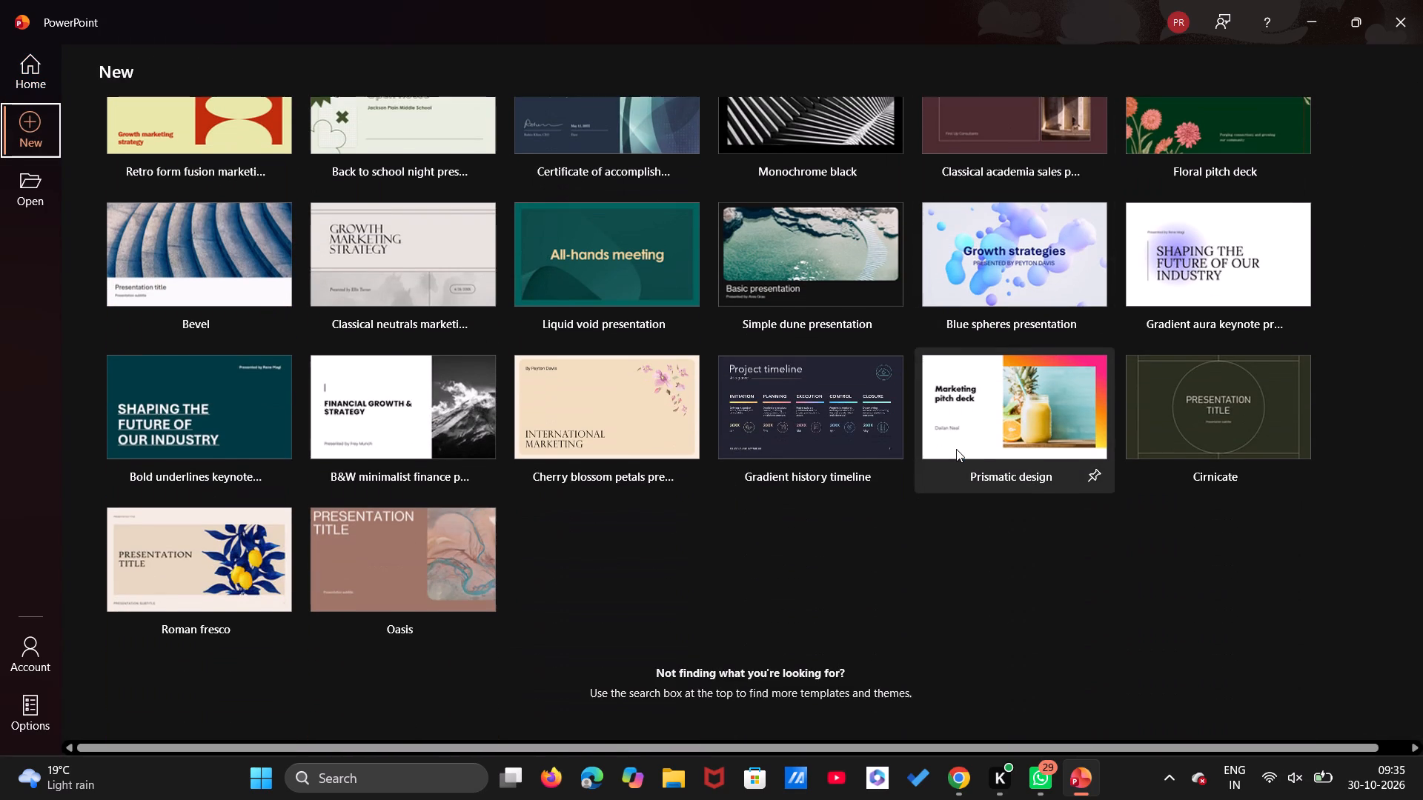
pyautogui.scroll(-1, 956, 449)
pyautogui.scroll(1, 956, 449)
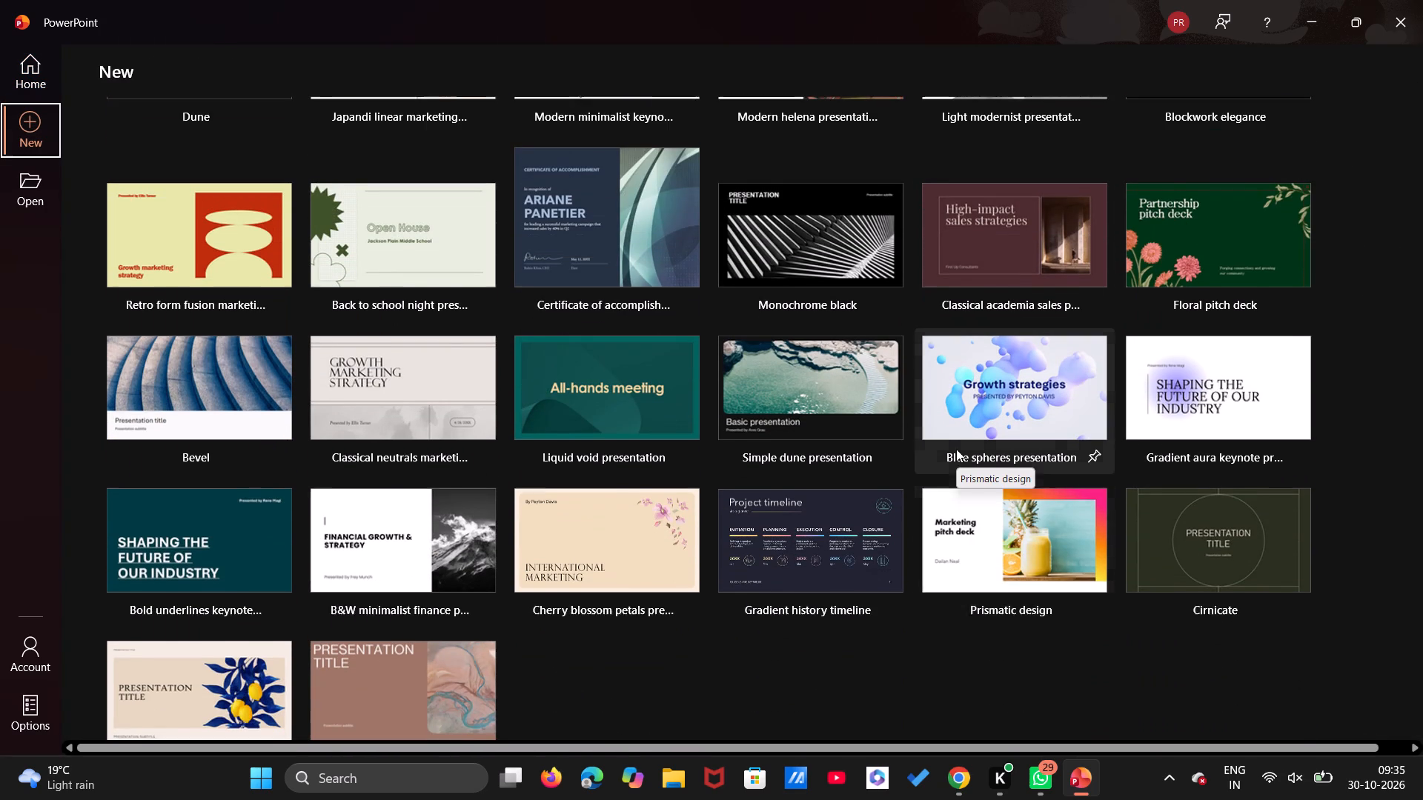
pyautogui.scroll(2, 956, 449)
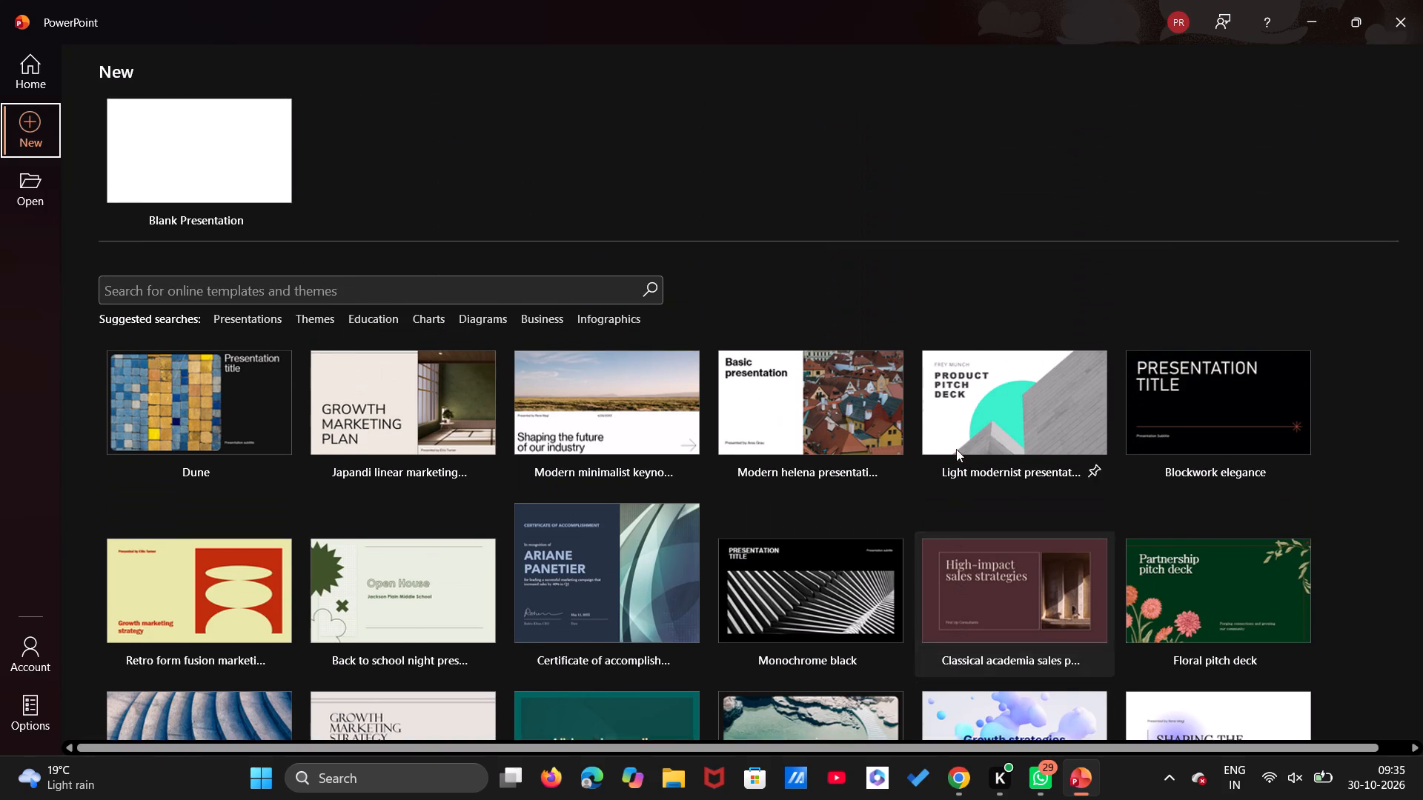
pyautogui.scroll(1, 956, 449)
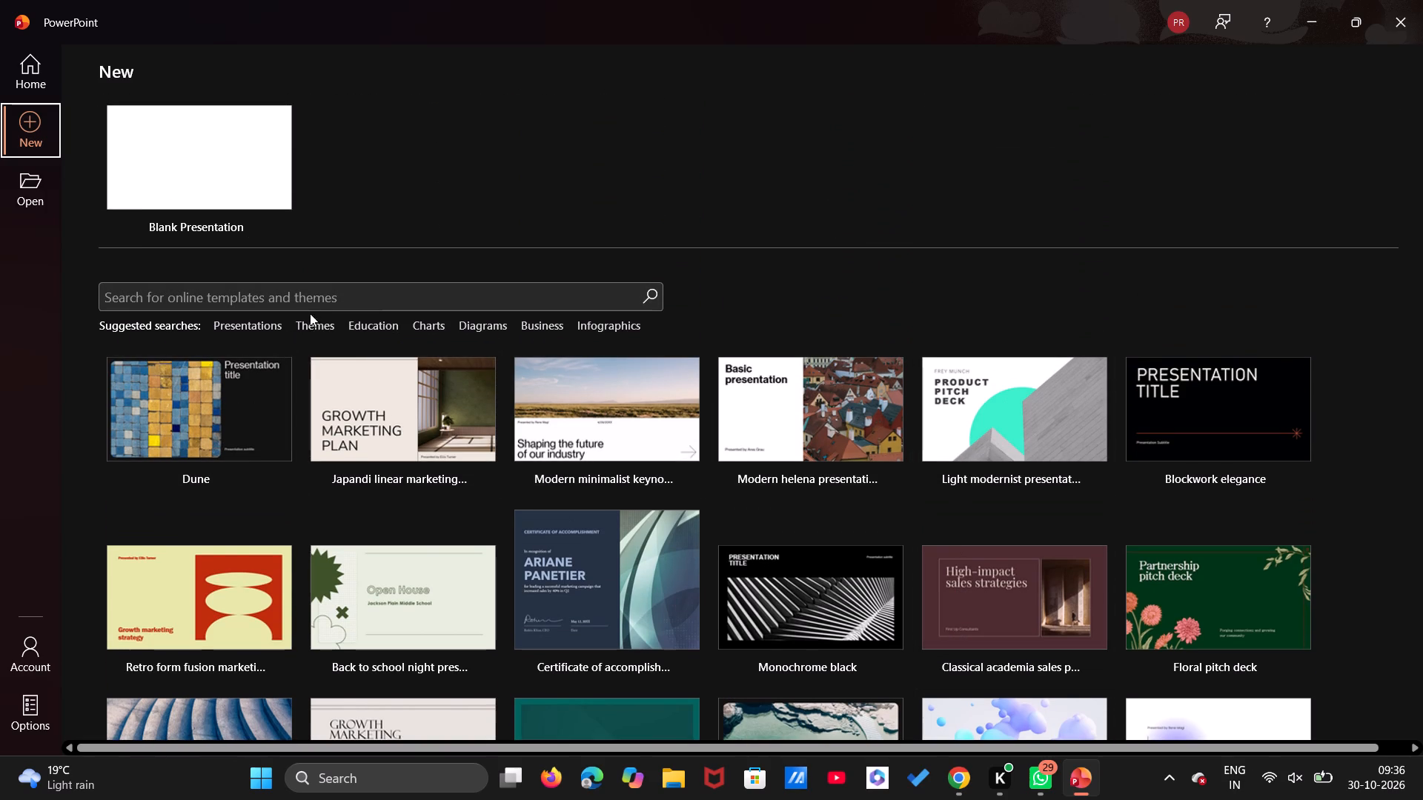
# Show the suggested Themes collection and look through its designs down to the photo albums and back up for a suitable template.
pyautogui.click(318, 320)
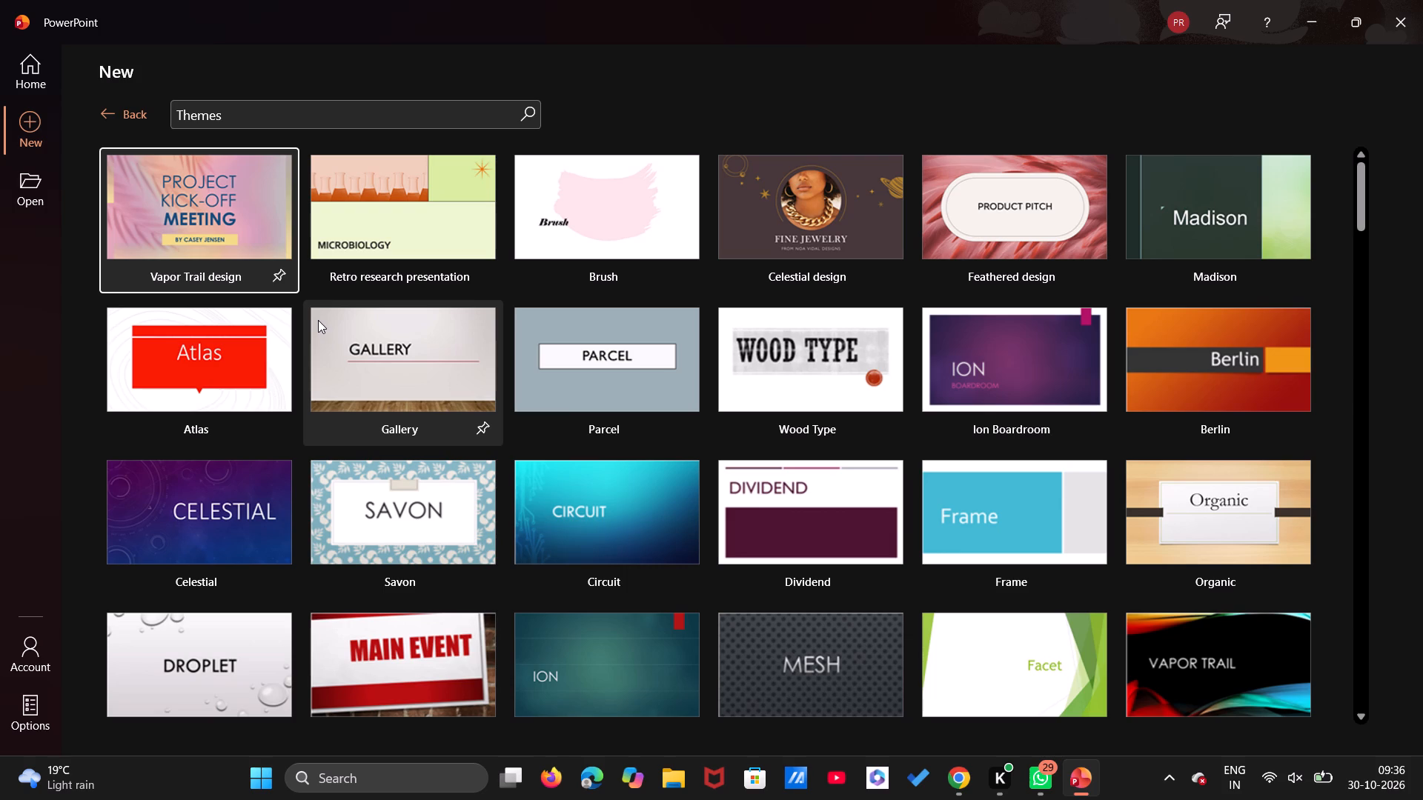
pyautogui.scroll(-1, 318, 320)
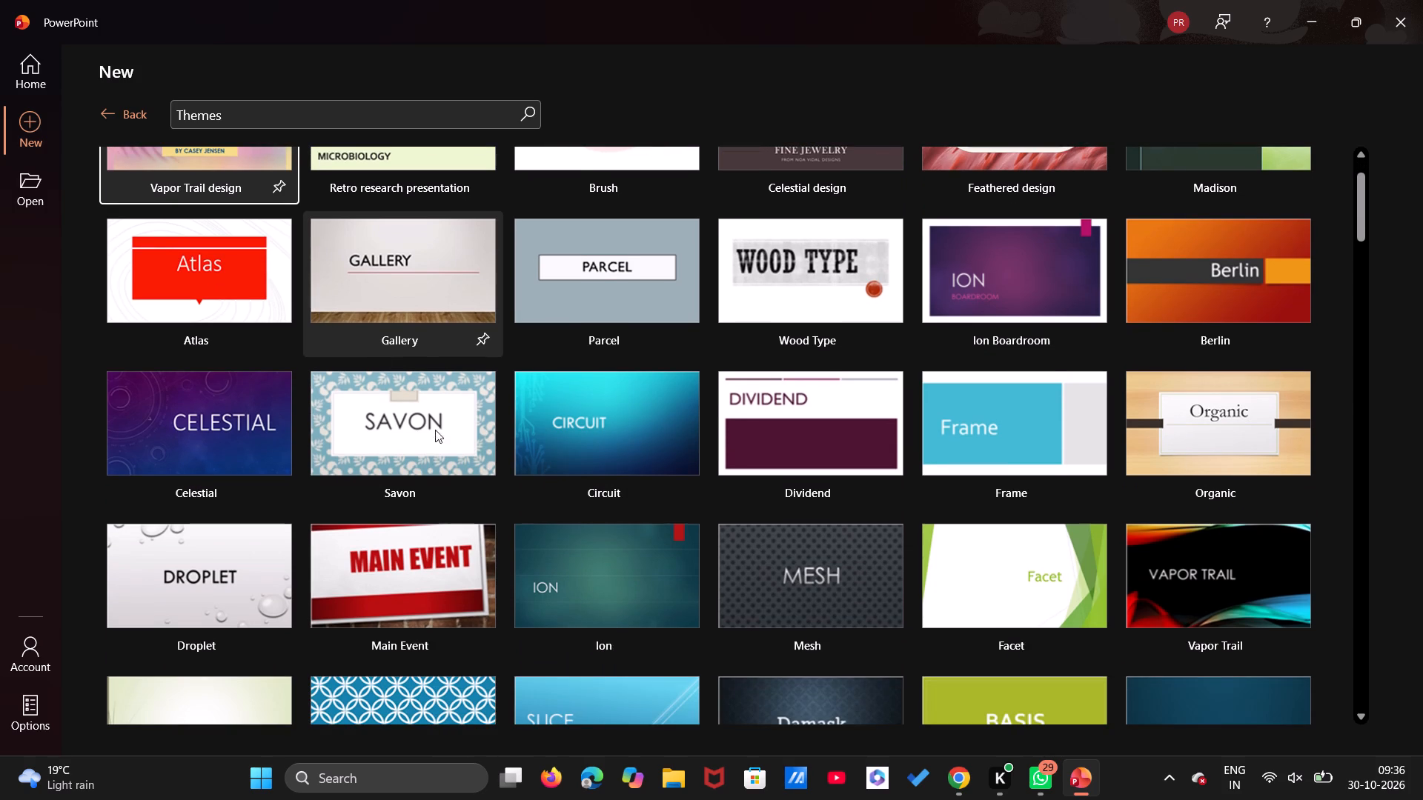
pyautogui.scroll(-3, 435, 447)
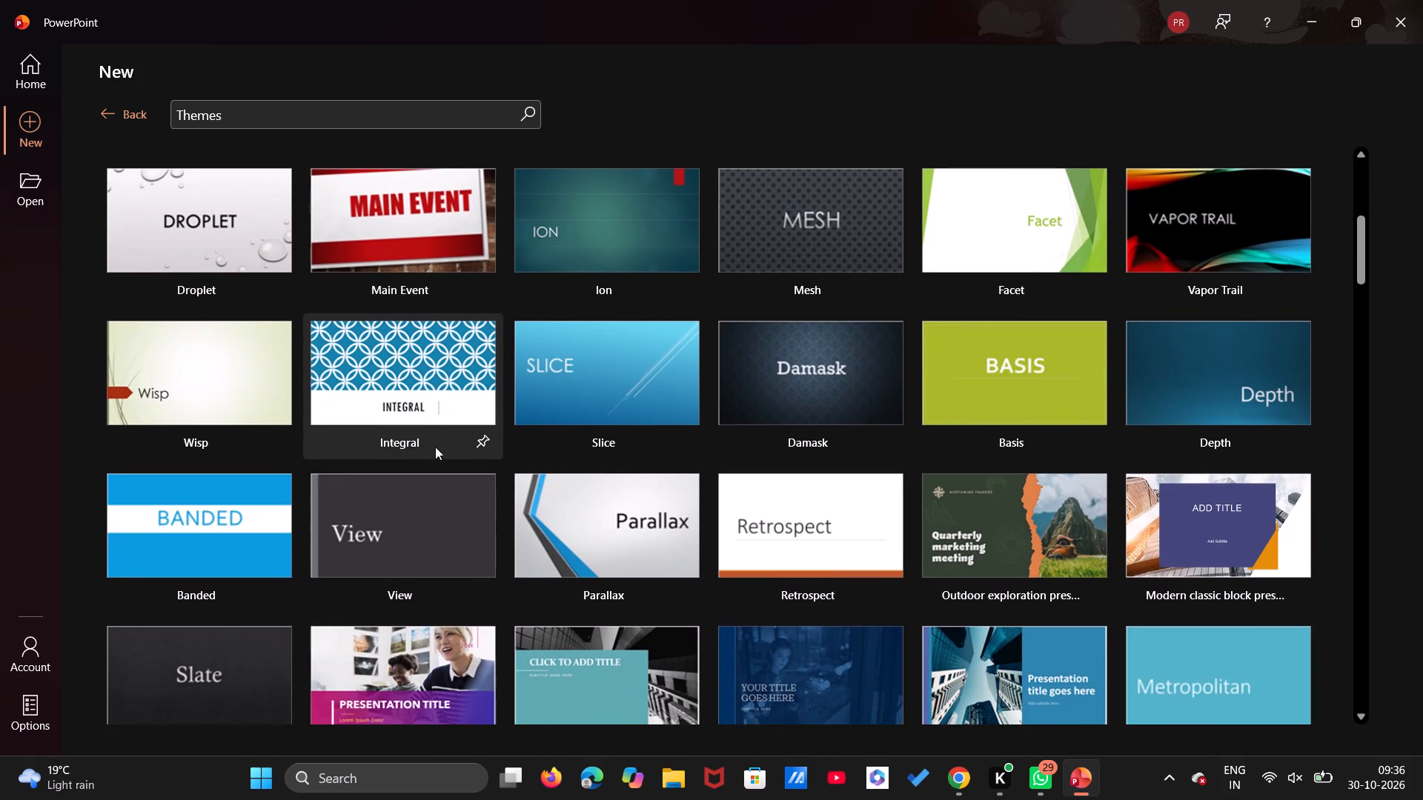
pyautogui.scroll(-2, 435, 447)
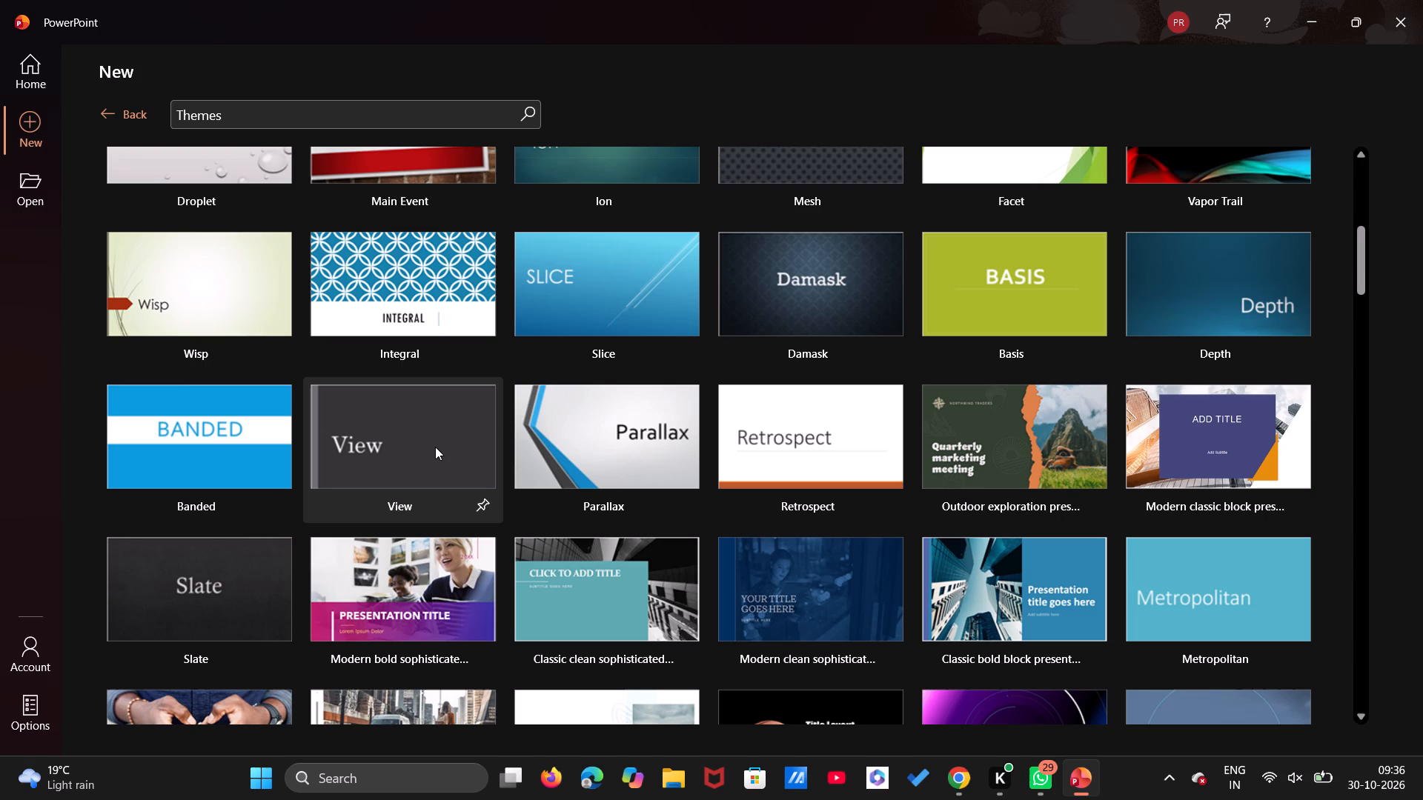
pyautogui.scroll(-2, 435, 447)
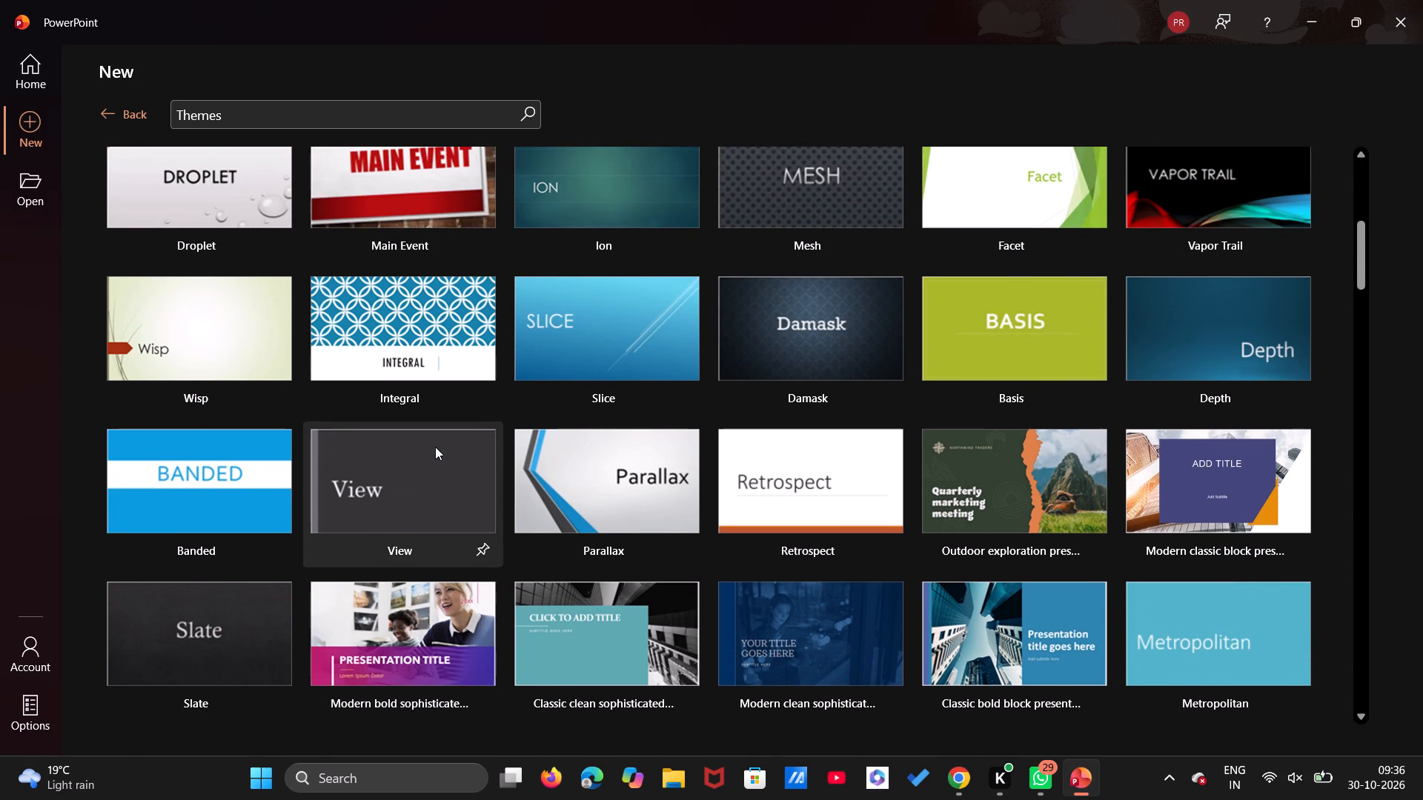
pyautogui.scroll(-1, 435, 447)
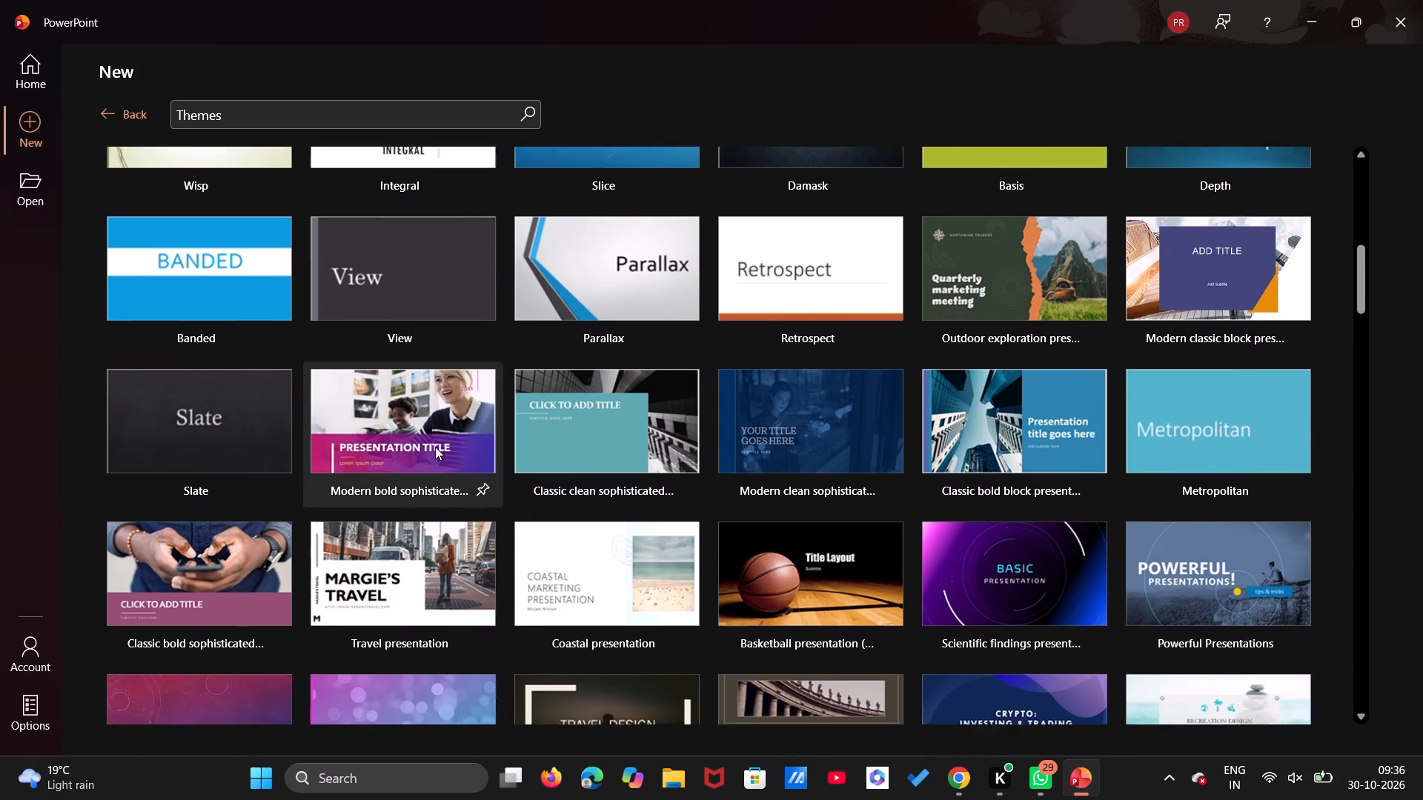
pyautogui.scroll(-1, 435, 447)
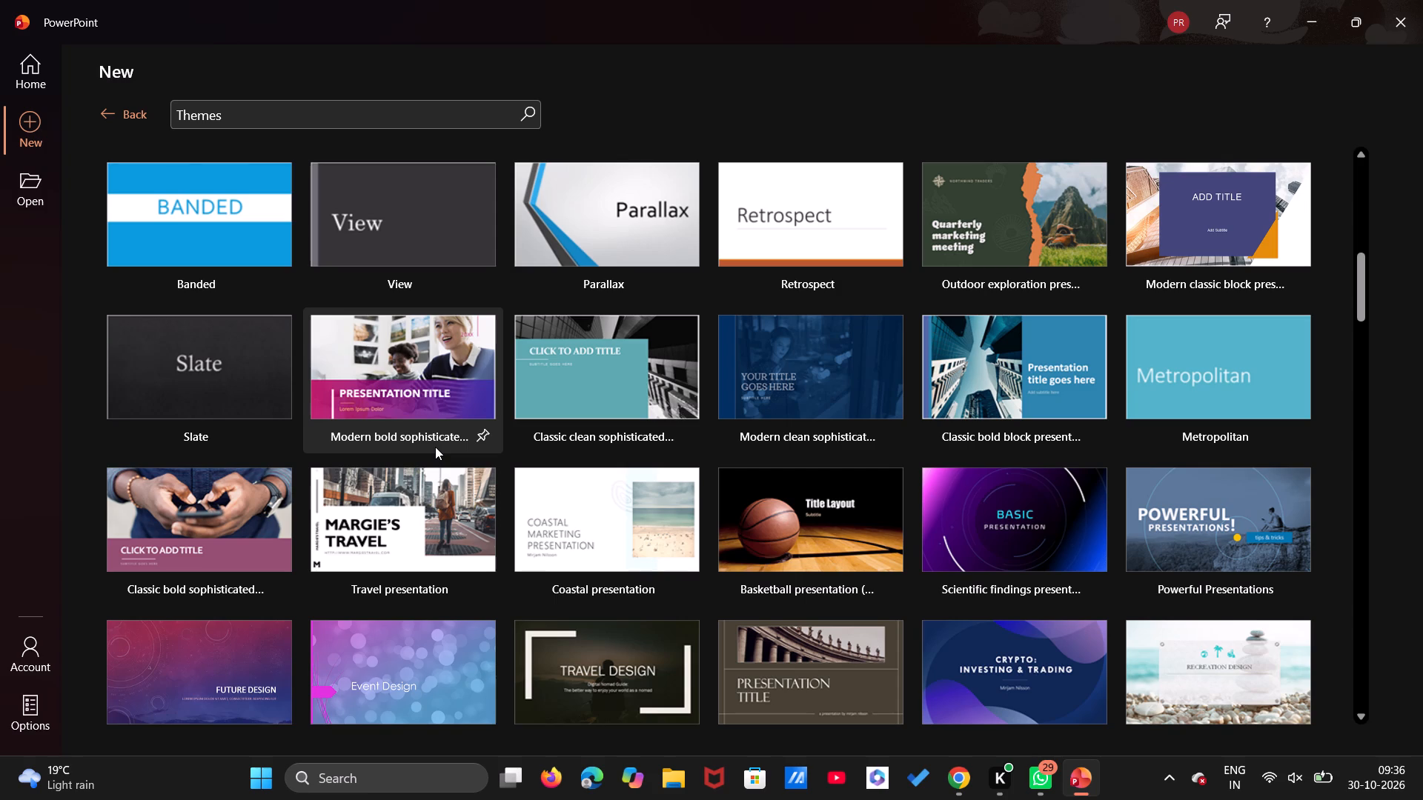
pyautogui.scroll(-1, 435, 447)
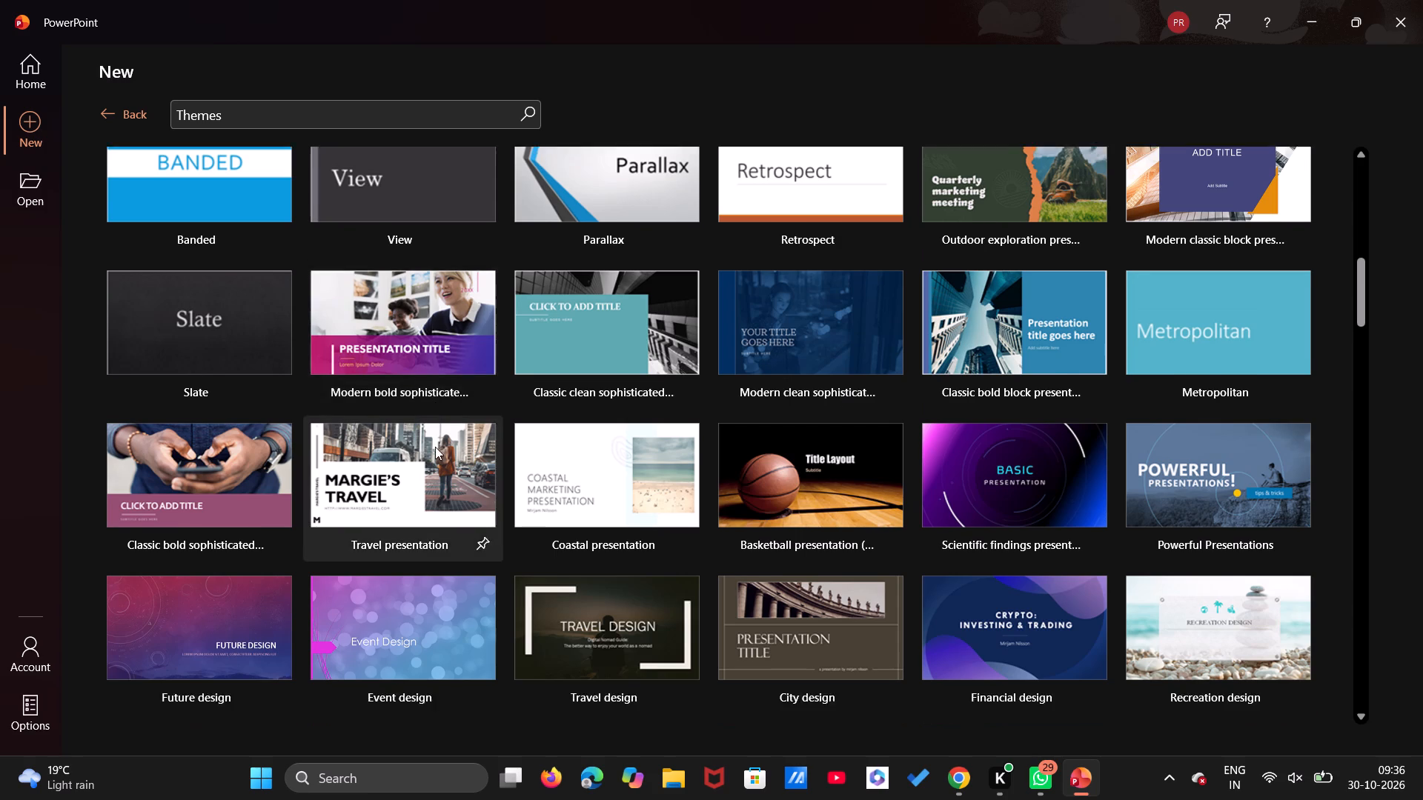
pyautogui.scroll(-4, 435, 447)
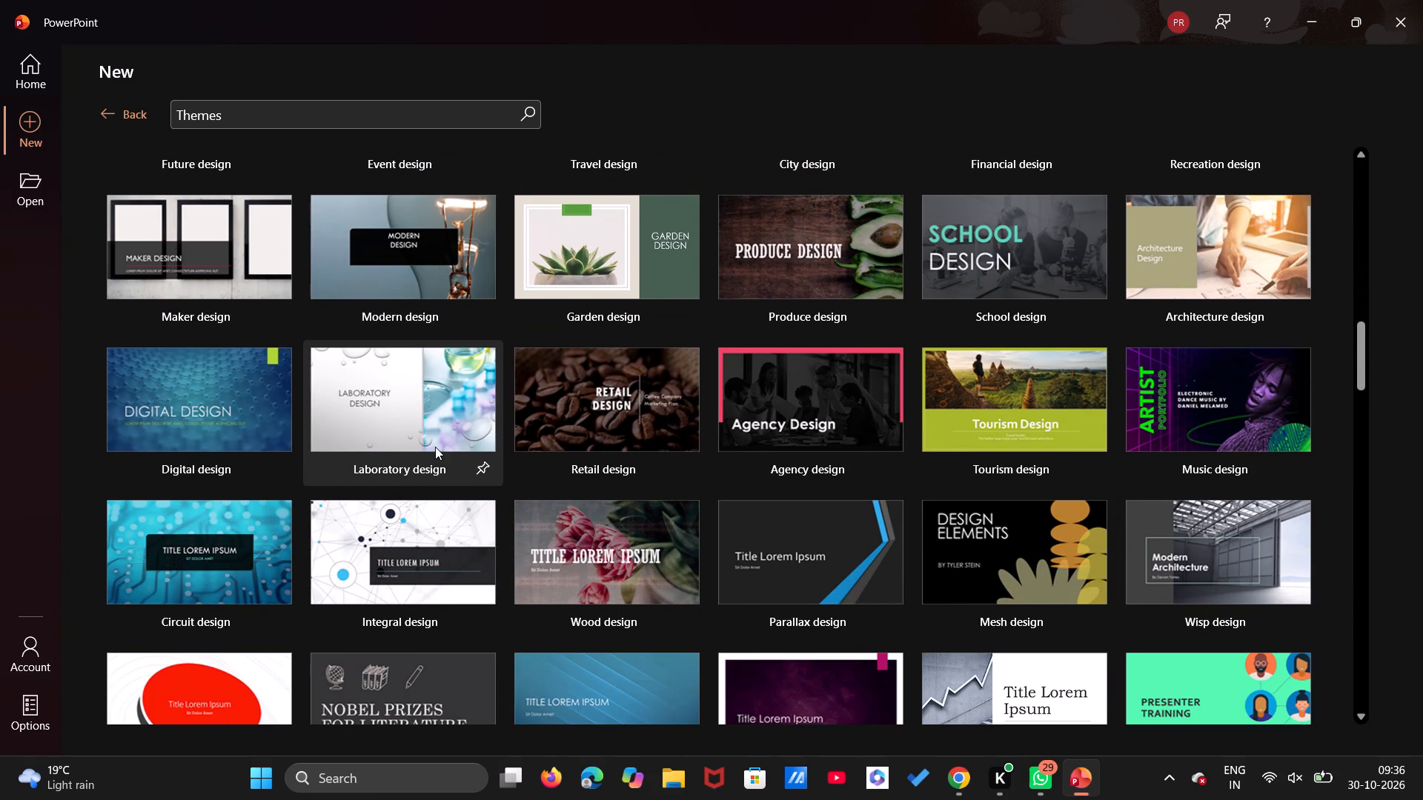
pyautogui.scroll(-1, 435, 447)
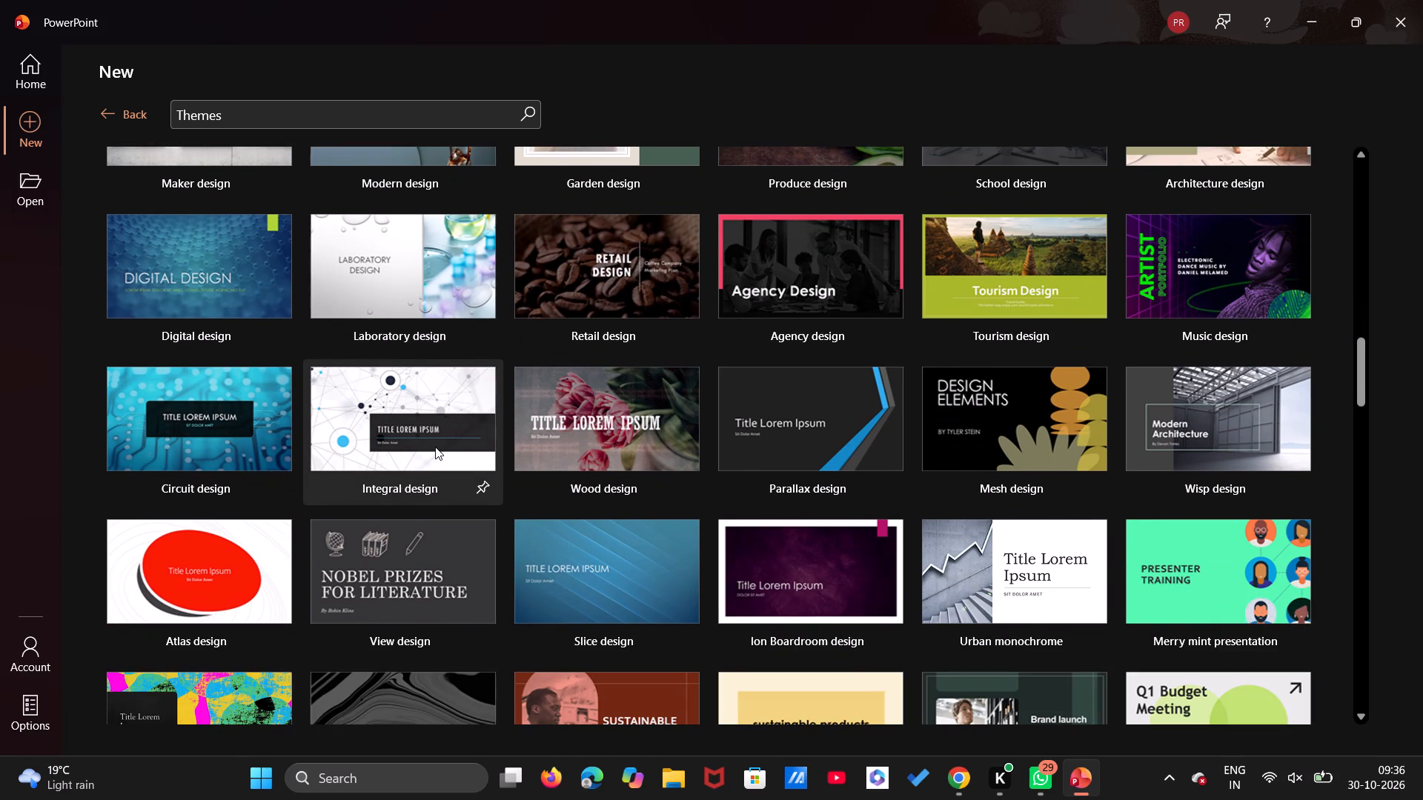
pyautogui.scroll(-4, 435, 447)
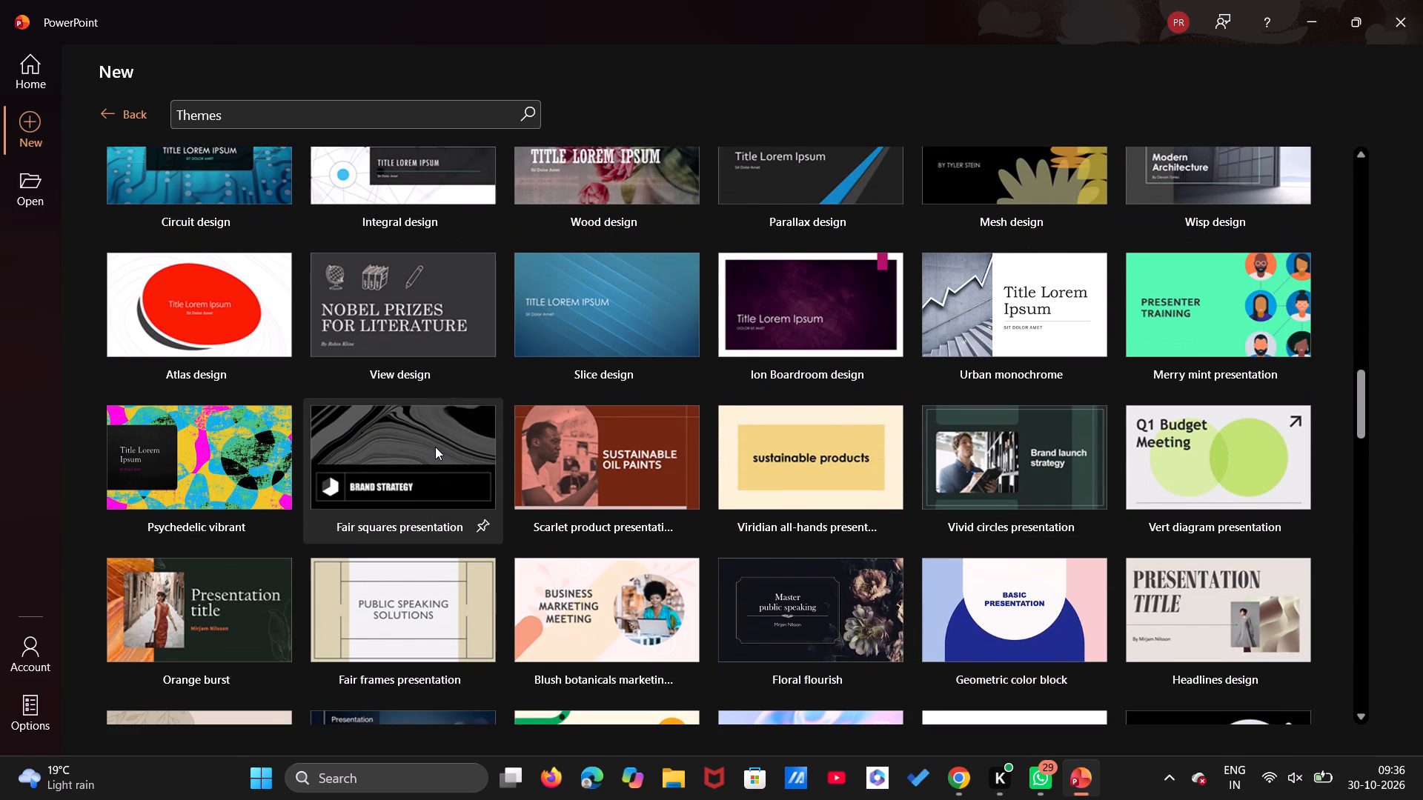
pyautogui.scroll(-1, 435, 447)
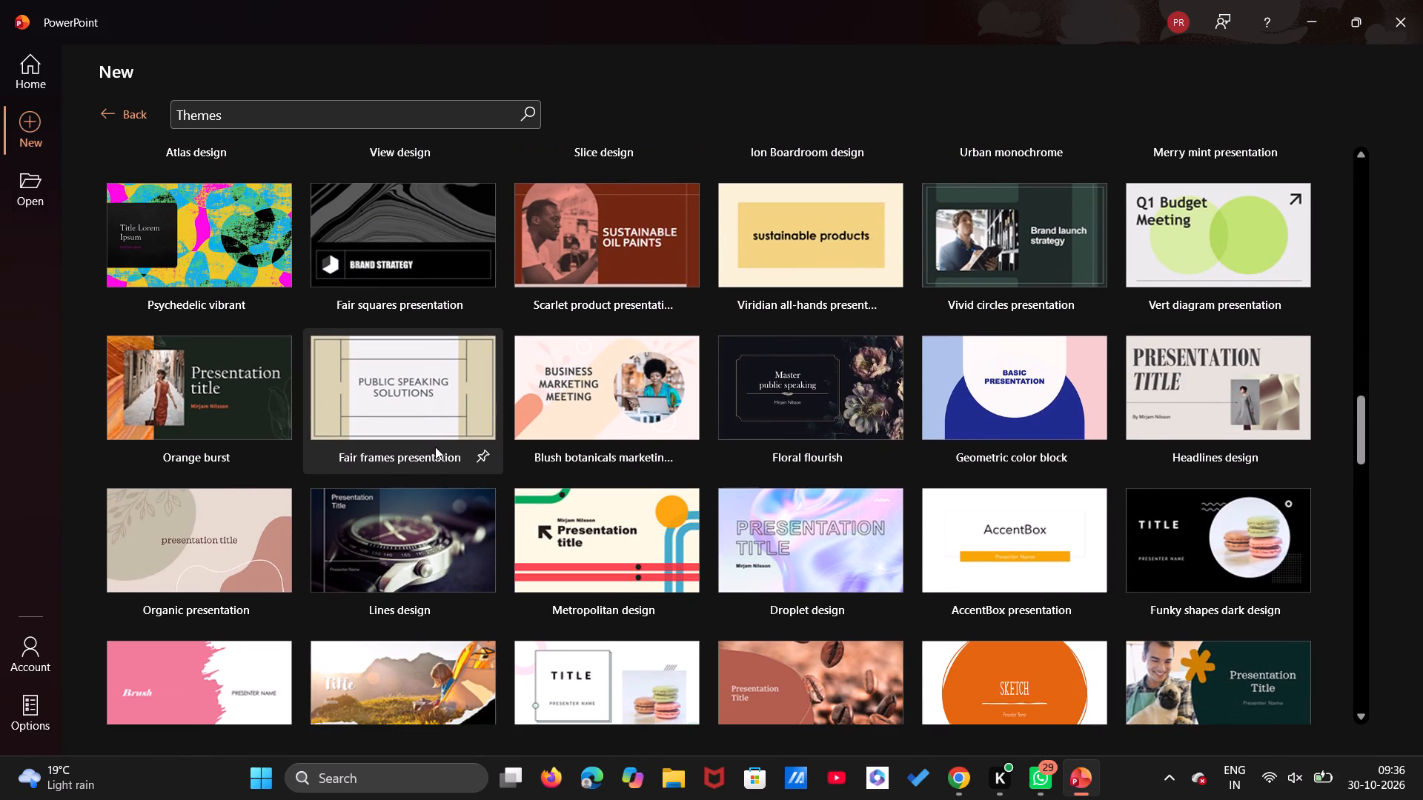
pyautogui.scroll(-4, 435, 447)
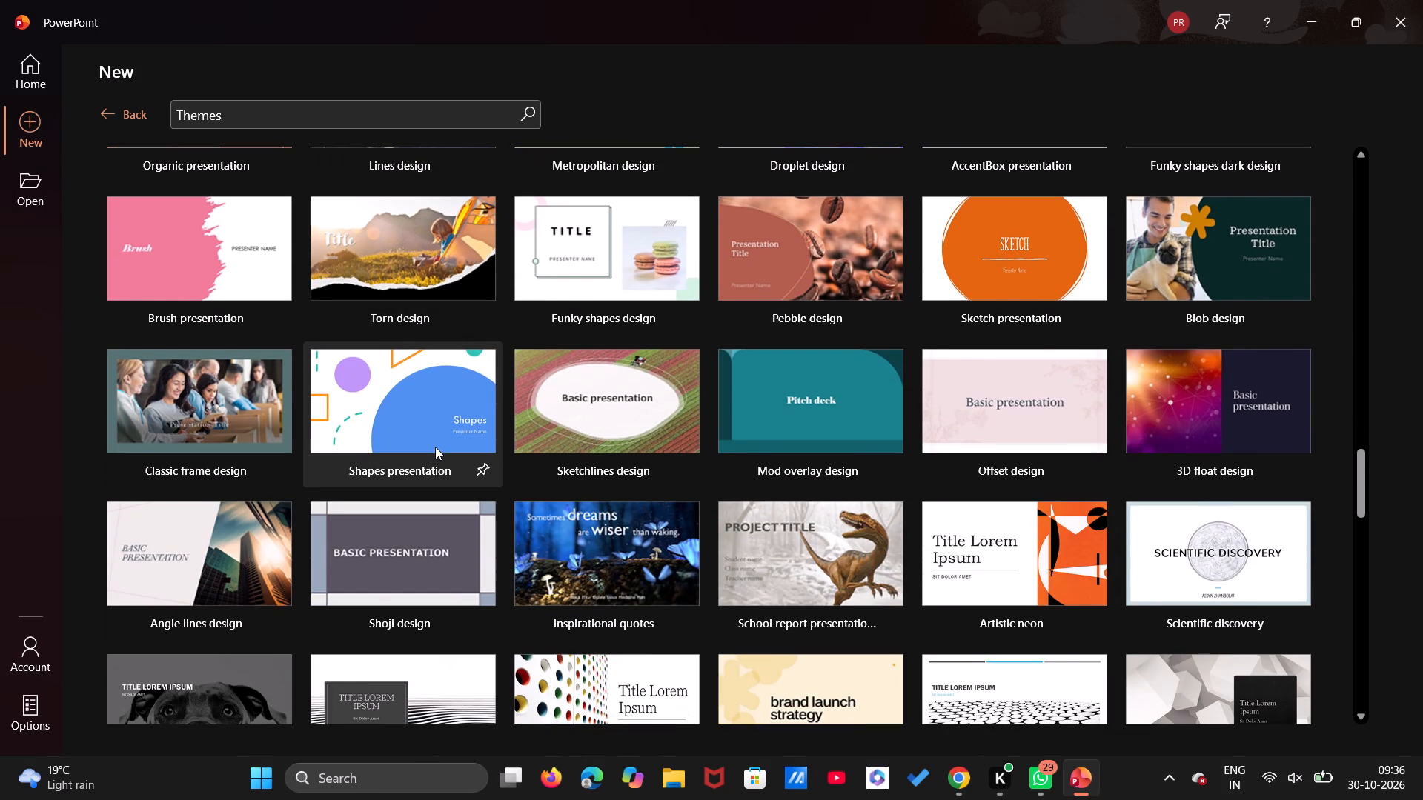
pyautogui.scroll(-2, 435, 447)
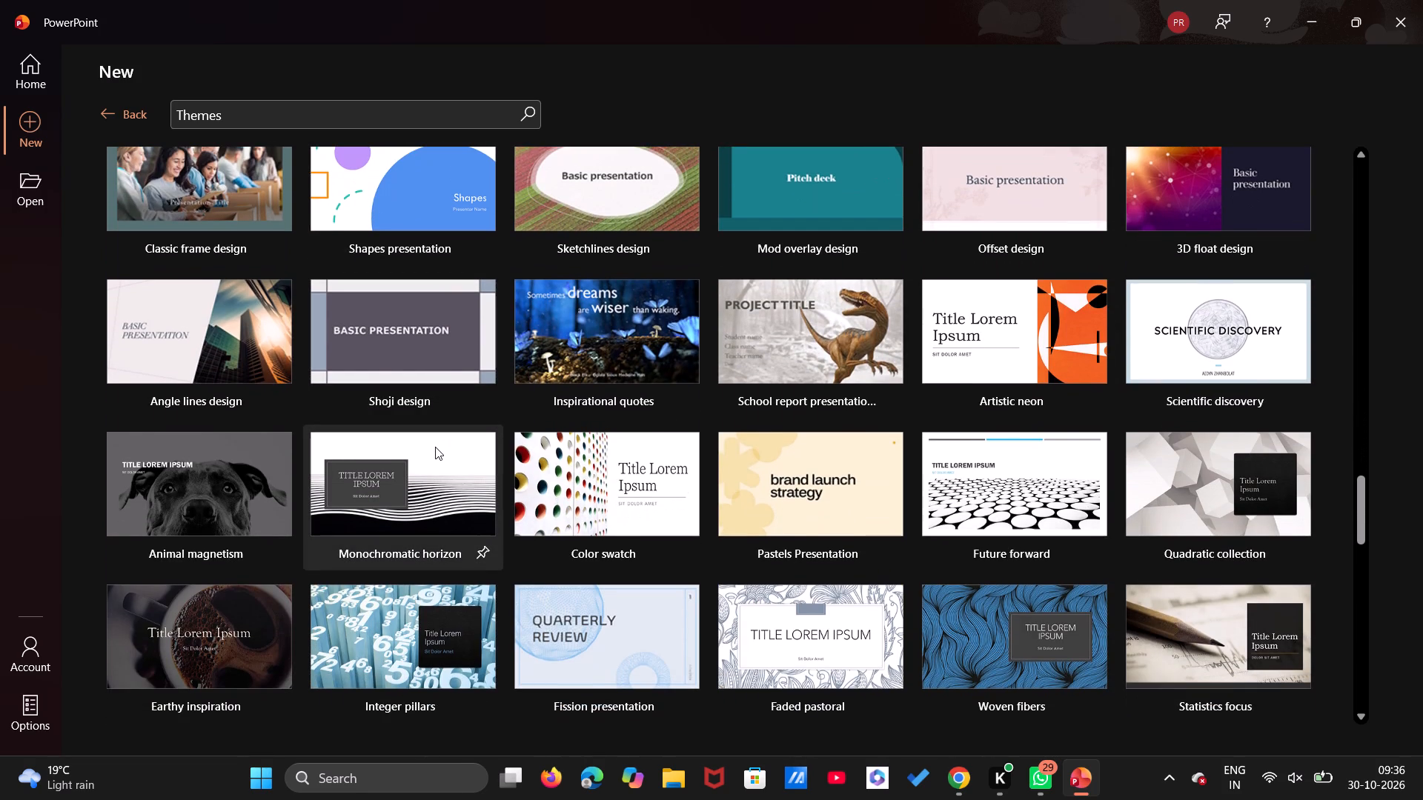
pyautogui.scroll(-7, 435, 447)
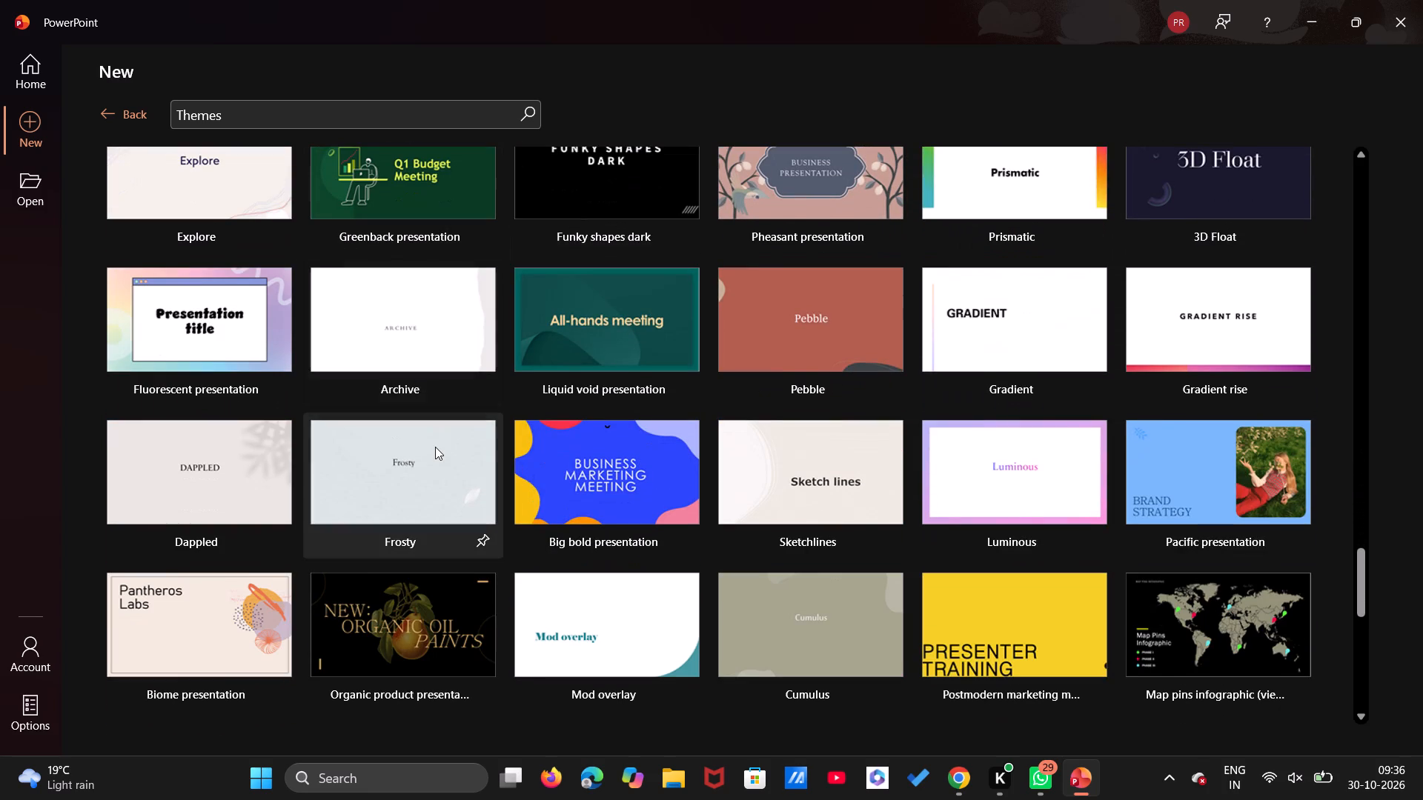
pyautogui.scroll(2, 435, 447)
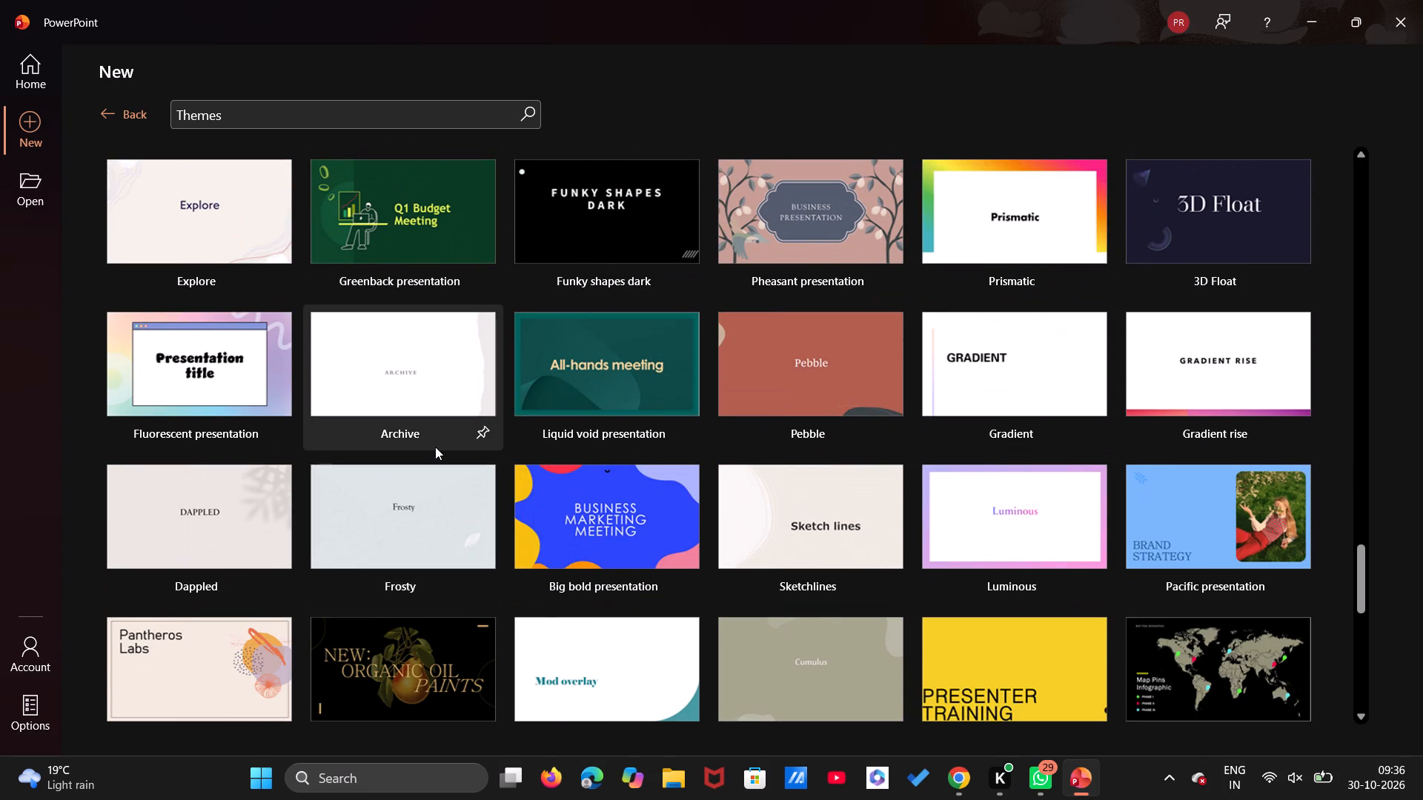
pyautogui.scroll(-1, 435, 447)
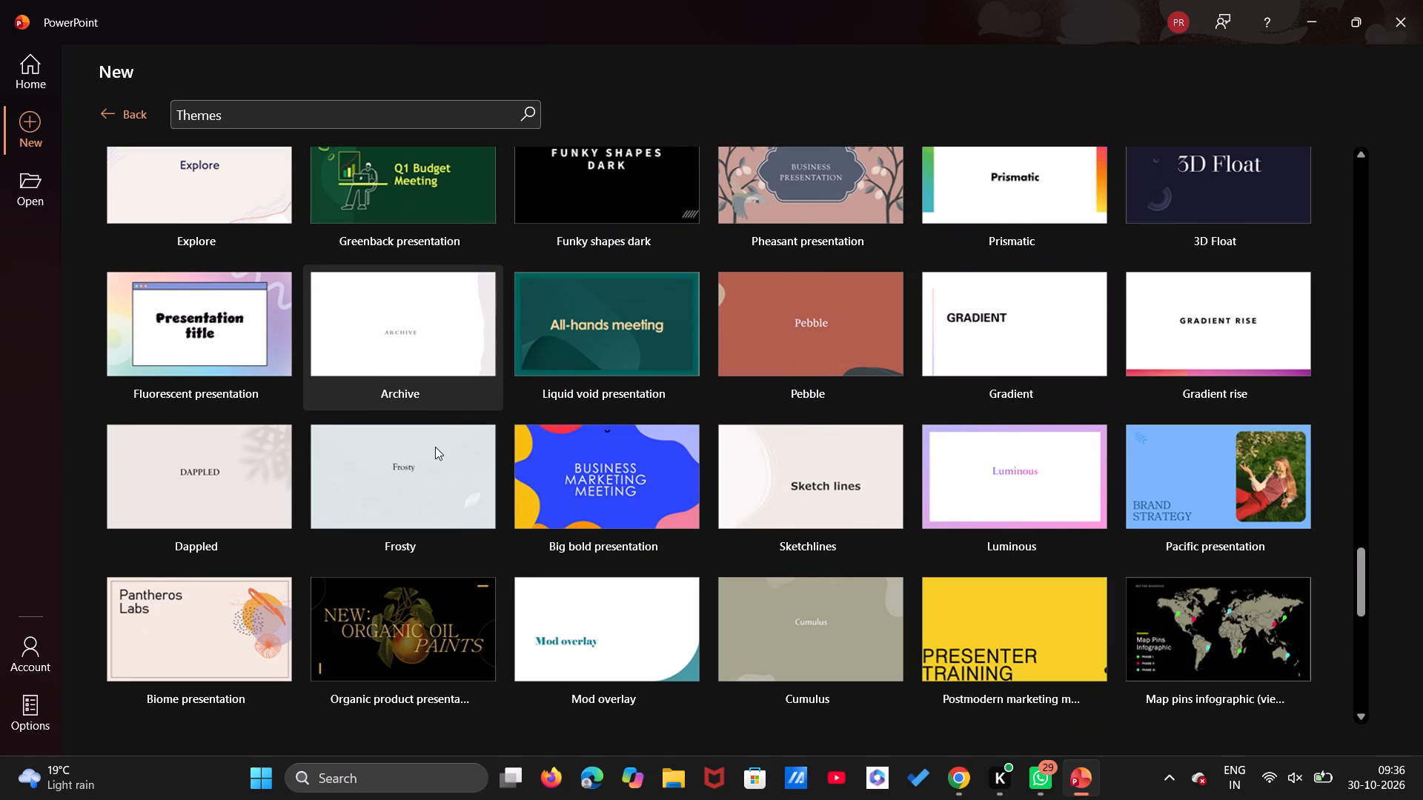
pyautogui.scroll(-2, 435, 447)
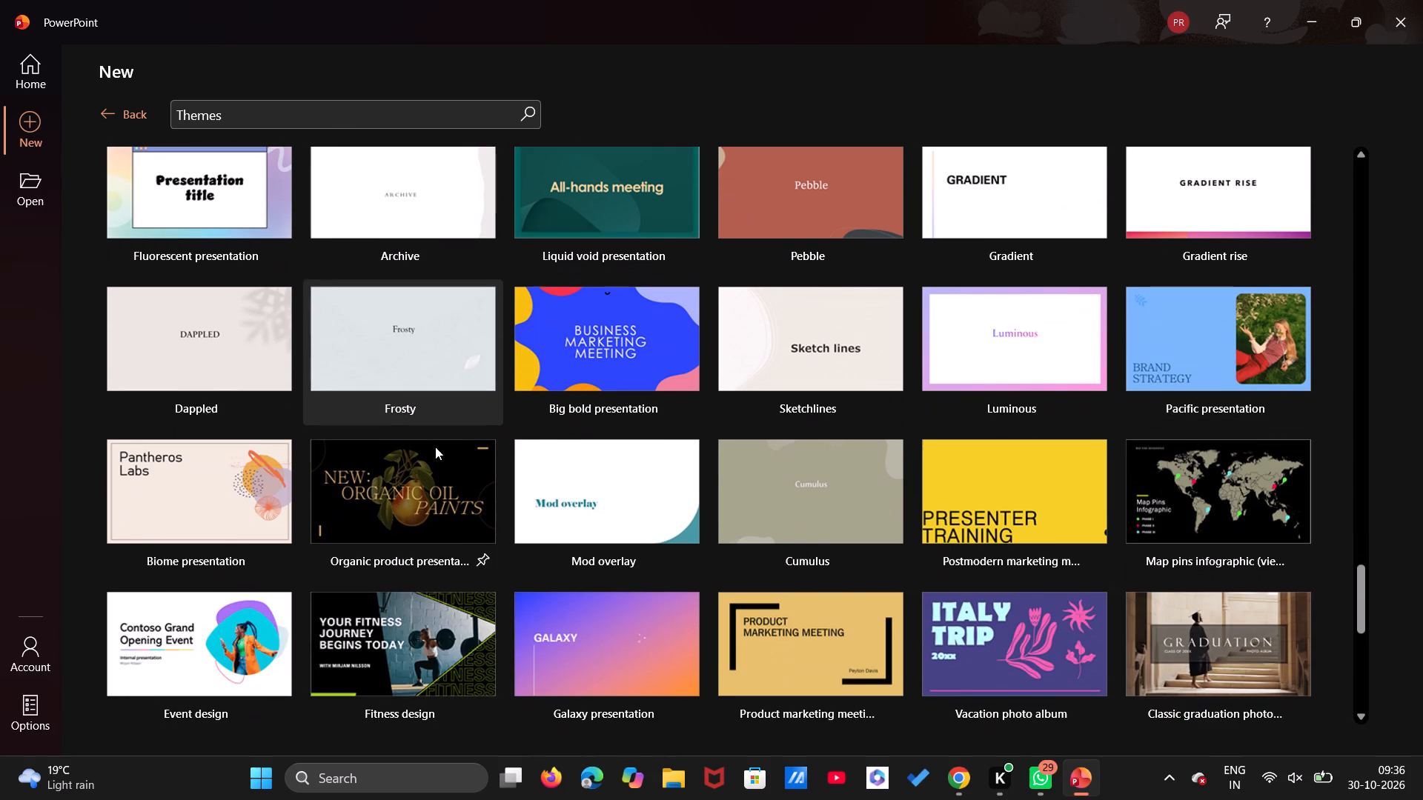
pyautogui.scroll(-2, 435, 447)
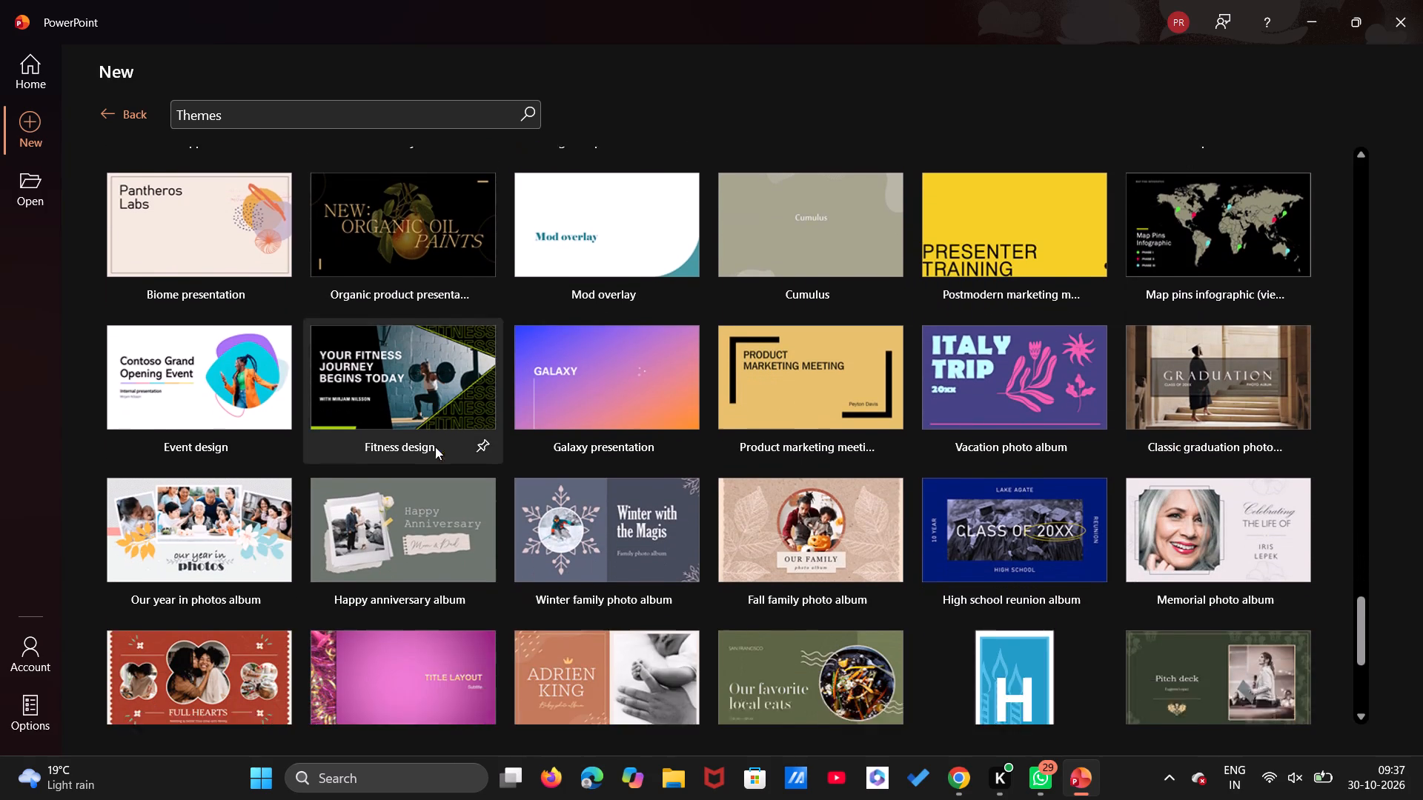
pyautogui.scroll(-3, 435, 447)
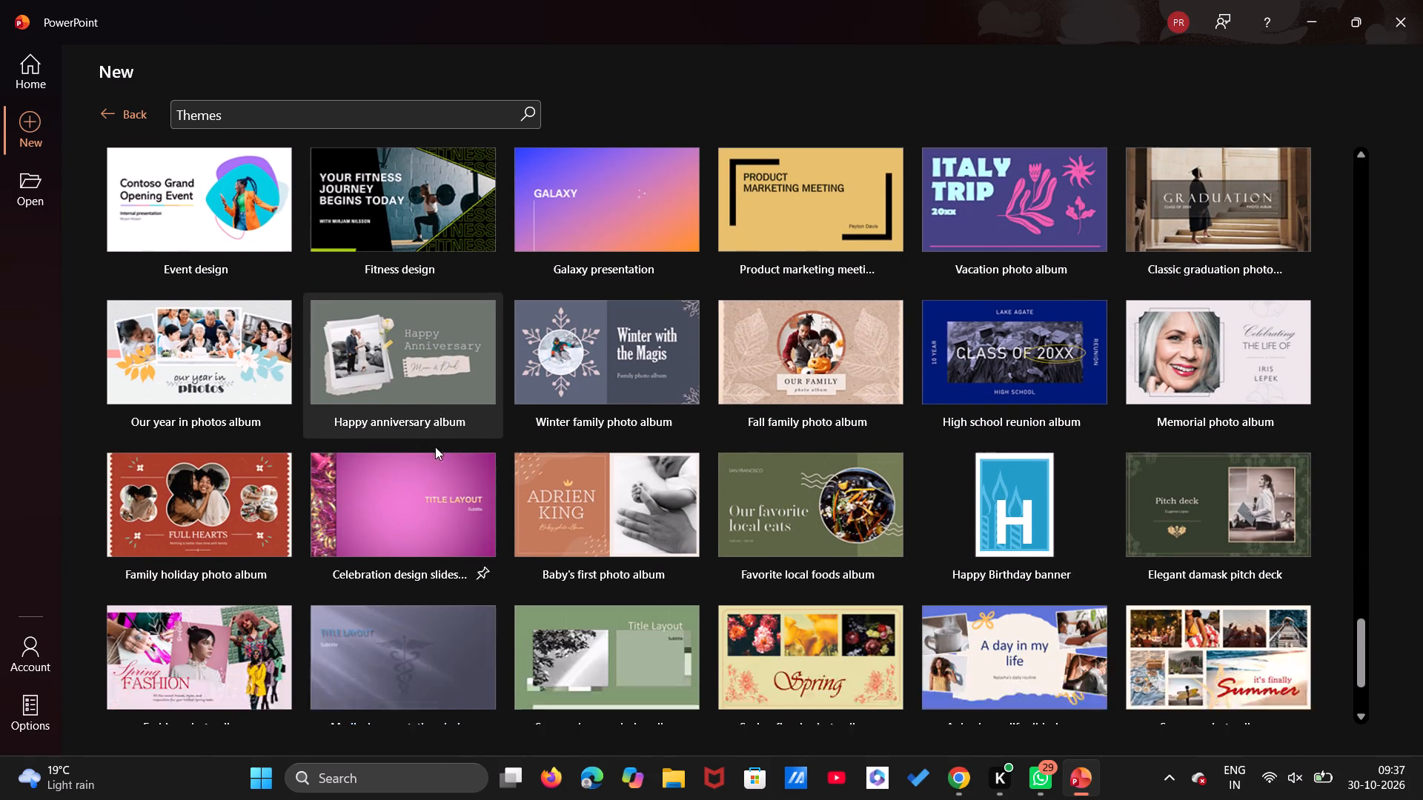
pyautogui.scroll(-1, 435, 447)
pyautogui.scroll(1, 435, 447)
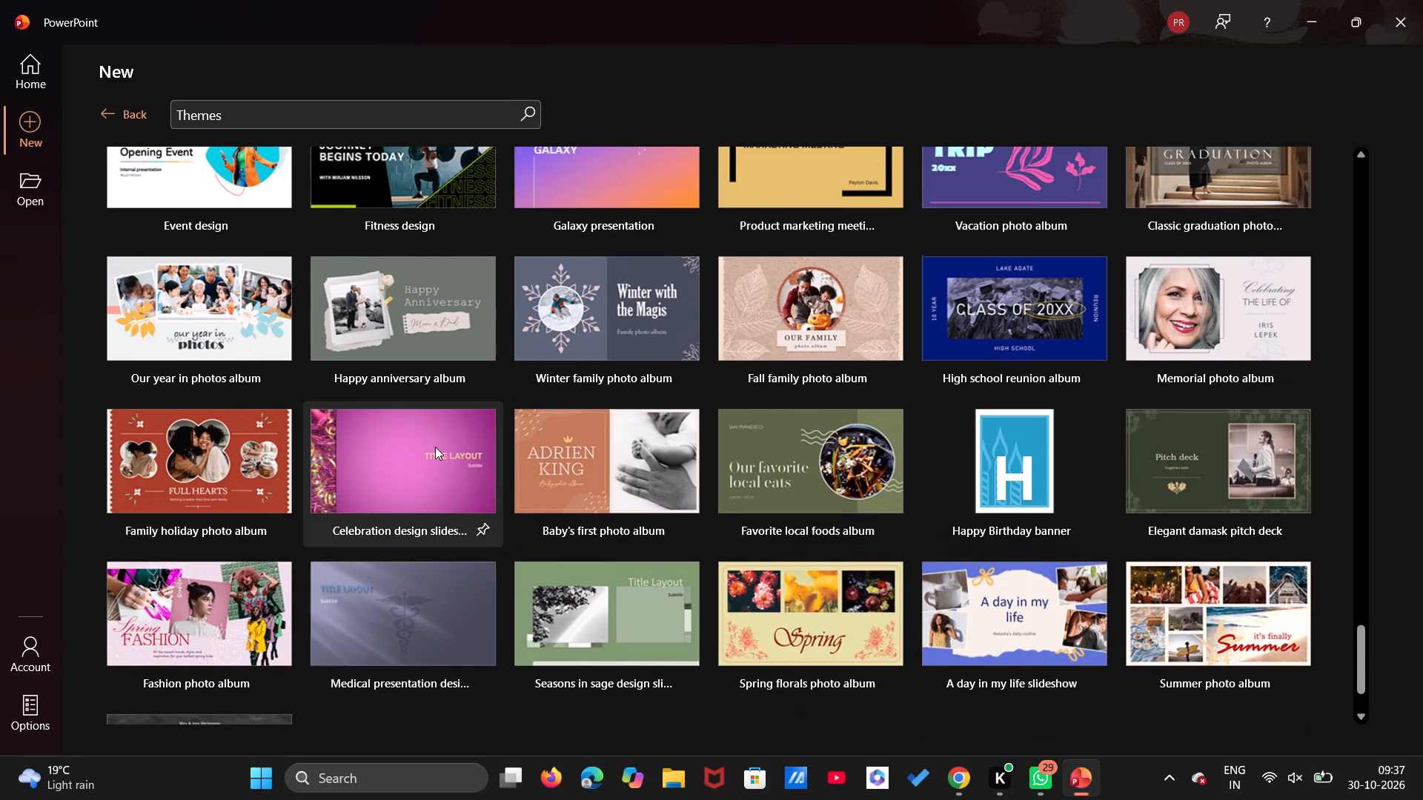
pyautogui.scroll(4, 435, 447)
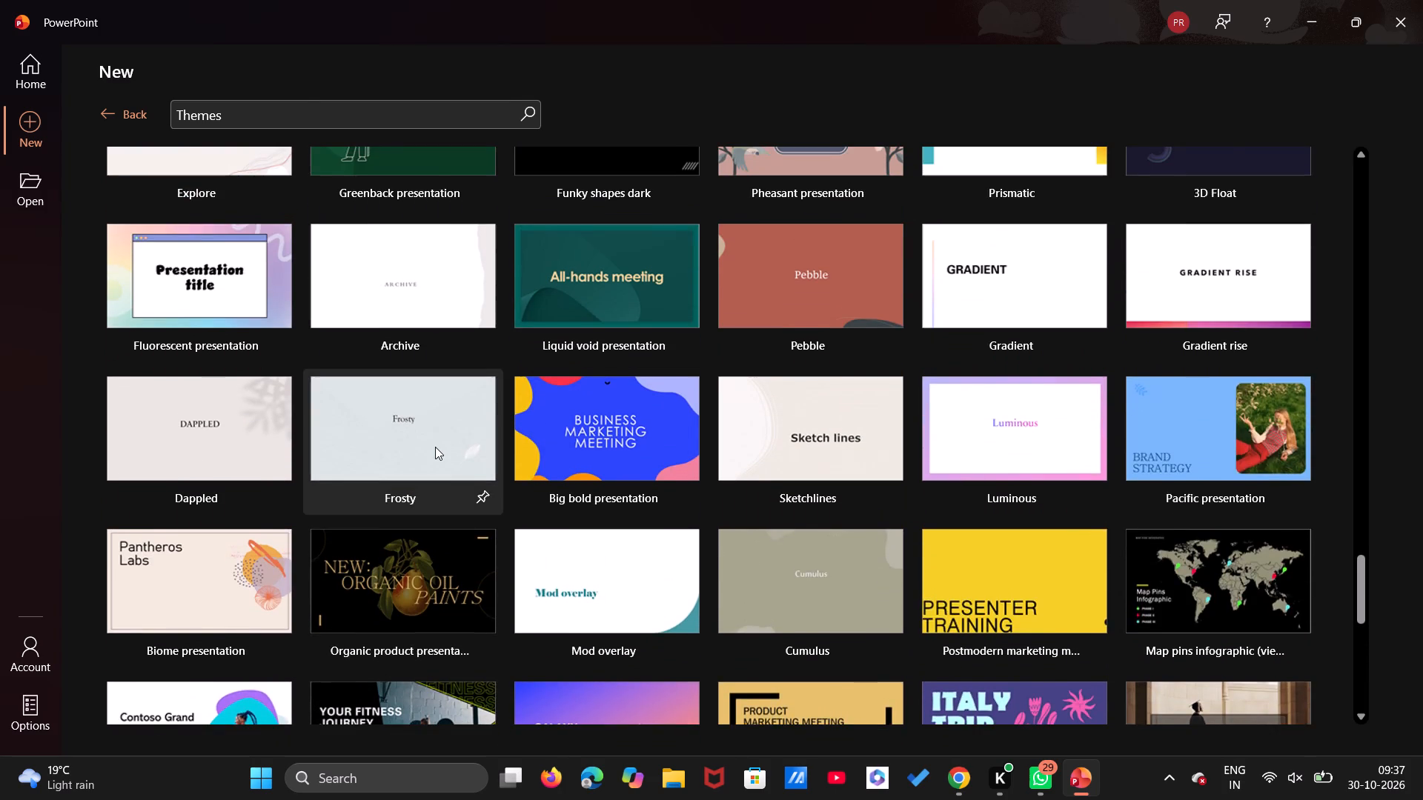
pyautogui.scroll(4, 435, 447)
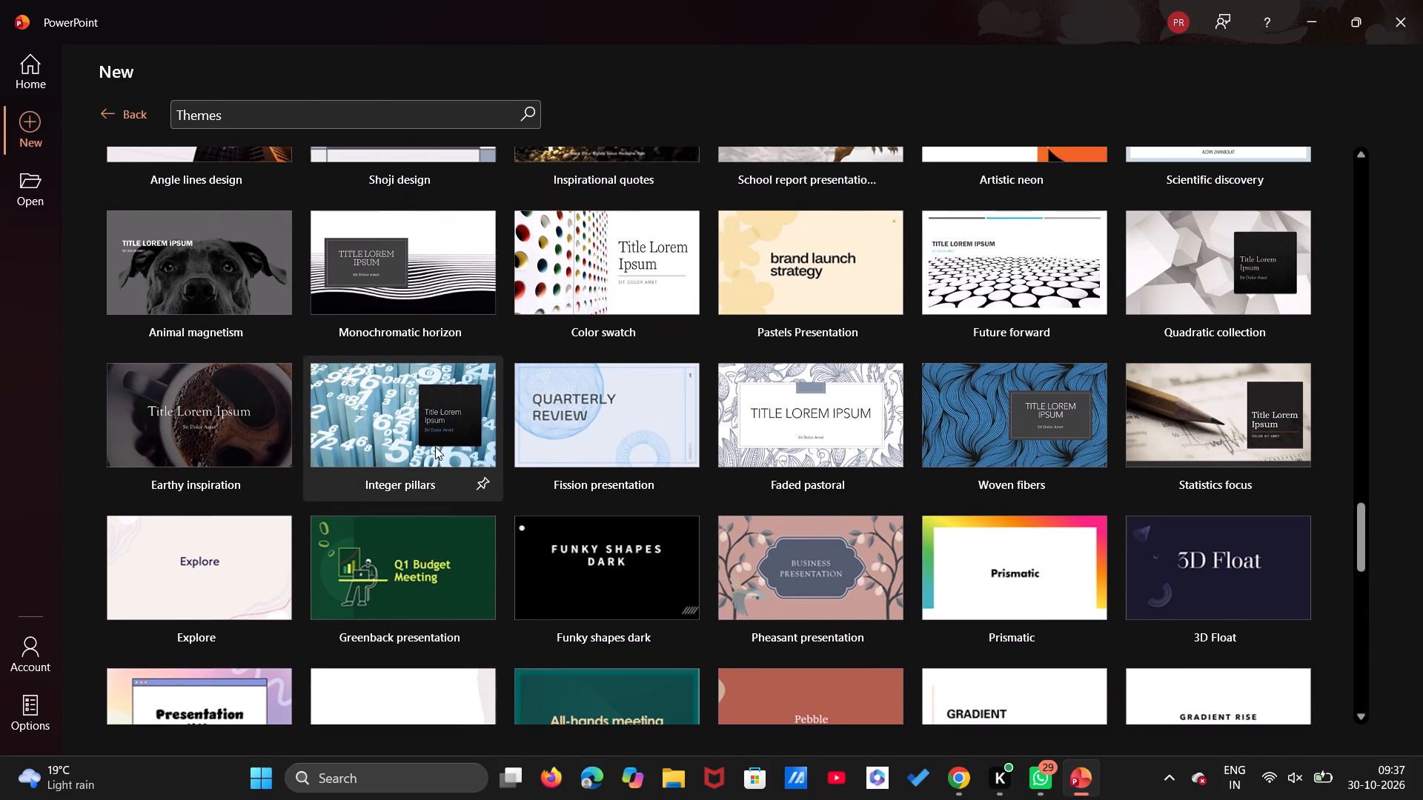
# Look back through the Themes designs up to the start of the collection, and return to the main template gallery.
pyautogui.scroll(5, 435, 447)
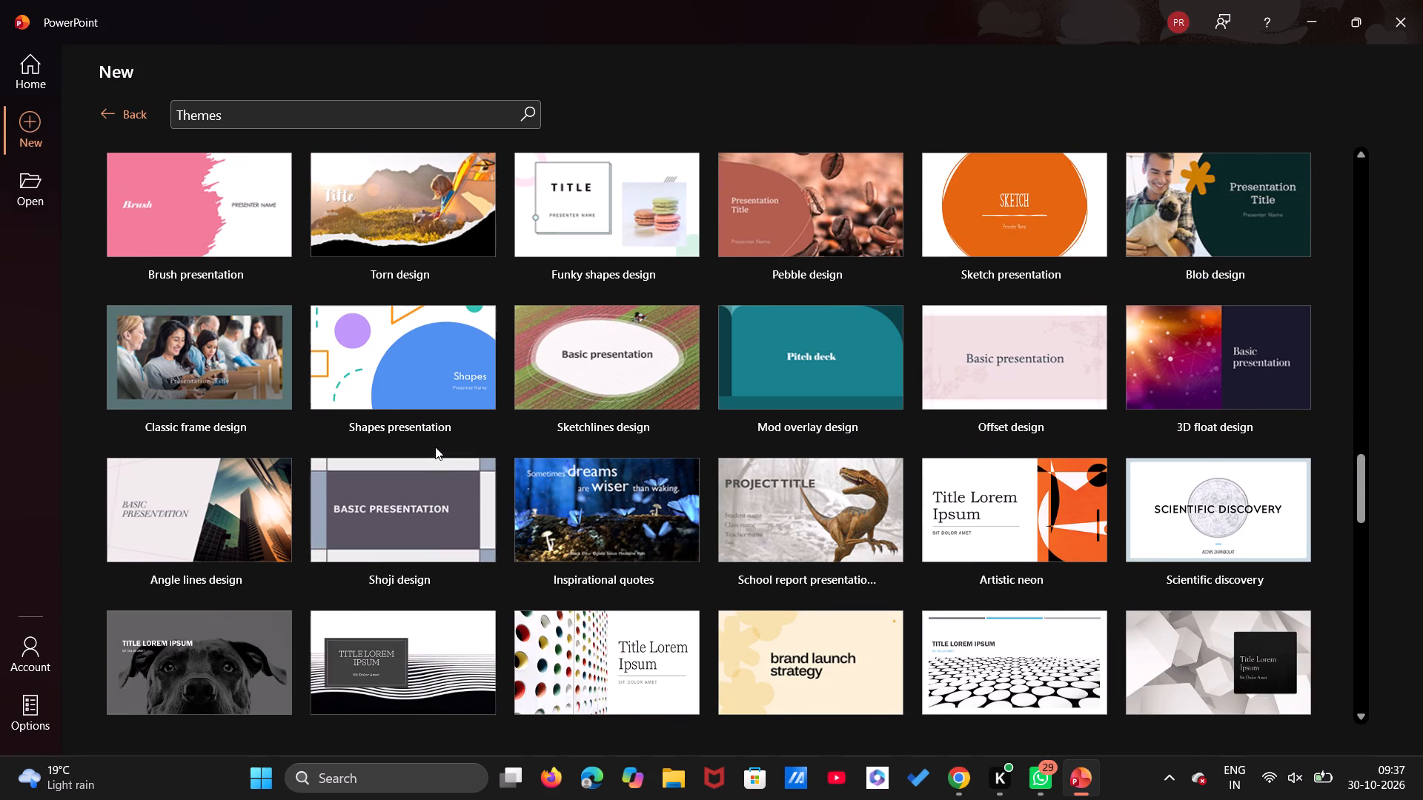
pyautogui.scroll(6, 435, 447)
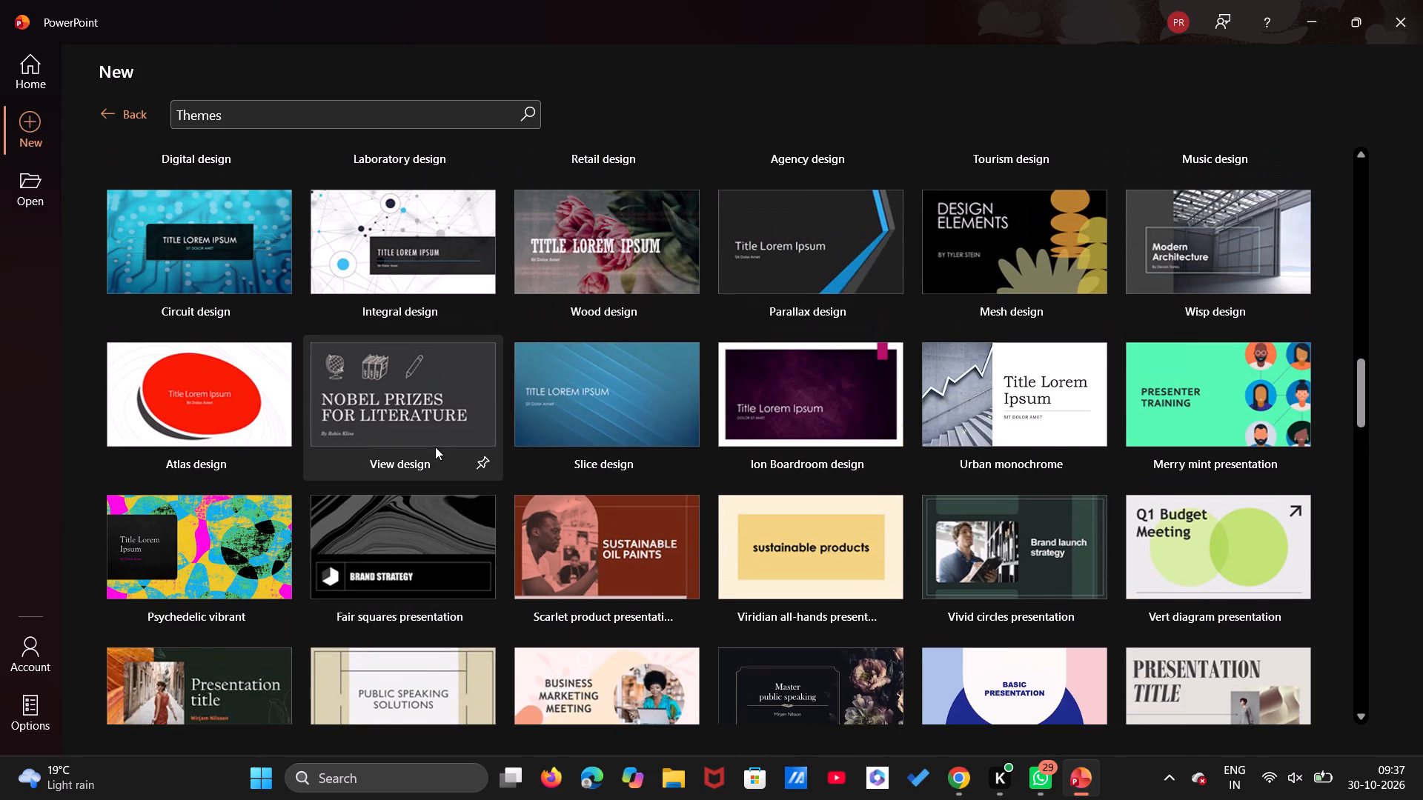
pyautogui.scroll(1, 435, 447)
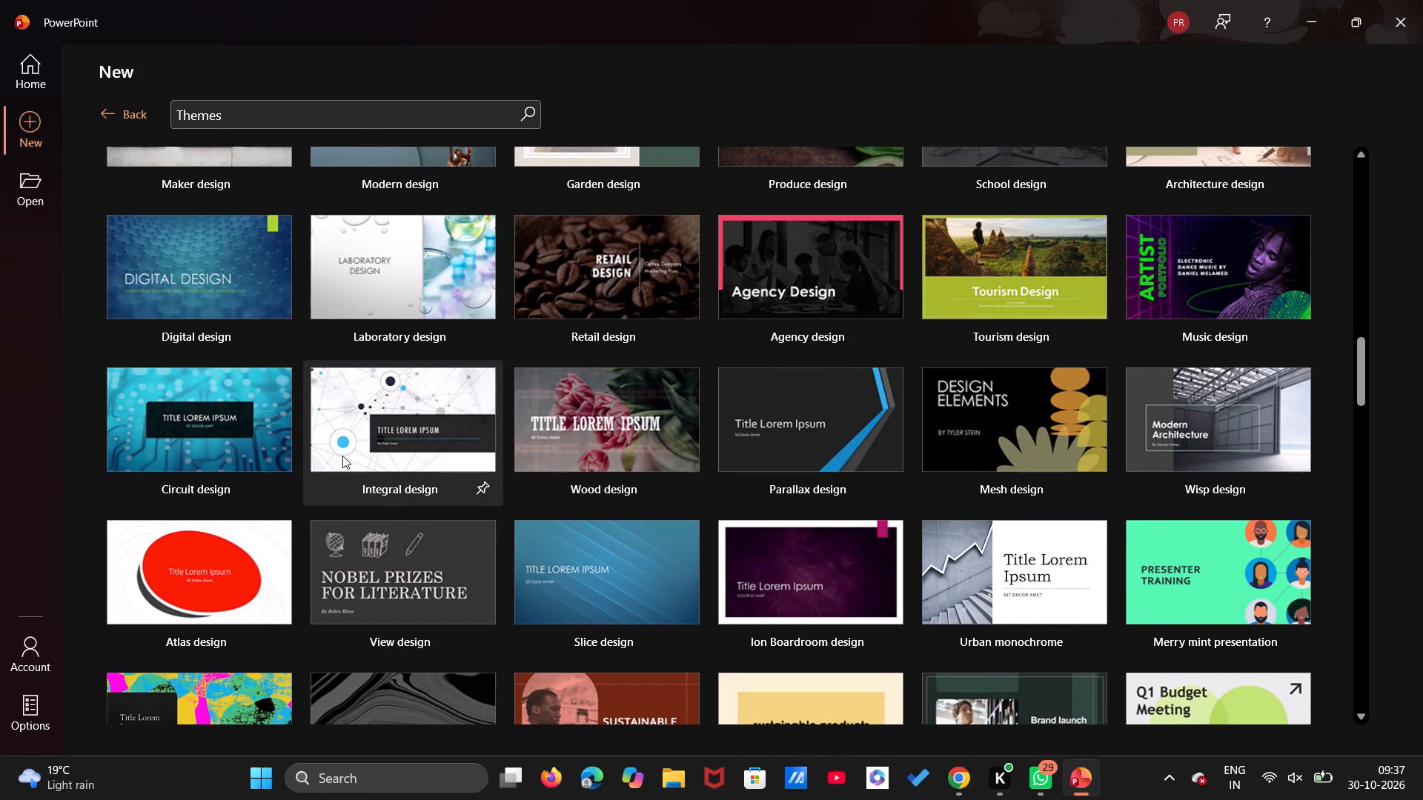
pyautogui.scroll(14, 281, 439)
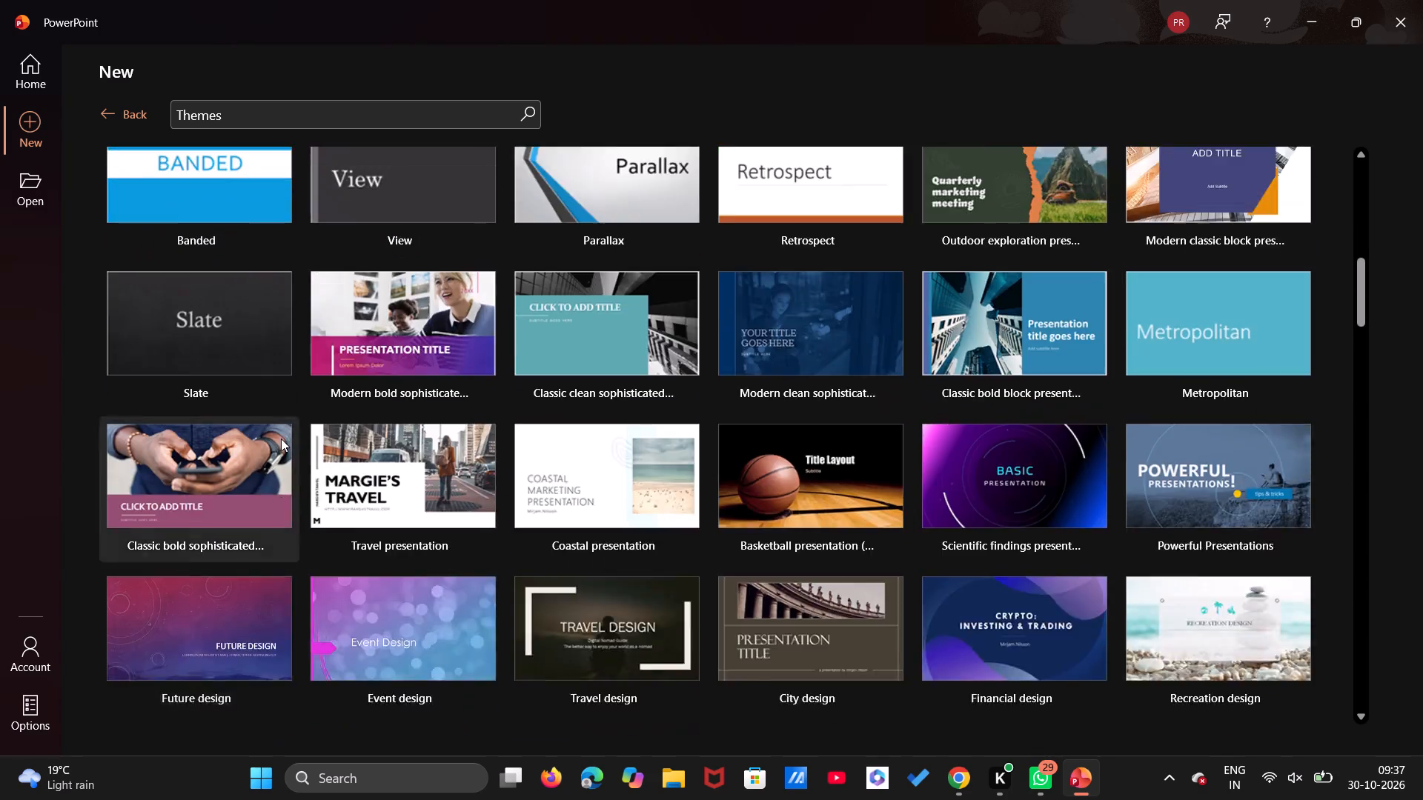
pyautogui.scroll(20, 281, 439)
pyautogui.scroll(5, 281, 439)
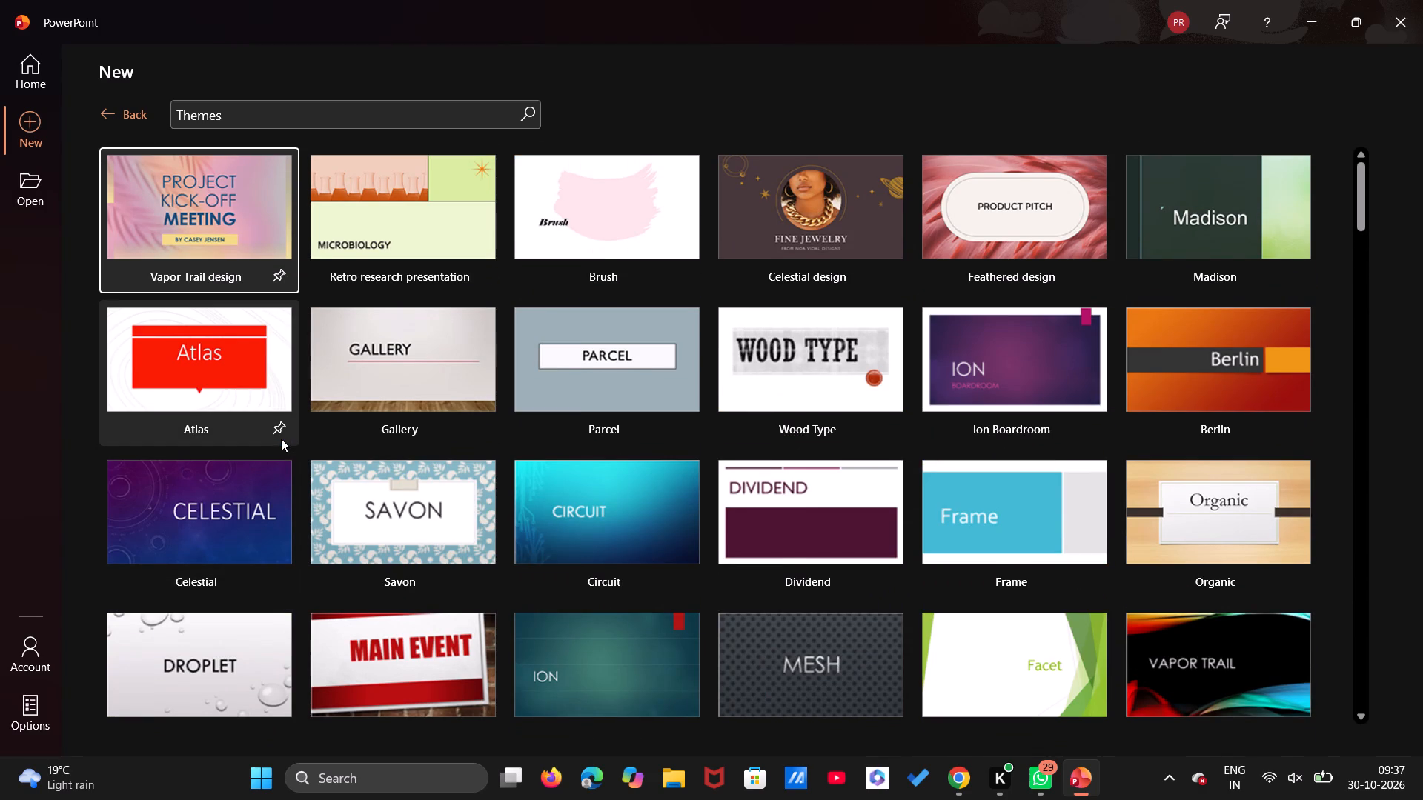
pyautogui.click(119, 109)
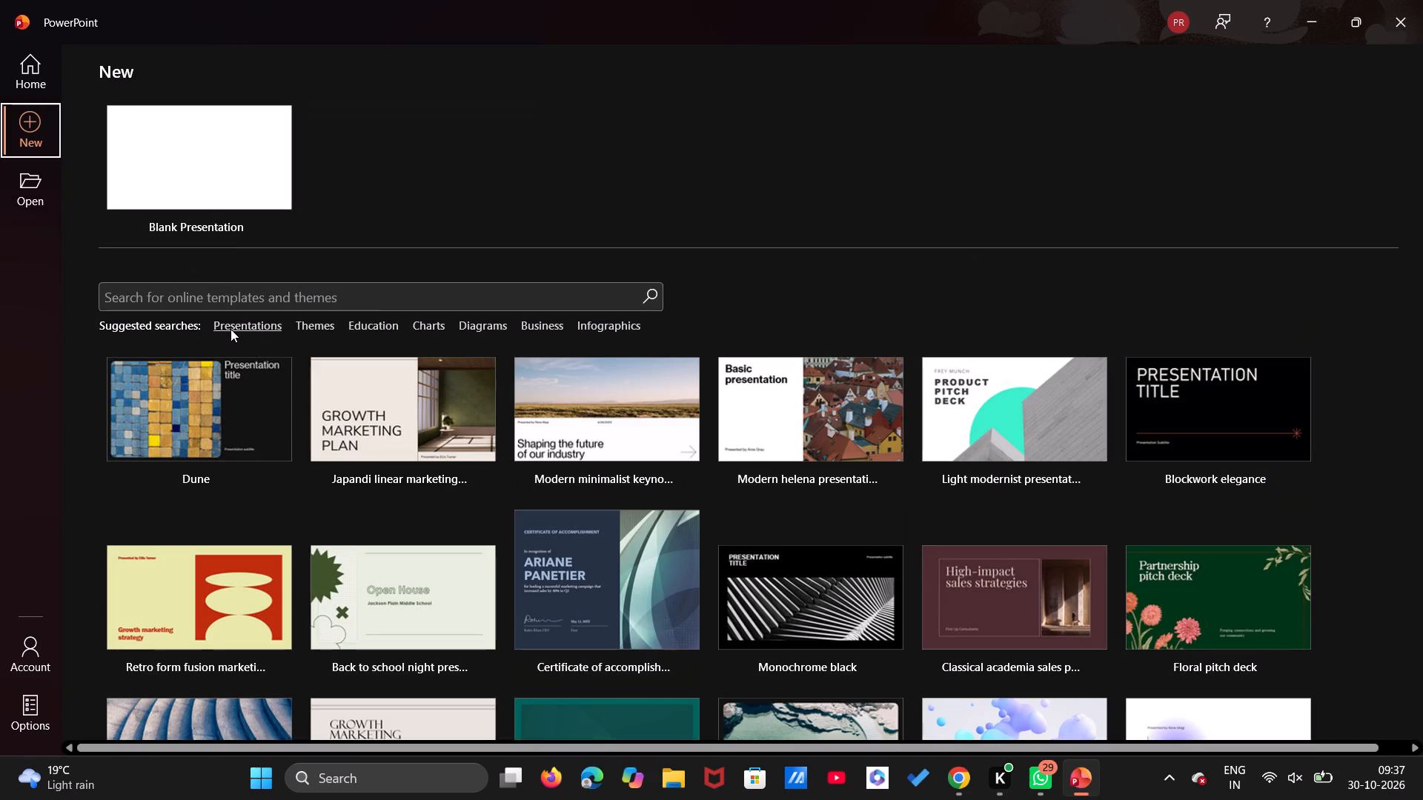
# Show the suggested Presentations collection and look through all its designs to the end for a suitable template.
pyautogui.click(234, 329)
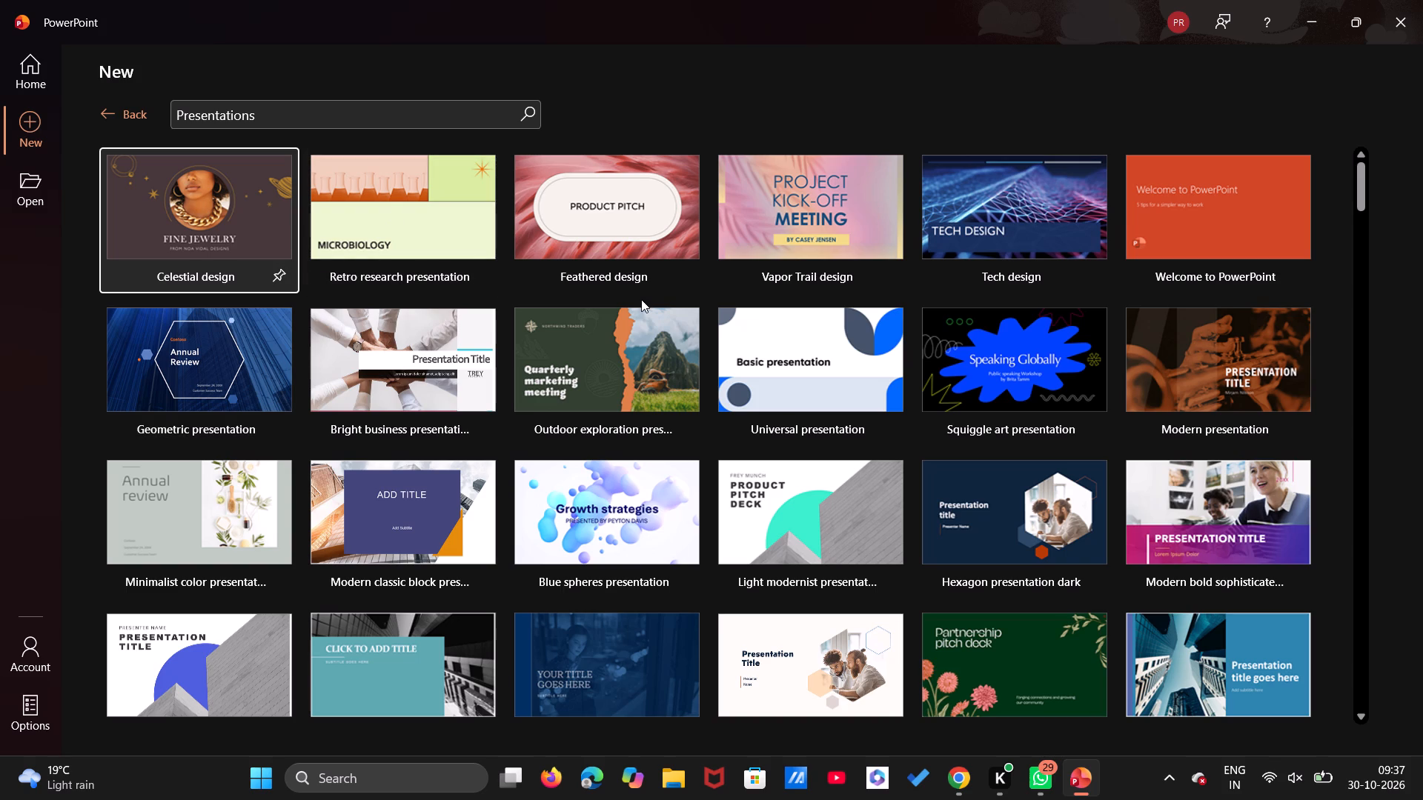
pyautogui.scroll(-1, 641, 299)
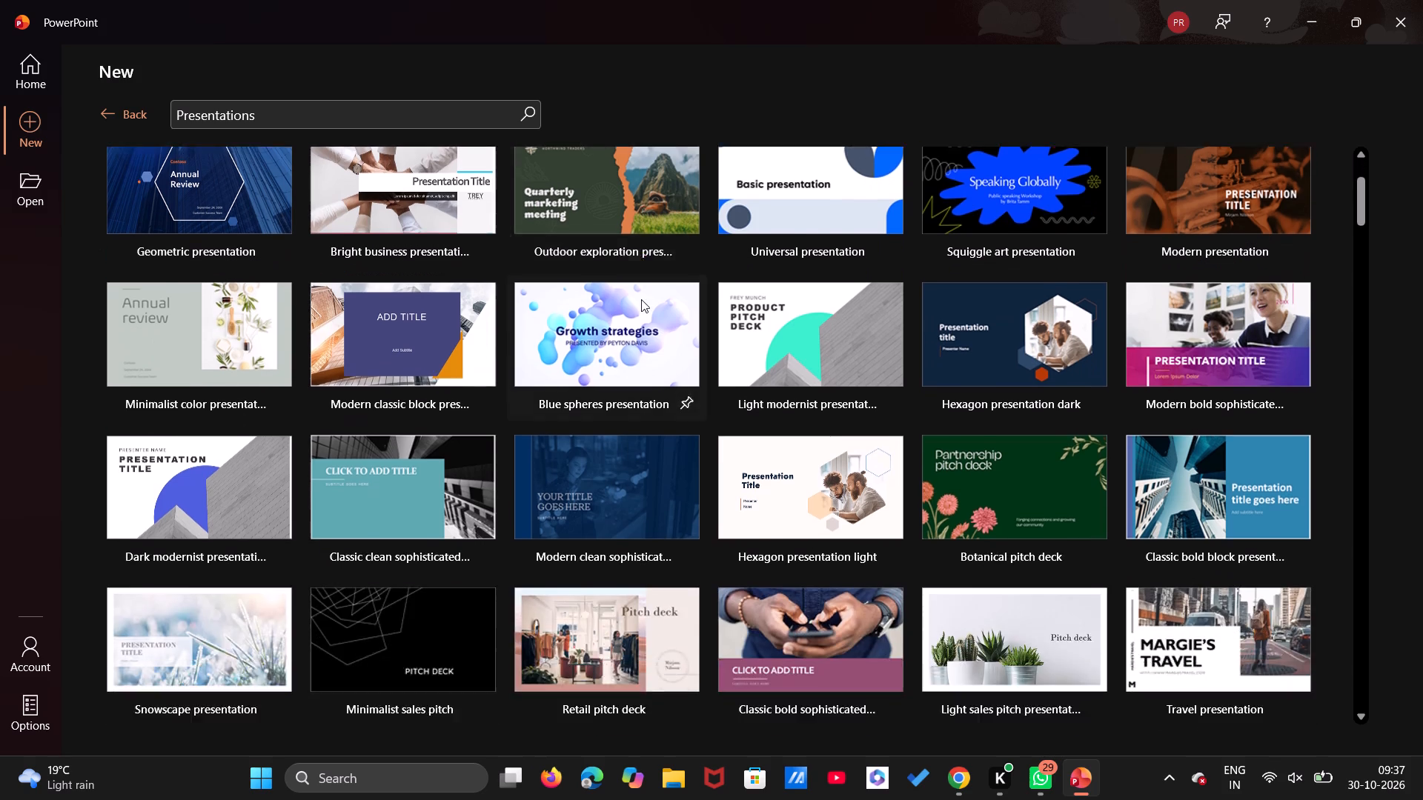
pyautogui.scroll(-2, 641, 299)
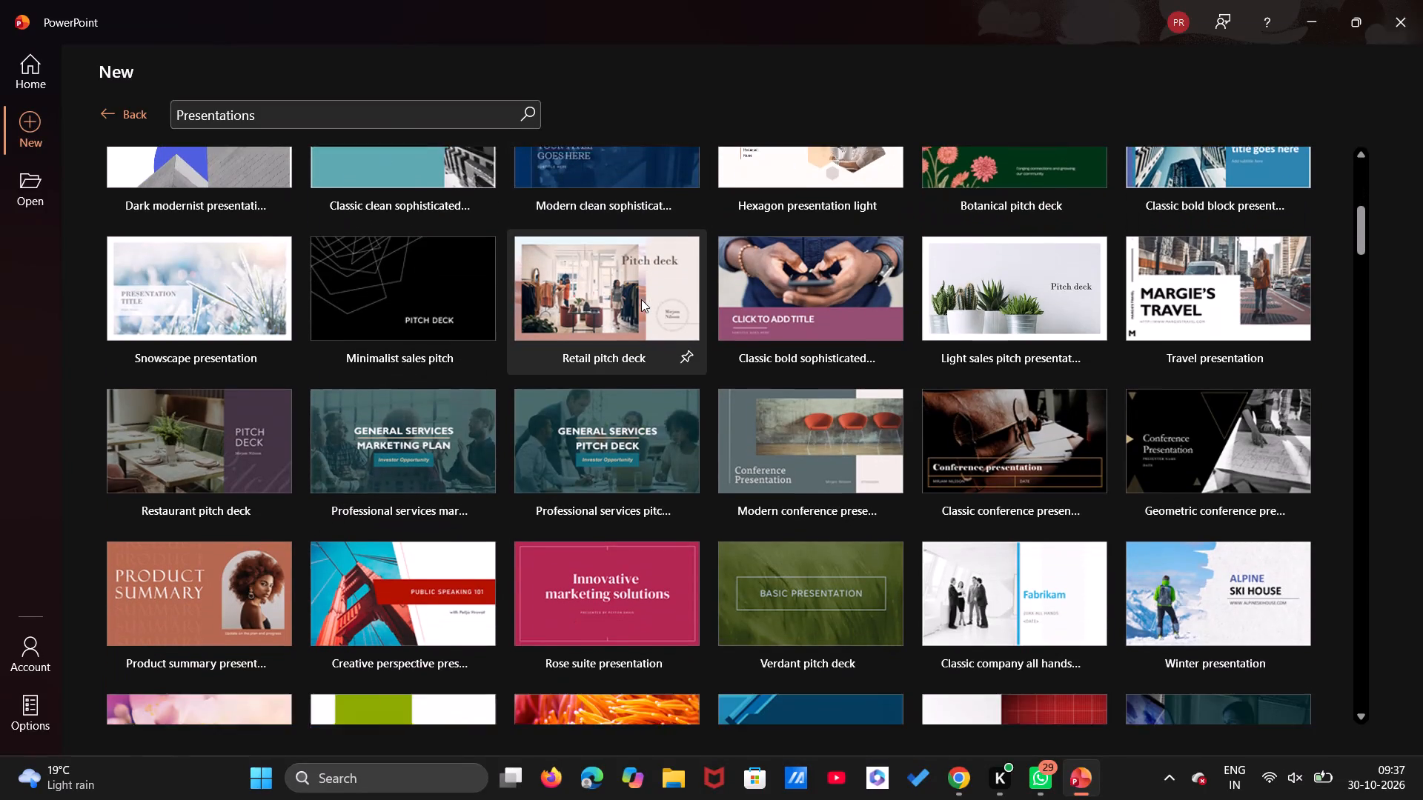
pyautogui.scroll(-3, 641, 299)
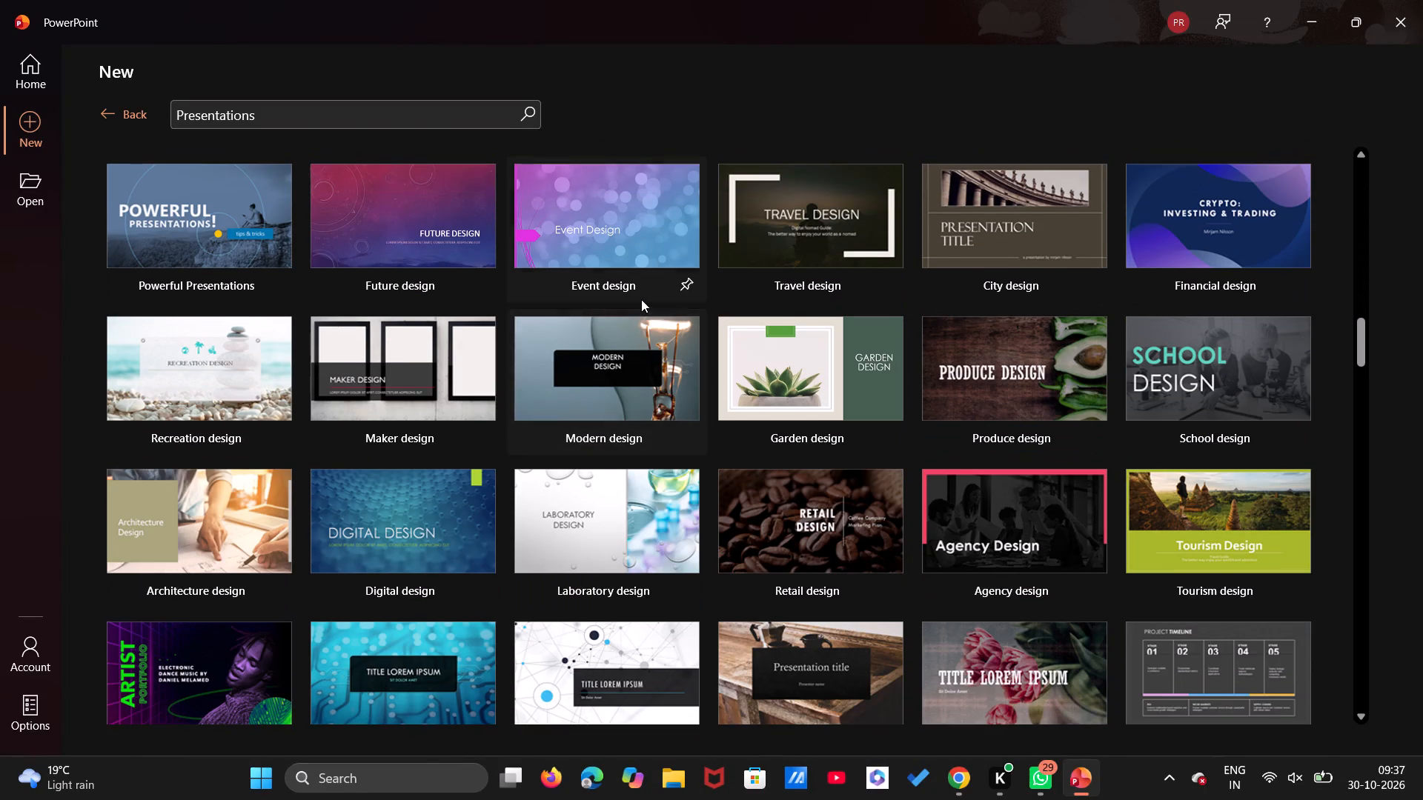
pyautogui.scroll(-1, 641, 299)
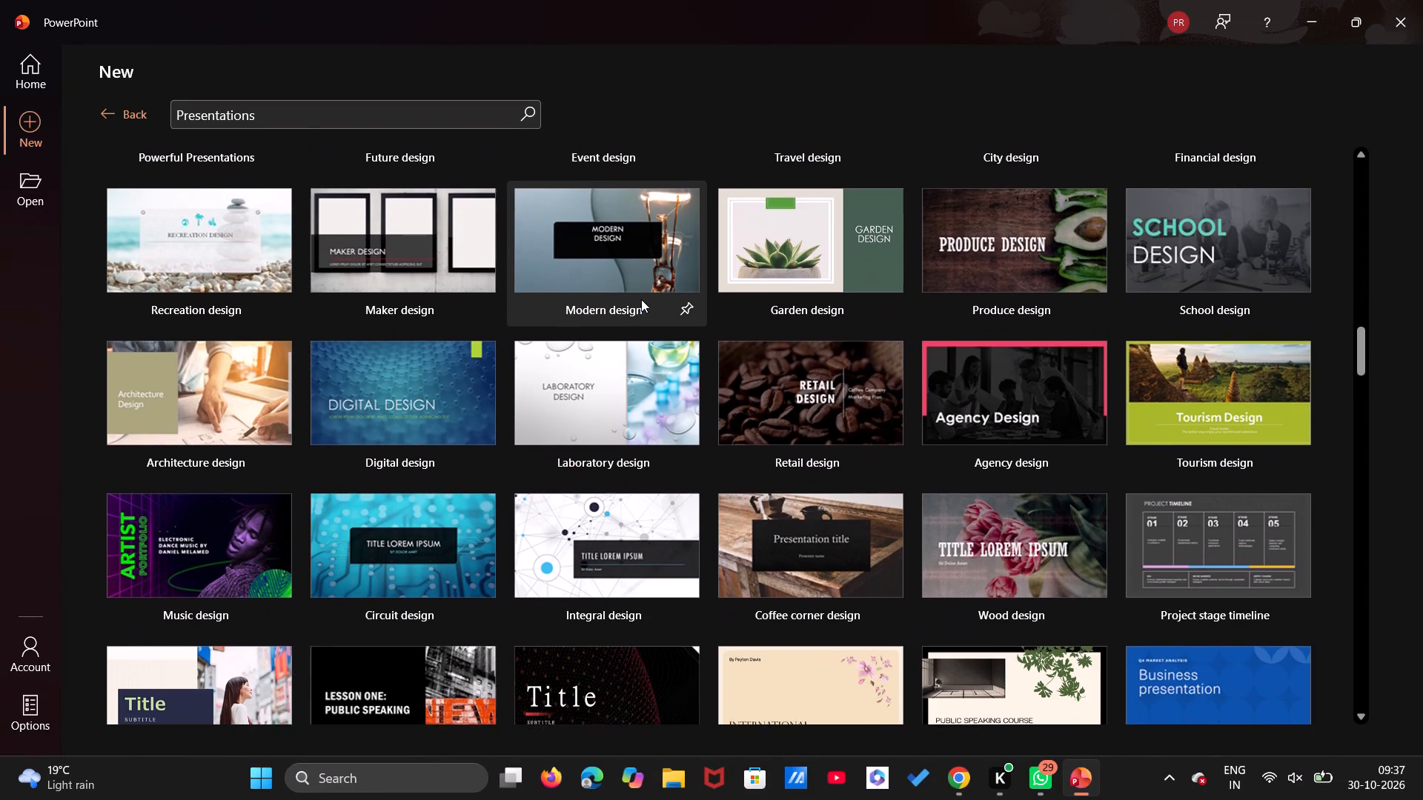
pyautogui.scroll(-7, 641, 299)
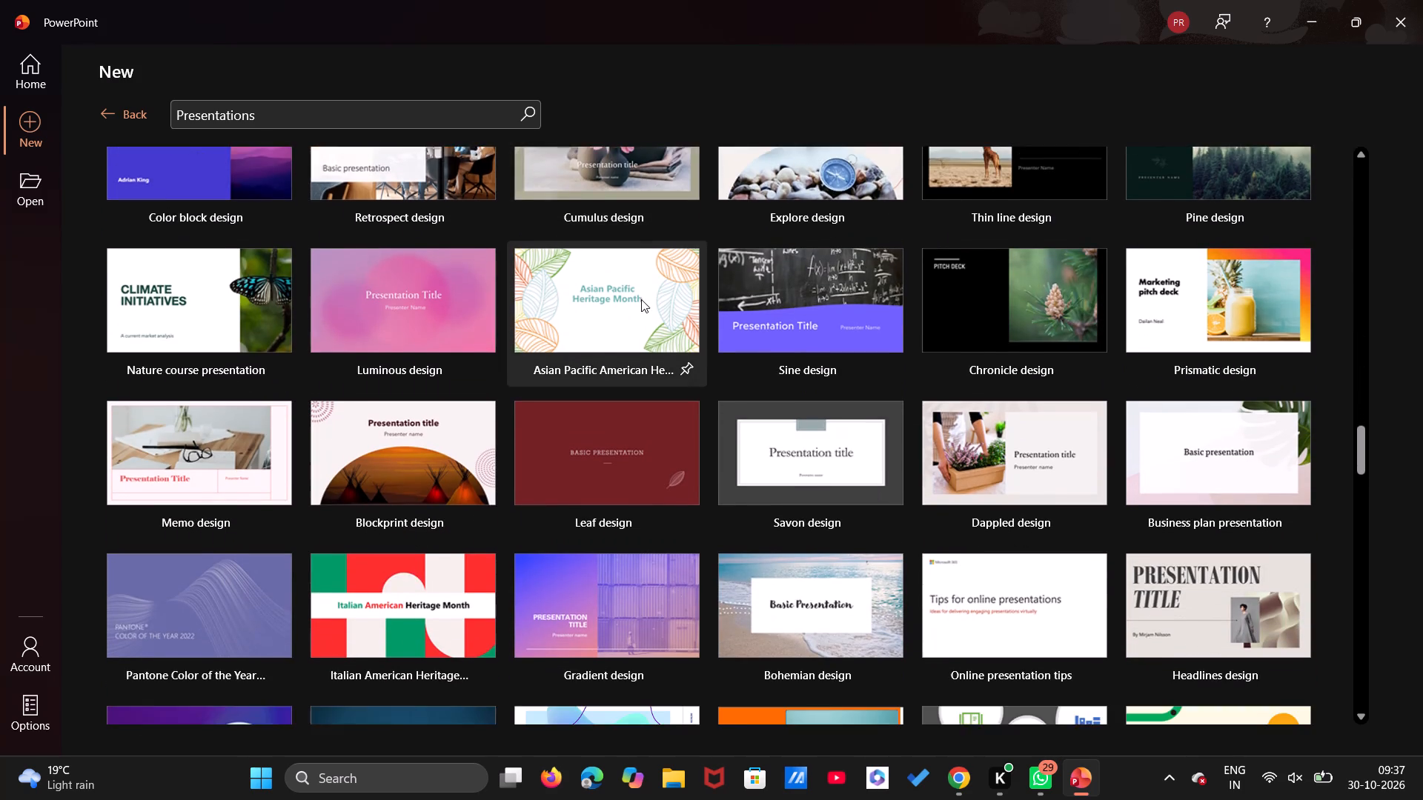
pyautogui.scroll(-8, 641, 299)
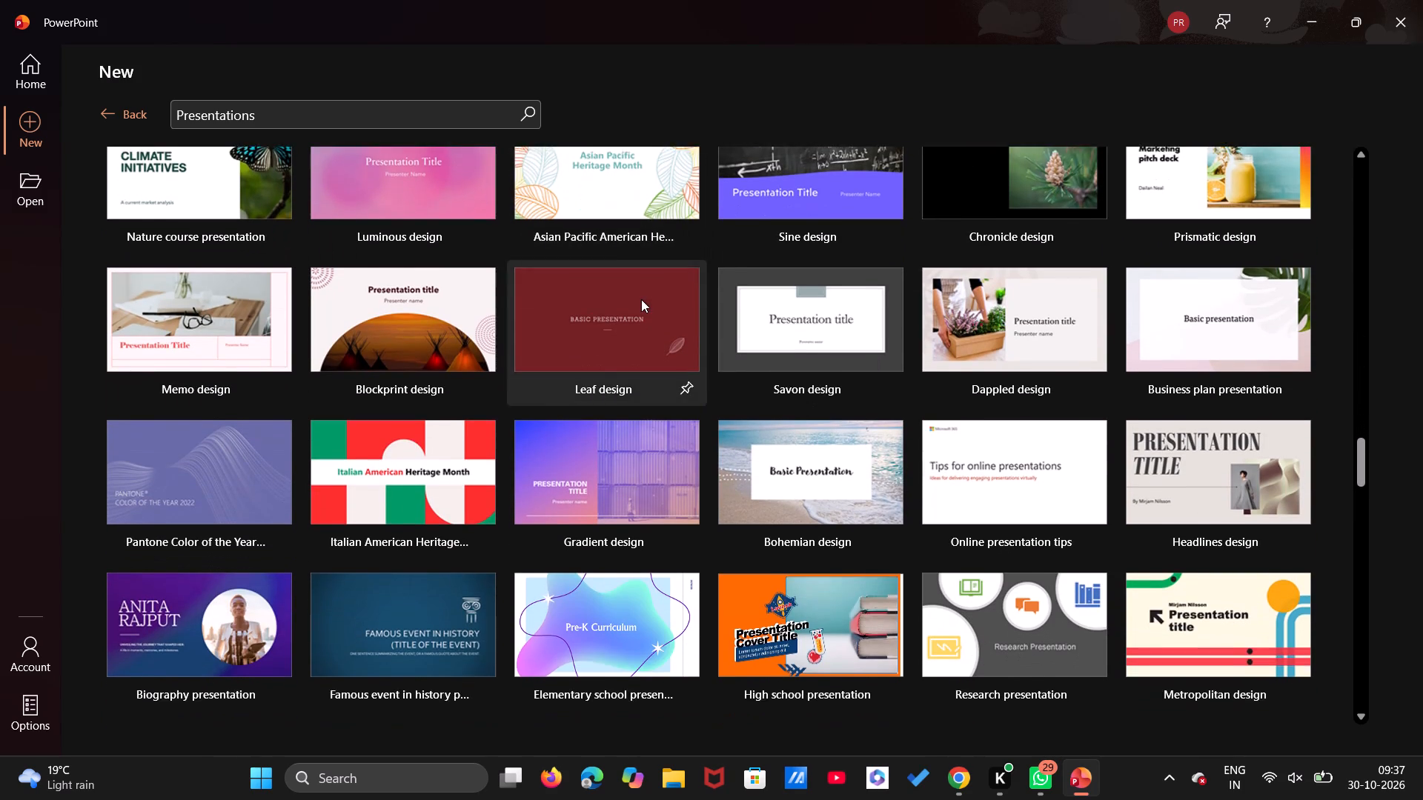
pyautogui.scroll(-3, 641, 299)
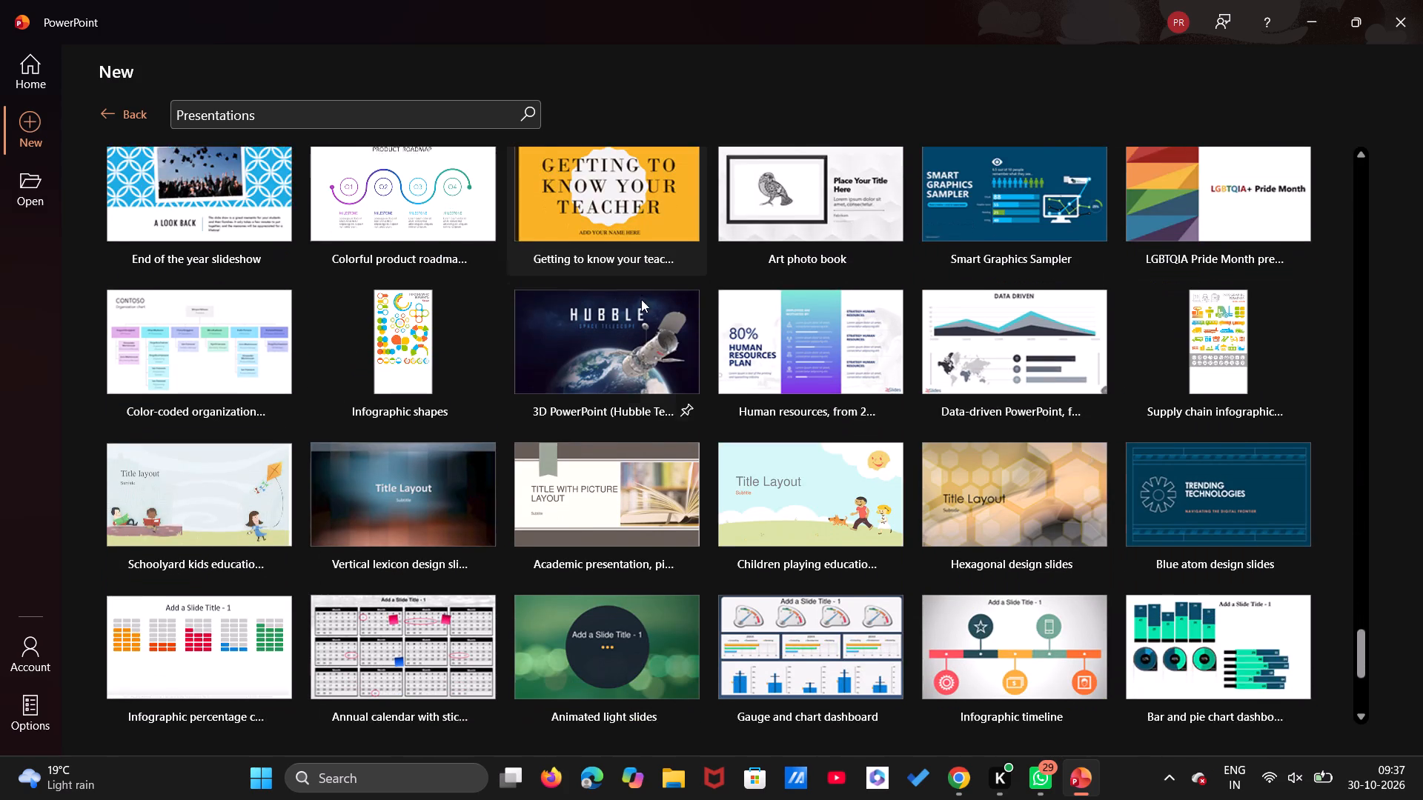
pyautogui.scroll(-2, 641, 299)
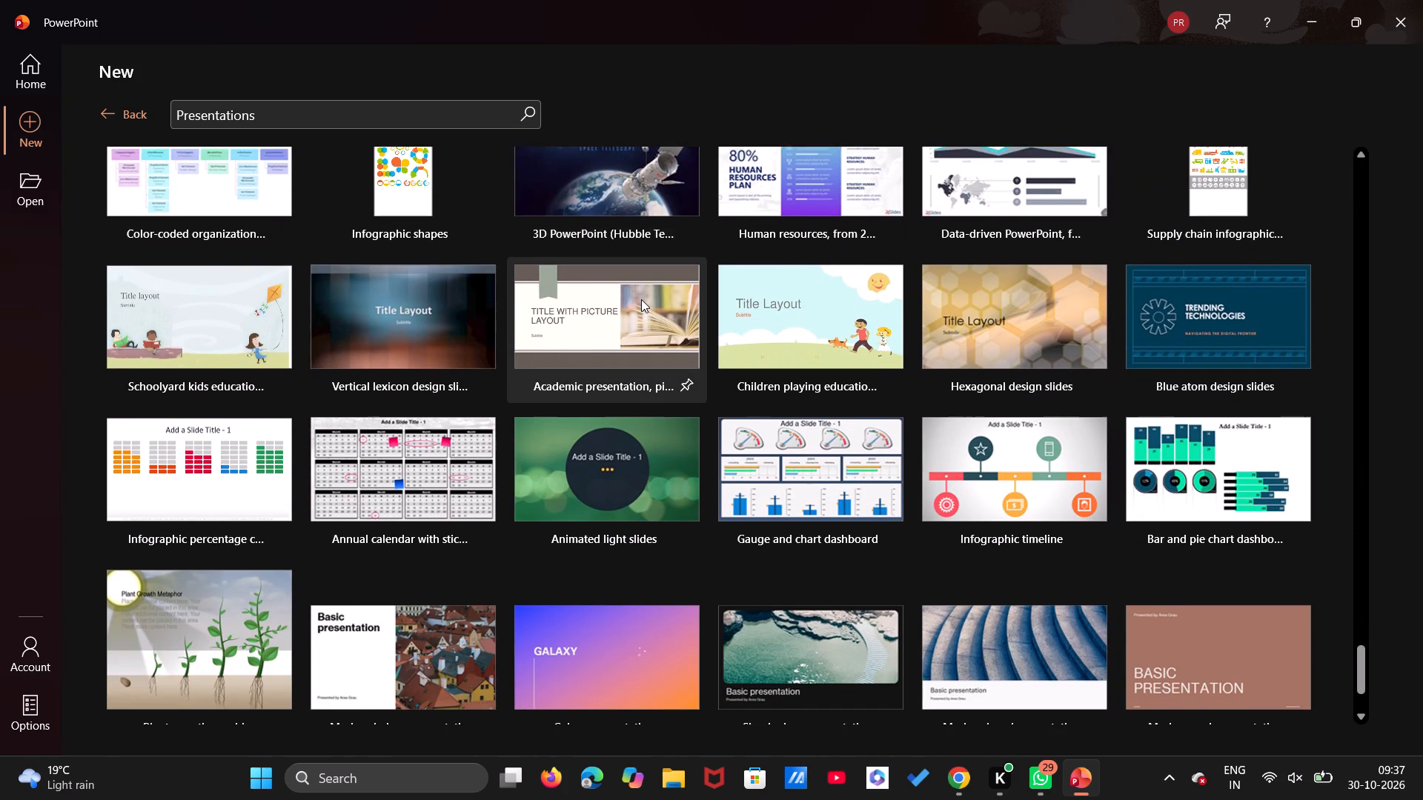
pyautogui.scroll(-1, 641, 299)
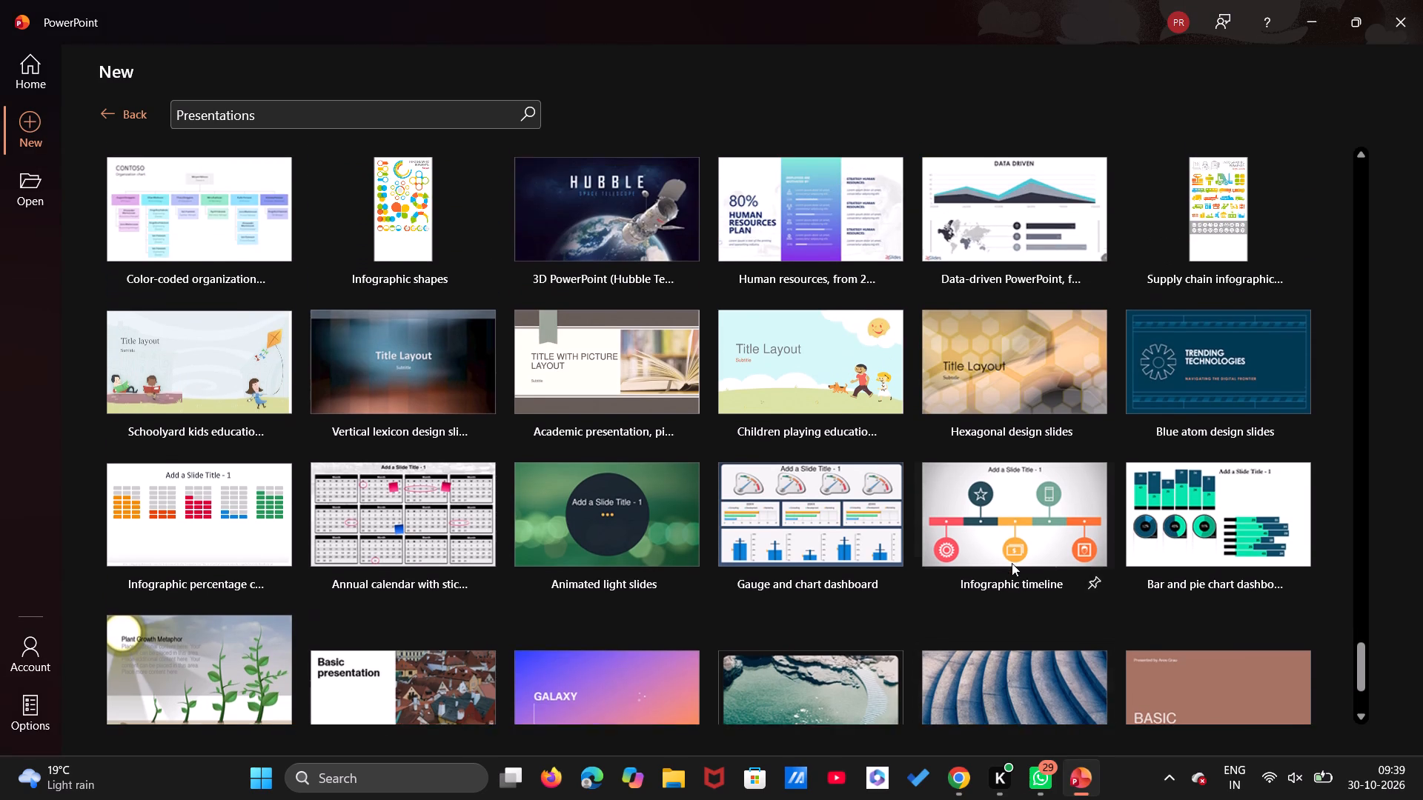
pyautogui.scroll(4, 1012, 563)
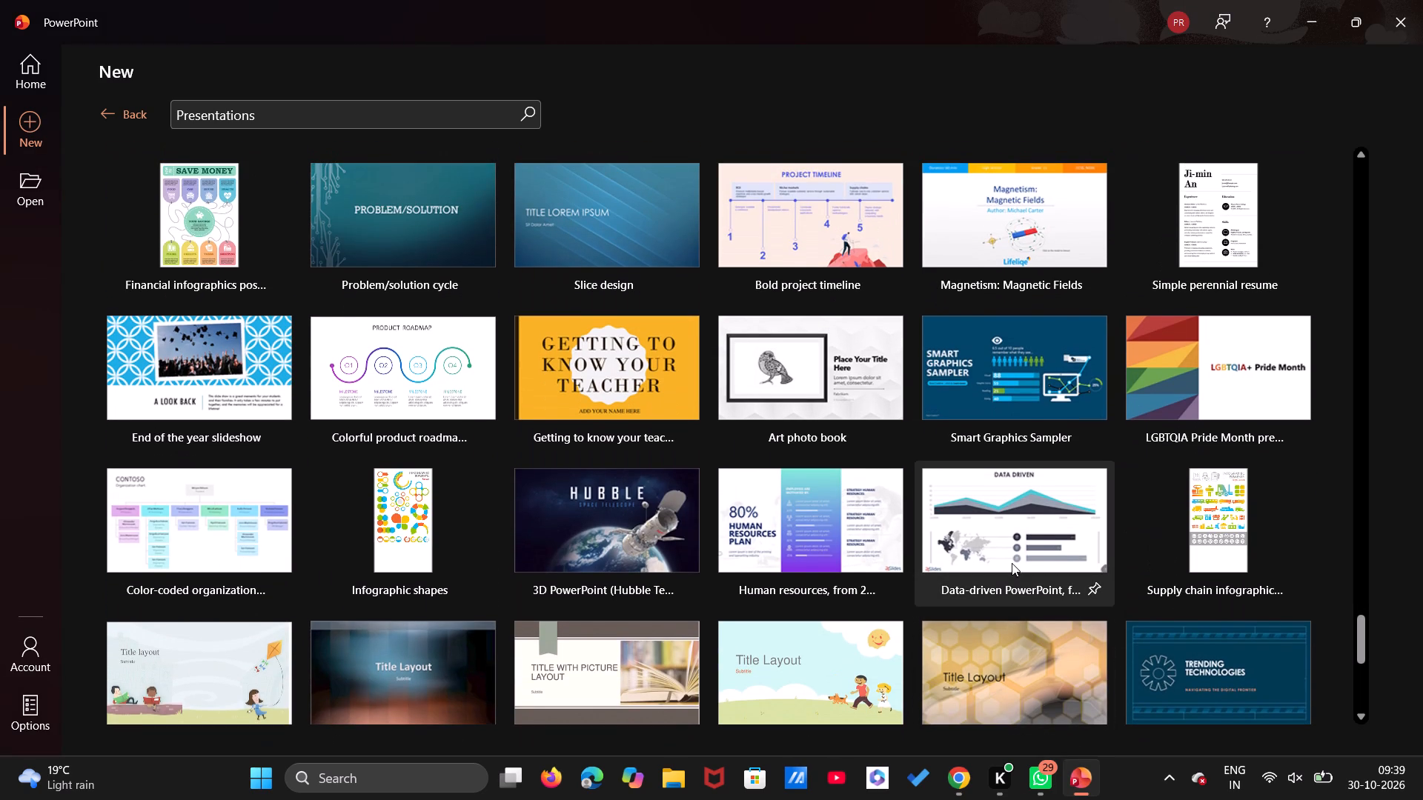
pyautogui.scroll(1, 563, 453)
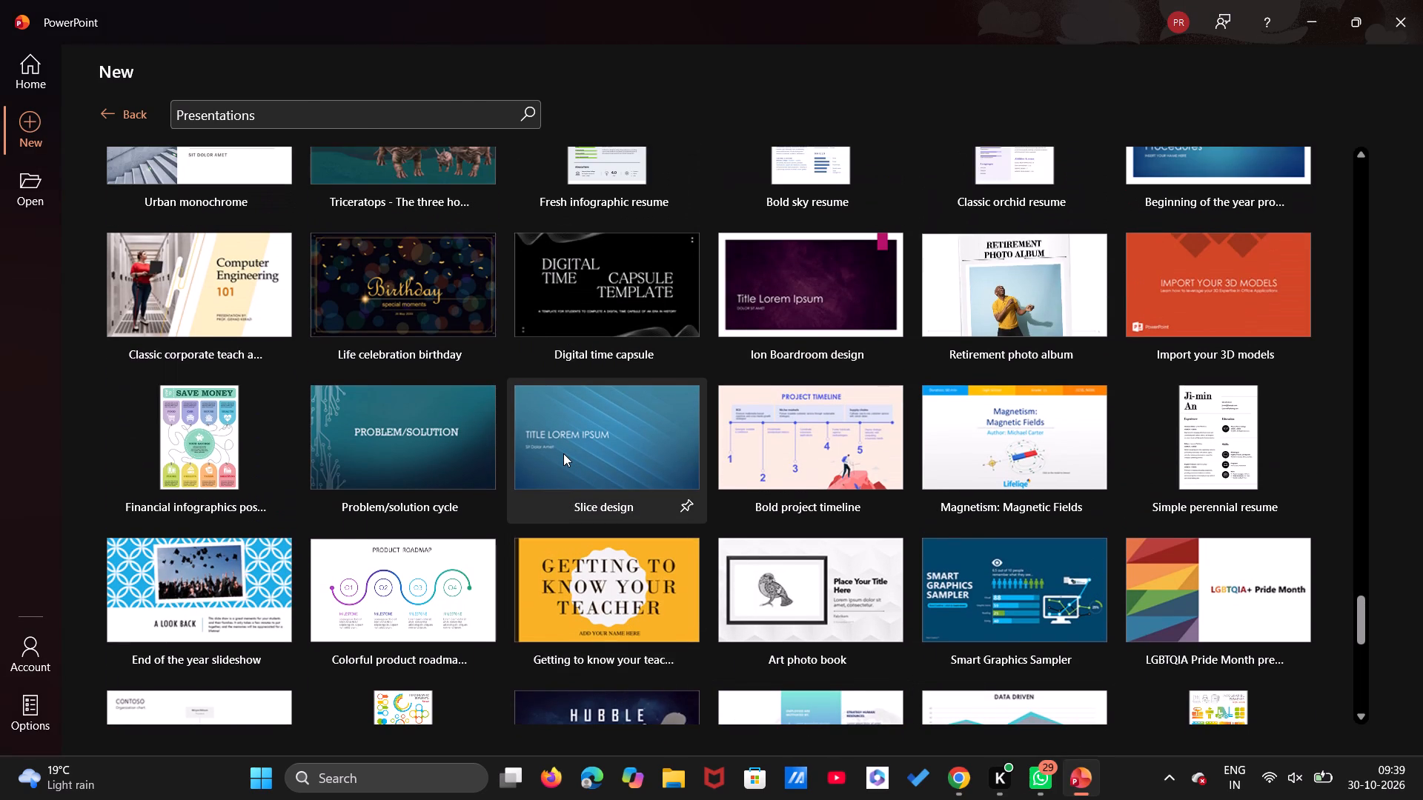
pyautogui.scroll(3, 563, 453)
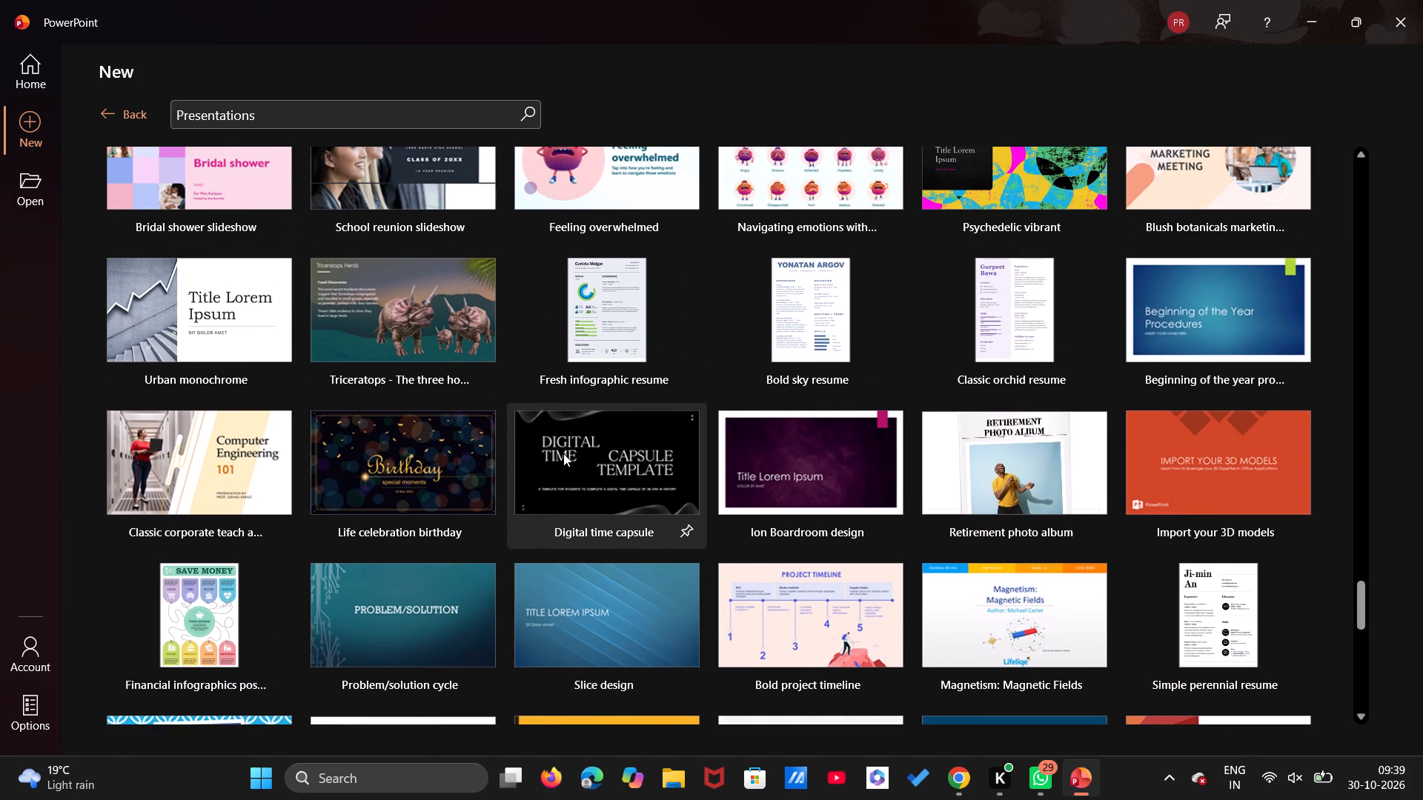
pyautogui.scroll(1, 563, 453)
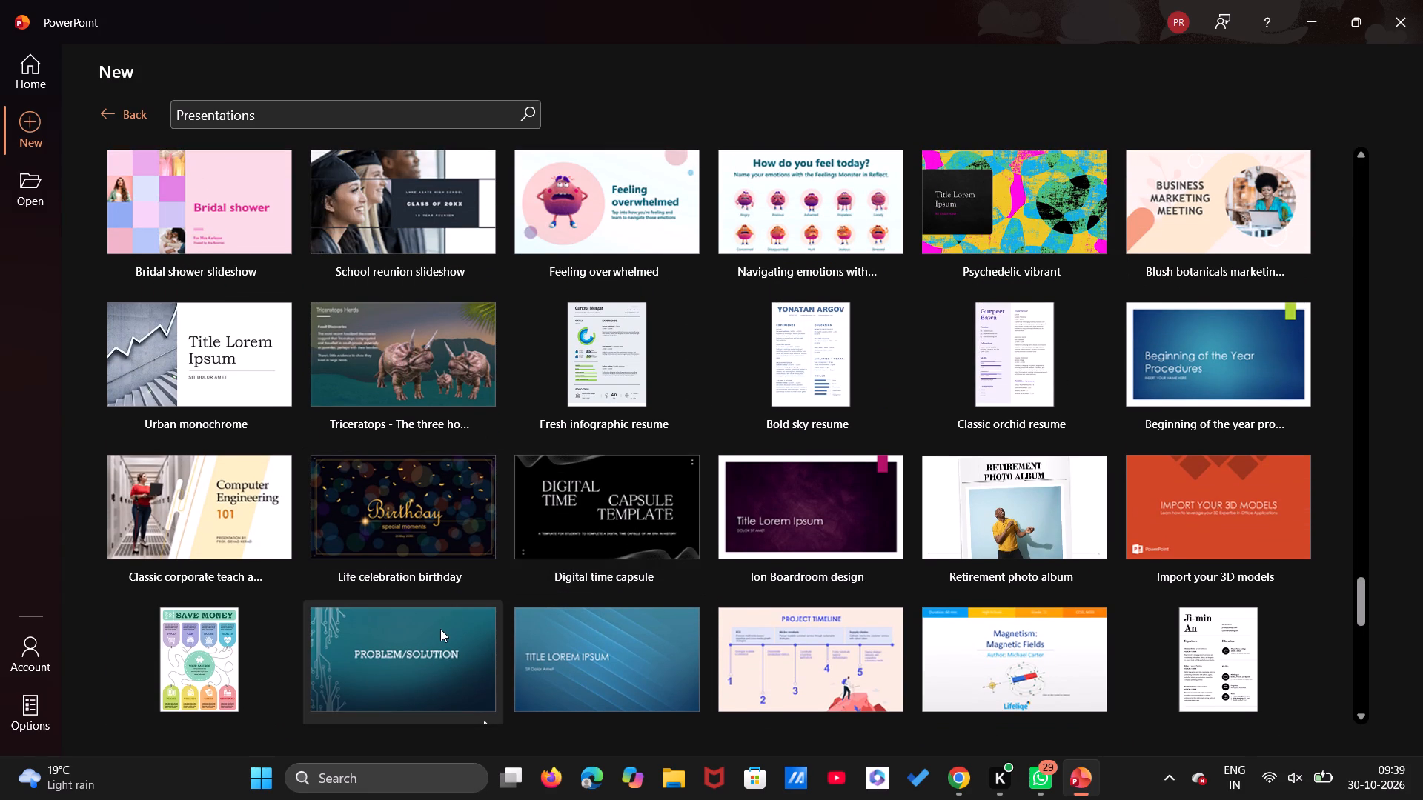
pyautogui.click(440, 629)
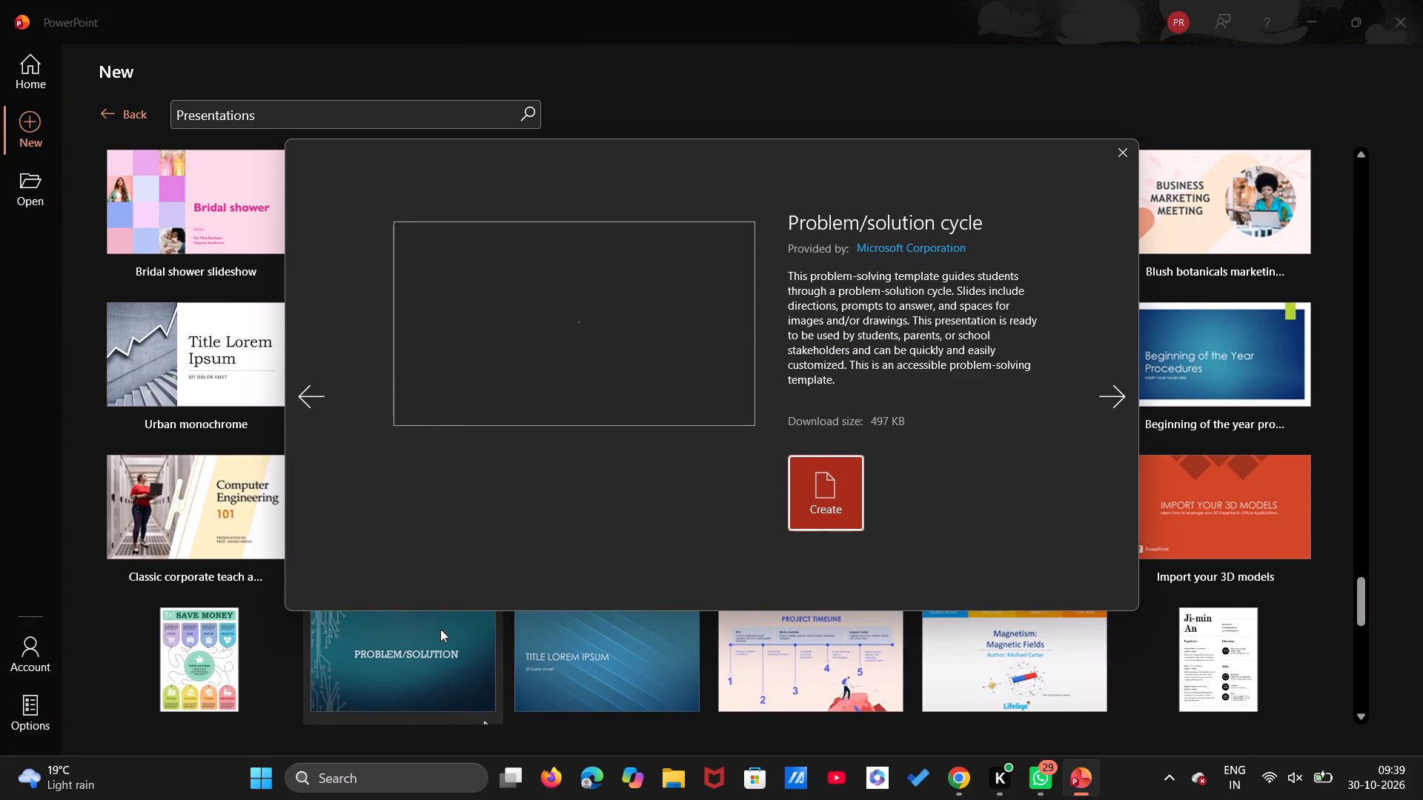
pyautogui.click(1102, 387)
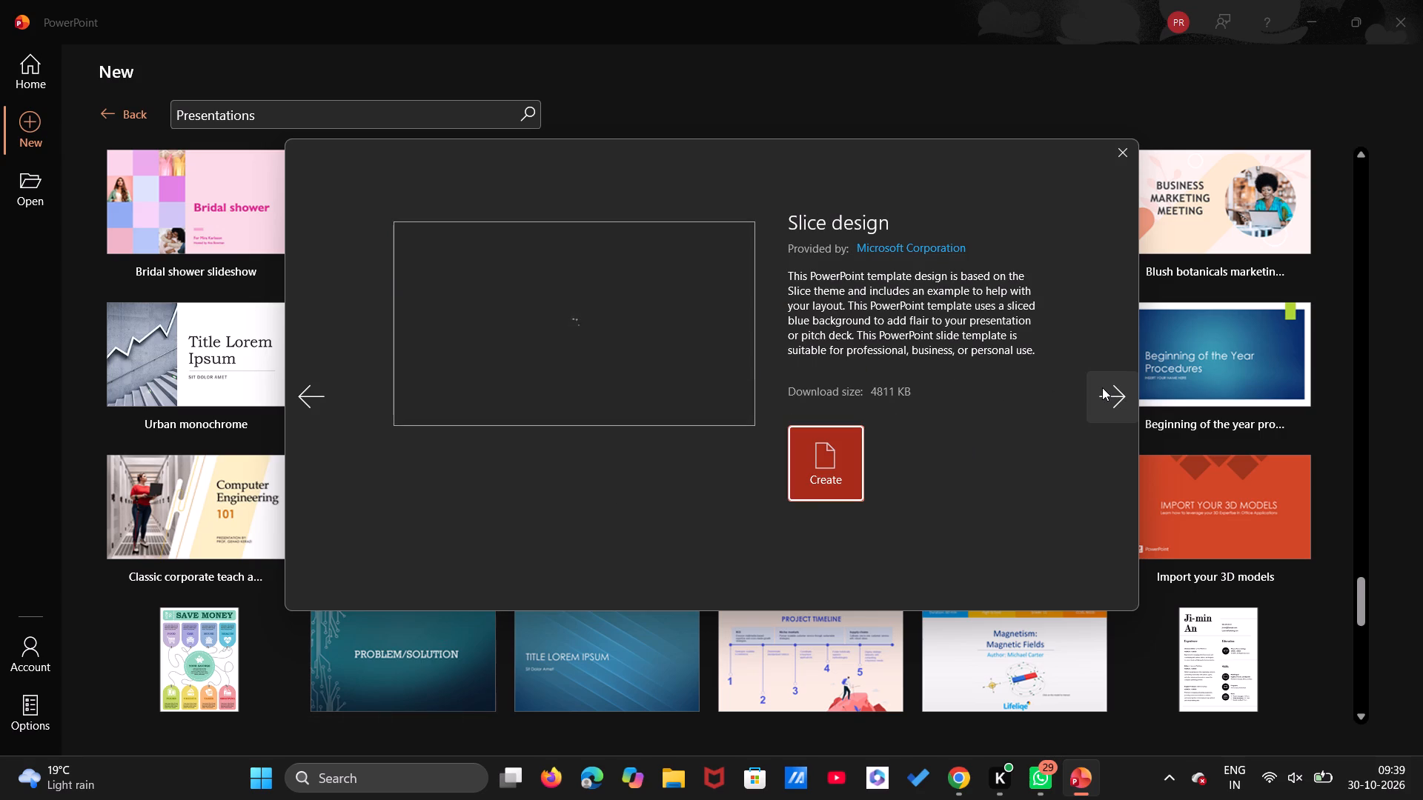
pyautogui.click(1102, 387)
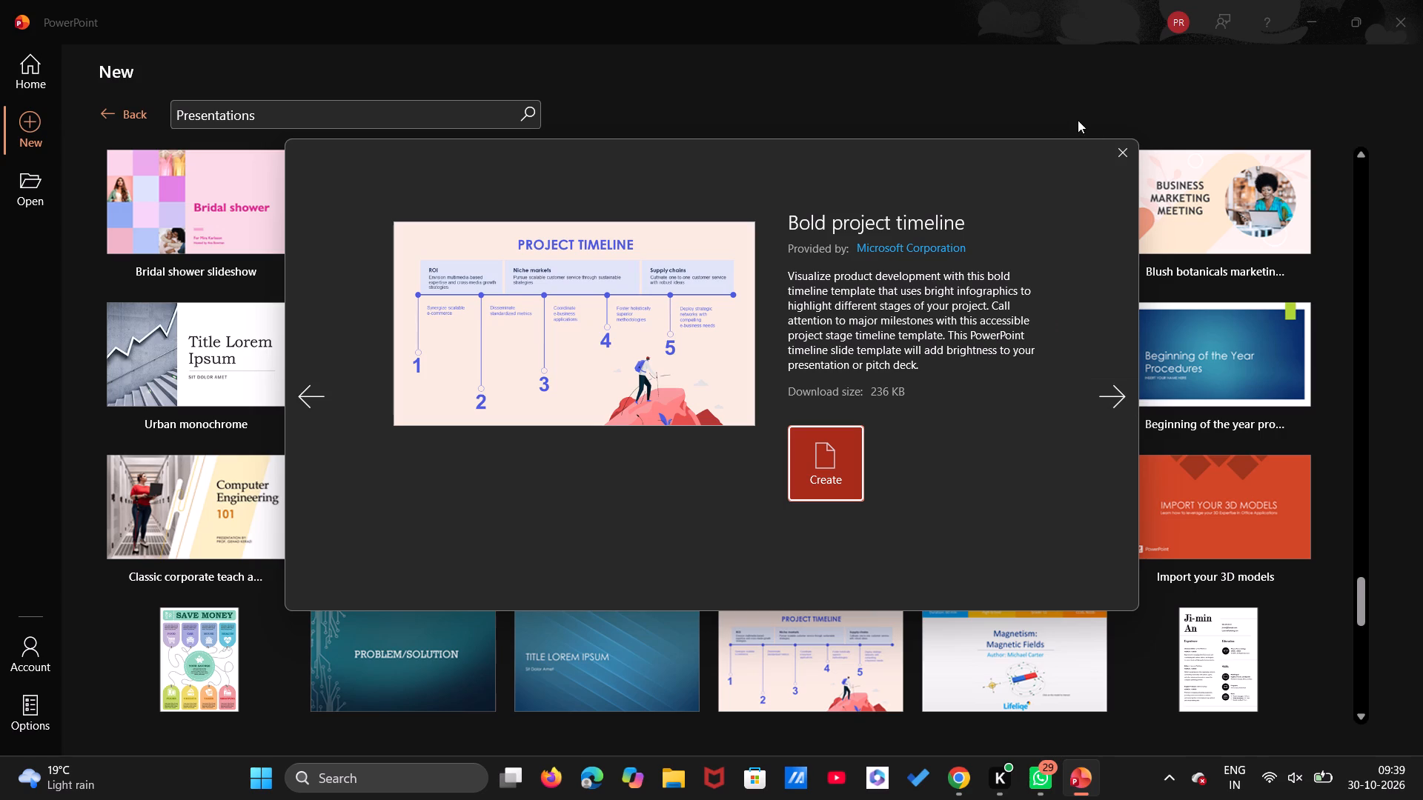
pyautogui.click(1117, 161)
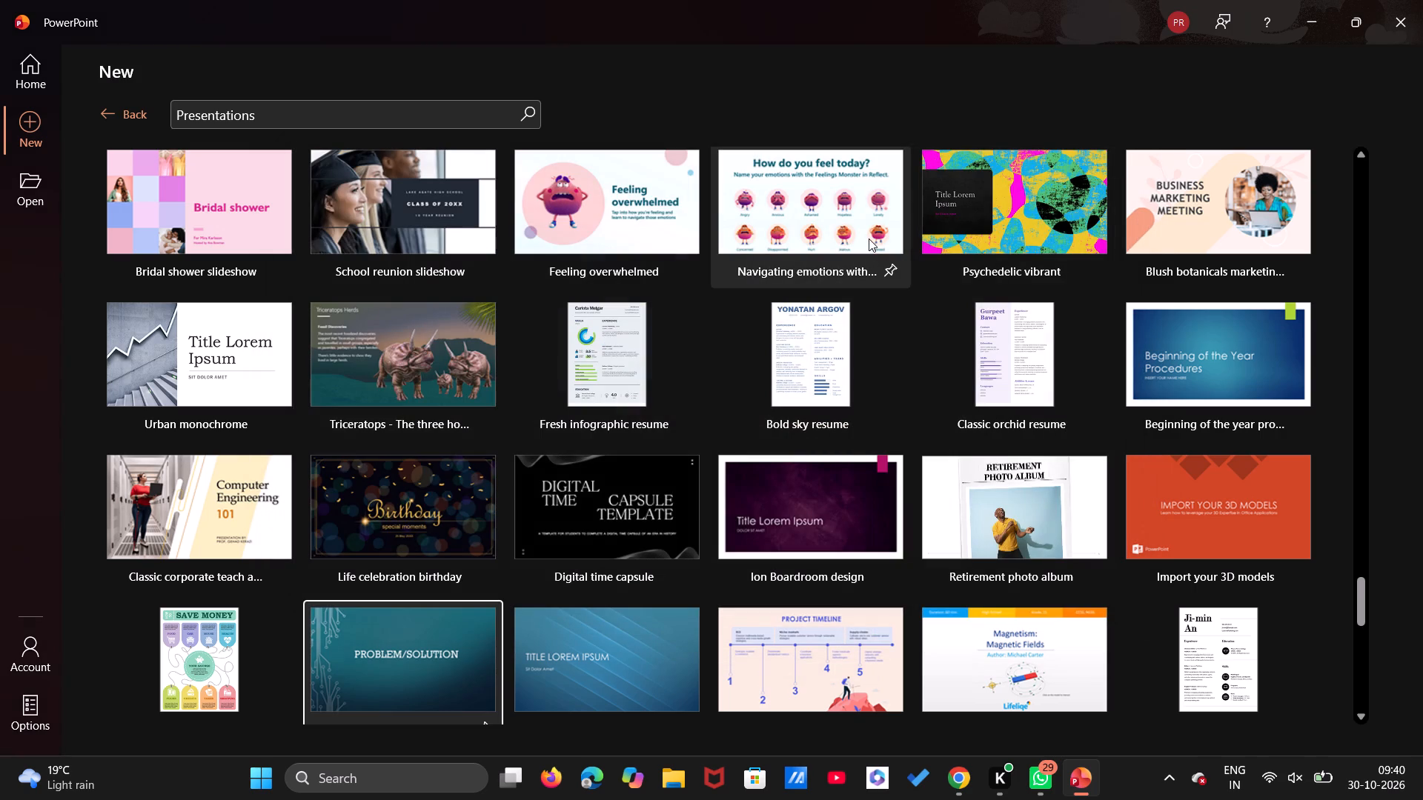
# Find the Circuit design template further back in the Presentations collection and create a new presentation from it.
pyautogui.scroll(2, 869, 239)
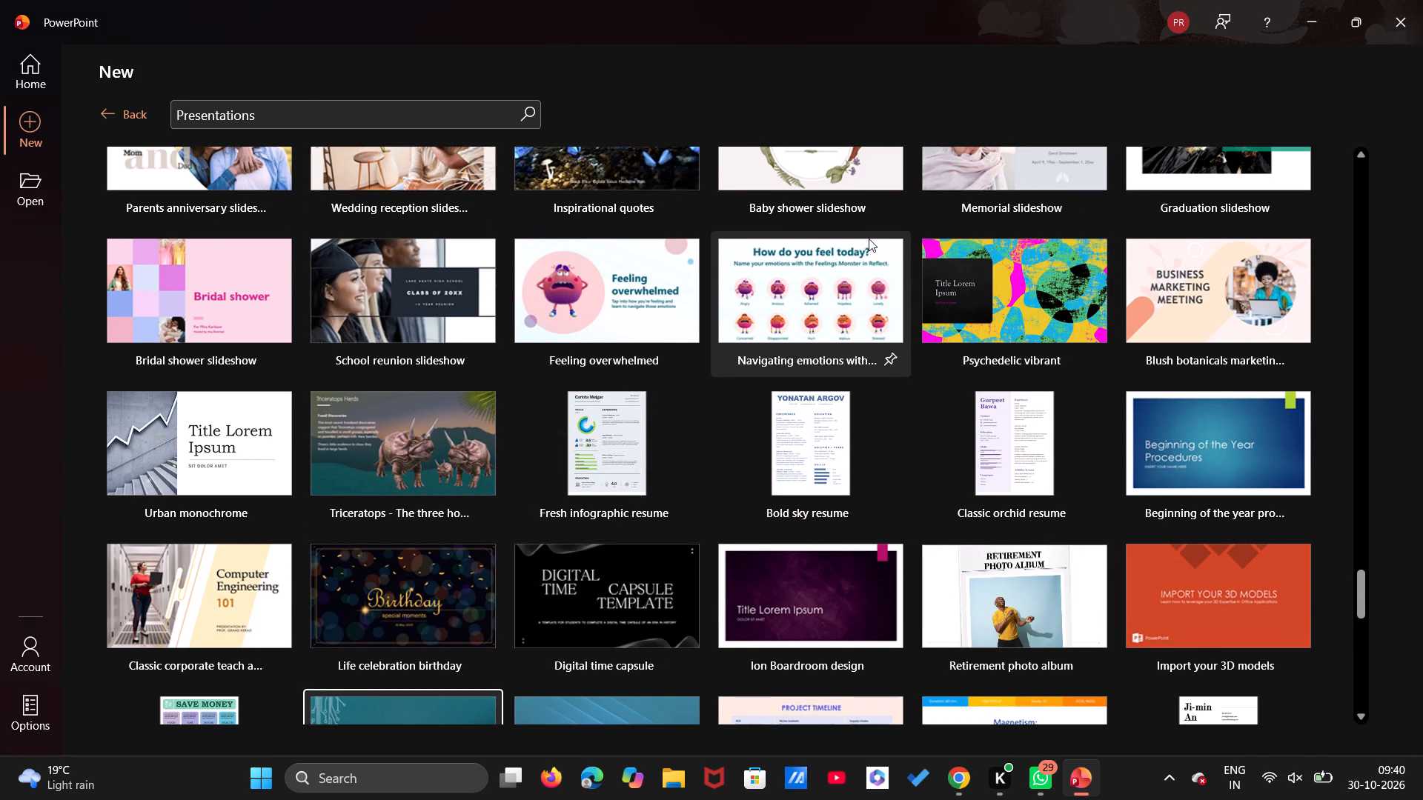
pyautogui.scroll(3, 869, 239)
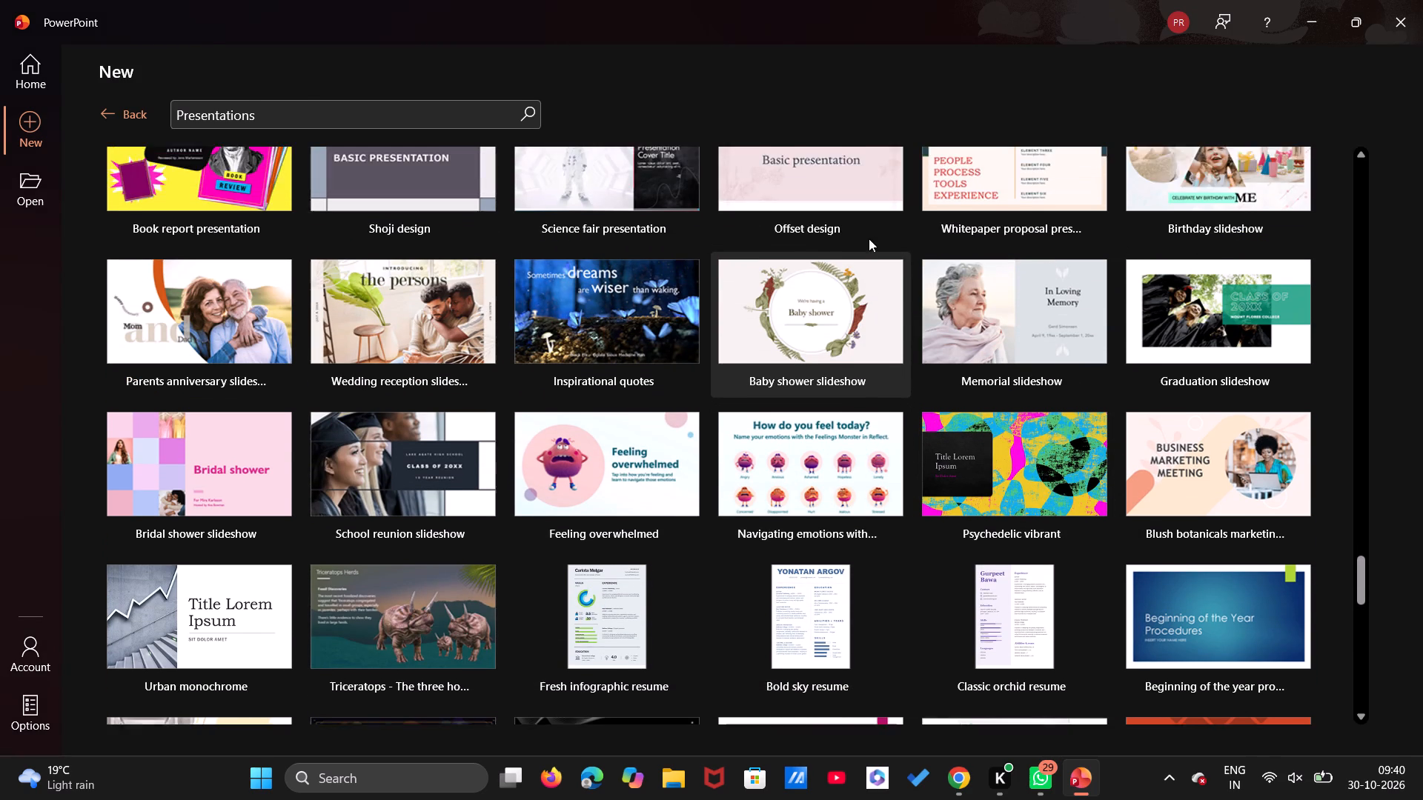
pyautogui.scroll(3, 869, 239)
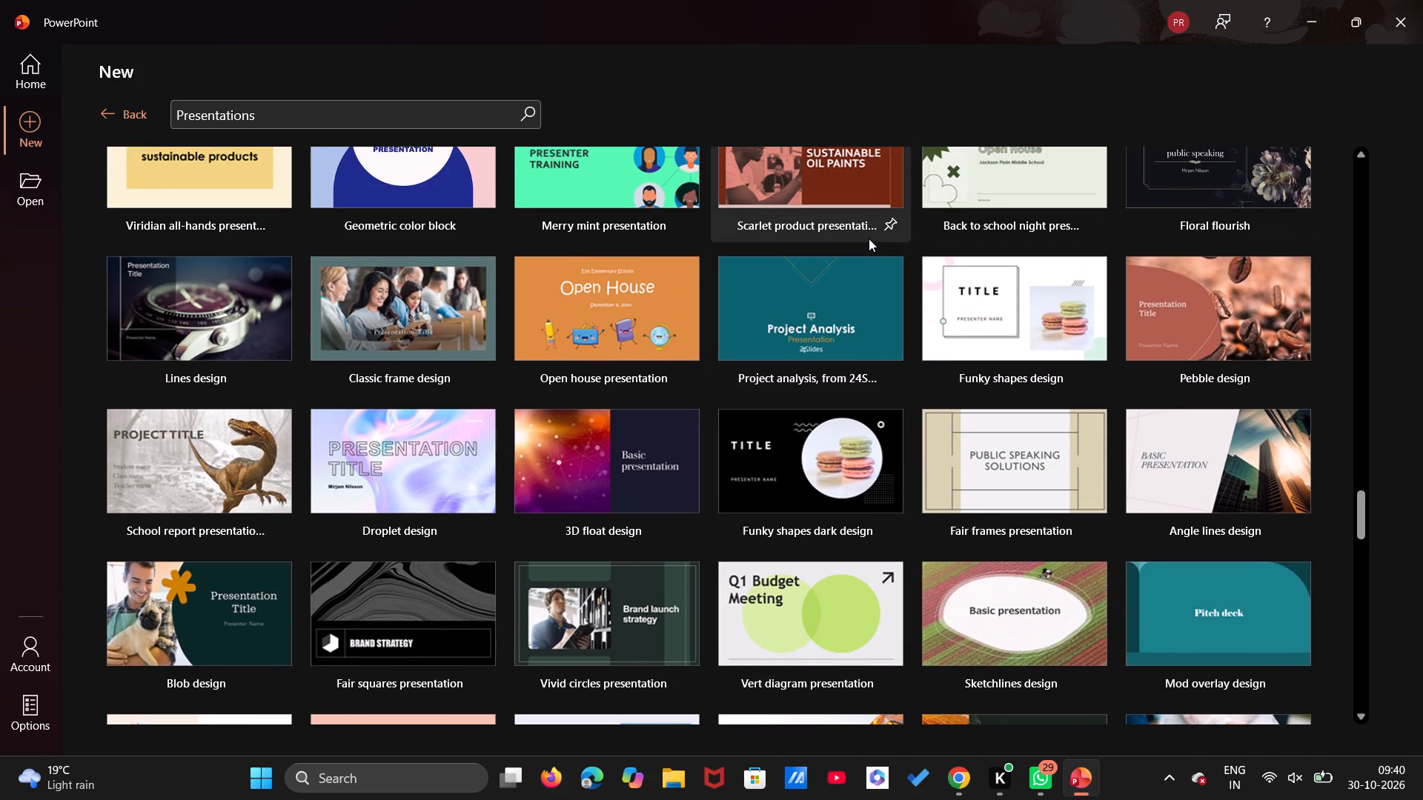
pyautogui.scroll(4, 869, 239)
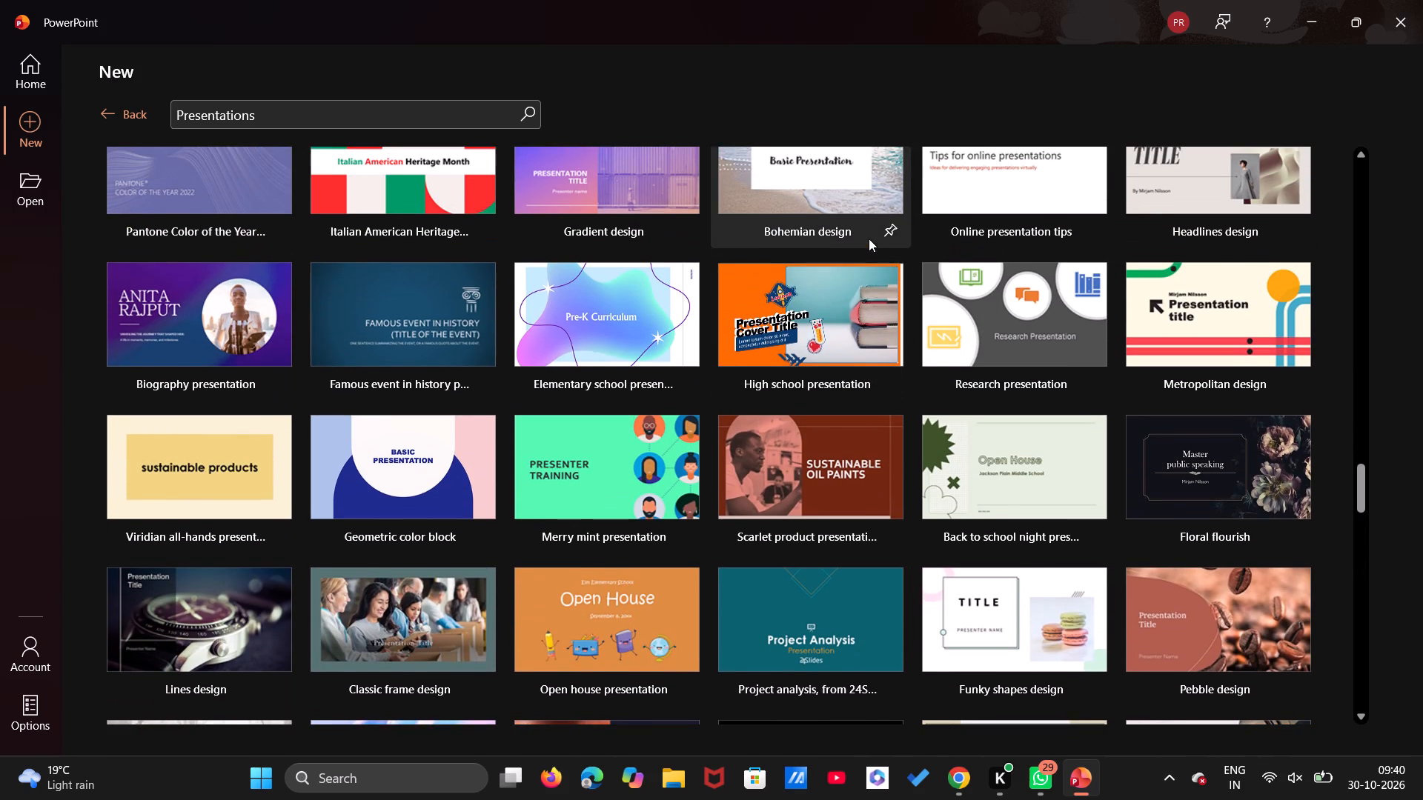
pyautogui.scroll(5, 869, 239)
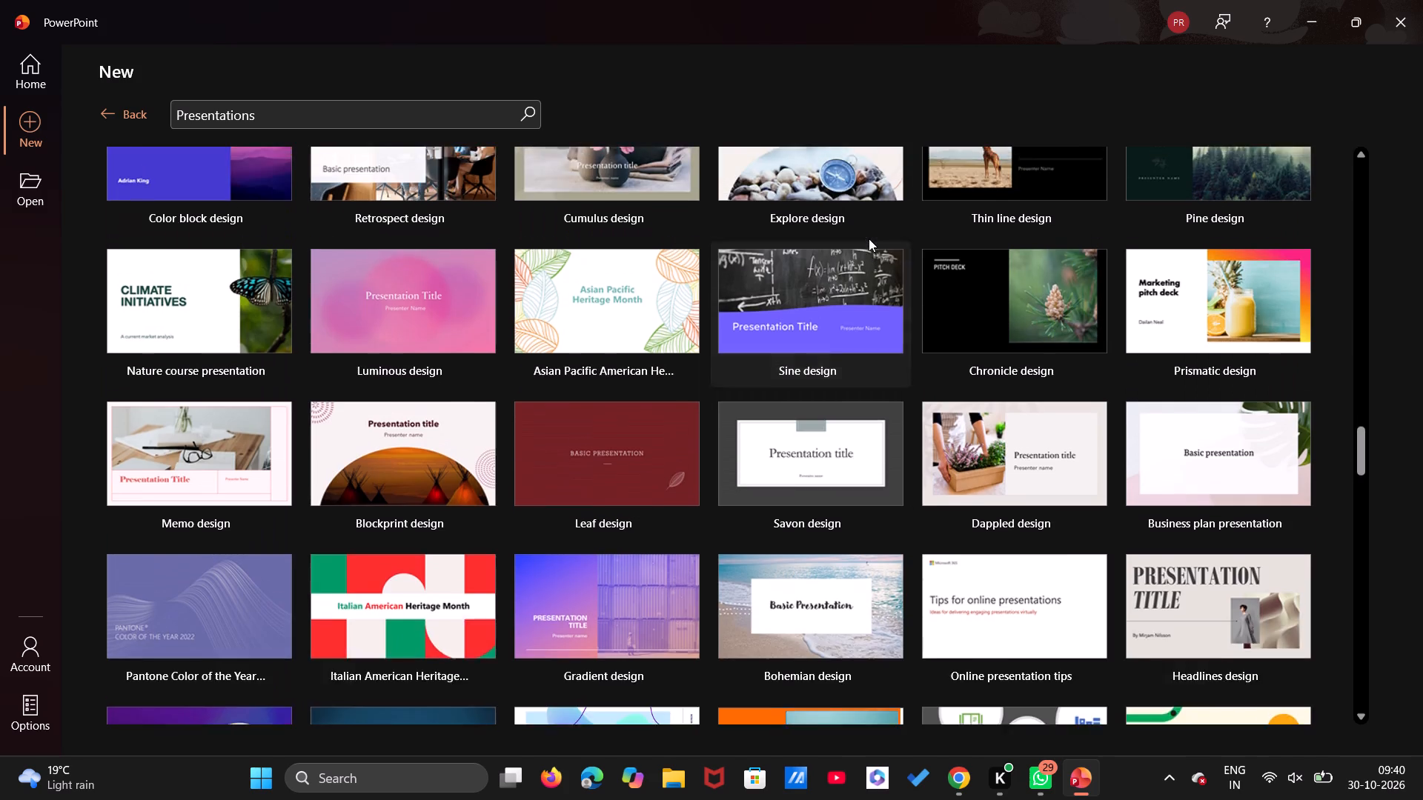
pyautogui.scroll(5, 869, 239)
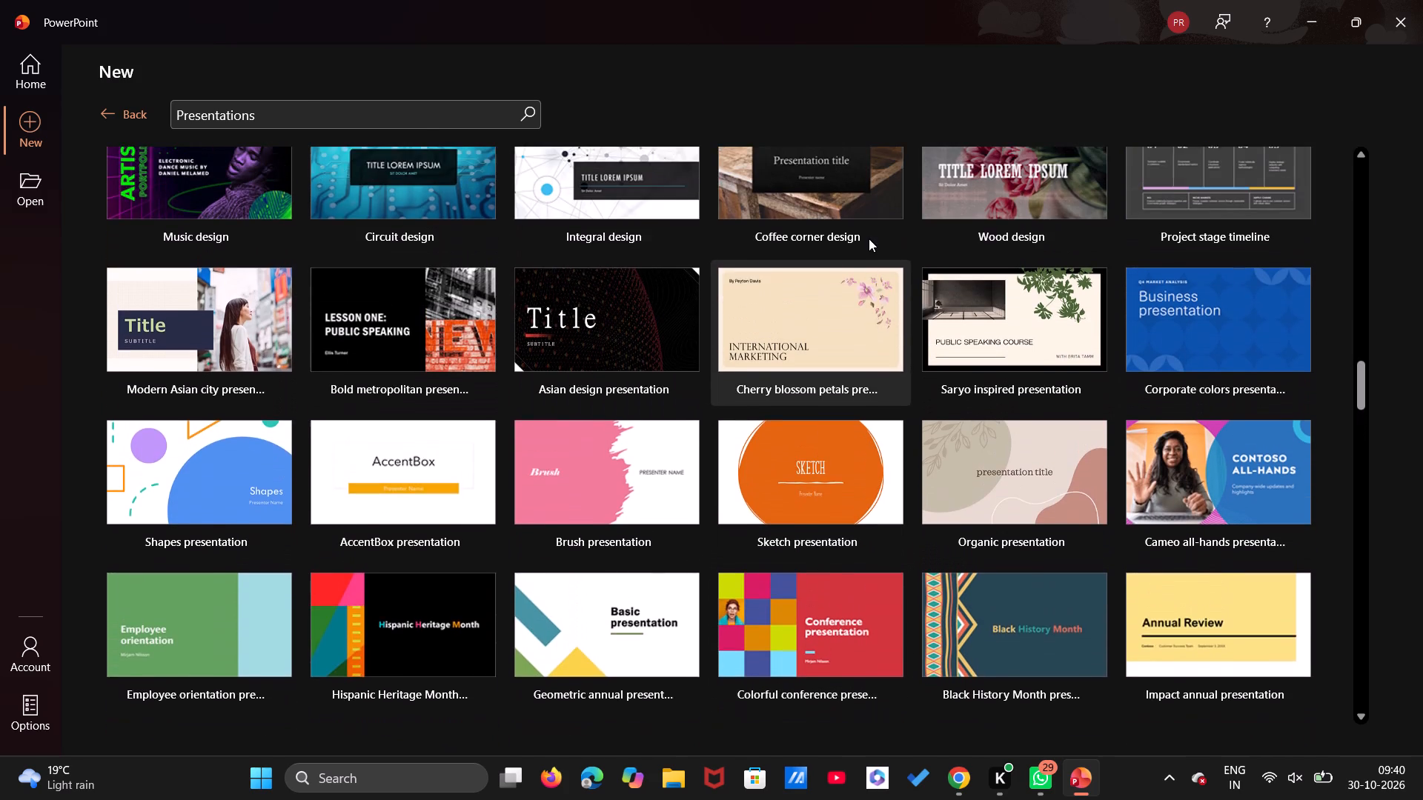
pyautogui.scroll(3, 869, 239)
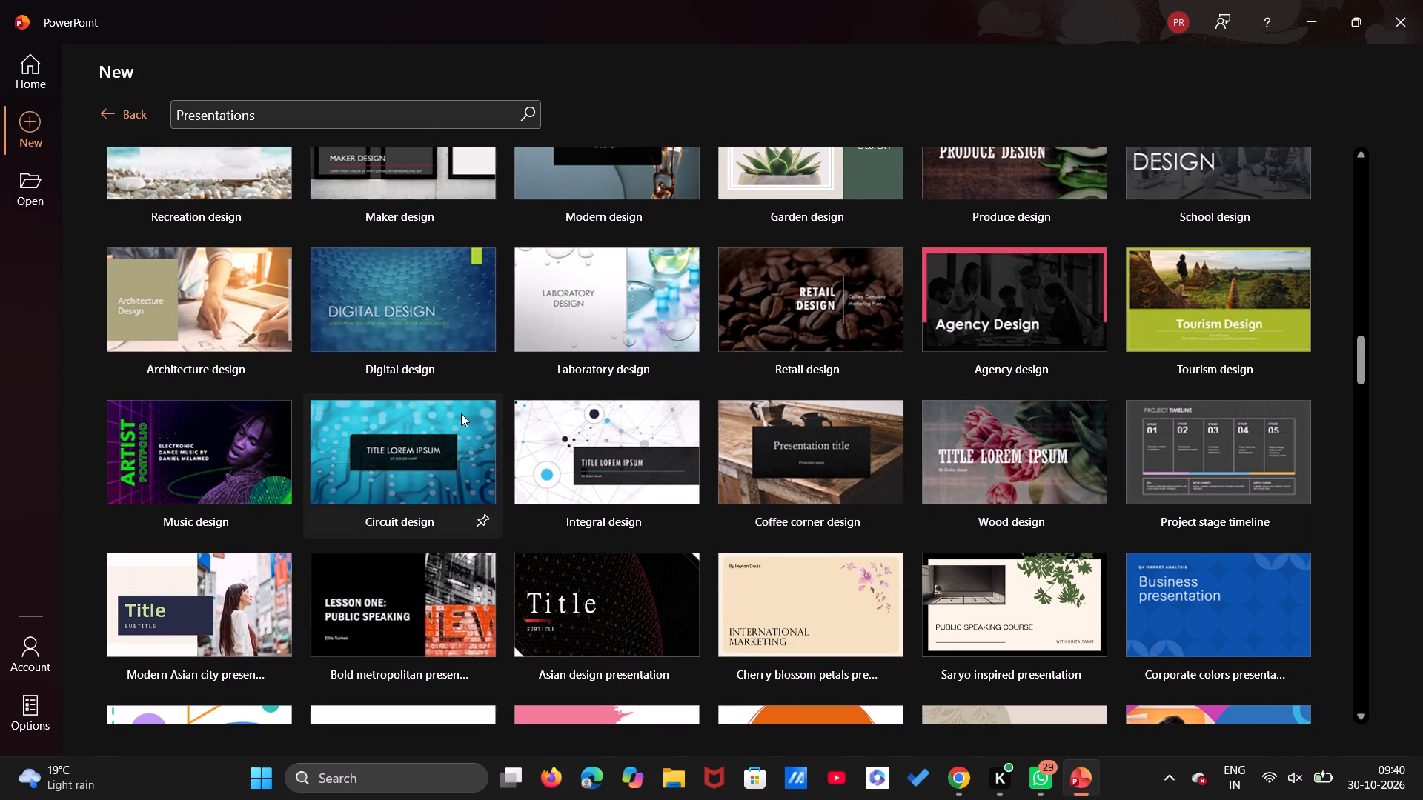
pyautogui.click(461, 413)
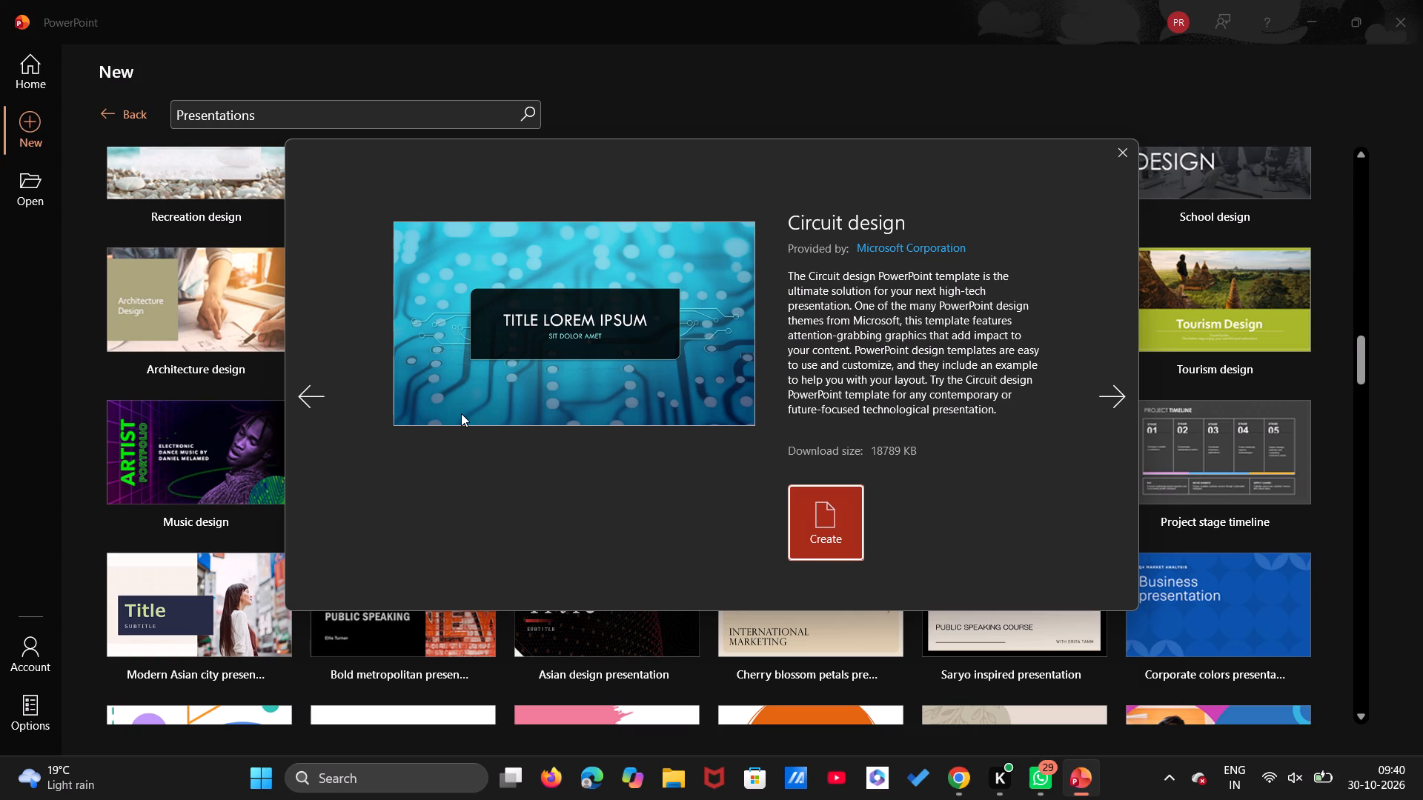
pyautogui.click(814, 521)
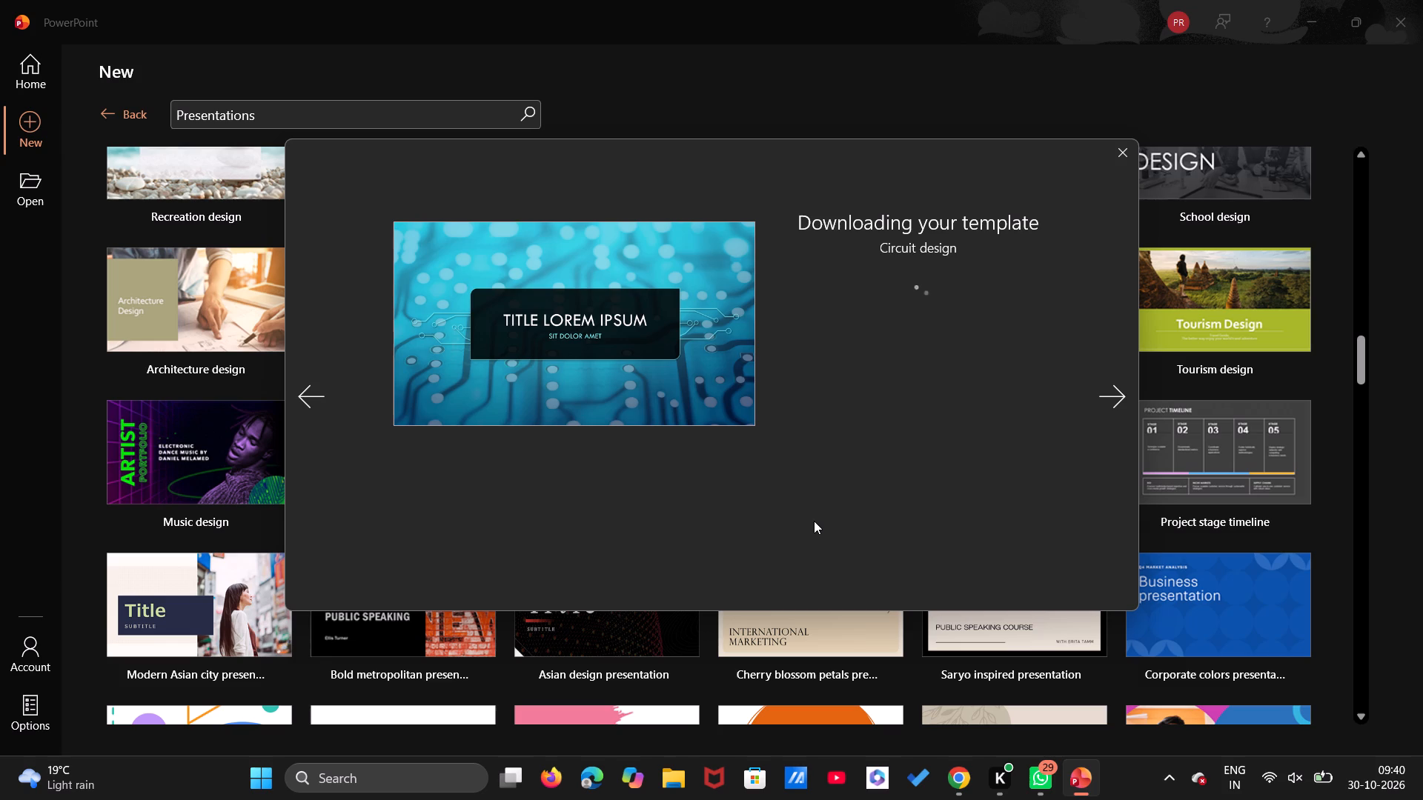
pyautogui.click(814, 521)
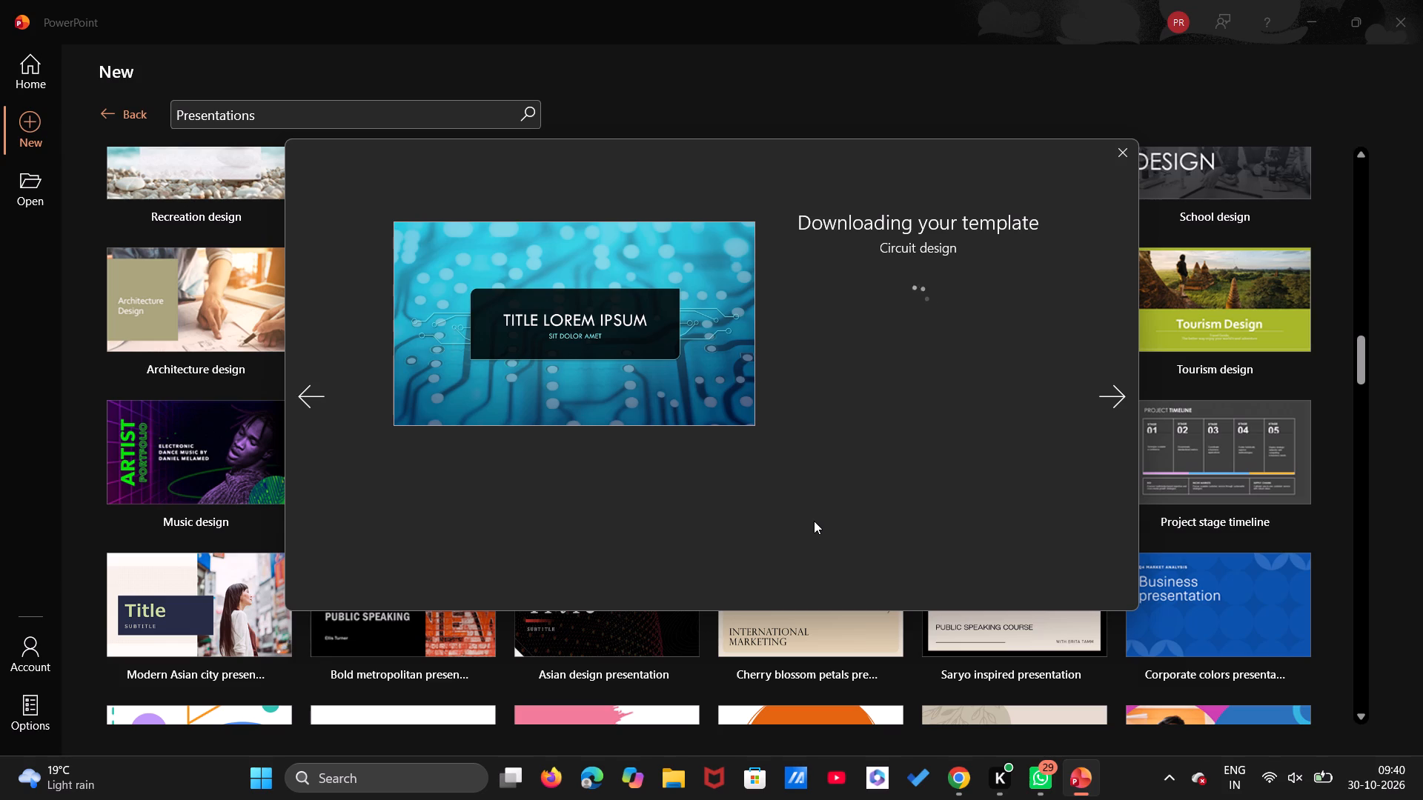
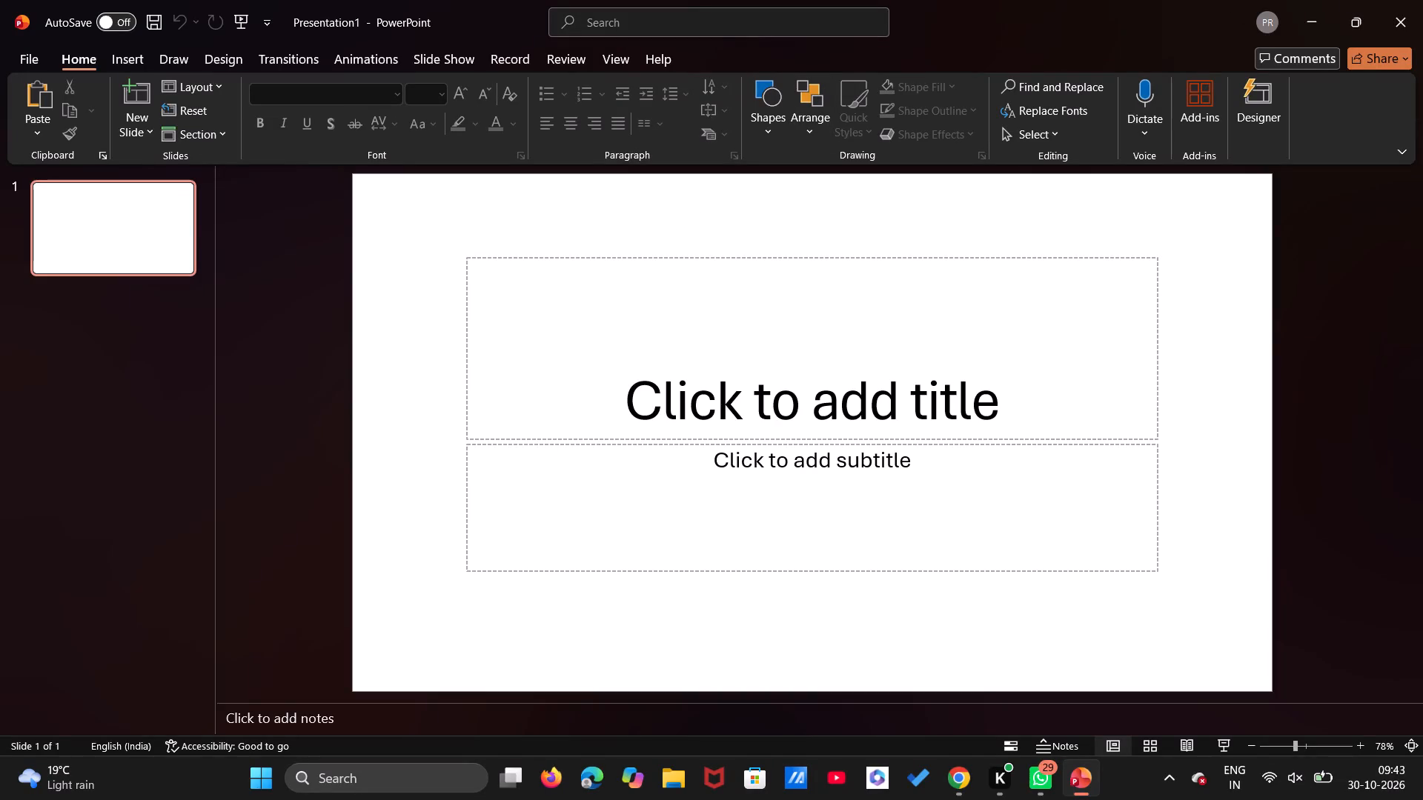
# Reopen the Circuit design template, look through its preview images, and create a new presentation from it.
pyautogui.click(39, 56)
pyautogui.click(446, 167)
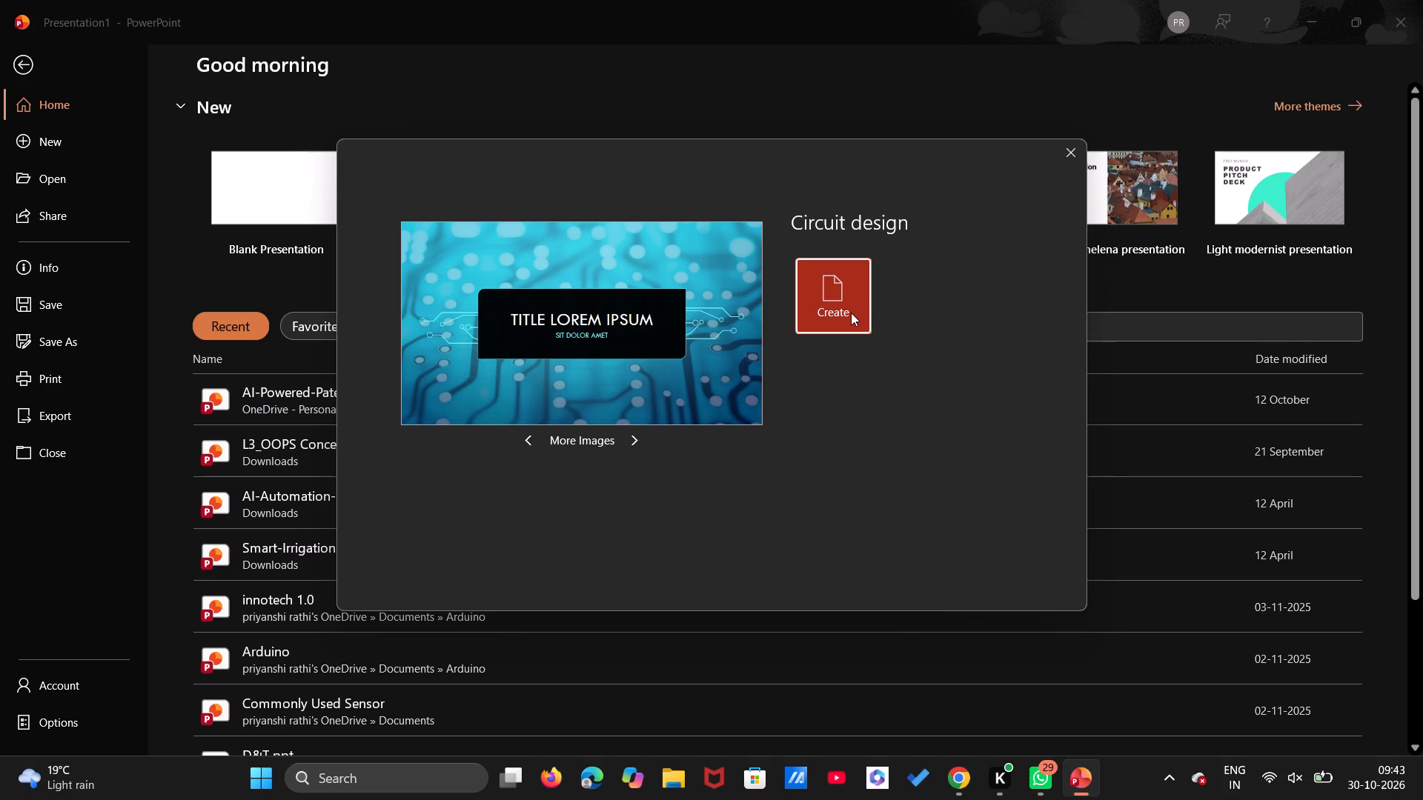
pyautogui.click(631, 436)
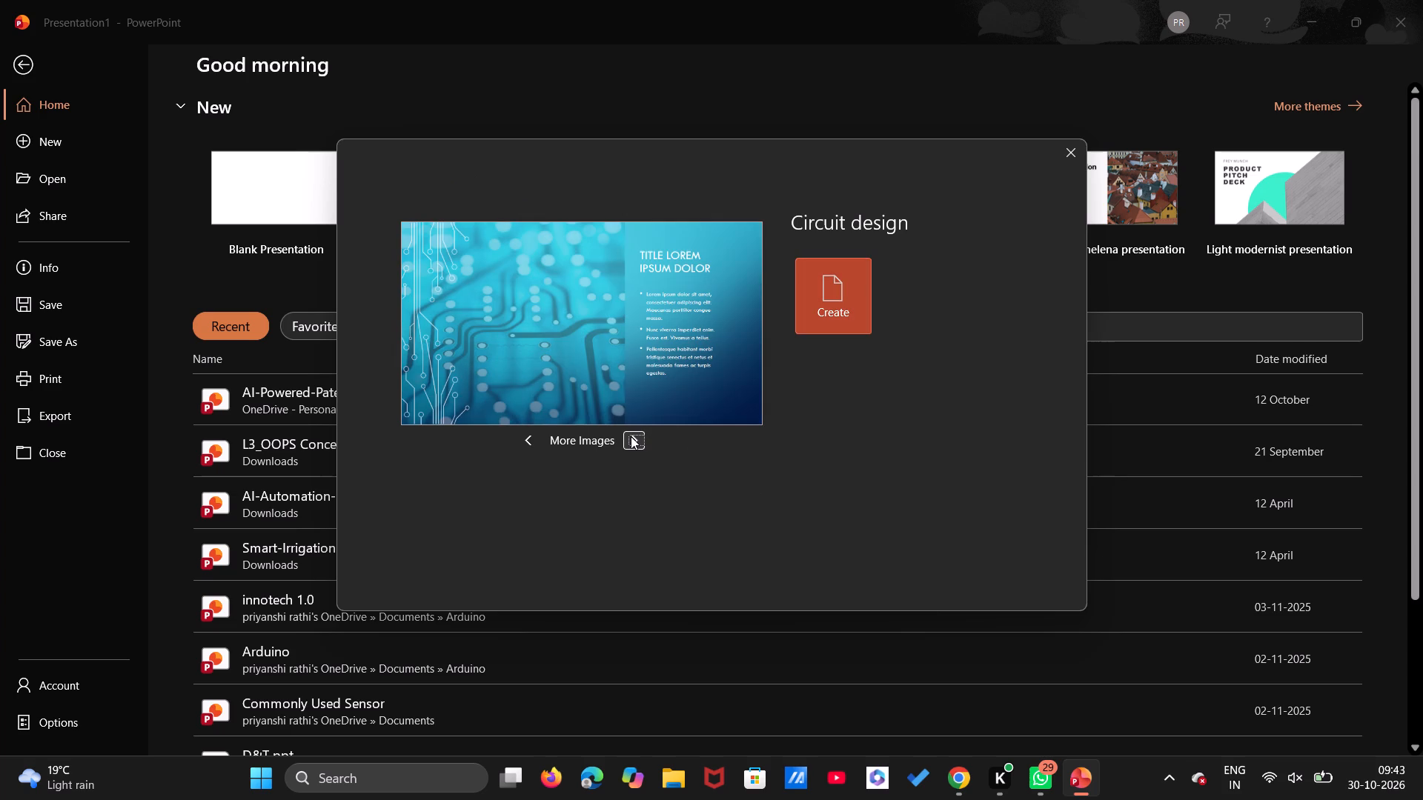
pyautogui.click(631, 436)
pyautogui.click(631, 436)
pyautogui.click(536, 432)
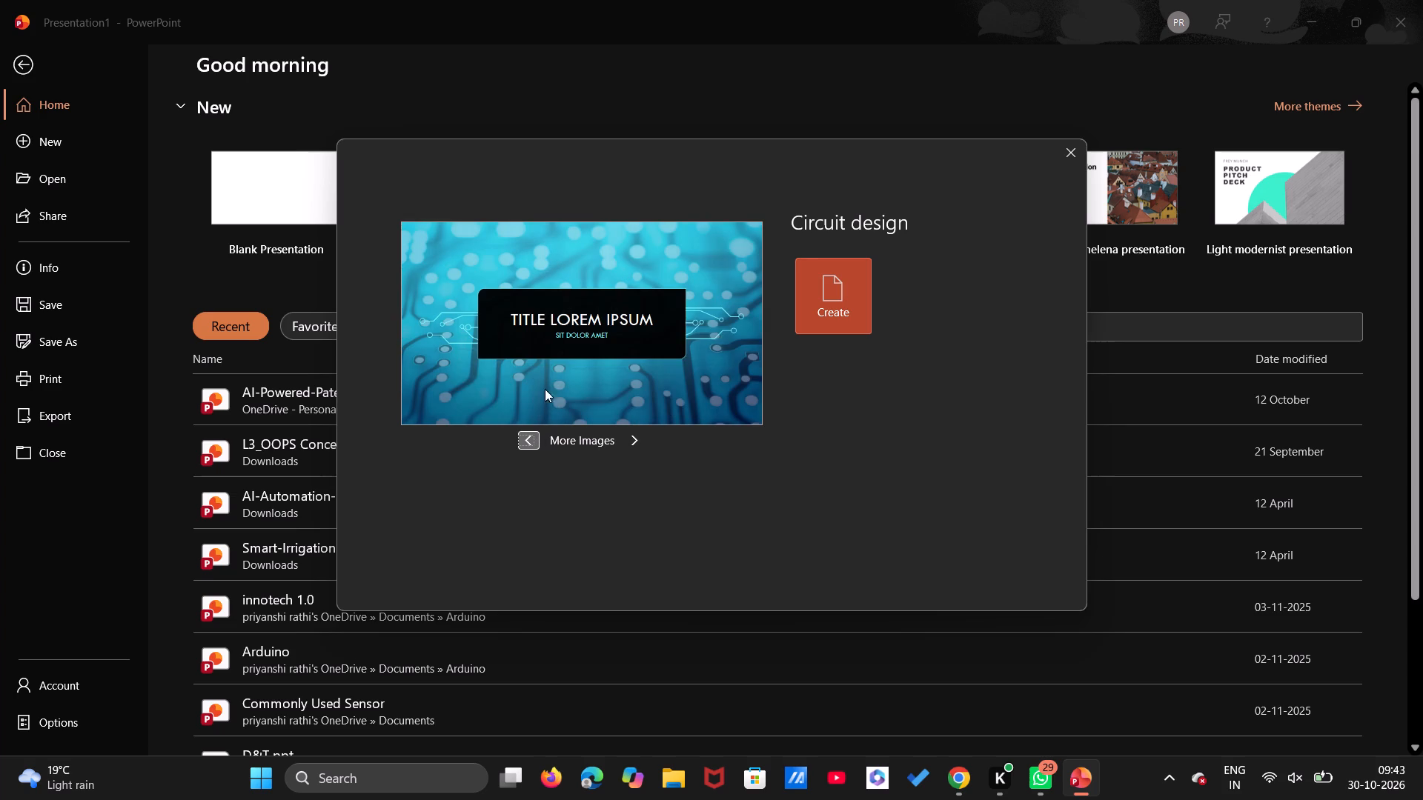
pyautogui.click(858, 276)
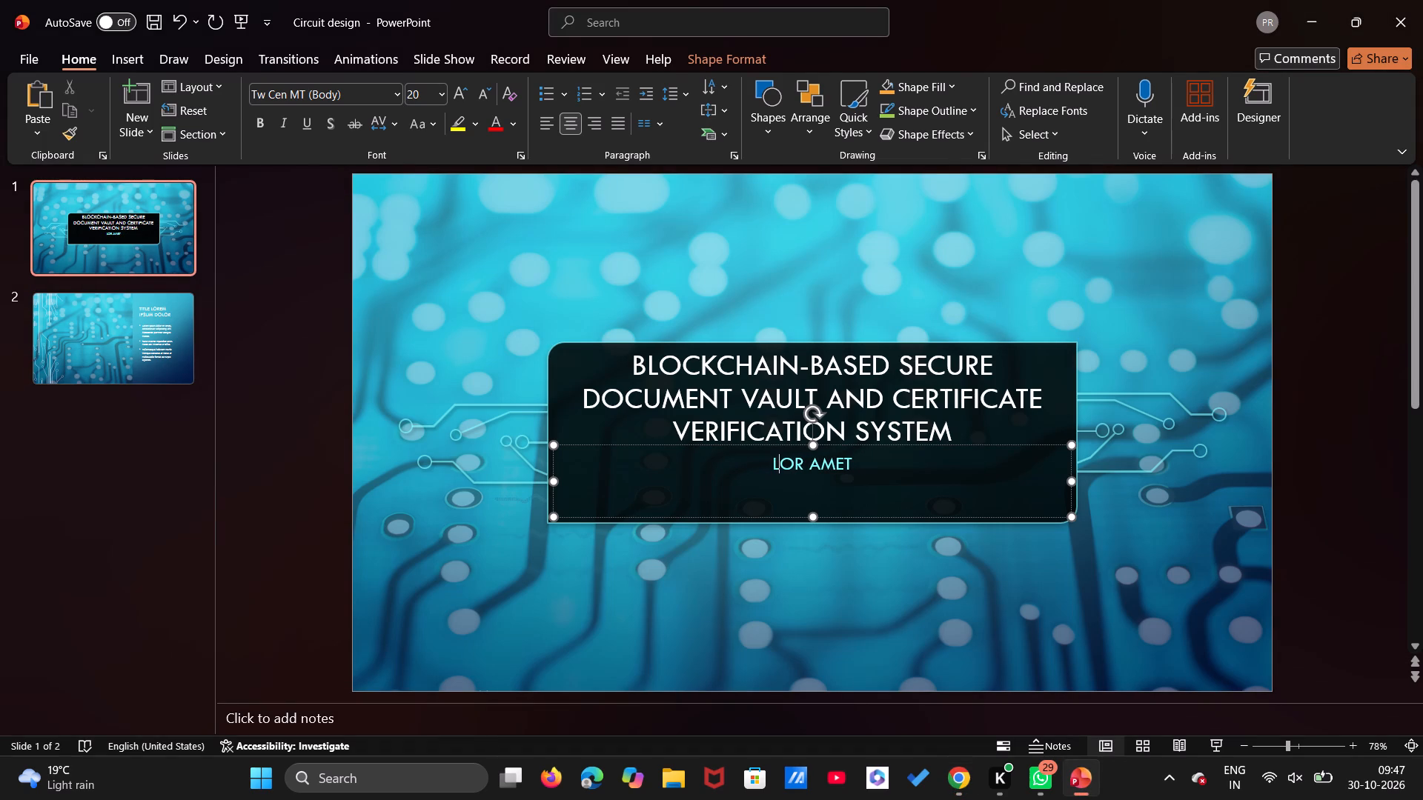
pyautogui.press('Right')
pyautogui.press('Right')
pyautogui.press('Right')
pyautogui.press('BackSpace')
pyautogui.press('BackSpace')
pyautogui.press('BackSpace')
pyautogui.press('BackSpace')
pyautogui.press('BackSpace')
pyautogui.press('BackSpace')
pyautogui.press('BackSpace')
pyautogui.press('BackSpace')
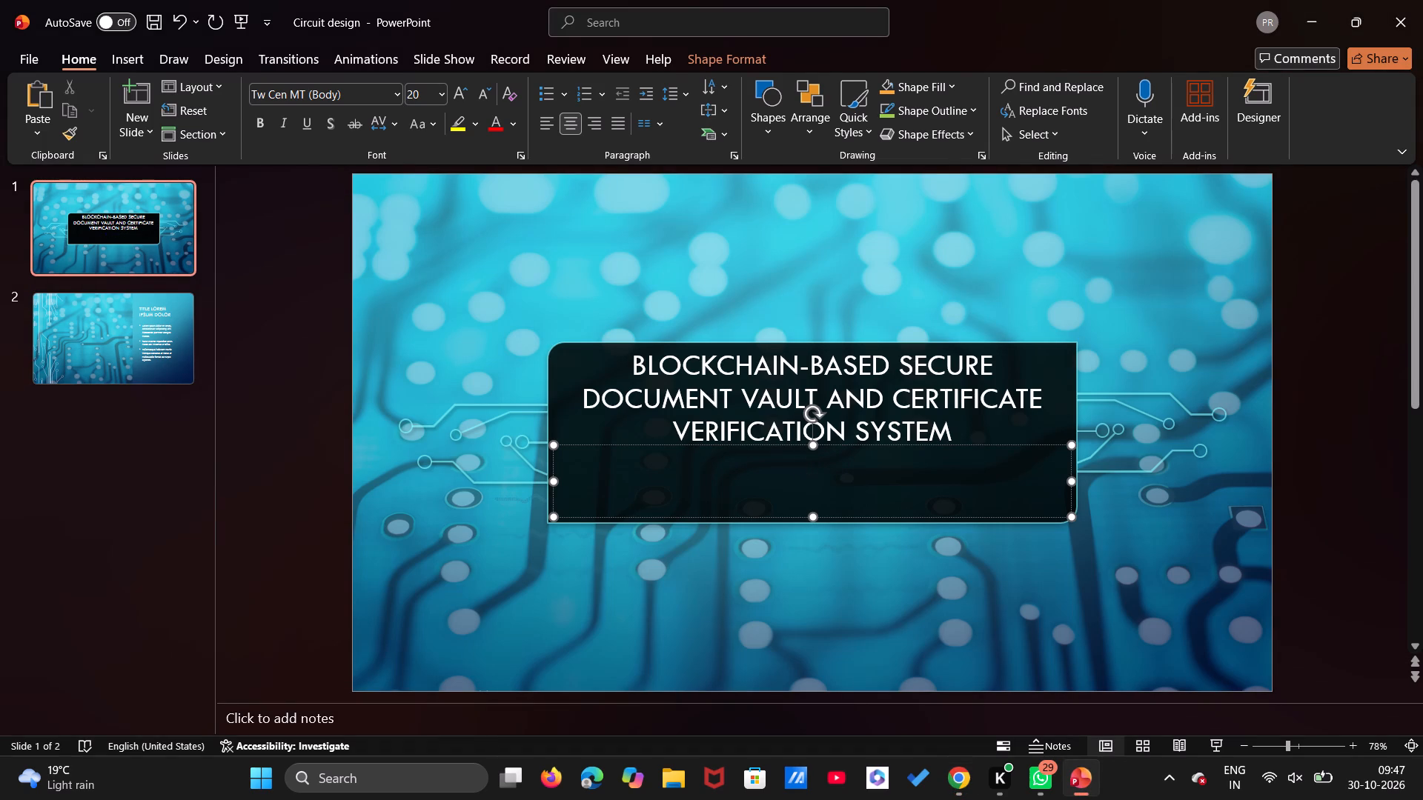
pyautogui.hotkey('ctrl', 'v')
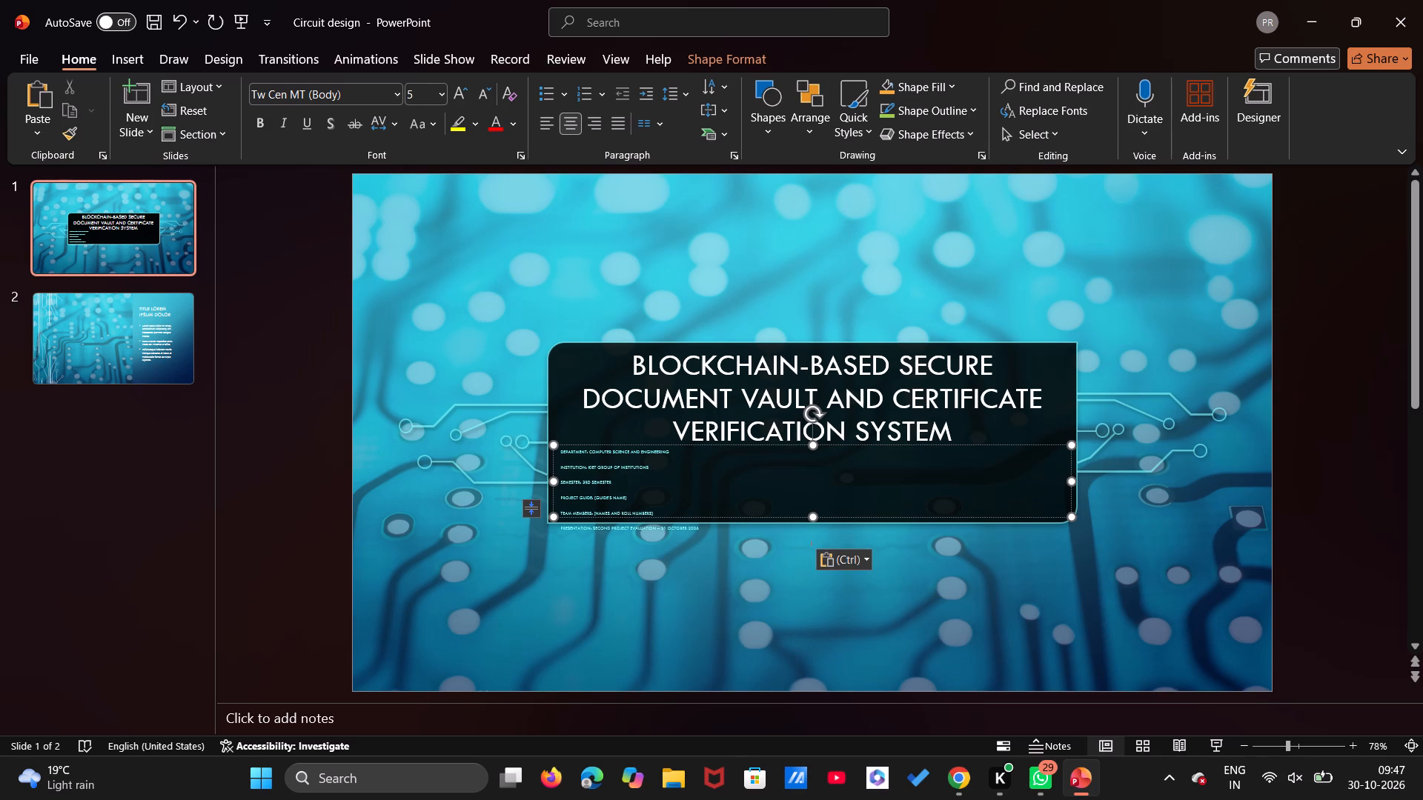
# Set all six lines of project details in slide 1's subtitle to font size 14.
pyautogui.click(445, 94)
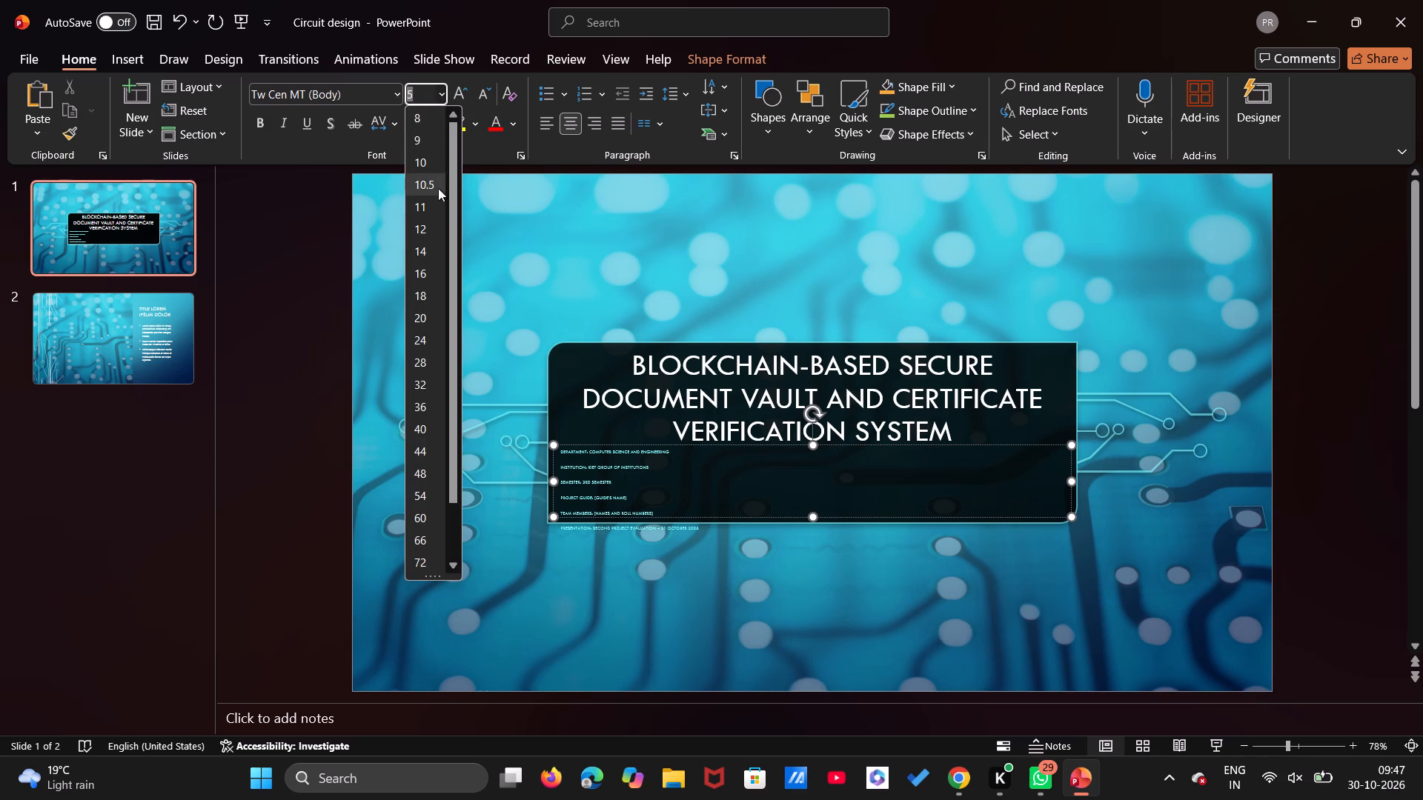
pyautogui.click(561, 448)
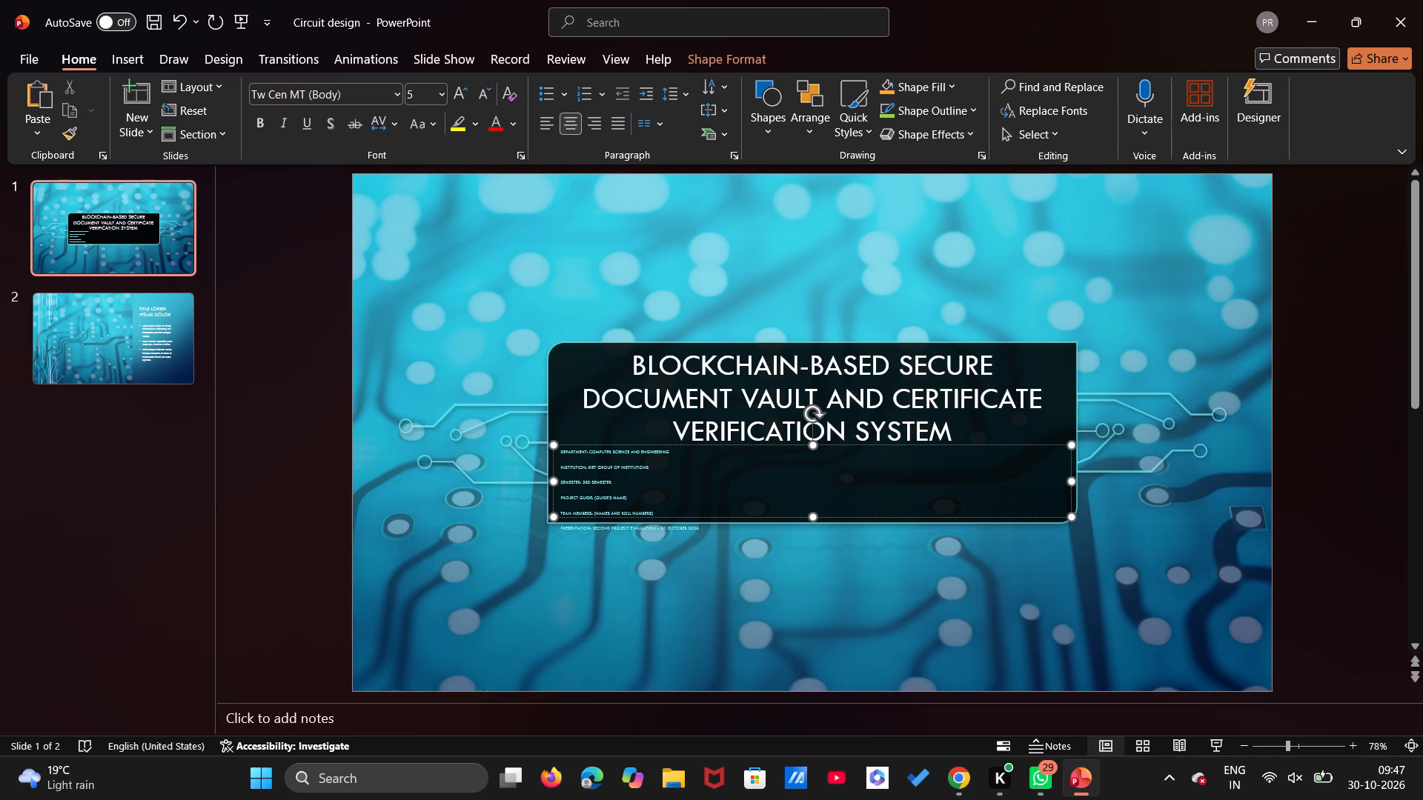
pyautogui.moveTo(557, 456); pyautogui.dragTo(697, 521)
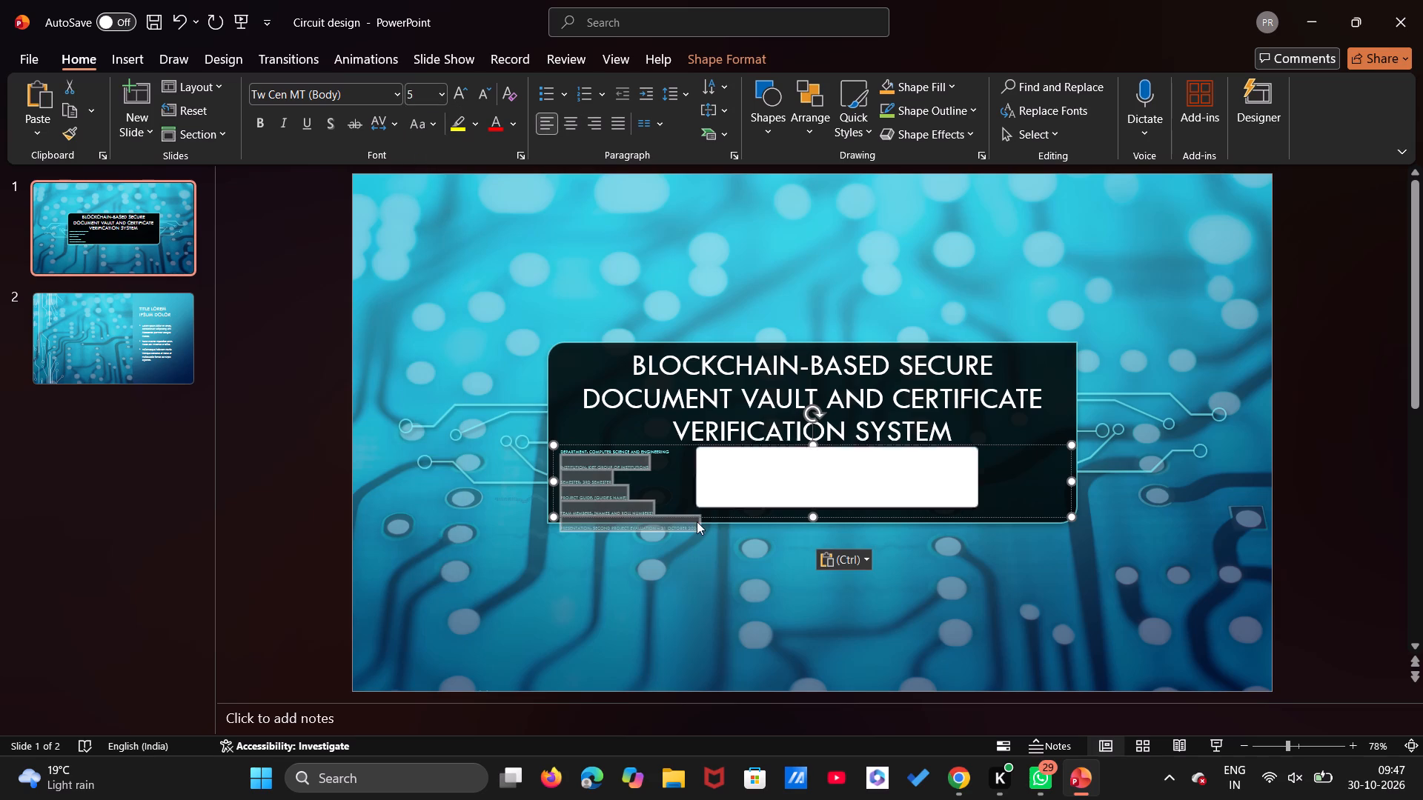
pyautogui.click(577, 456)
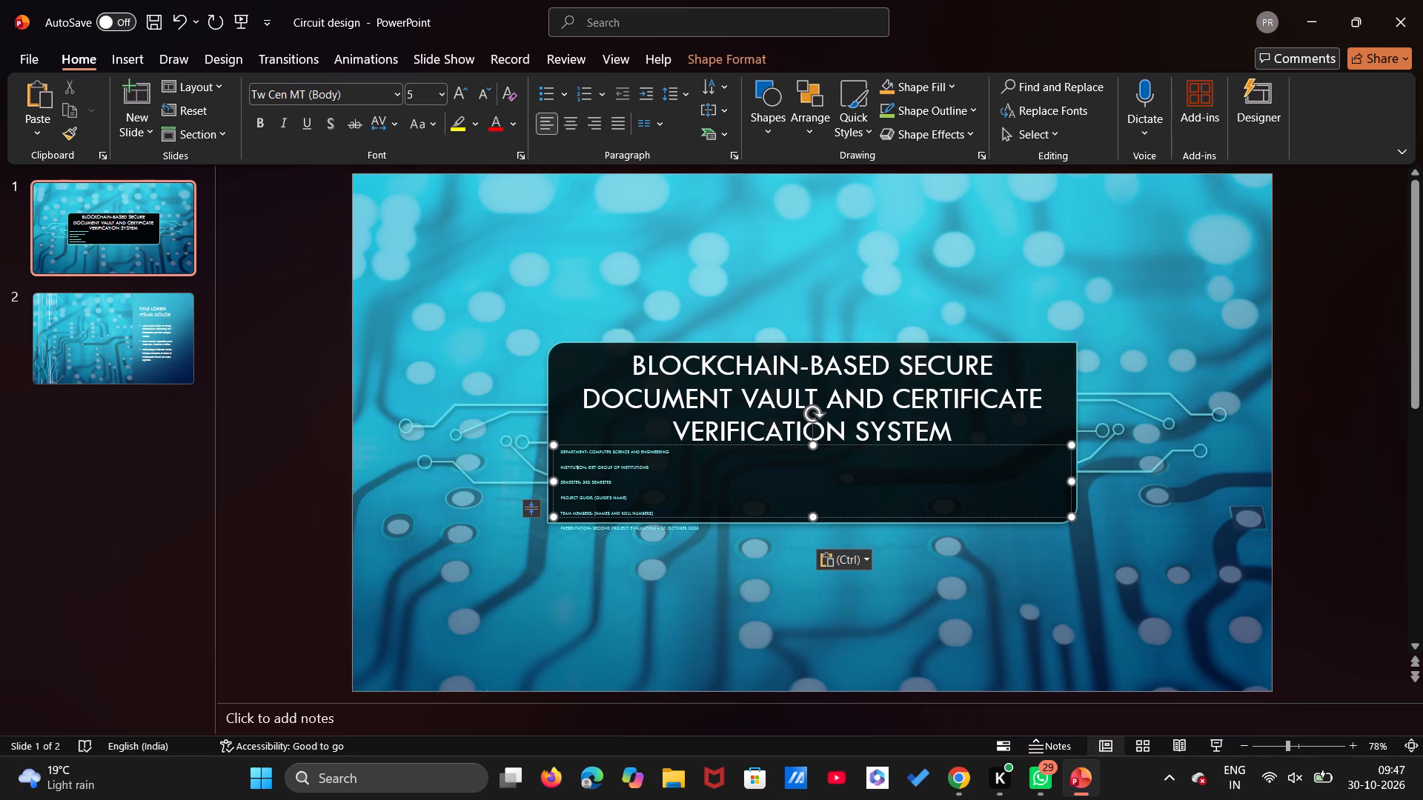
pyautogui.moveTo(559, 450); pyautogui.dragTo(674, 484)
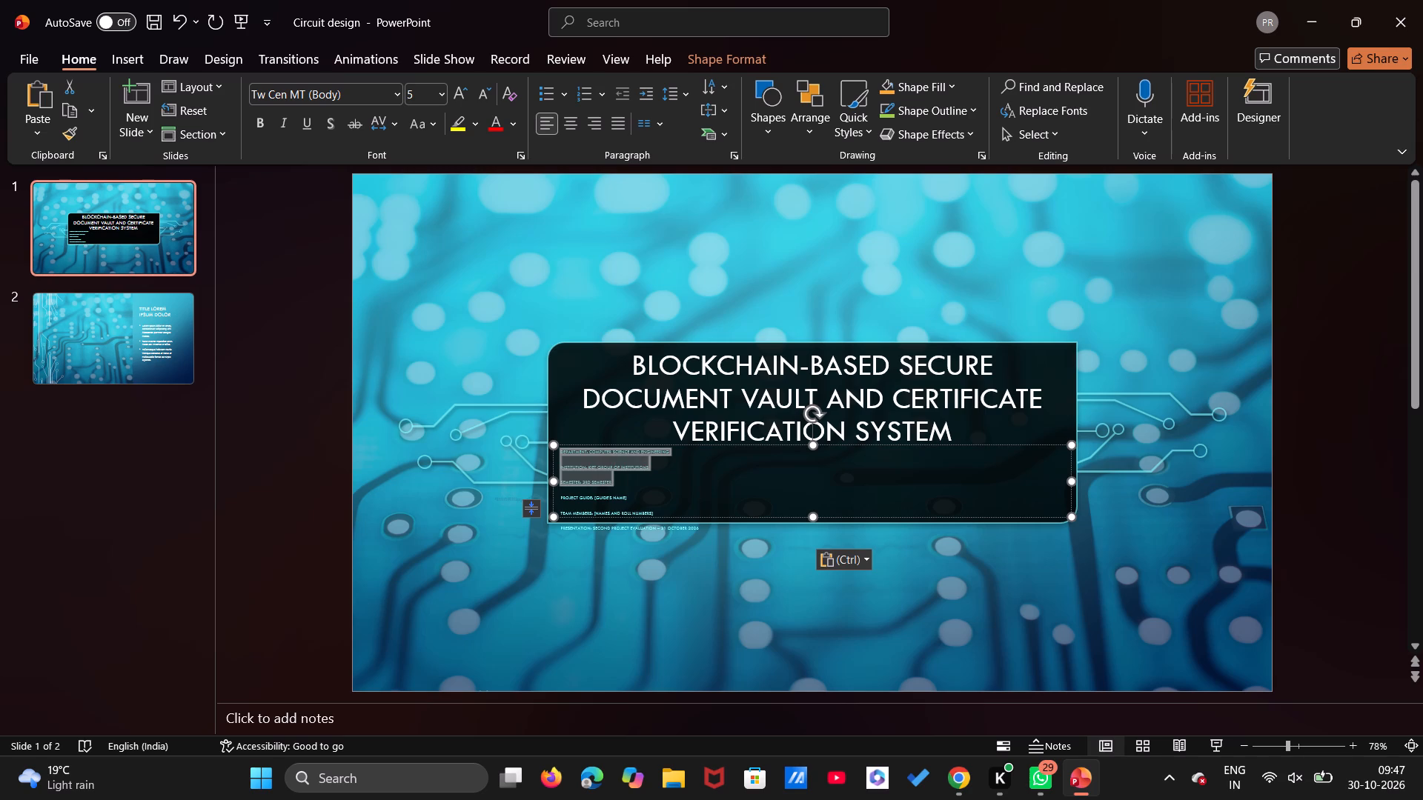
pyautogui.moveTo(674, 484); pyautogui.dragTo(706, 526)
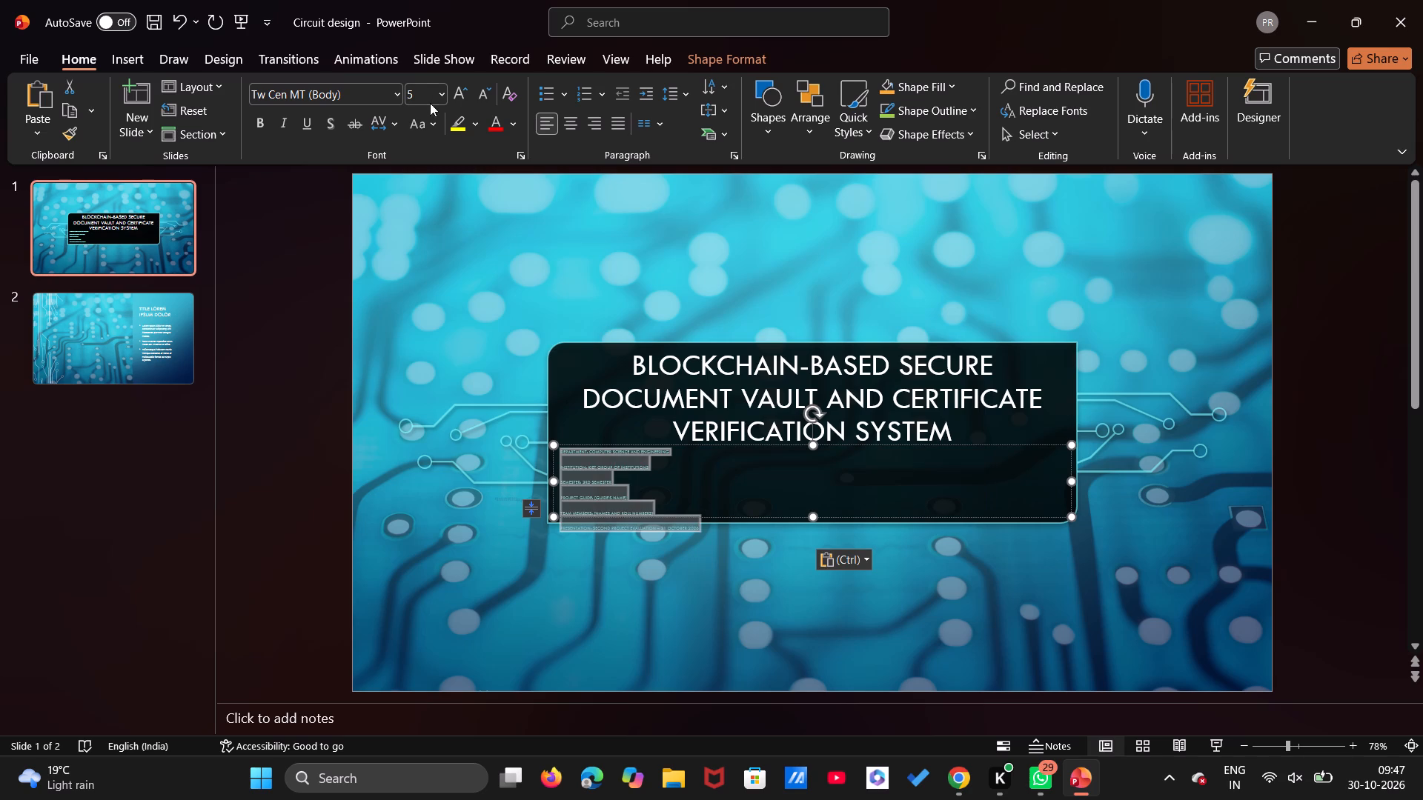
pyautogui.click(436, 100)
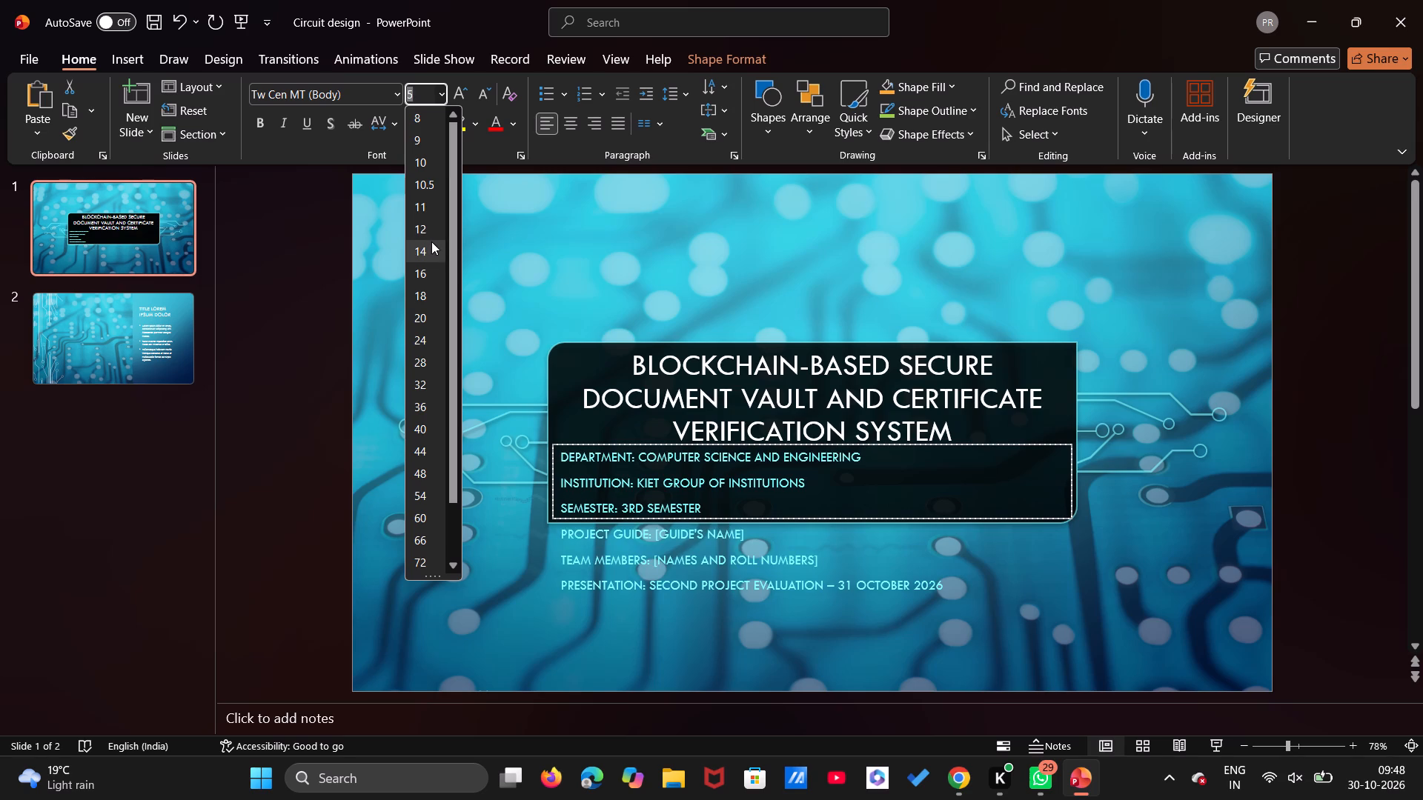
pyautogui.click(431, 241)
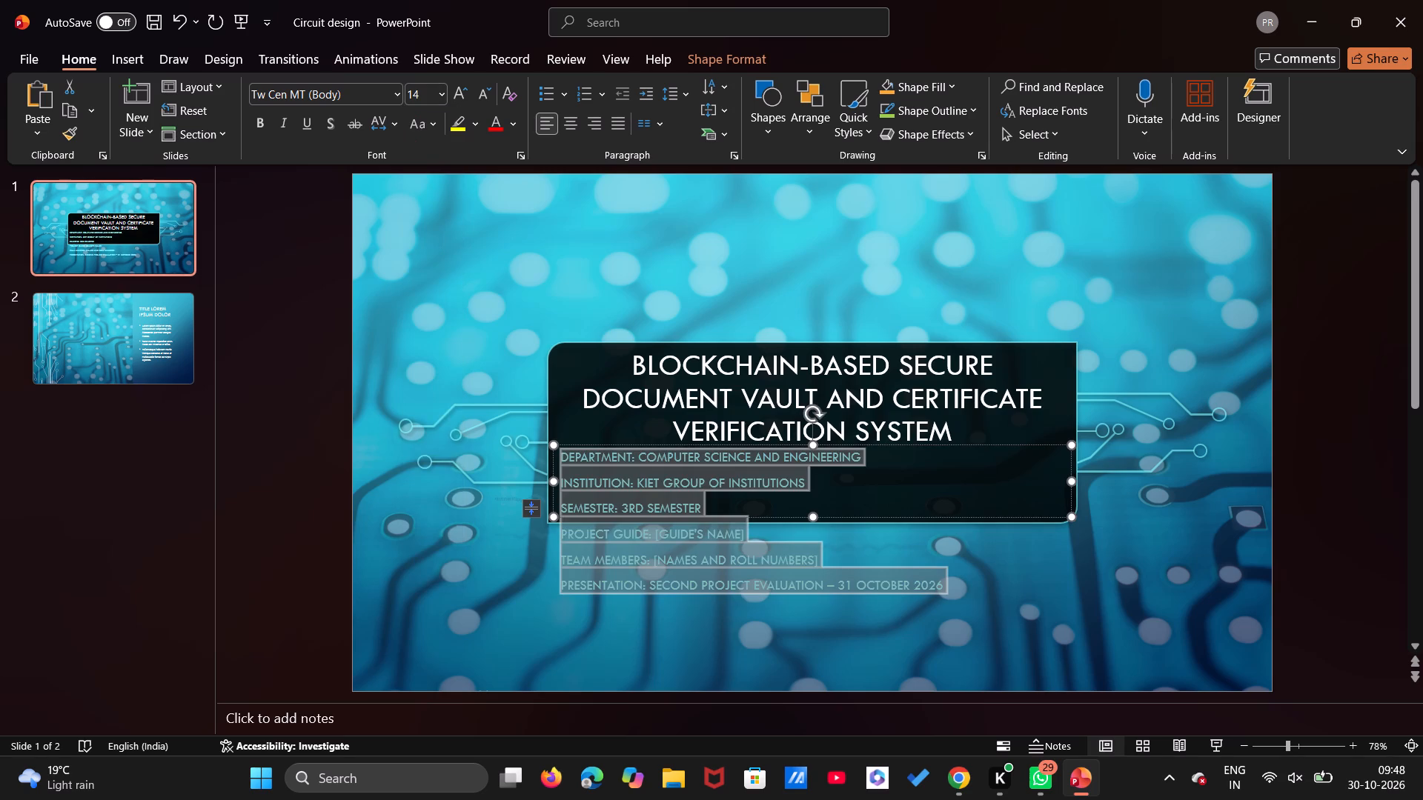
# Copy the Project Guide, Team Members and Presentation lines and paste them after "Computer Science and Engineering", separated by a space.
pyautogui.click(659, 496)
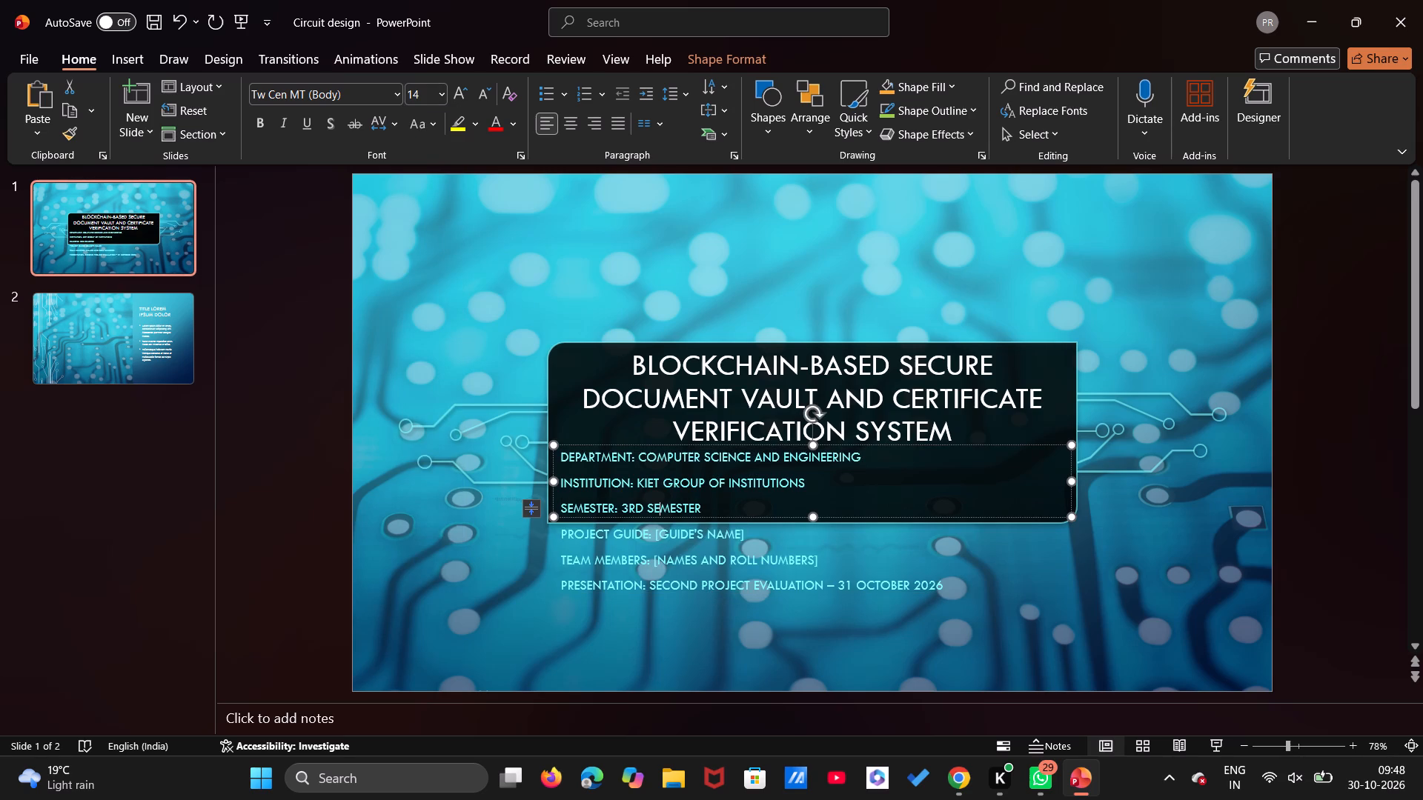
pyautogui.click(562, 531)
pyautogui.moveTo(562, 531); pyautogui.dragTo(594, 527)
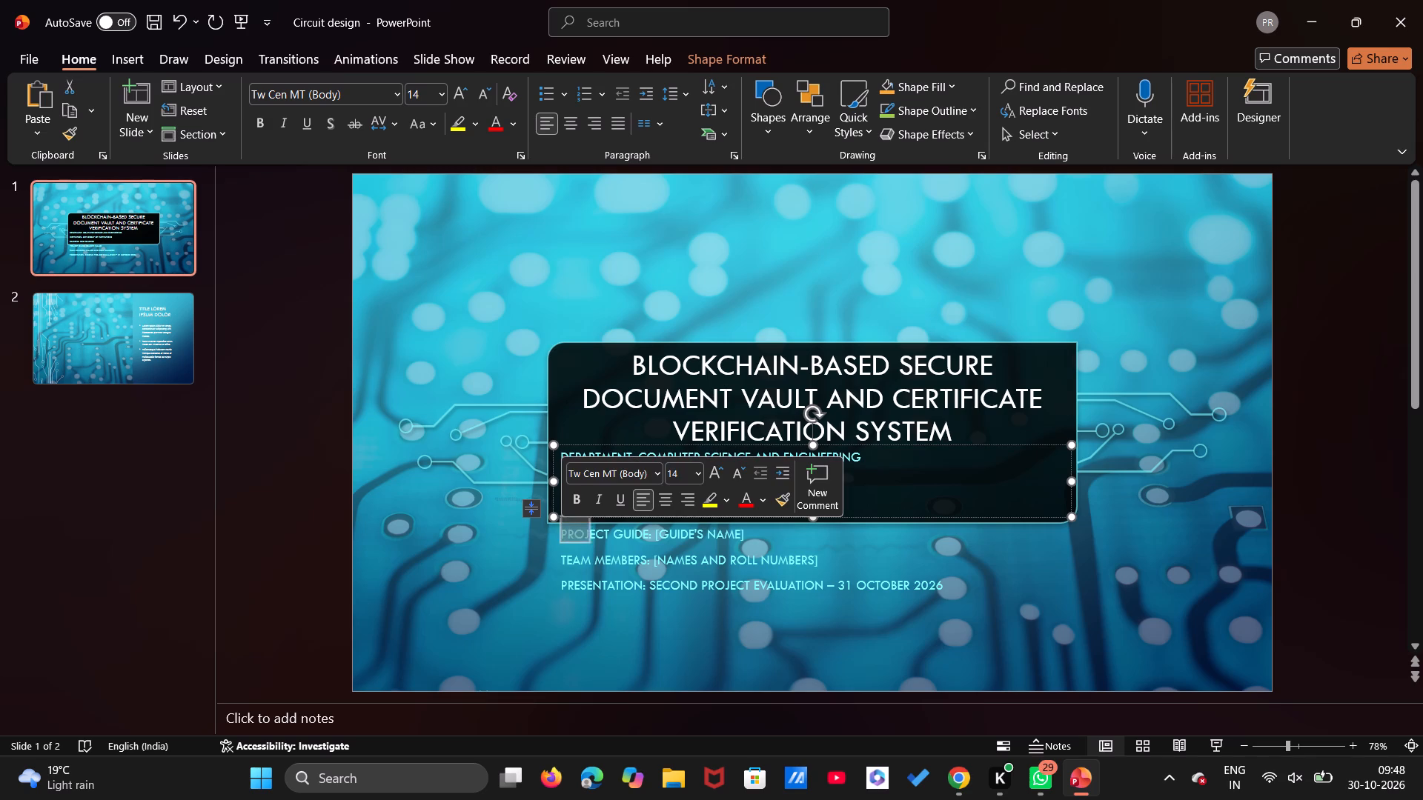
pyautogui.moveTo(594, 527); pyautogui.dragTo(863, 579)
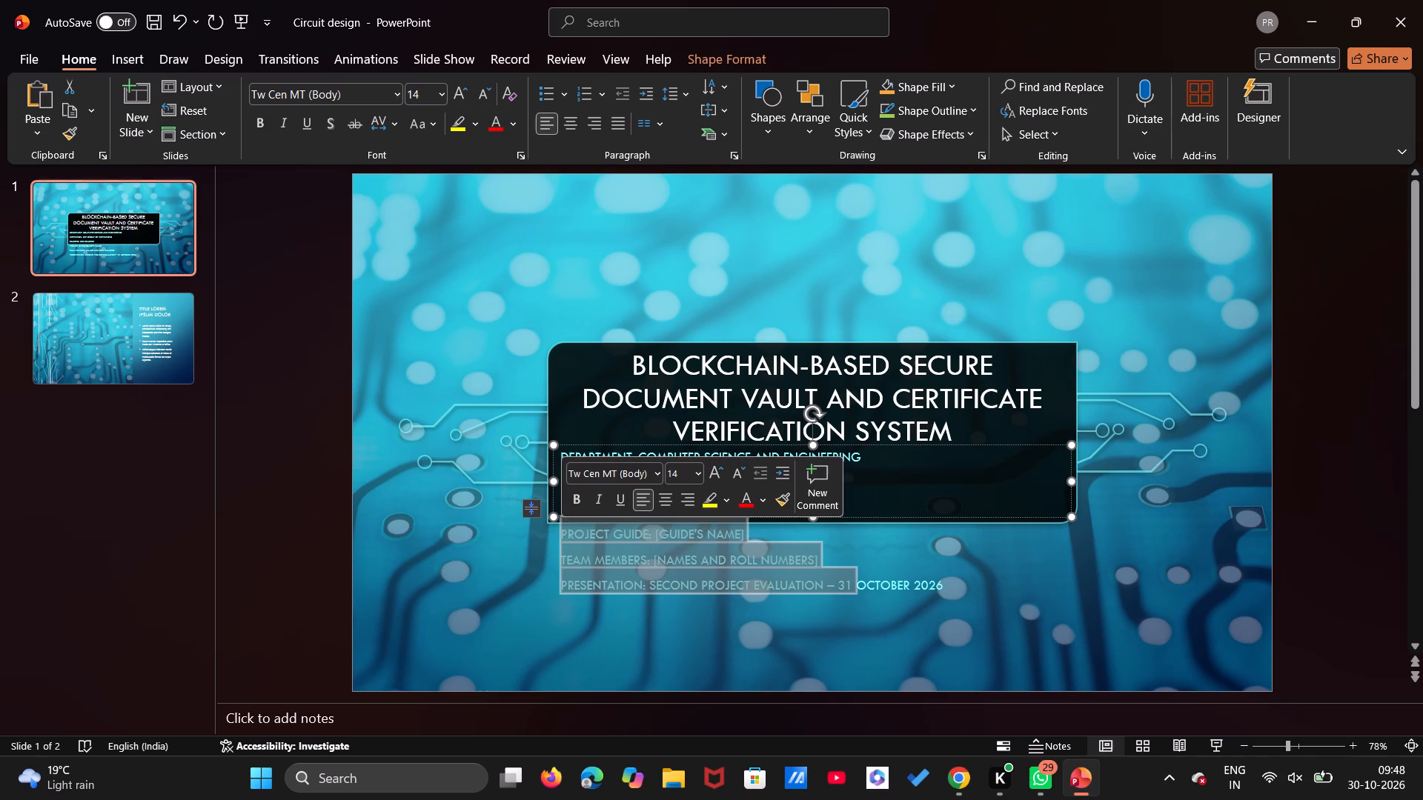
pyautogui.moveTo(863, 579); pyautogui.dragTo(926, 590)
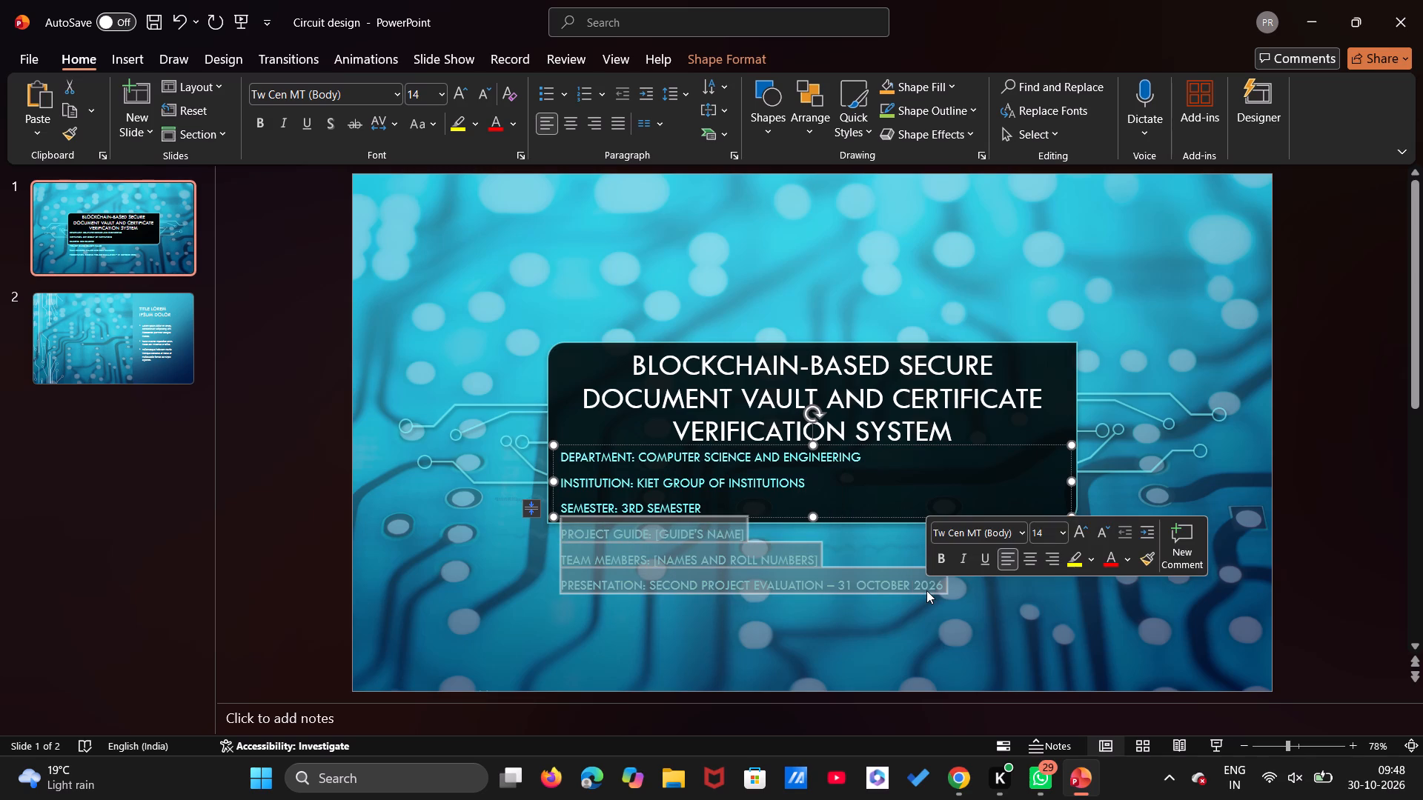
pyautogui.hotkey('ctrl', 'c')
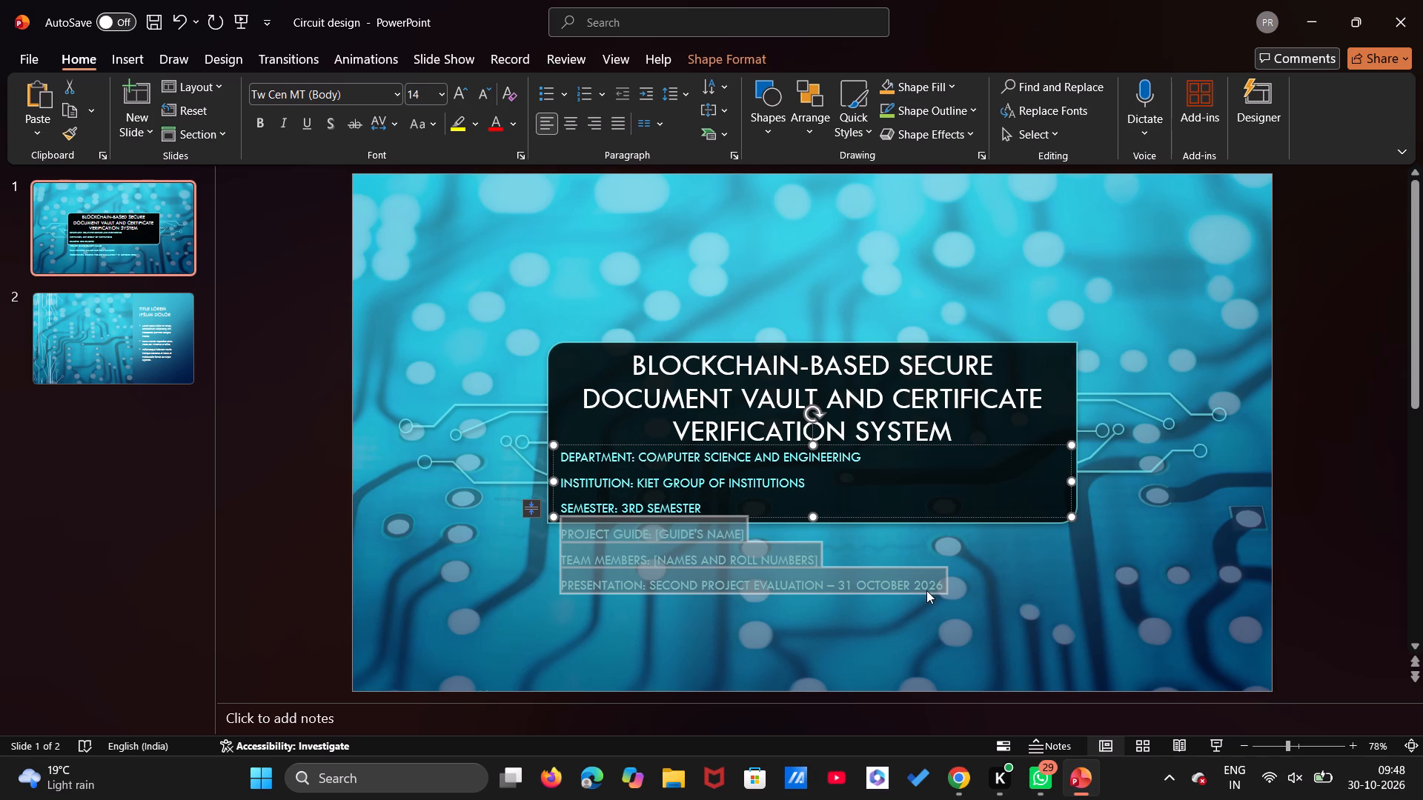
pyautogui.click(882, 455)
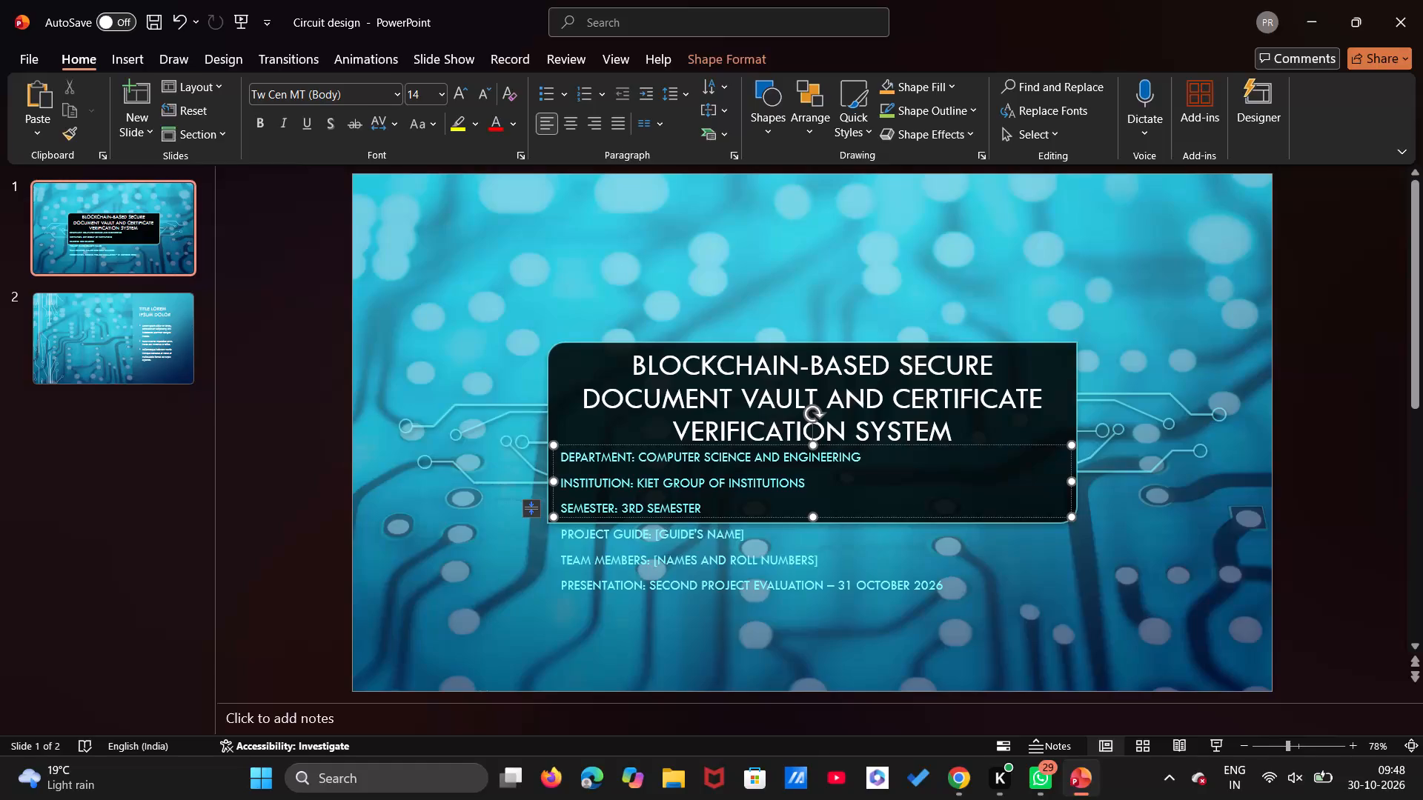
pyautogui.hotkey('ctrl', 'v')
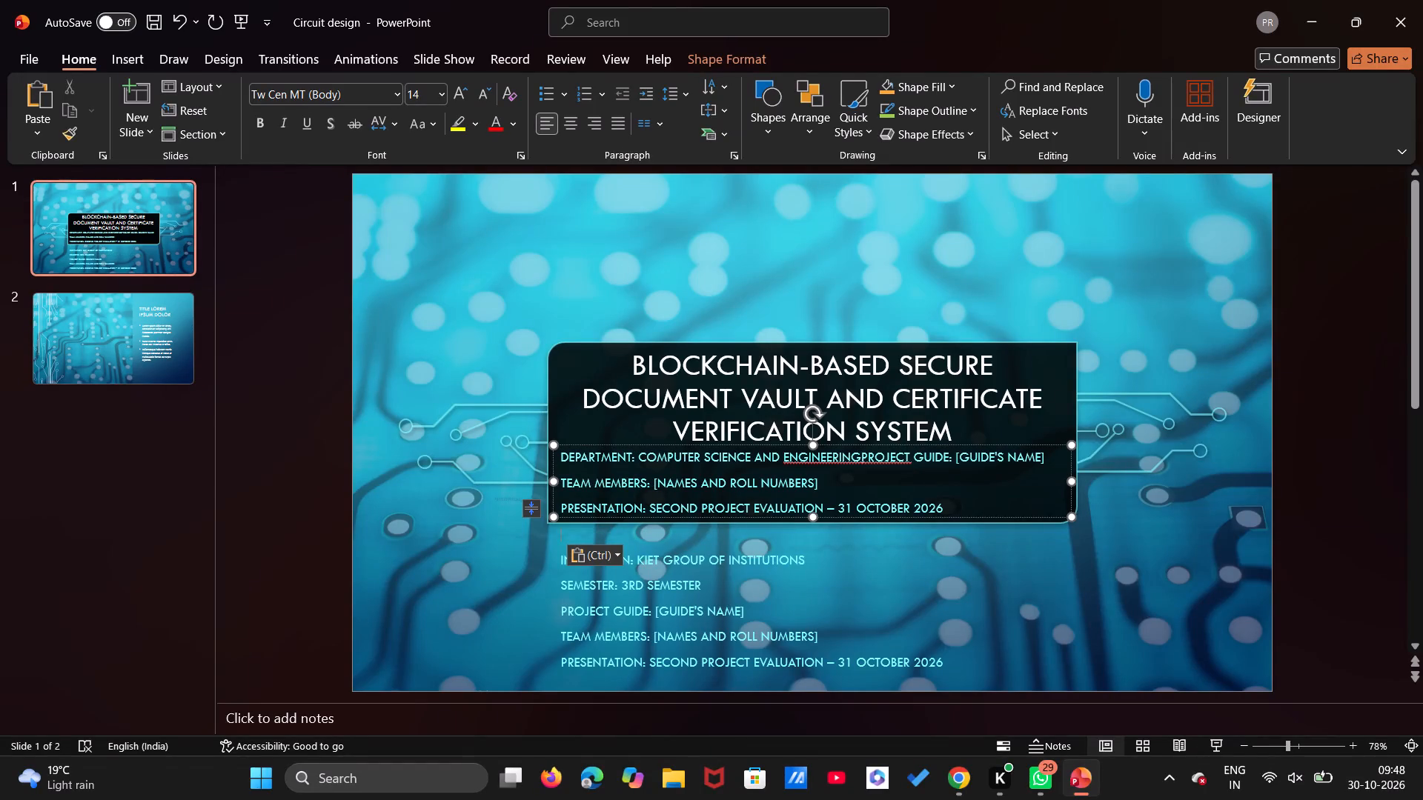
pyautogui.click(860, 453)
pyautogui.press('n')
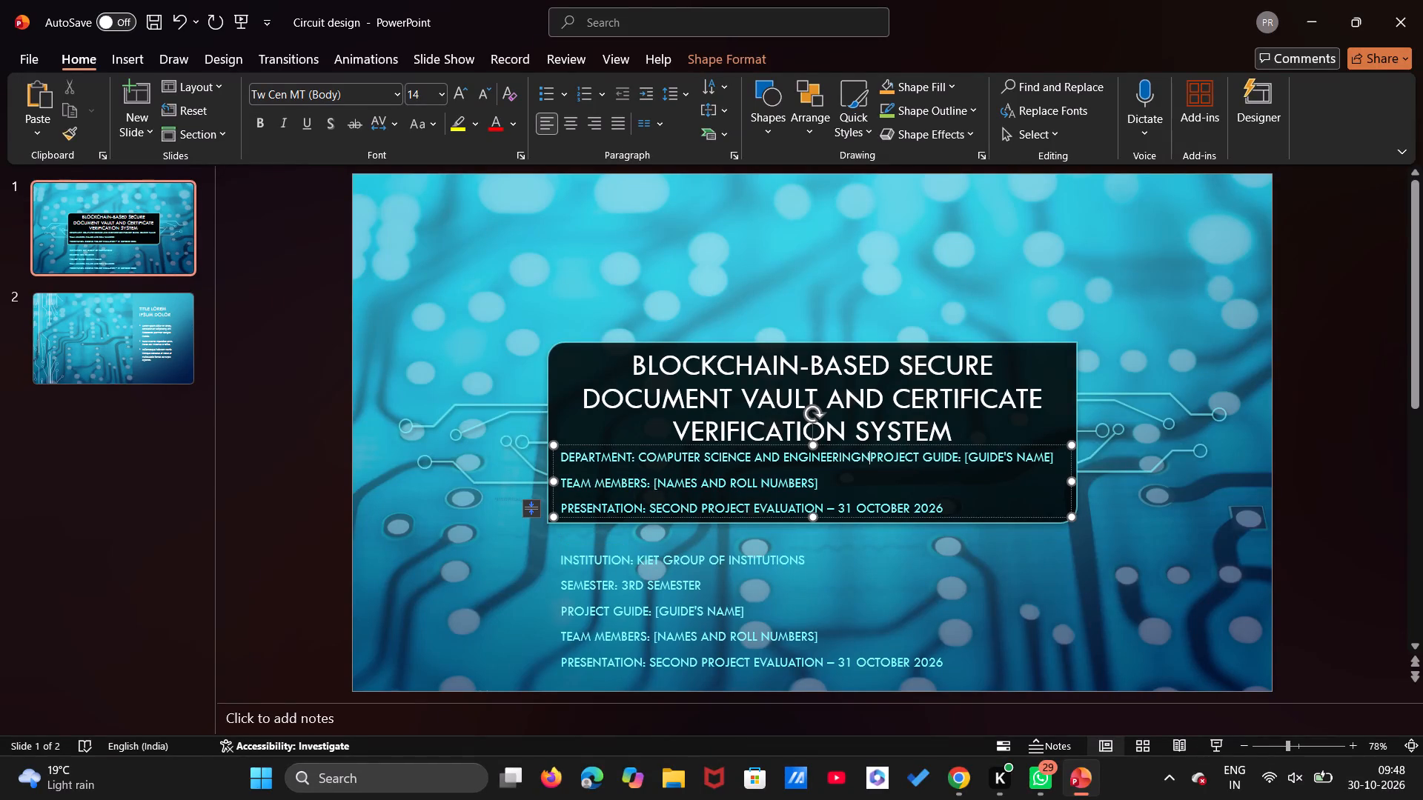
pyautogui.press('BackSpace')
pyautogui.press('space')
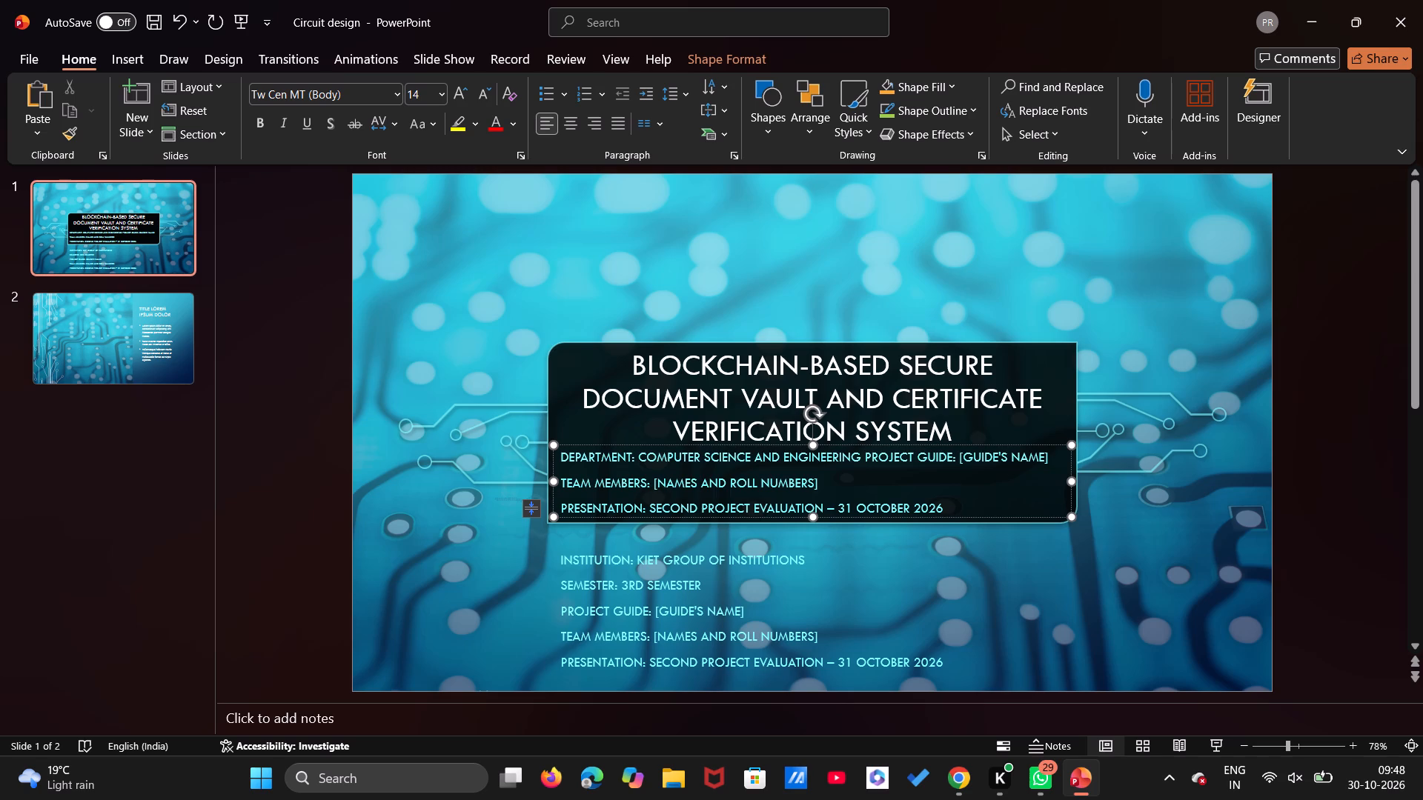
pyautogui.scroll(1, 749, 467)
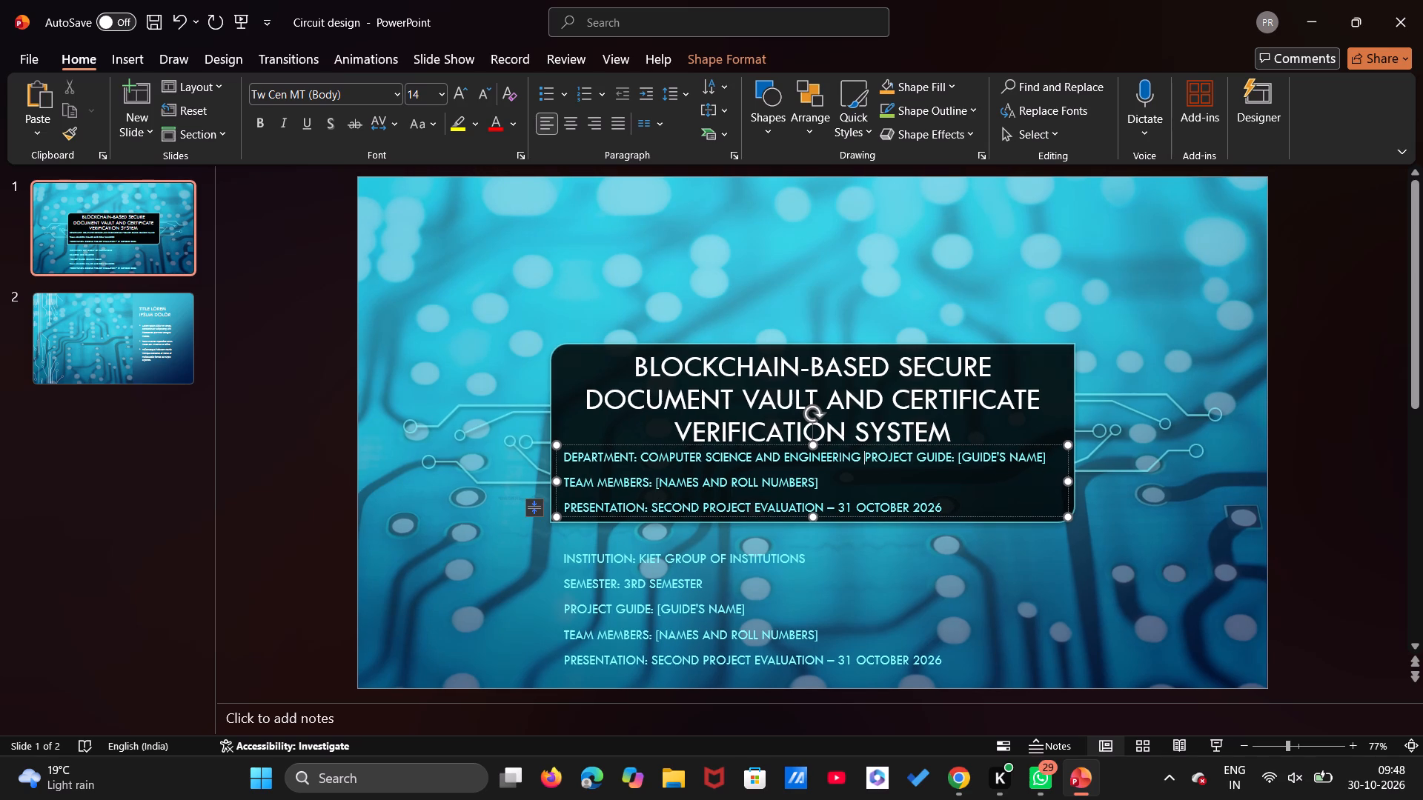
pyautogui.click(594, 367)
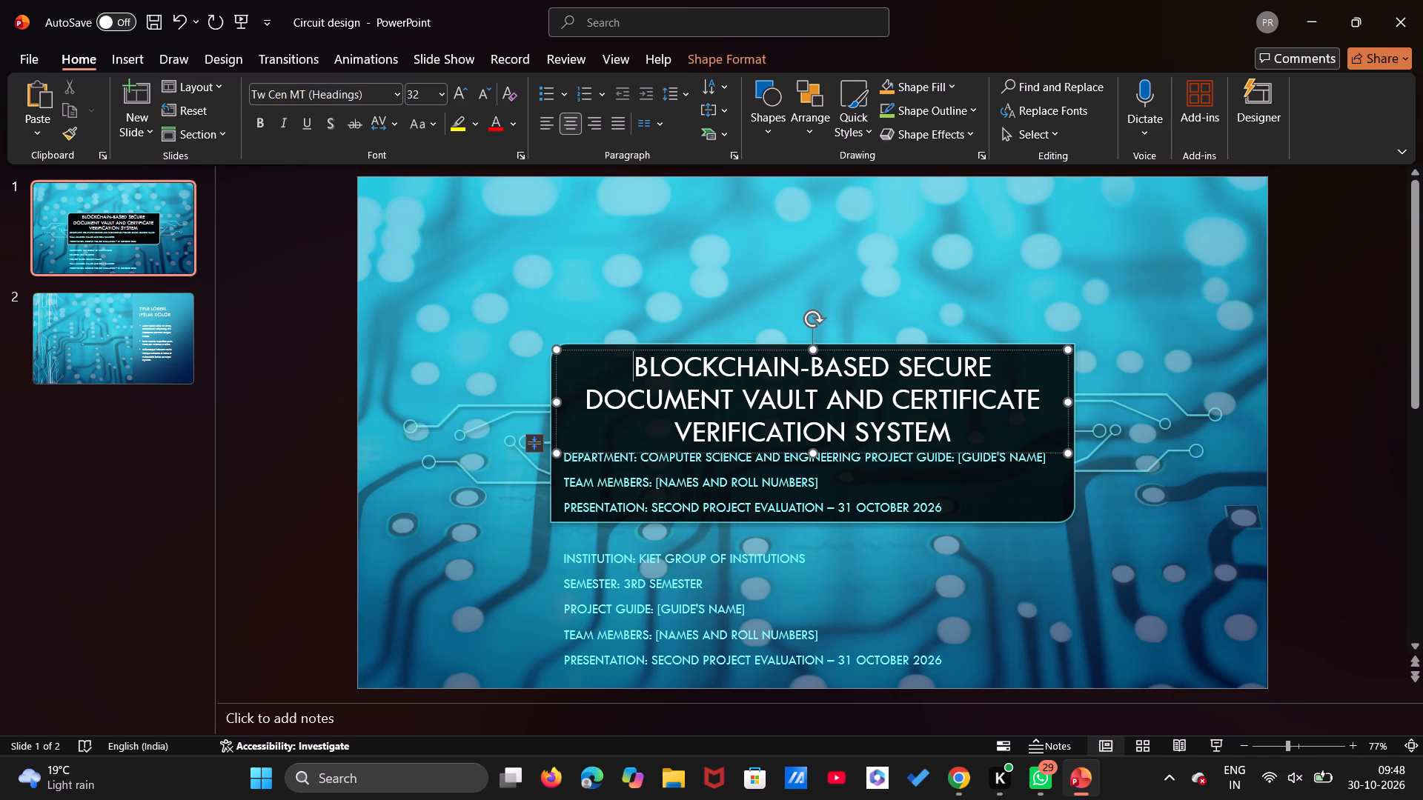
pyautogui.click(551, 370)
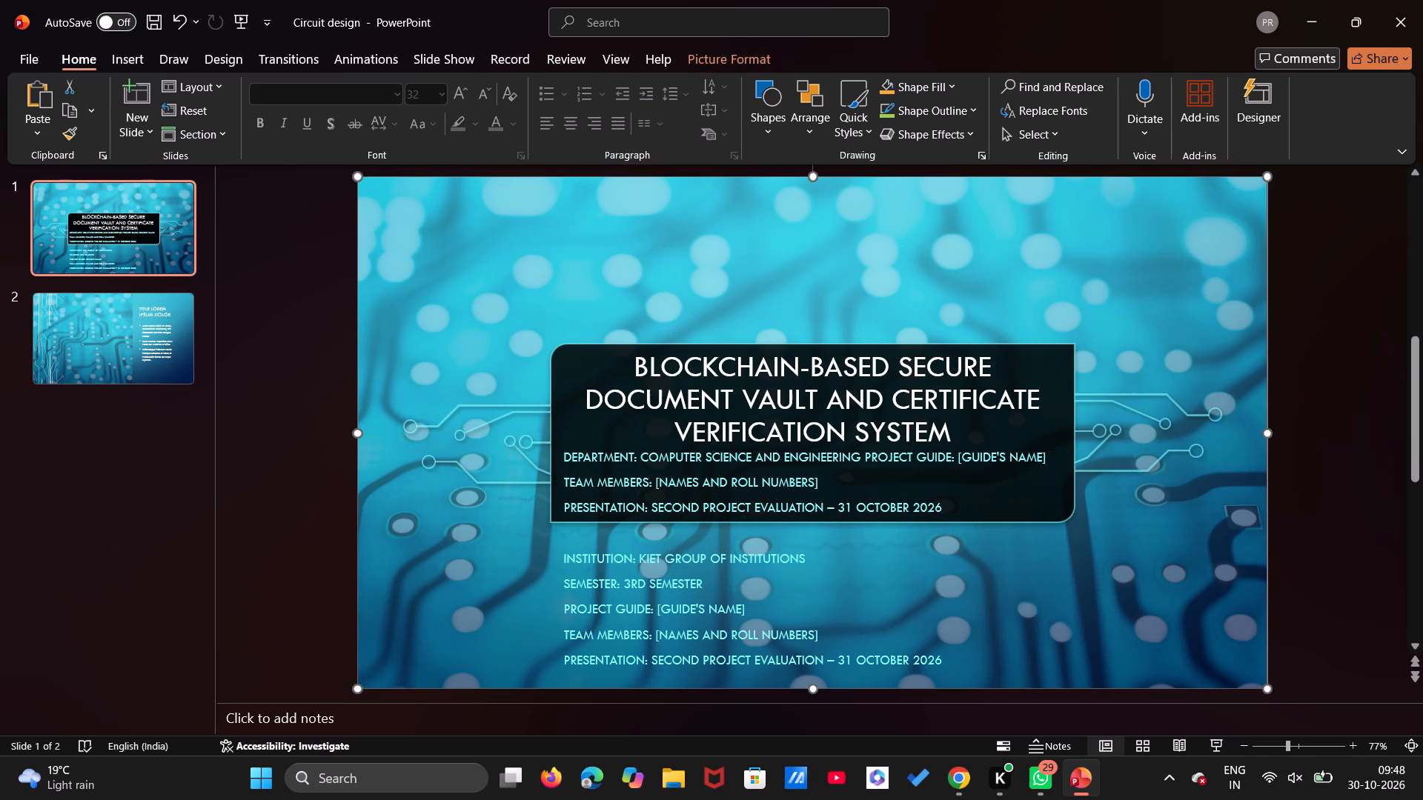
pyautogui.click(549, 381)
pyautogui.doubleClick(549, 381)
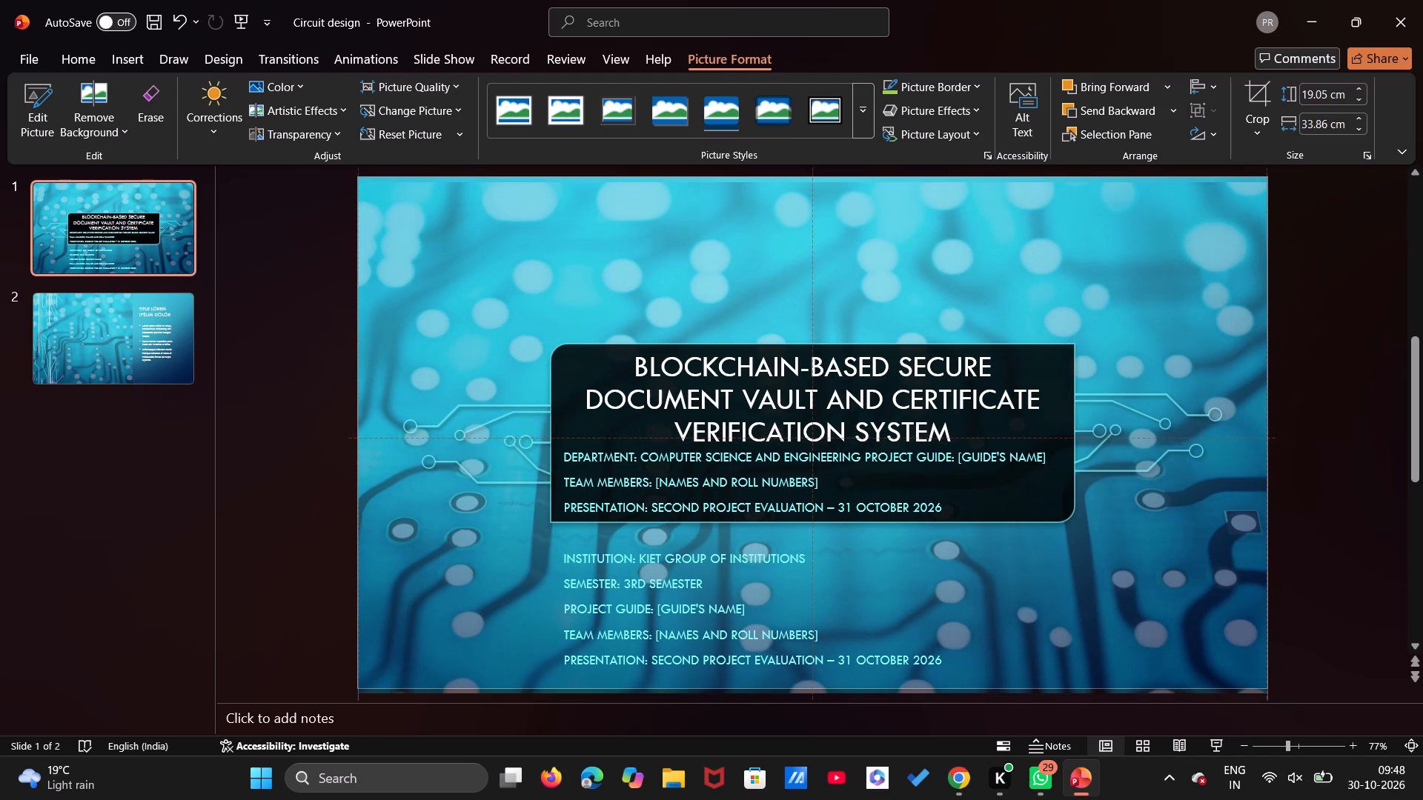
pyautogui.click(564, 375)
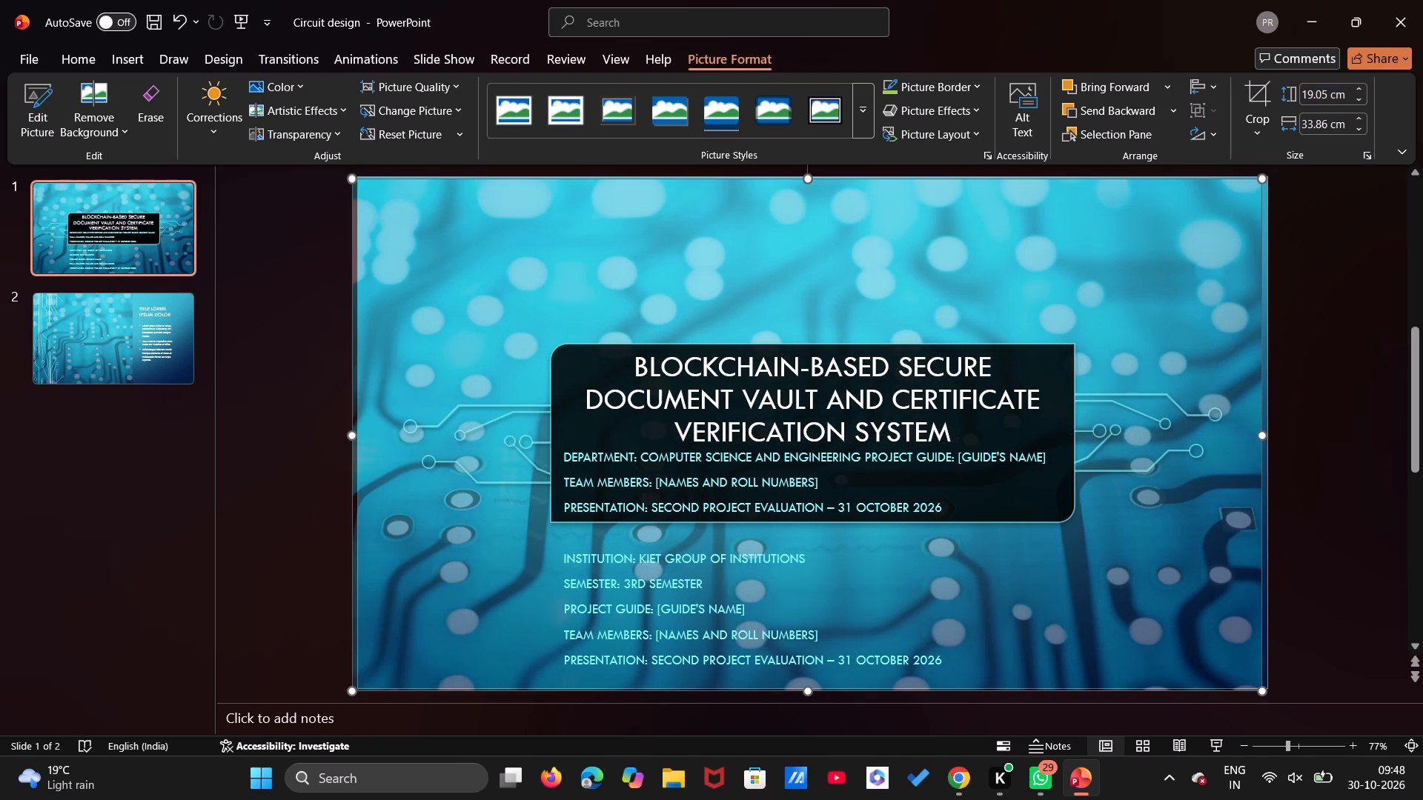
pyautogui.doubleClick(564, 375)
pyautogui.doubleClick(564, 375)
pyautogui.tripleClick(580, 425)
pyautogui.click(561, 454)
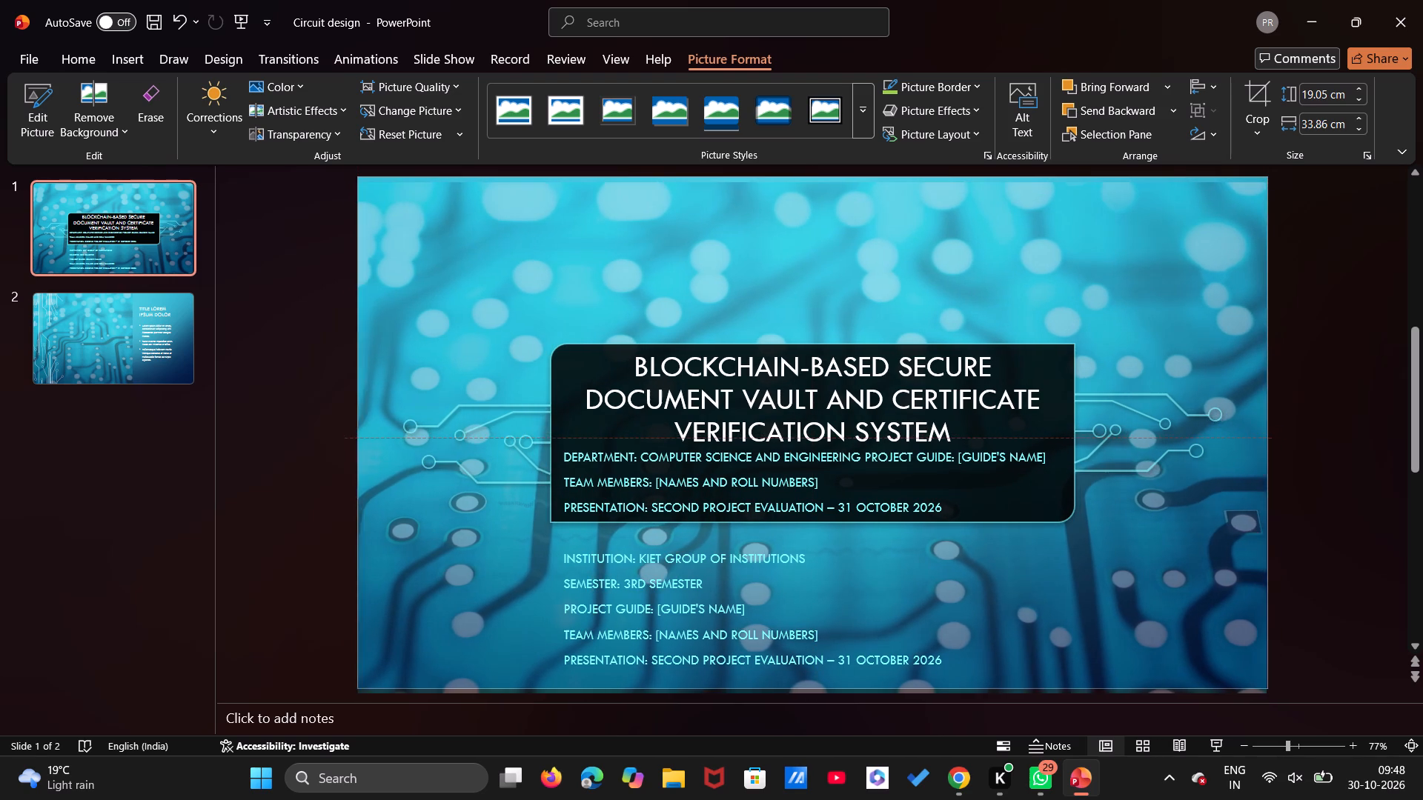
# Delete all the project detail lines from slide 1's subtitle, from "Department" through the last "Presentation" line.
pyautogui.click(591, 450)
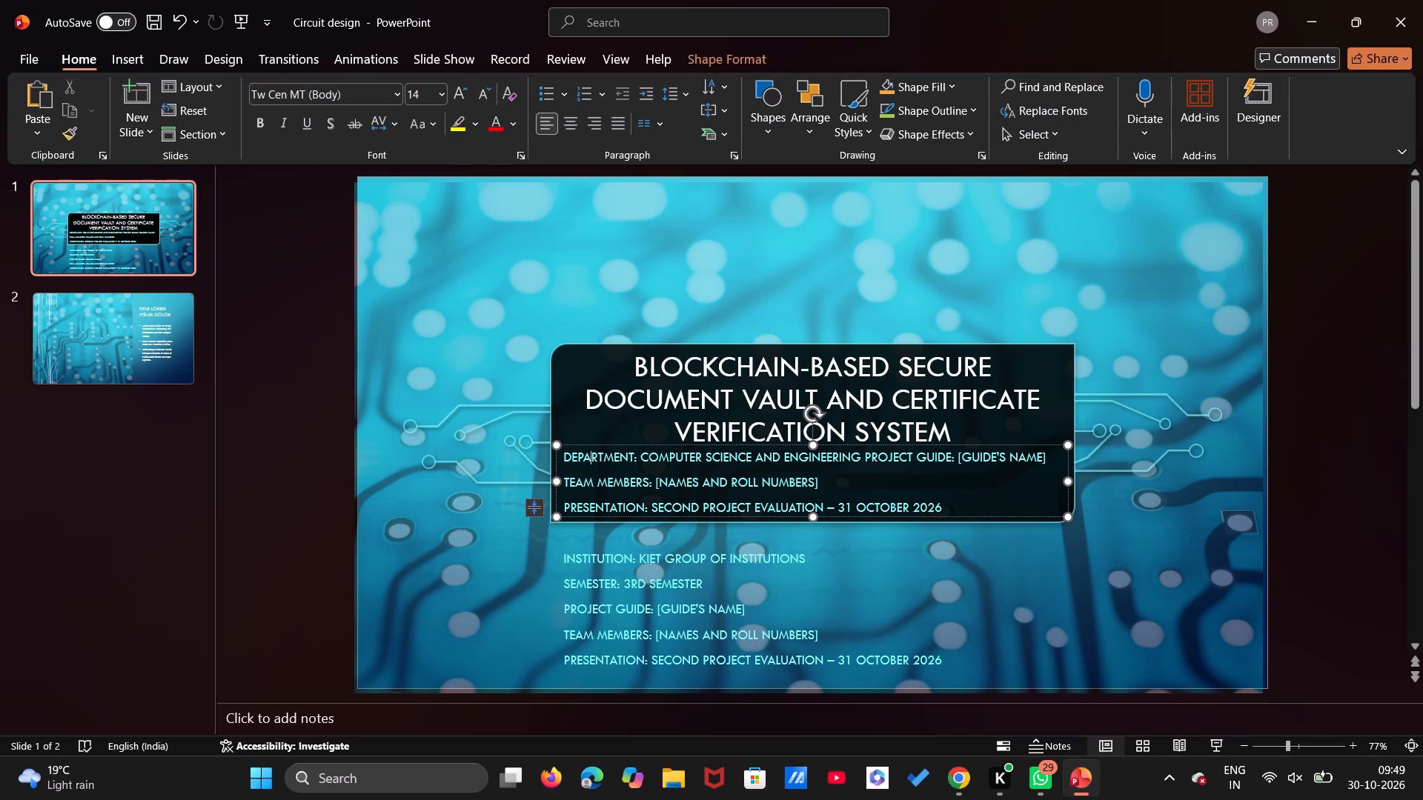
pyautogui.moveTo(562, 459); pyautogui.dragTo(643, 479)
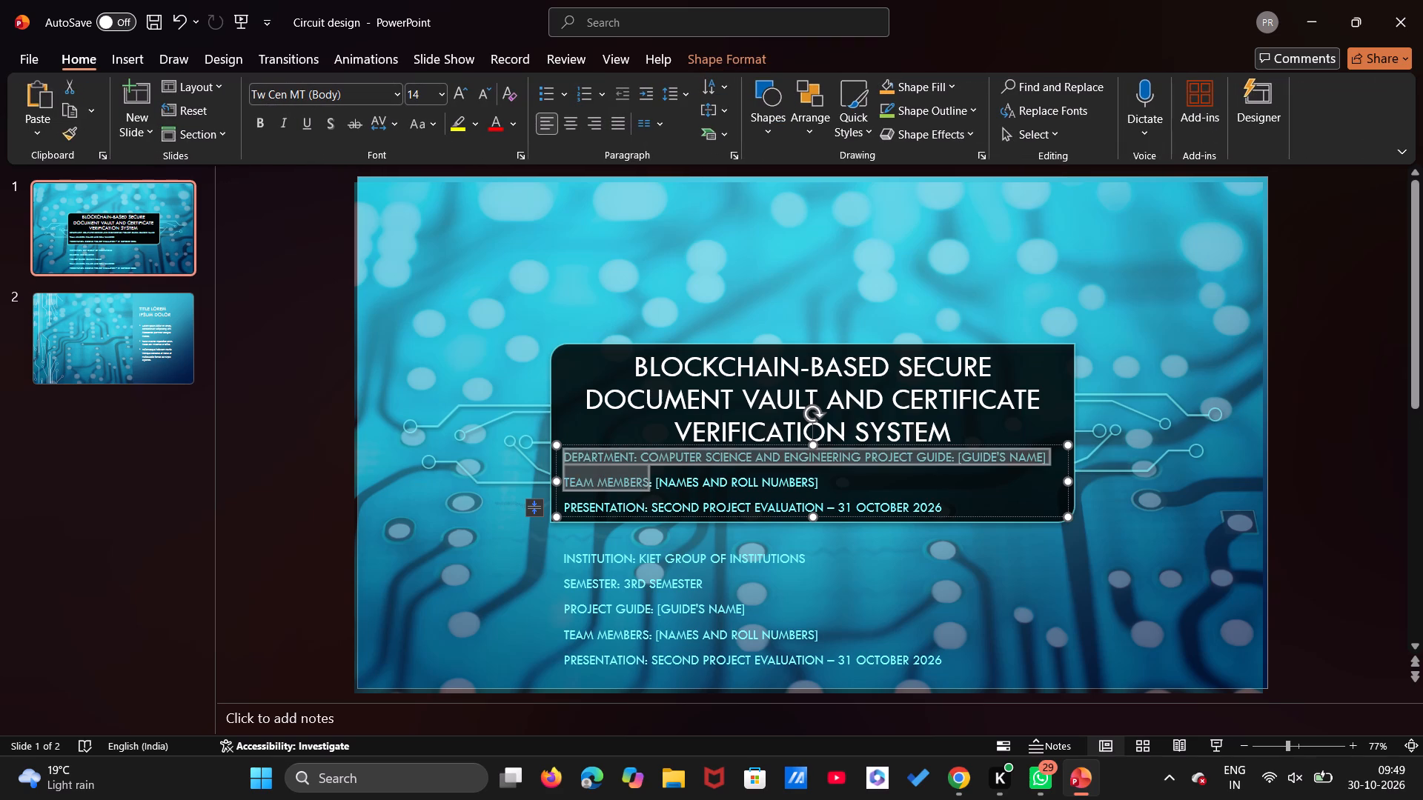
pyautogui.moveTo(643, 479); pyautogui.dragTo(843, 522)
pyautogui.press('BackSpace')
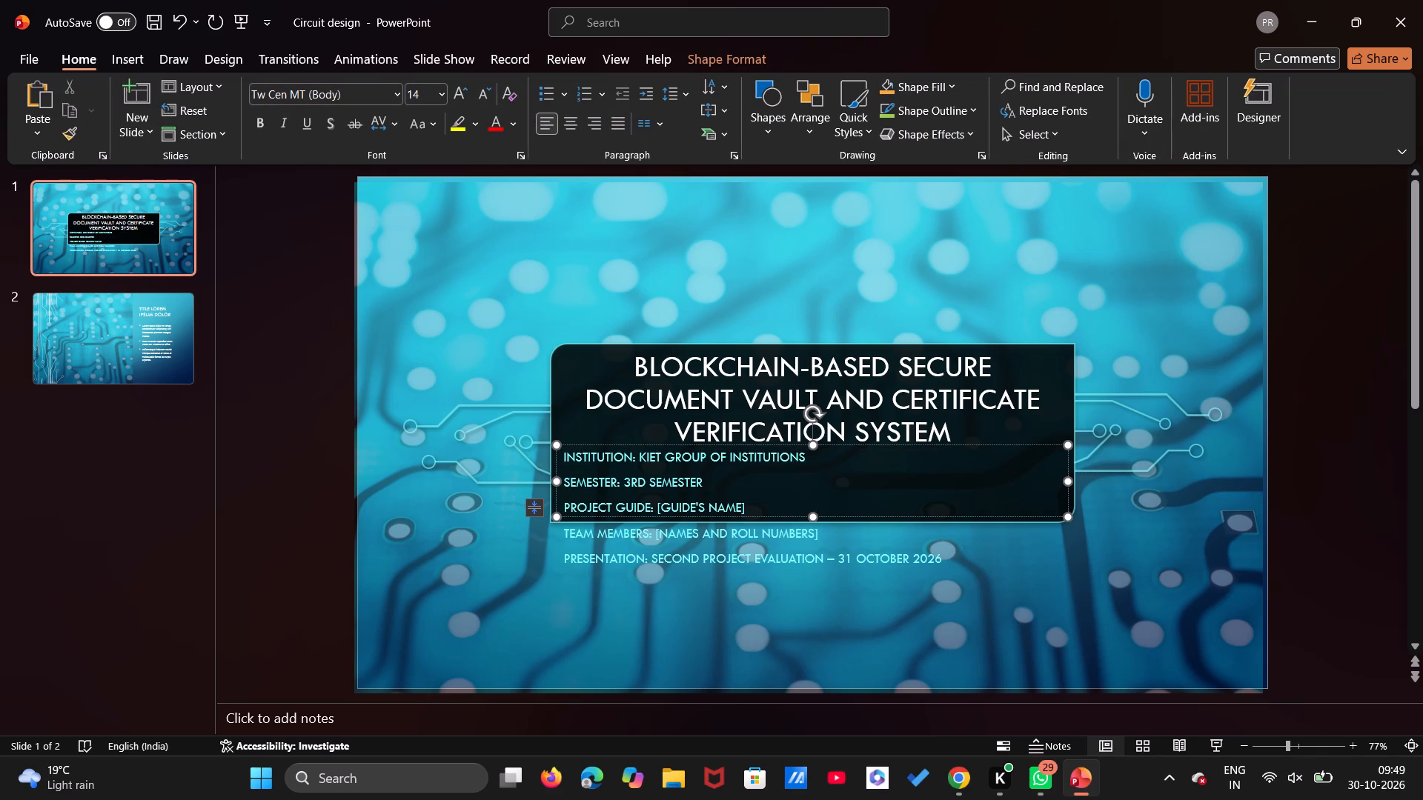
pyautogui.moveTo(565, 456); pyautogui.dragTo(737, 533)
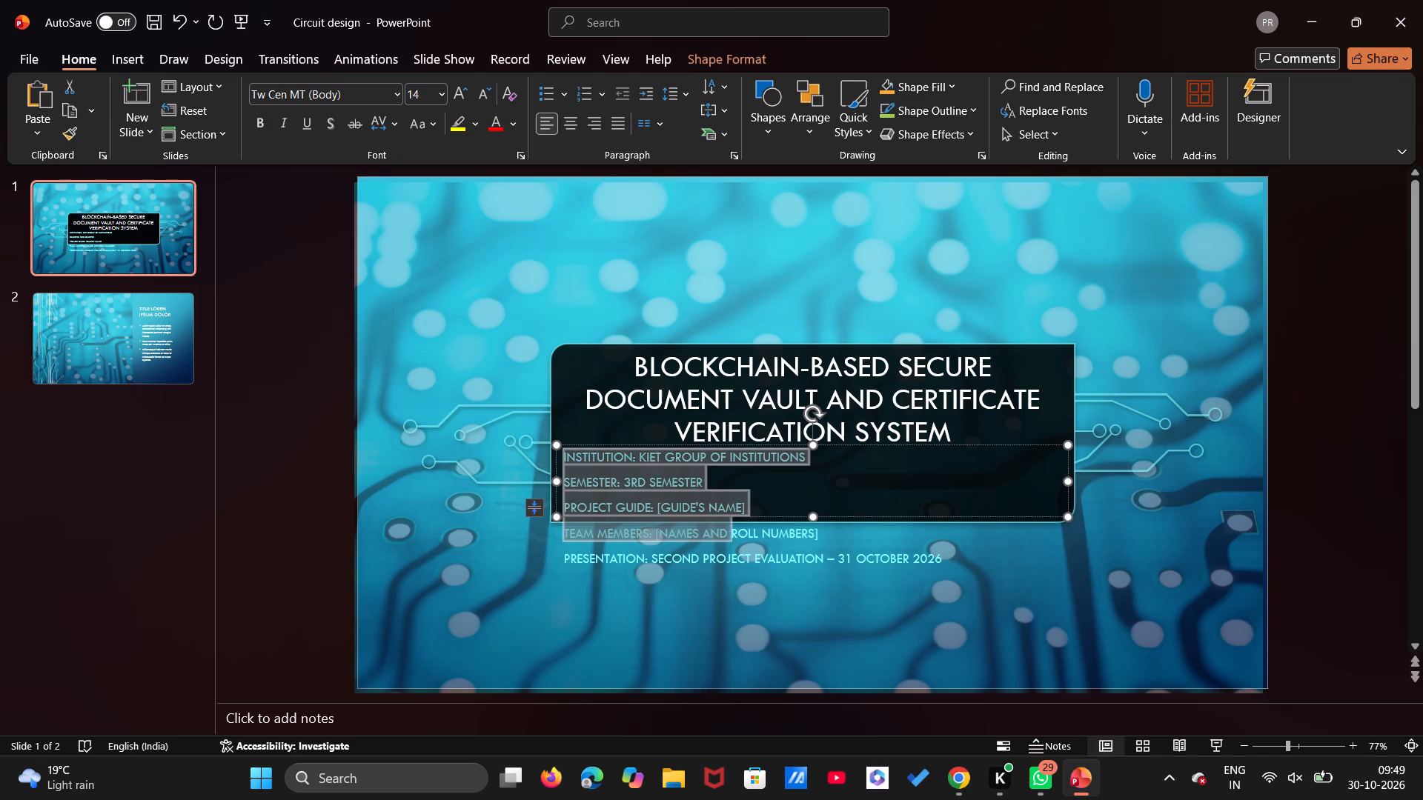
pyautogui.moveTo(737, 533); pyautogui.dragTo(953, 559)
pyautogui.press('BackSpace')
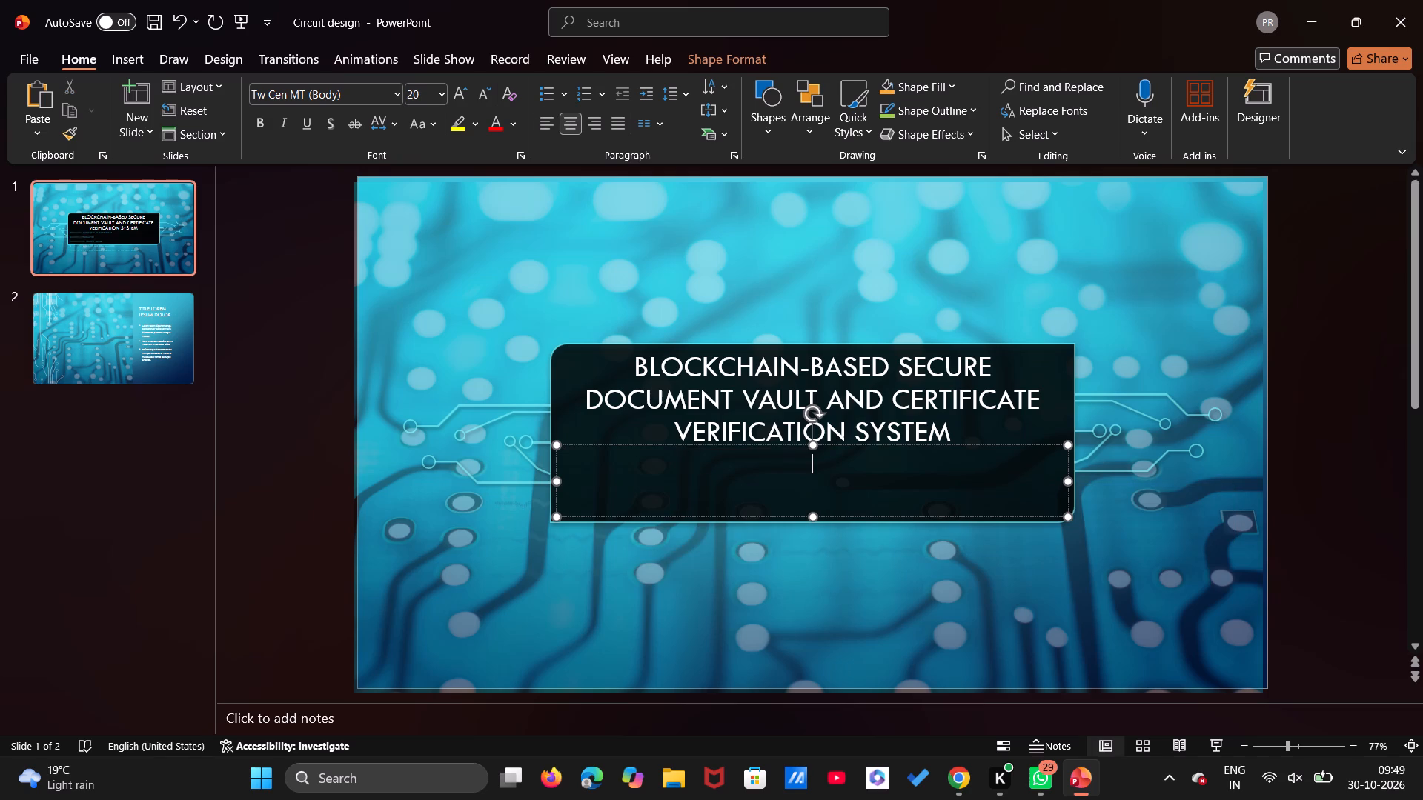
pyautogui.click(953, 779)
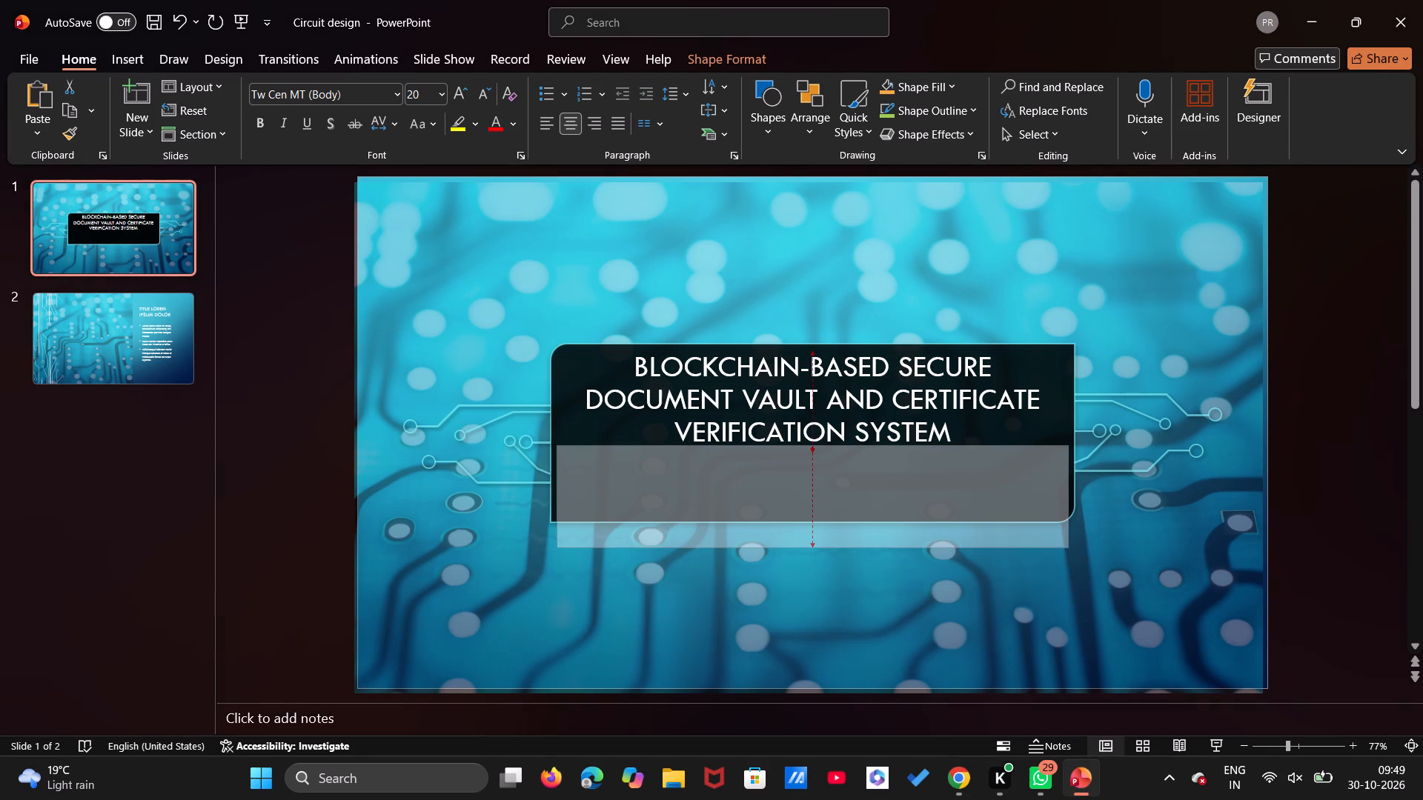
pyautogui.moveTo(813, 544); pyautogui.dragTo(803, 567)
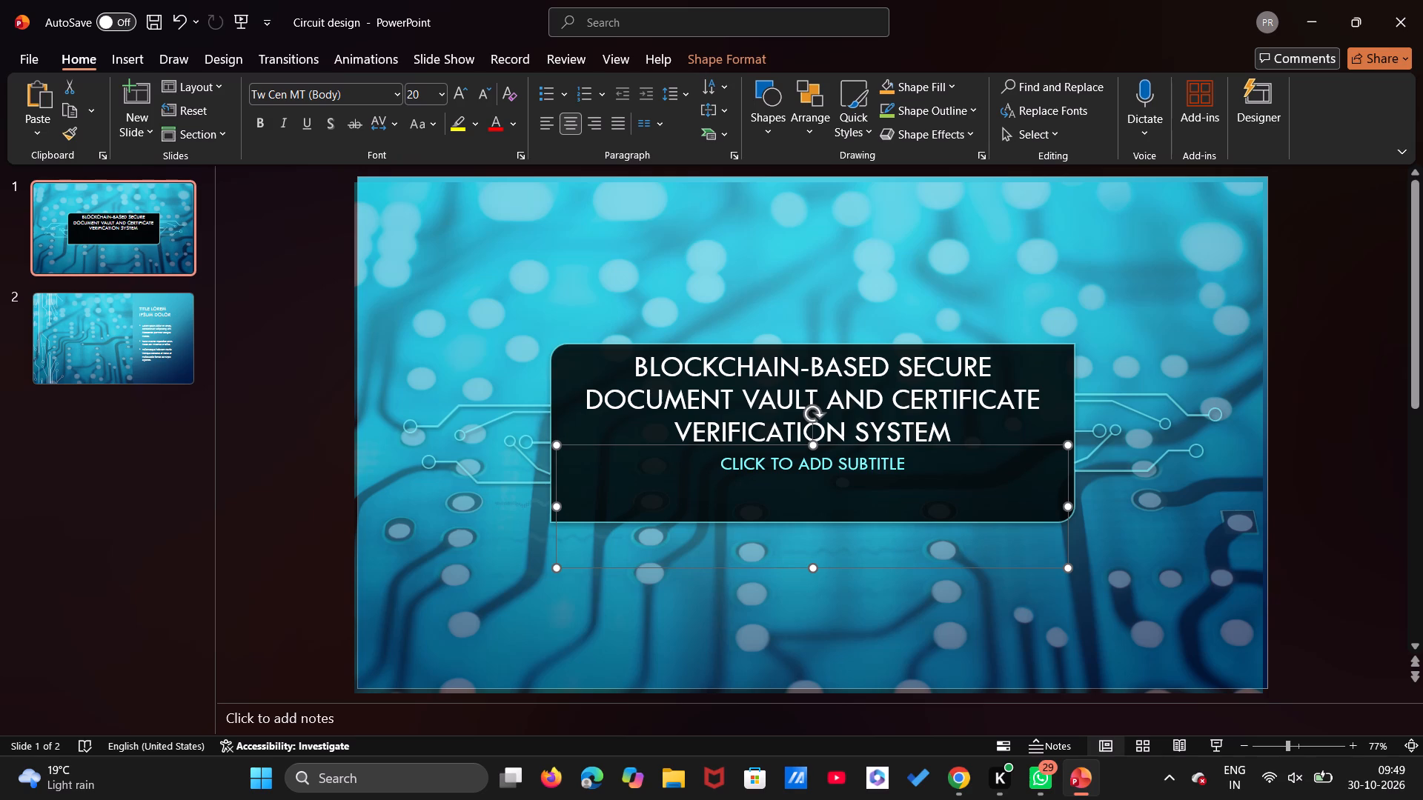
# Paste the copied project details into slide 1's subtitle and stretch the box slightly further down.
pyautogui.click(915, 467)
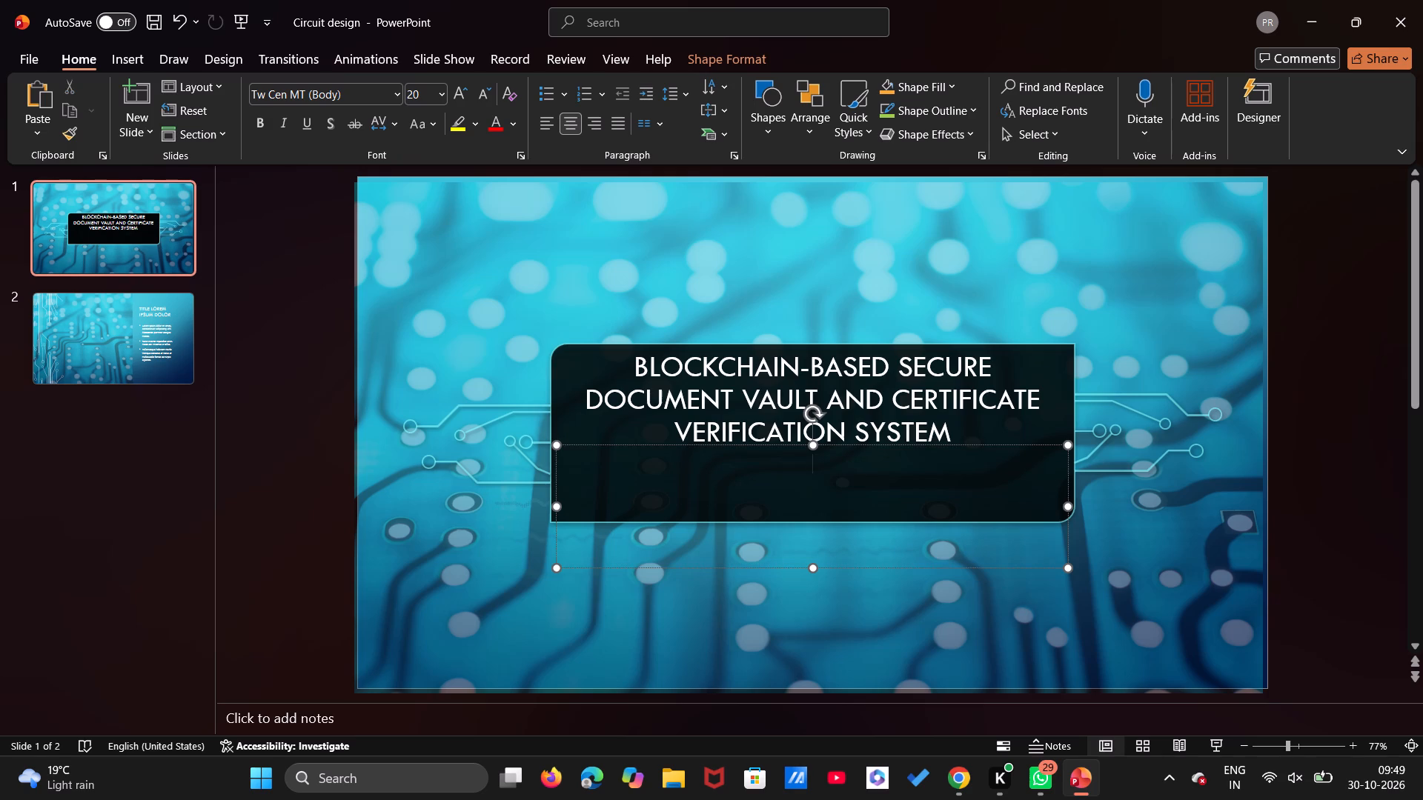
pyautogui.hotkey('ctrl', 'v')
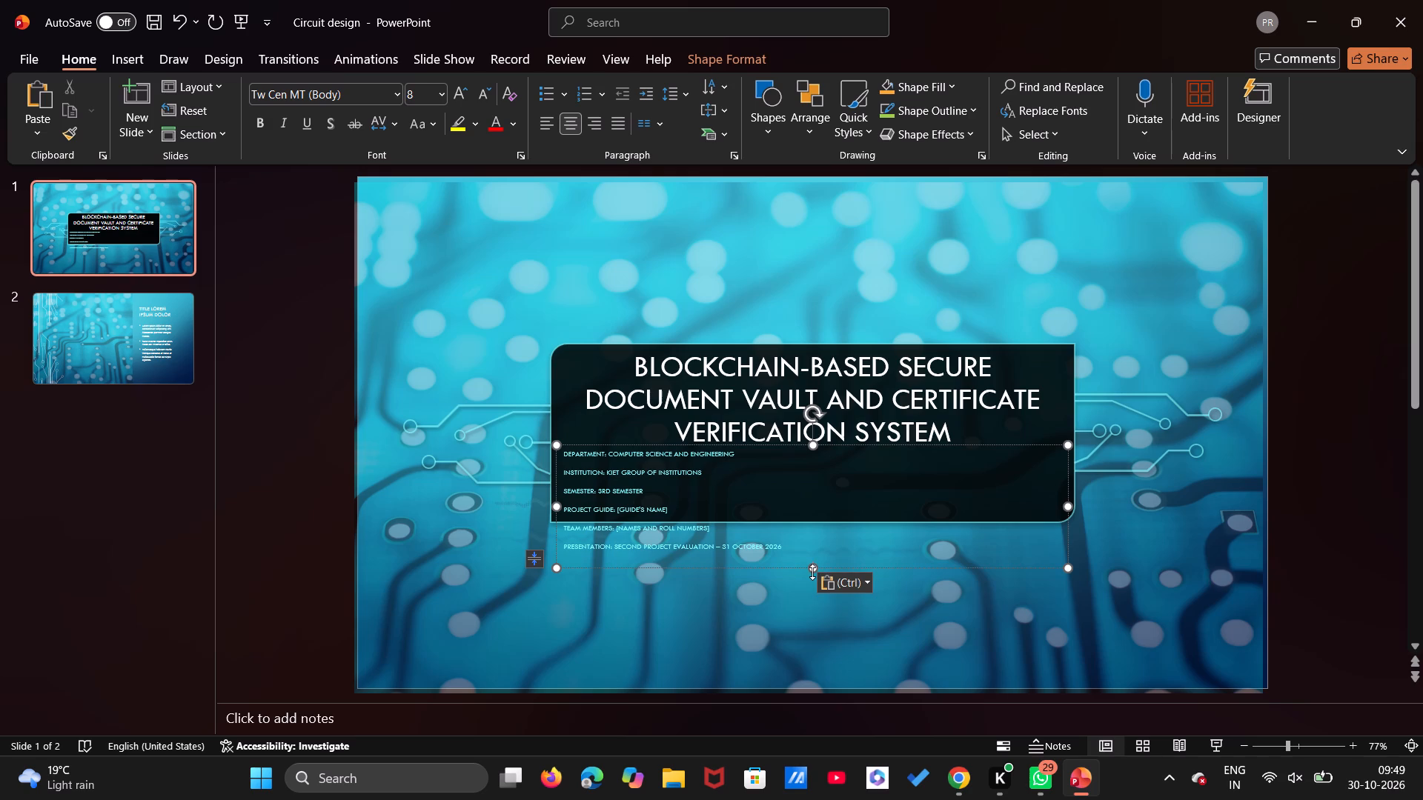
pyautogui.moveTo(812, 572); pyautogui.dragTo(828, 571)
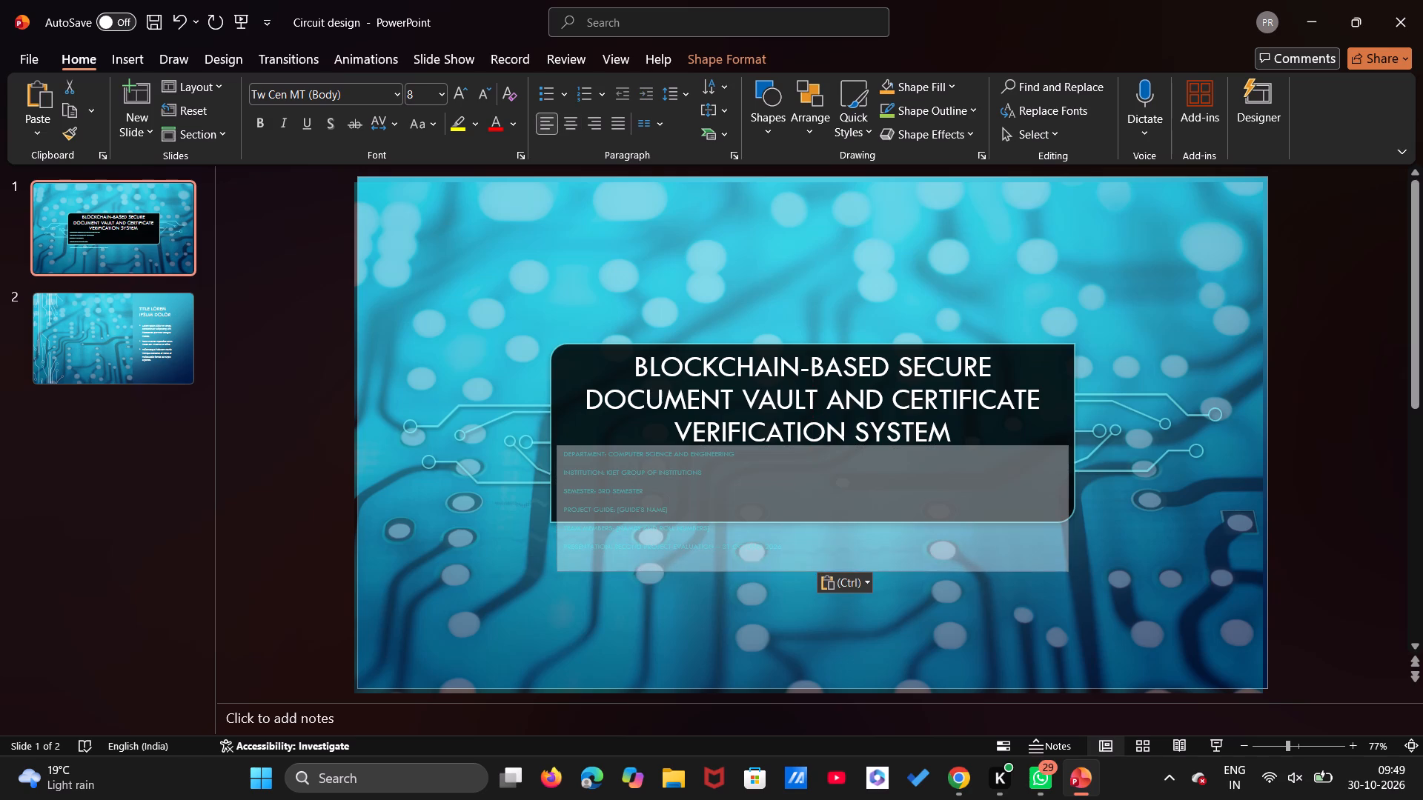
pyautogui.moveTo(828, 571); pyautogui.dragTo(828, 569)
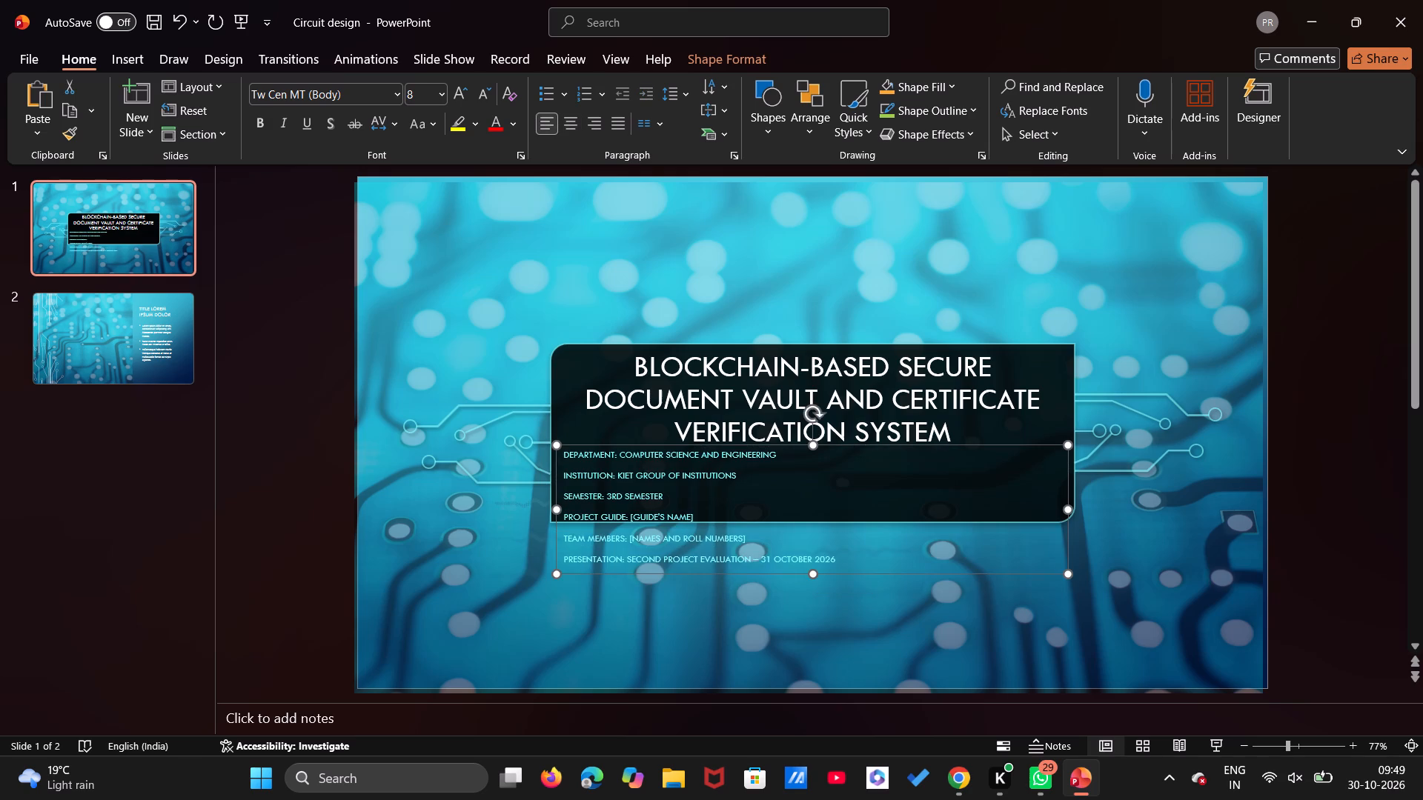
# Add the label "team memeber" on the Department line after "Computer Science and Engineering", separated by a wide gap of spaces.
pyautogui.click(820, 455)
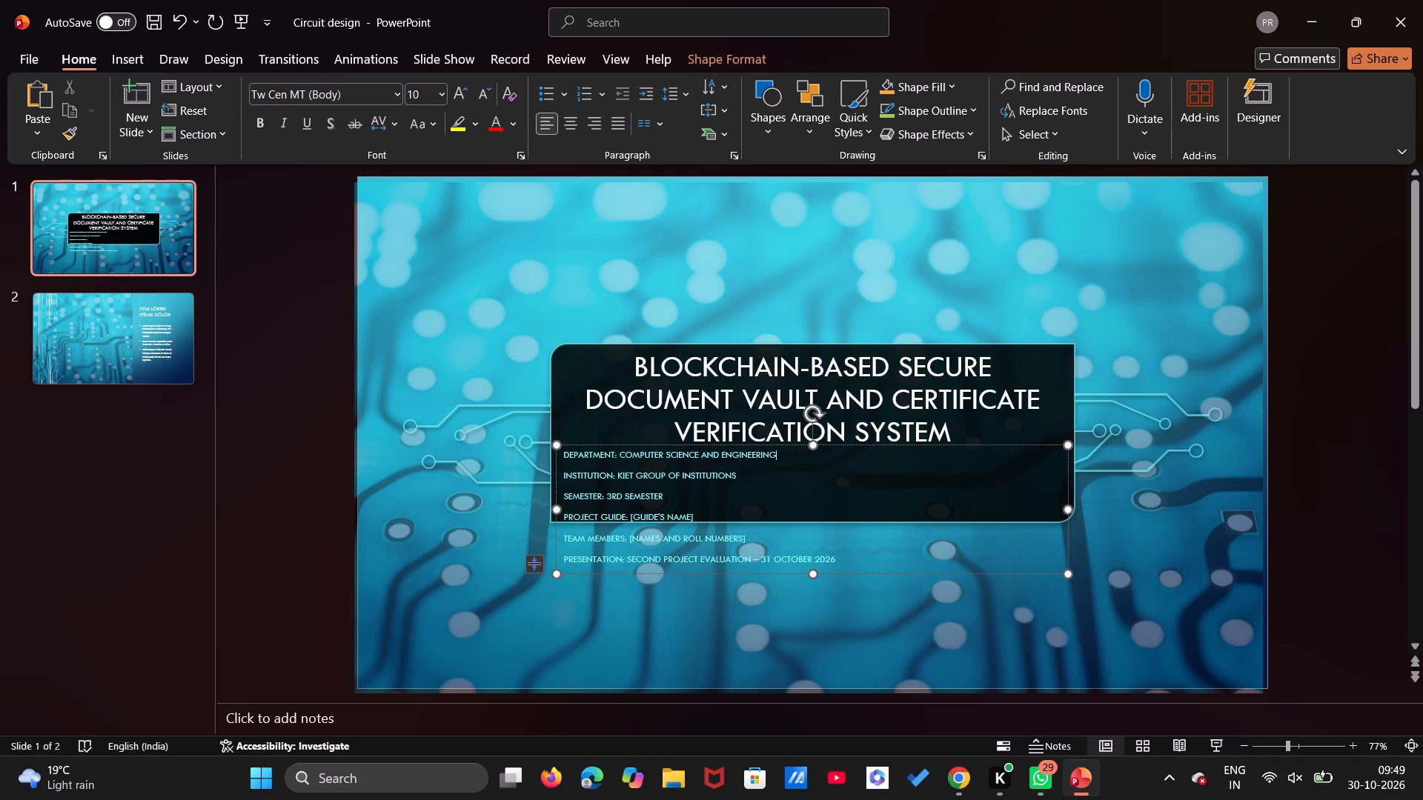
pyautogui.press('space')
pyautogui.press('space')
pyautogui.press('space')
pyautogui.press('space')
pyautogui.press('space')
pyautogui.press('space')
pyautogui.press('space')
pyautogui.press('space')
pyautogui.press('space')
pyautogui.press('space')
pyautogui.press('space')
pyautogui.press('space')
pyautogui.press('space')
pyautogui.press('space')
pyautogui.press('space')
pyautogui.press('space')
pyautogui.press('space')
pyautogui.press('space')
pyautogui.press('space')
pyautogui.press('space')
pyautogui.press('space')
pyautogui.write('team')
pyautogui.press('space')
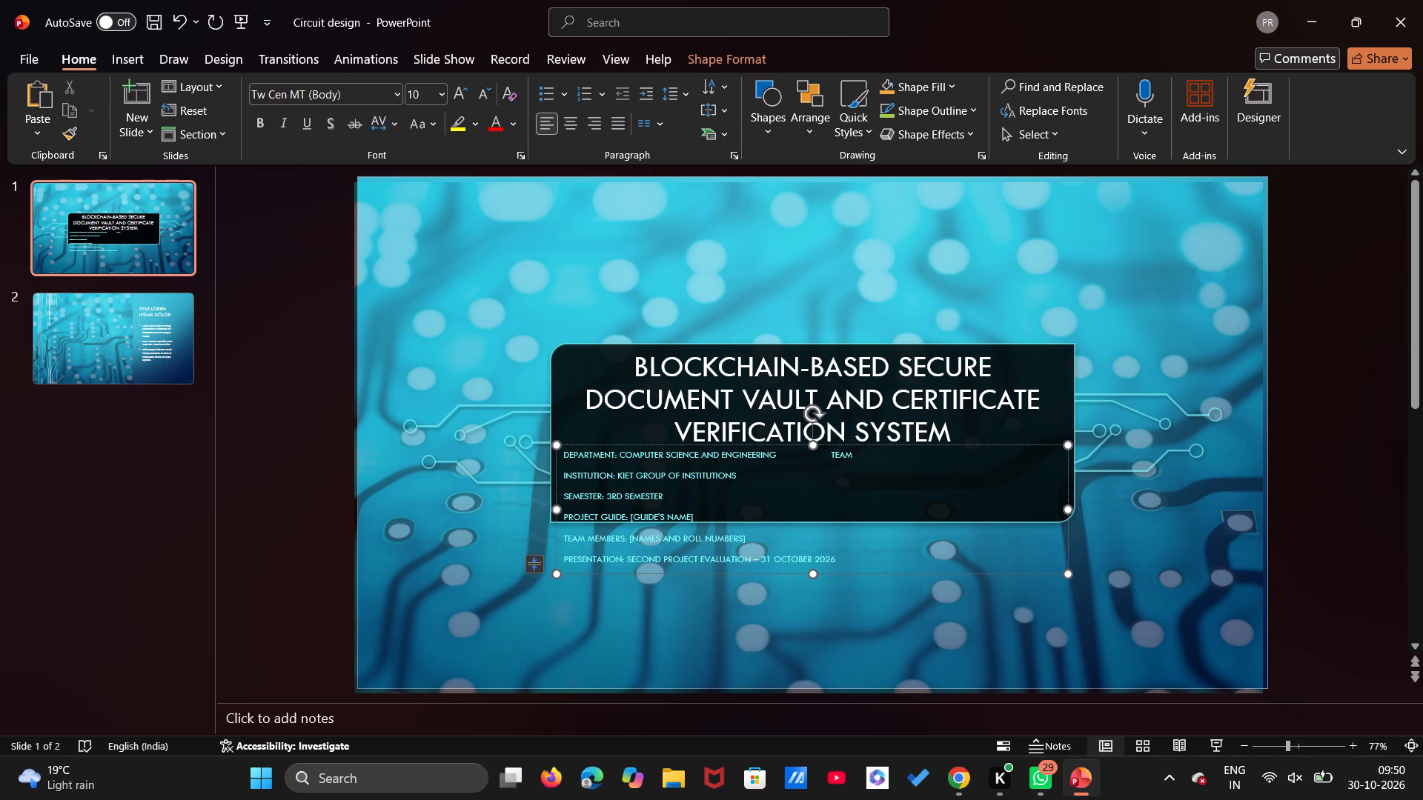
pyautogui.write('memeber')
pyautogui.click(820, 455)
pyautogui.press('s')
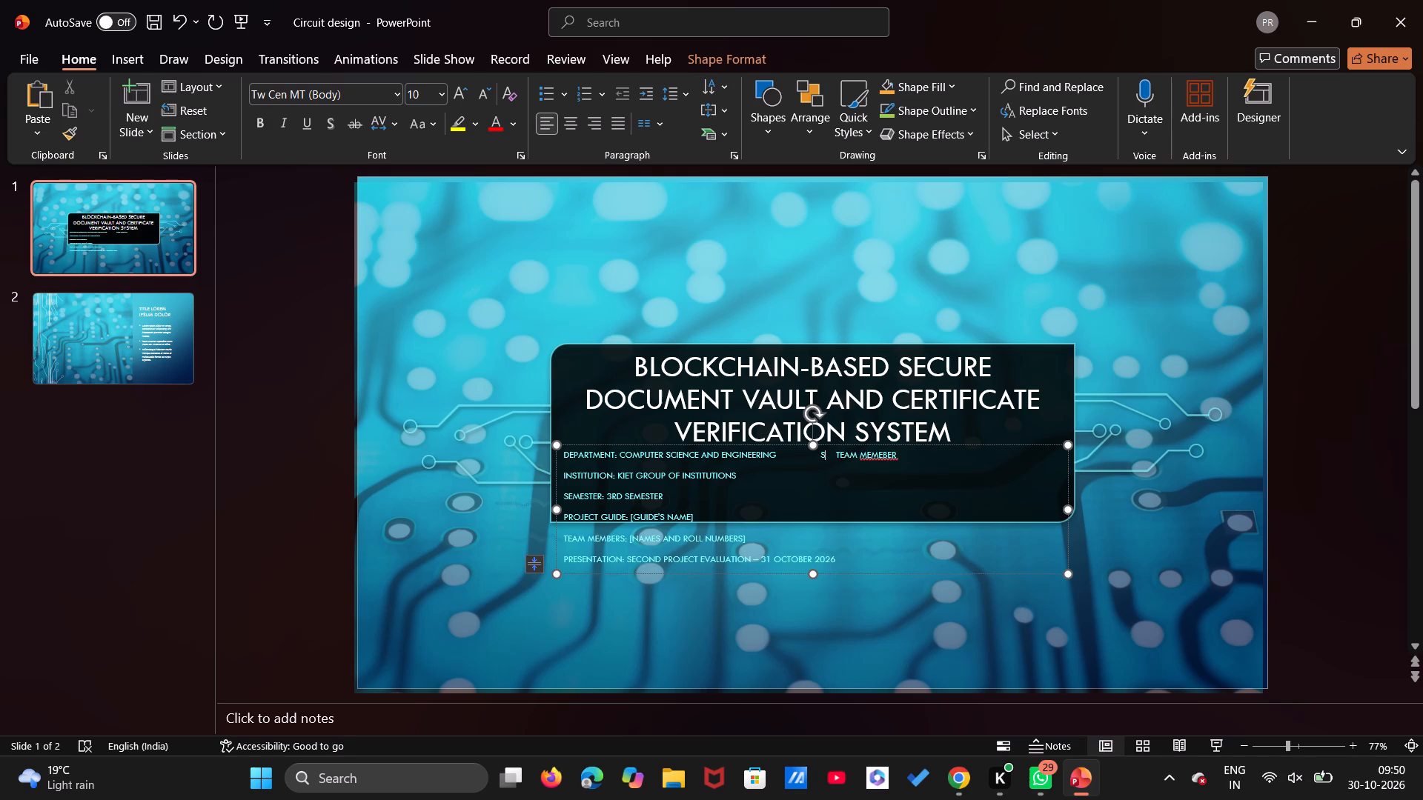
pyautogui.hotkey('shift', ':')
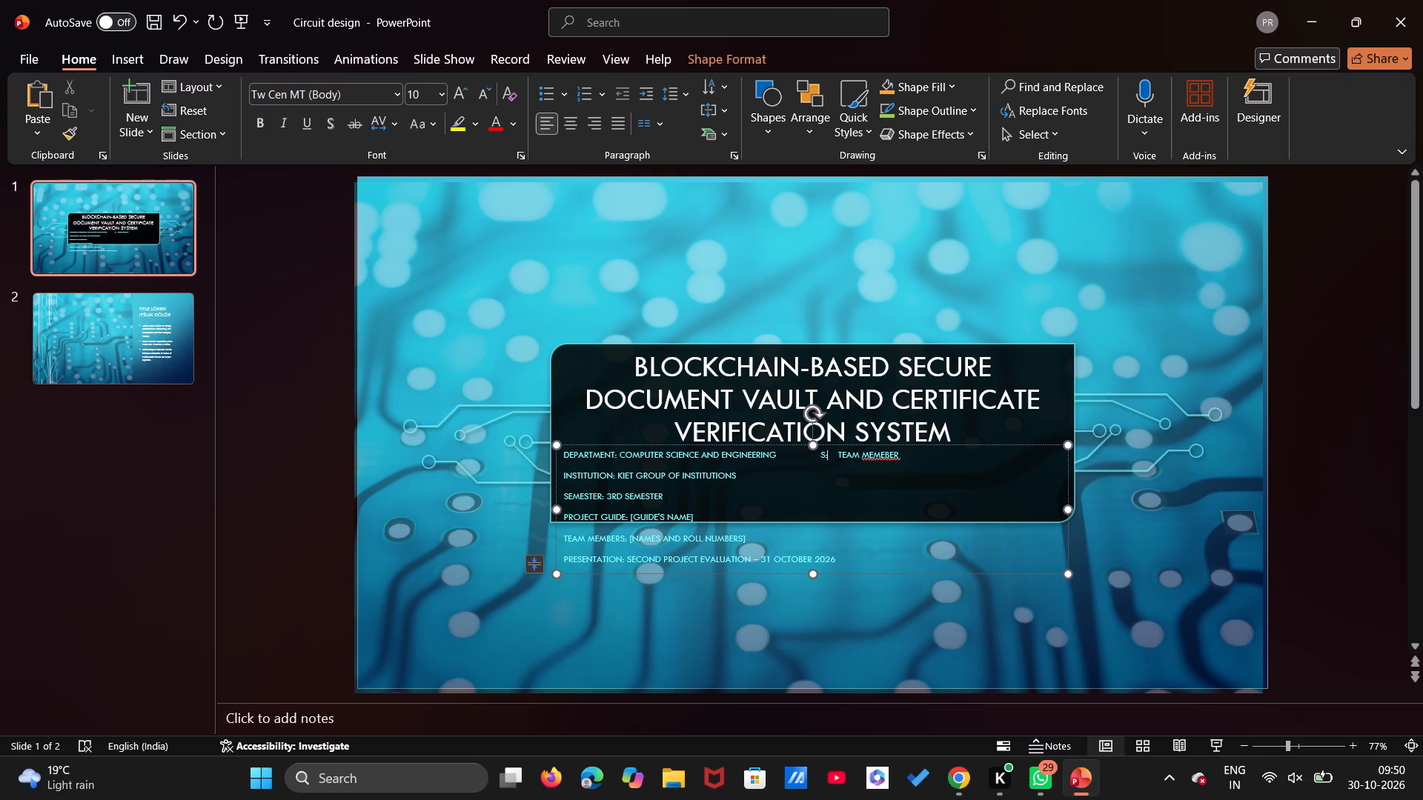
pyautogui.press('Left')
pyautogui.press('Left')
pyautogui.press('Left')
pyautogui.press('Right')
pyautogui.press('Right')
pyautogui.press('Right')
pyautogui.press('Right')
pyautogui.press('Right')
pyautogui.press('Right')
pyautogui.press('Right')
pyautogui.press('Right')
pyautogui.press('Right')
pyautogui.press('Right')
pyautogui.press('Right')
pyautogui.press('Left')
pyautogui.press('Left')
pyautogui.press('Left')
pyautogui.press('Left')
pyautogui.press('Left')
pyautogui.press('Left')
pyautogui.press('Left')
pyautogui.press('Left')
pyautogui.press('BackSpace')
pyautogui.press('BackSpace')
# Correct the misspelled label on slide 1's Department line to "team member:", adding the colon.
pyautogui.press('Right')
pyautogui.press('Right')
pyautogui.press('Right')
pyautogui.press('Right')
pyautogui.press('Right')
pyautogui.press('Right')
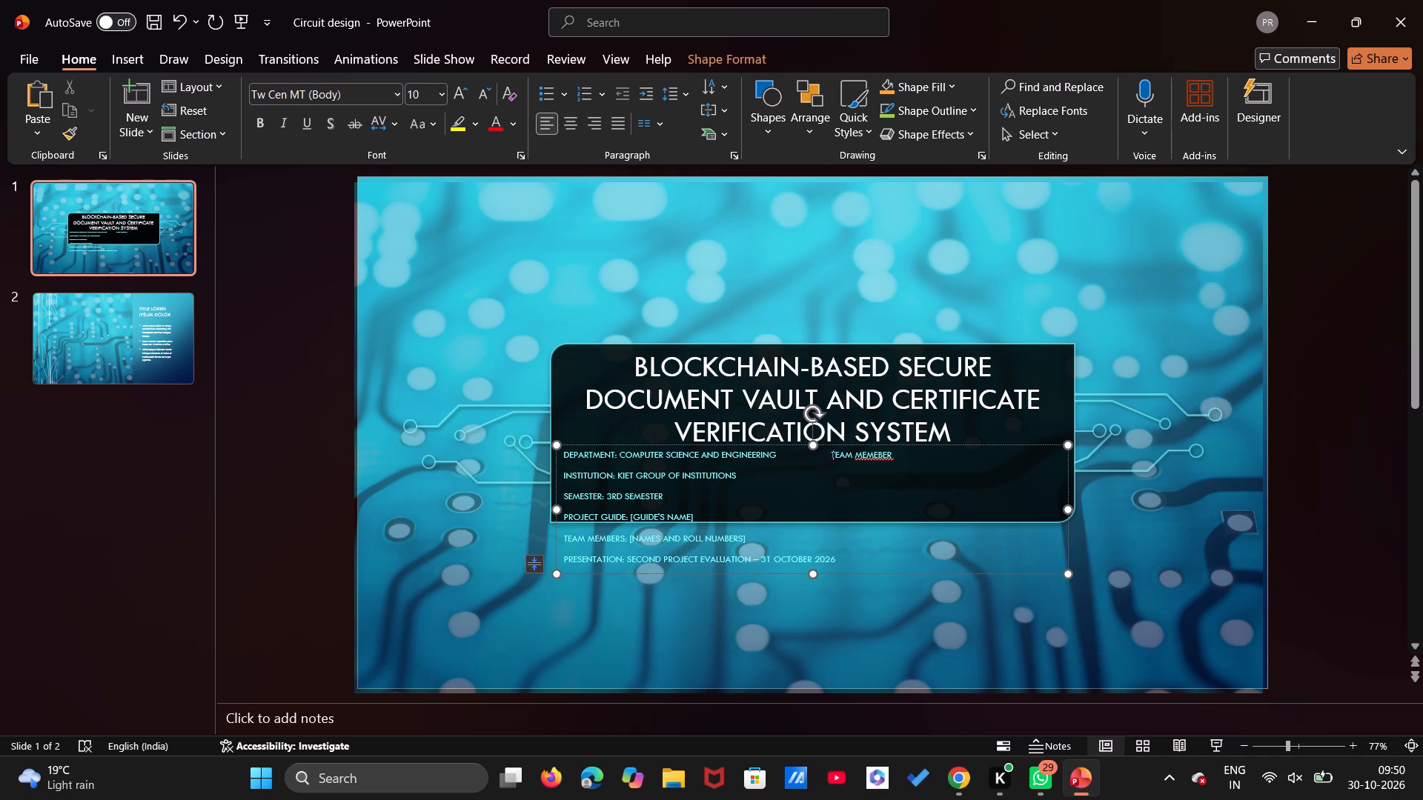
pyautogui.press('Right')
pyautogui.press('Right')
pyautogui.press('Right')
pyautogui.press('Right')
pyautogui.press('Right')
pyautogui.press('Right')
pyautogui.press('Right')
pyautogui.press('BackSpace')
pyautogui.press('Right')
pyautogui.press('Right')
pyautogui.press('Right')
pyautogui.press('Right')
pyautogui.press('Left')
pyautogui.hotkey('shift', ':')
# Enter the first team member's name after the label on the Department line, followed by their roll number in parentheses.
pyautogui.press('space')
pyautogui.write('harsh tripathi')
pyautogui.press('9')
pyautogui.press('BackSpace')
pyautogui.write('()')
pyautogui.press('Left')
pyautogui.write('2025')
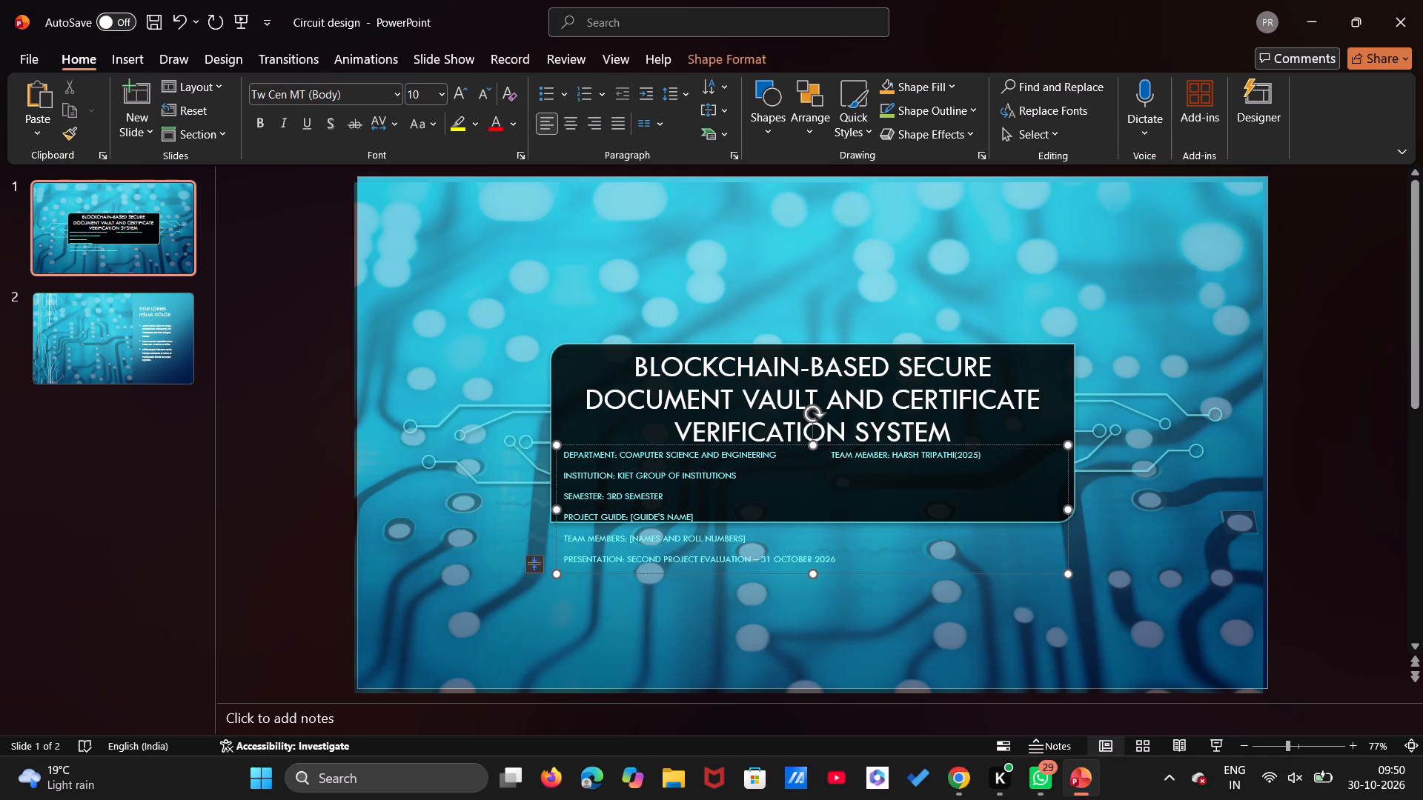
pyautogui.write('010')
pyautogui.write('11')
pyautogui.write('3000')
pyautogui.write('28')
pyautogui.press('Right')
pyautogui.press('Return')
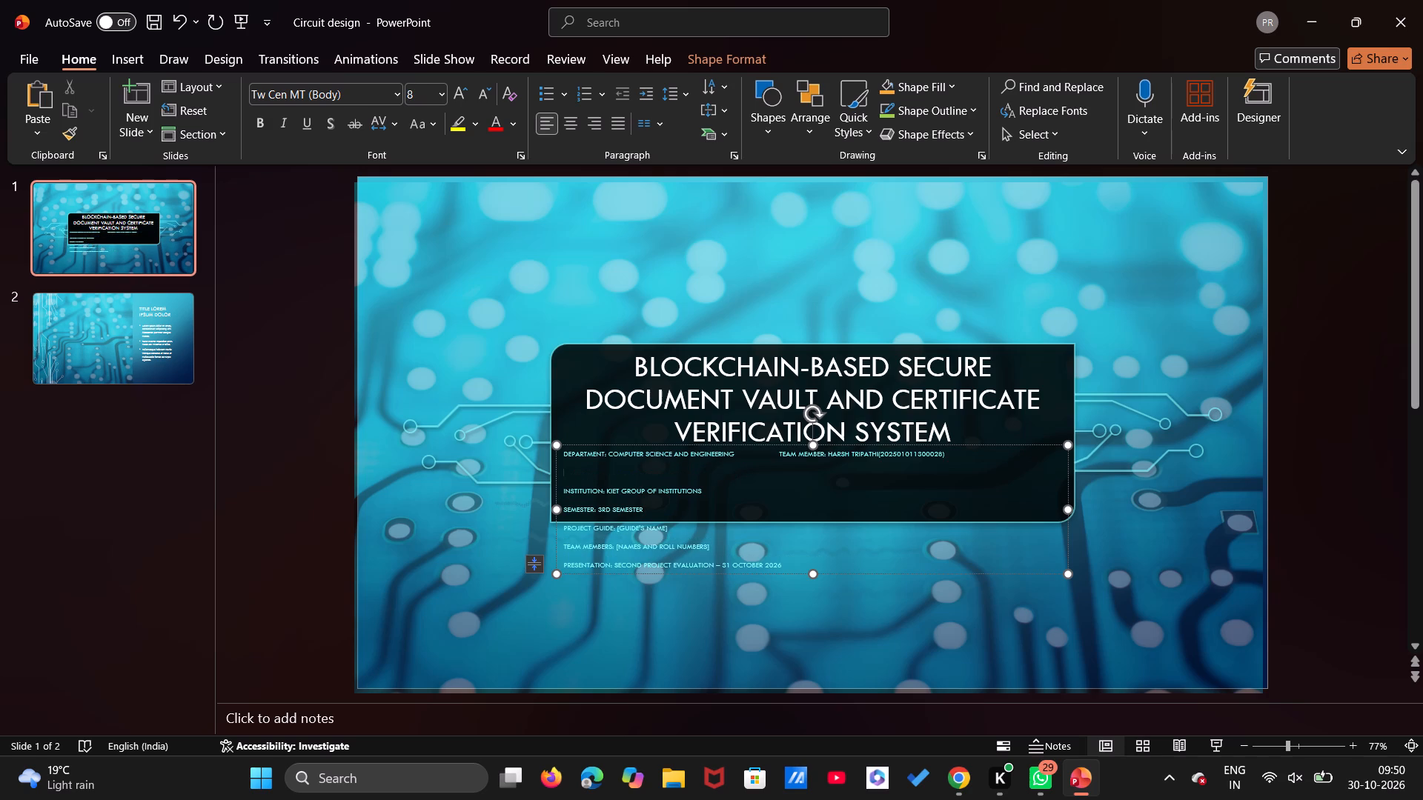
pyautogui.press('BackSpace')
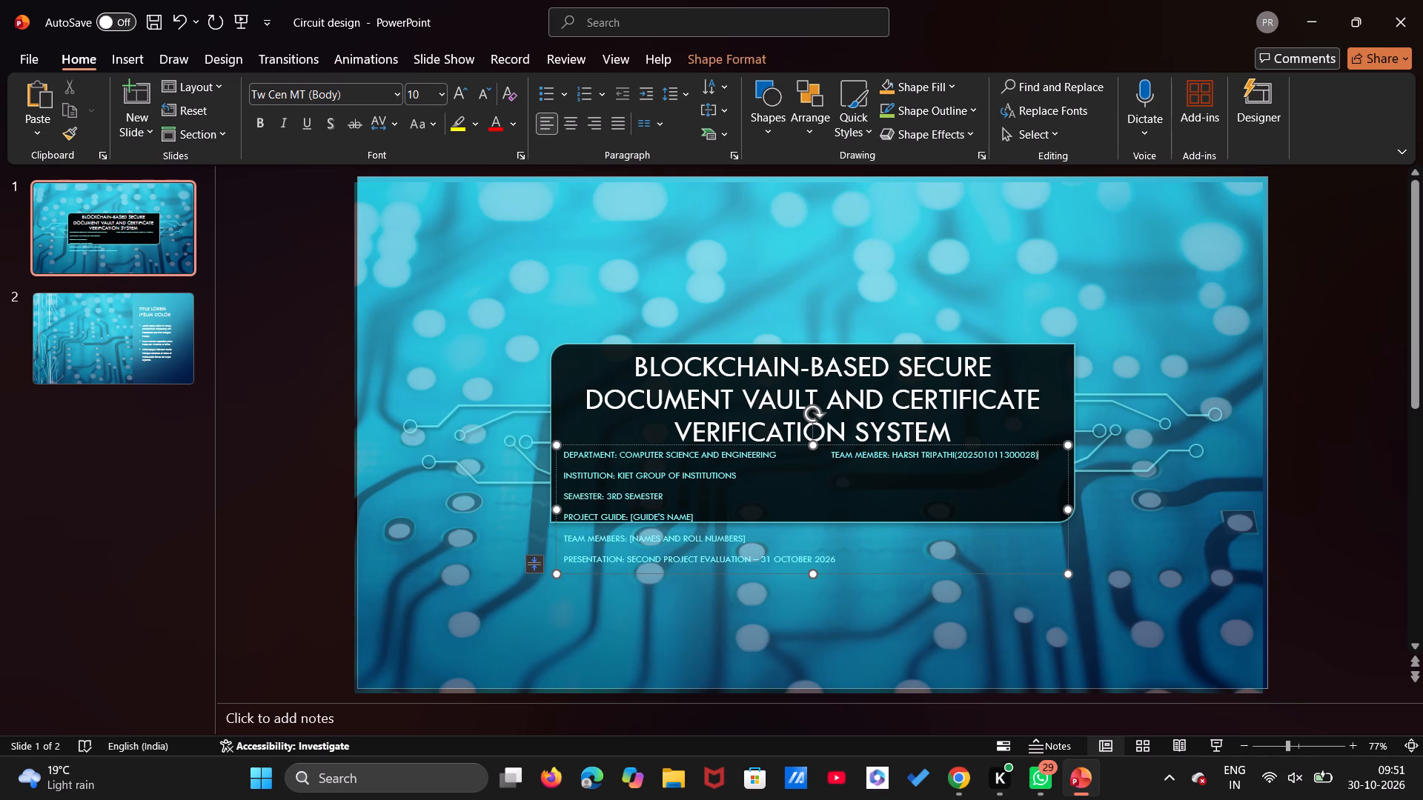
# Add the second team member's name and parenthesised roll number on the Institution line, spaced out to align beneath the first member's name.
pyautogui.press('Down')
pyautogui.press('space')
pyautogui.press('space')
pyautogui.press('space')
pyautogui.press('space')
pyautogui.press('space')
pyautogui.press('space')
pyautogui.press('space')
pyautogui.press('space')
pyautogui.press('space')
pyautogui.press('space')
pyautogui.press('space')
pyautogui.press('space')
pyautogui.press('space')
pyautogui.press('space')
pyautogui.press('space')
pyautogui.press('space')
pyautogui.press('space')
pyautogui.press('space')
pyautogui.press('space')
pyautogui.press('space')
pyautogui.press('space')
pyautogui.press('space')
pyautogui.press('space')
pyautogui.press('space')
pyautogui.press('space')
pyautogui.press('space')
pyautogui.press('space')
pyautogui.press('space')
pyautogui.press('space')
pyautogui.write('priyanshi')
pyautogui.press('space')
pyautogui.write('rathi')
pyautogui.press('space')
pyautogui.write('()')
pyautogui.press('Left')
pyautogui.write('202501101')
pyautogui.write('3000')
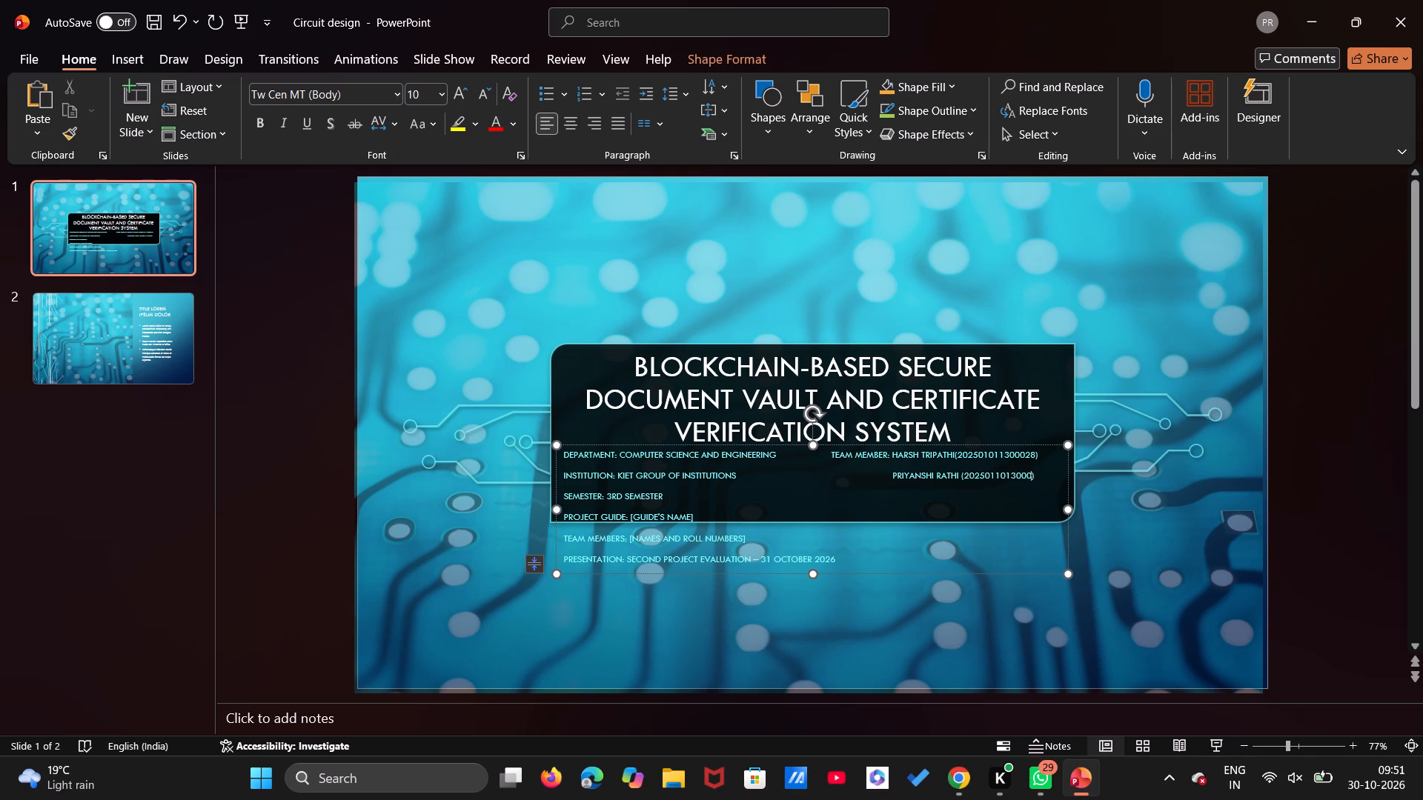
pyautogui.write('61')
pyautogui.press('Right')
# Add the third team member's name on the Semester line, aligned beneath the other names, with parentheses for the roll number.
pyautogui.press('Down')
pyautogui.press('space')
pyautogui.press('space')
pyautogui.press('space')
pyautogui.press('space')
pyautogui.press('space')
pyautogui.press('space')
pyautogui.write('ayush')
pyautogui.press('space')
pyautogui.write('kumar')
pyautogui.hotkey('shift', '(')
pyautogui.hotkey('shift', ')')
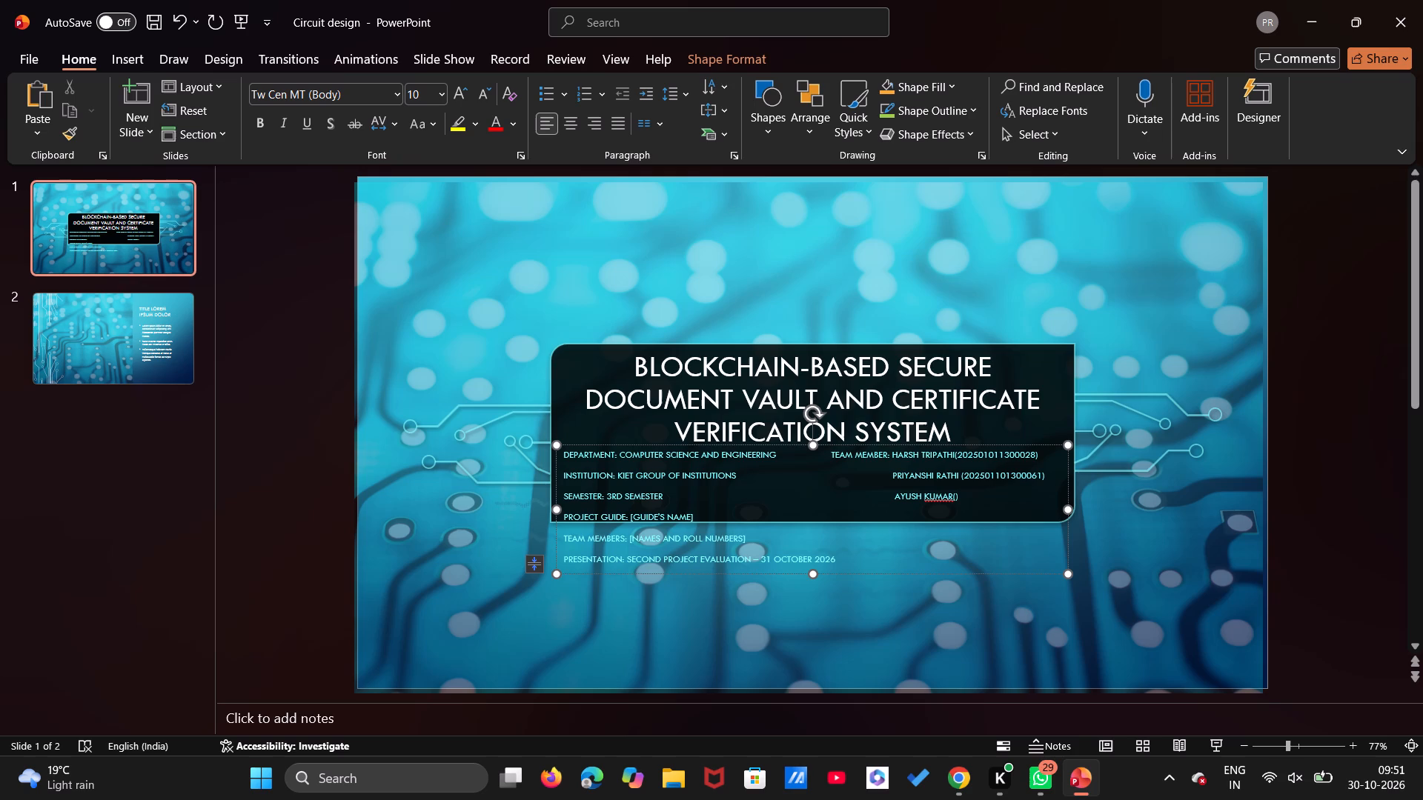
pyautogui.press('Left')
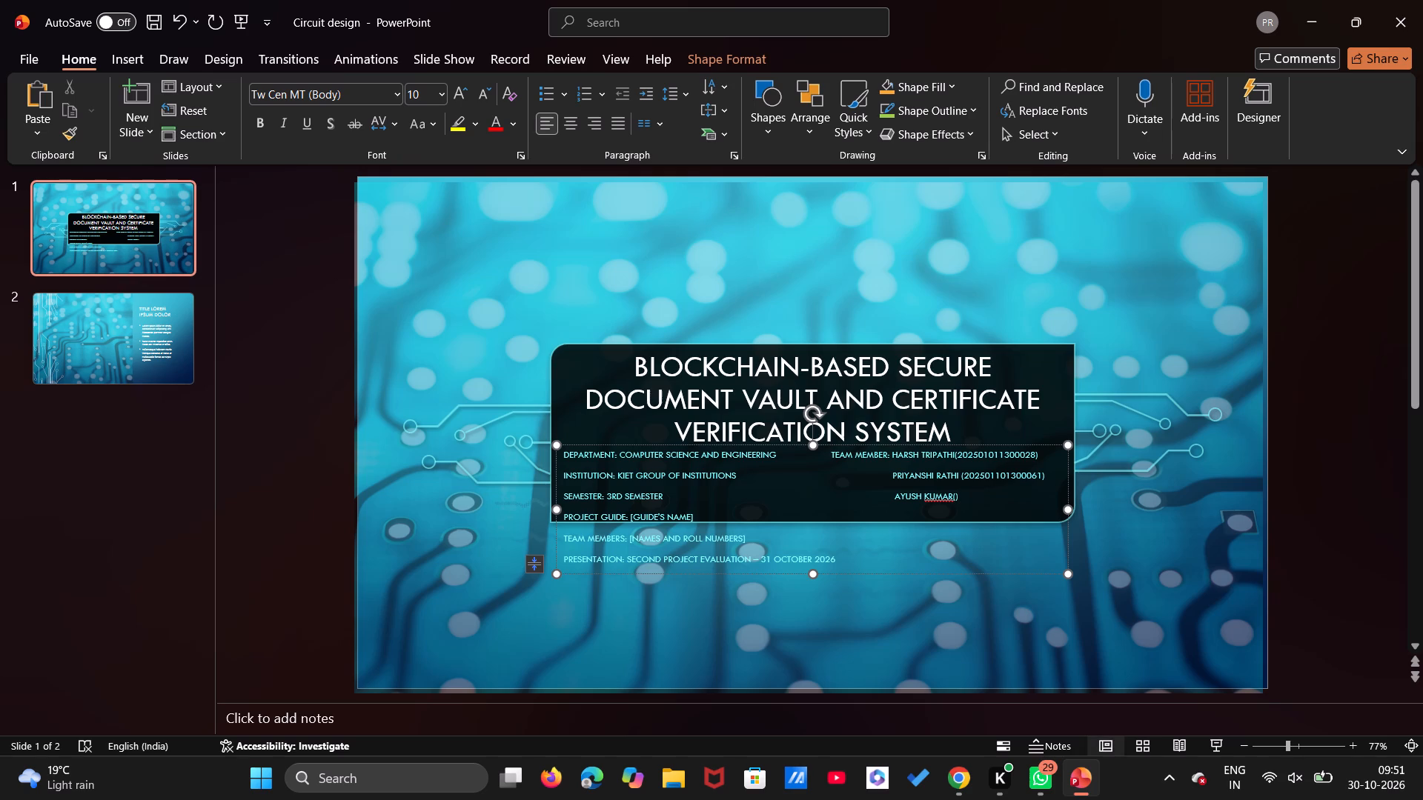
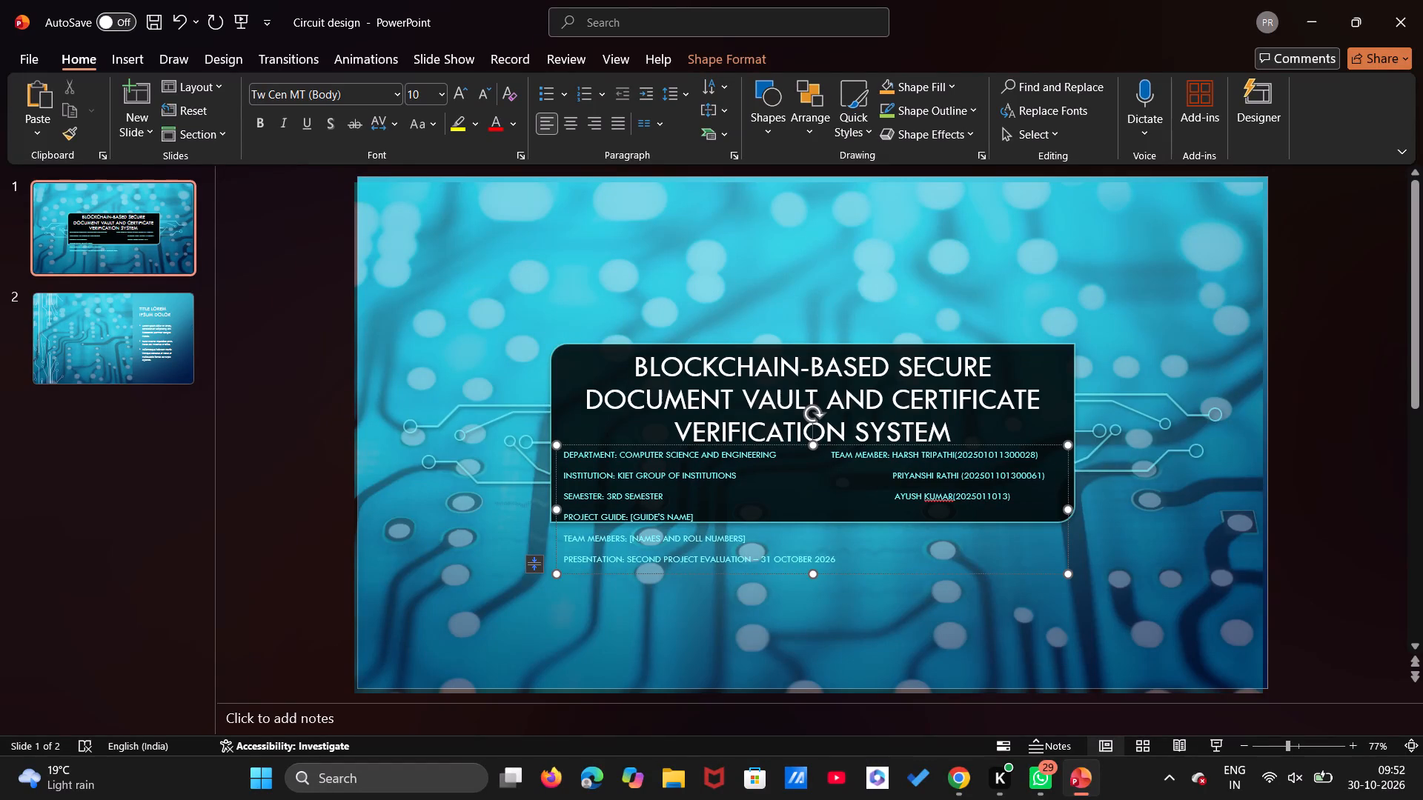
# Complete the third team member's roll number inside the parentheses on the Semester line of slide 1.
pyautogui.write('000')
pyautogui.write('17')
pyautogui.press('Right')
# Add the fourth team member's name and parenthesised roll number on the Project Guide line, spaced out to align beneath the other members.
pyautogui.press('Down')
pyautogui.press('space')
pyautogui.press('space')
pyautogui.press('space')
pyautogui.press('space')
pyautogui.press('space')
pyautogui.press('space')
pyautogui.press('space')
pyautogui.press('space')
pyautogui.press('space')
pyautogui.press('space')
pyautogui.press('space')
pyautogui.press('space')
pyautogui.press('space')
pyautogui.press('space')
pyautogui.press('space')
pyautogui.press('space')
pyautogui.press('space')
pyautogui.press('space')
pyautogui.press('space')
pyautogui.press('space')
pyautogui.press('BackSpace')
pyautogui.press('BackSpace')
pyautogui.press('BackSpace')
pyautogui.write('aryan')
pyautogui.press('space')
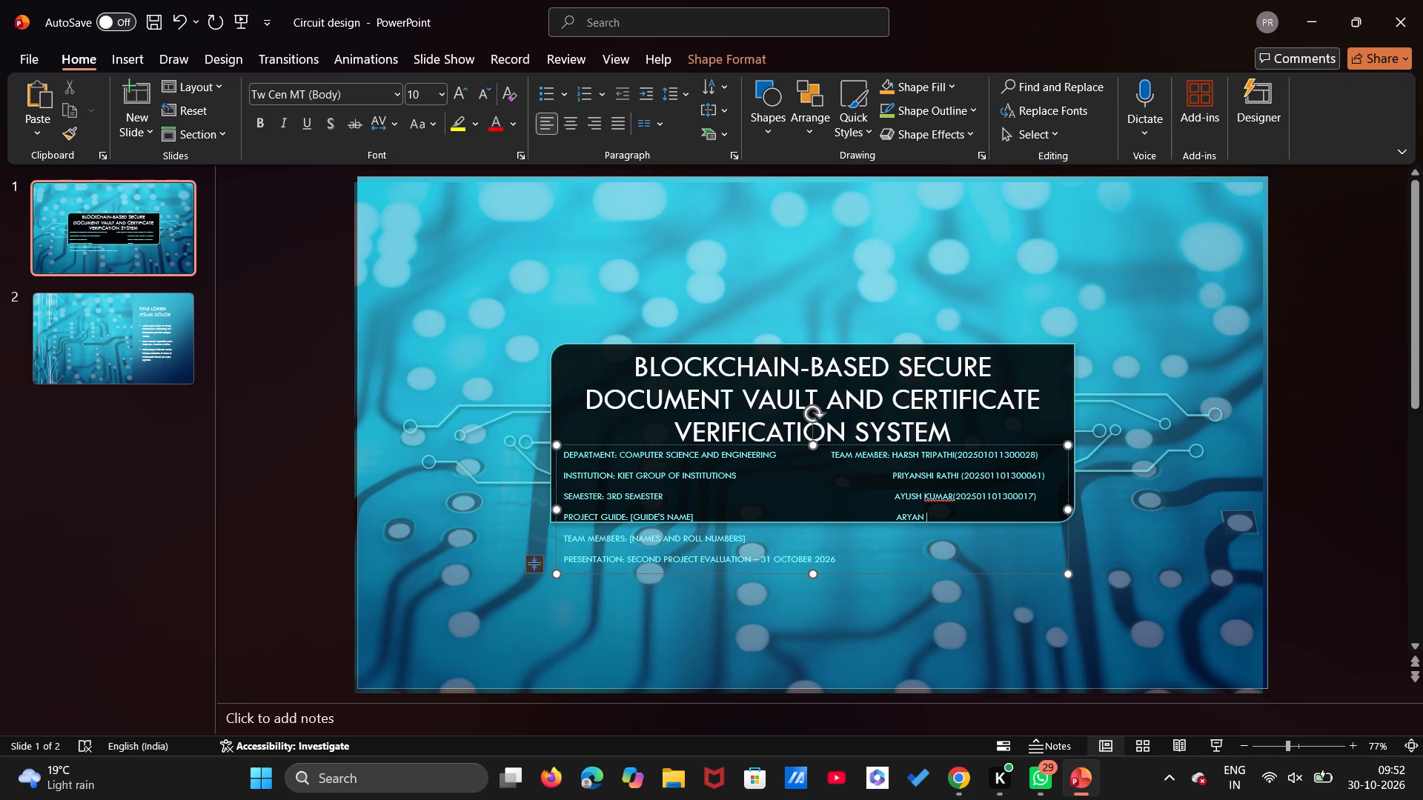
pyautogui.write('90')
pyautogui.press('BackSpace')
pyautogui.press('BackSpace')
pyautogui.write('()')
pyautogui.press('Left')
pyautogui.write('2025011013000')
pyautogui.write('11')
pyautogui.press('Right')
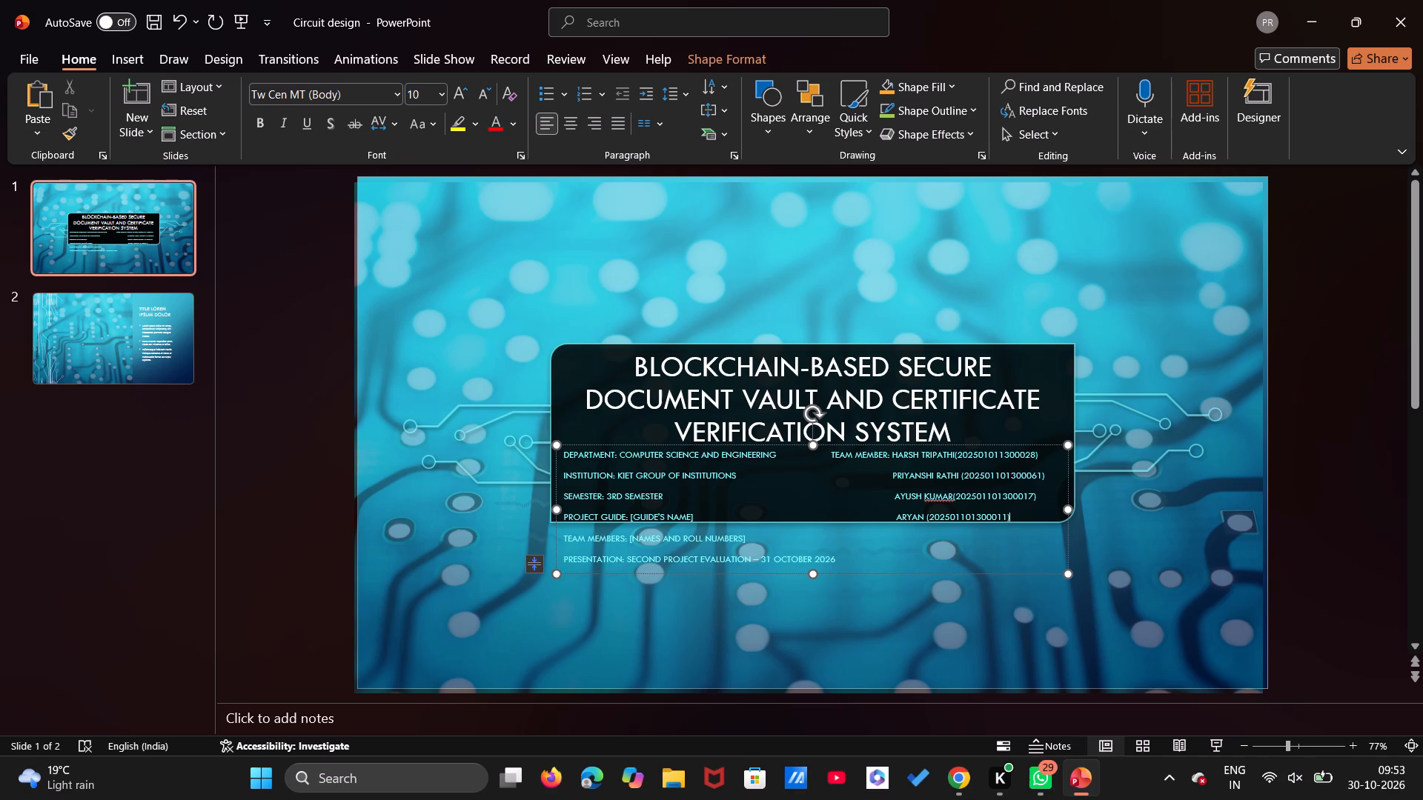
# Set the first team member's name and roll number on the Department line to font size 8.
pyautogui.moveTo(889, 455); pyautogui.dragTo(944, 507)
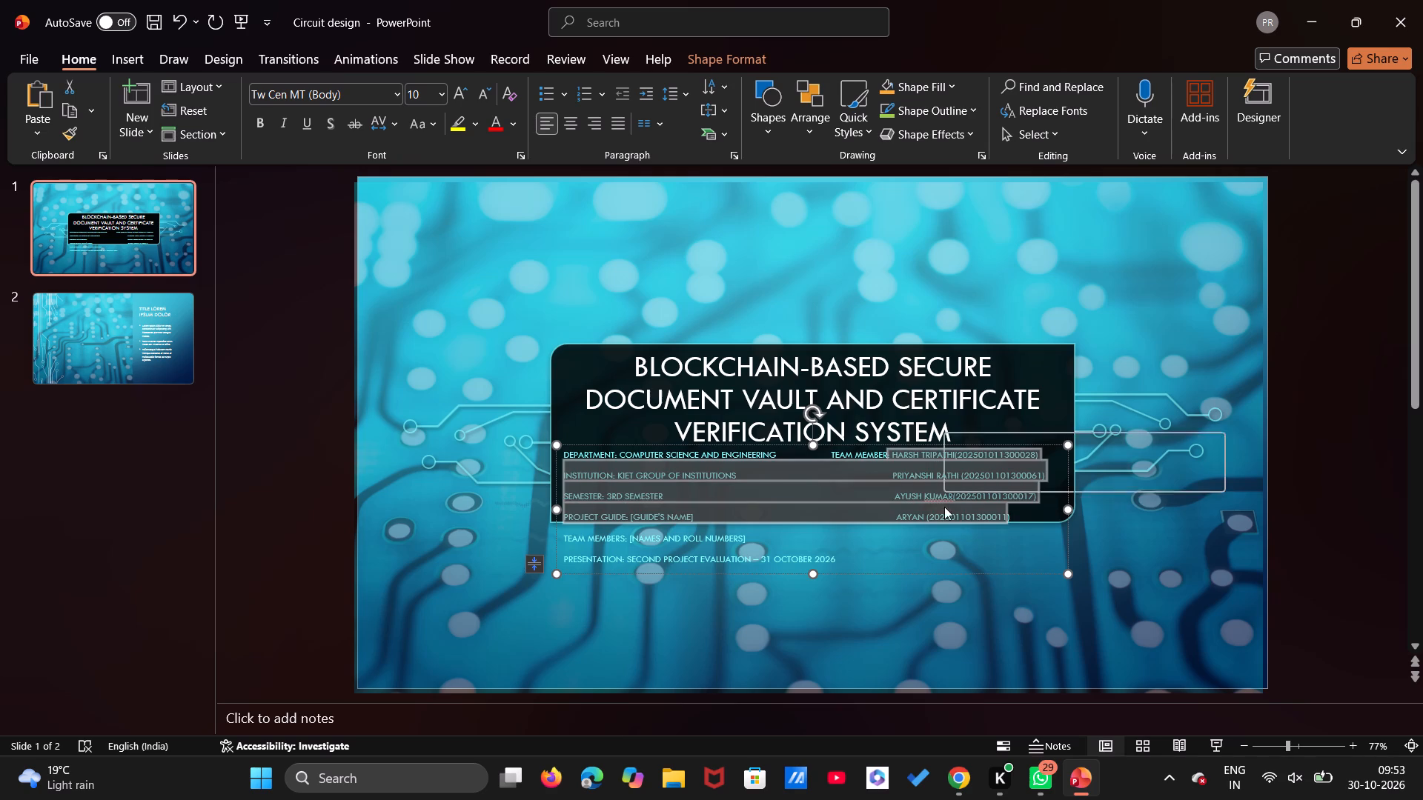
pyautogui.click(944, 507)
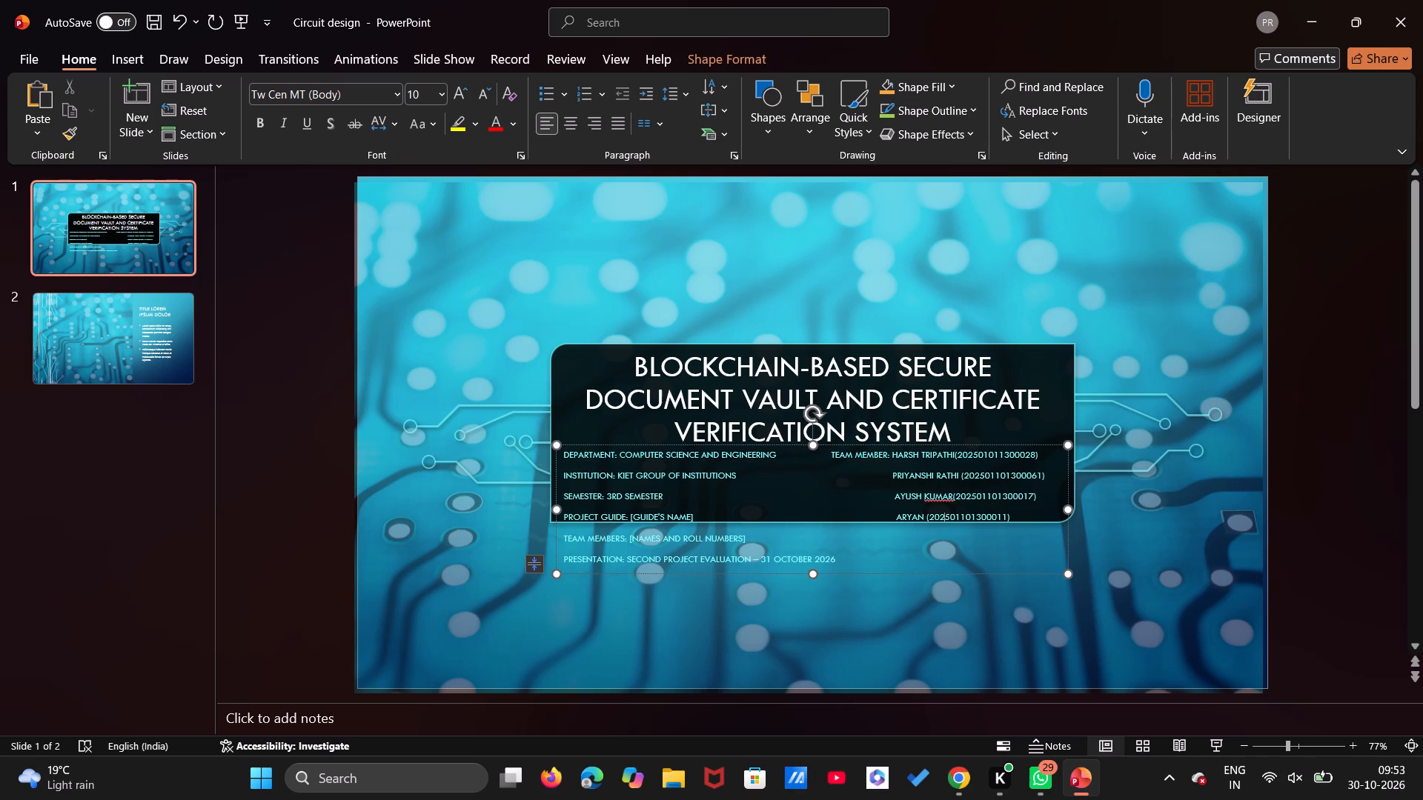
pyautogui.moveTo(893, 453); pyautogui.dragTo(991, 456)
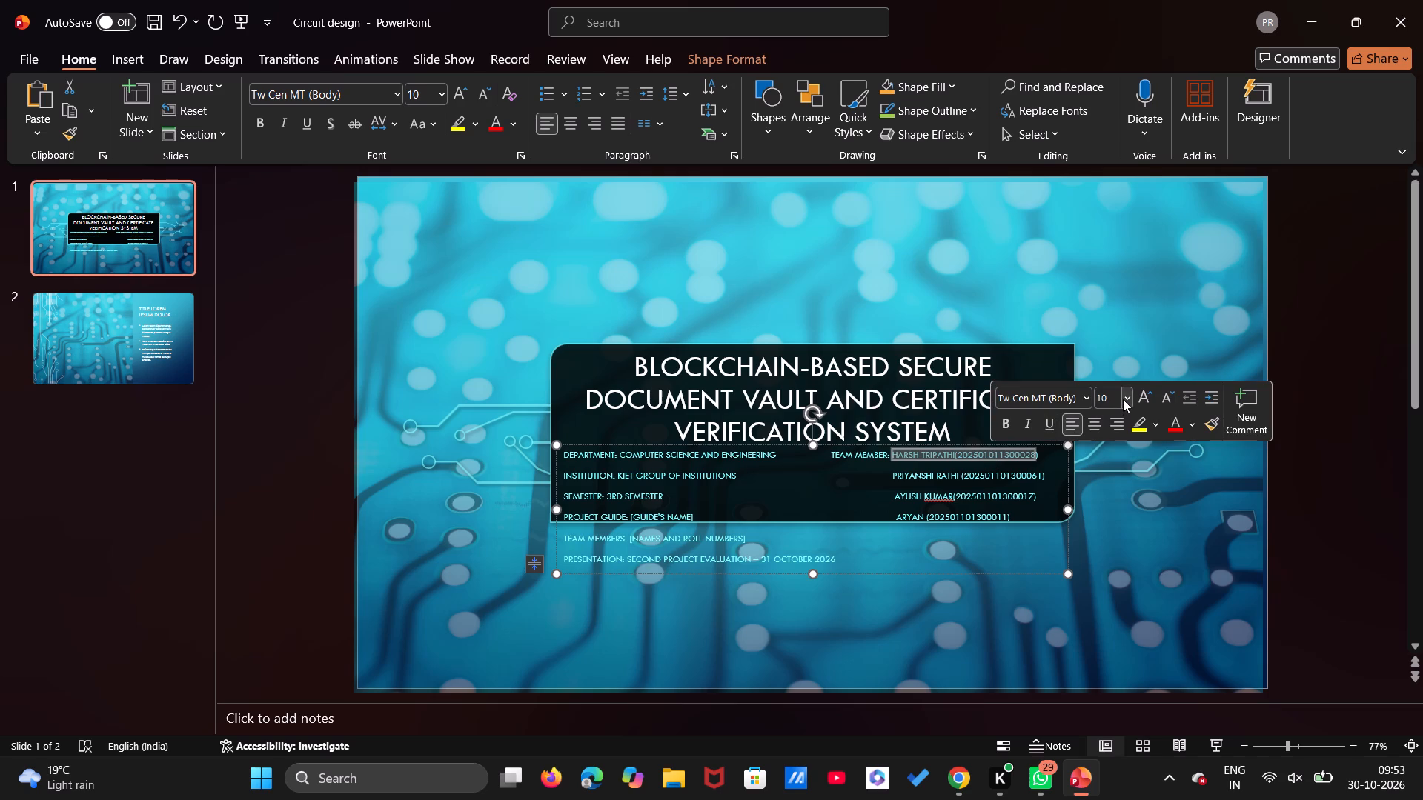
pyautogui.click(1123, 399)
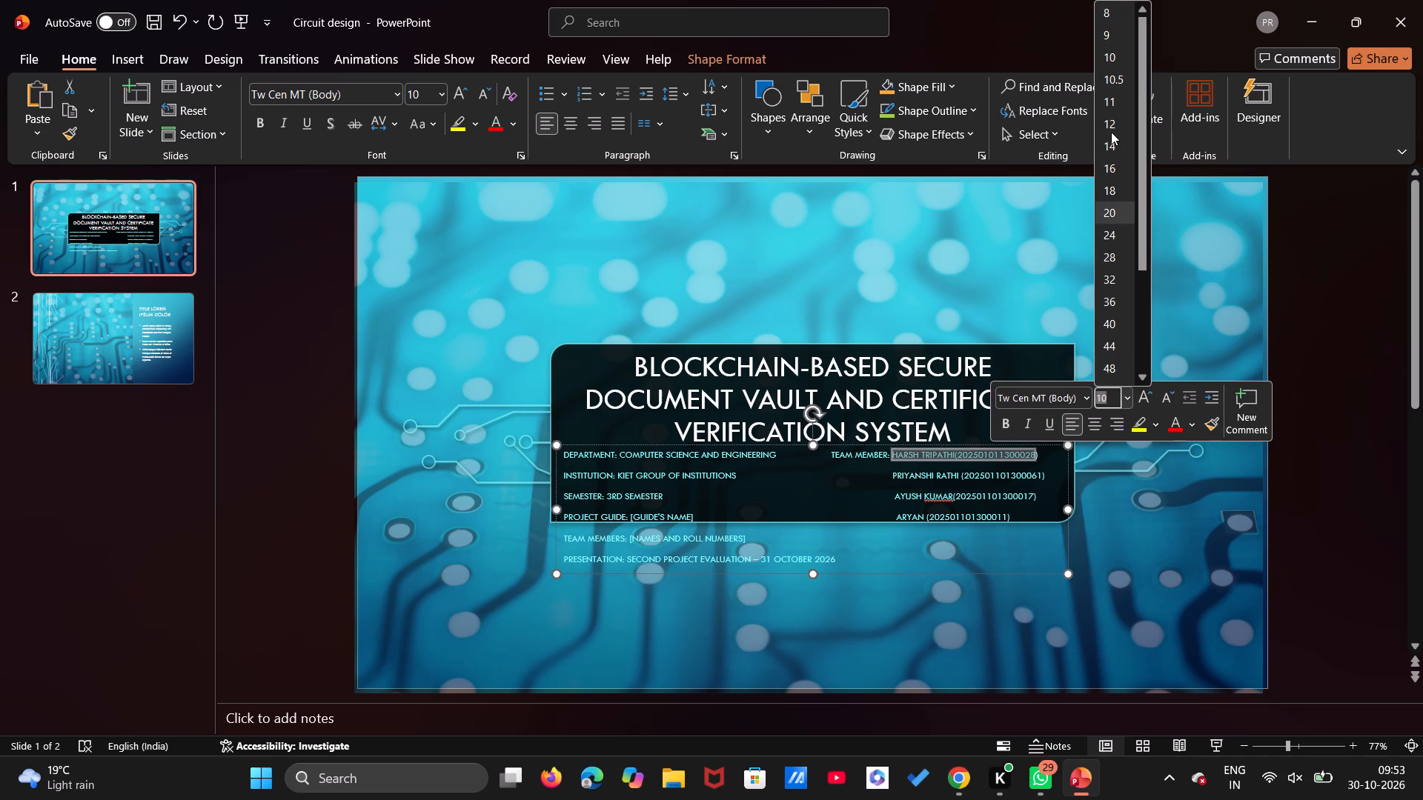
pyautogui.click(1109, 8)
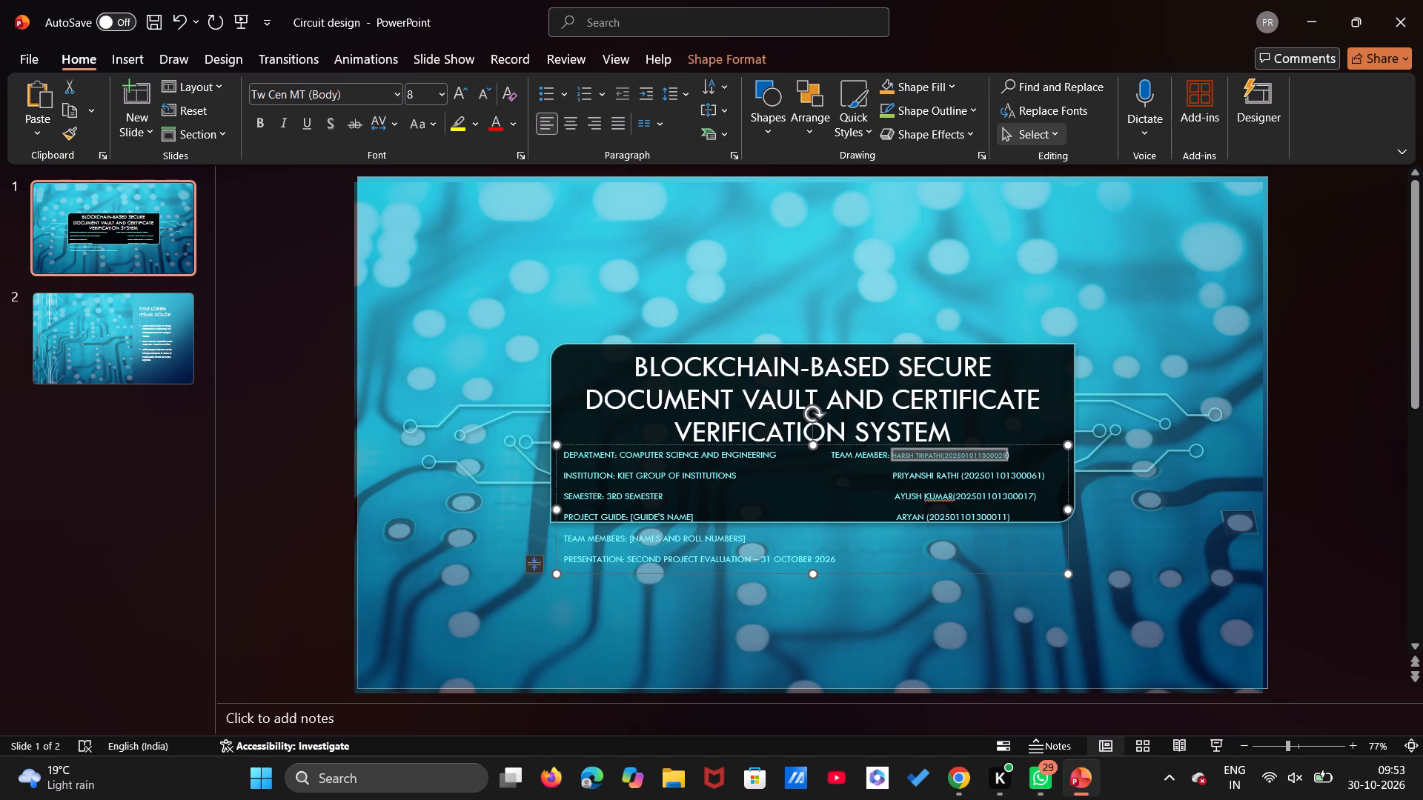
# Set the second team member's name and roll number on the Institution line to font size 8.
pyautogui.moveTo(891, 473); pyautogui.dragTo(1046, 478)
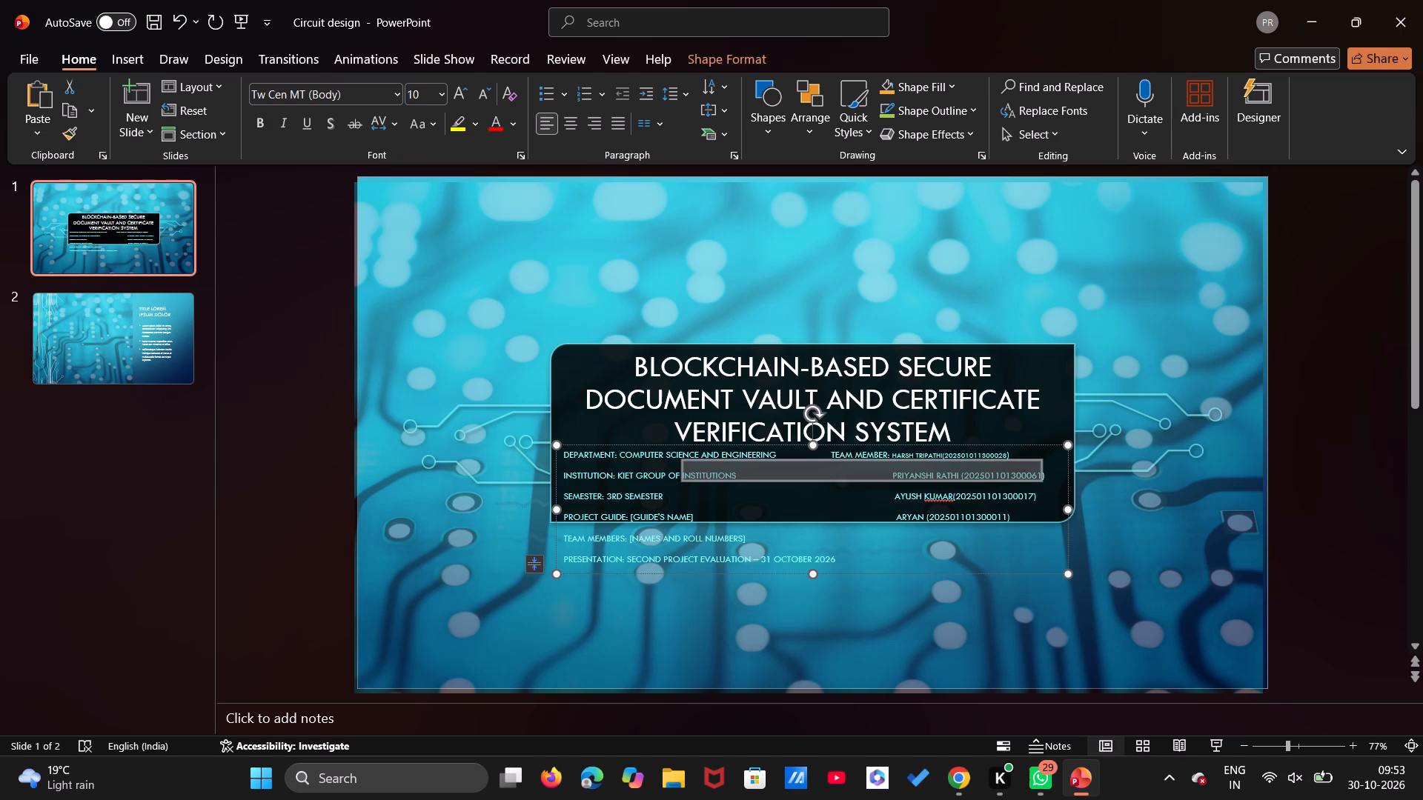
pyautogui.moveTo(1046, 478); pyautogui.dragTo(1046, 478)
pyautogui.click(984, 476)
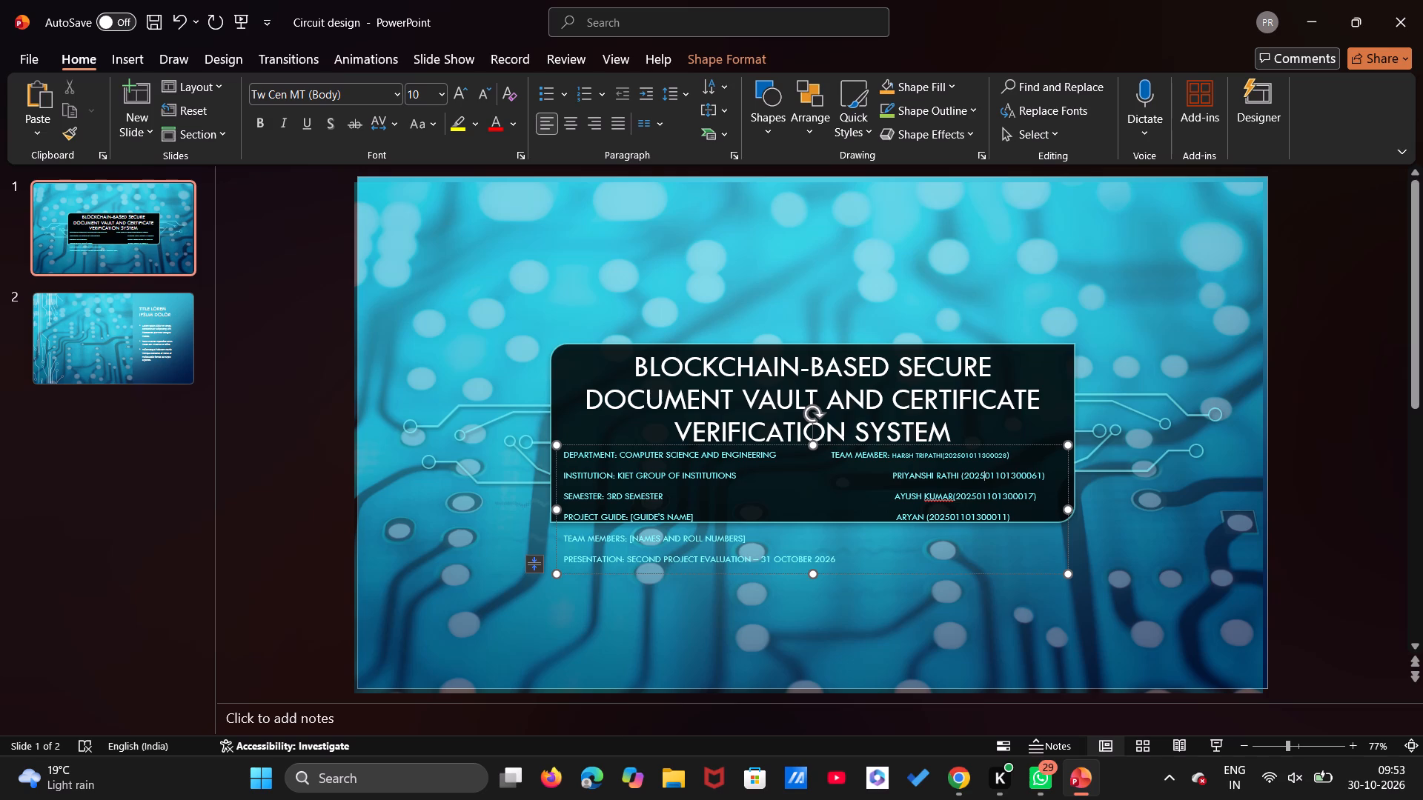
pyautogui.moveTo(895, 476); pyautogui.dragTo(1002, 481)
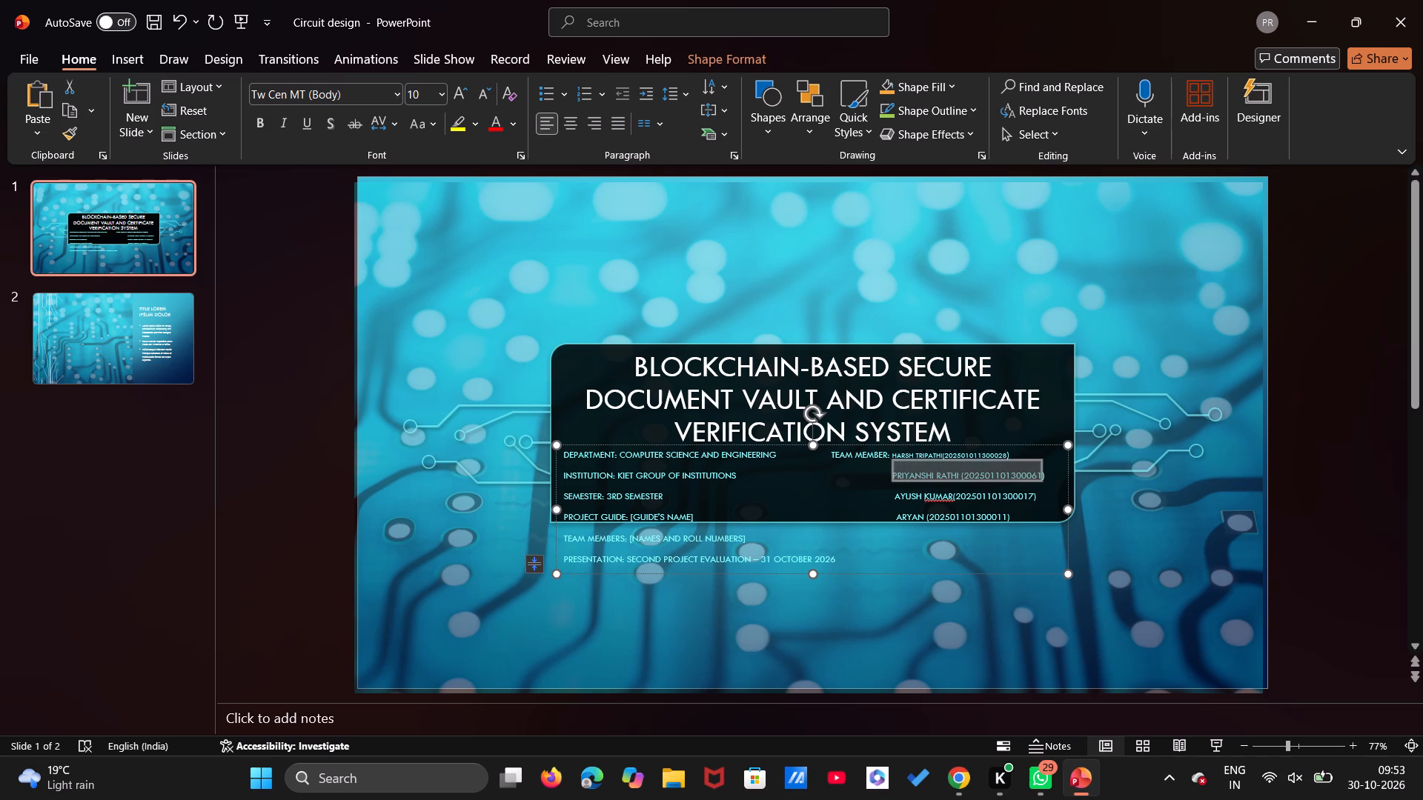
pyautogui.moveTo(1002, 481); pyautogui.dragTo(1001, 475)
pyautogui.moveTo(1001, 475); pyautogui.dragTo(1047, 473)
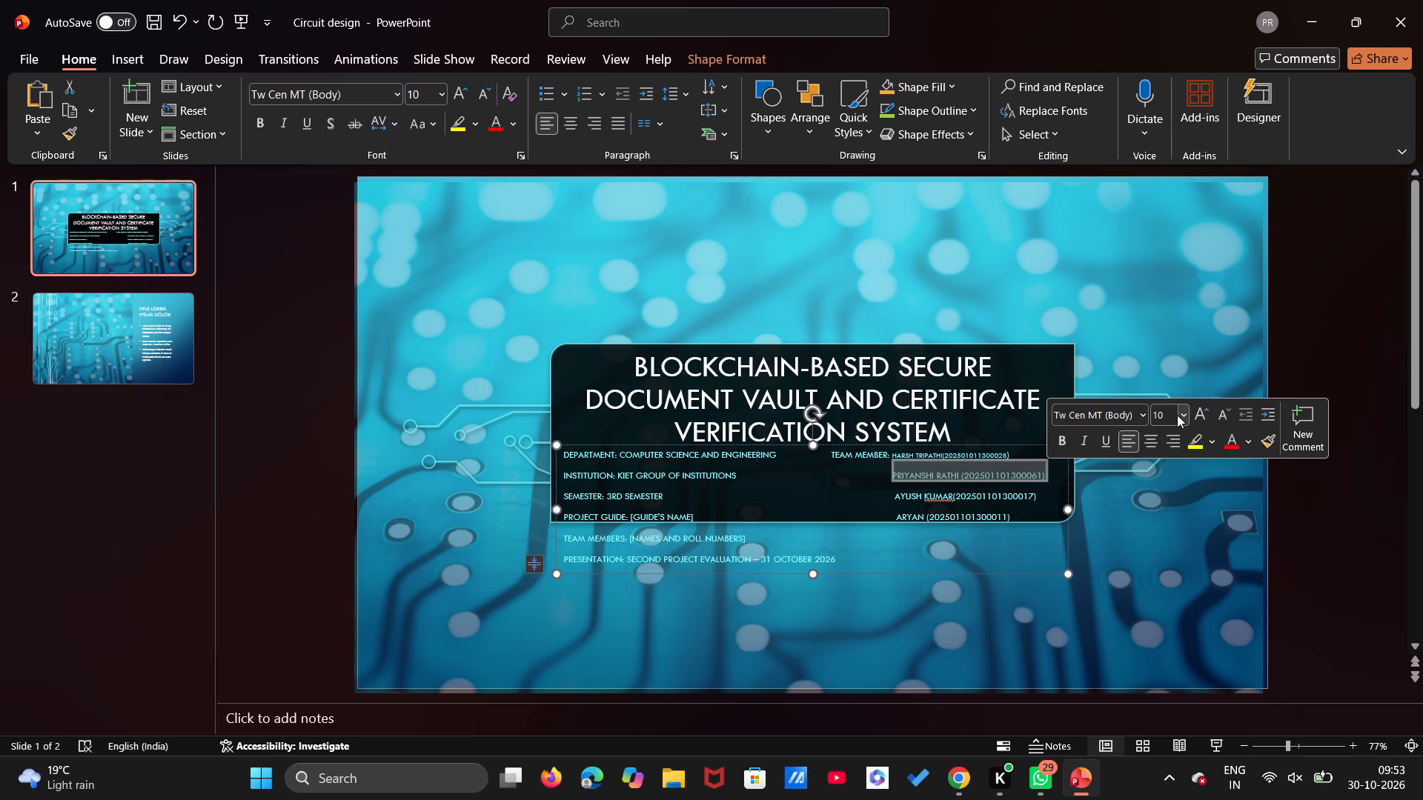
pyautogui.click(1177, 415)
pyautogui.click(1181, 415)
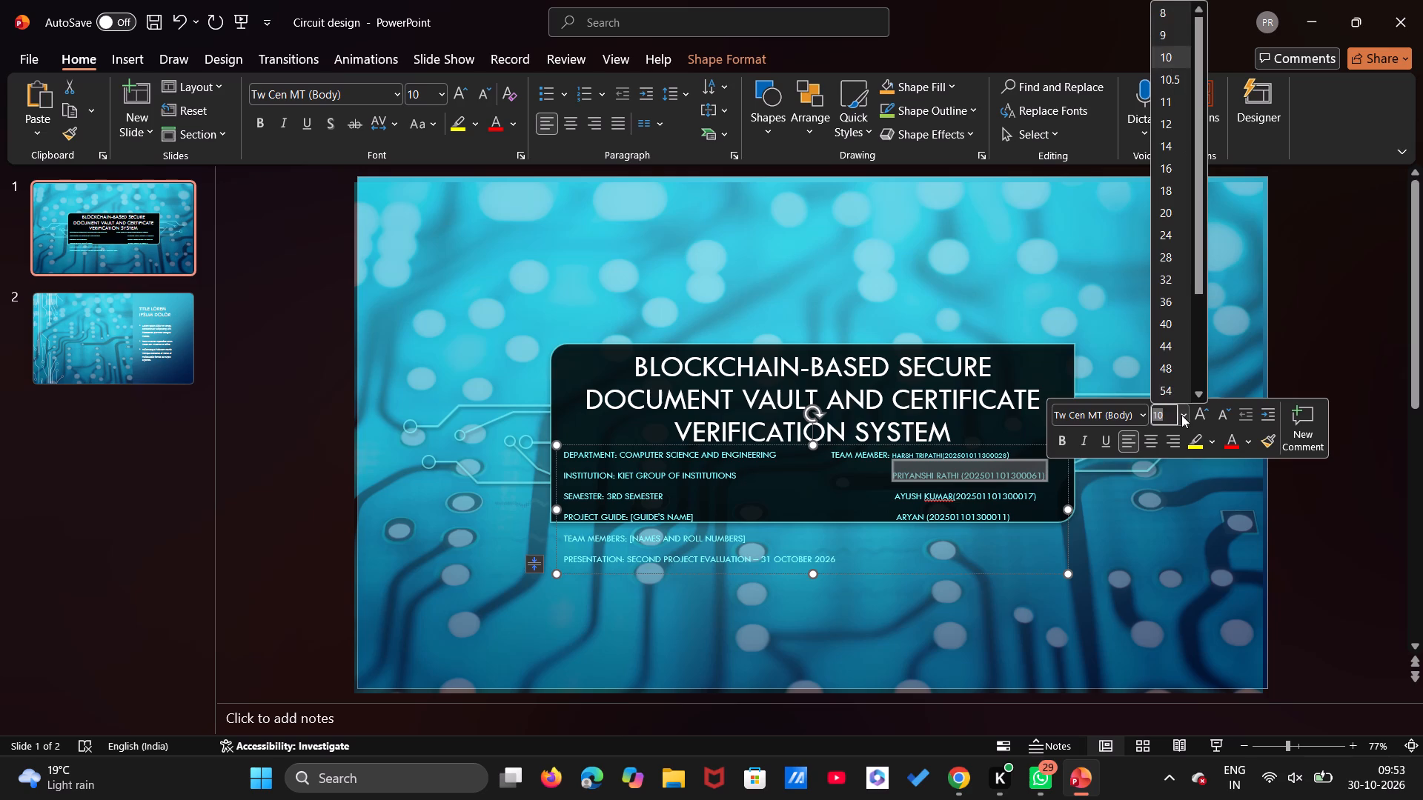
pyautogui.click(1161, 14)
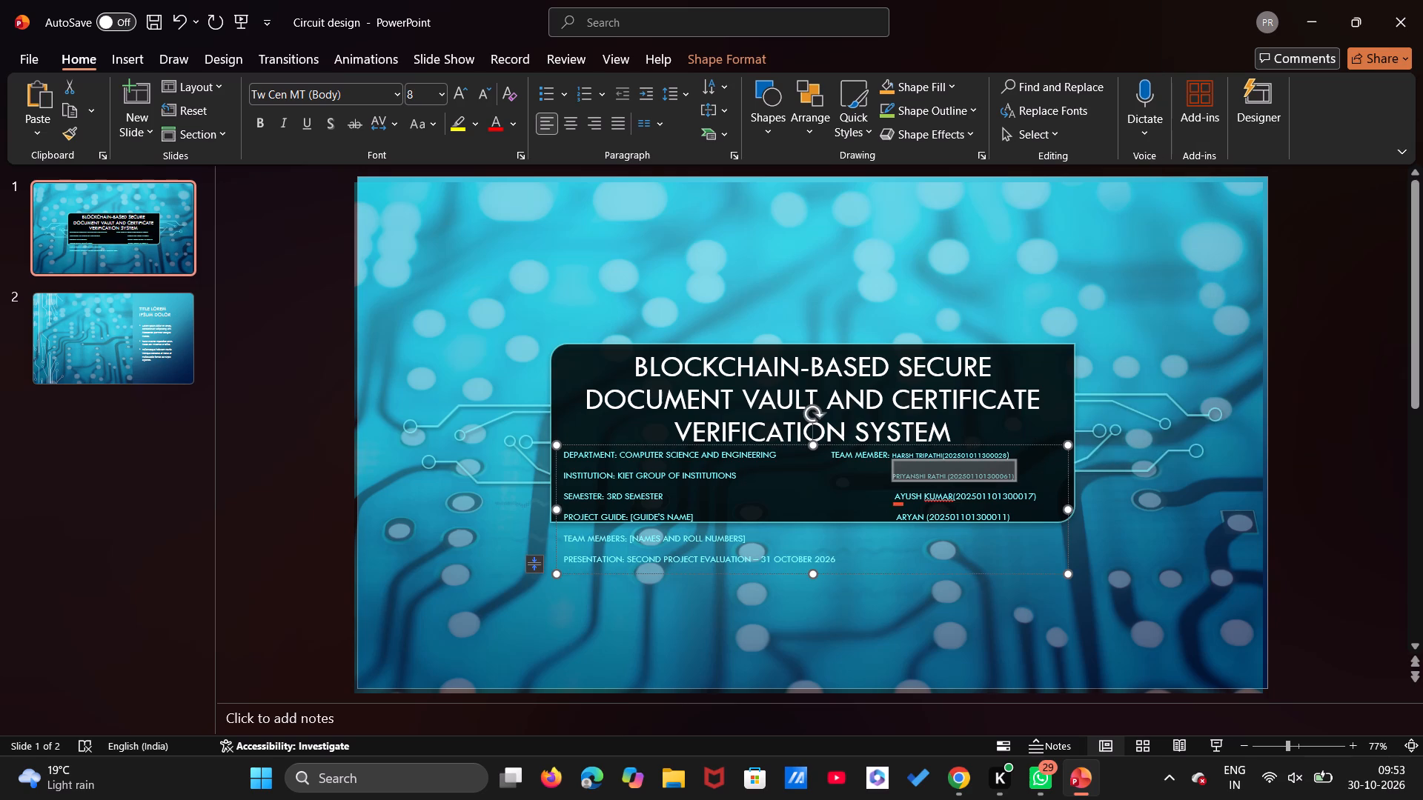
# Set the third team member's name and roll number on the Semester line to font size 8.
pyautogui.moveTo(895, 496); pyautogui.dragTo(909, 495)
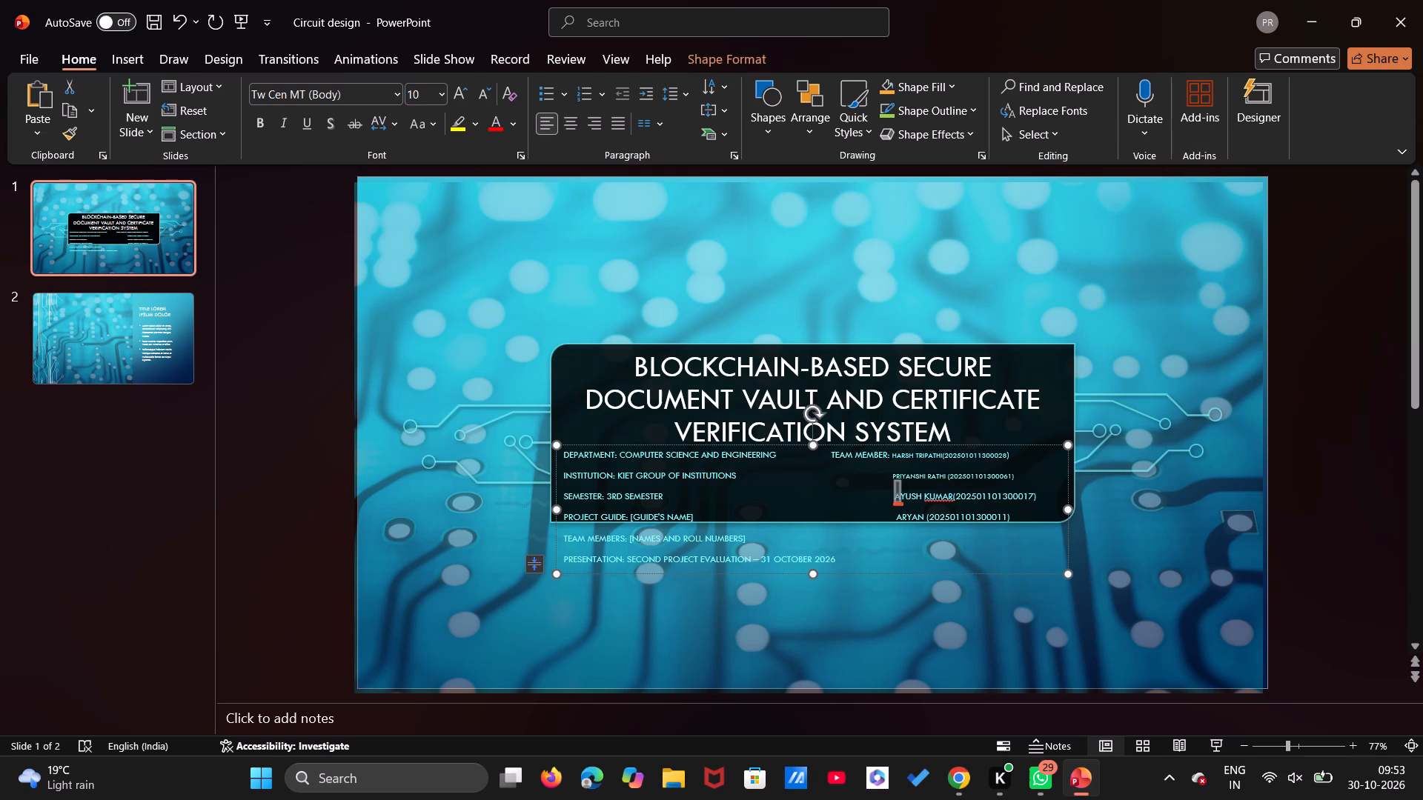
pyautogui.moveTo(909, 495); pyautogui.dragTo(1020, 490)
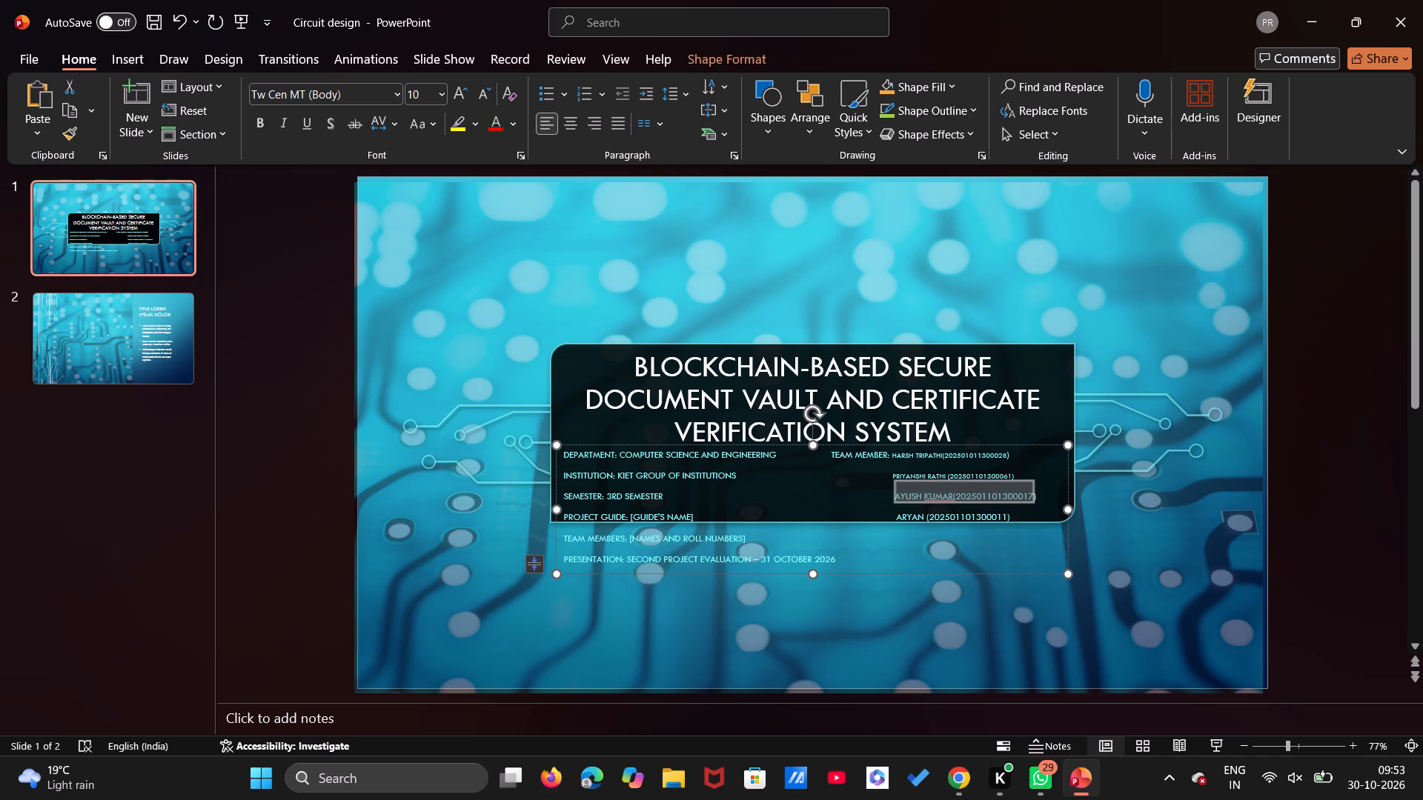
pyautogui.moveTo(1020, 490); pyautogui.dragTo(1041, 494)
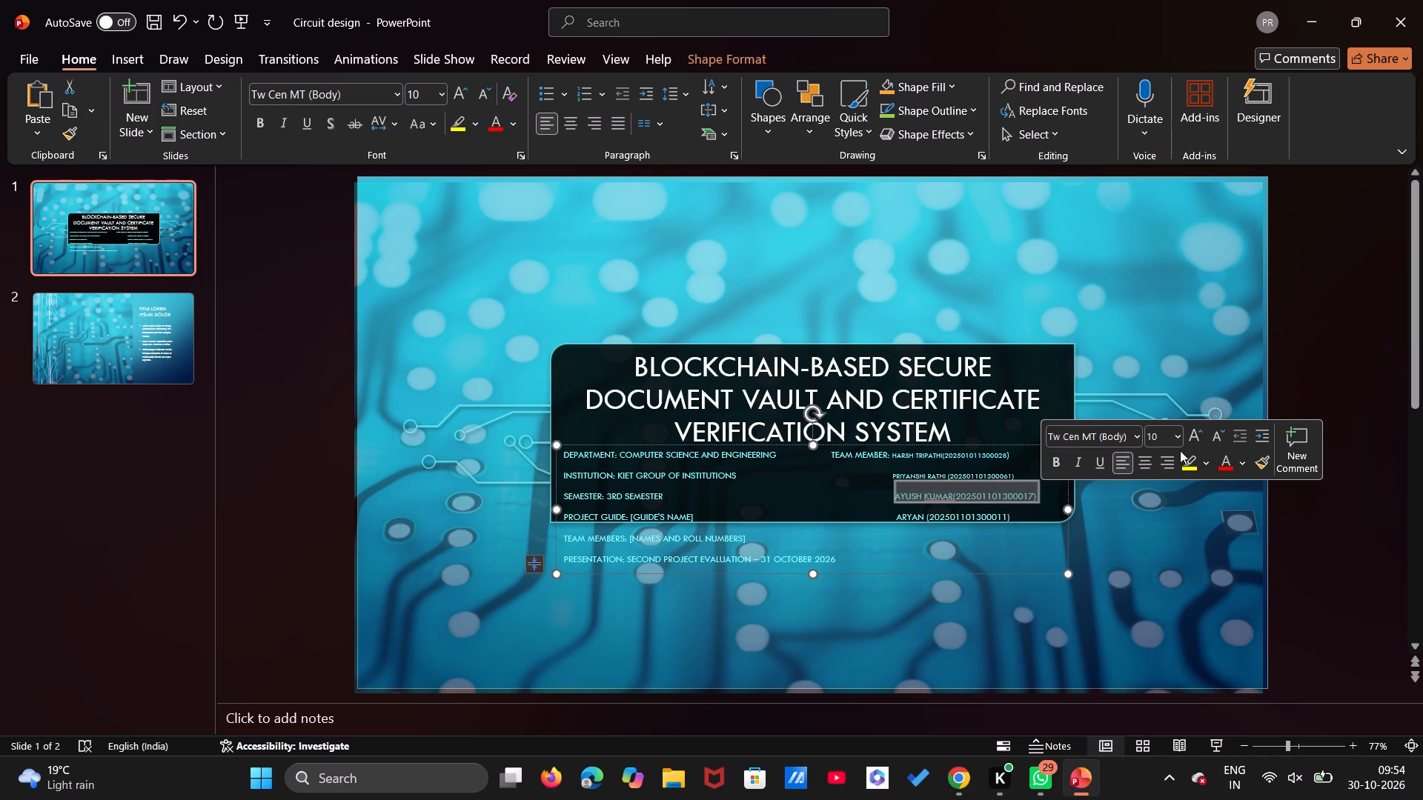
pyautogui.click(1175, 438)
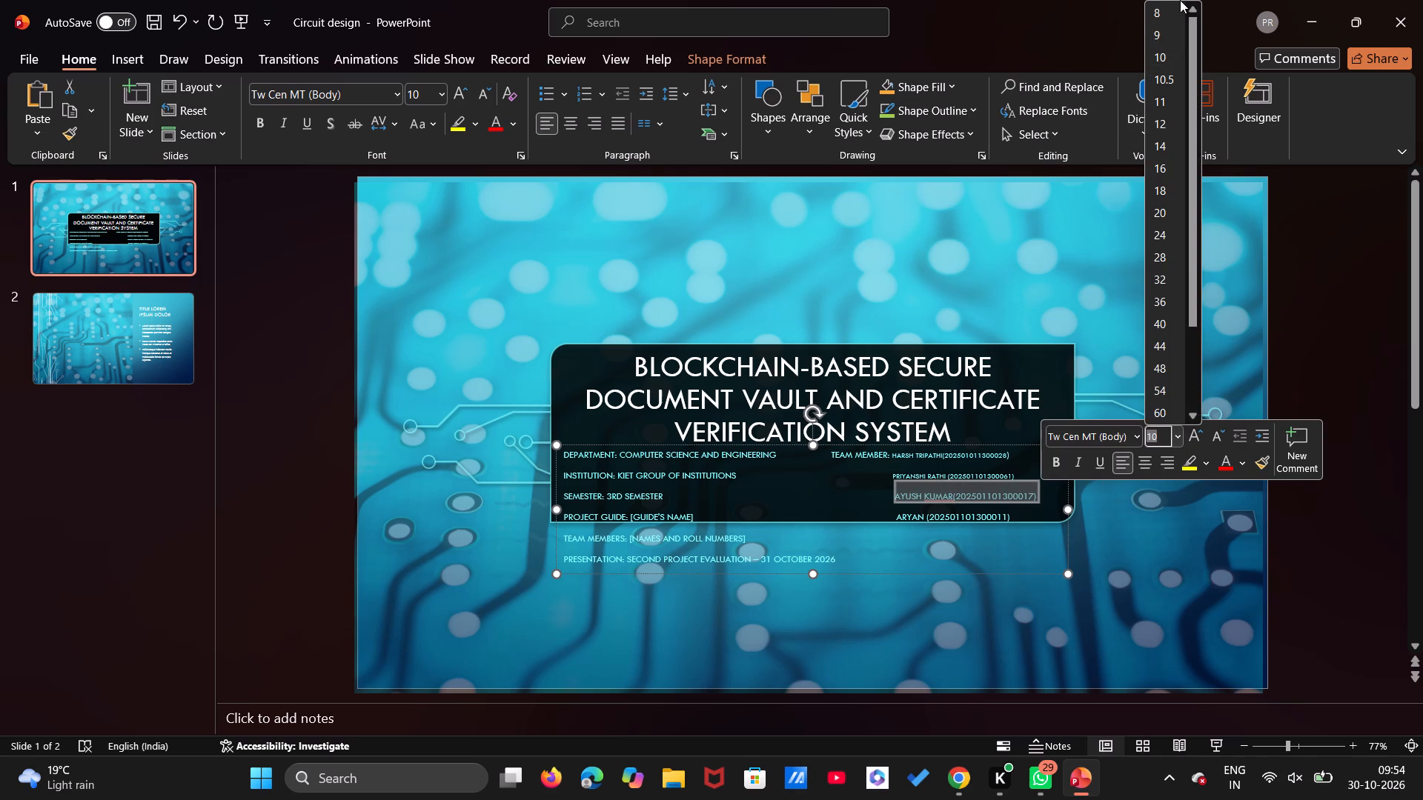
pyautogui.click(1158, 10)
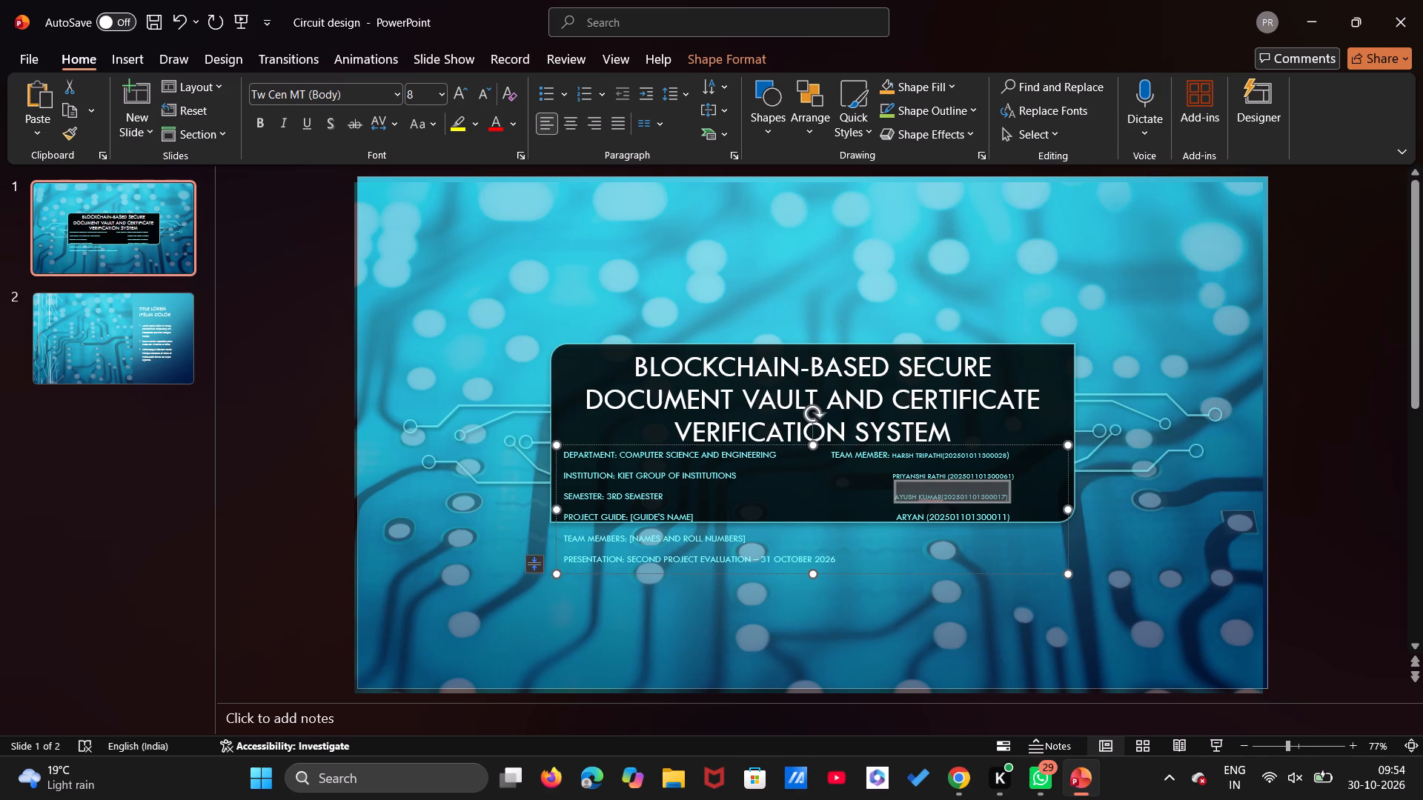
# Set the fourth team member's name and roll number on the Project Guide line to font size 8.
pyautogui.moveTo(891, 516); pyautogui.dragTo(923, 519)
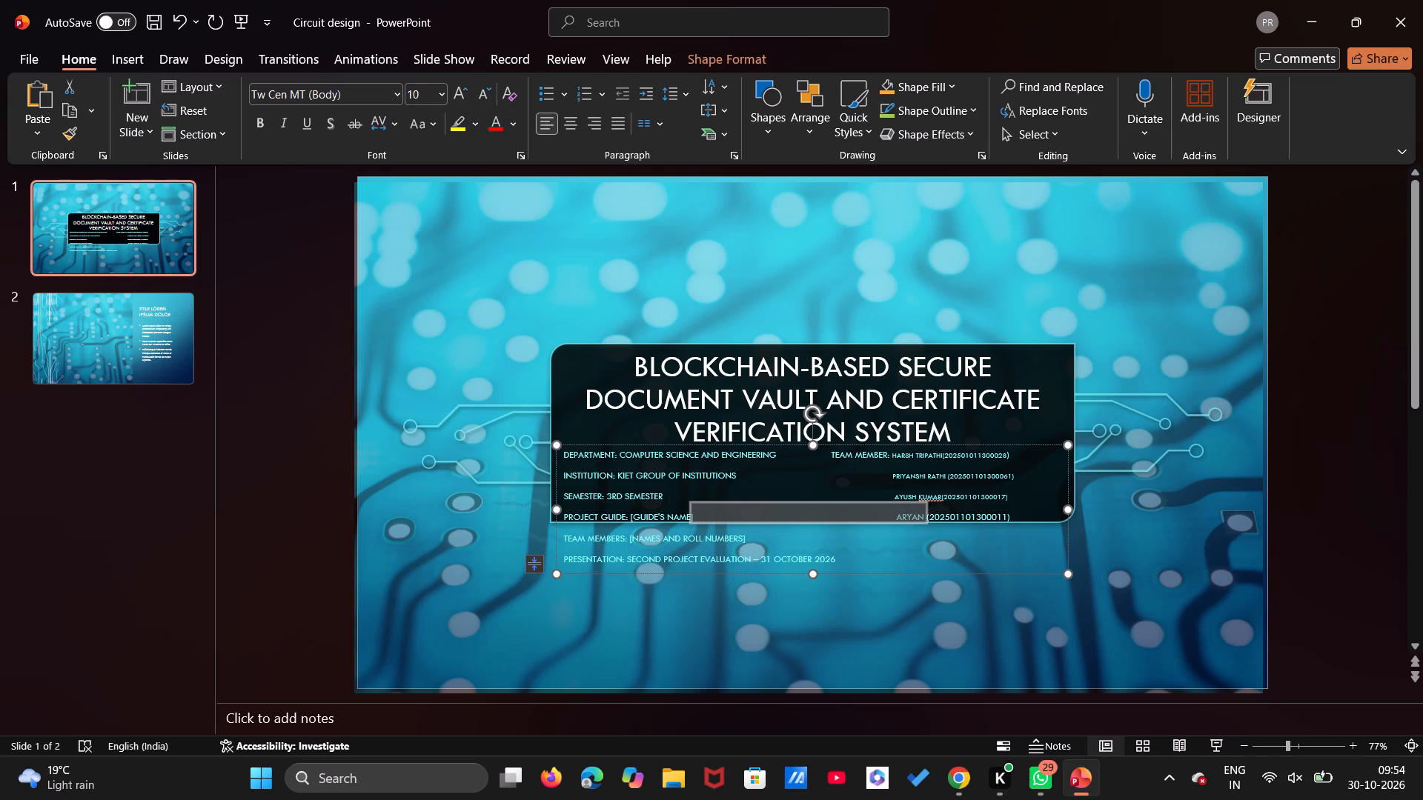
pyautogui.moveTo(923, 519); pyautogui.dragTo(1026, 516)
pyautogui.click(968, 510)
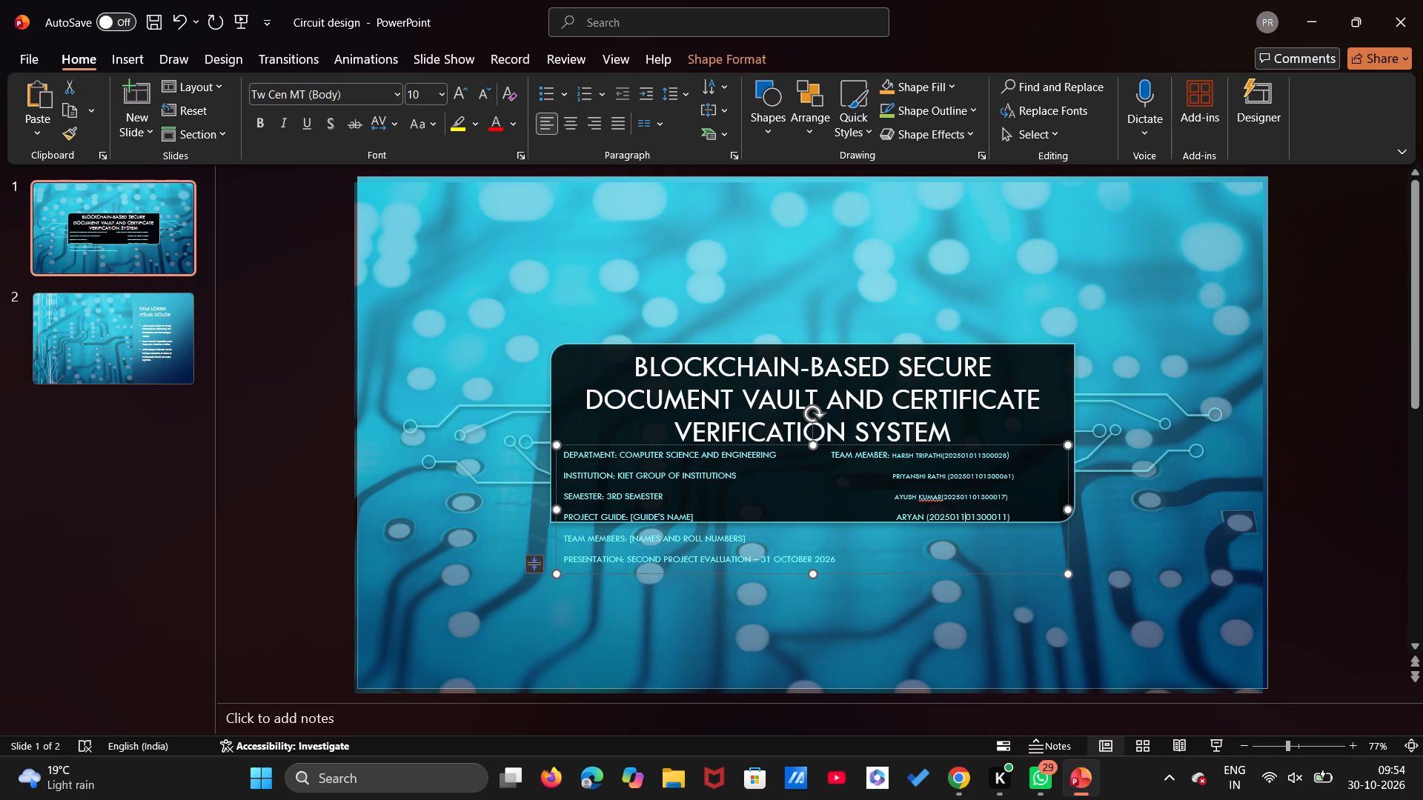
pyautogui.moveTo(891, 516); pyautogui.dragTo(946, 516)
pyautogui.click(946, 516)
pyautogui.moveTo(898, 516); pyautogui.dragTo(1011, 516)
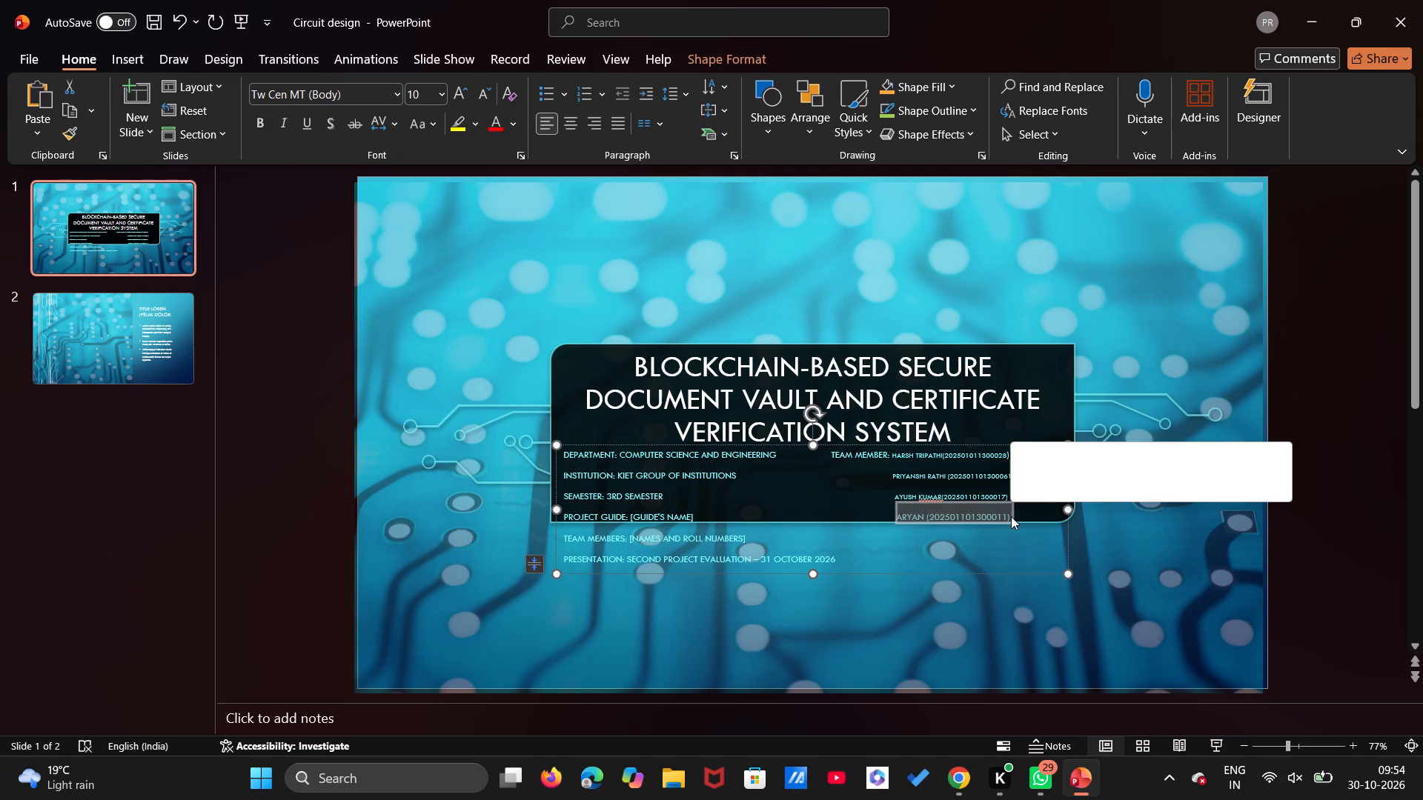
pyautogui.click(1147, 458)
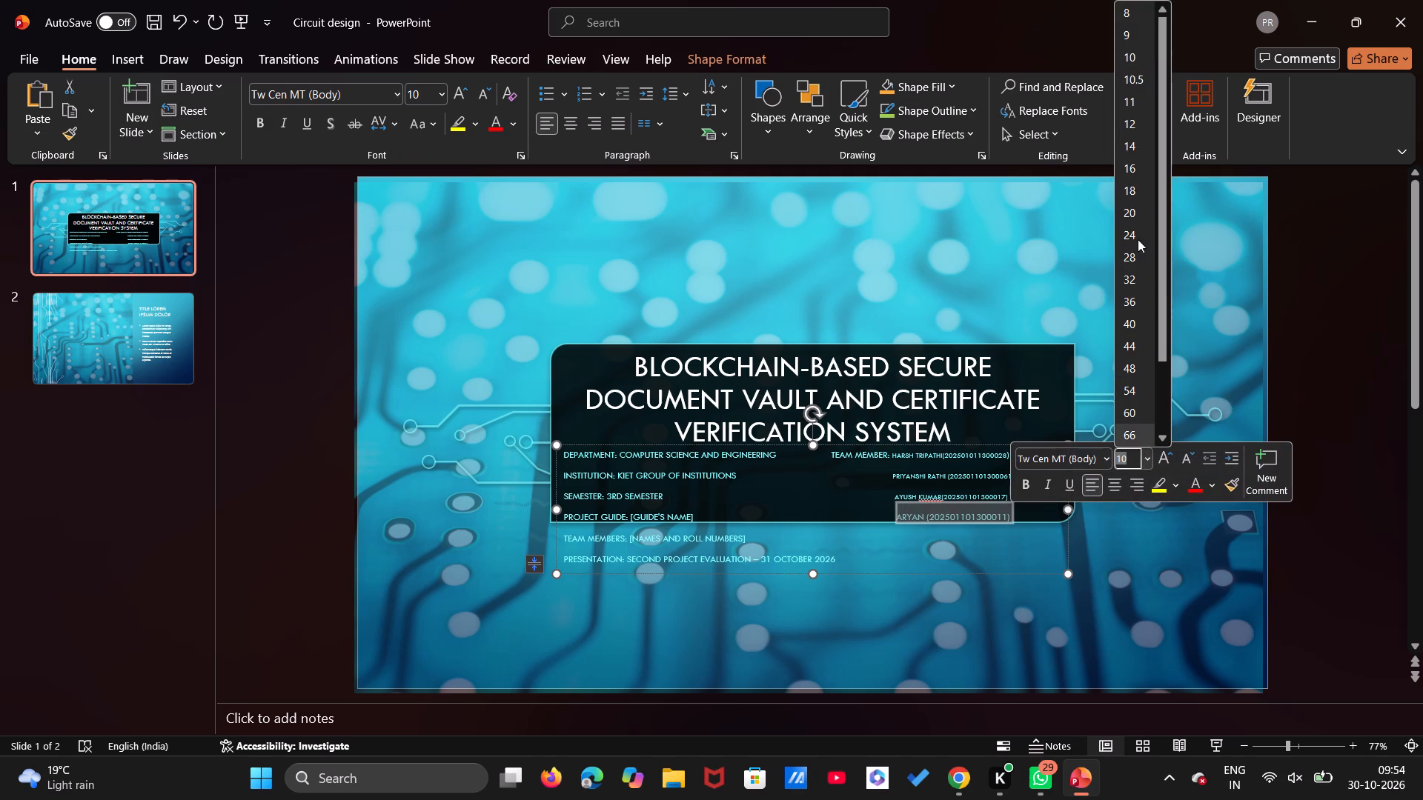
pyautogui.click(1121, 11)
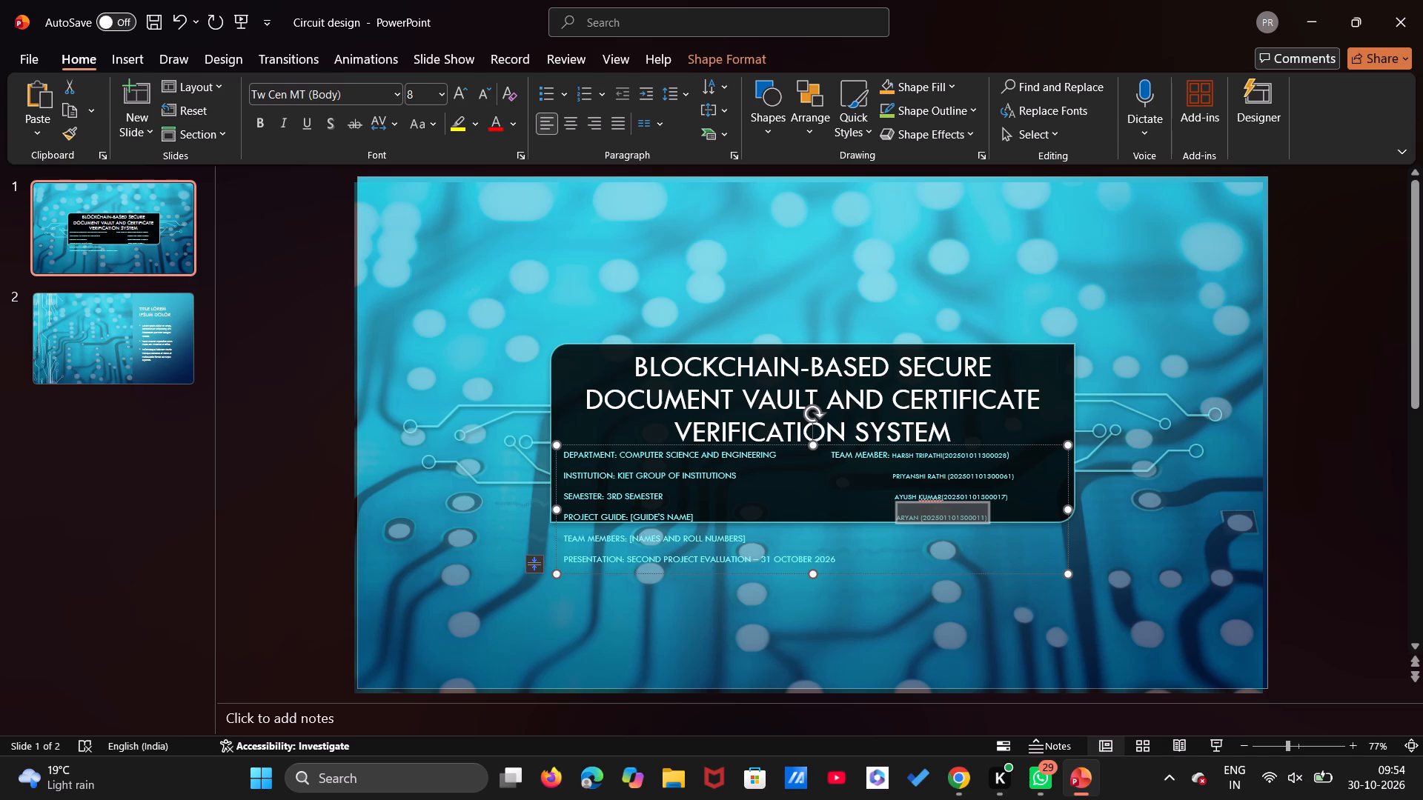
# Delete the Team Members and Presentation lines from the end of the title slide's details text.
pyautogui.moveTo(563, 540); pyautogui.dragTo(837, 550)
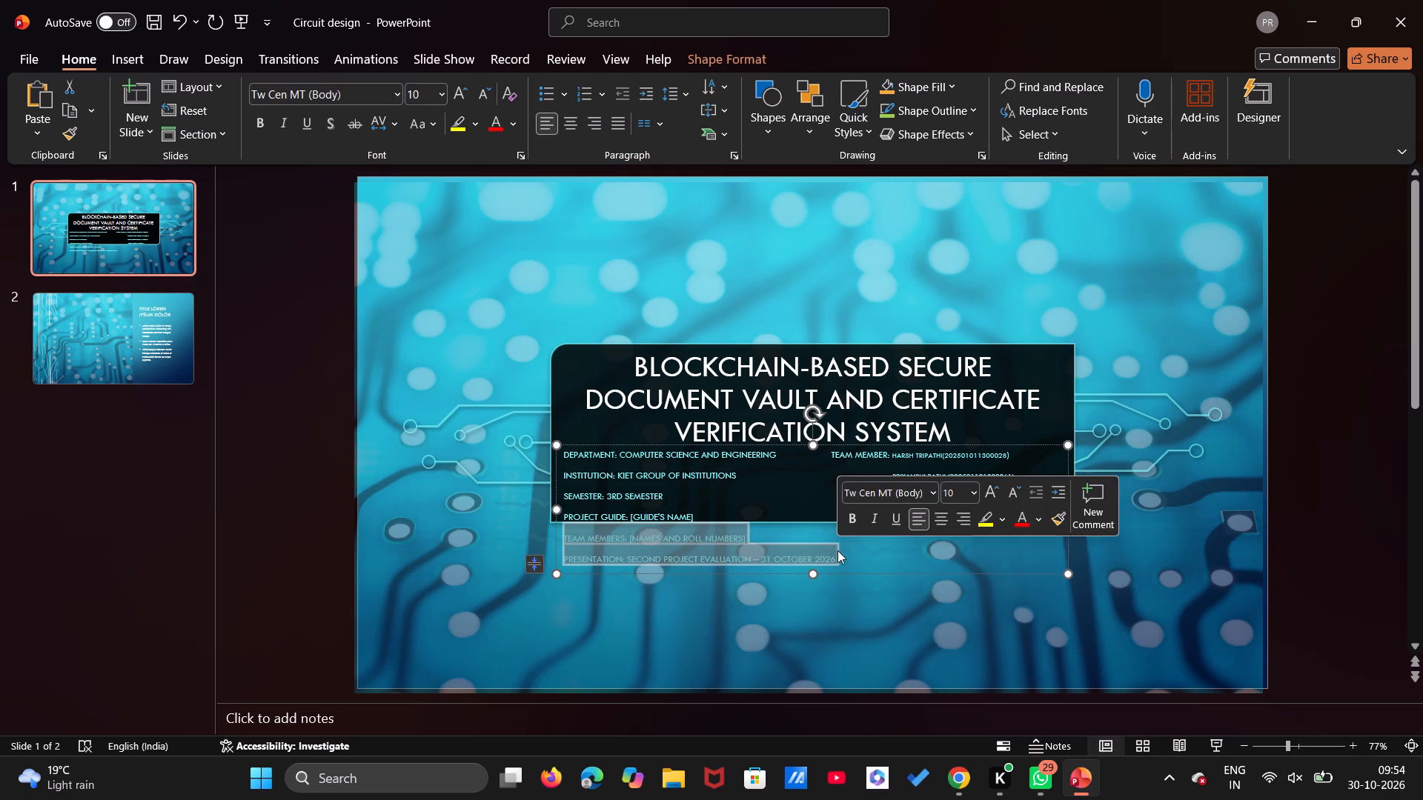
pyautogui.press('BackSpace')
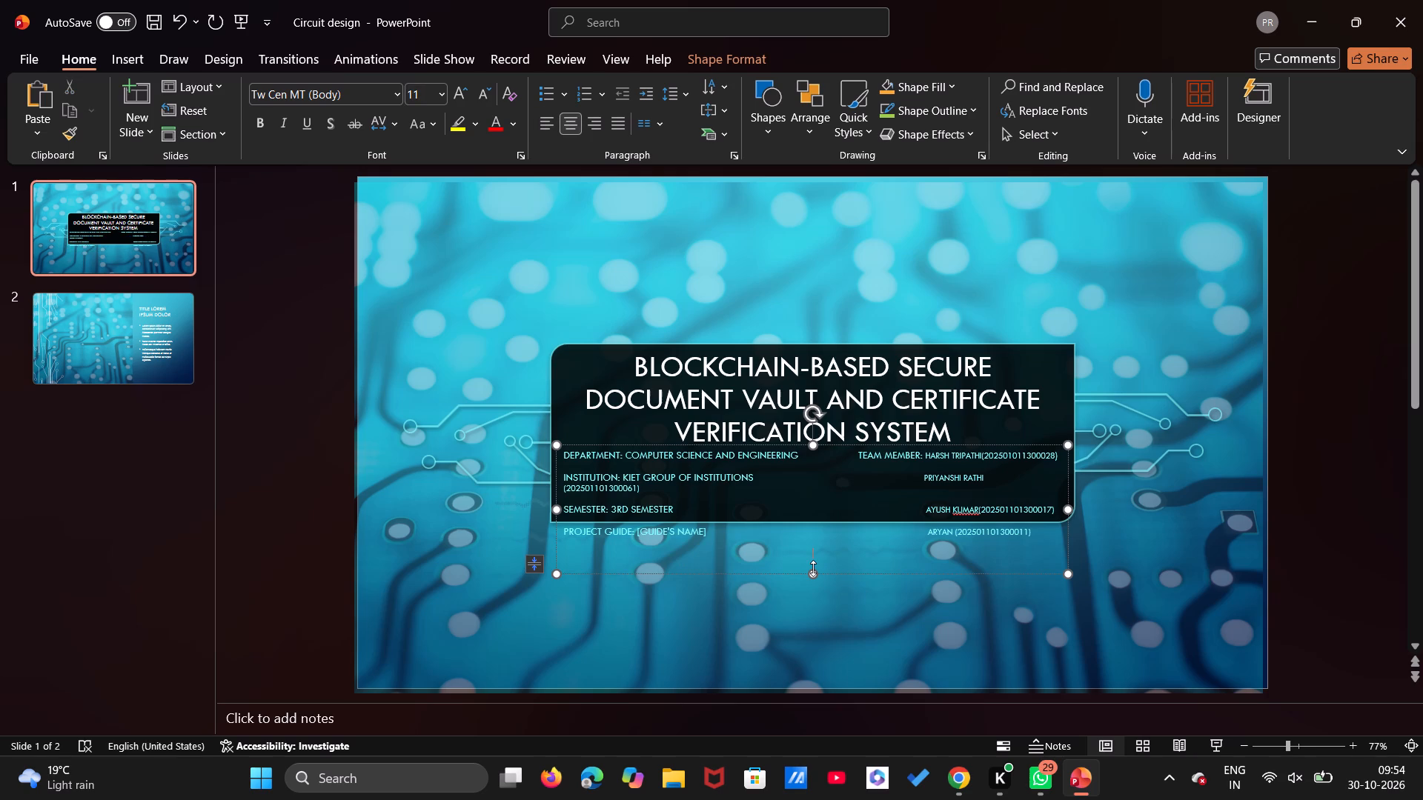
# Shorten the title slide's details text box so its lower edge meets the bottom of the dark panel.
pyautogui.moveTo(813, 568); pyautogui.dragTo(817, 529)
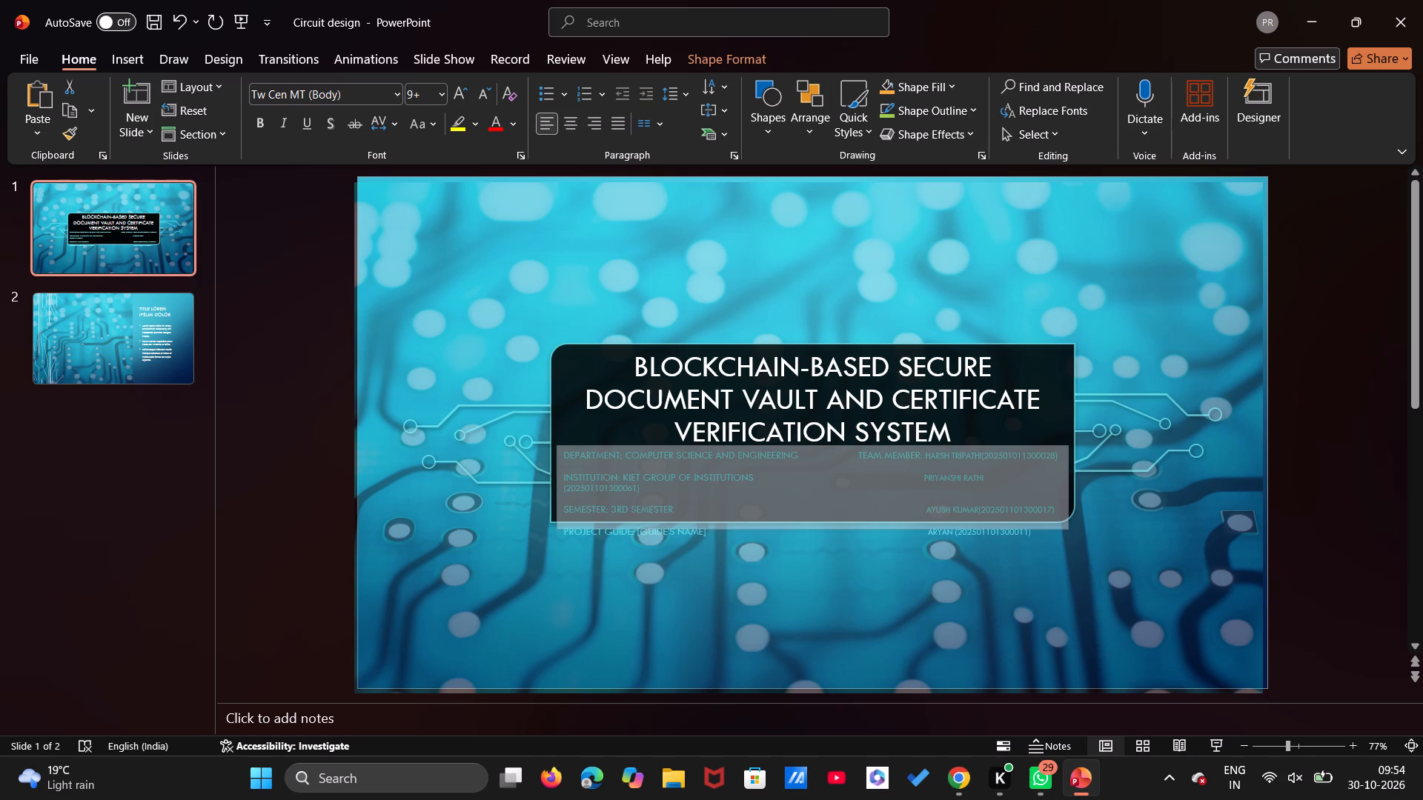
pyautogui.moveTo(817, 529); pyautogui.dragTo(818, 521)
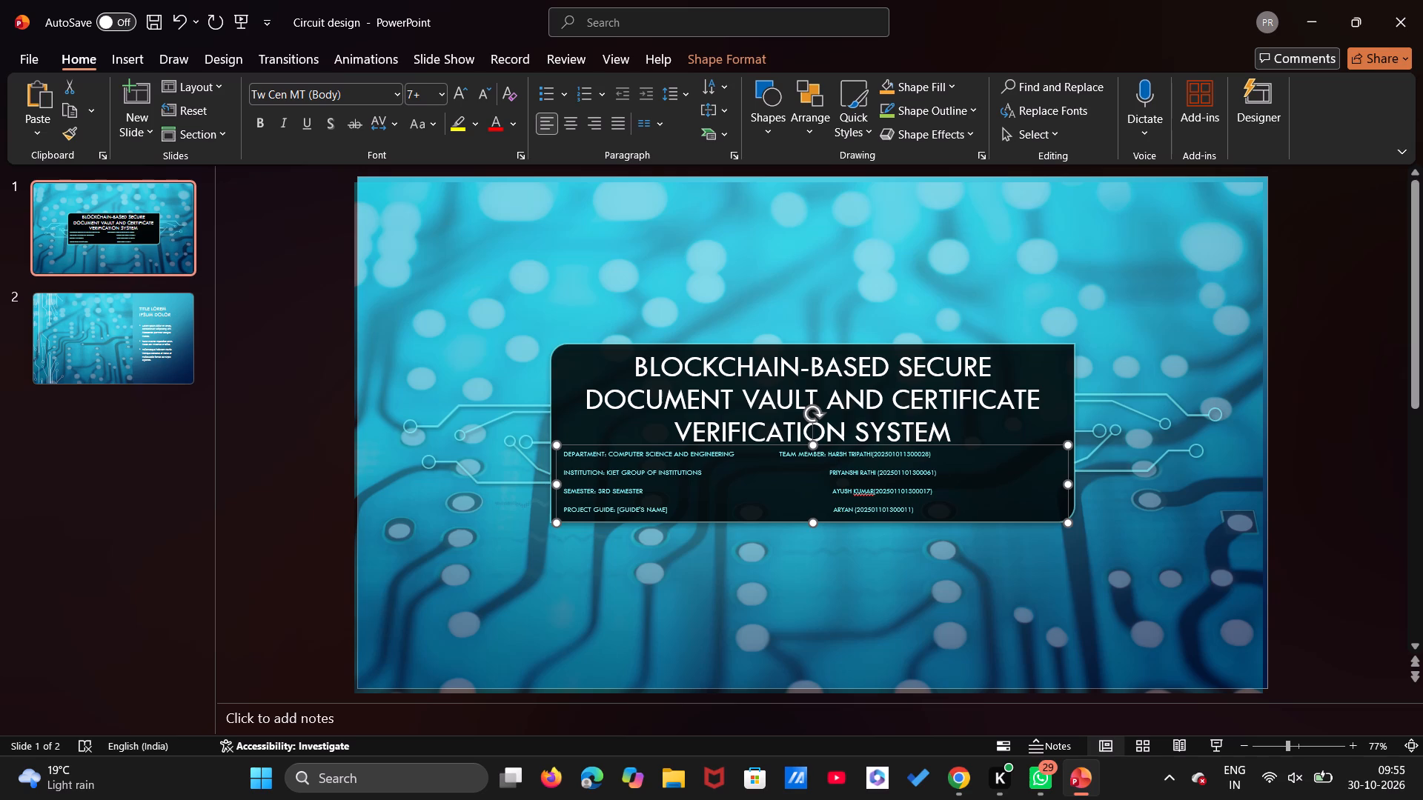
# Move slide 2's title box up and replace its placeholder text with the project title copied from slide 1.
pyautogui.click(99, 327)
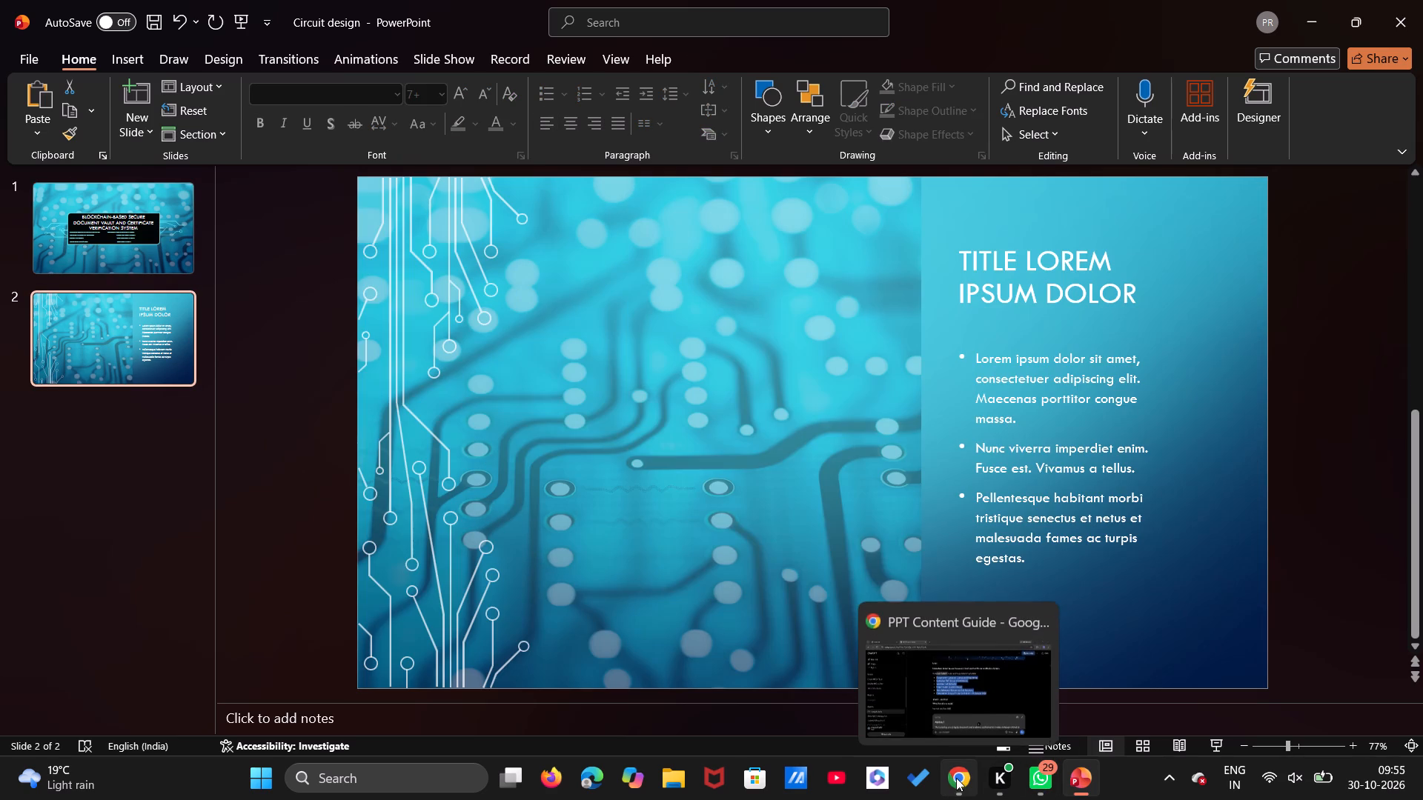
pyautogui.click(145, 239)
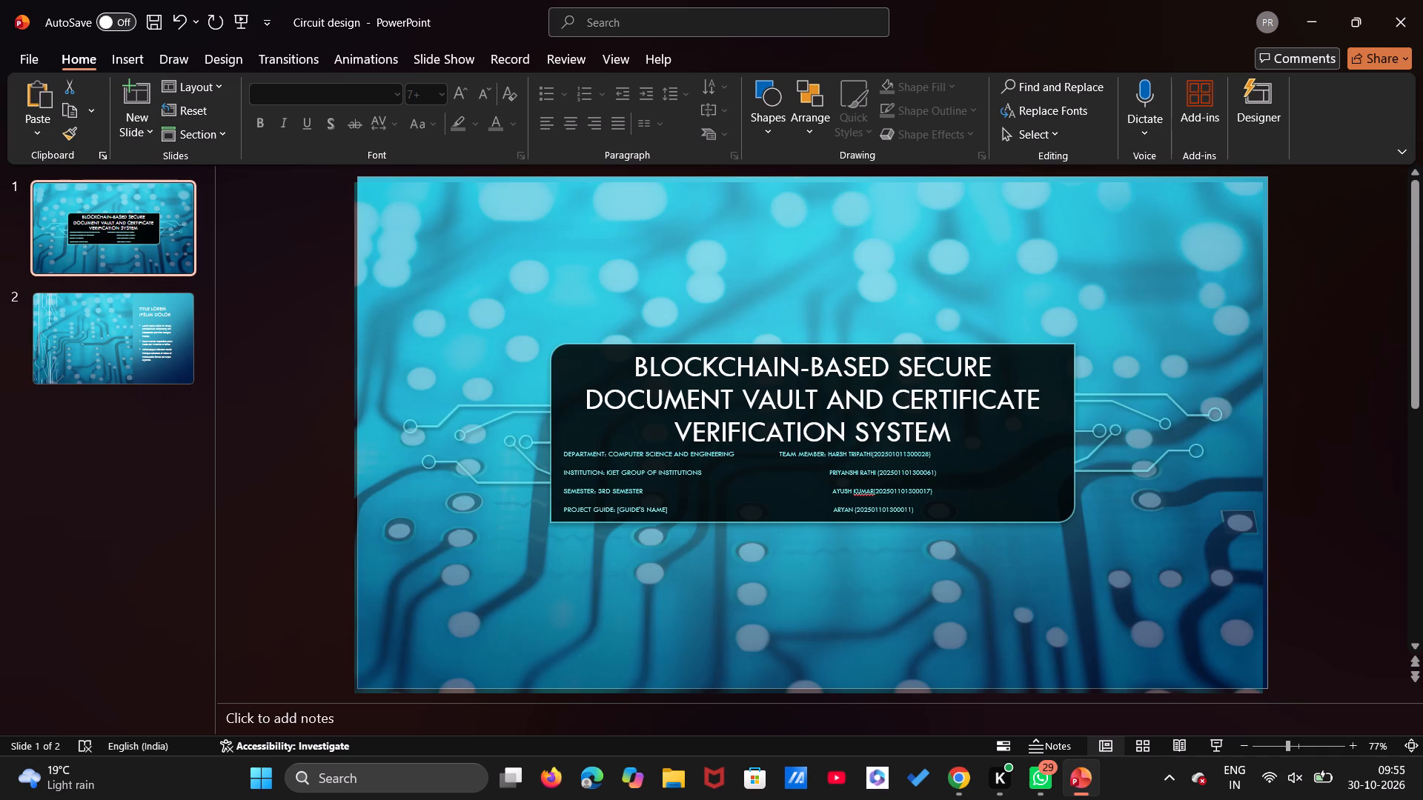
pyautogui.moveTo(627, 369); pyautogui.dragTo(842, 397)
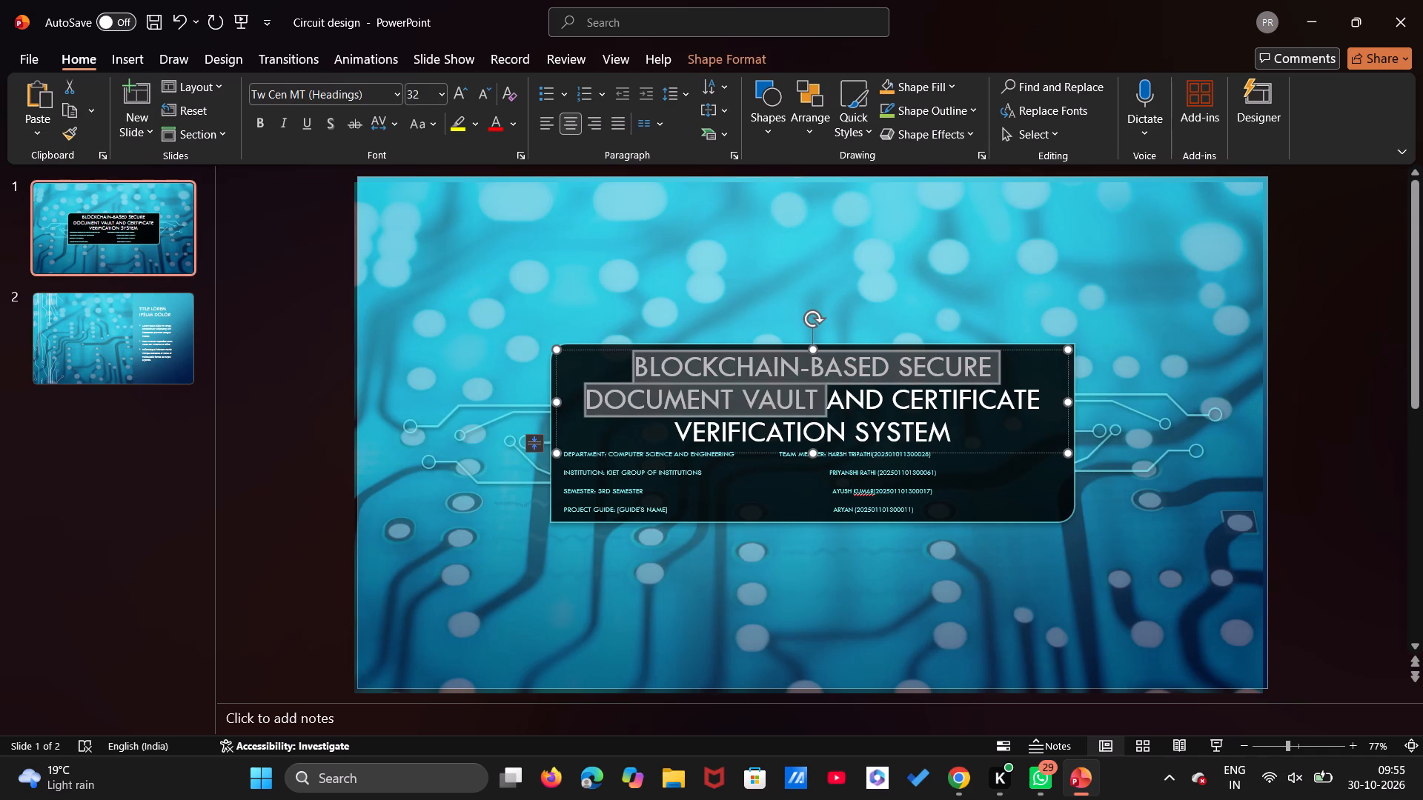
pyautogui.moveTo(842, 397); pyautogui.dragTo(1032, 433)
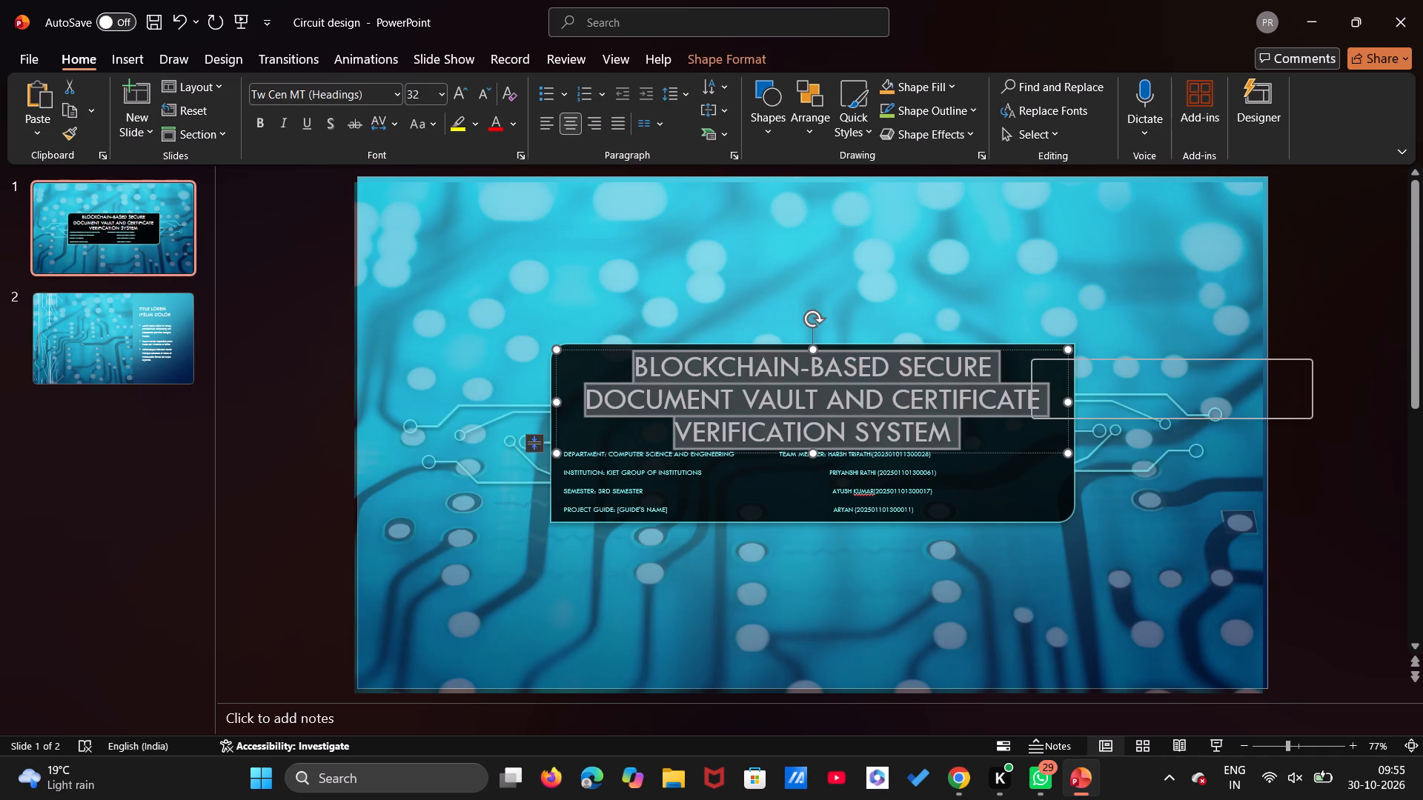
pyautogui.hotkey('ctrl', 'c')
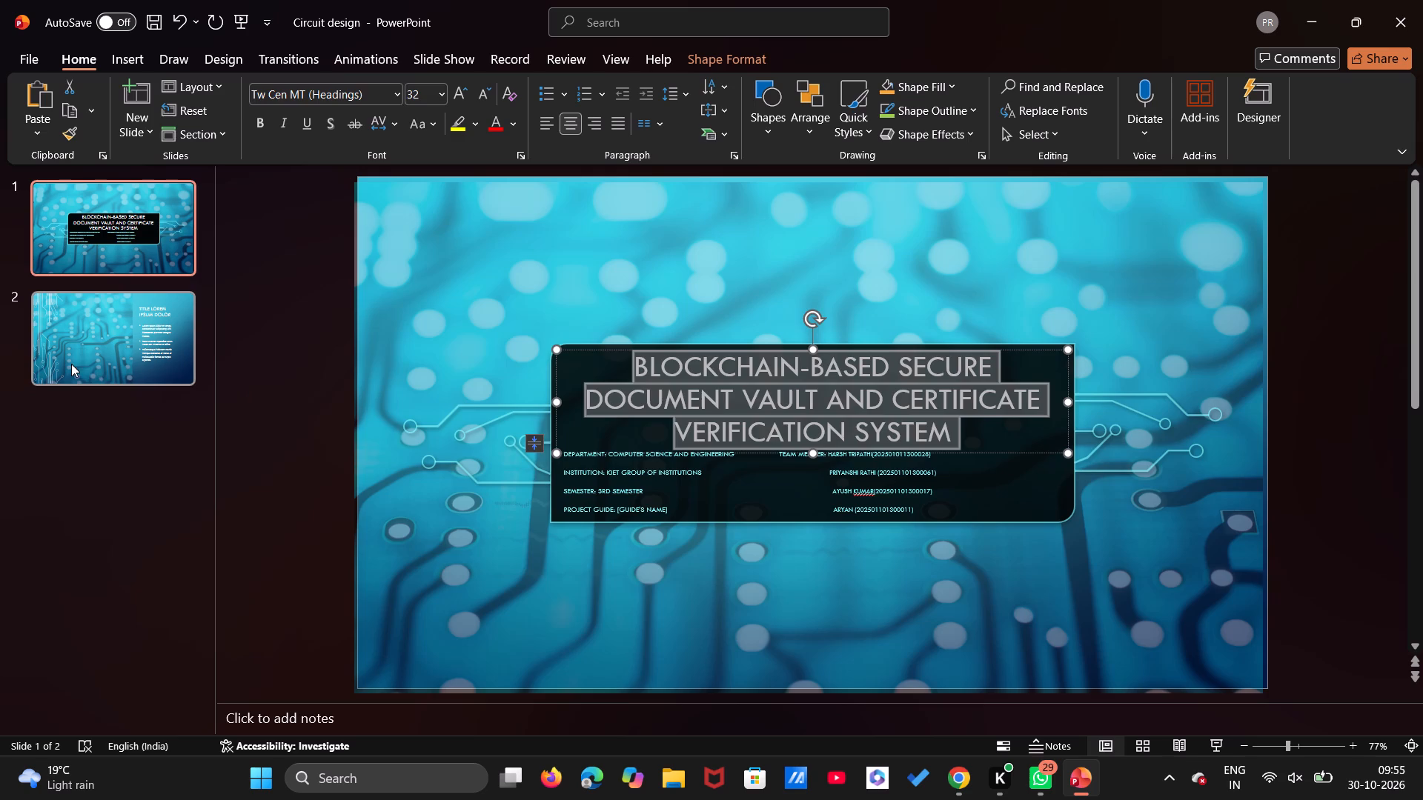
pyautogui.click(87, 361)
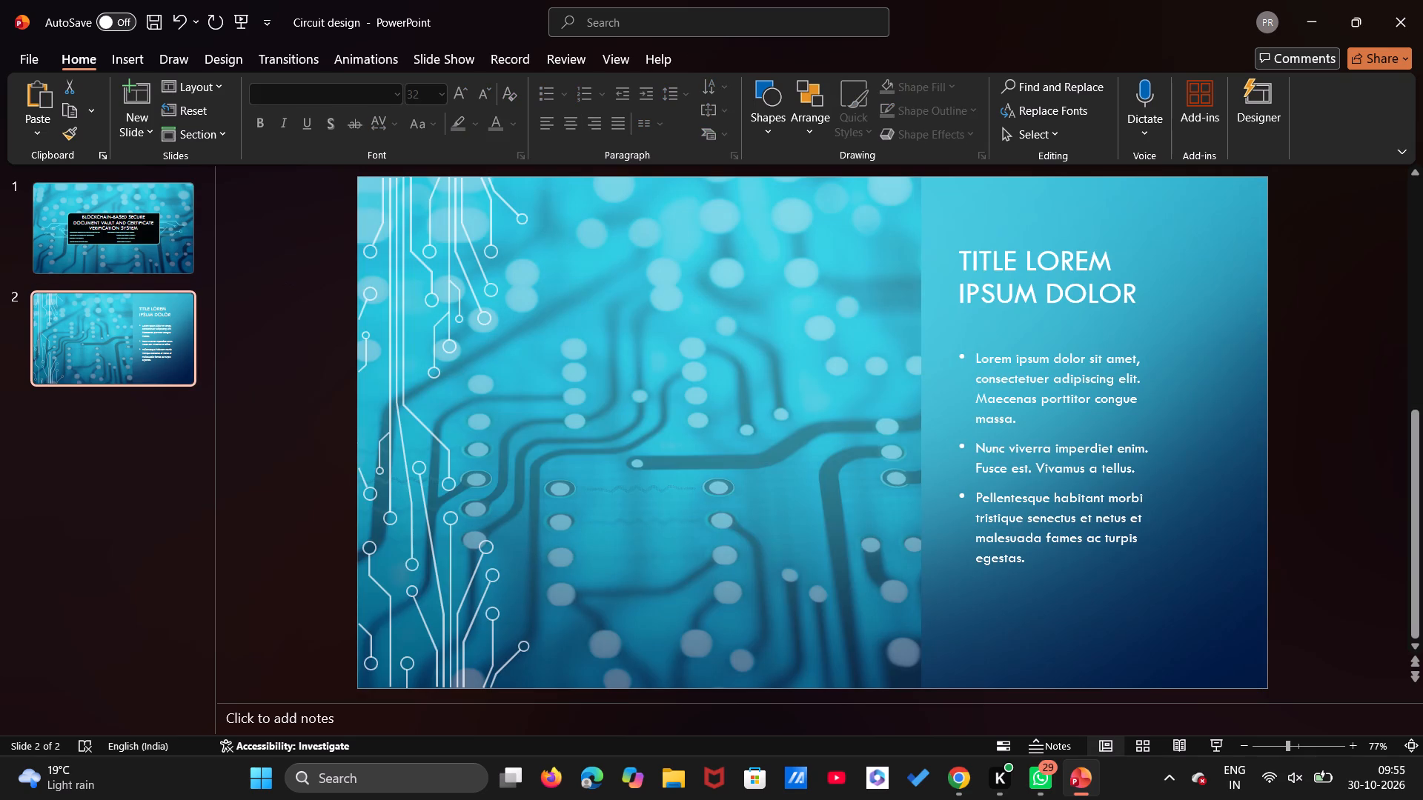
pyautogui.moveTo(956, 252); pyautogui.dragTo(985, 232)
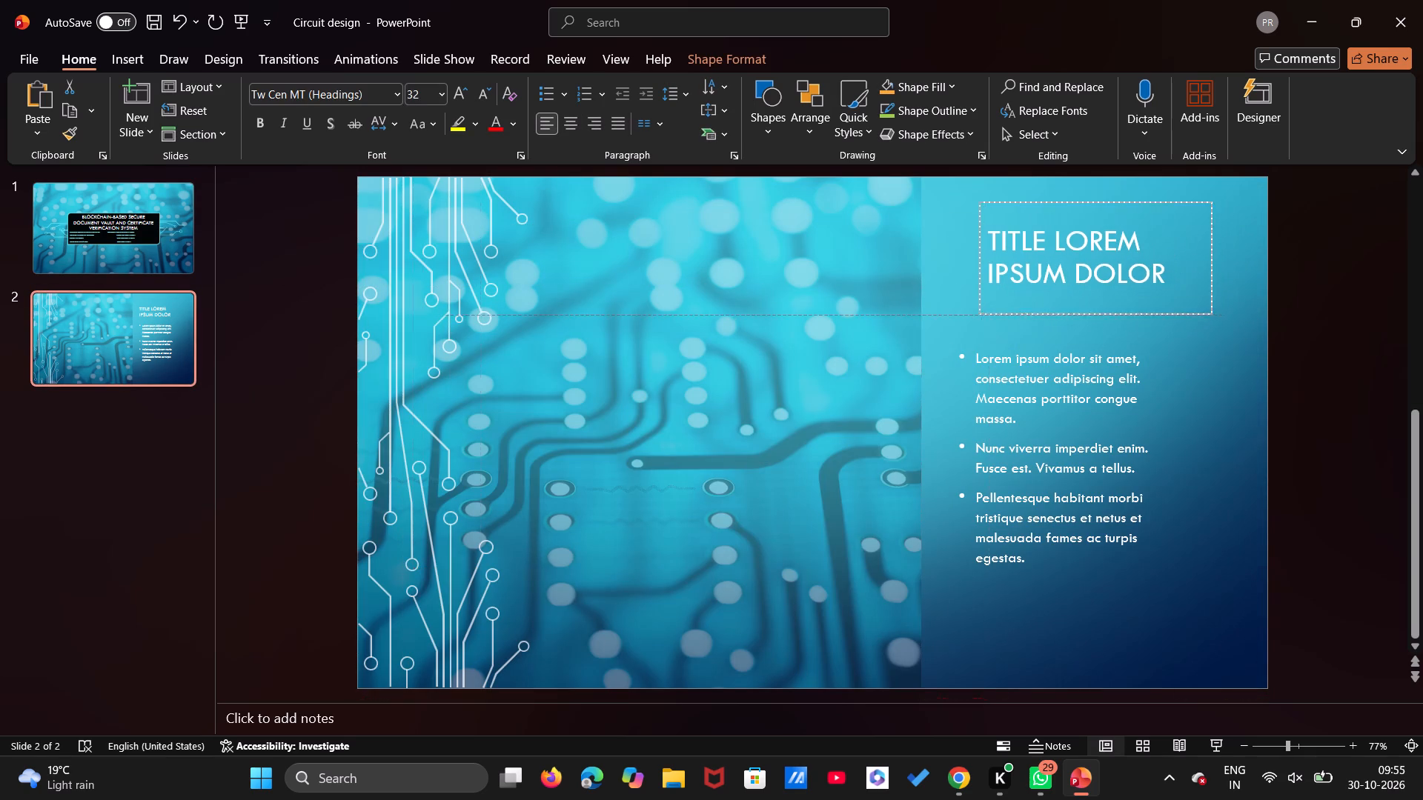
pyautogui.moveTo(985, 232); pyautogui.dragTo(968, 209)
pyautogui.click(989, 218)
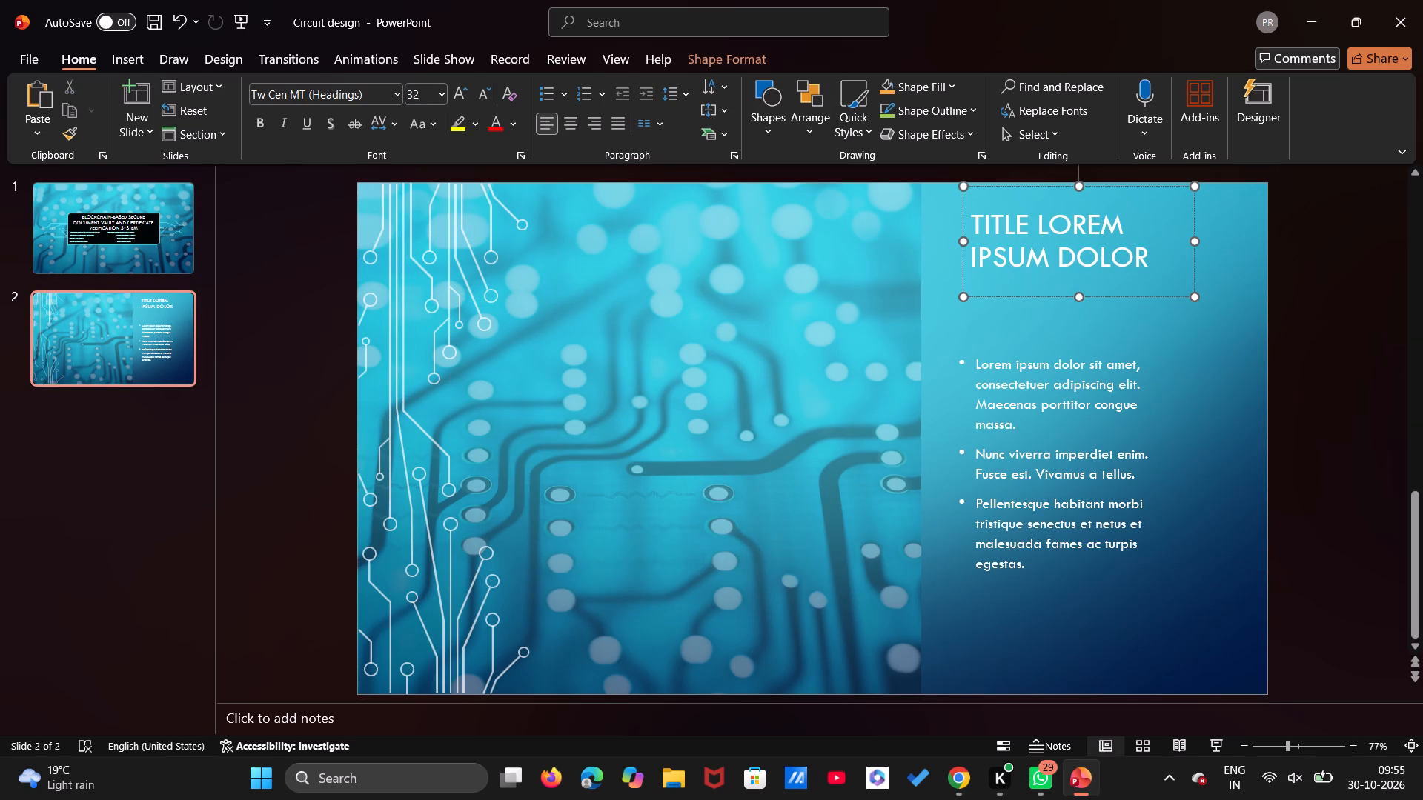
pyautogui.moveTo(972, 222); pyautogui.dragTo(1113, 259)
pyautogui.press('BackSpace')
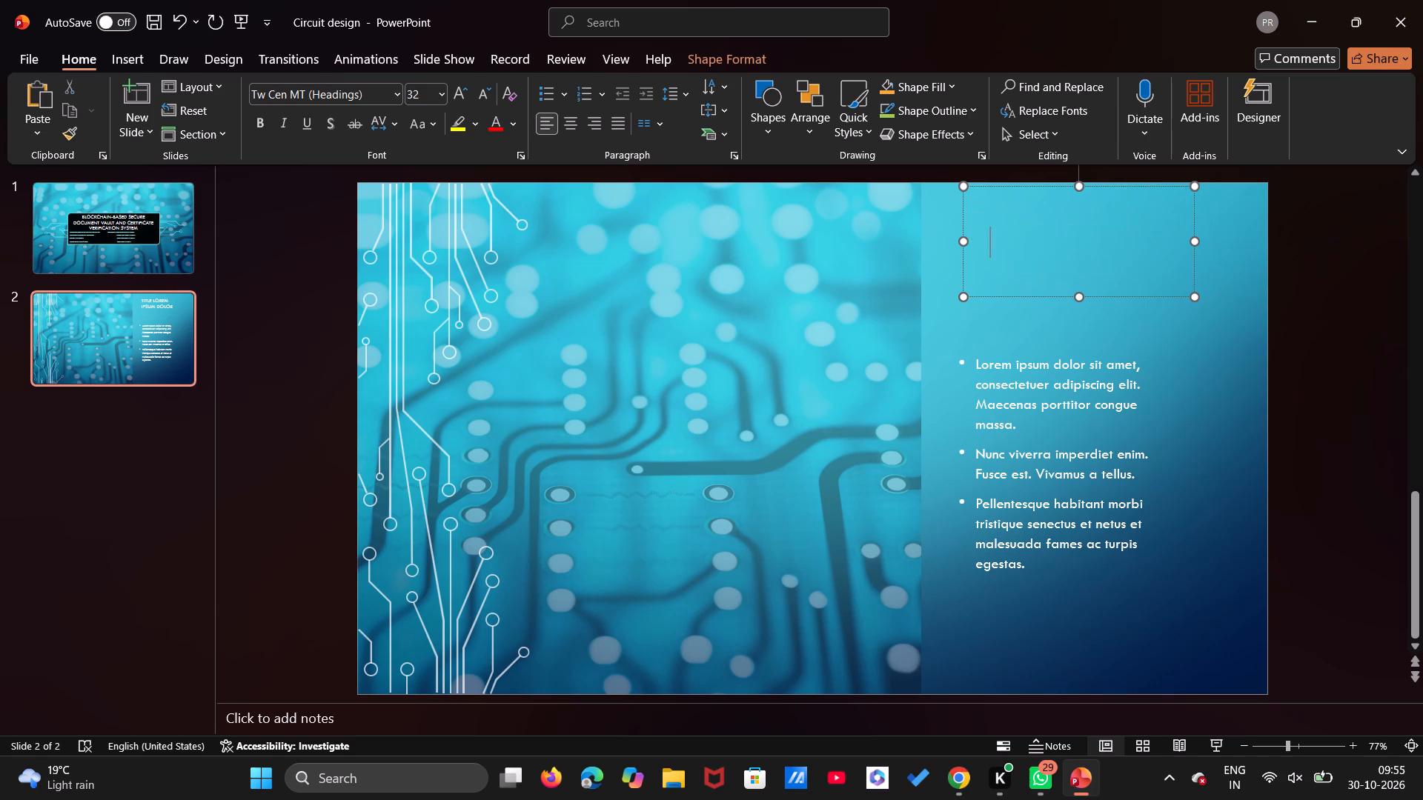
pyautogui.hotkey('ctrl', 'v')
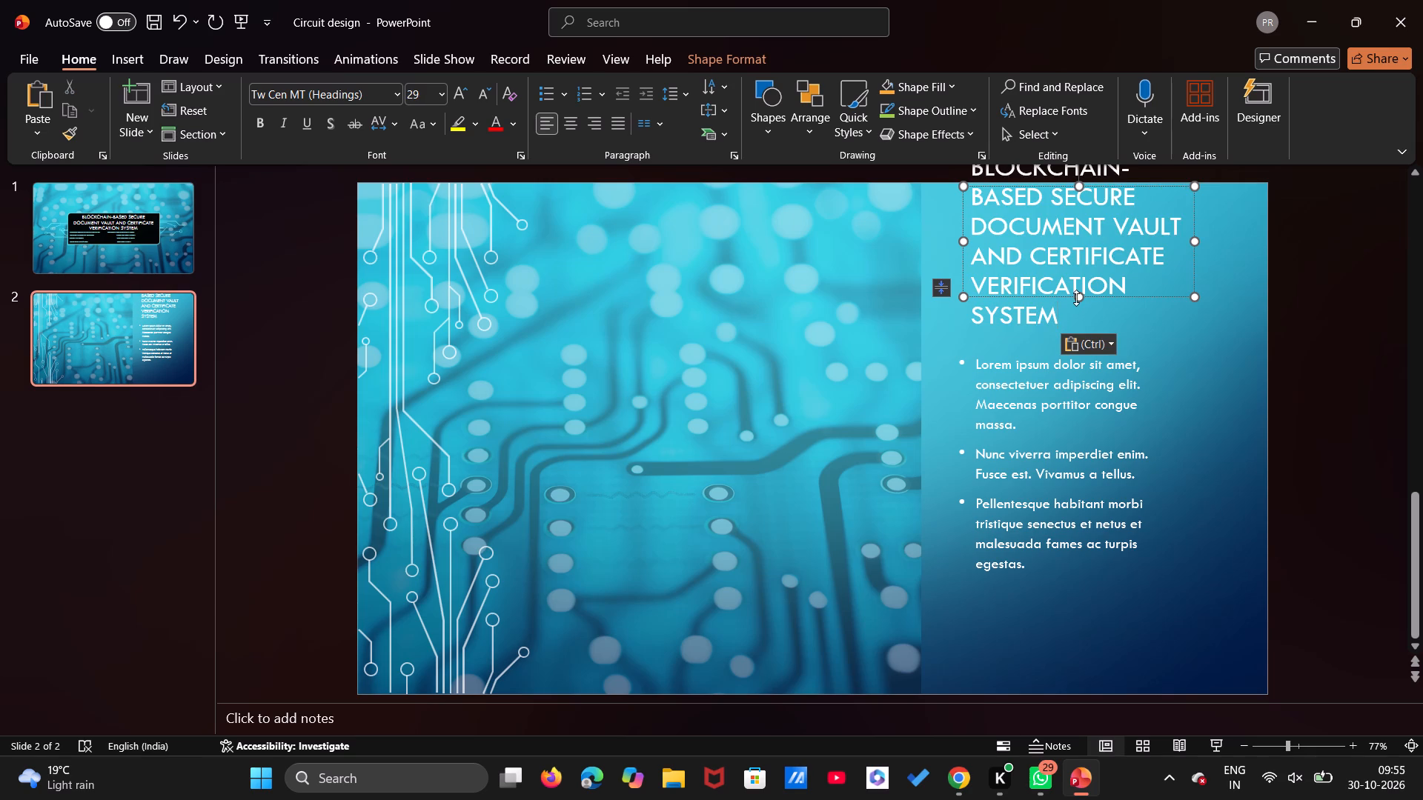
# Enlarge slide 2's title box to span the width of the plain blue panel and reach the slide's top edge.
pyautogui.moveTo(1076, 298); pyautogui.dragTo(1075, 331)
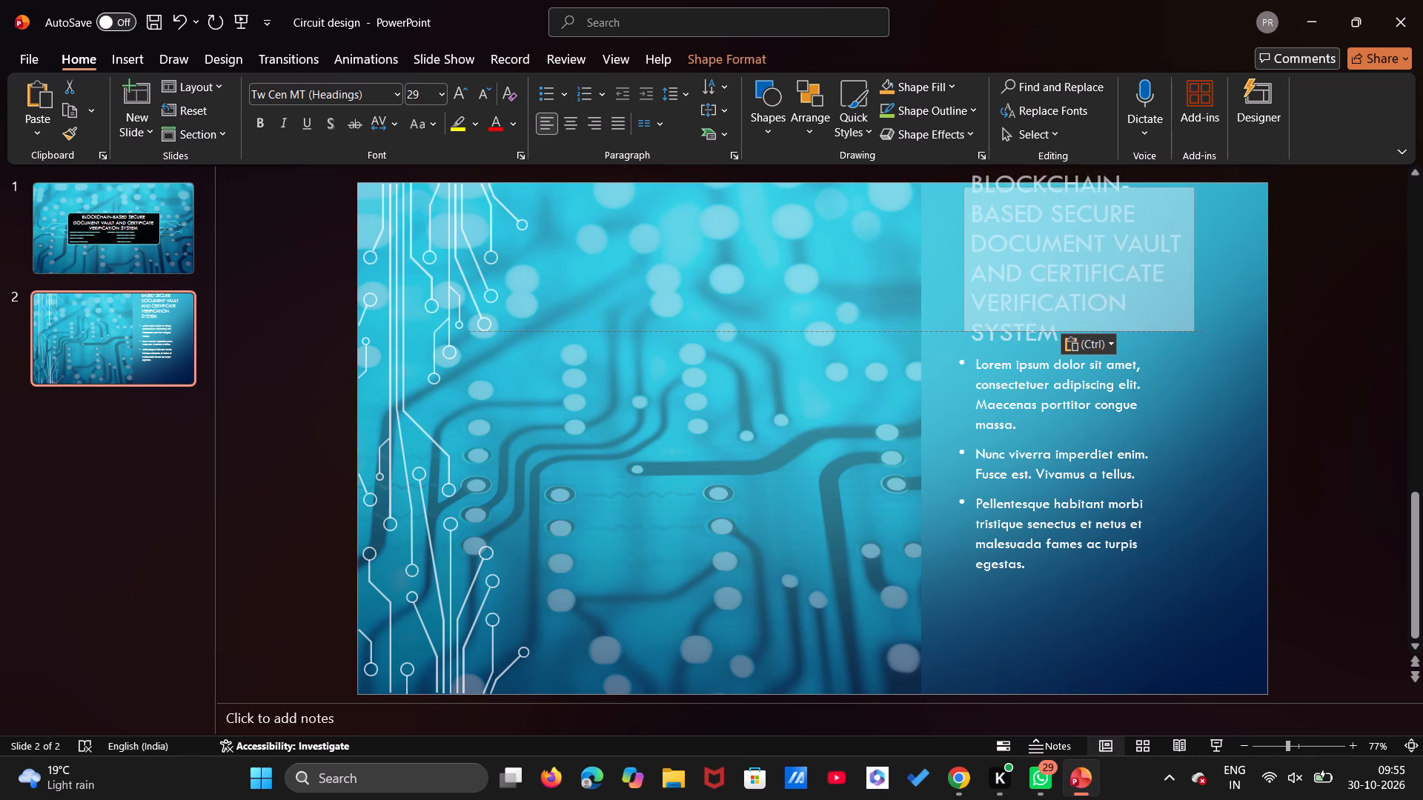
pyautogui.moveTo(1075, 331); pyautogui.dragTo(1077, 334)
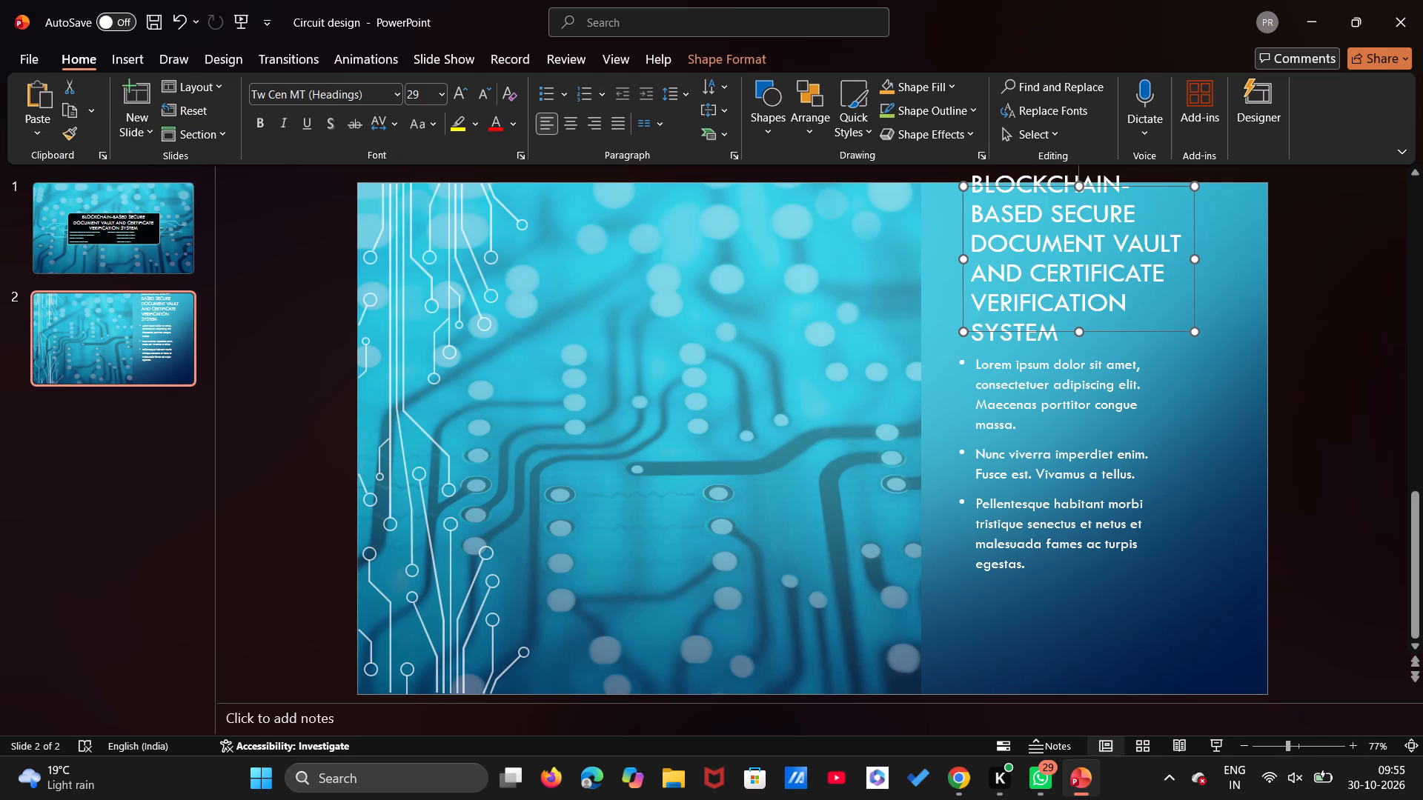
pyautogui.moveTo(975, 184); pyautogui.dragTo(978, 184)
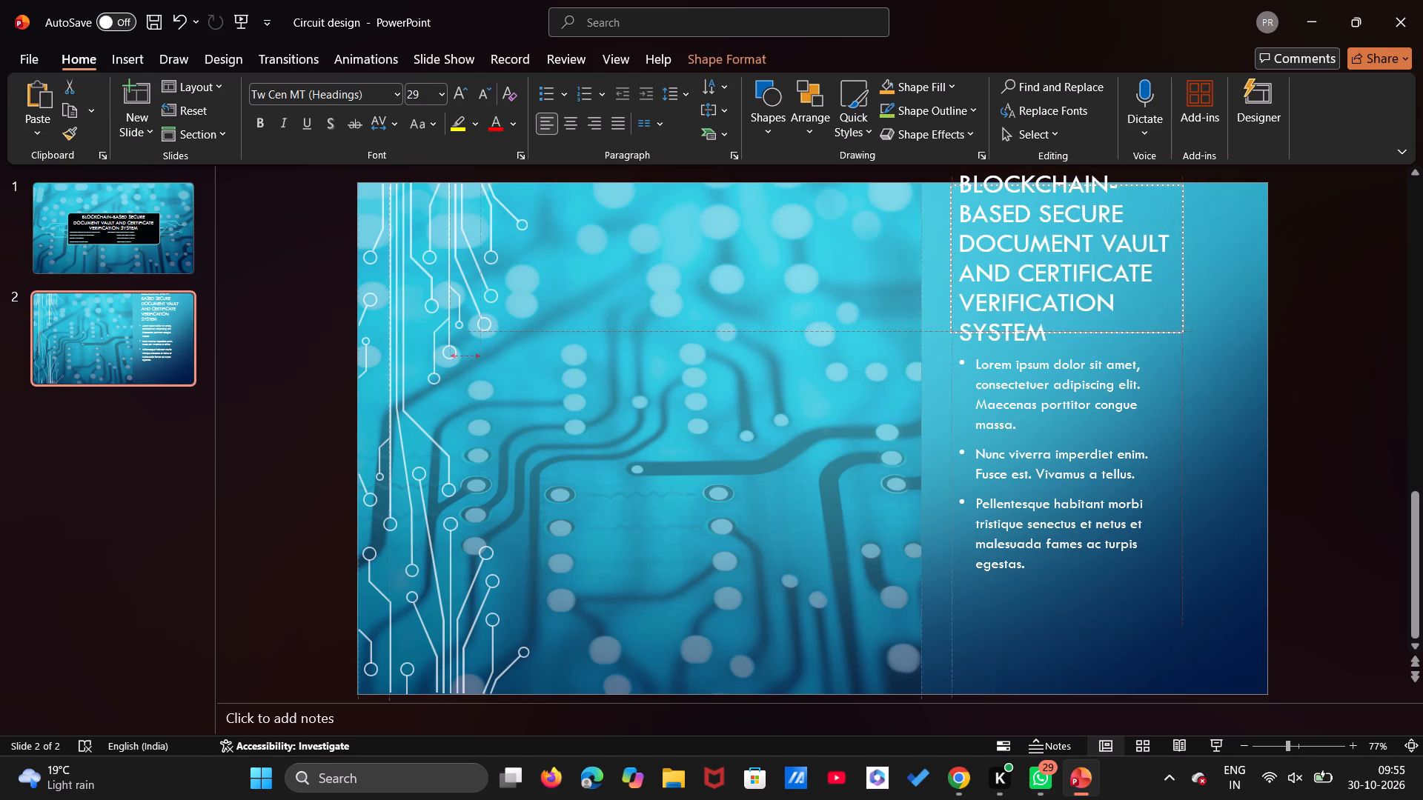
pyautogui.moveTo(978, 184); pyautogui.dragTo(991, 186)
pyautogui.moveTo(980, 190); pyautogui.dragTo(970, 193)
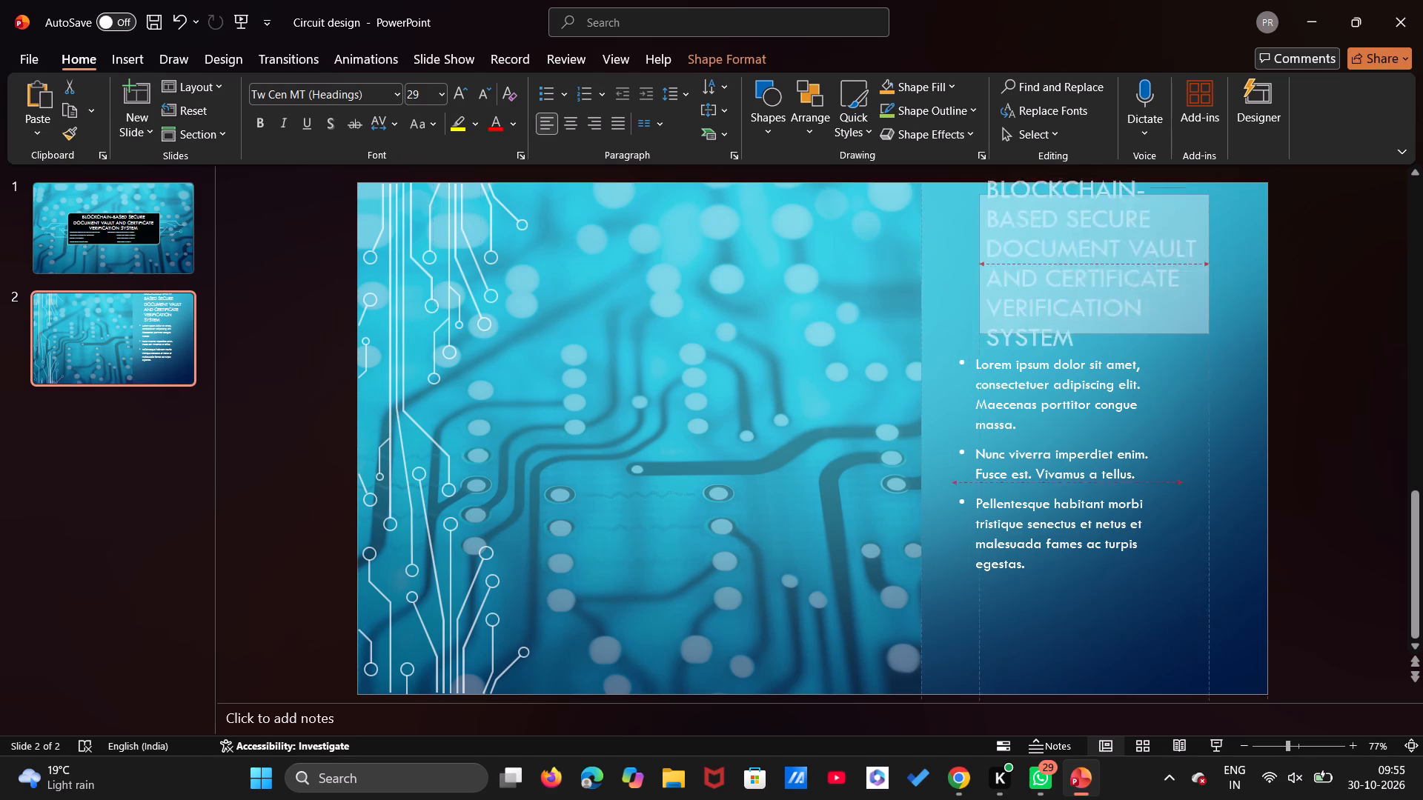
pyautogui.moveTo(970, 193); pyautogui.dragTo(924, 191)
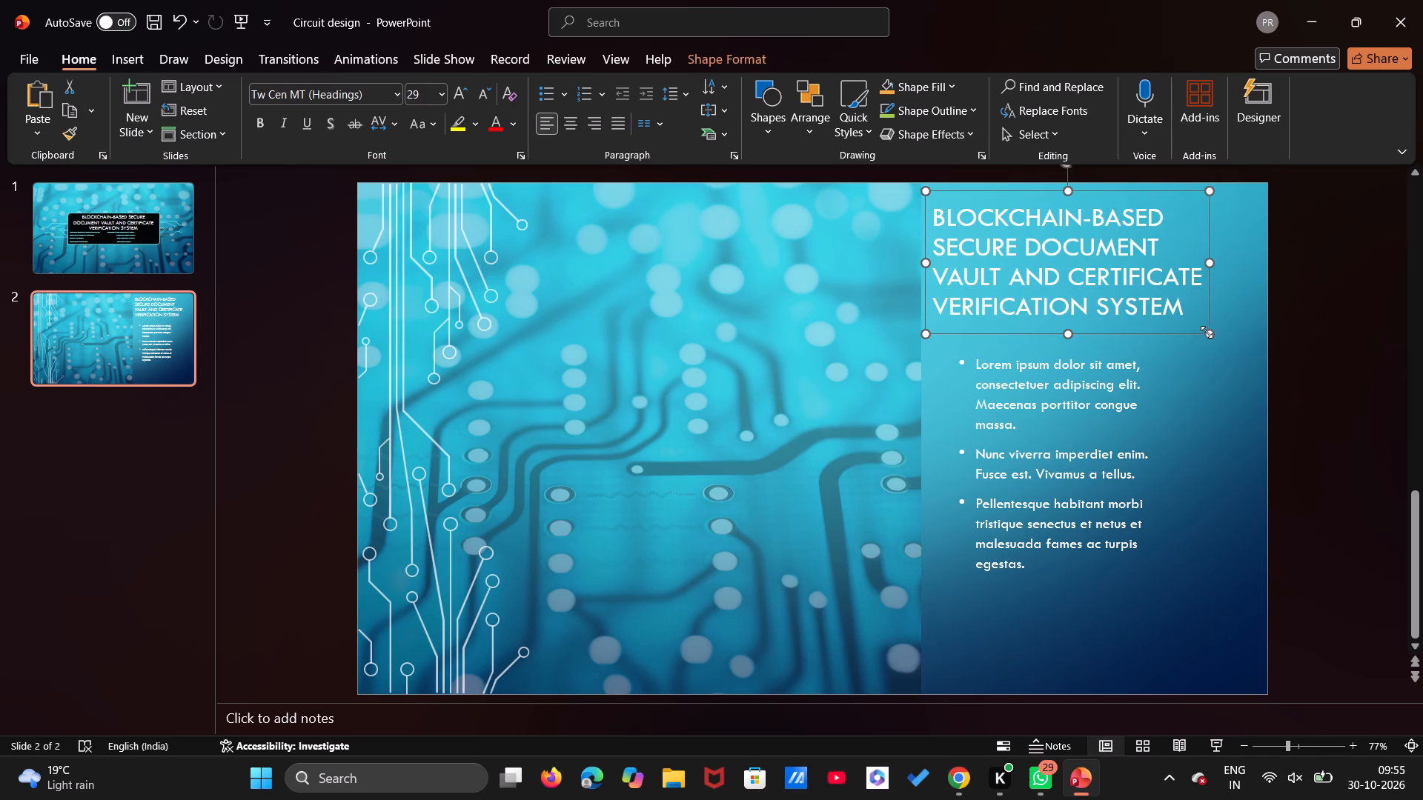
pyautogui.moveTo(1208, 332); pyautogui.dragTo(1260, 324)
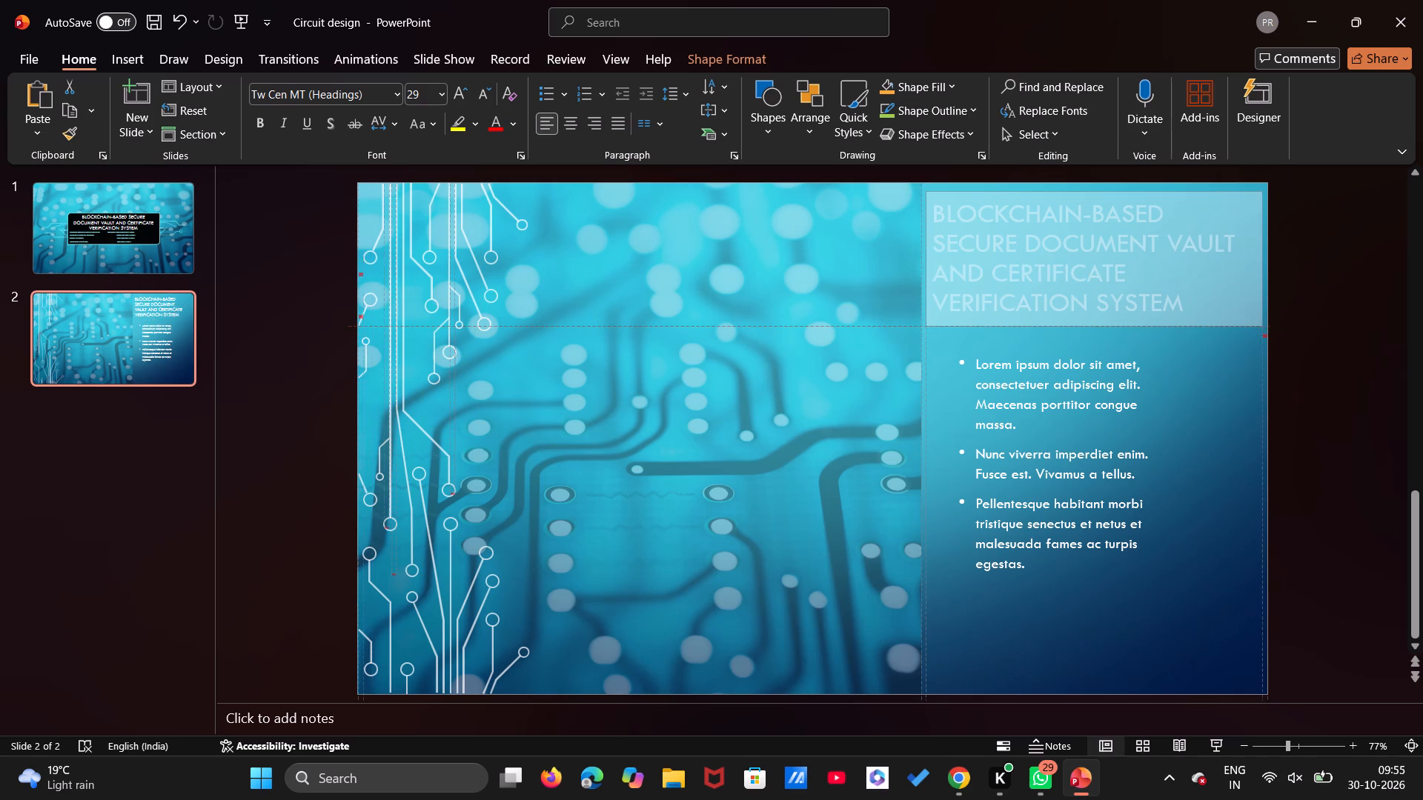
pyautogui.moveTo(1260, 324); pyautogui.dragTo(1267, 325)
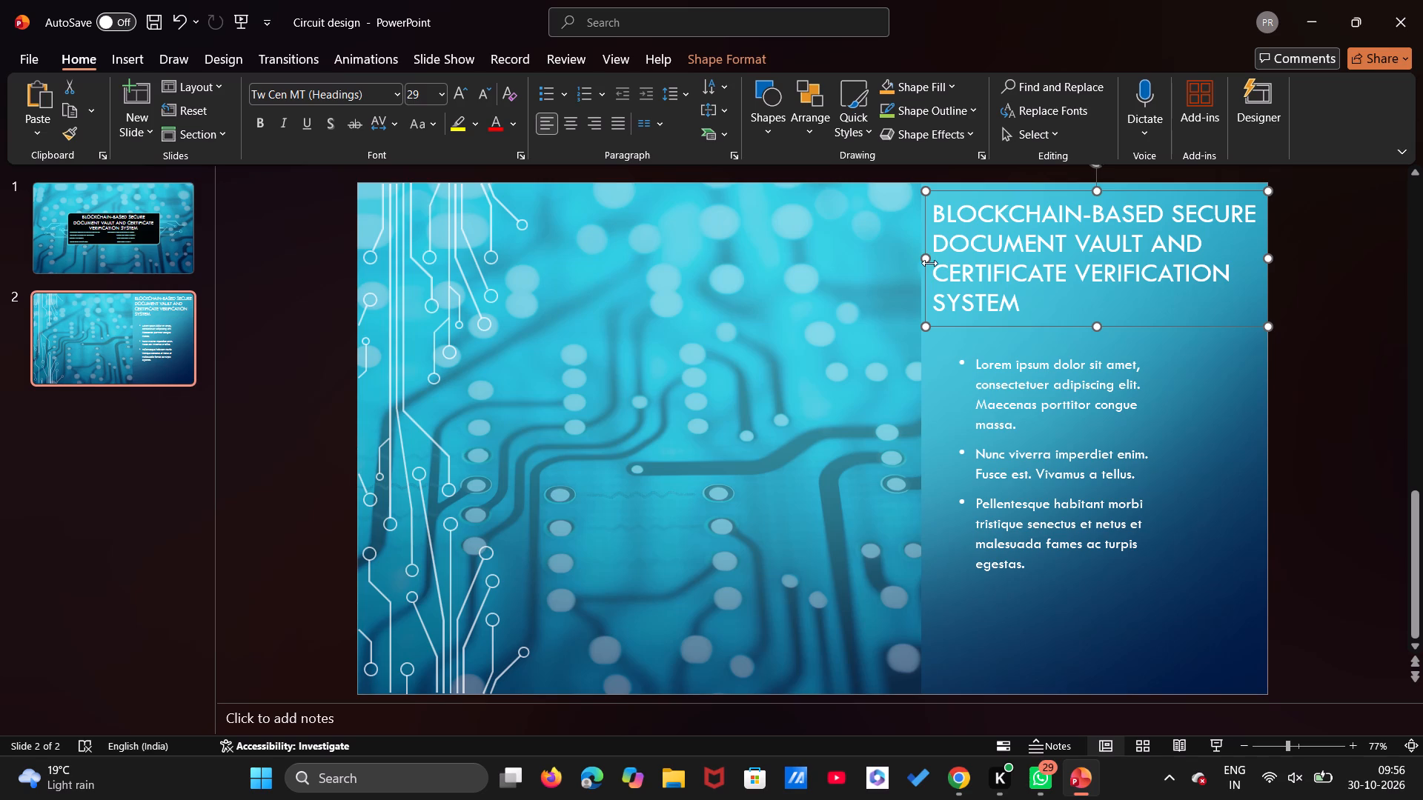
pyautogui.moveTo(926, 256); pyautogui.dragTo(918, 253)
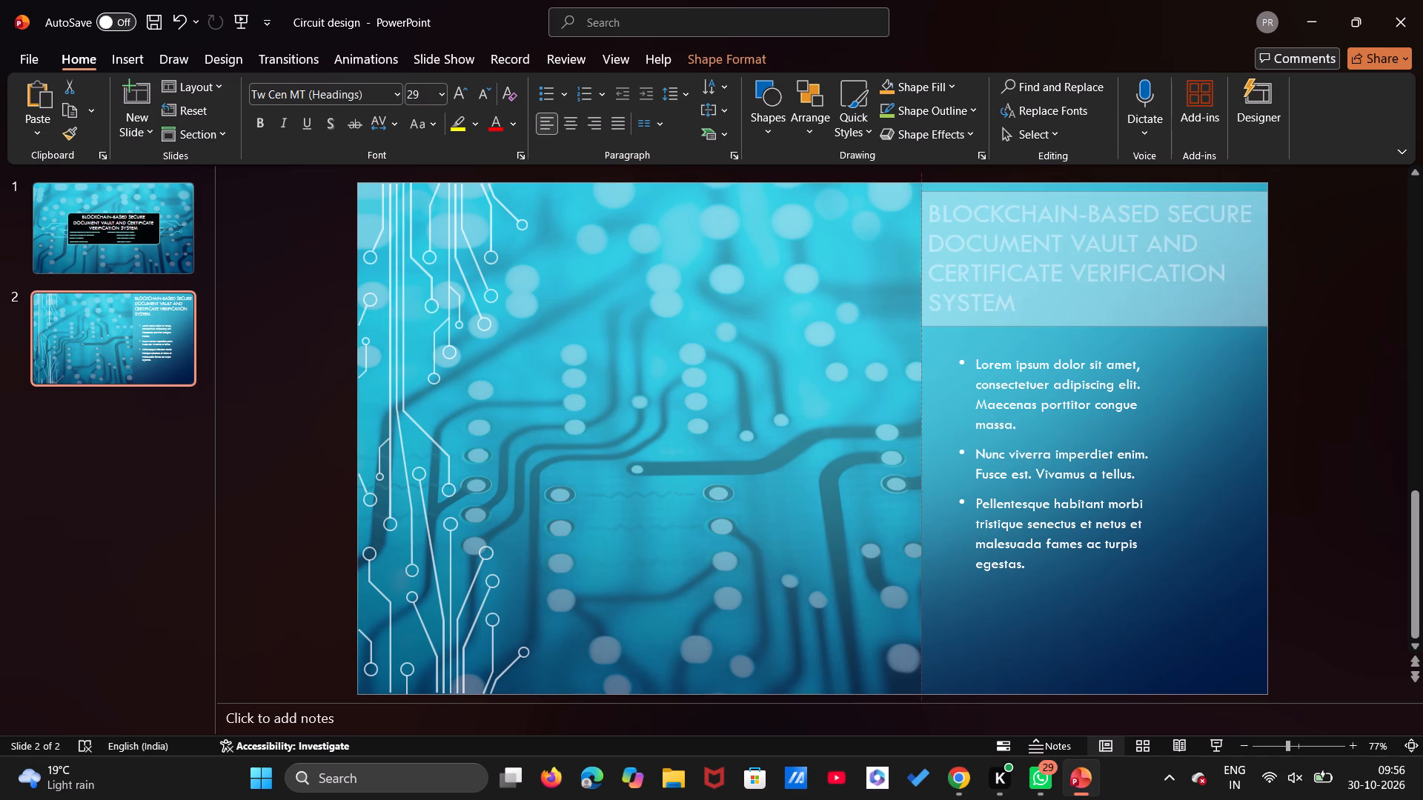
pyautogui.moveTo(918, 253); pyautogui.dragTo(915, 252)
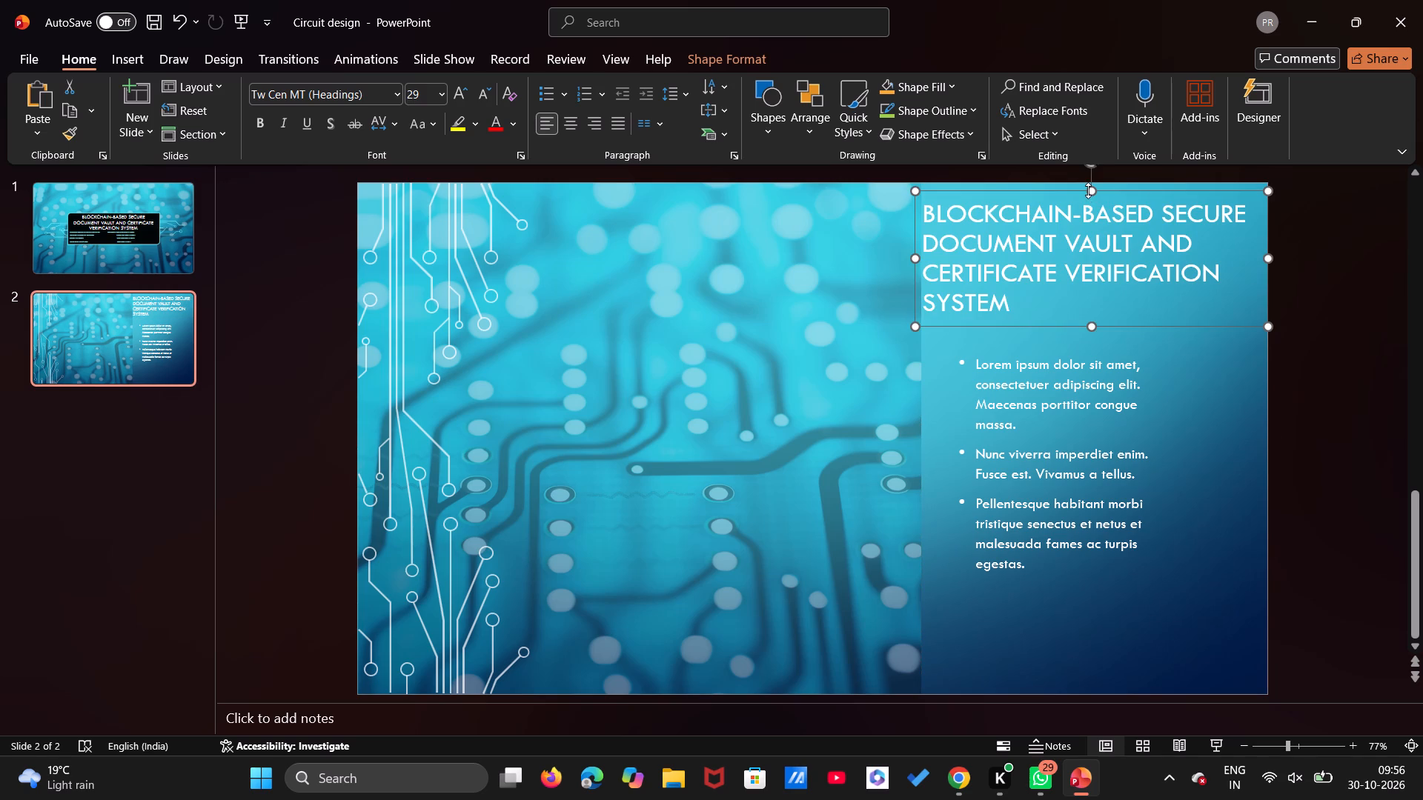
pyautogui.moveTo(1093, 193); pyautogui.dragTo(1093, 180)
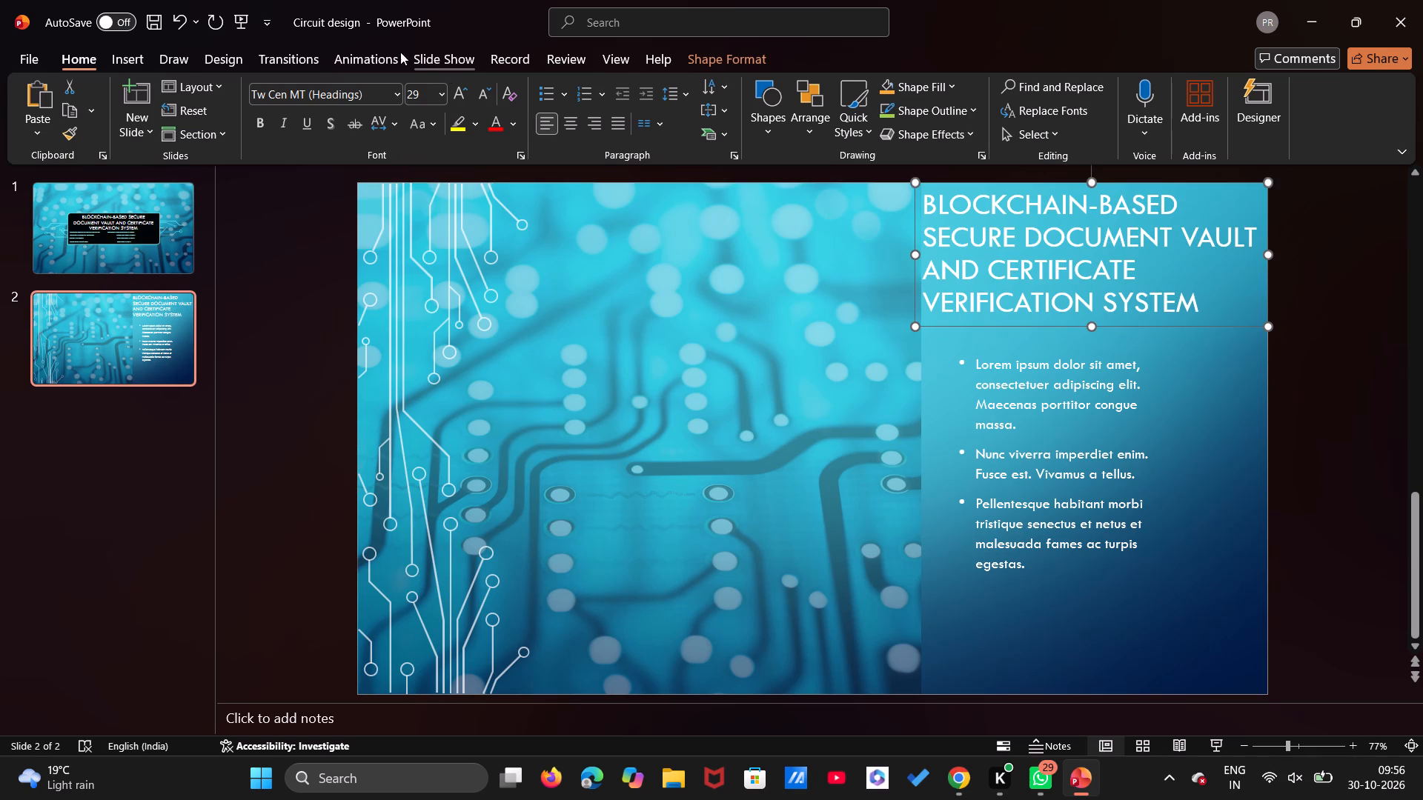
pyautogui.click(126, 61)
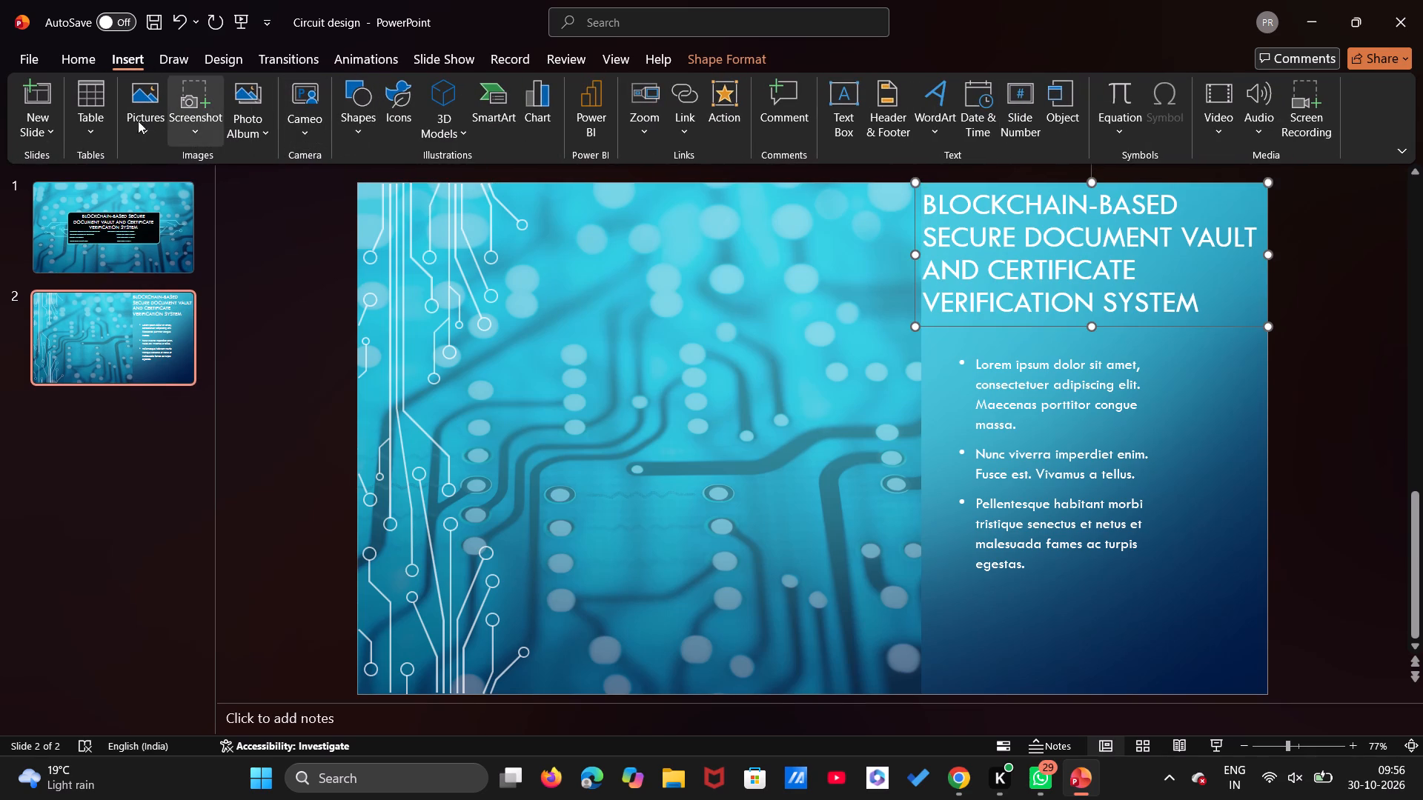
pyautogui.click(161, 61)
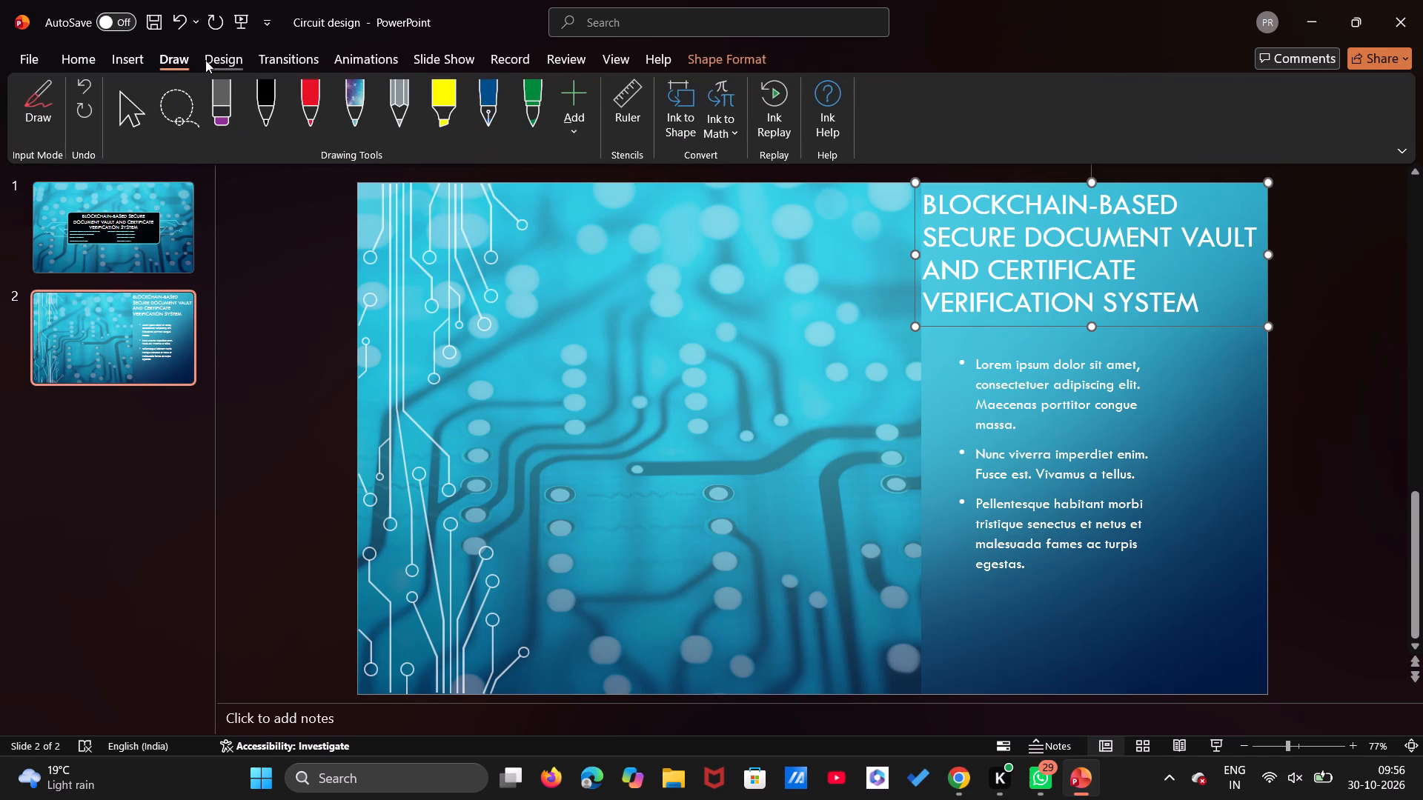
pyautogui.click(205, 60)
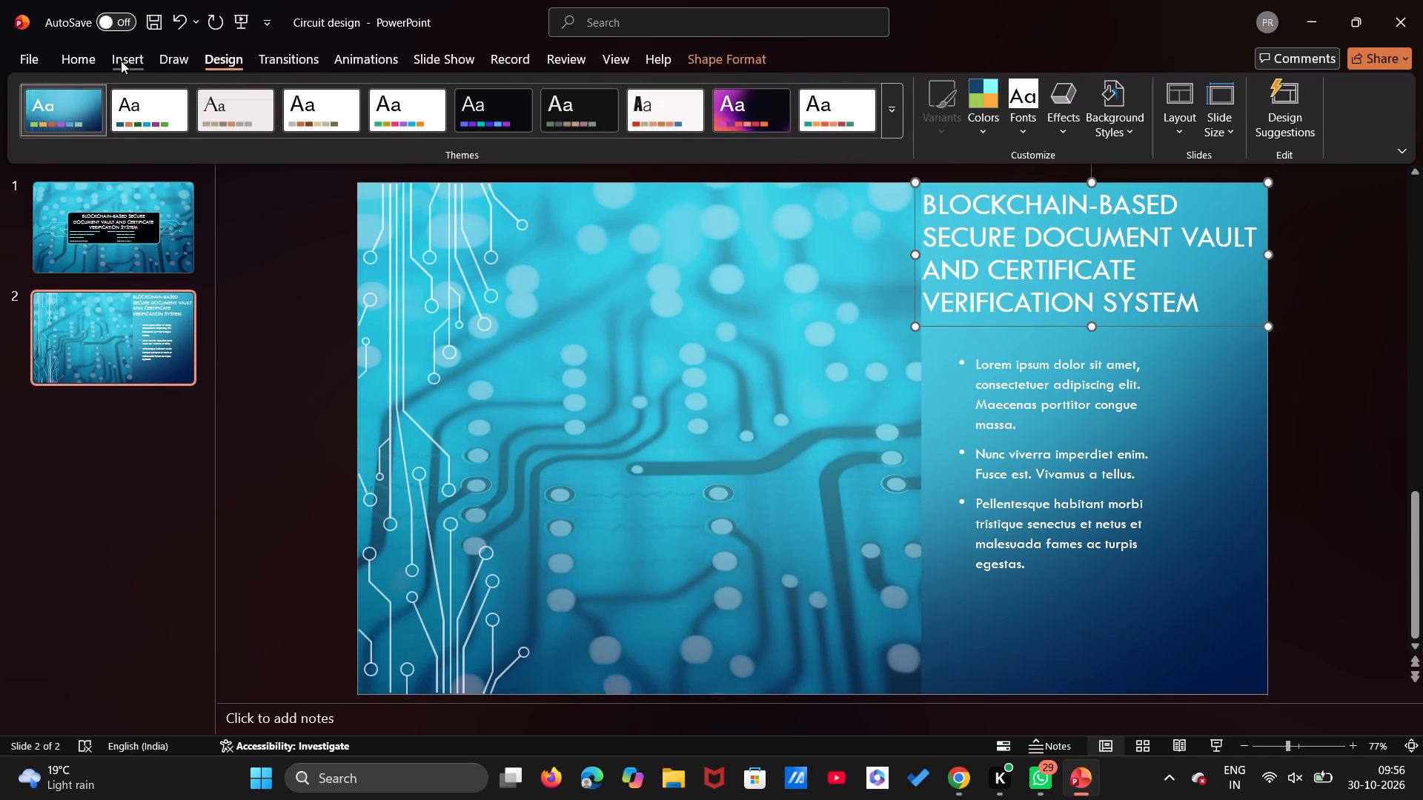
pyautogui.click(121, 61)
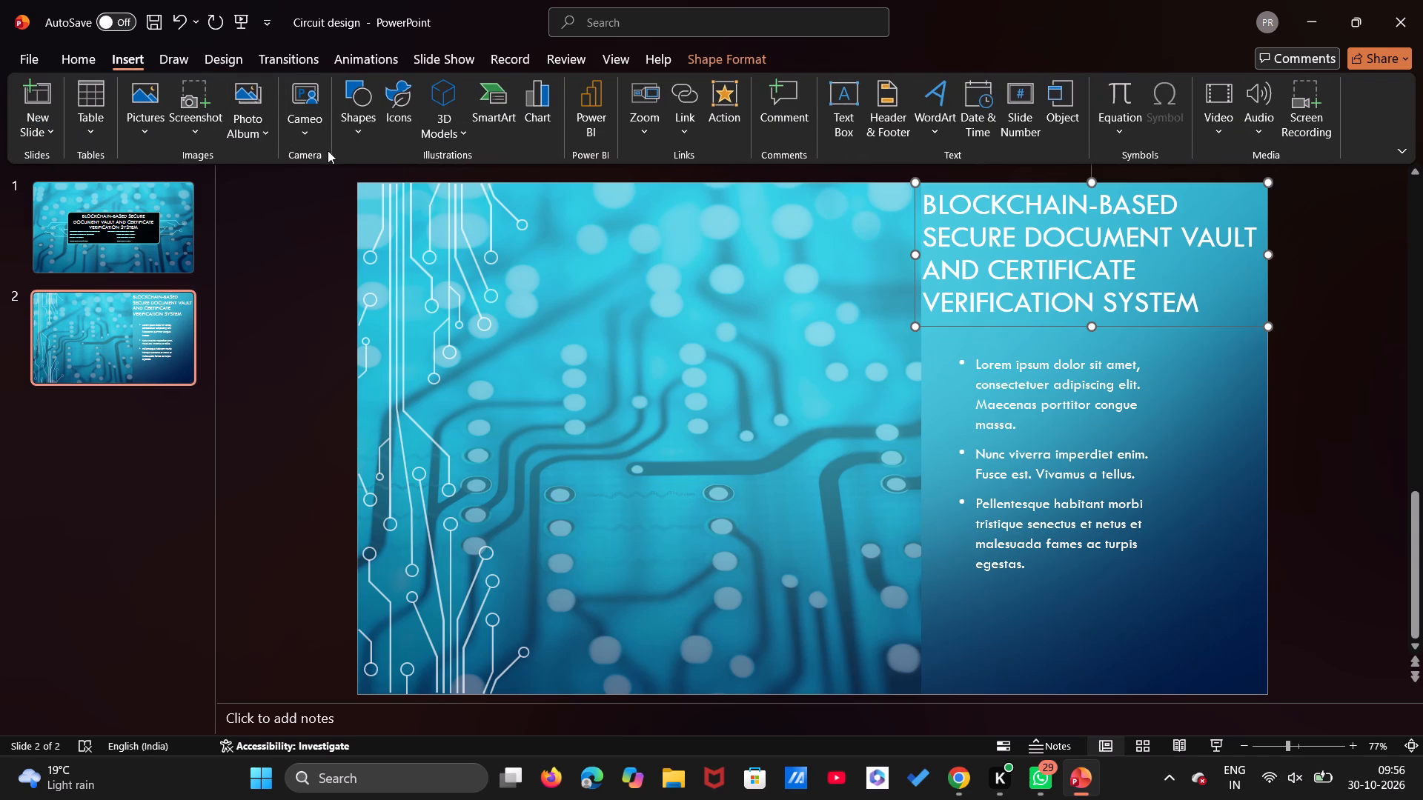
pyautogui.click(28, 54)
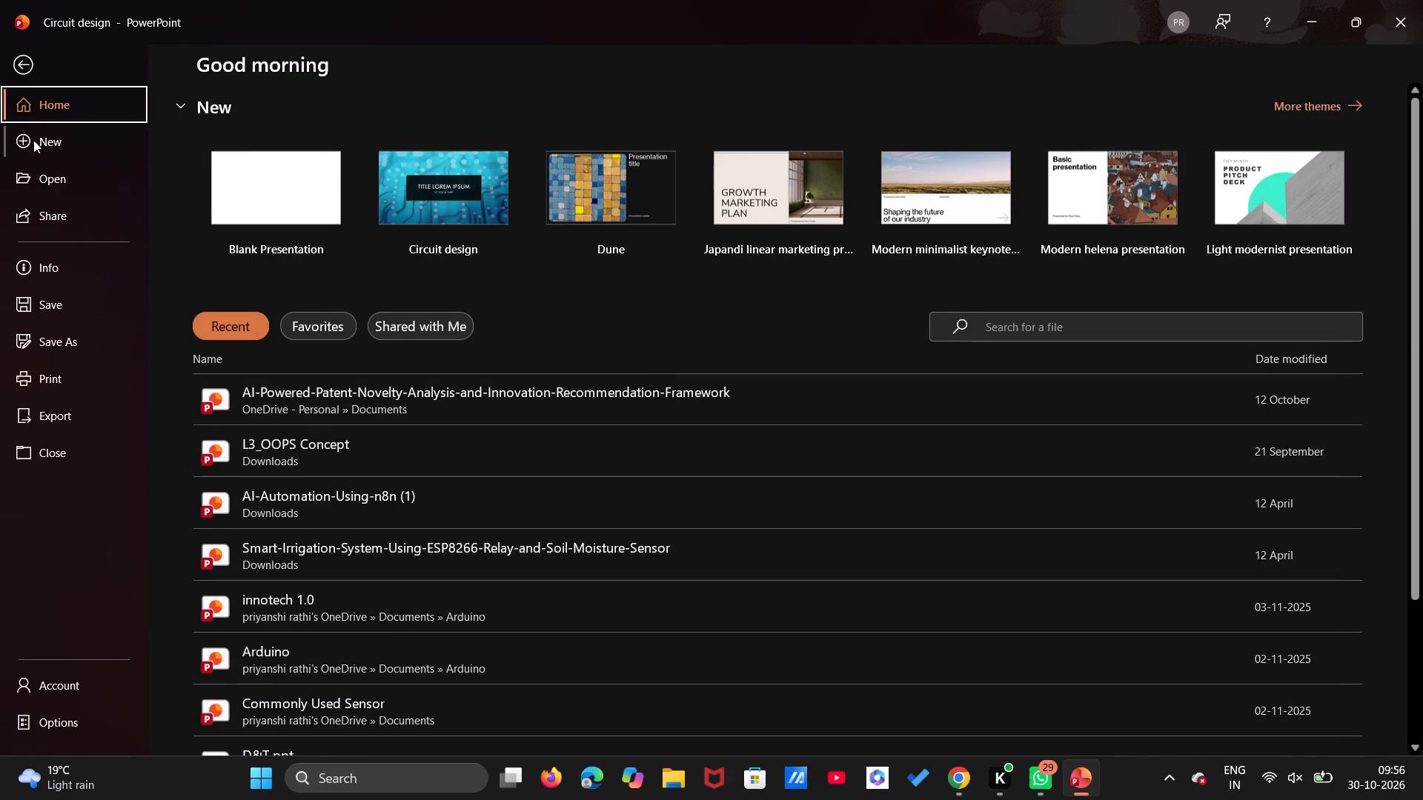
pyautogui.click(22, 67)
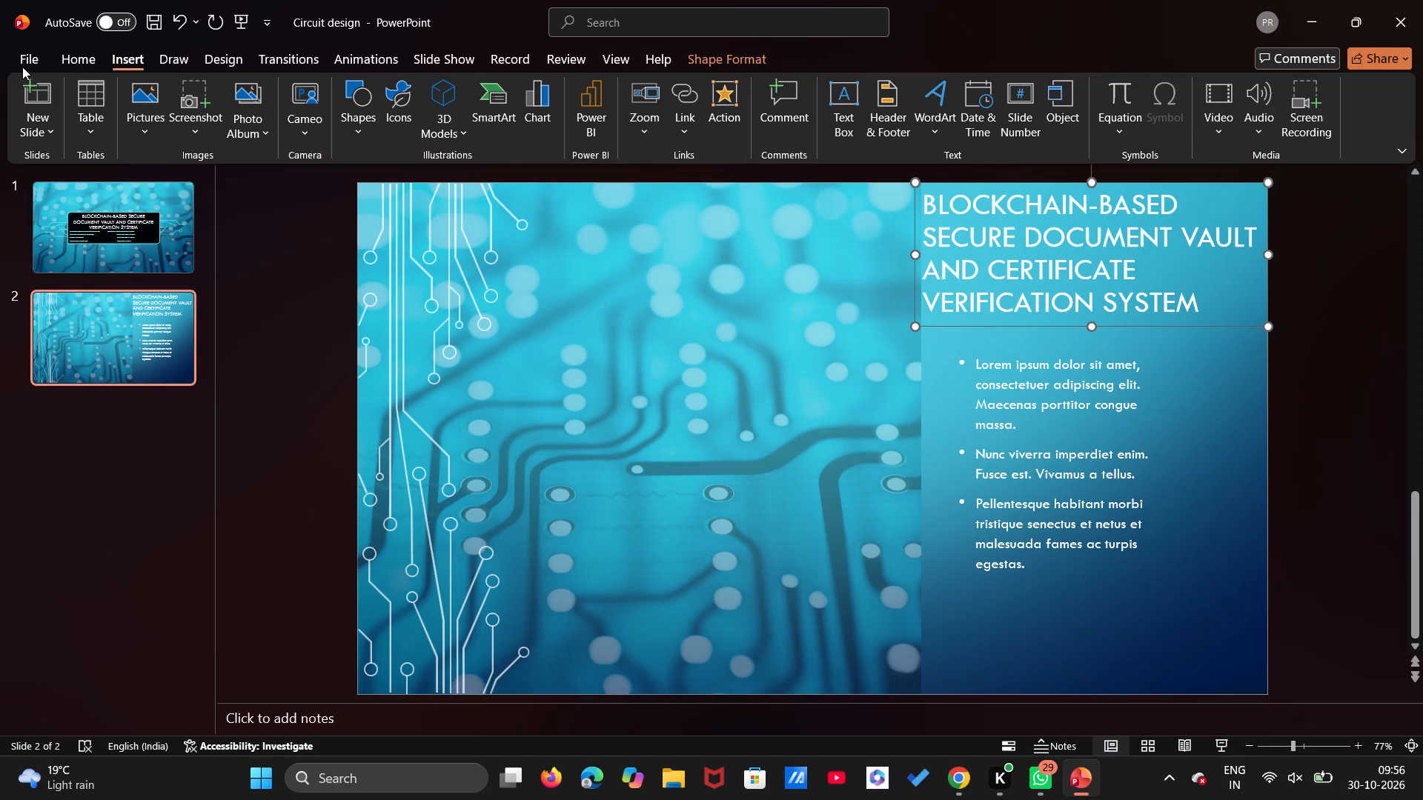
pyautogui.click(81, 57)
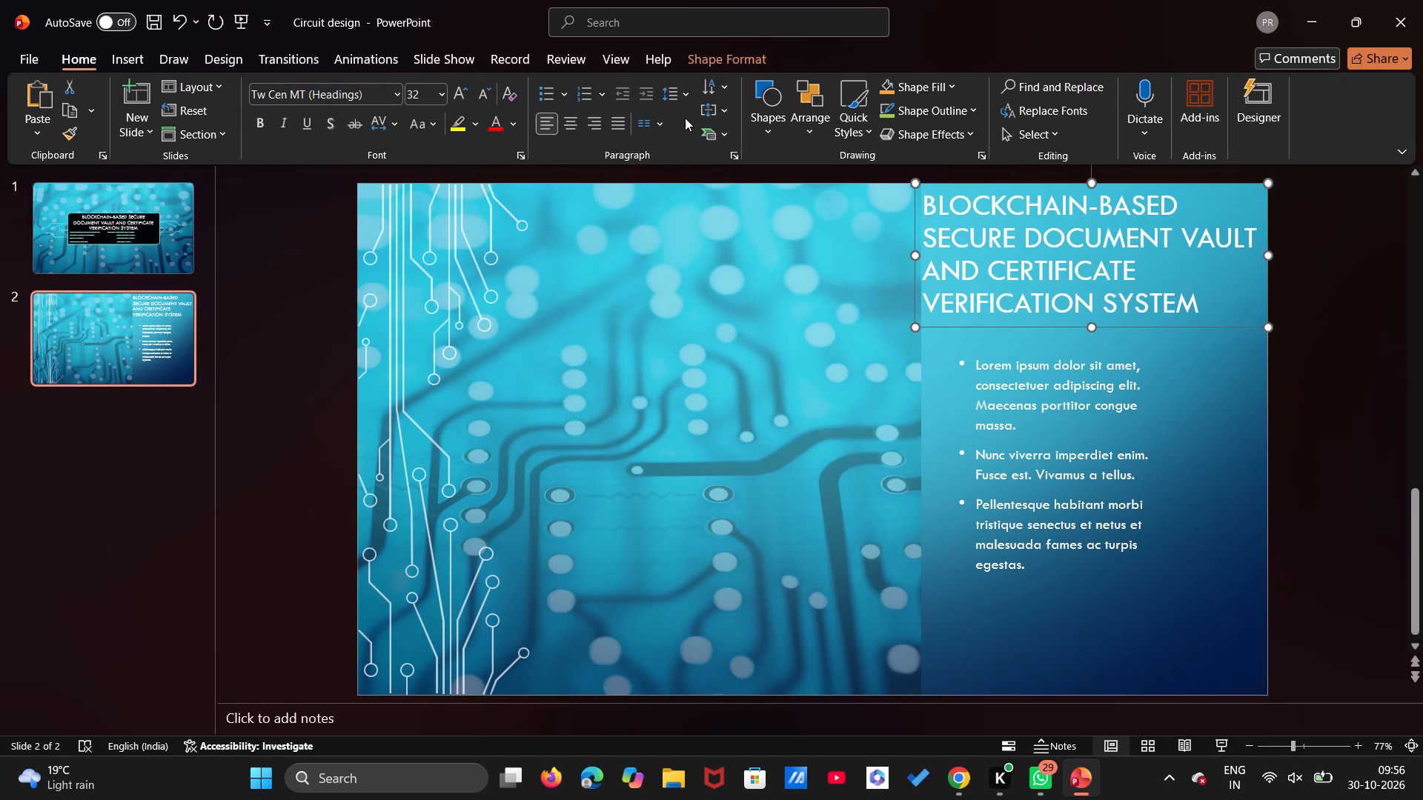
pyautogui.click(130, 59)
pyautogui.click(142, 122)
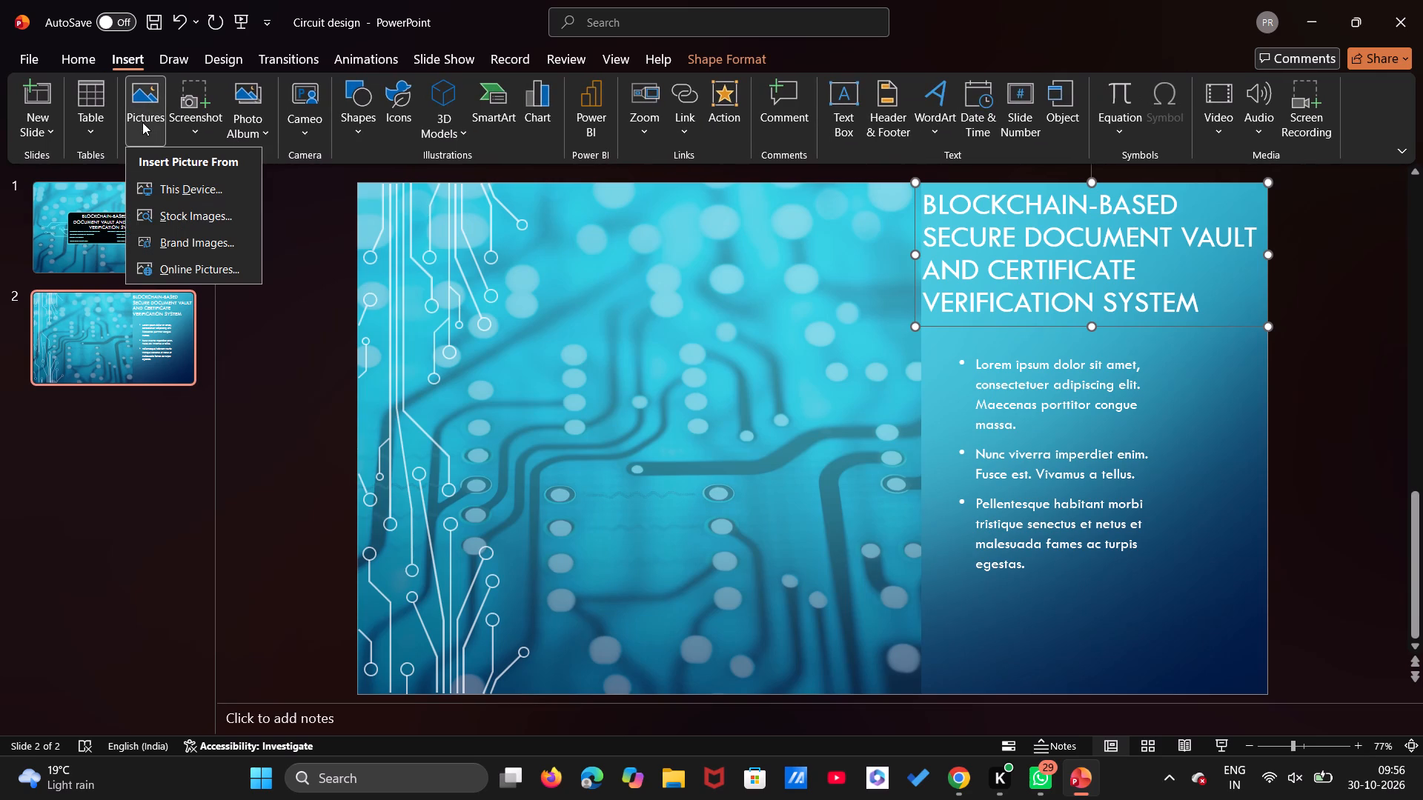
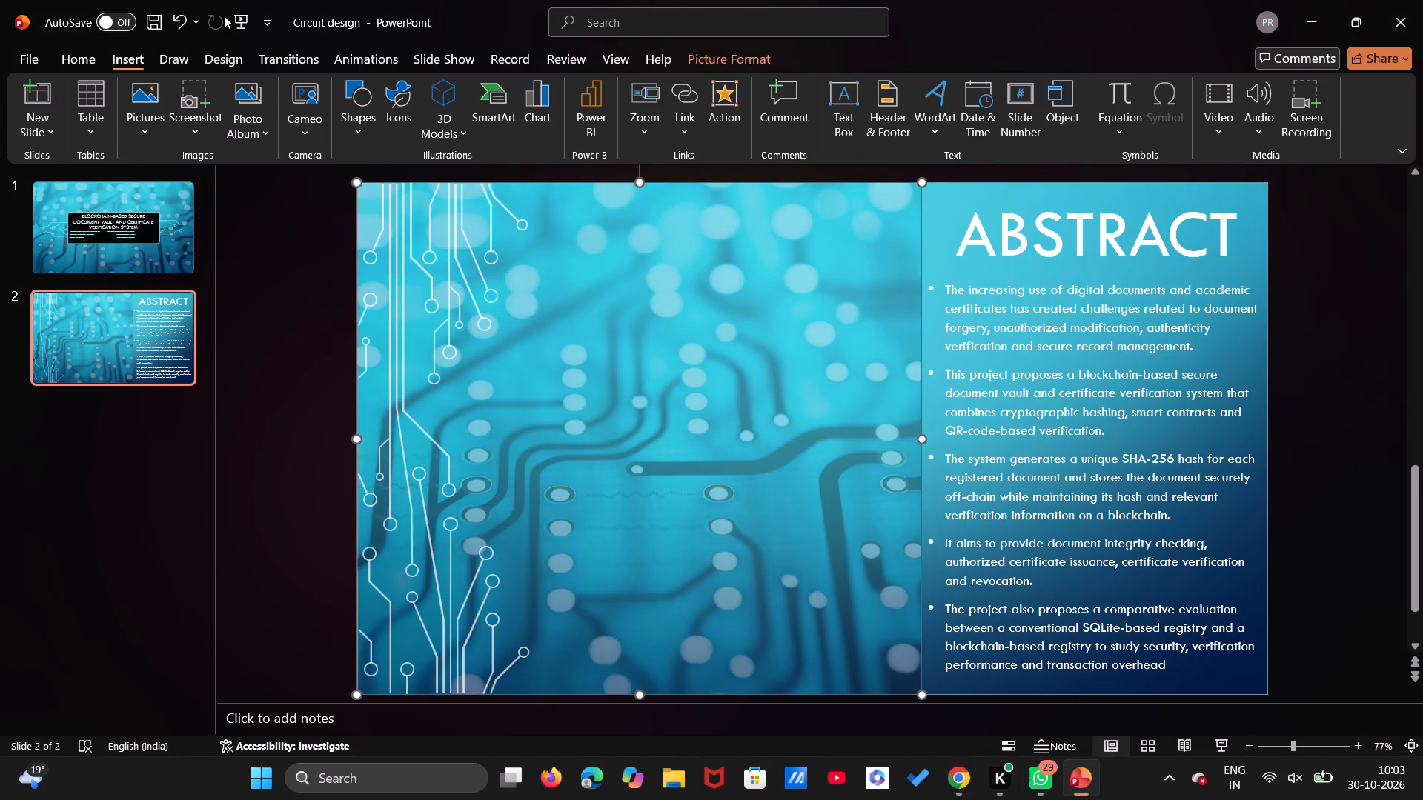
pyautogui.click(609, 52)
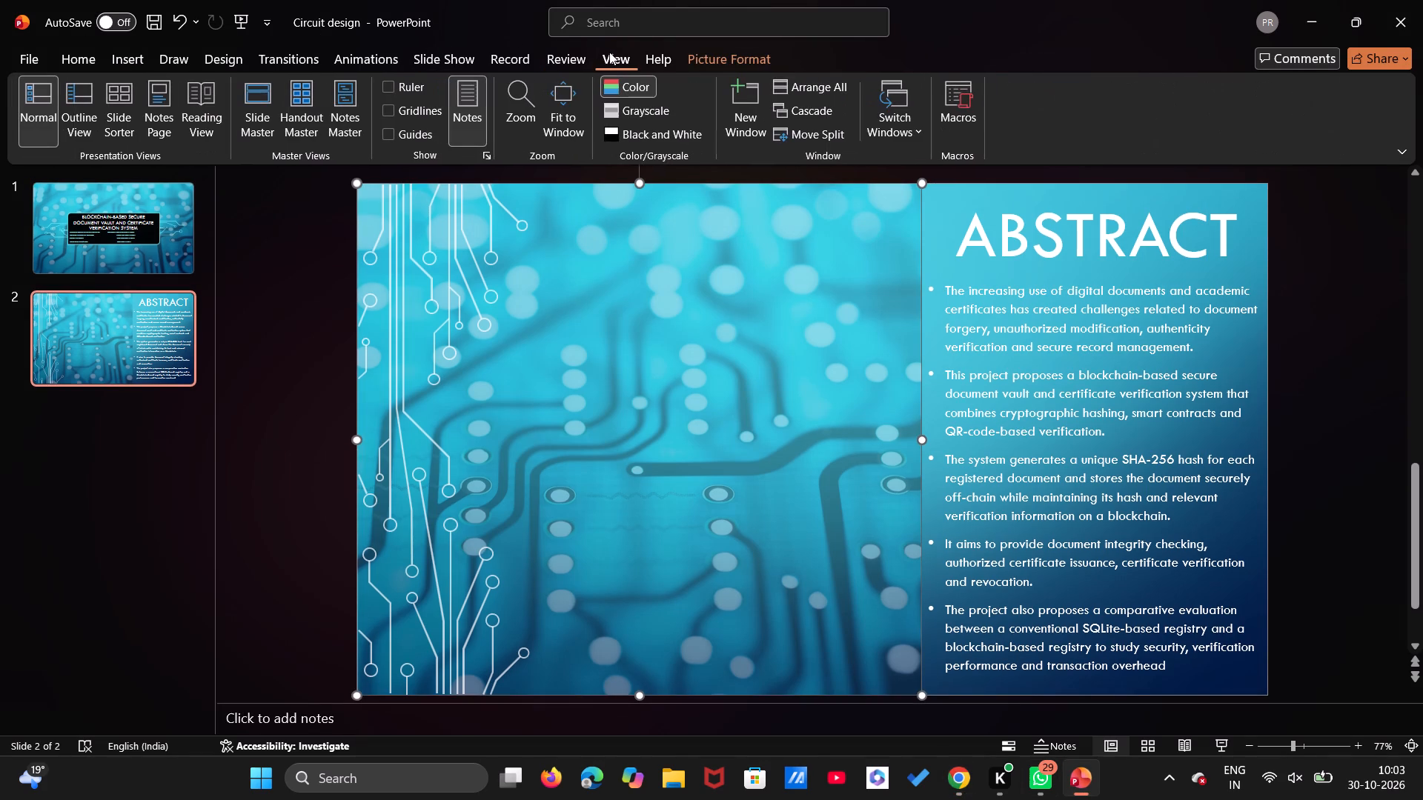
pyautogui.click(258, 130)
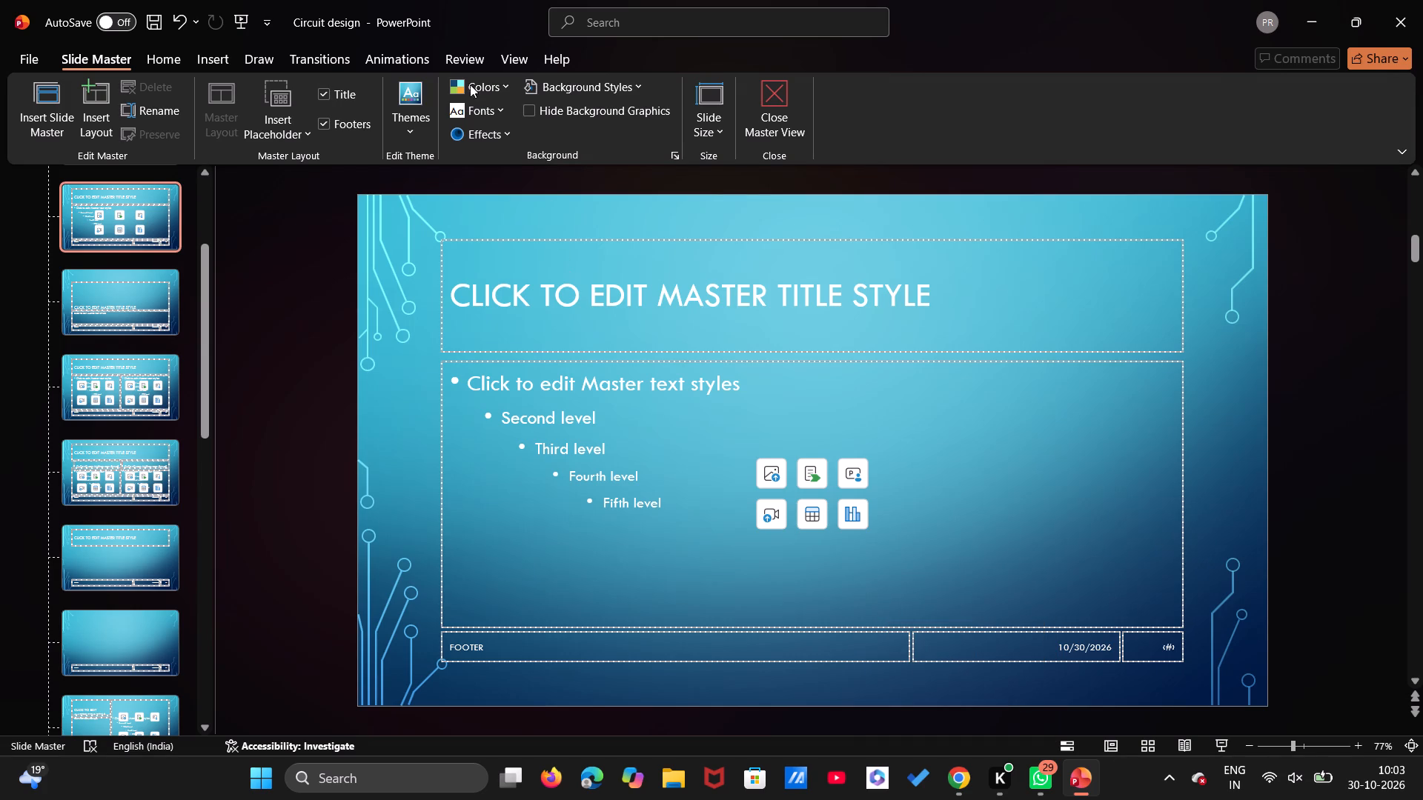
# Recheck ChatGPT's Step 1 in Chrome and open the Create New Theme Colors dialog in PowerPoint's Slide Master view.
pyautogui.click(500, 83)
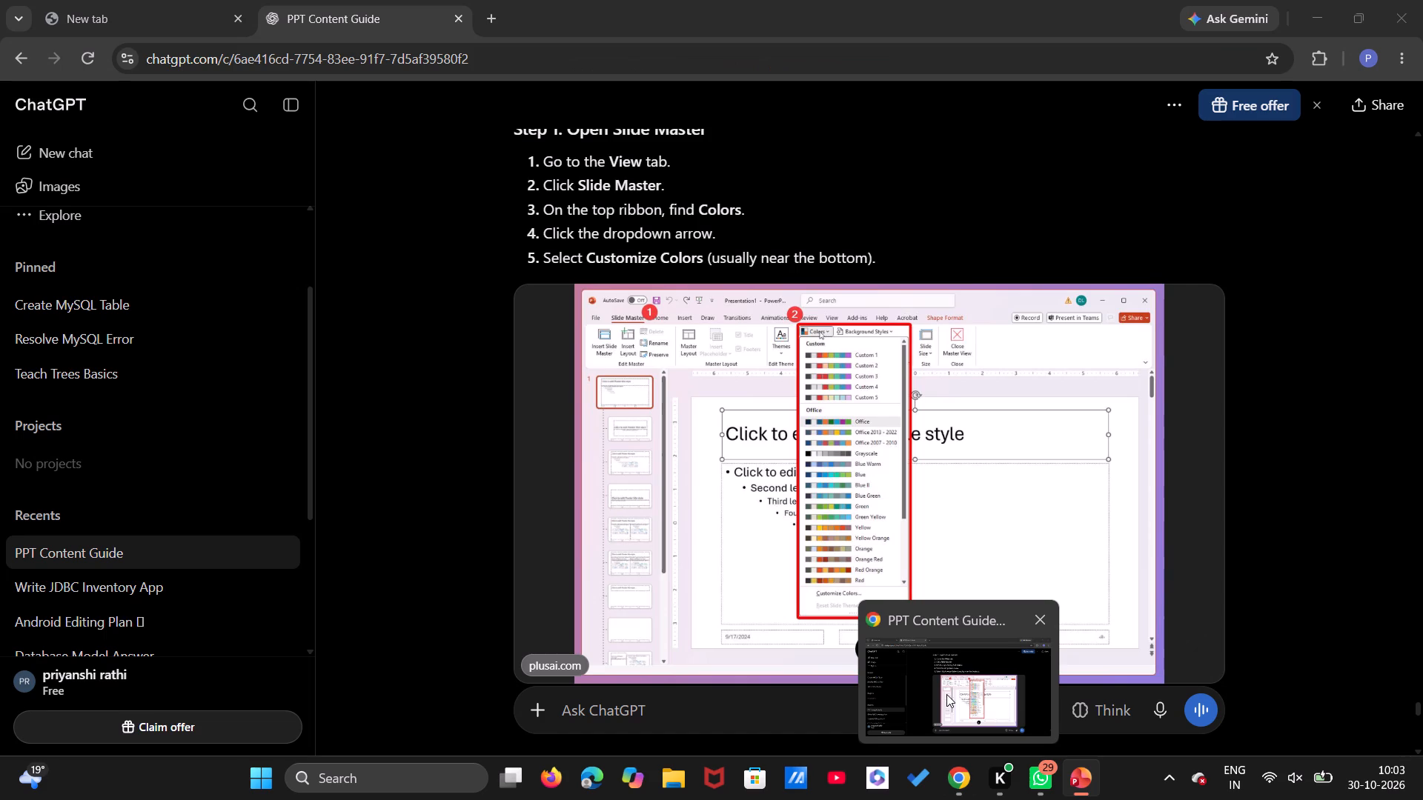
pyautogui.click(946, 694)
pyautogui.scroll(-1, 878, 570)
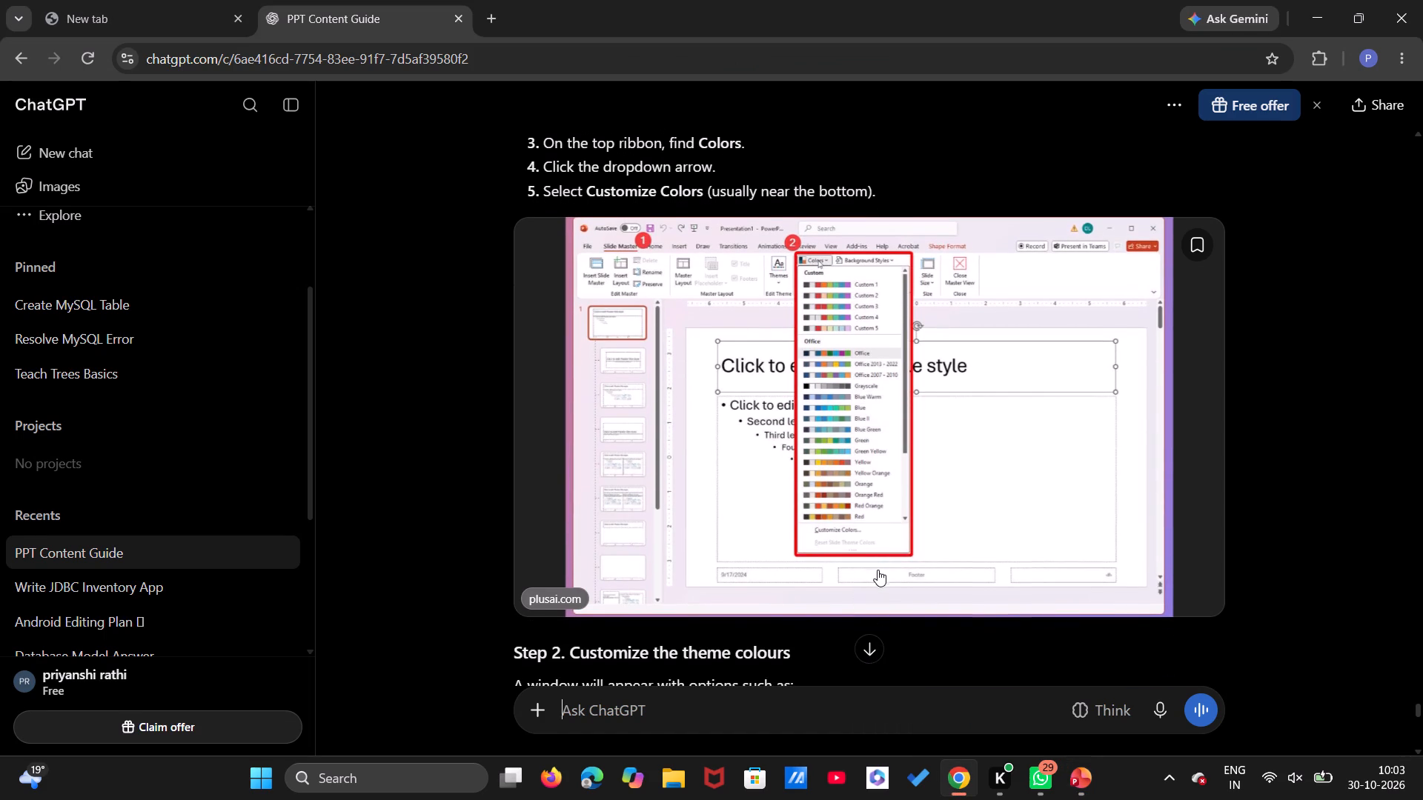
pyautogui.scroll(-2, 878, 570)
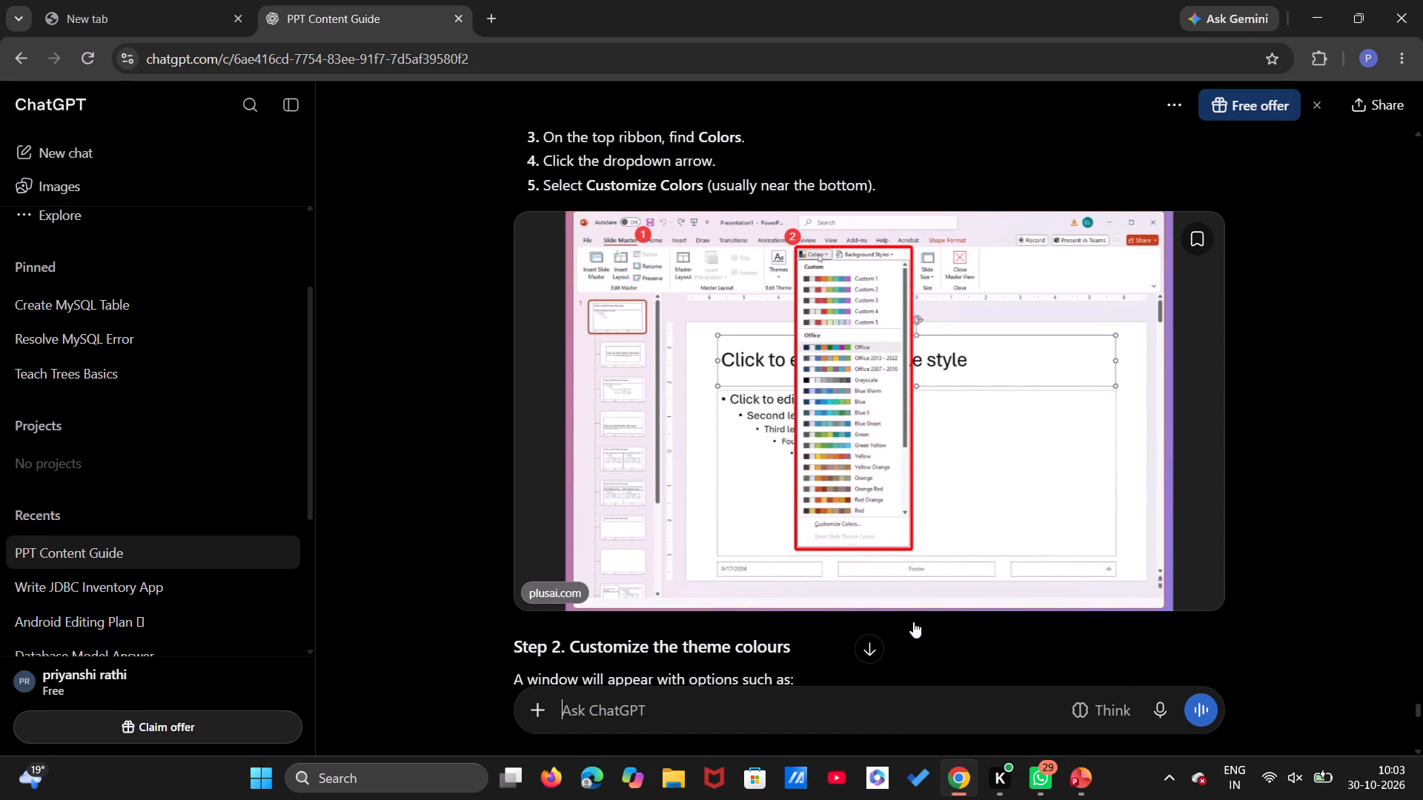
pyautogui.click(1067, 789)
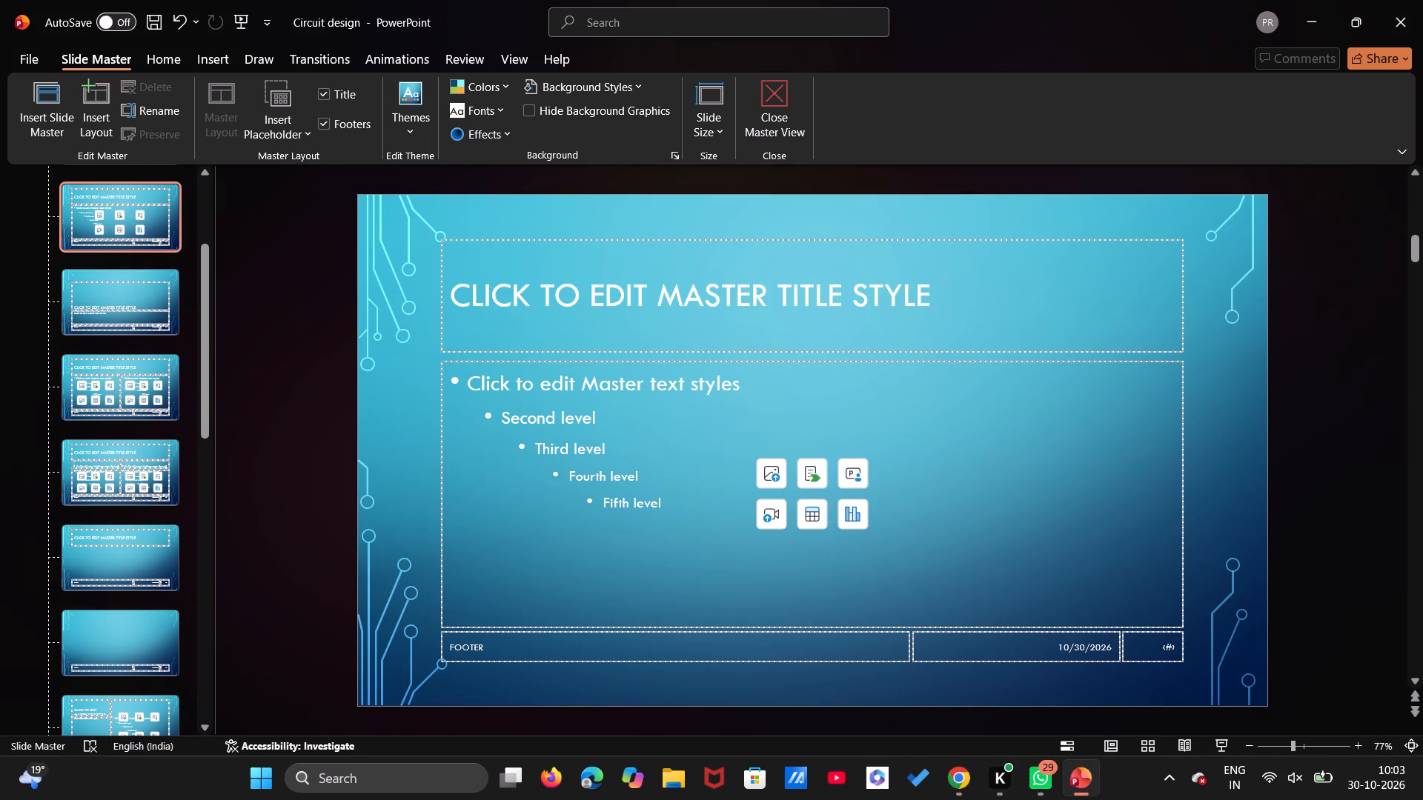
pyautogui.click(327, 176)
pyautogui.click(504, 86)
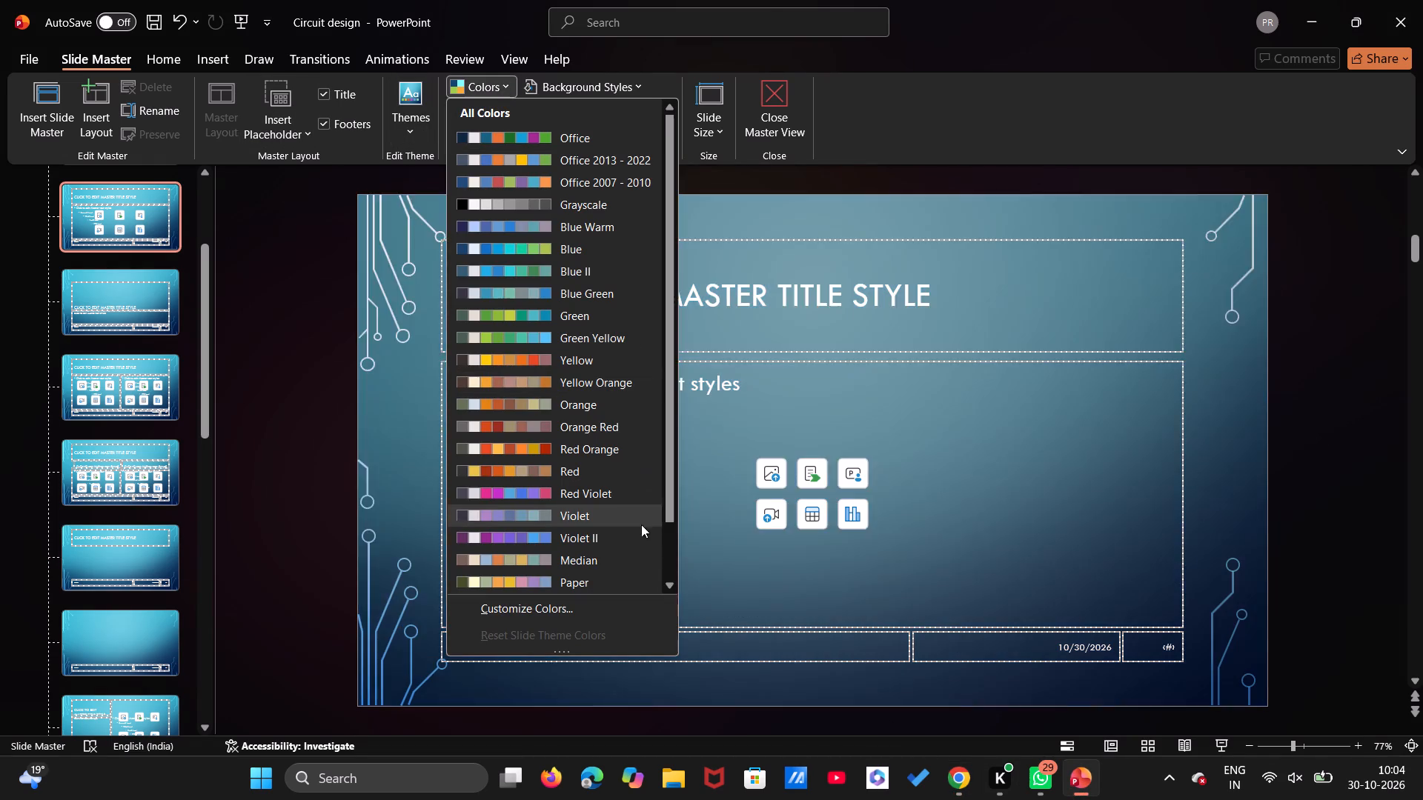
pyautogui.click(554, 607)
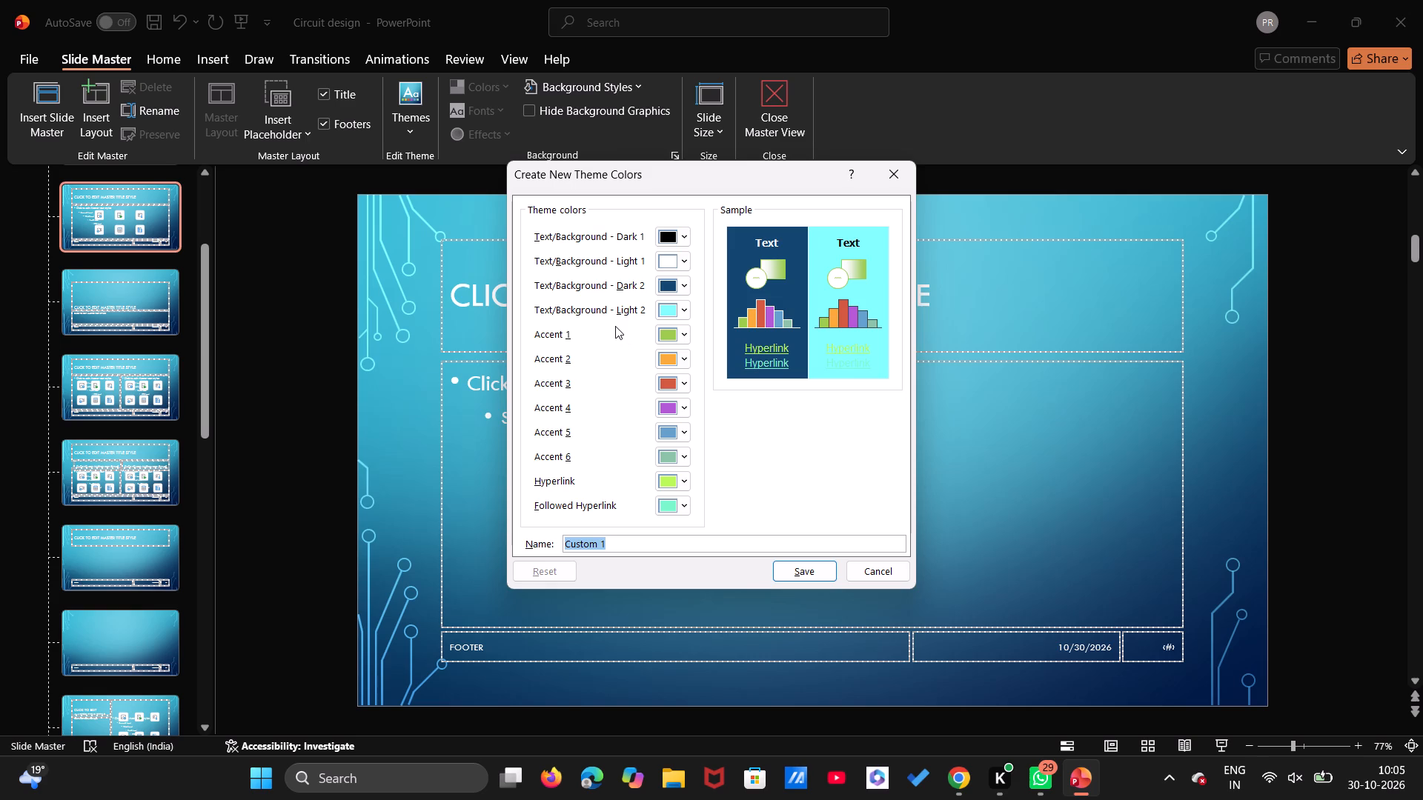
pyautogui.scroll(-2, 615, 326)
pyautogui.scroll(-3, 625, 472)
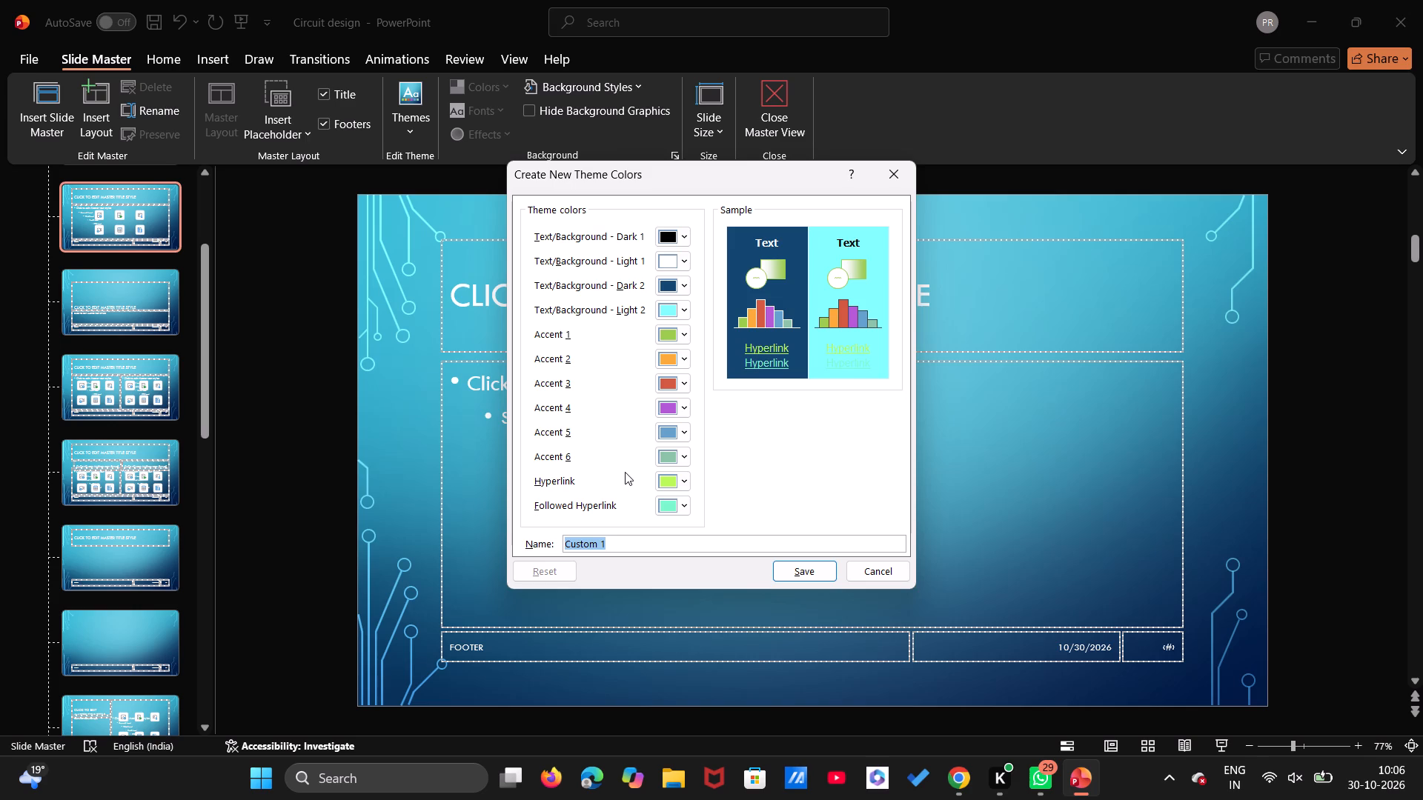
pyautogui.click(619, 538)
pyautogui.press('BackSpace')
pyautogui.press('BackSpace')
pyautogui.press('BackSpace')
pyautogui.press('BackSpace')
pyautogui.press('BackSpace')
pyautogui.press('BackSpace')
pyautogui.press('BackSpace')
pyautogui.press('BackSpace')
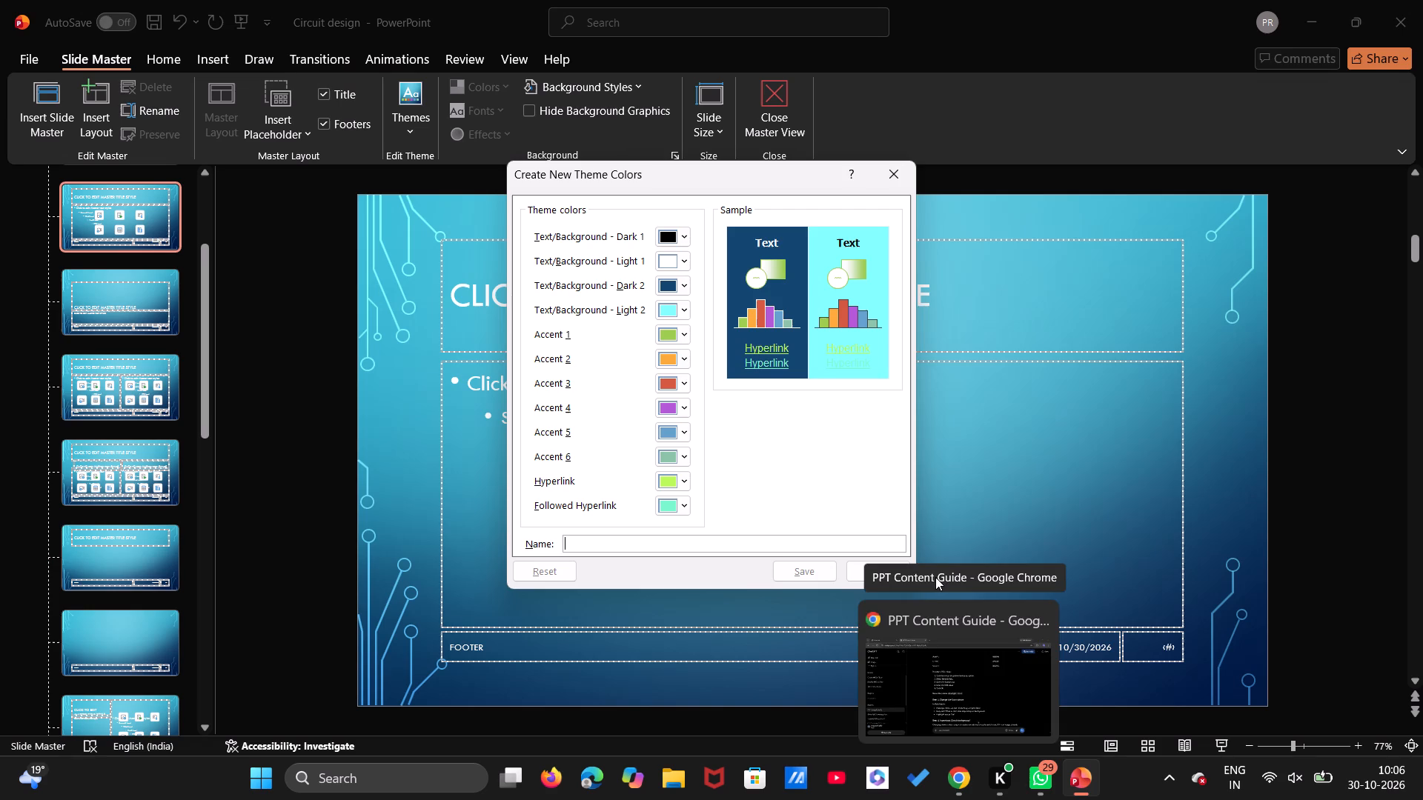
pyautogui.write('midnight trust')
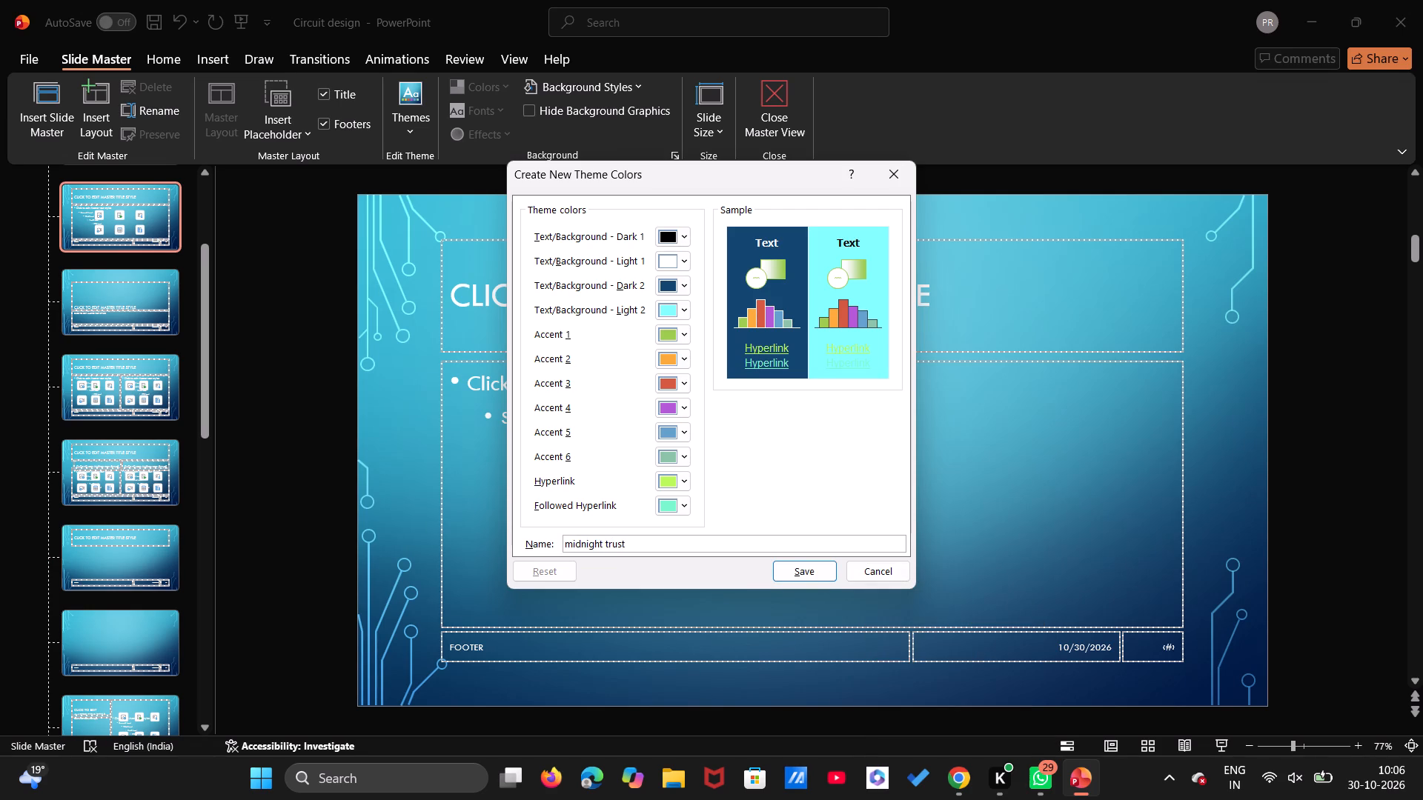
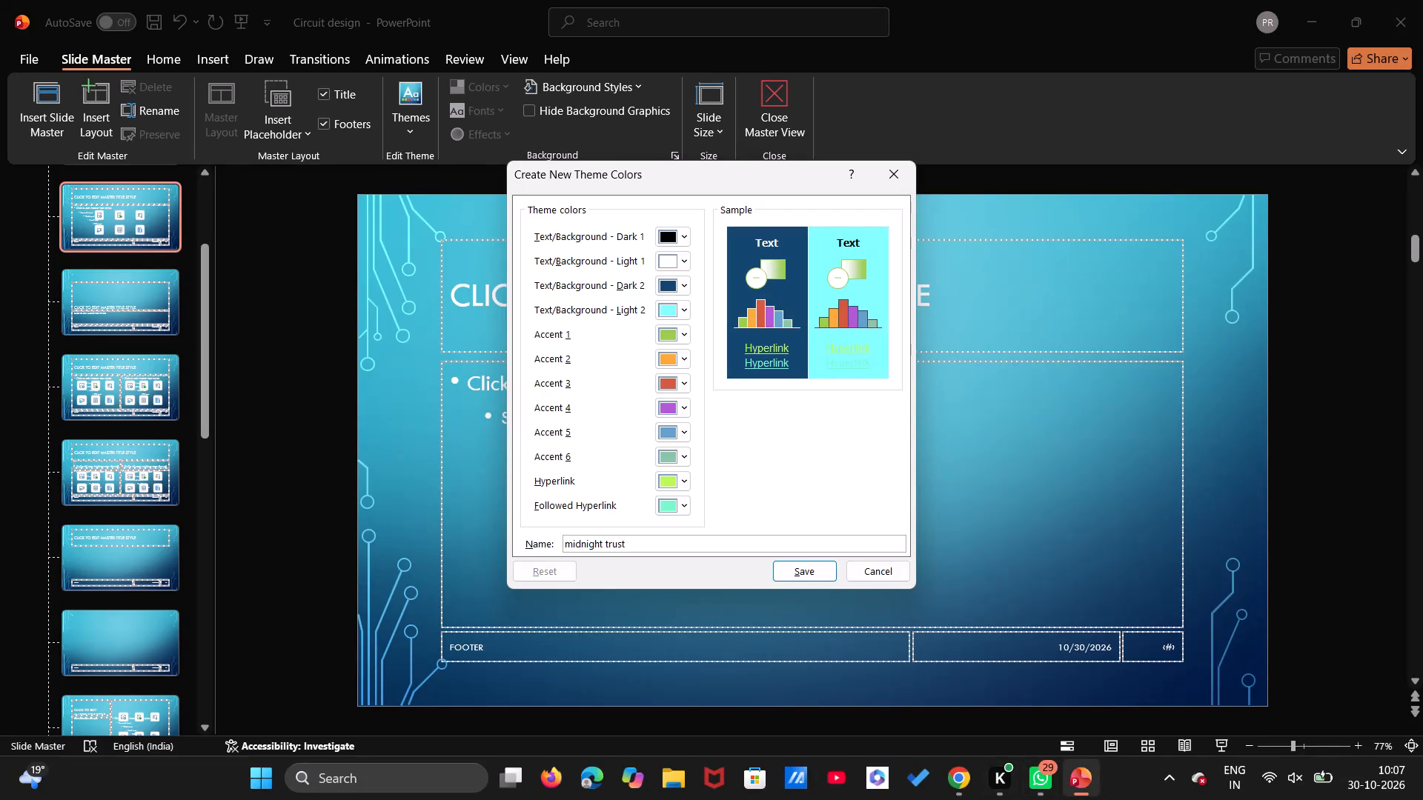
pyautogui.click(957, 773)
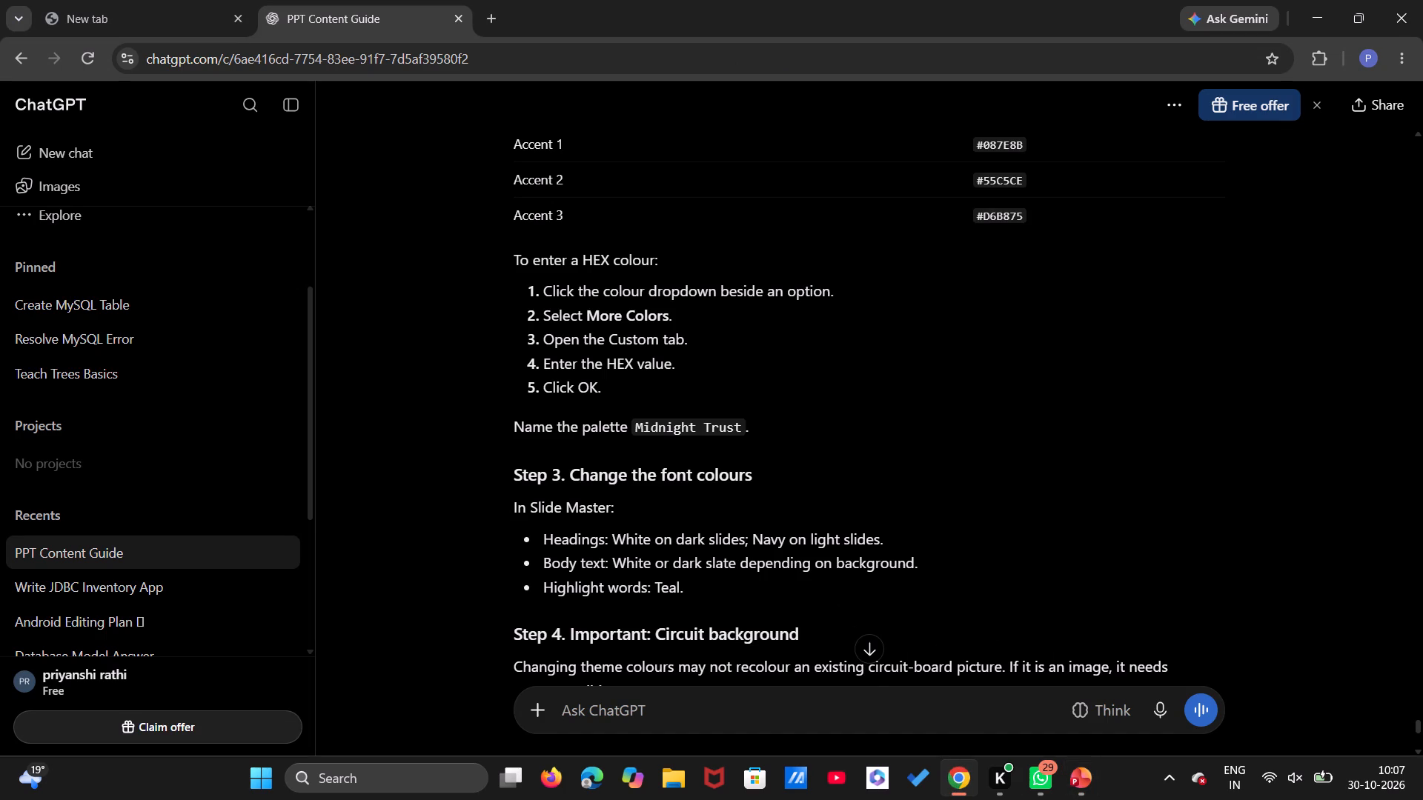
pyautogui.scroll(1, 817, 560)
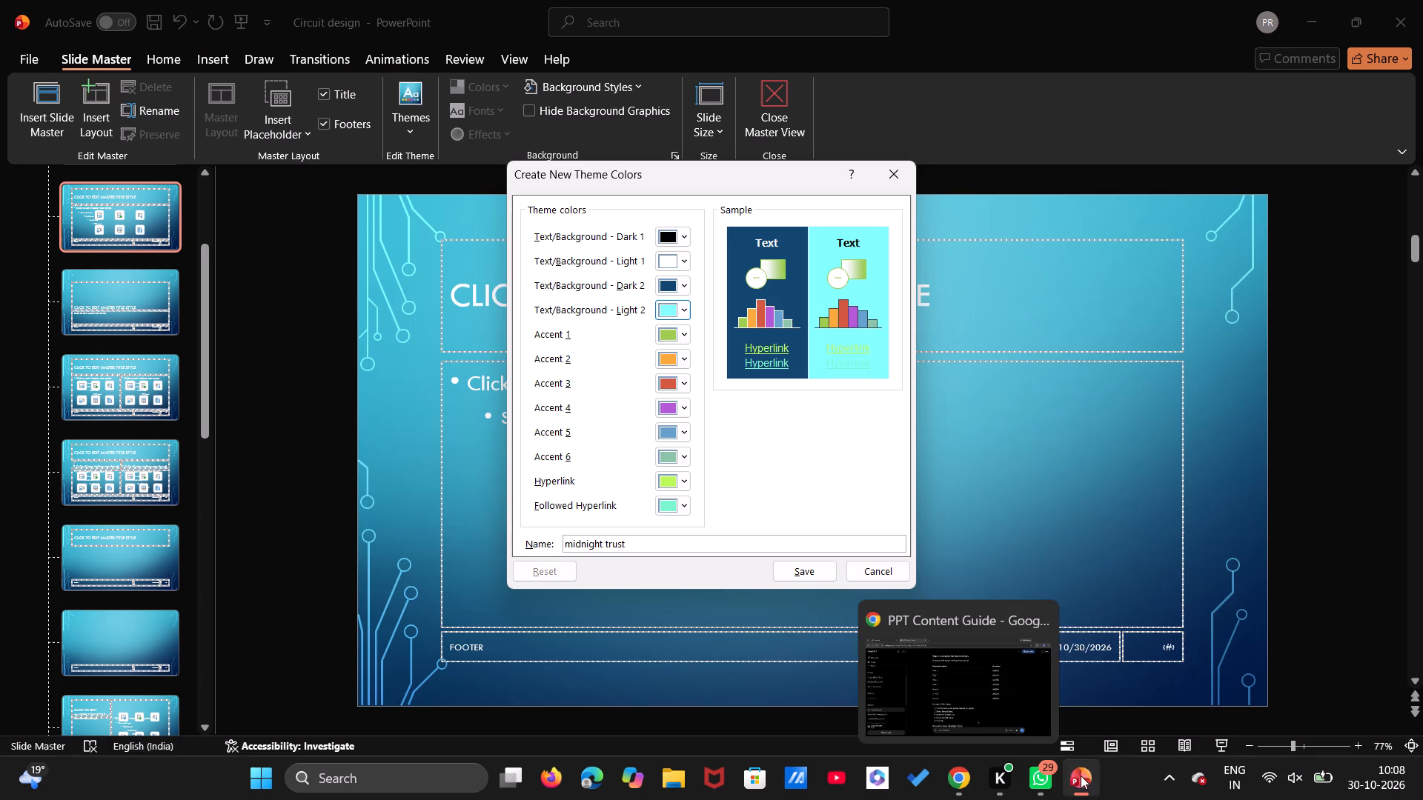
pyautogui.click(1082, 779)
# Set the Text/Background - Dark 1 theme colour to custom hex #101C2C, copied from ChatGPT's Step 2 table in Chrome.
pyautogui.click(683, 238)
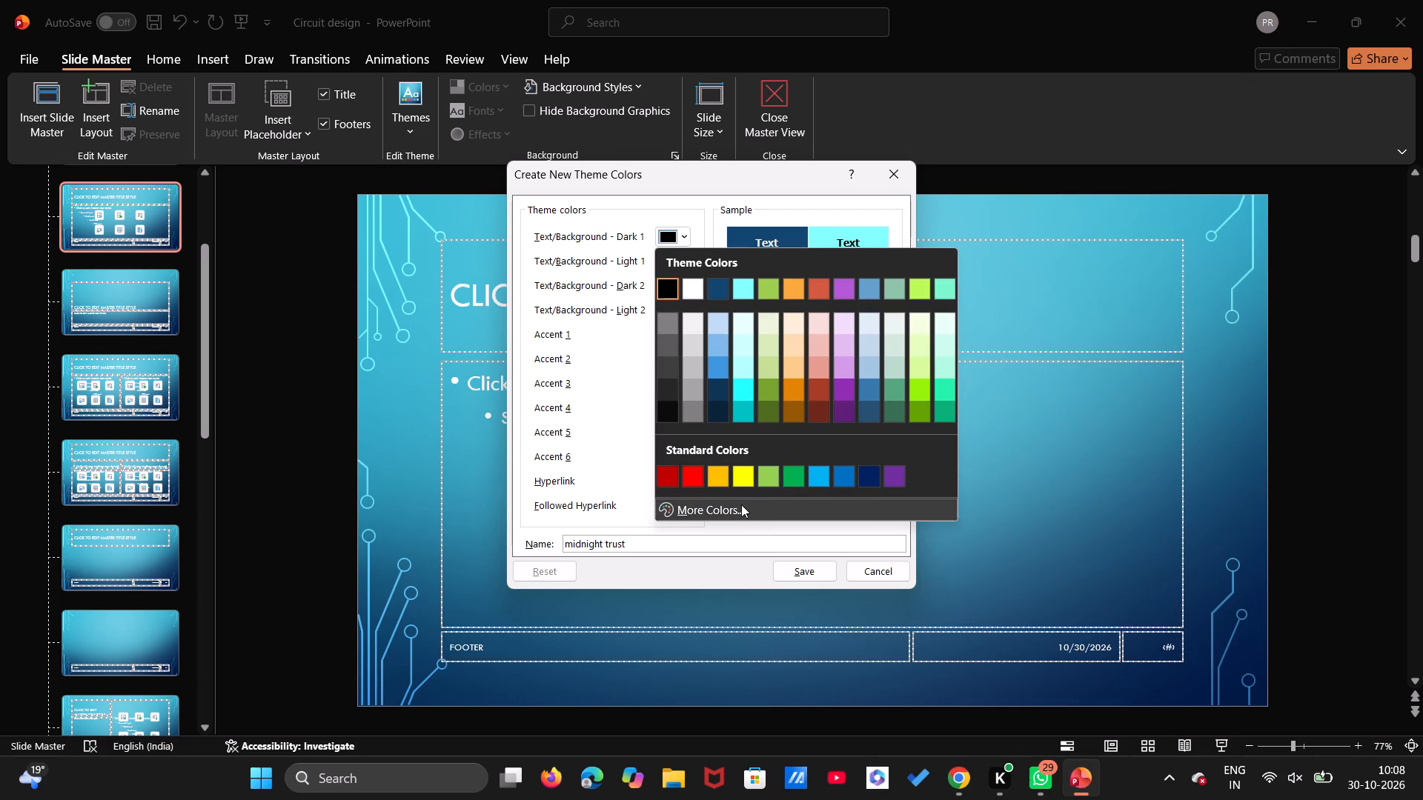
pyautogui.click(741, 504)
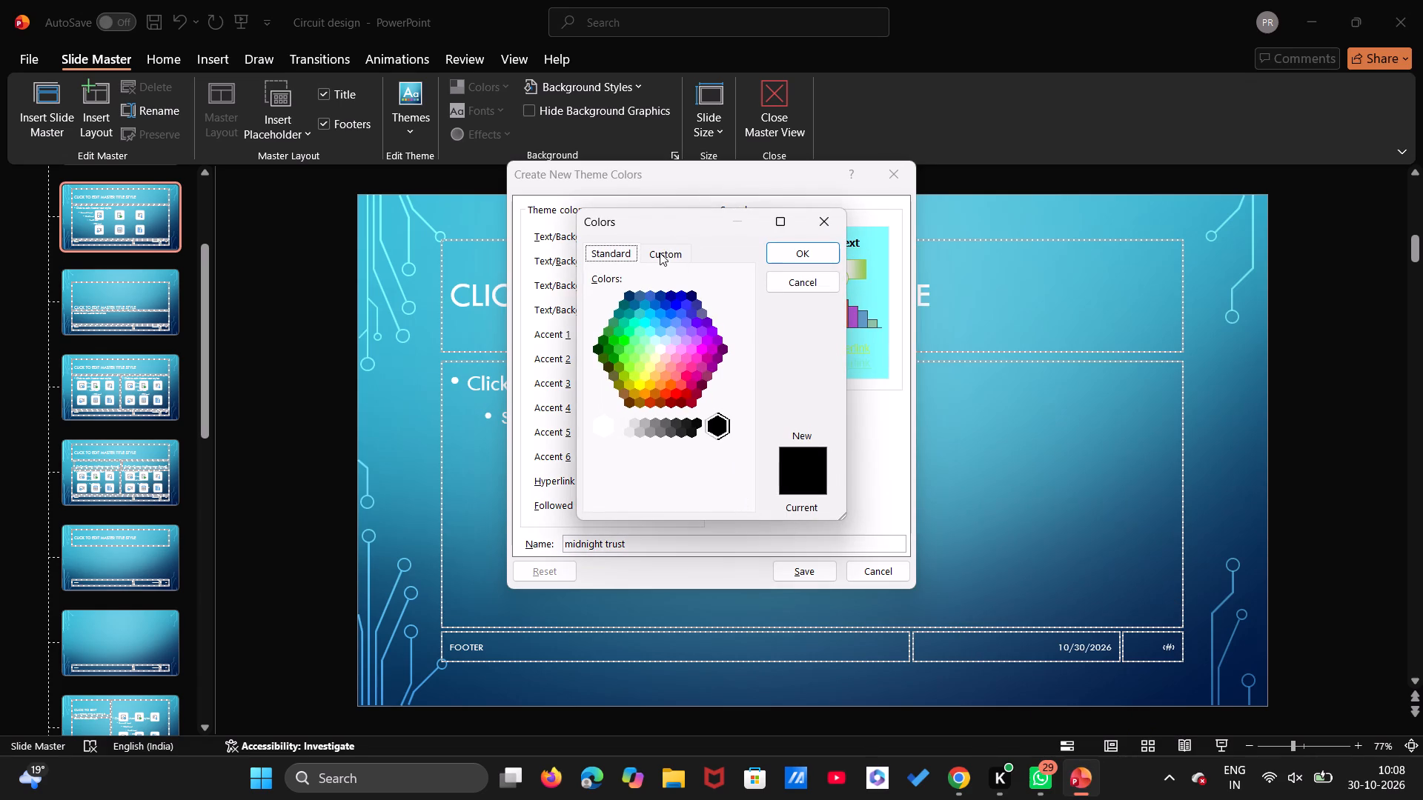
pyautogui.click(660, 256)
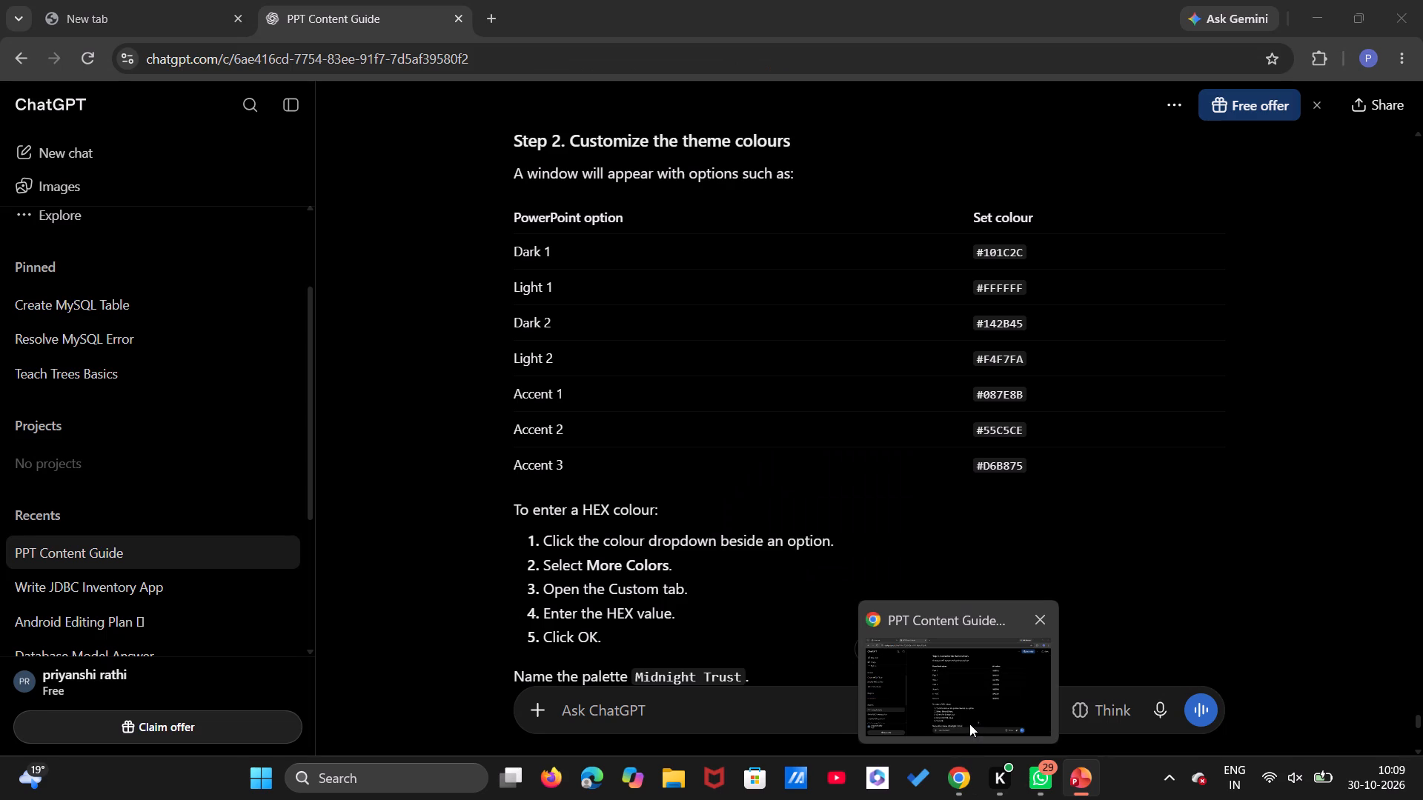
pyautogui.click(969, 724)
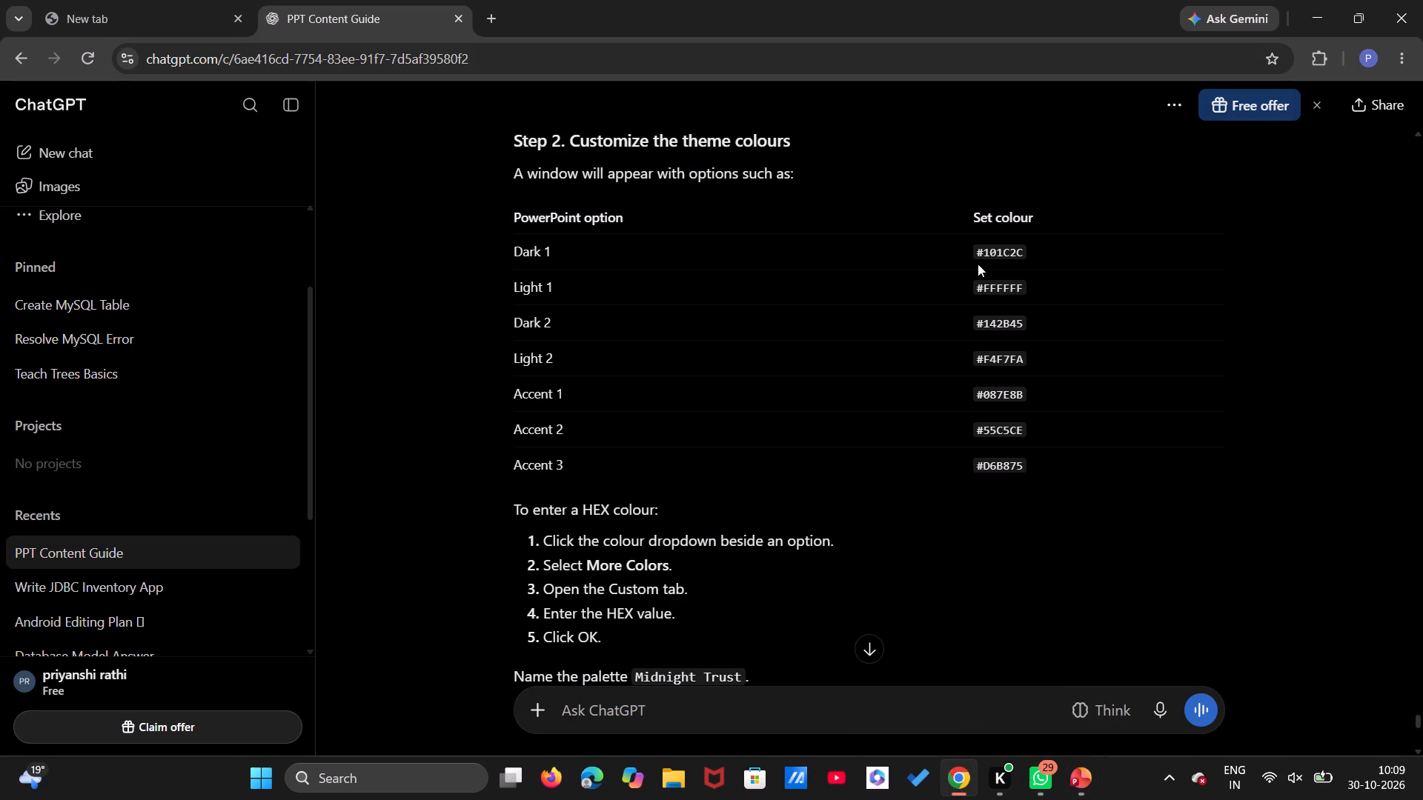
pyautogui.moveTo(978, 250); pyautogui.dragTo(1023, 253)
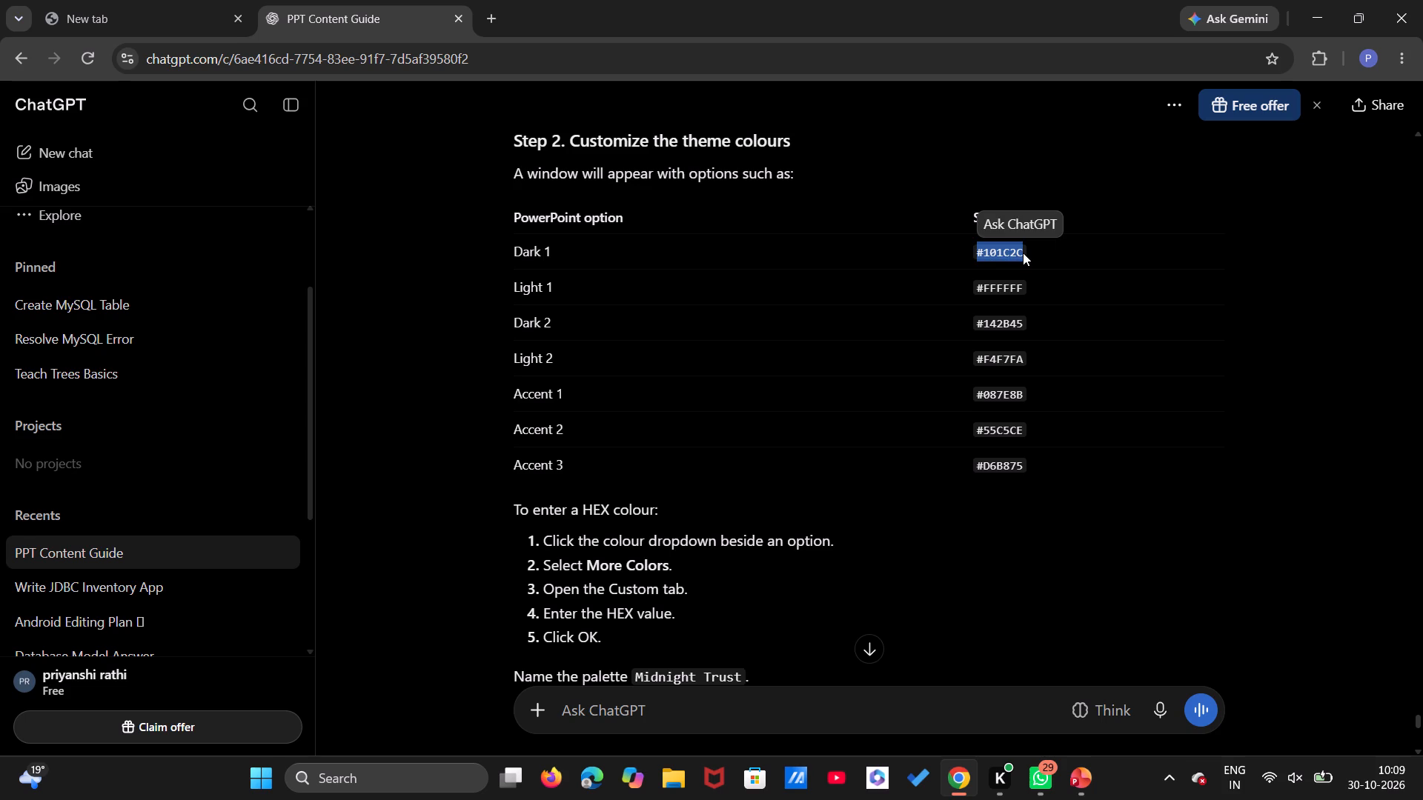
pyautogui.hotkey('ctrl', 'c')
pyautogui.click(1081, 773)
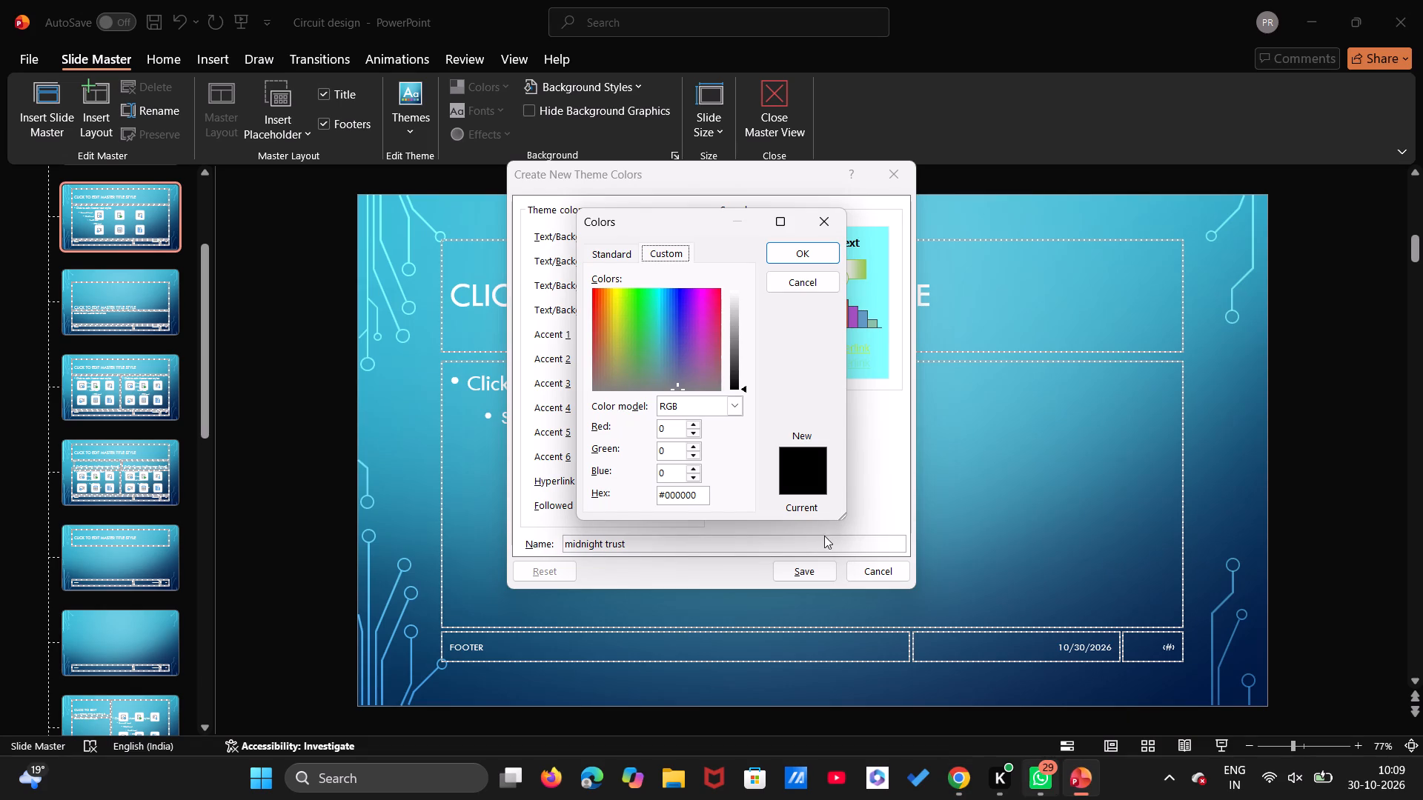
pyautogui.click(700, 494)
pyautogui.press('BackSpace')
pyautogui.press('BackSpace')
pyautogui.press('BackSpace')
pyautogui.press('BackSpace')
pyautogui.press('BackSpace')
pyautogui.press('BackSpace')
pyautogui.press('BackSpace')
pyautogui.hotkey('ctrl', 'v')
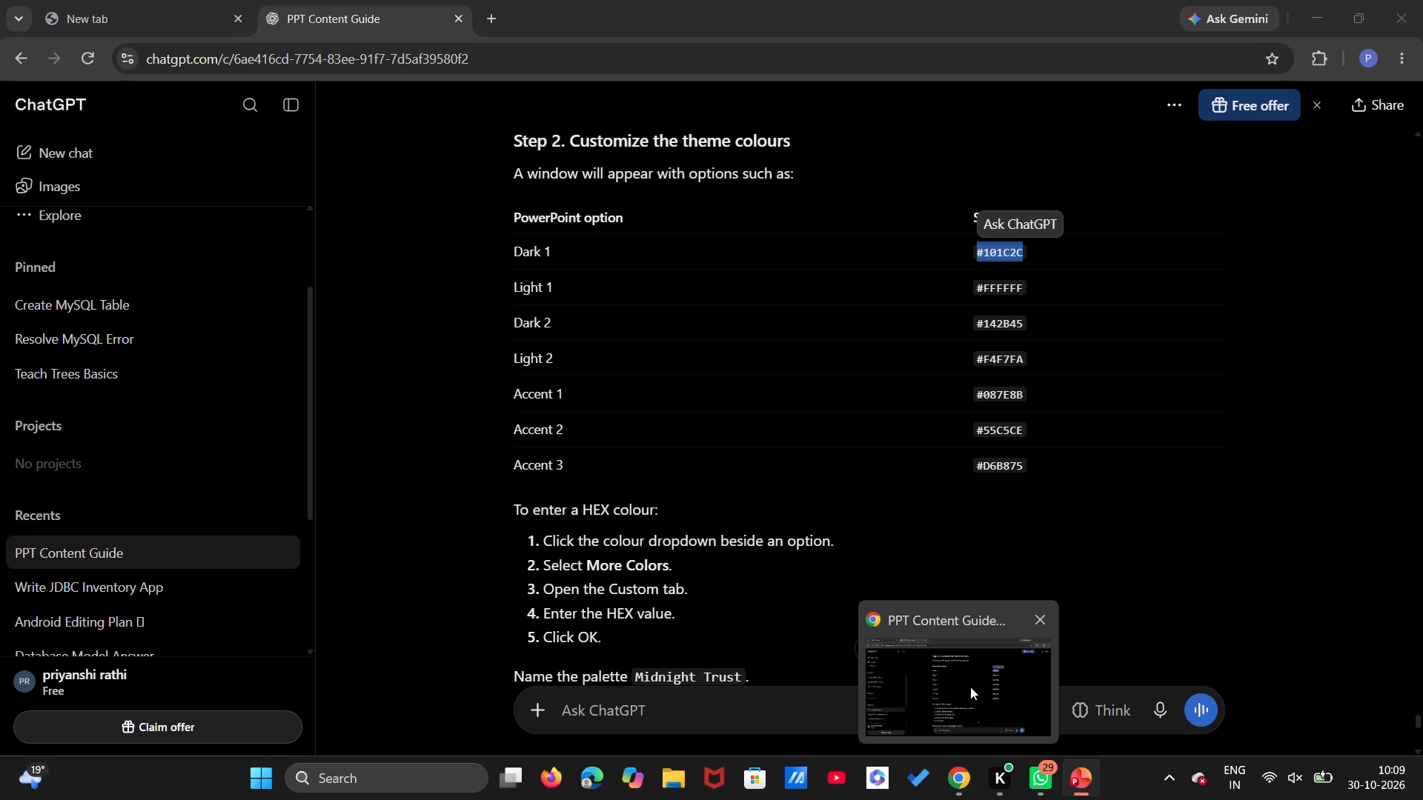
pyautogui.click(970, 687)
pyautogui.click(1070, 780)
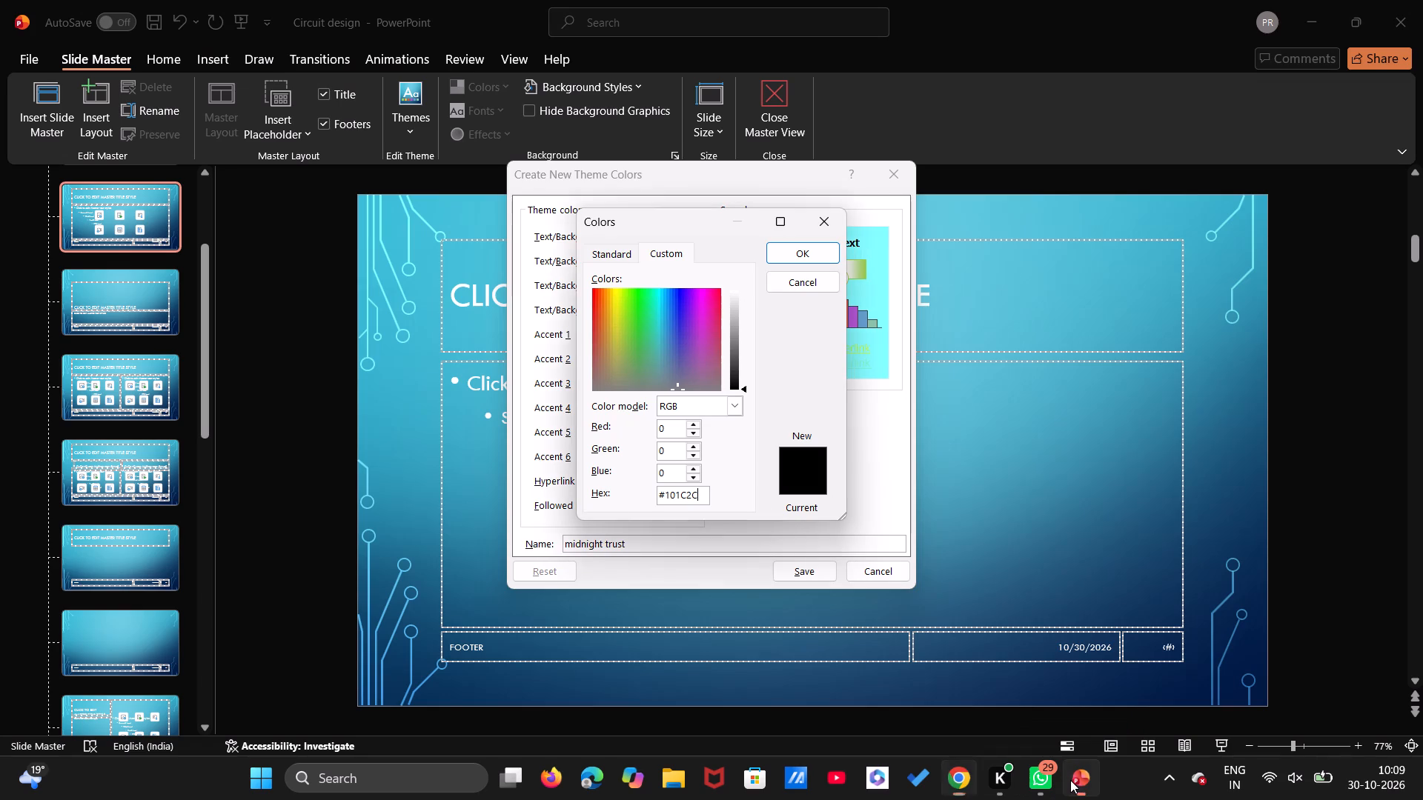
pyautogui.click(801, 261)
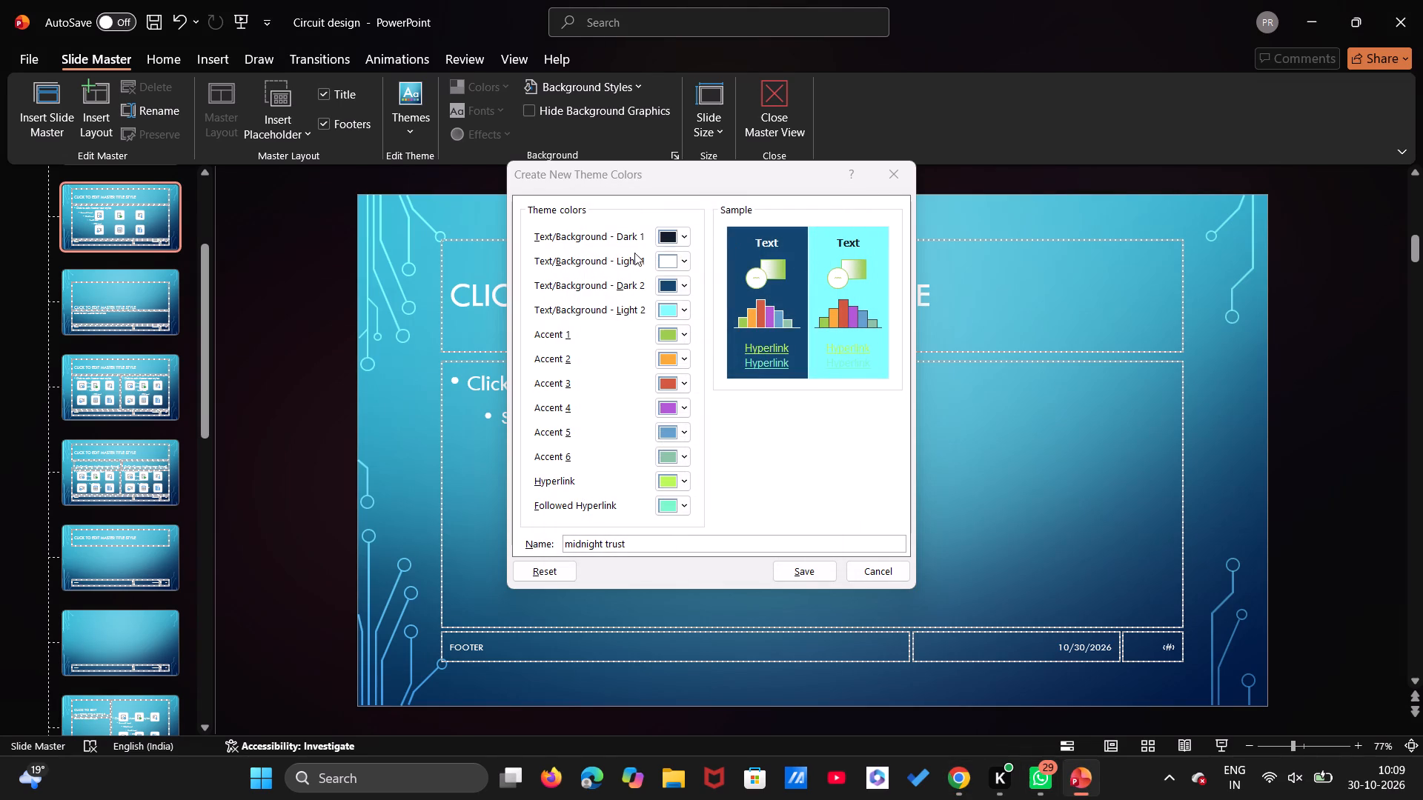
# Open the custom colour settings for Text/Background - Light 1, clear the Hex value, and switch to ChatGPT's colour table in Chrome.
pyautogui.click(685, 261)
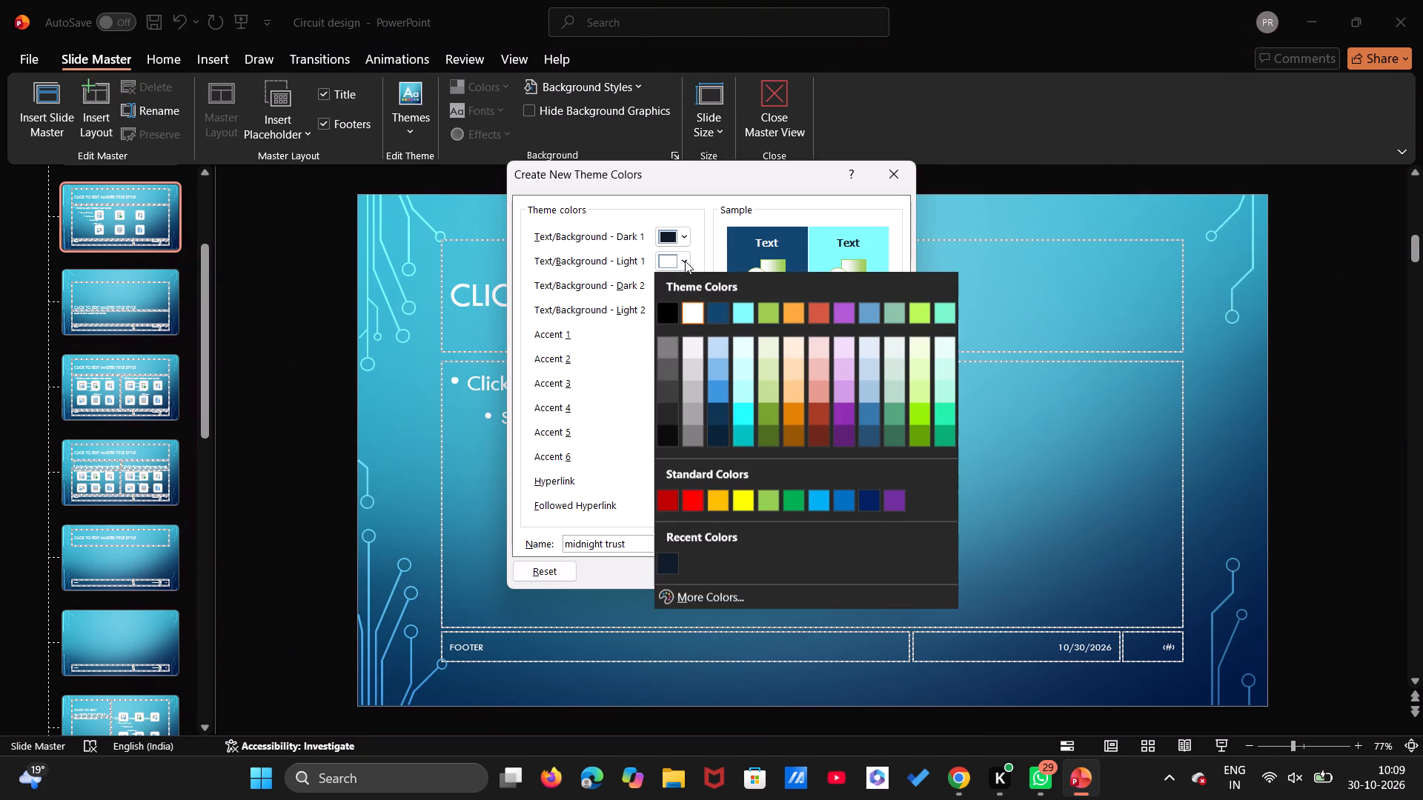
pyautogui.click(714, 596)
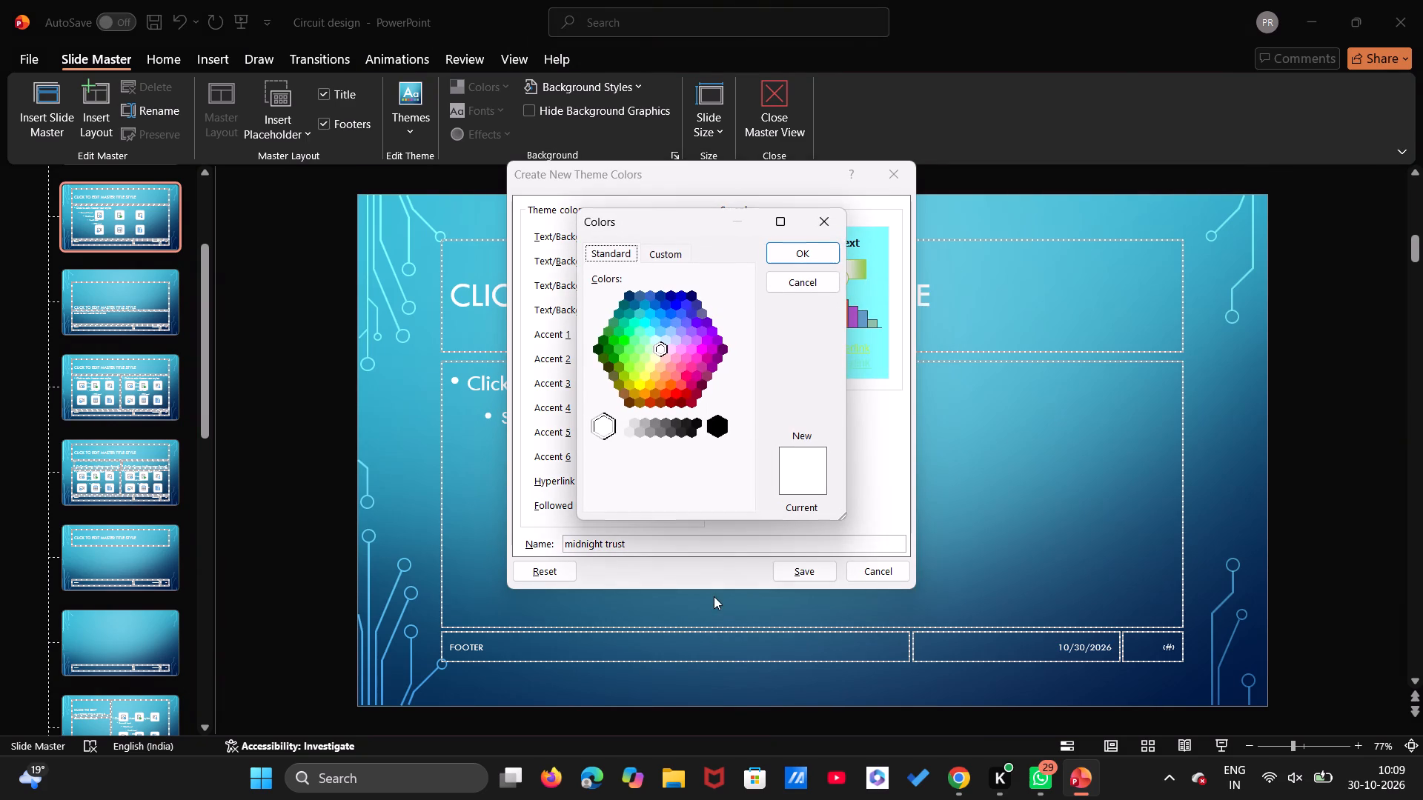
pyautogui.click(668, 261)
pyautogui.moveTo(692, 493); pyautogui.dragTo(674, 490)
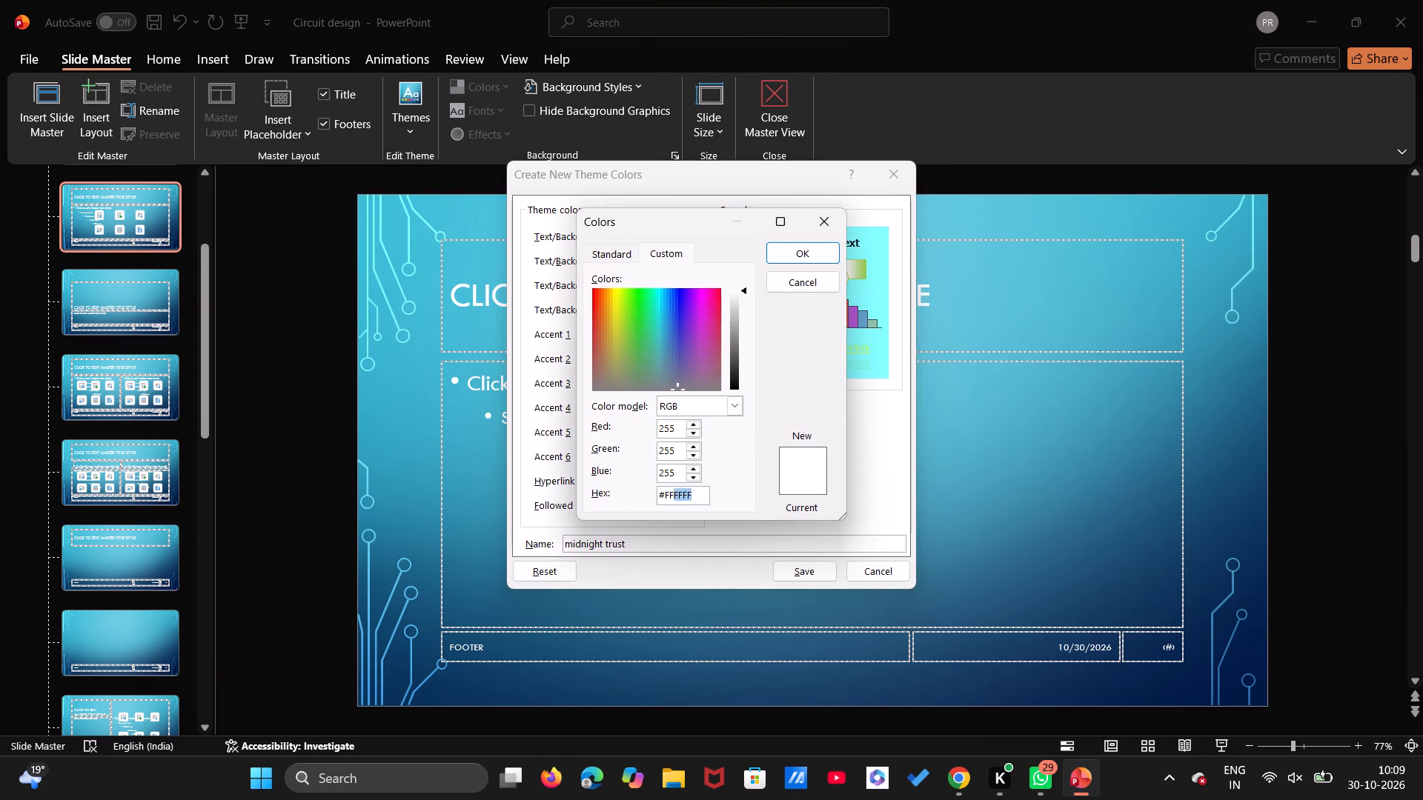
pyautogui.moveTo(674, 490); pyautogui.dragTo(649, 484)
pyautogui.press('BackSpace')
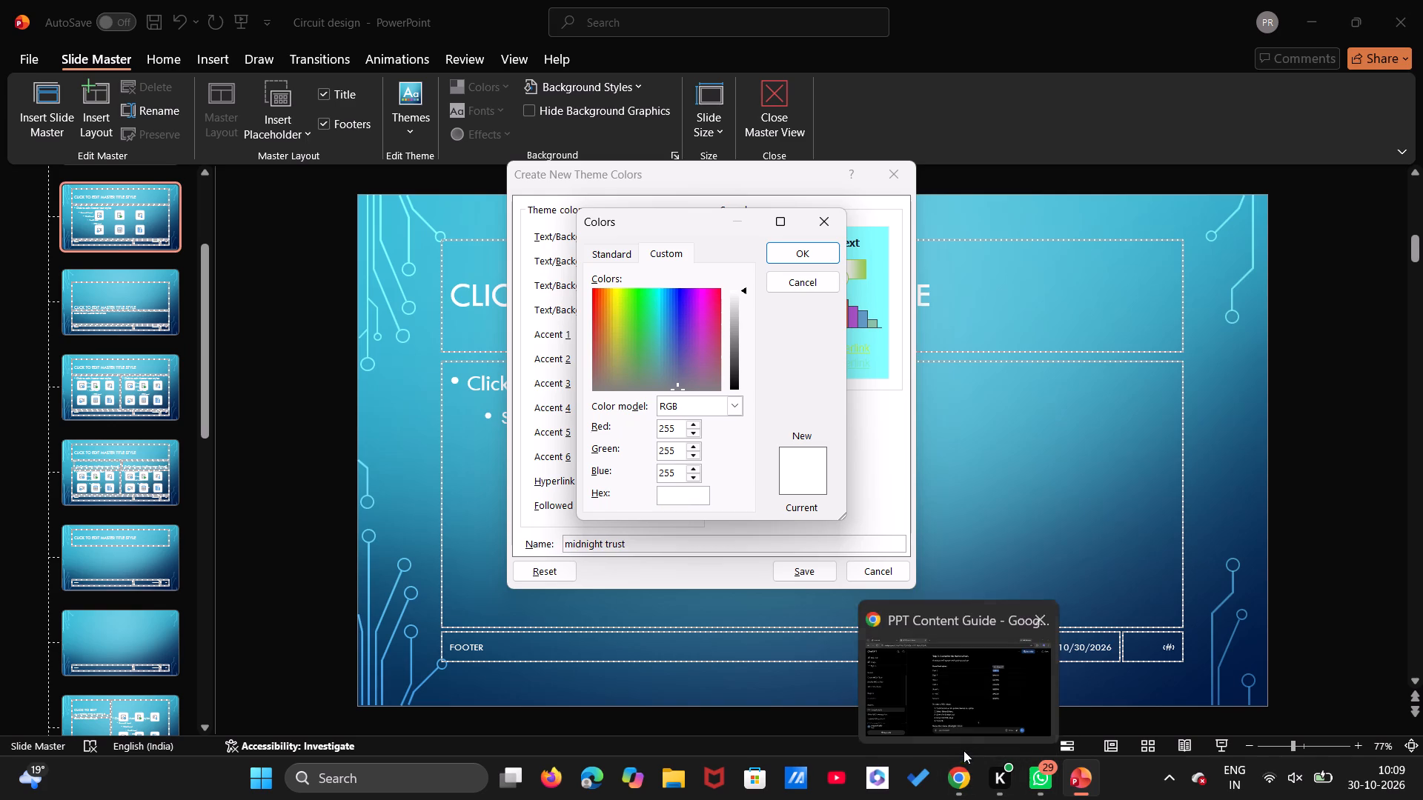
pyautogui.click(972, 704)
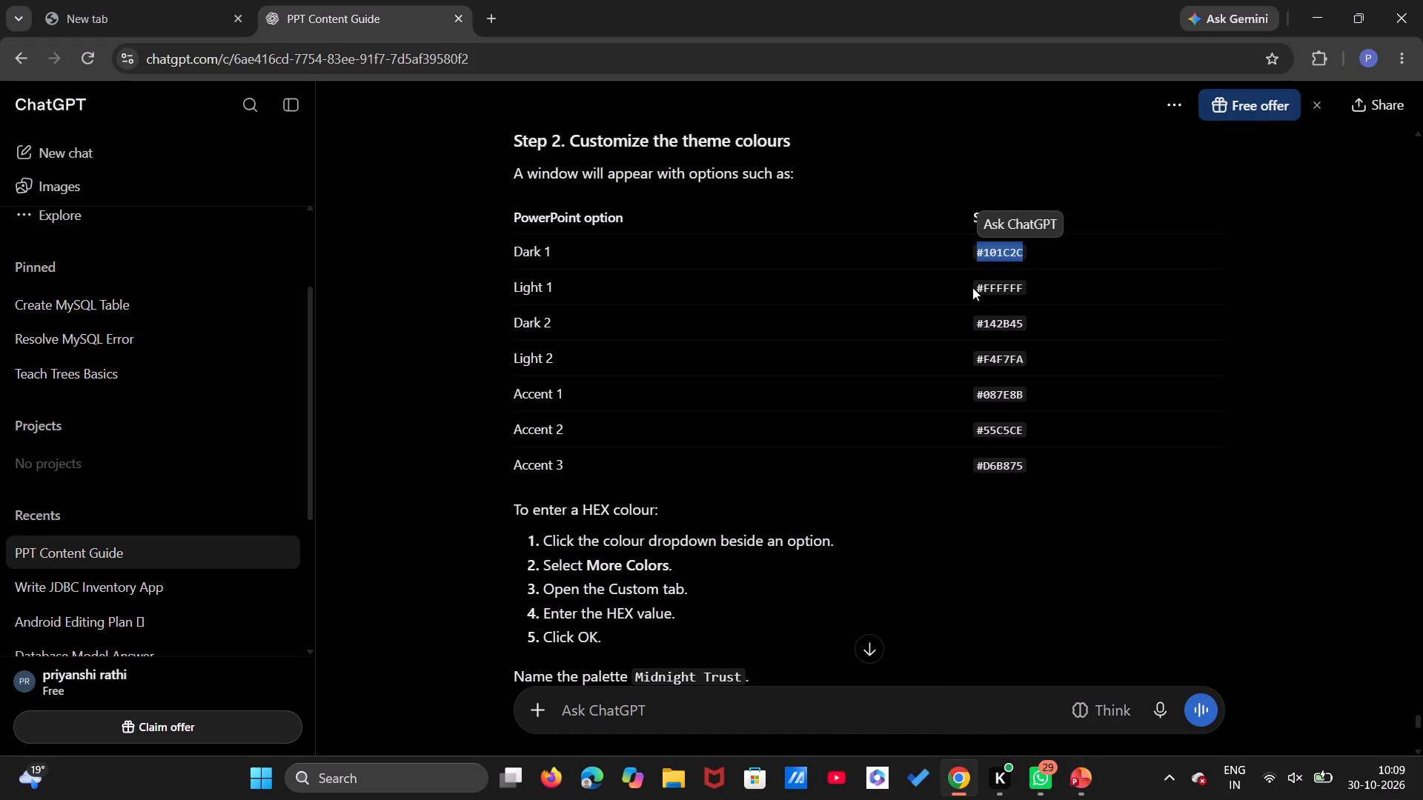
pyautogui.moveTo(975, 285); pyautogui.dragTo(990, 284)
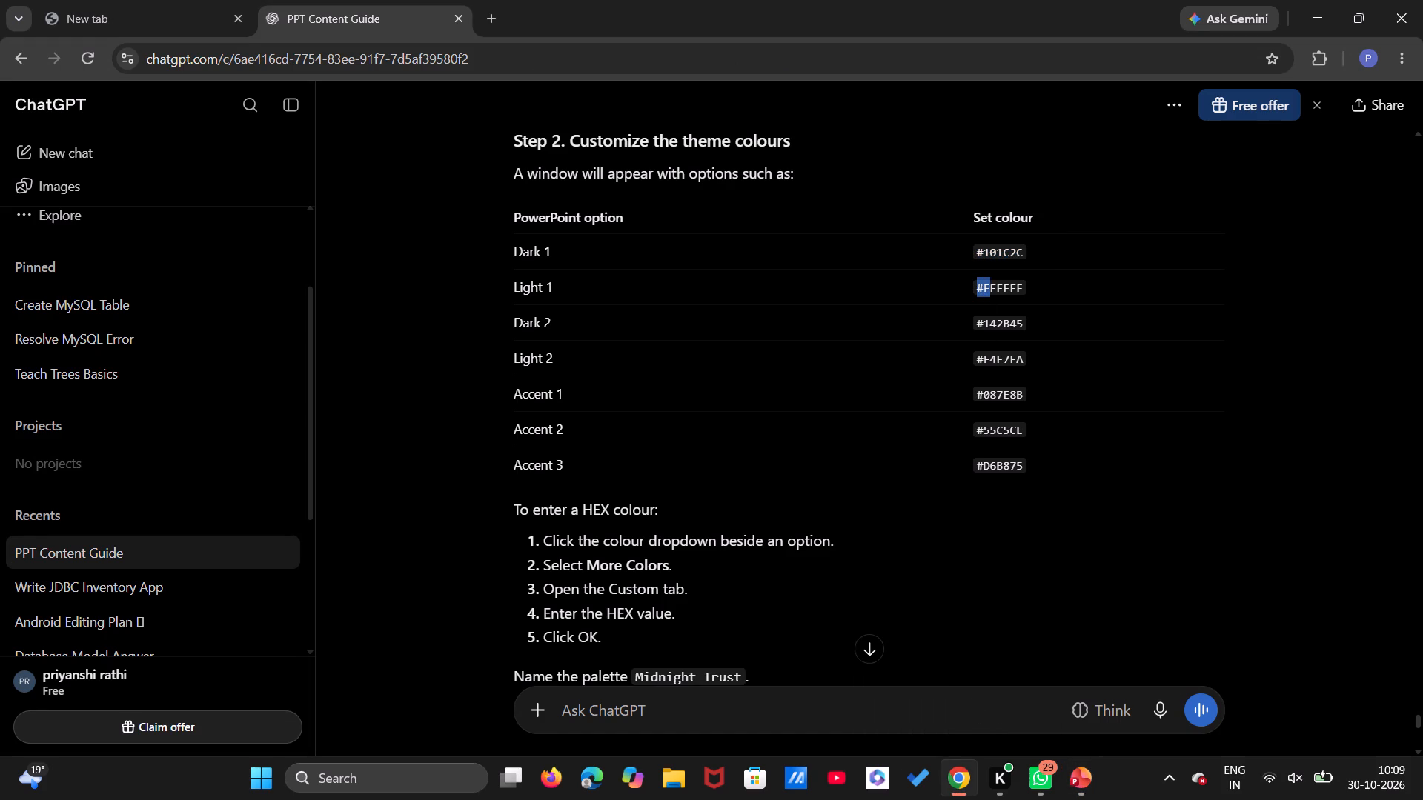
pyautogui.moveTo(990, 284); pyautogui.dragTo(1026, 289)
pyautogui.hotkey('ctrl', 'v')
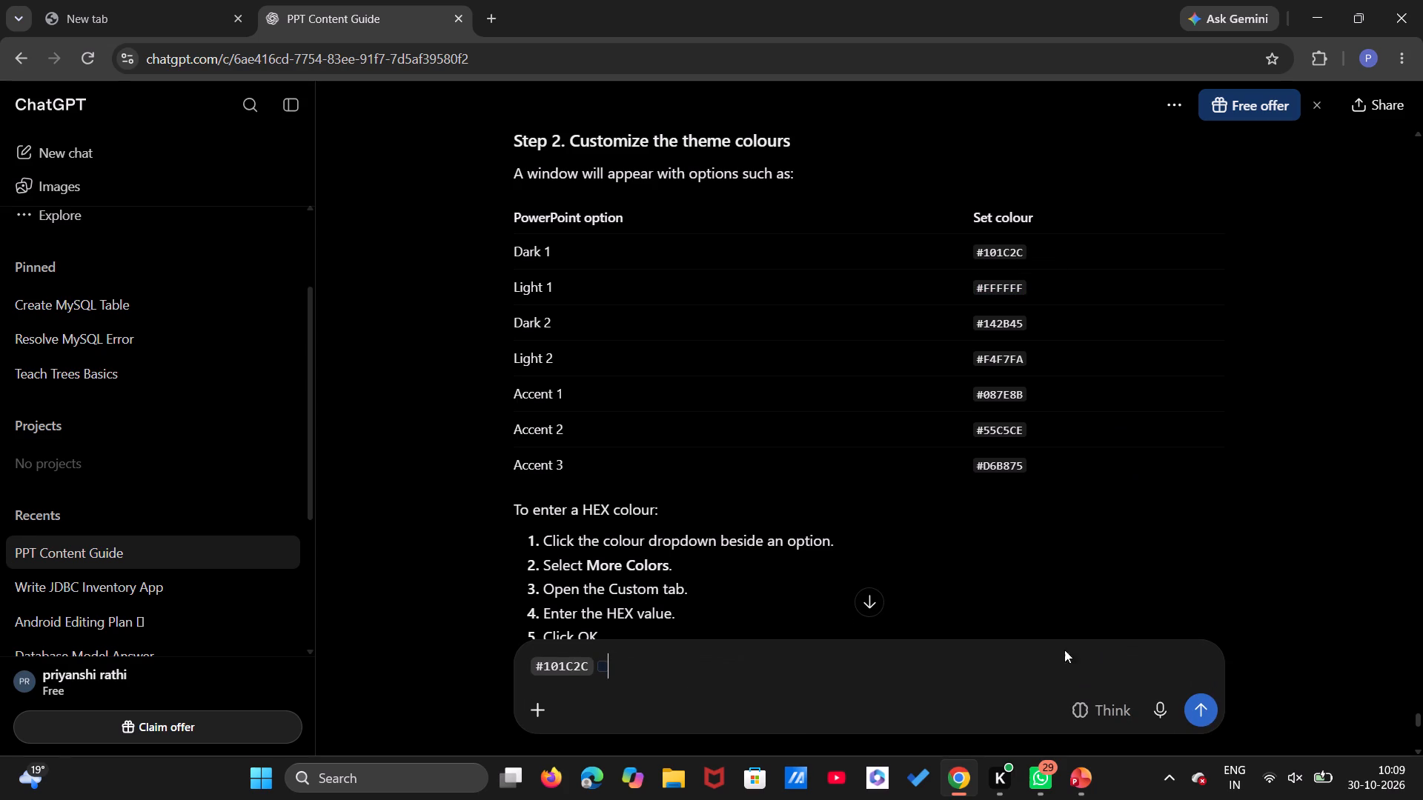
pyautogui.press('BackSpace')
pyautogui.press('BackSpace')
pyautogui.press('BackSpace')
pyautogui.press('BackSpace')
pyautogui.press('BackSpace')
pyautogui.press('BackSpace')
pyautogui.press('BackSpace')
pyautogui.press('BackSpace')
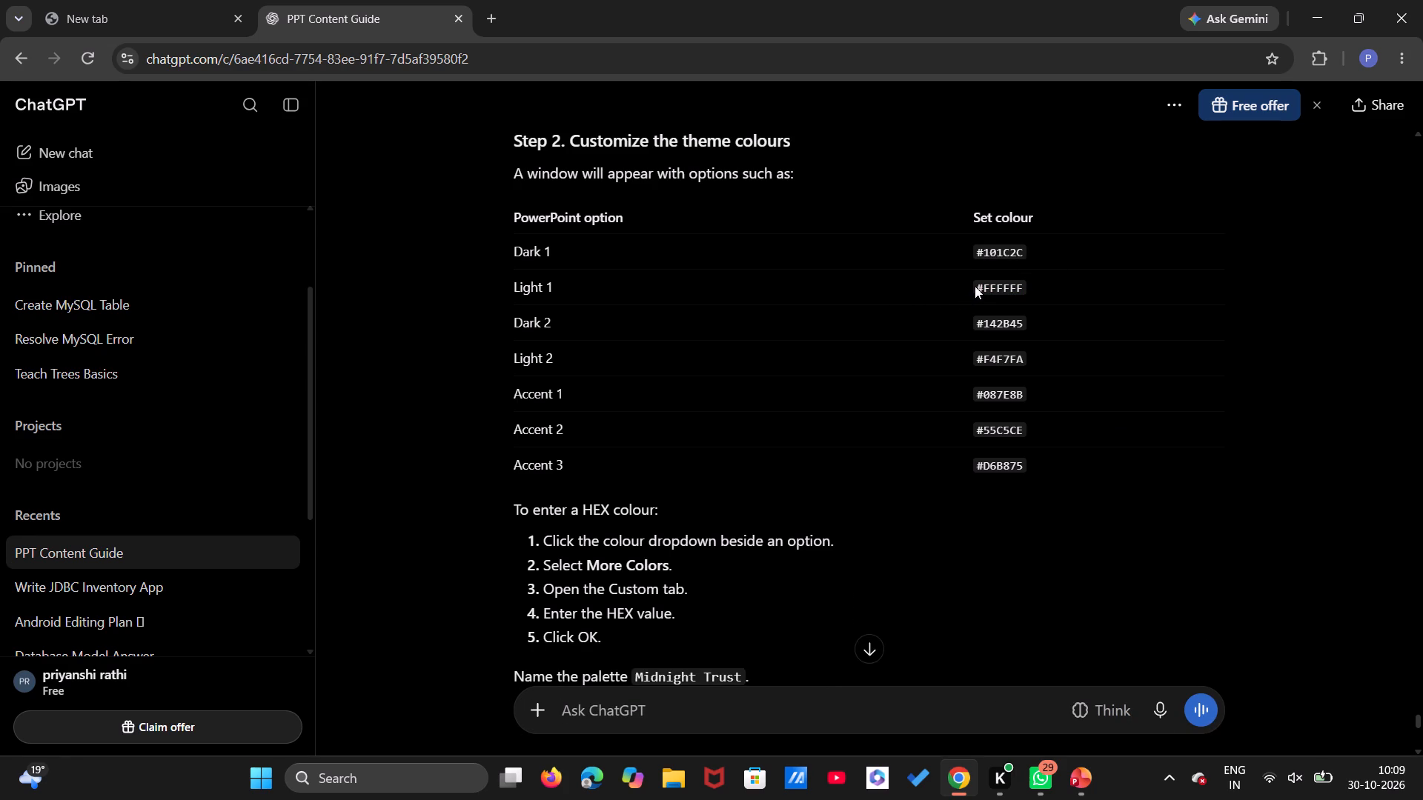
# Copy Light 1's value #FFFFFF from ChatGPT's table and apply it in PowerPoint as the Text/Background - Light 1 custom colour.
pyautogui.moveTo(975, 286); pyautogui.dragTo(1025, 285)
pyautogui.hotkey('ctrl', 'c')
pyautogui.click(1076, 781)
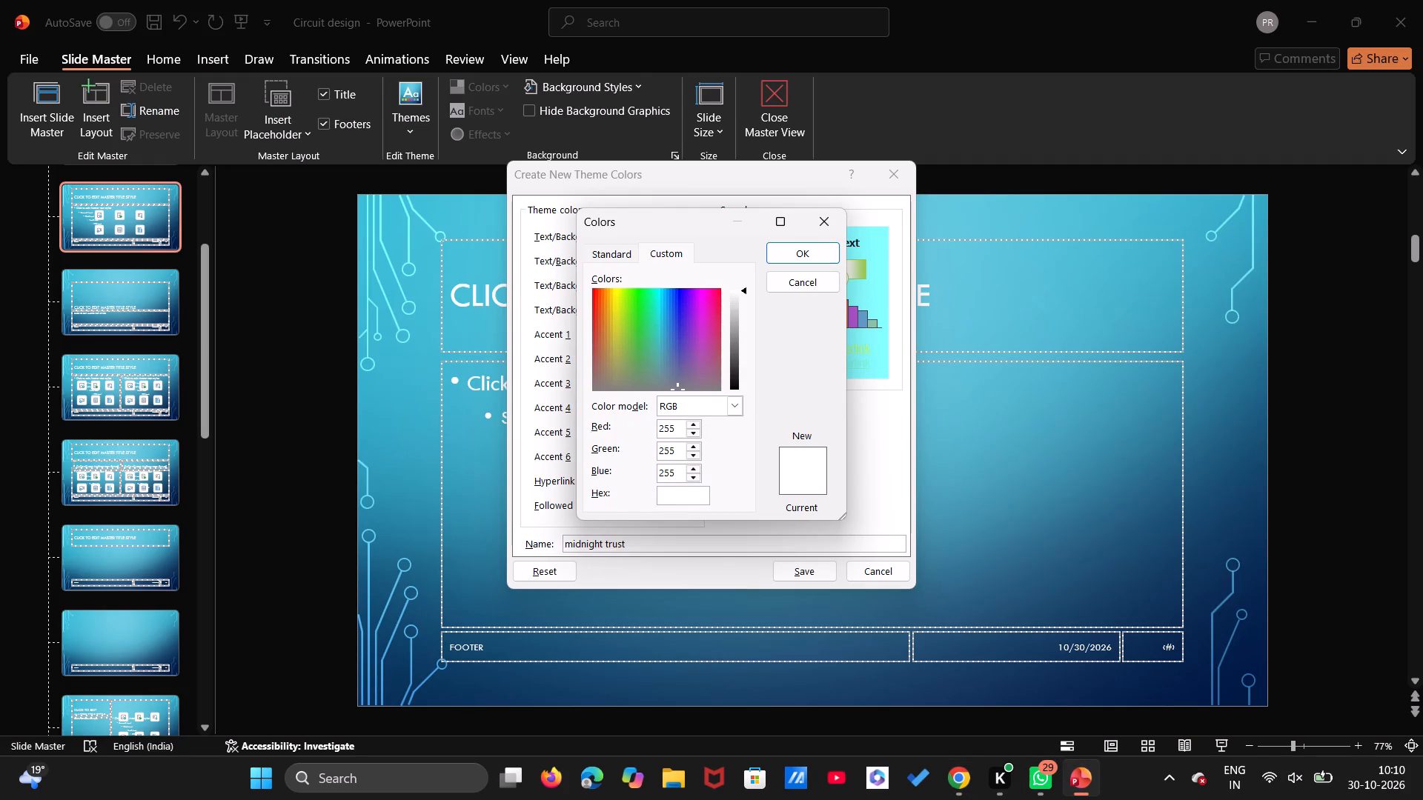
pyautogui.hotkey('ctrl', 'v')
pyautogui.click(816, 248)
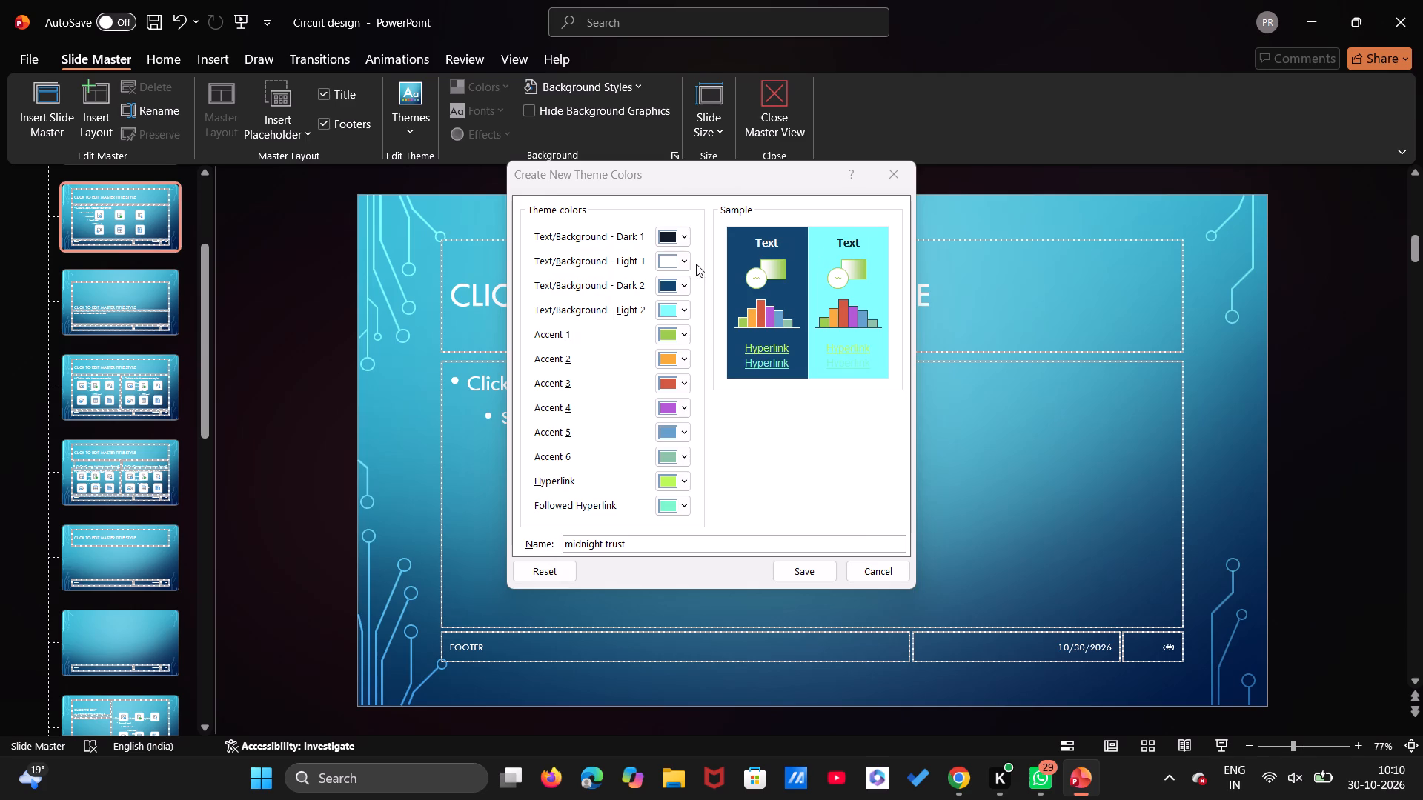
# Set the Text/Background - Dark 2 theme colour to custom hex #142B45, copied from ChatGPT's Step 2 table in Chrome.
pyautogui.click(683, 285)
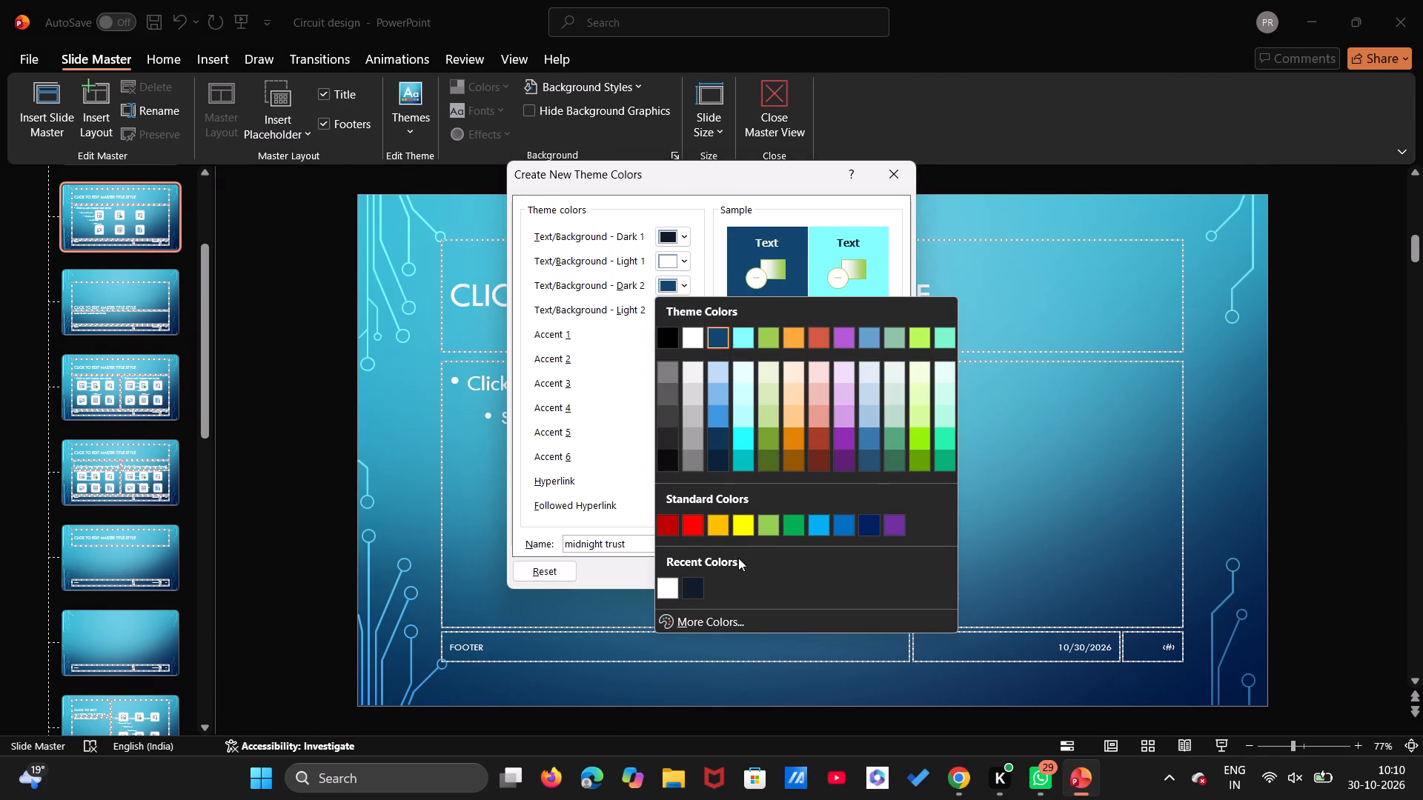
pyautogui.click(745, 619)
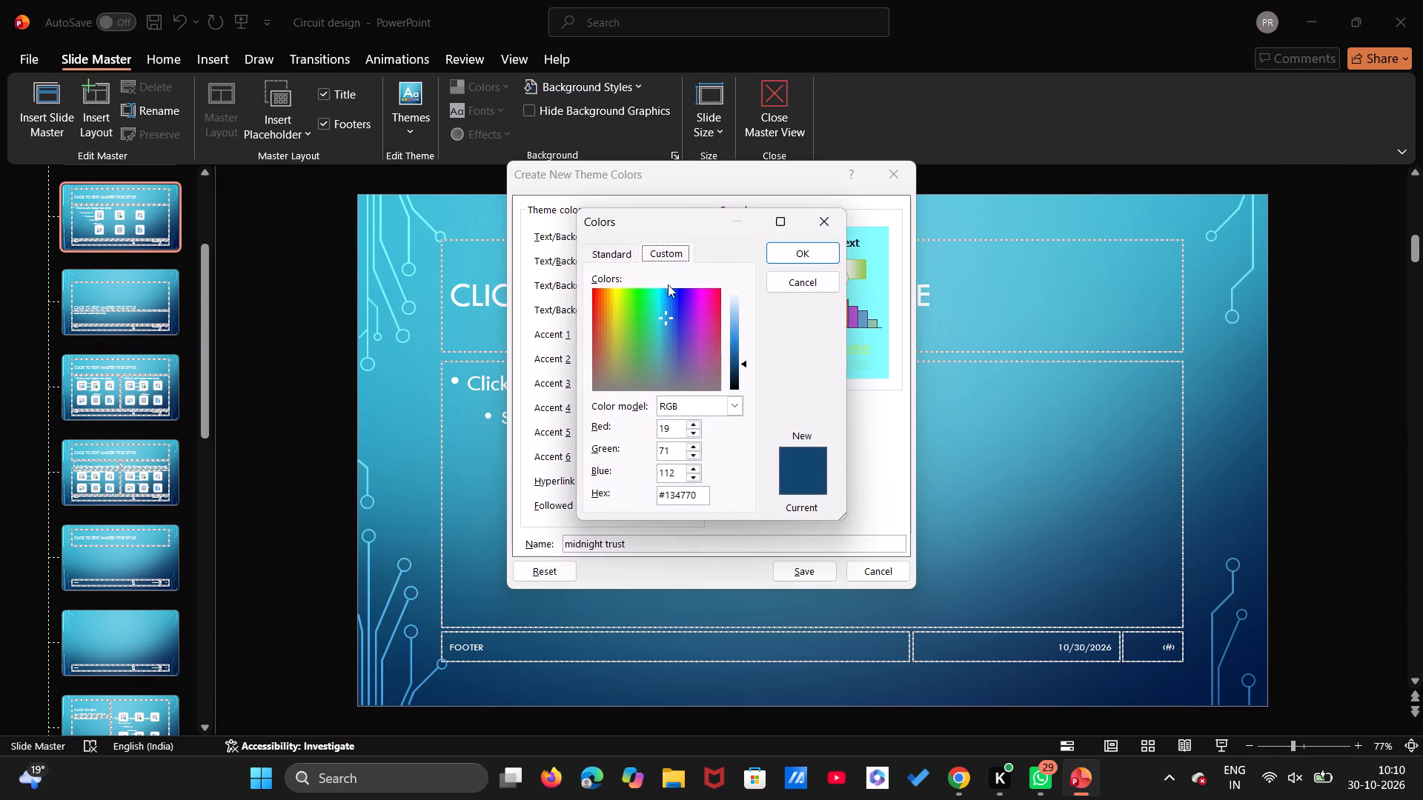
pyautogui.moveTo(697, 496); pyautogui.dragTo(651, 494)
pyautogui.press('BackSpace')
pyautogui.click(965, 778)
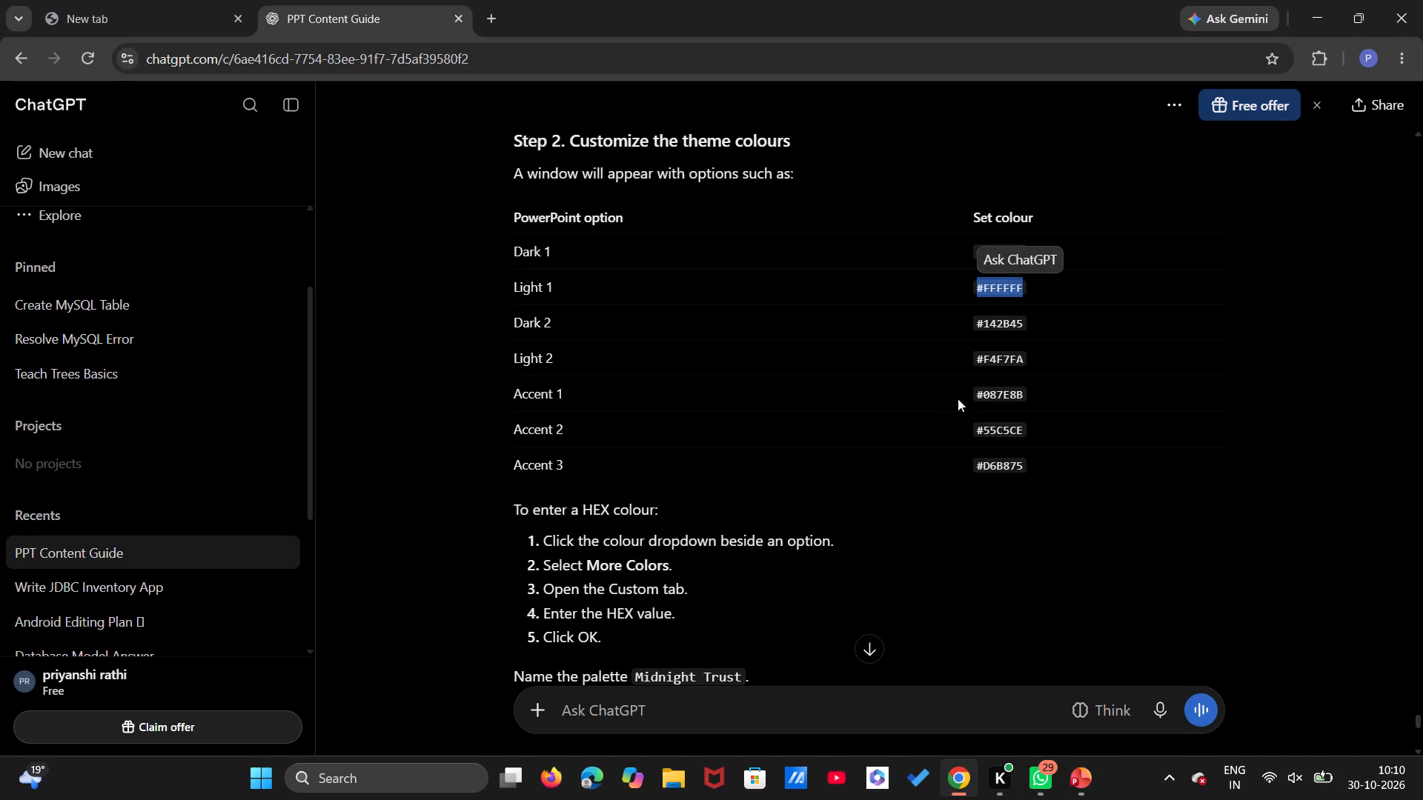
pyautogui.moveTo(975, 324); pyautogui.dragTo(1001, 321)
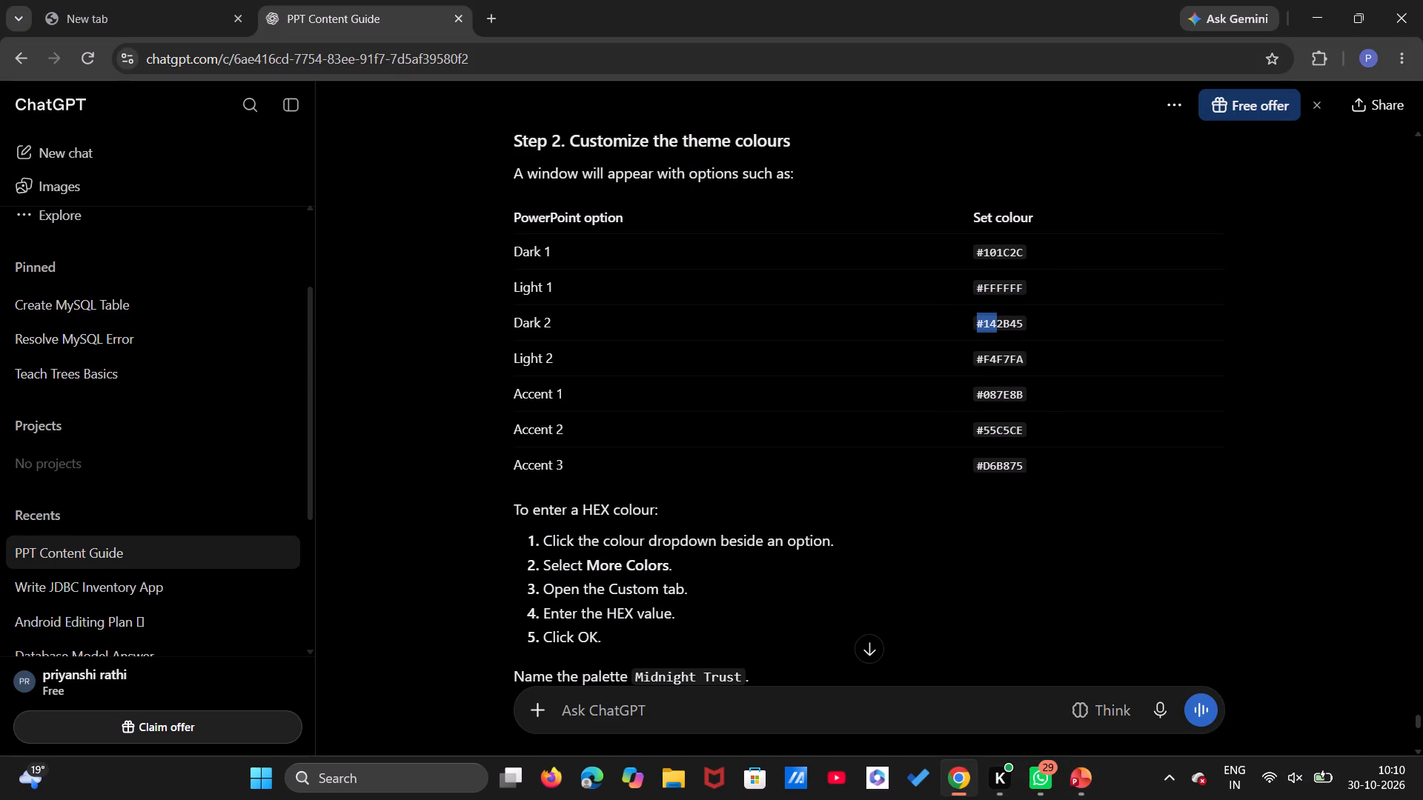
pyautogui.moveTo(1001, 321); pyautogui.dragTo(1033, 326)
pyautogui.hotkey('ctrl', 'c')
pyautogui.click(1075, 785)
pyautogui.hotkey('ctrl', 'v')
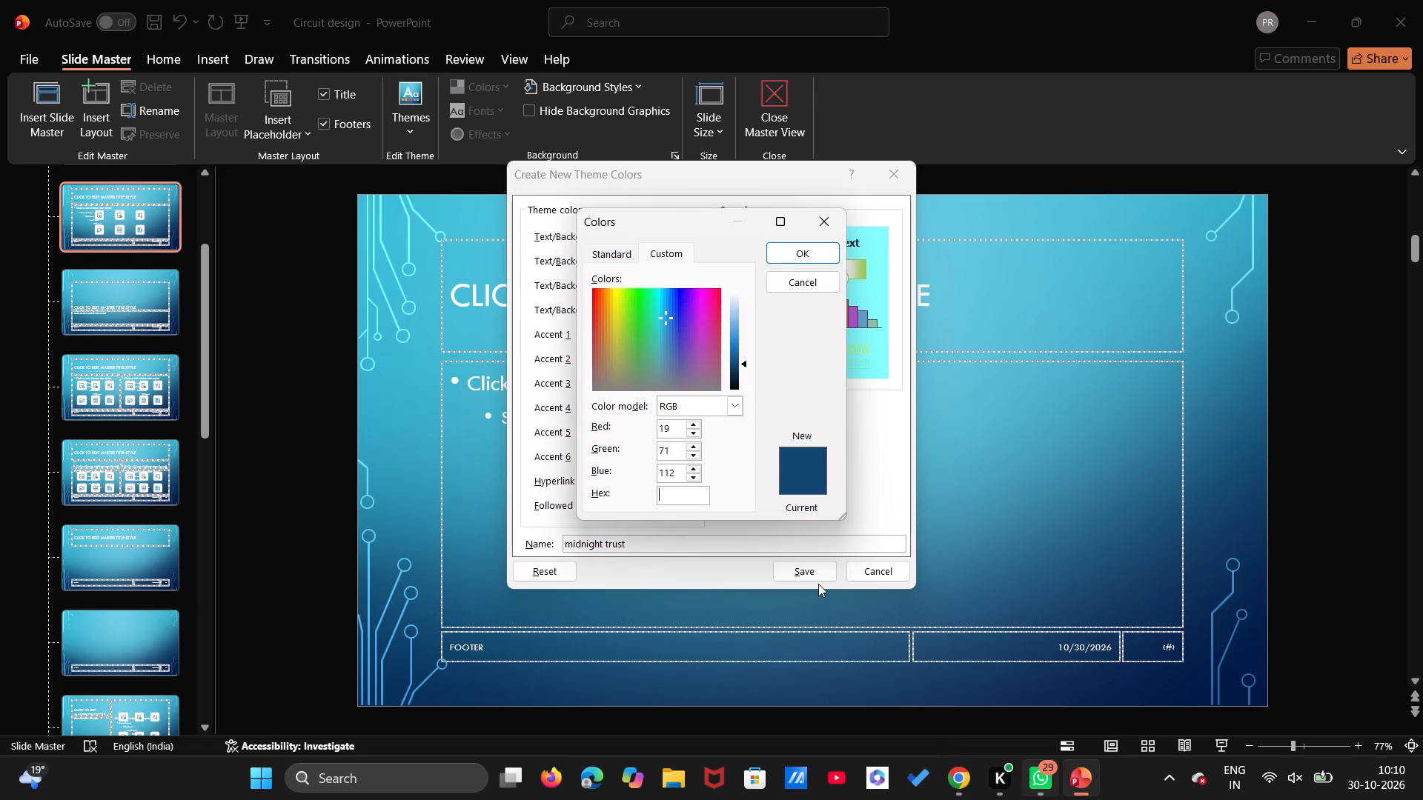
pyautogui.click(806, 249)
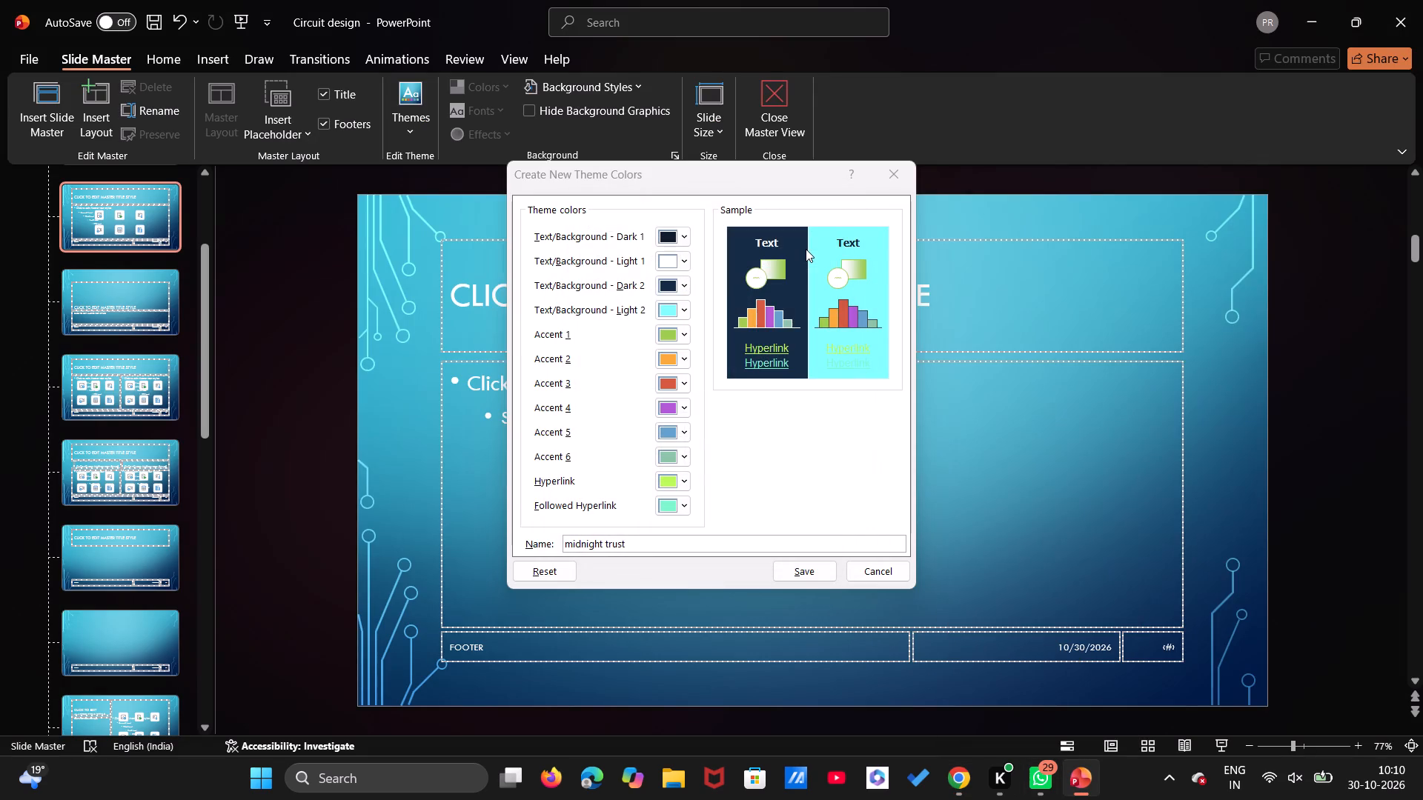
# Set the Text/Background - Light 2 theme colour to custom hex #F4F7FA, copied from ChatGPT's colour table in Chrome.
pyautogui.click(684, 316)
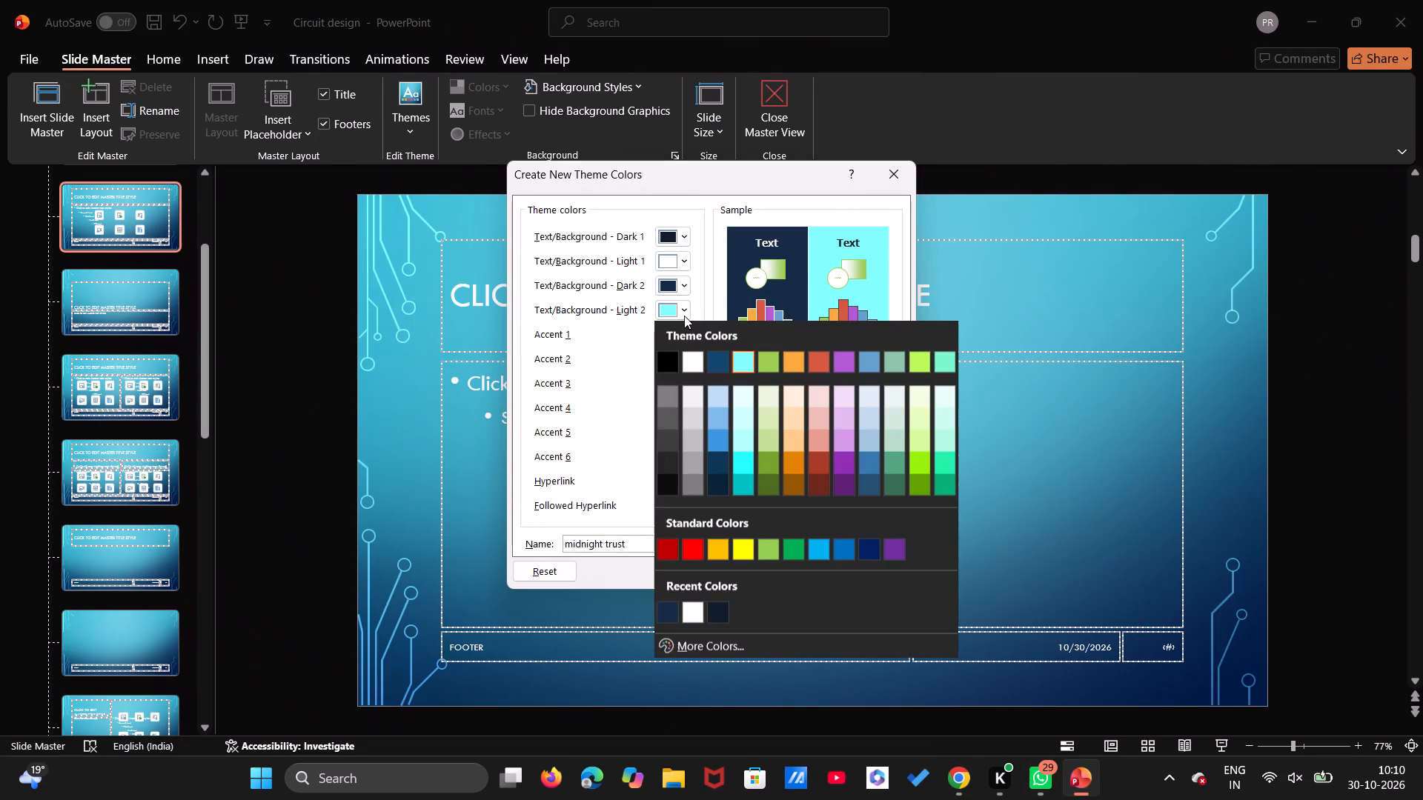
pyautogui.click(709, 644)
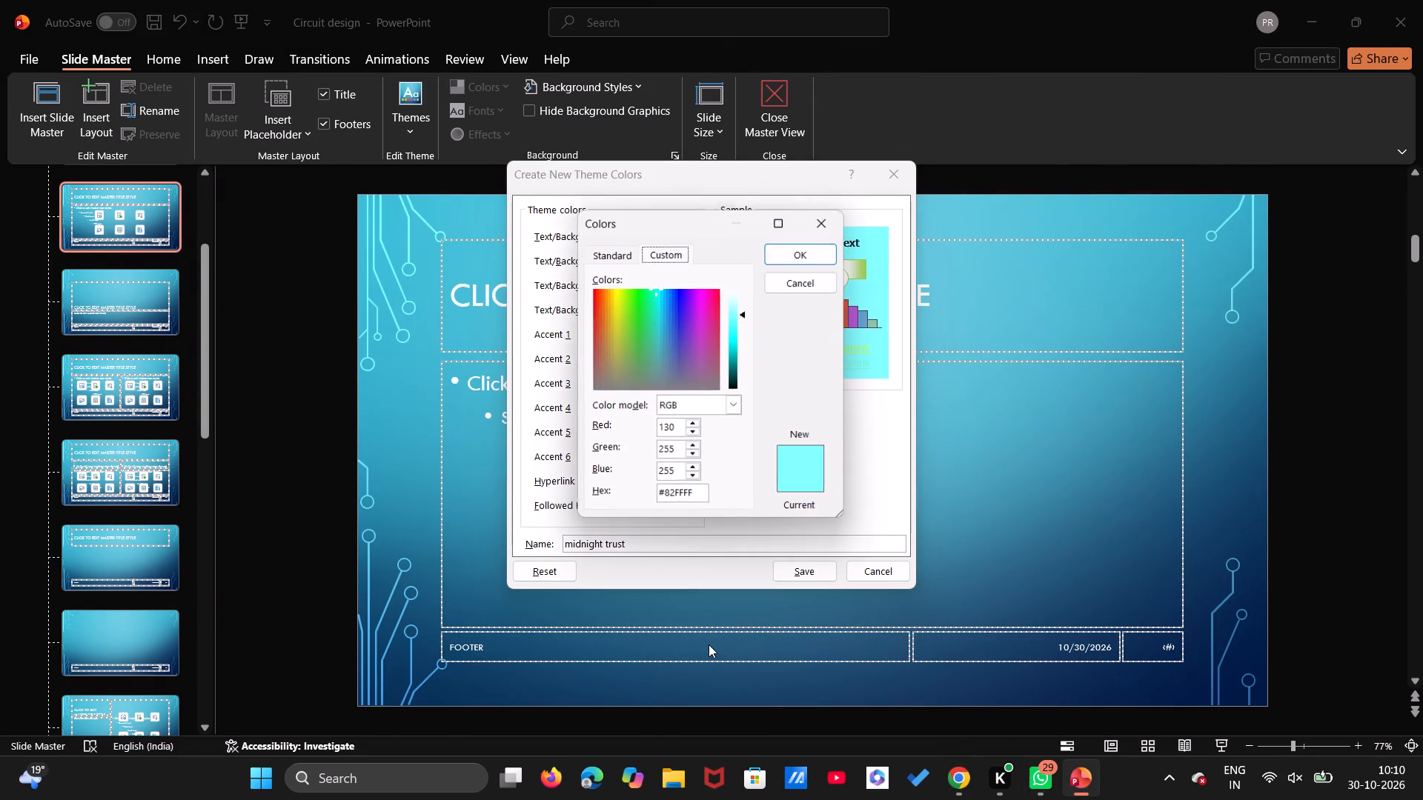
pyautogui.moveTo(695, 495); pyautogui.dragTo(660, 493)
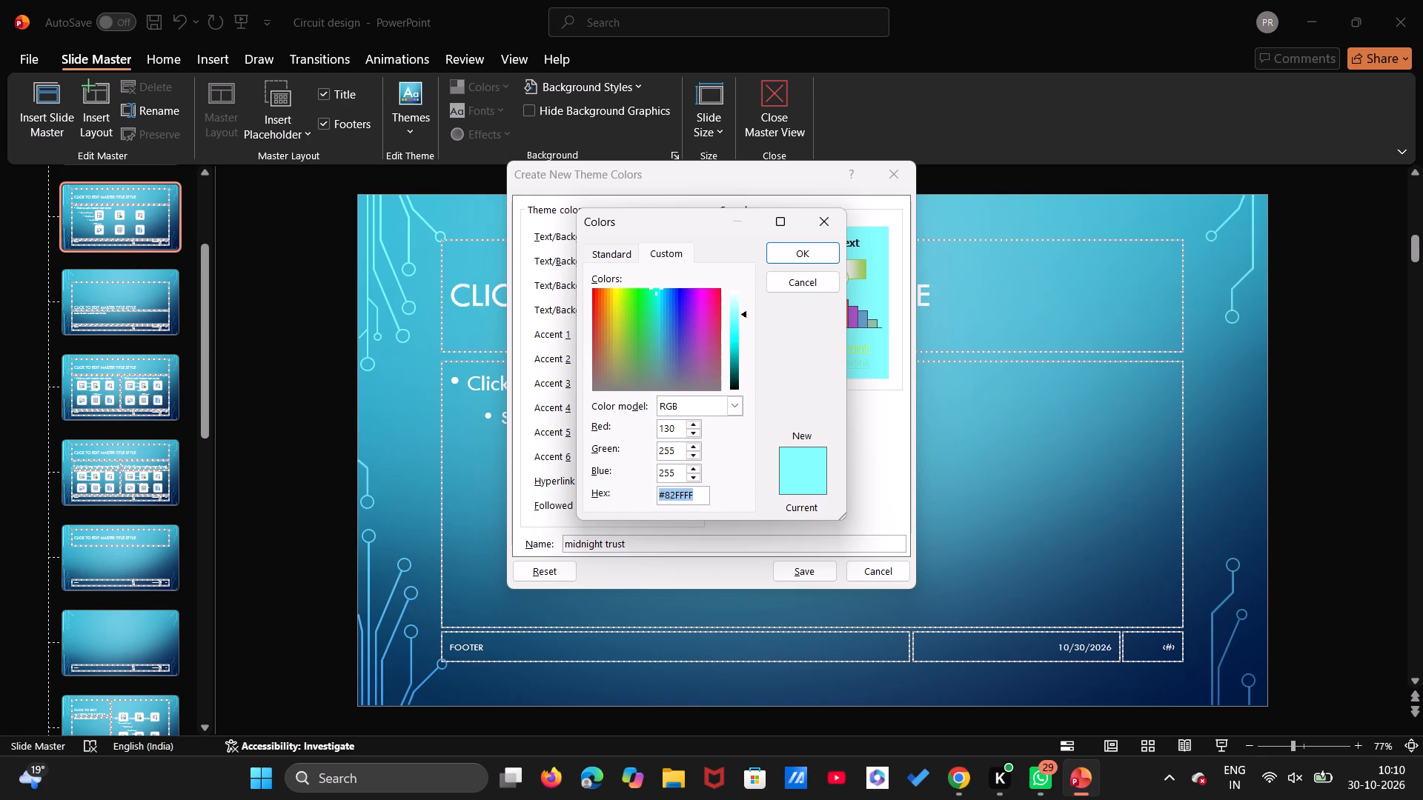
pyautogui.moveTo(660, 493); pyautogui.dragTo(653, 494)
pyautogui.press('BackSpace')
pyautogui.click(955, 779)
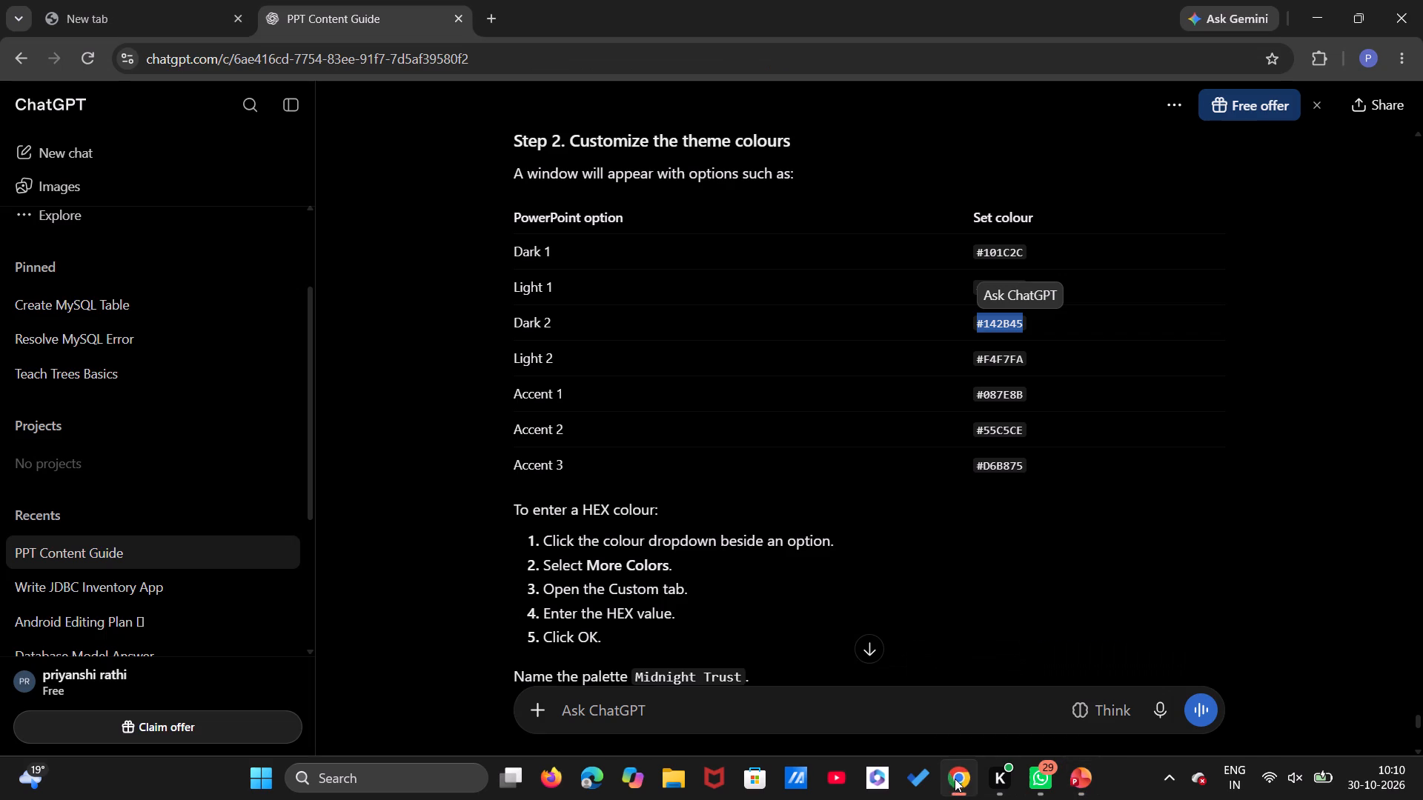
pyautogui.moveTo(975, 361); pyautogui.dragTo(990, 361)
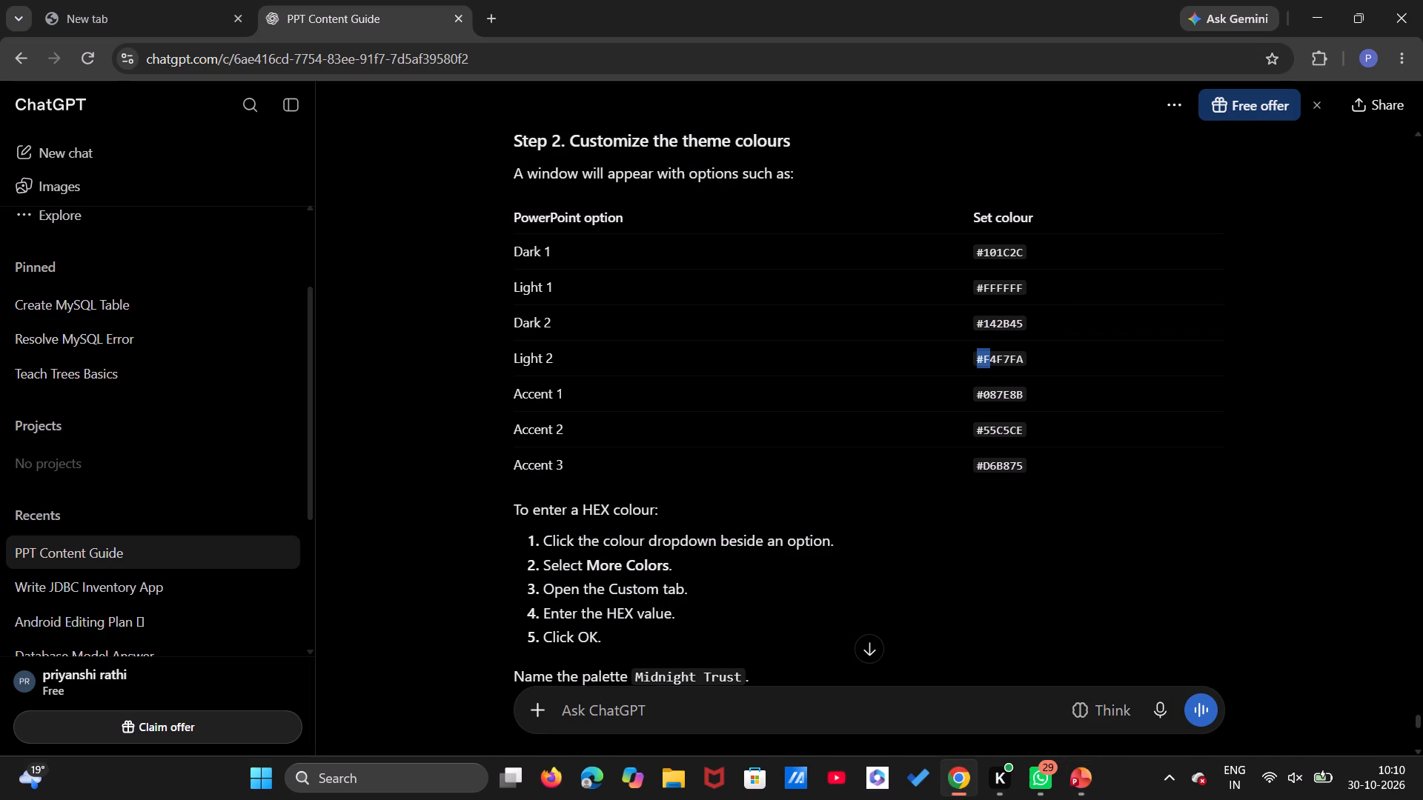
pyautogui.moveTo(990, 361); pyautogui.dragTo(1028, 362)
pyautogui.hotkey('ctrl', 'c')
pyautogui.click(1083, 774)
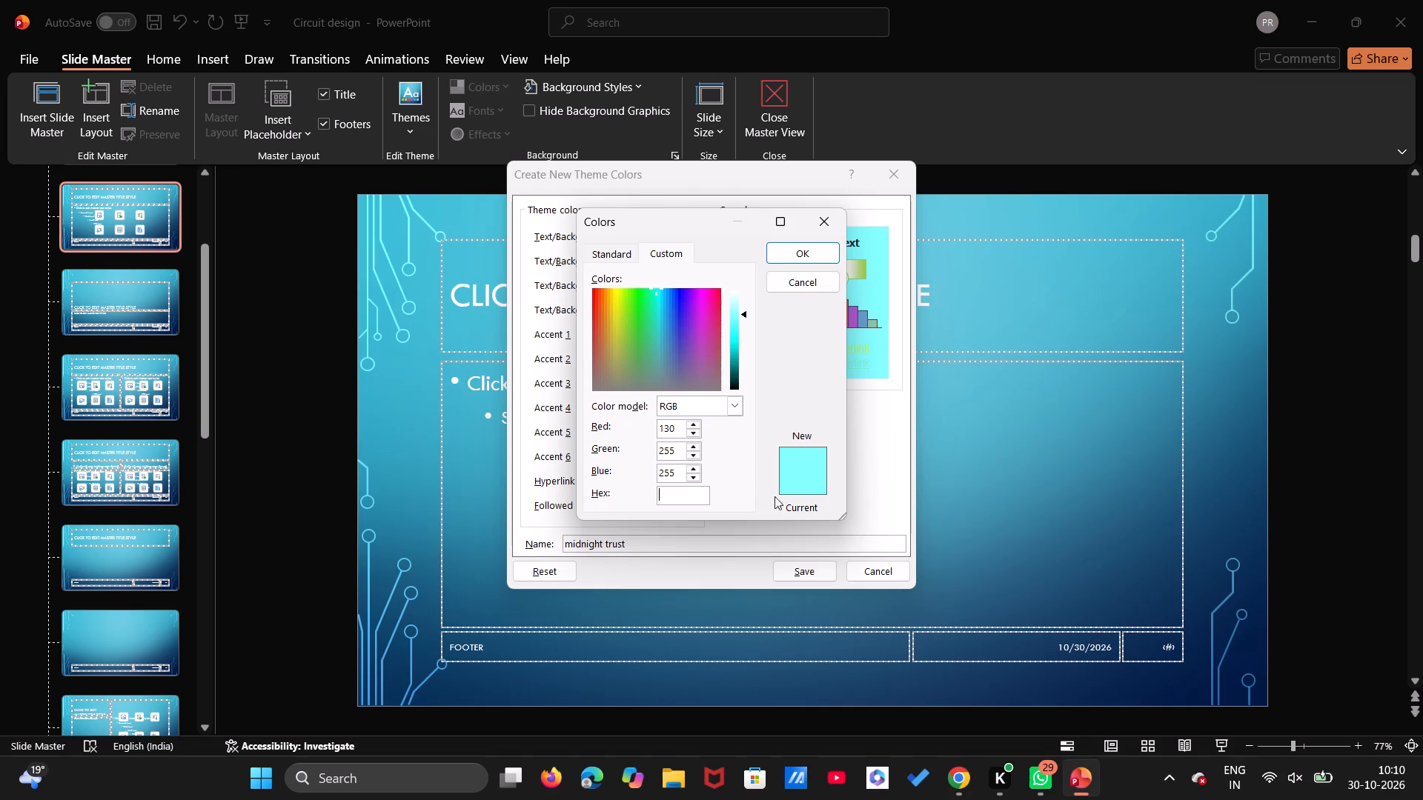
pyautogui.hotkey('ctrl', 'v')
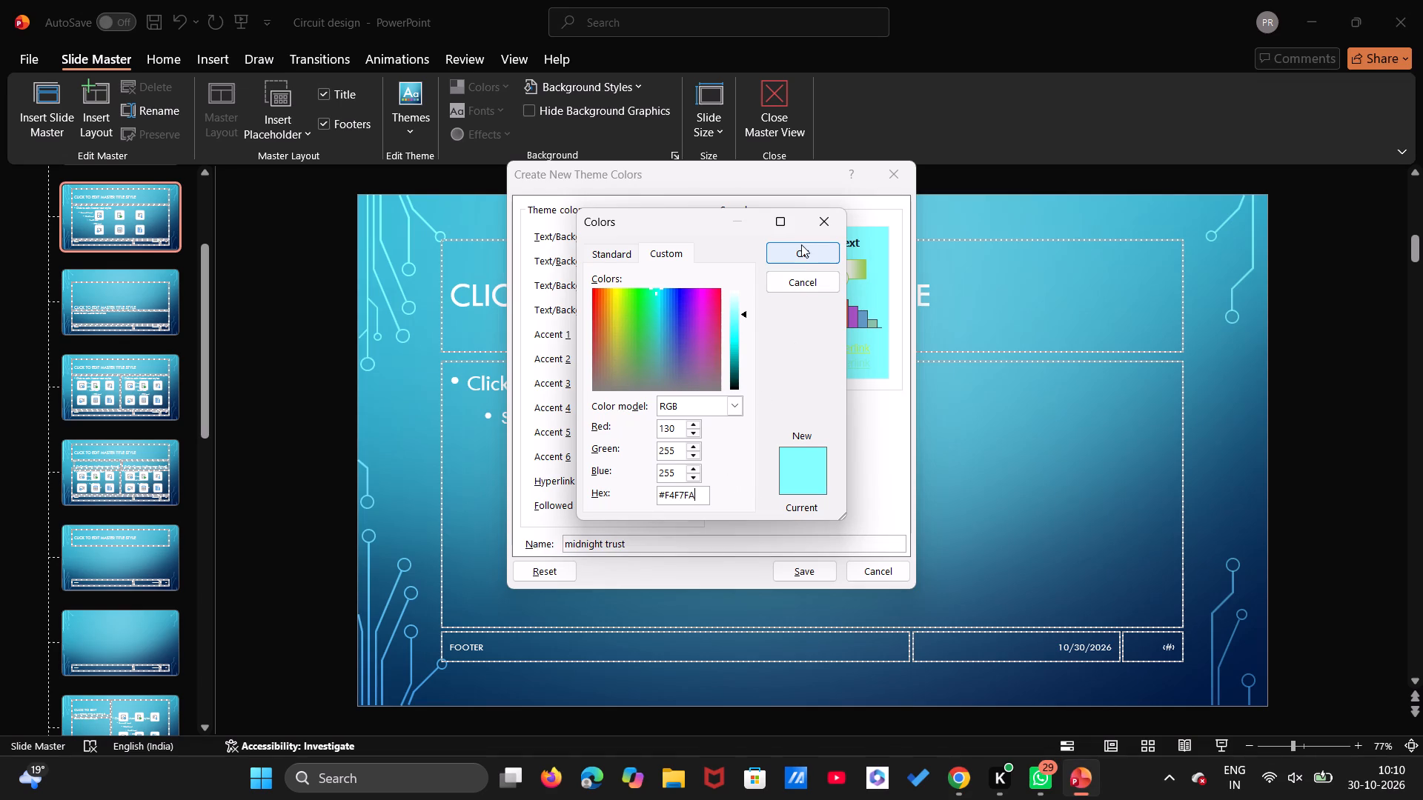
pyautogui.click(800, 252)
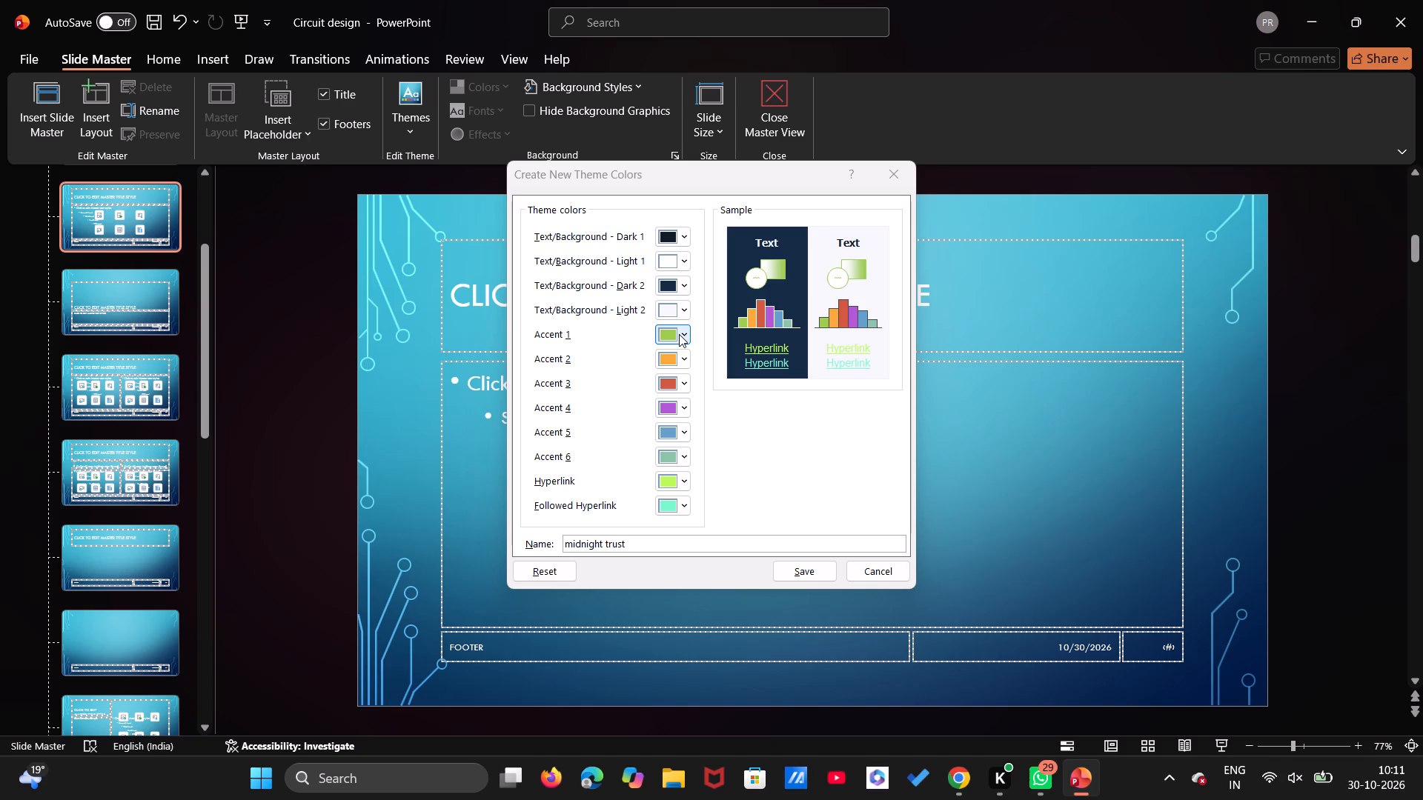
# Set the Accent 1 theme colour to custom hex #087E8B, copied from ChatGPT's colour table in Chrome.
pyautogui.click(679, 334)
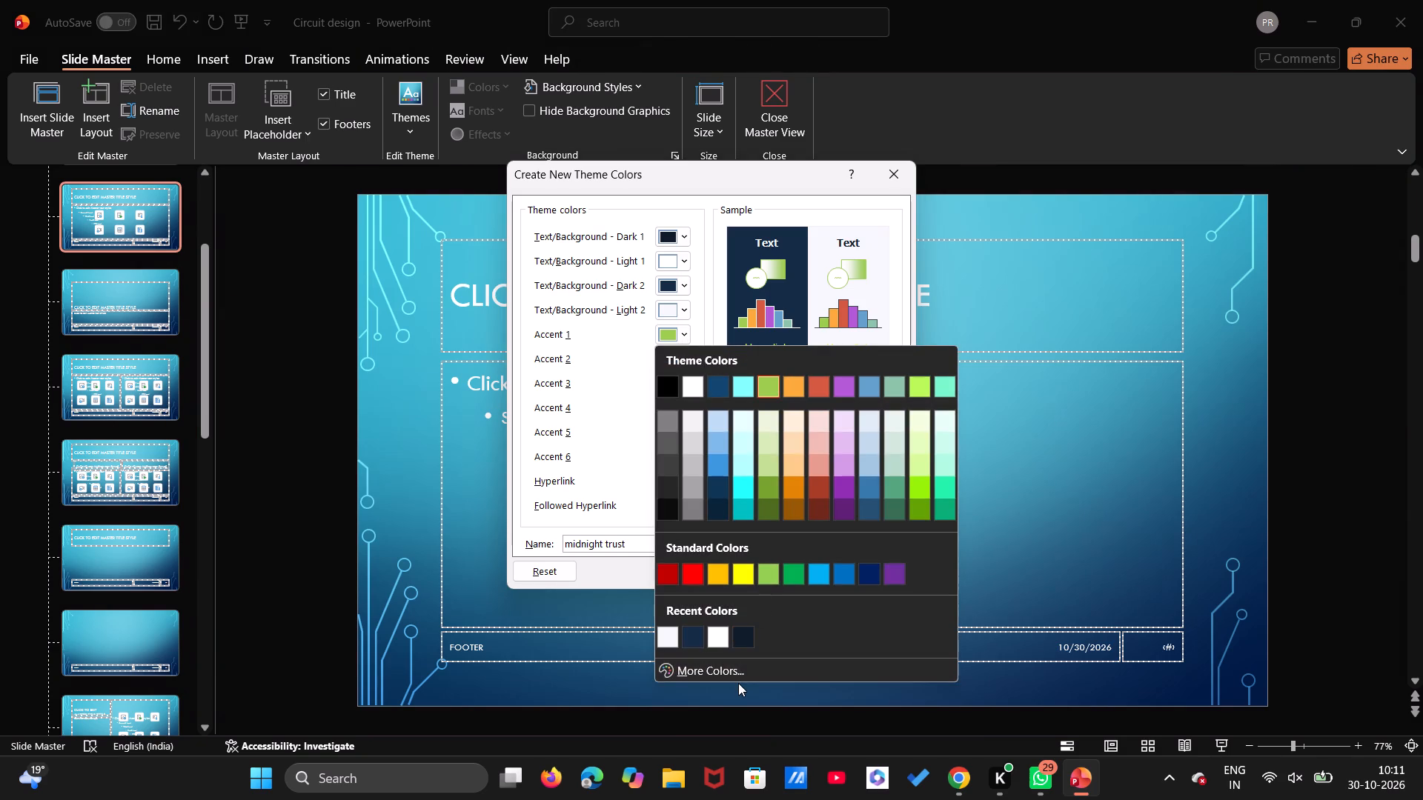
pyautogui.click(737, 661)
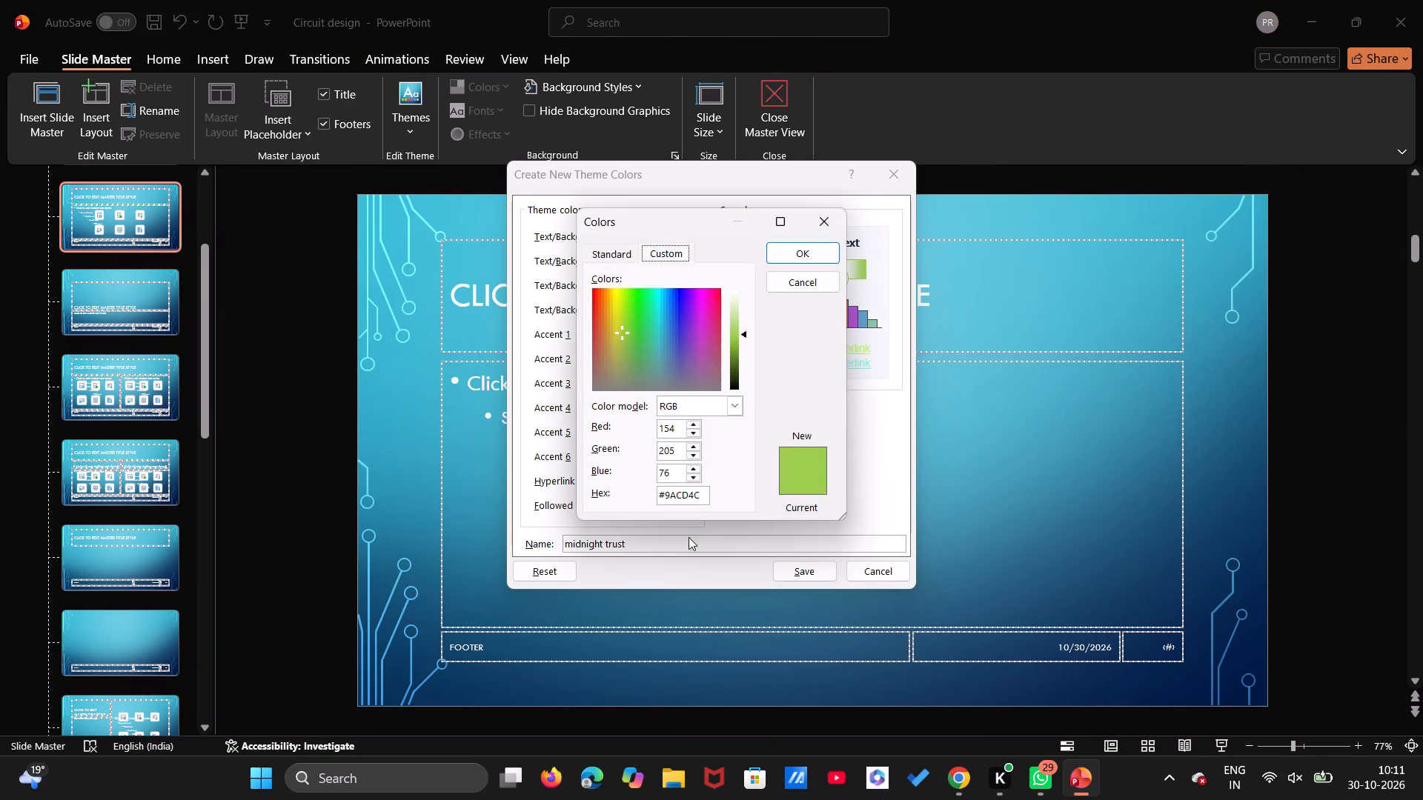
pyautogui.moveTo(700, 491); pyautogui.dragTo(657, 493)
pyautogui.press('BackSpace')
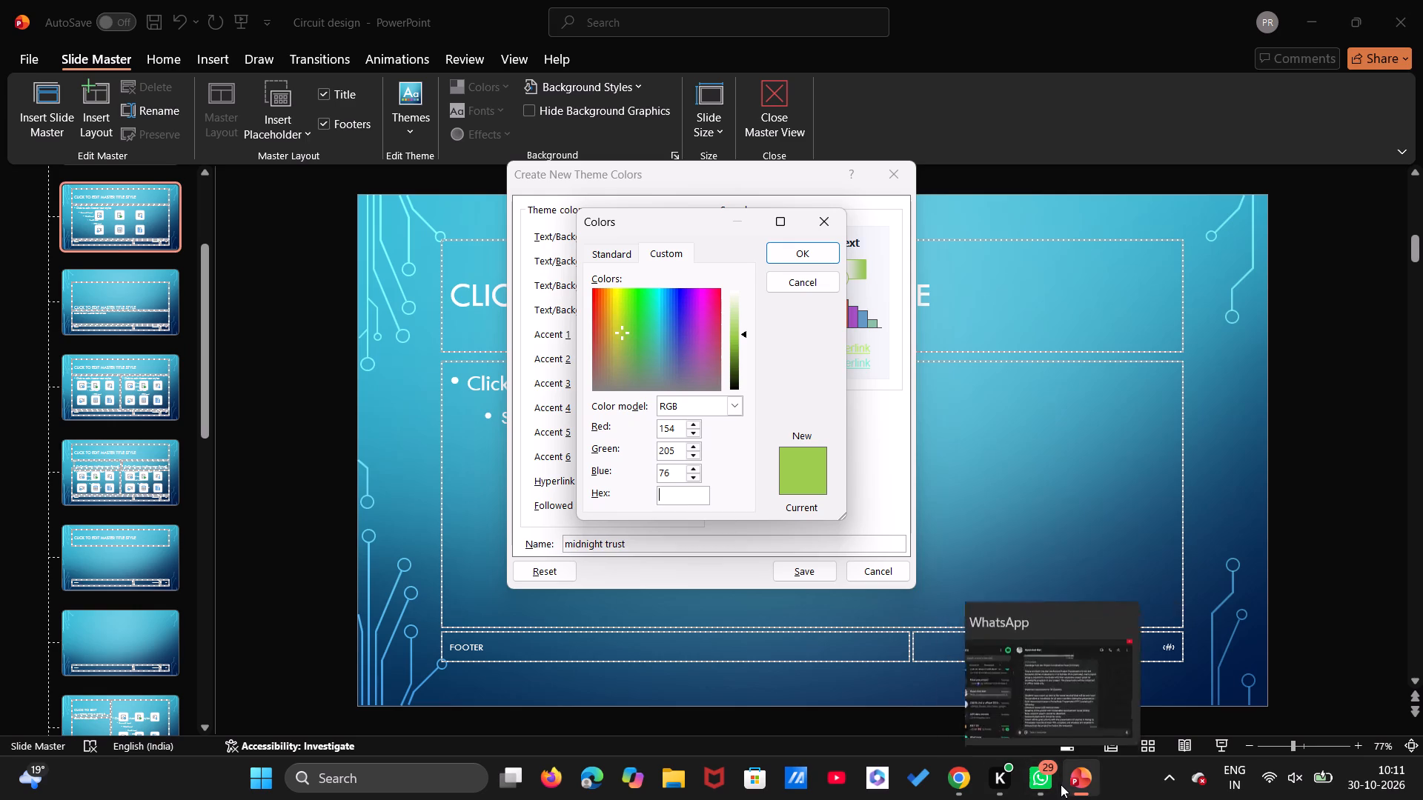
pyautogui.click(966, 776)
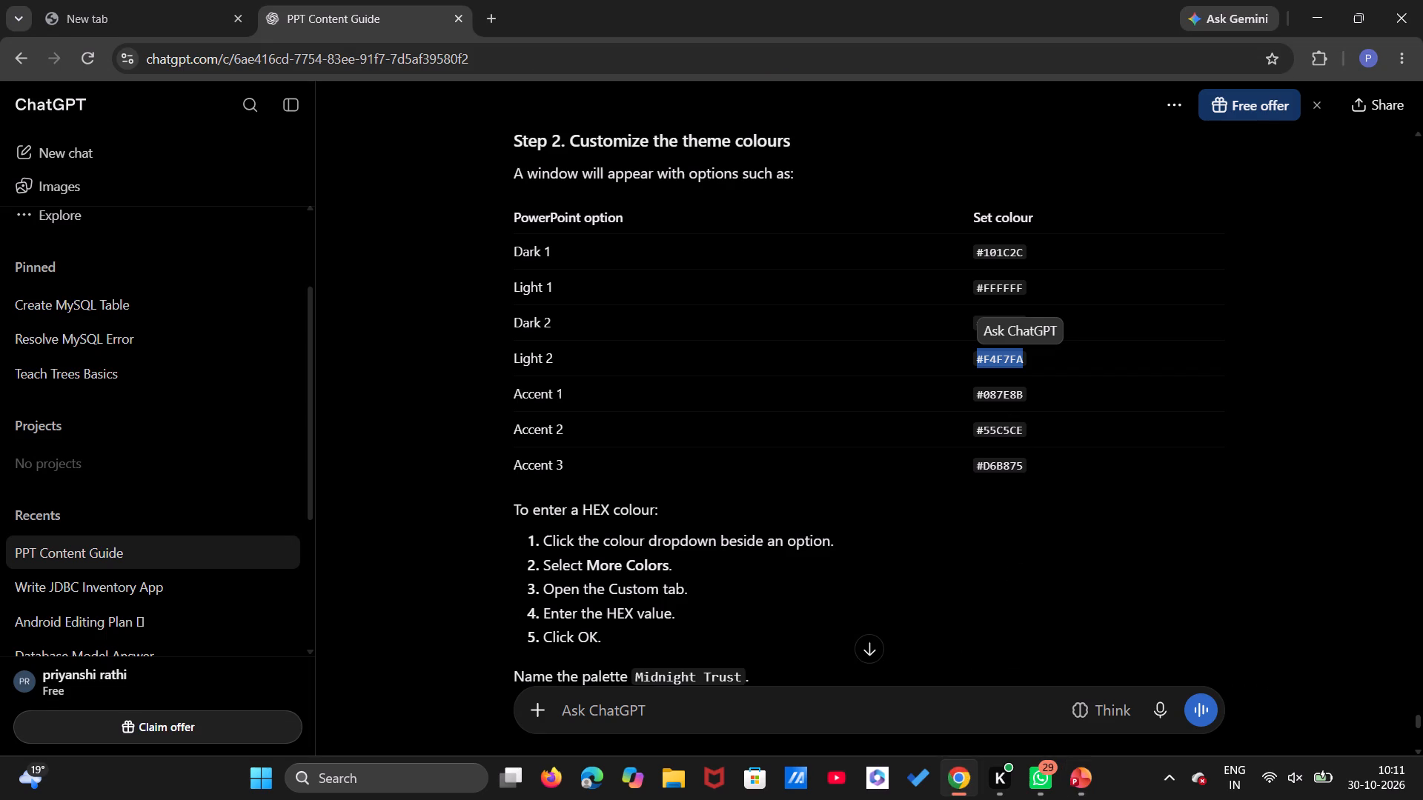
pyautogui.moveTo(976, 393); pyautogui.dragTo(1013, 396)
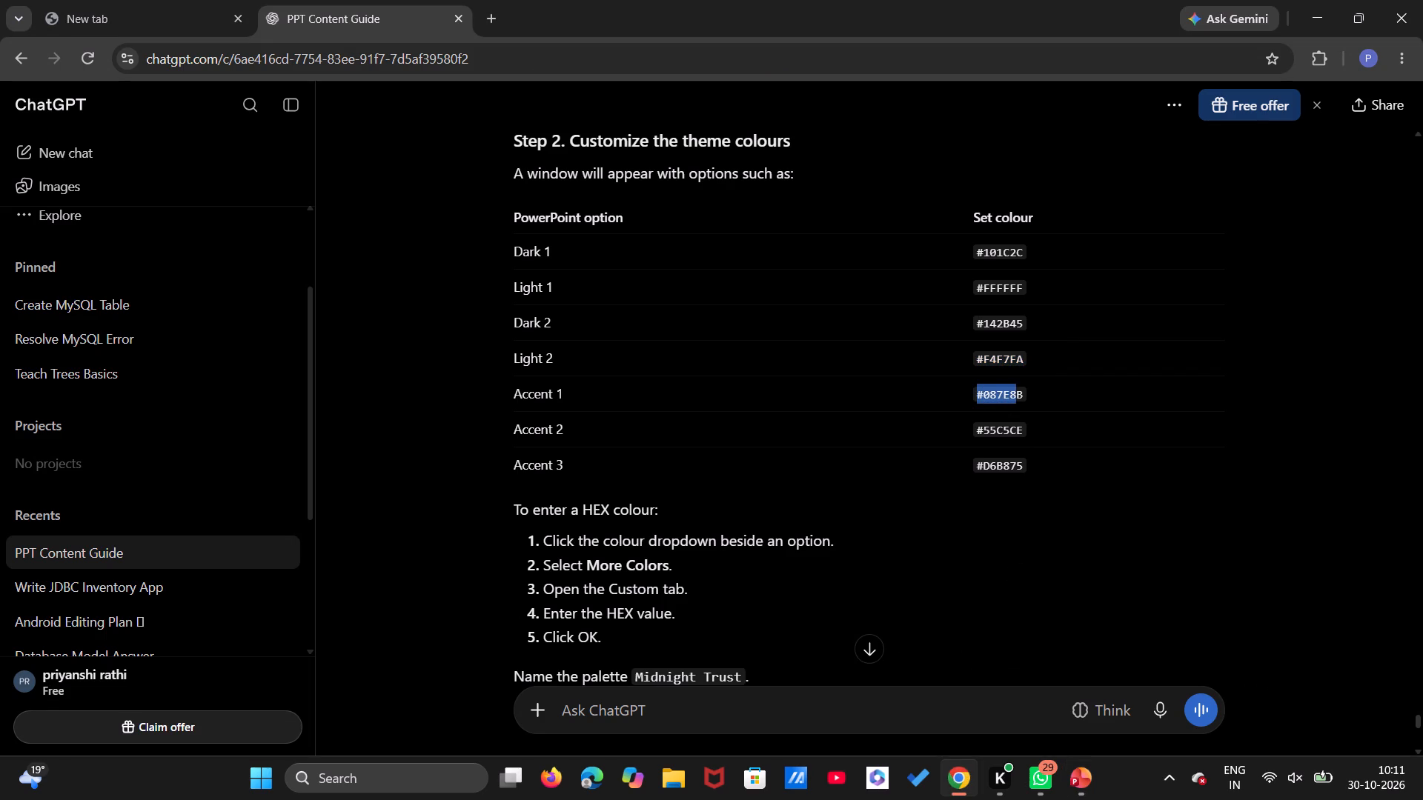
pyautogui.moveTo(1013, 396); pyautogui.dragTo(1026, 397)
pyautogui.hotkey('ctrl', 'c')
pyautogui.click(1084, 768)
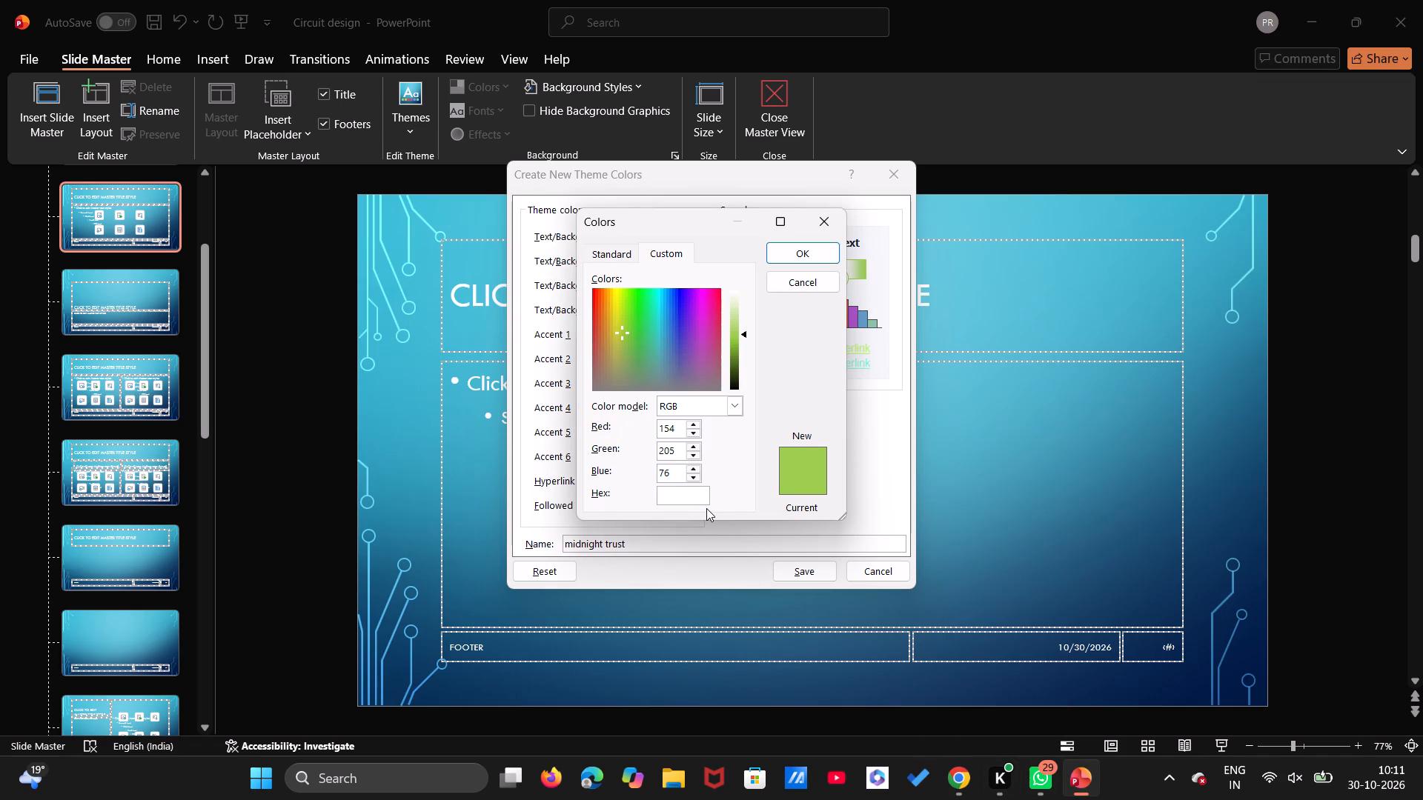
pyautogui.hotkey('ctrl', 'v')
pyautogui.click(786, 247)
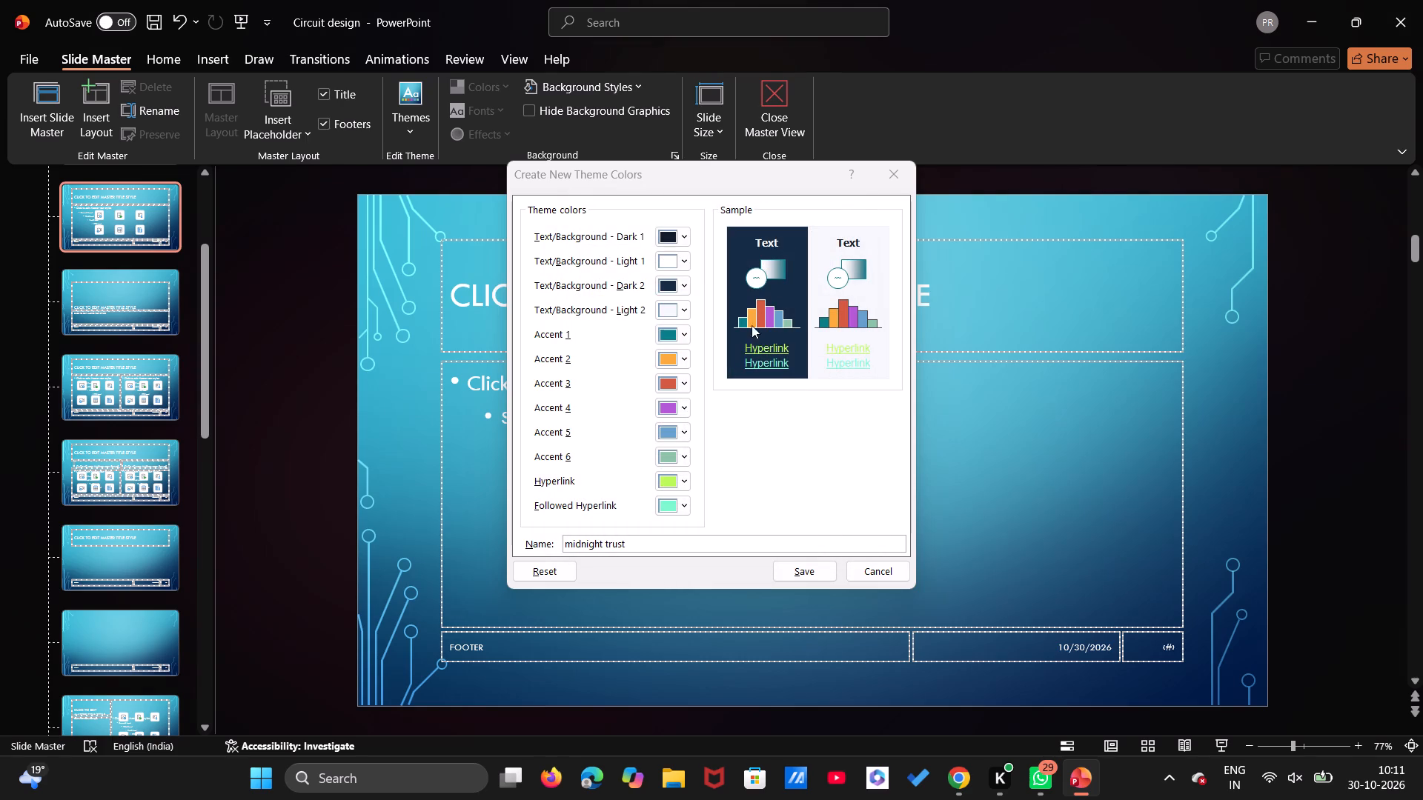
# Set the Accent 2 theme colour to custom hex #55C5CE, copied from ChatGPT's colour table in Chrome.
pyautogui.click(681, 361)
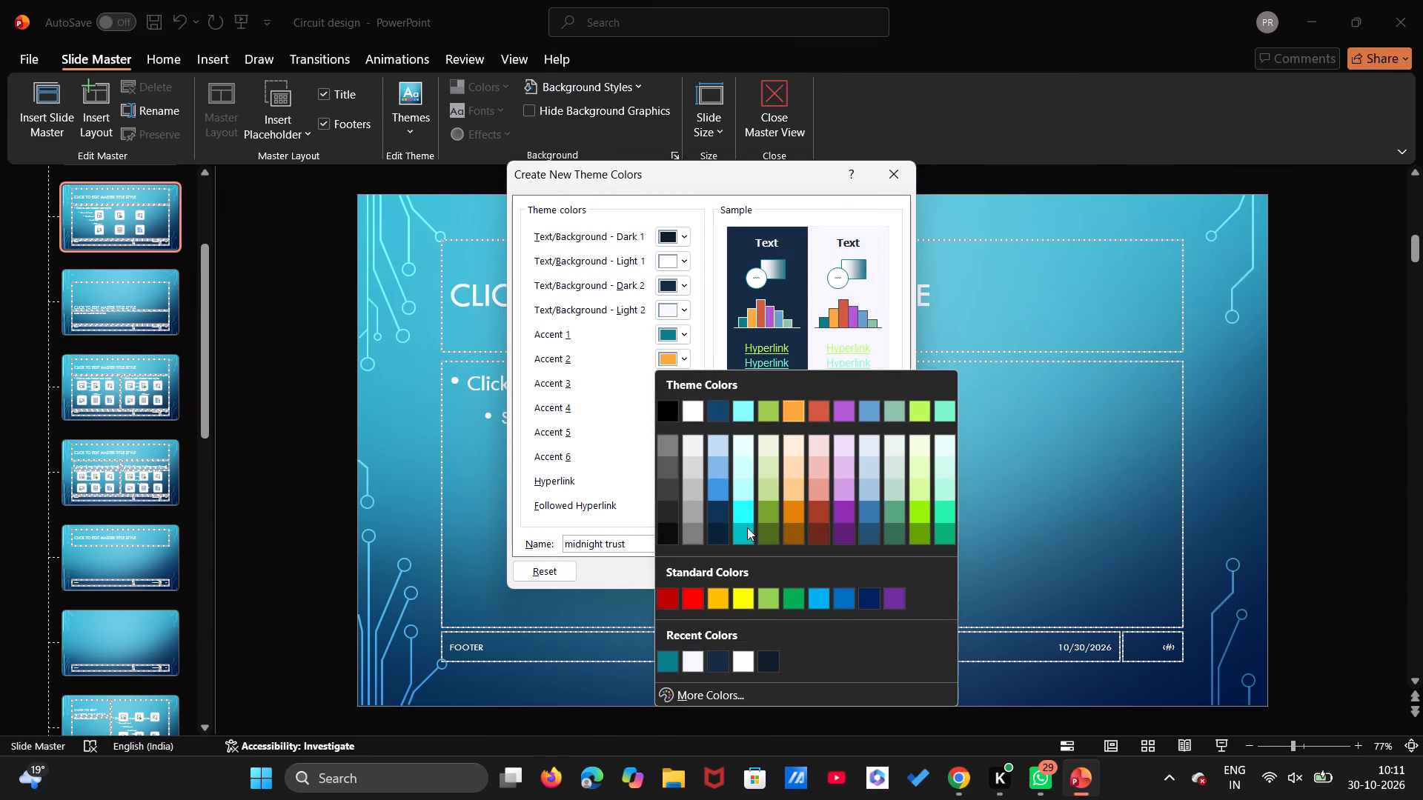
pyautogui.click(718, 697)
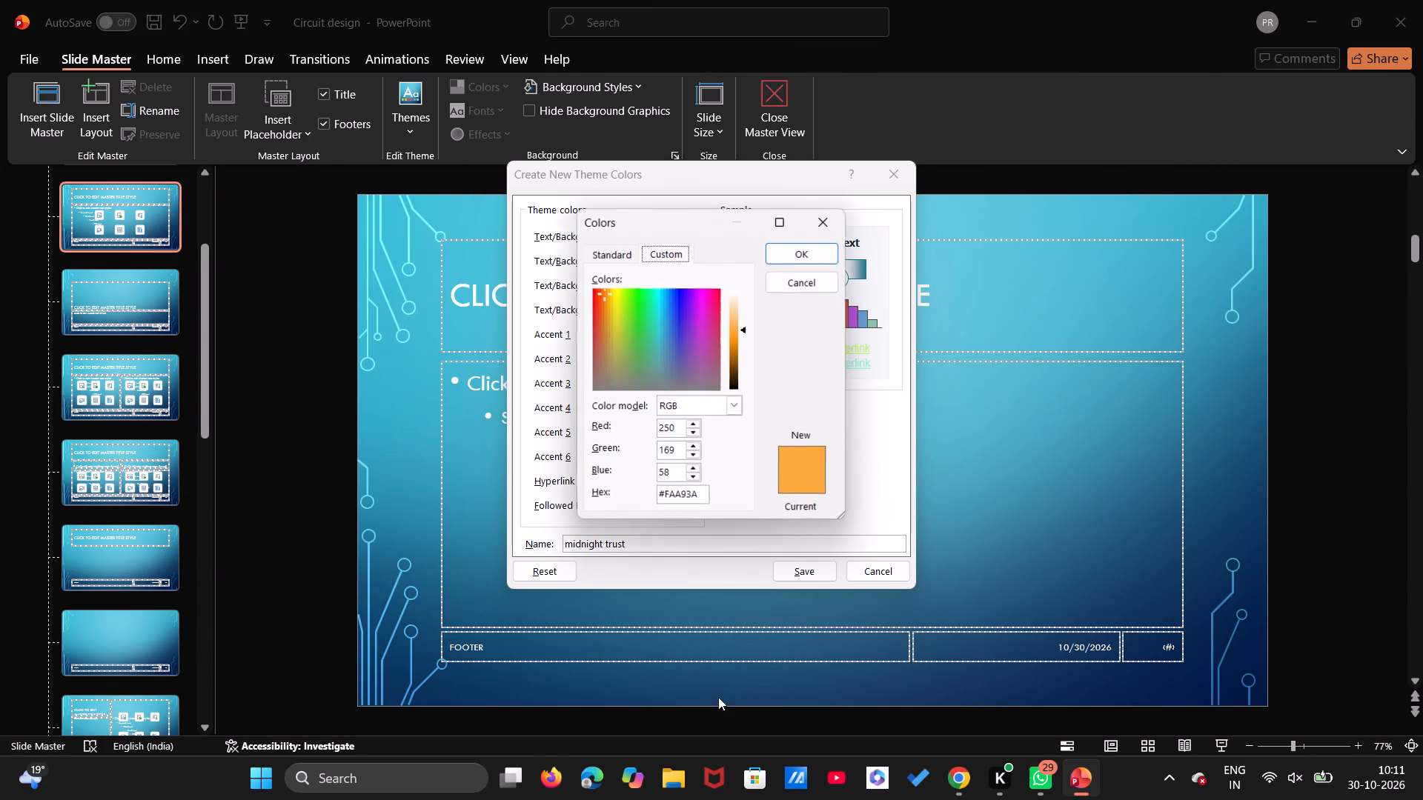
pyautogui.moveTo(696, 496); pyautogui.dragTo(661, 495)
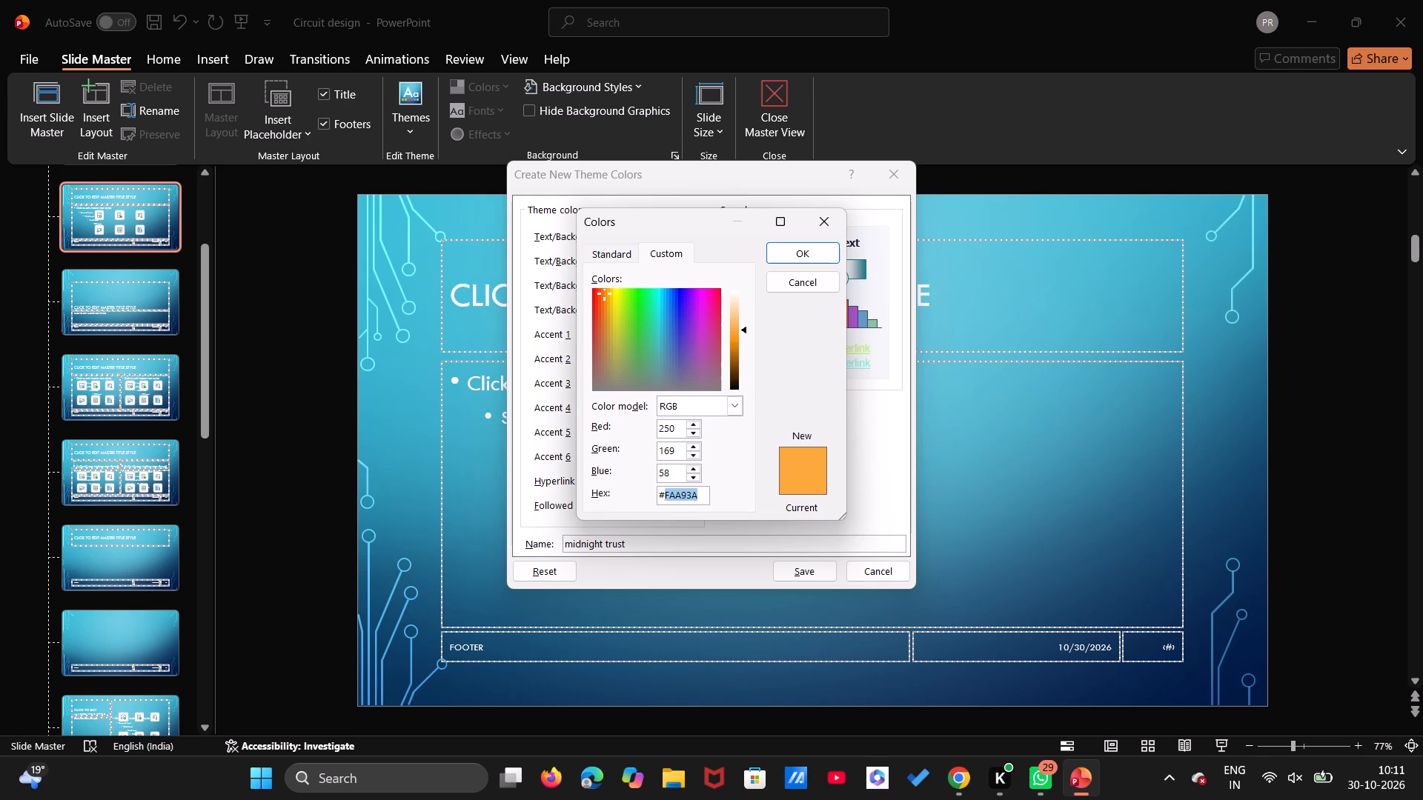
pyautogui.moveTo(661, 495); pyautogui.dragTo(659, 495)
pyautogui.press('BackSpace')
pyautogui.click(969, 779)
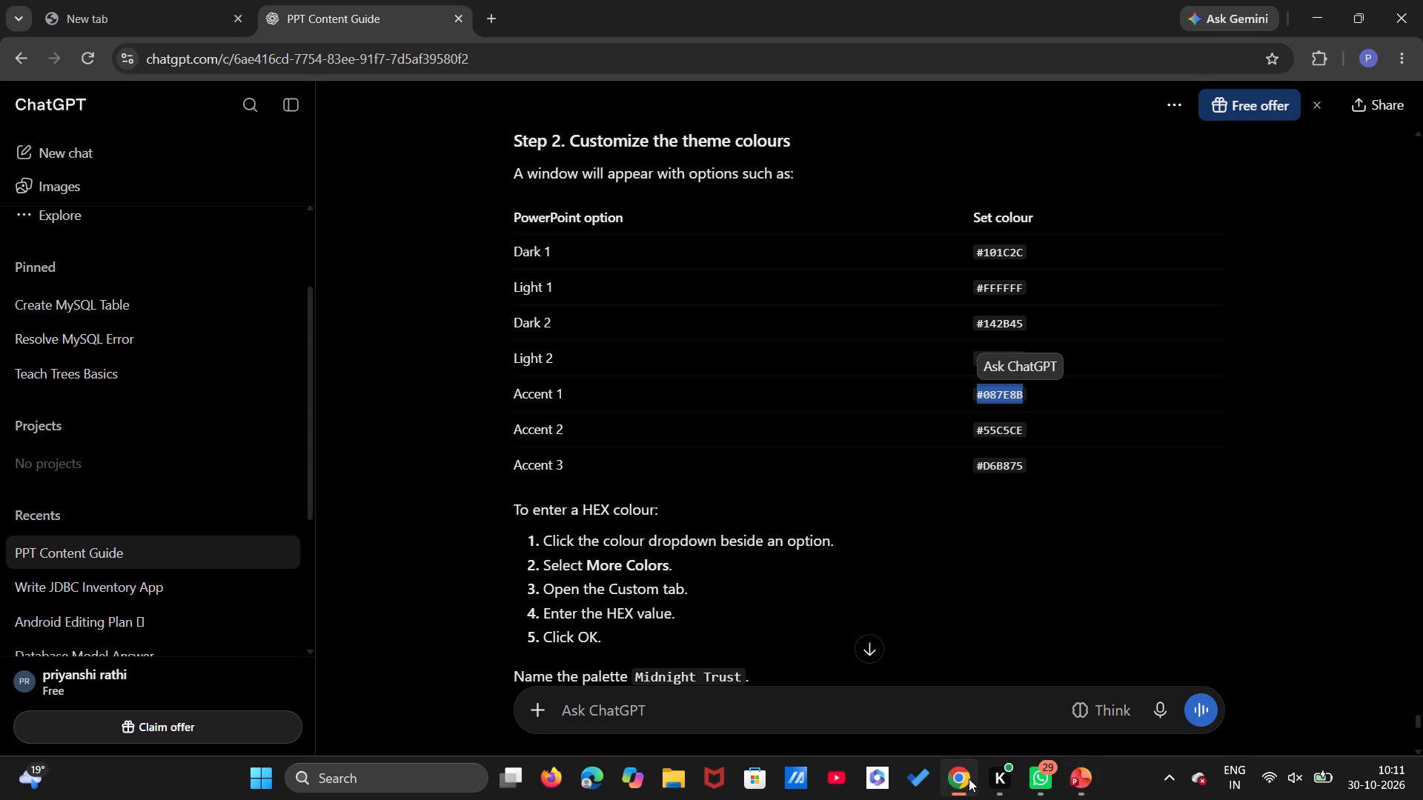
pyautogui.moveTo(1023, 427); pyautogui.dragTo(969, 431)
pyautogui.hotkey('ctrl', 'c')
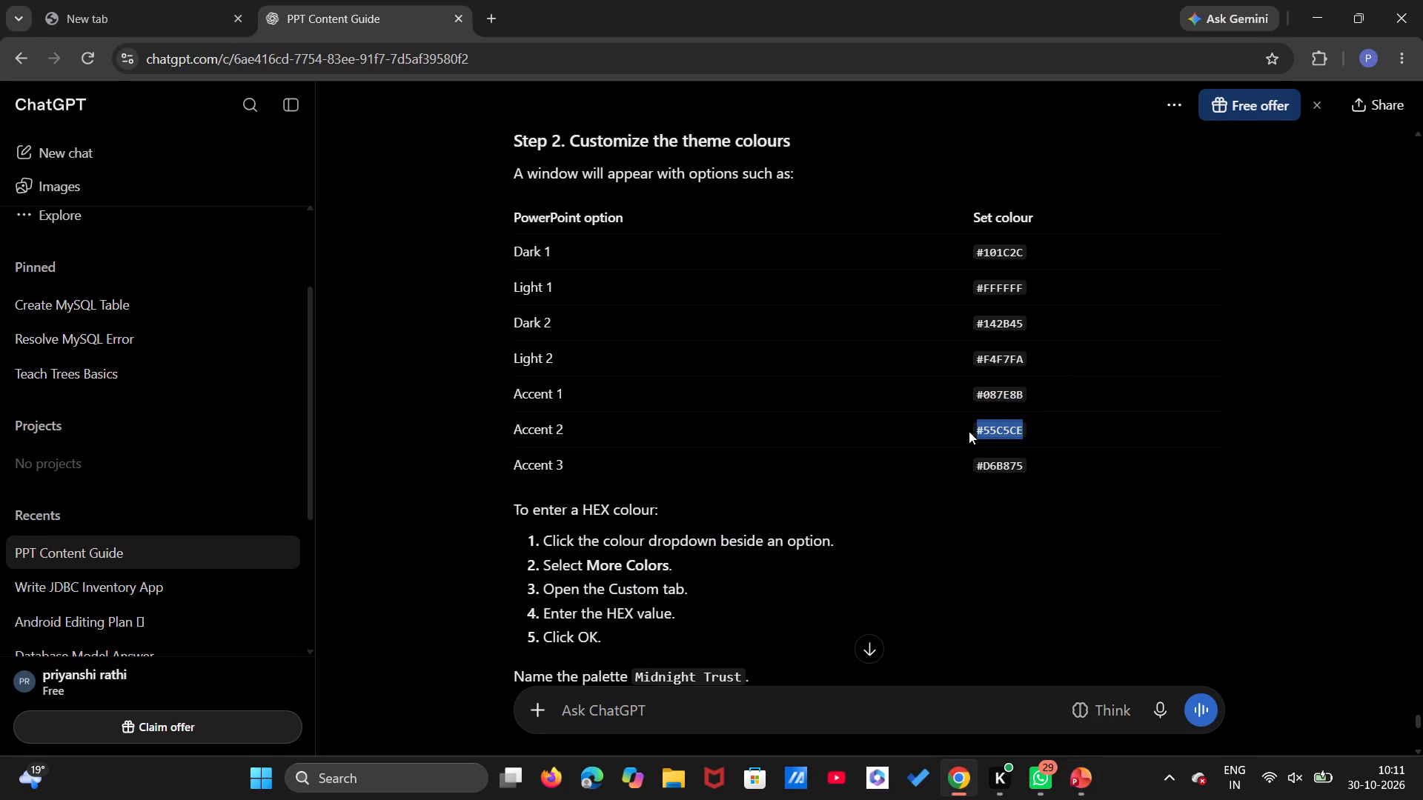
pyautogui.click(1085, 773)
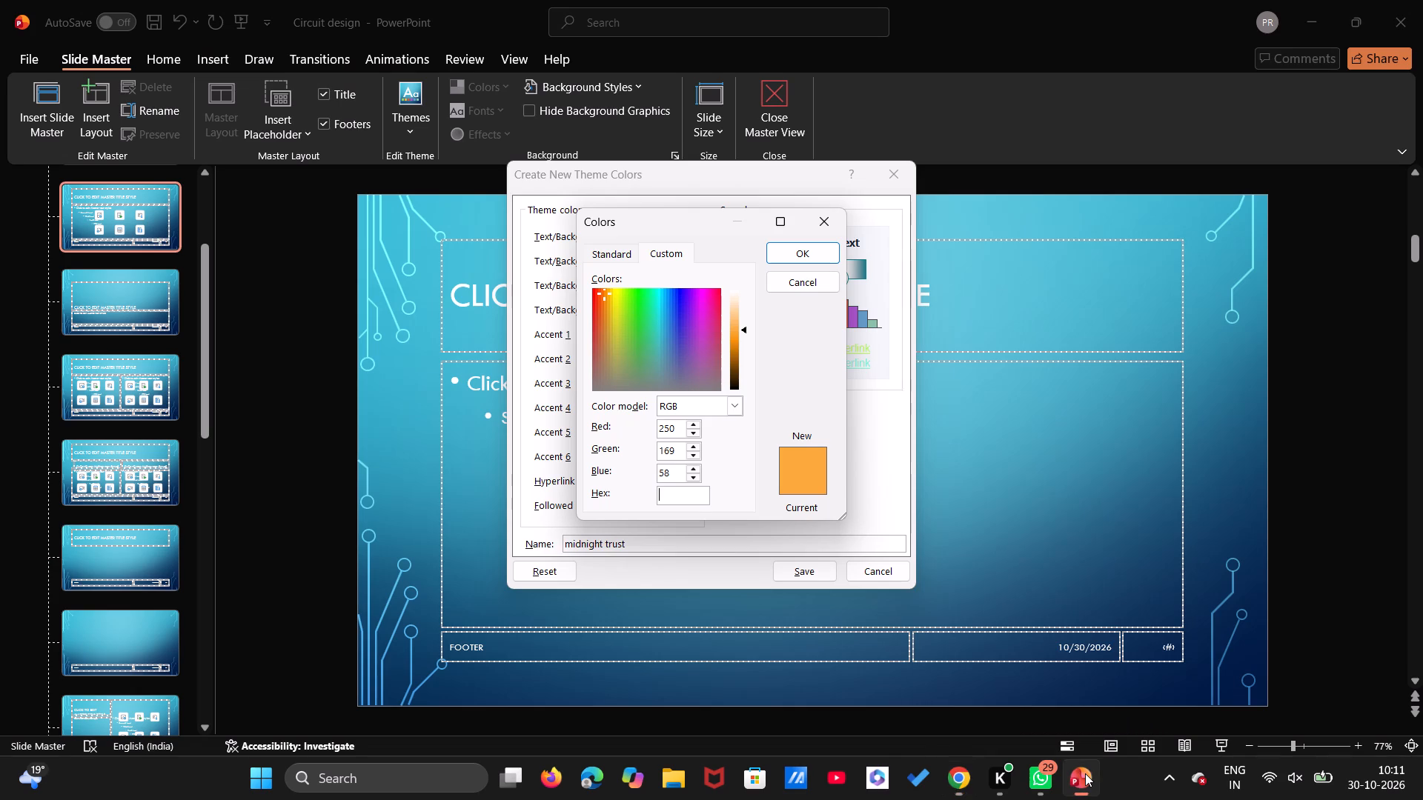
pyautogui.hotkey('ctrl', 'v')
pyautogui.click(830, 248)
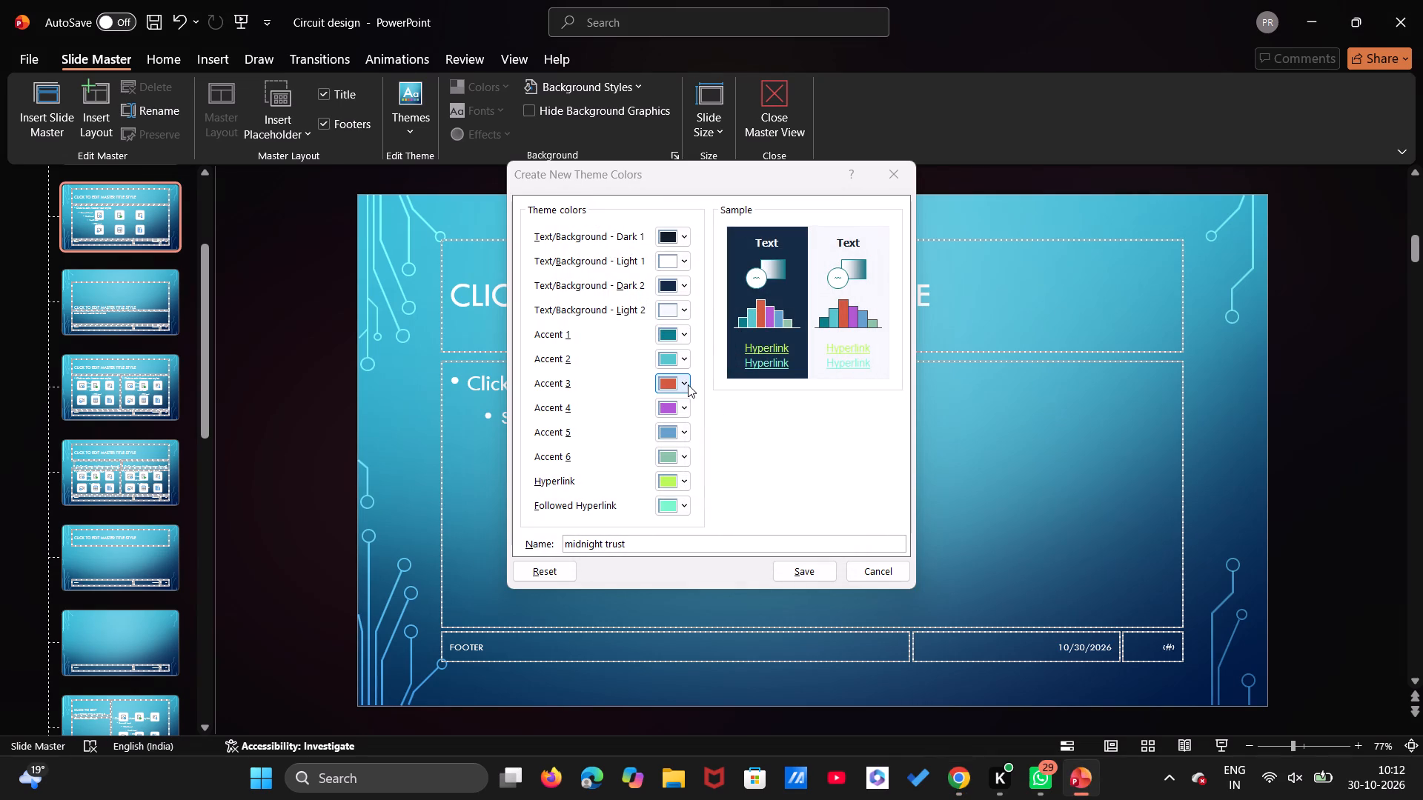
# Set the Accent 3 theme colour to custom hex #D6B875, taken from ChatGPT's colour table in Chrome.
pyautogui.click(688, 384)
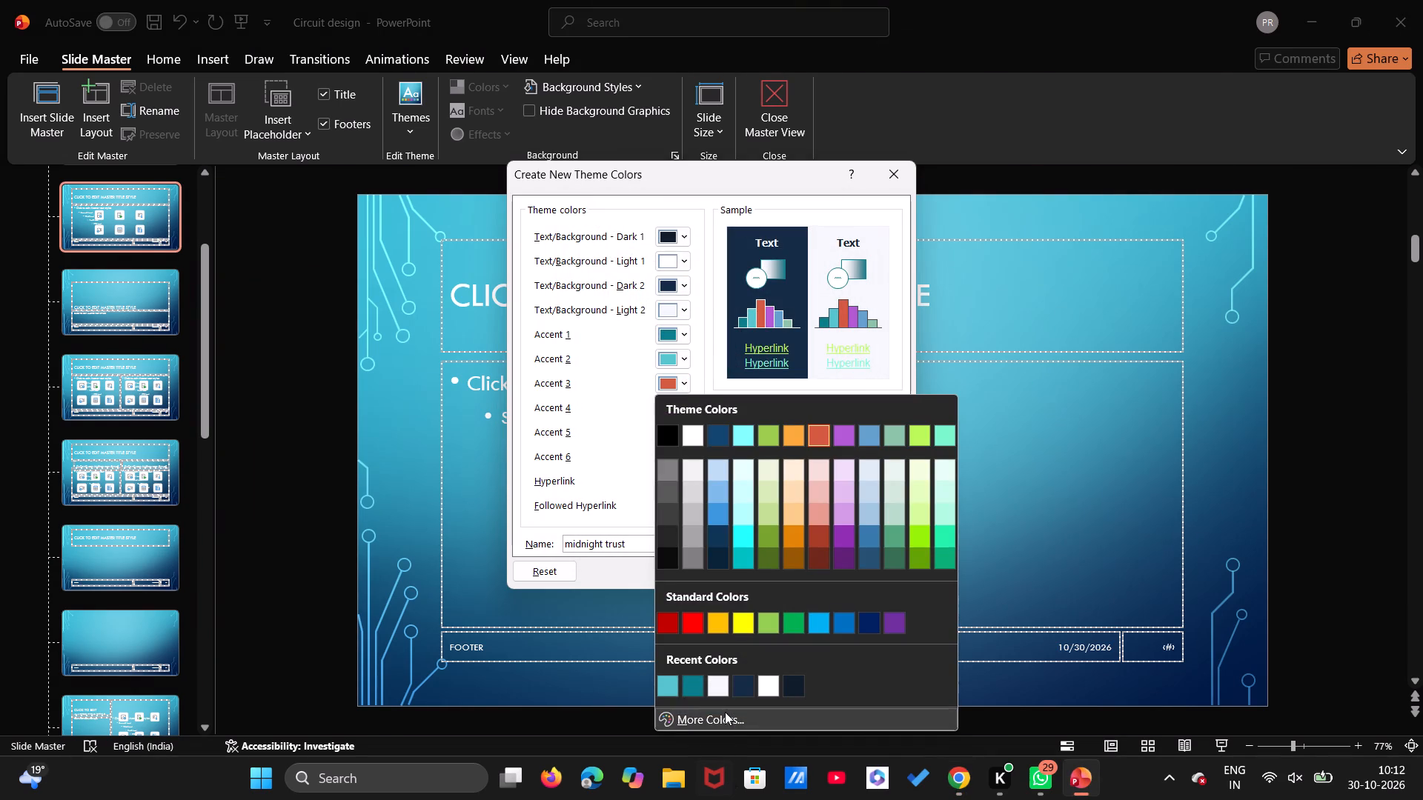
pyautogui.click(725, 712)
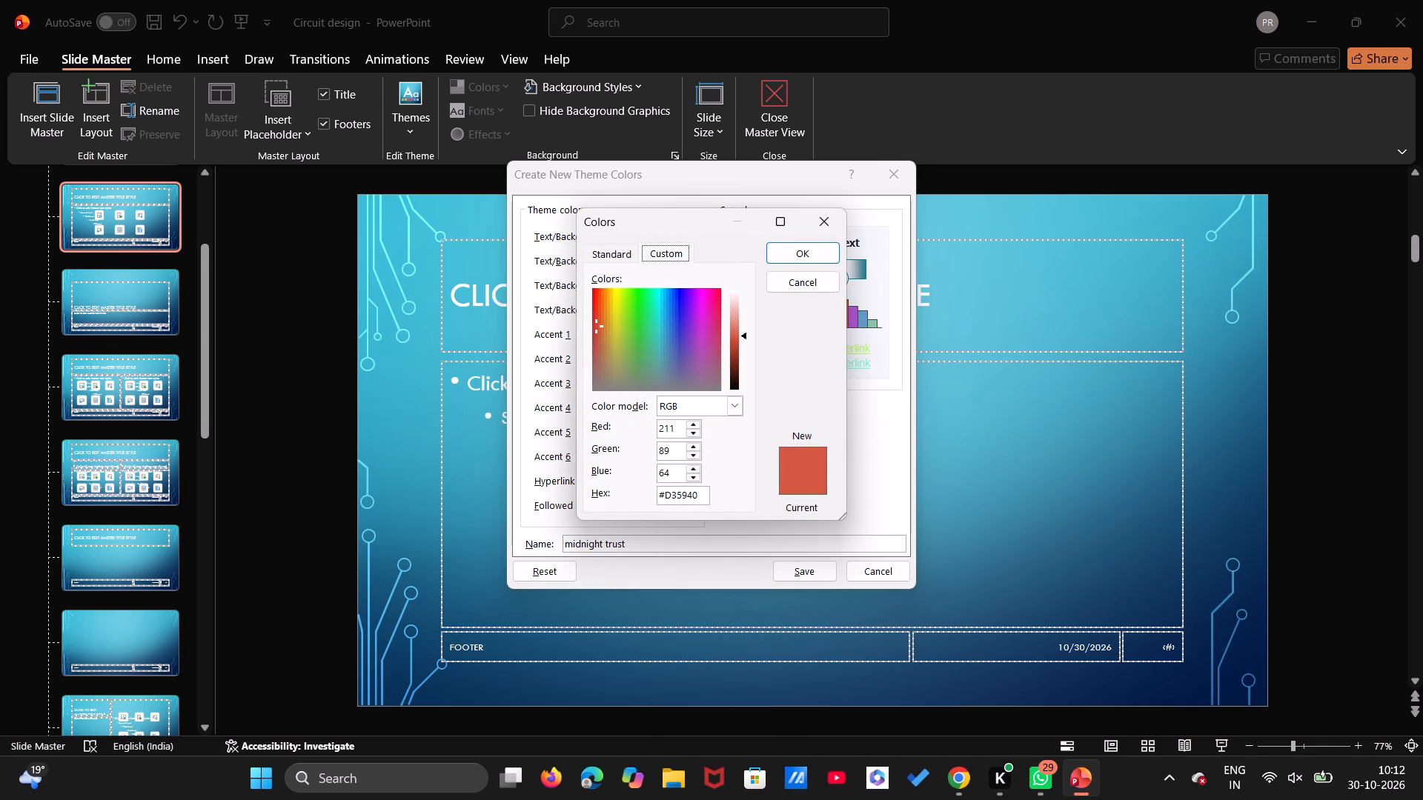
pyautogui.moveTo(697, 496); pyautogui.dragTo(652, 489)
pyautogui.press('BackSpace')
pyautogui.click(963, 776)
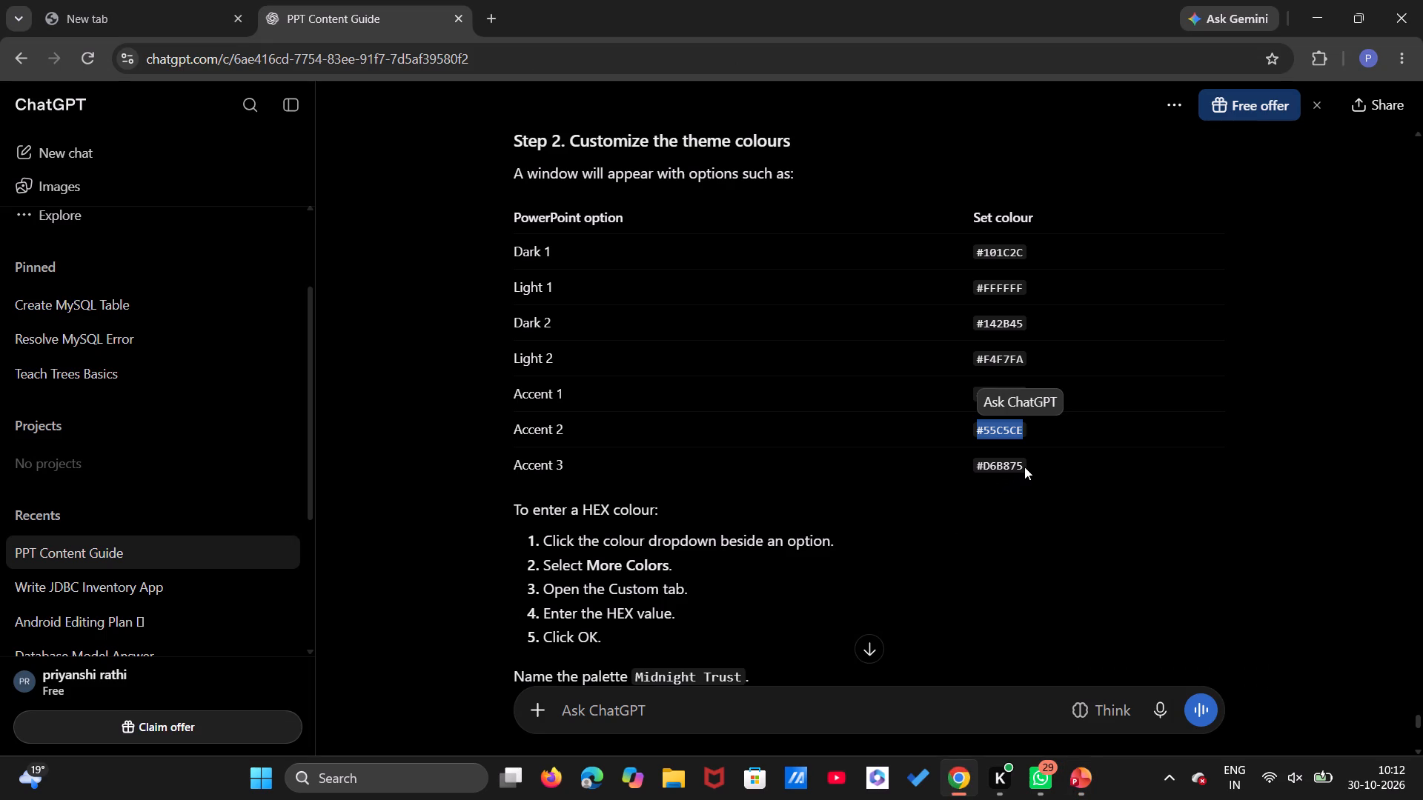
pyautogui.moveTo(1019, 464); pyautogui.dragTo(964, 461)
pyautogui.click(1026, 461)
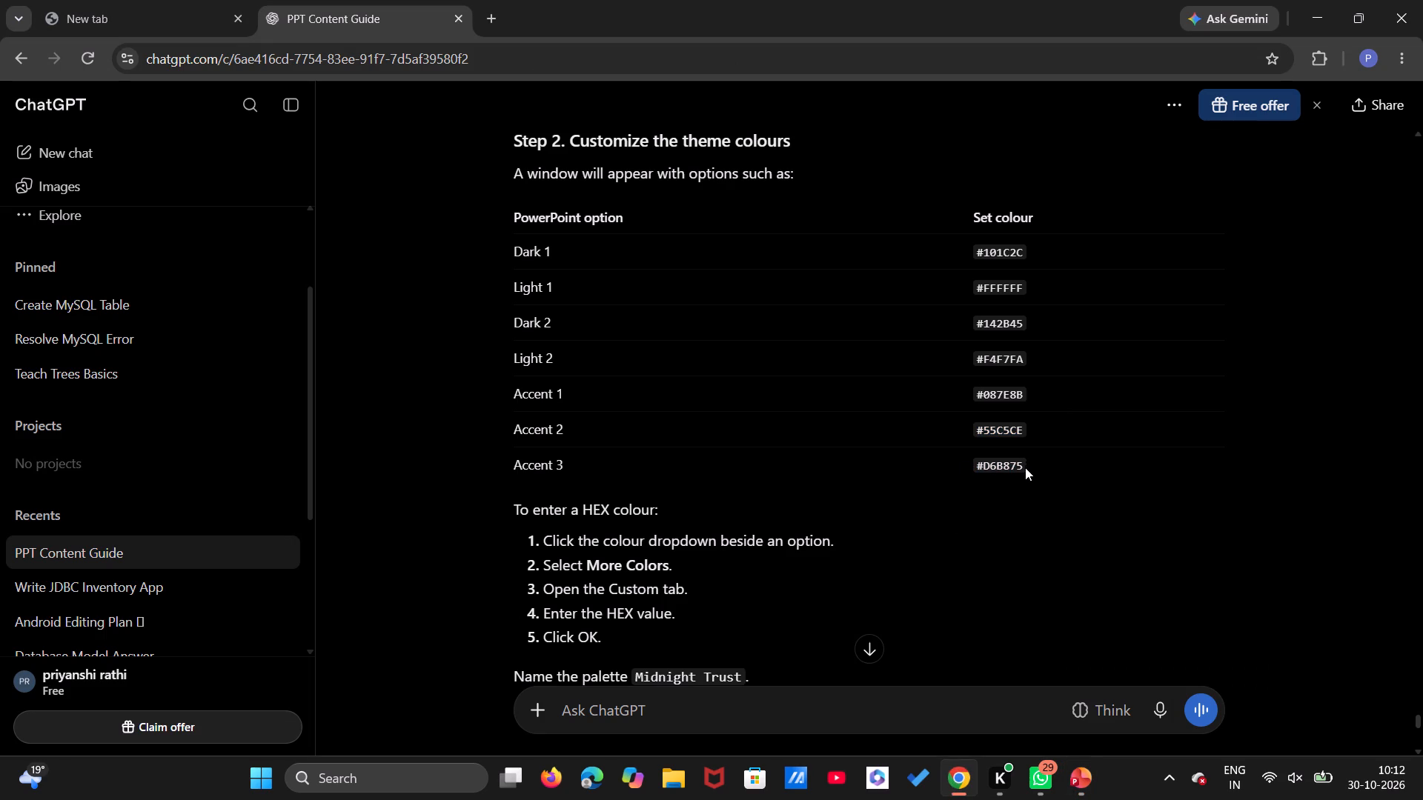
pyautogui.moveTo(1023, 459); pyautogui.dragTo(957, 460)
pyautogui.hotkey('ctrl', 'c')
pyautogui.click(1094, 776)
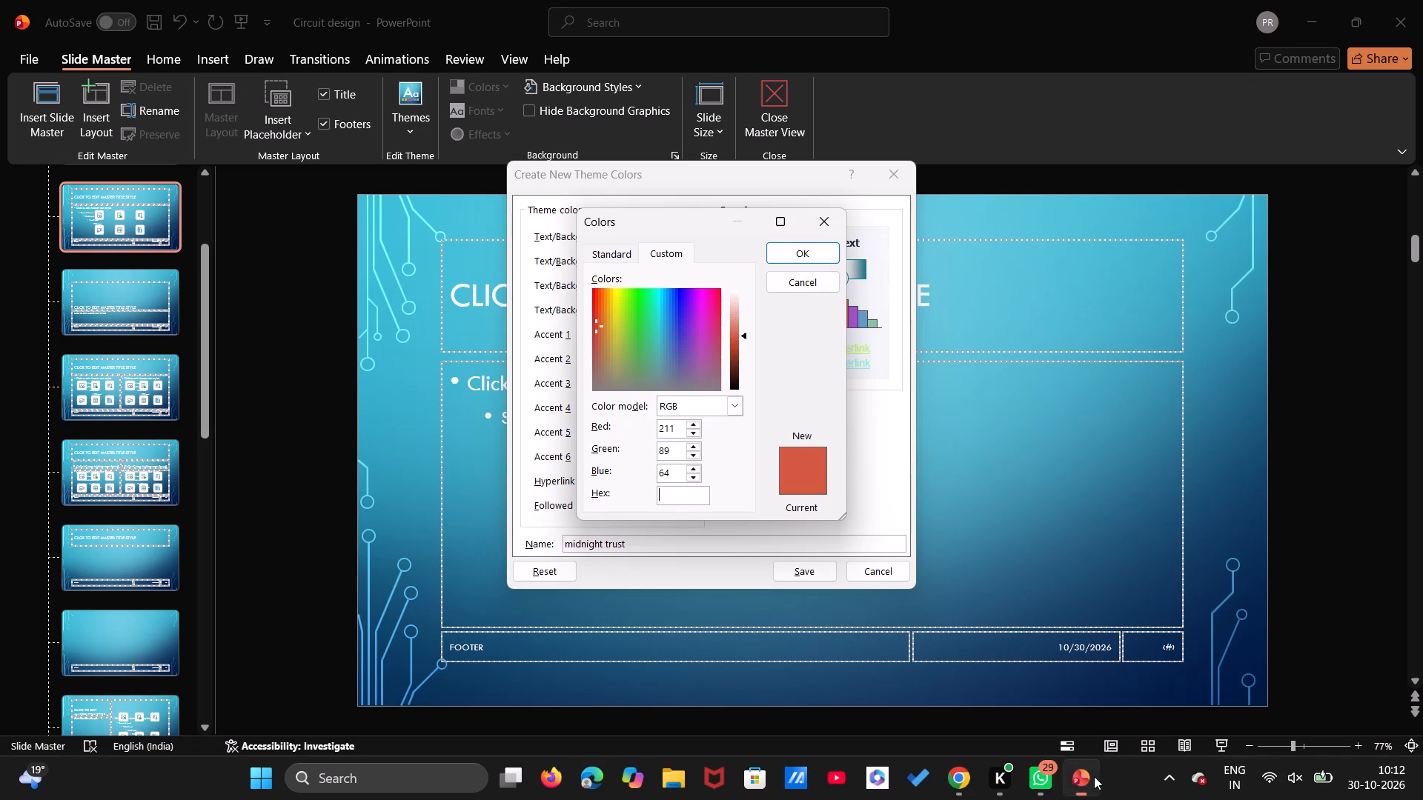
pyautogui.hotkey('ctrl', 'v')
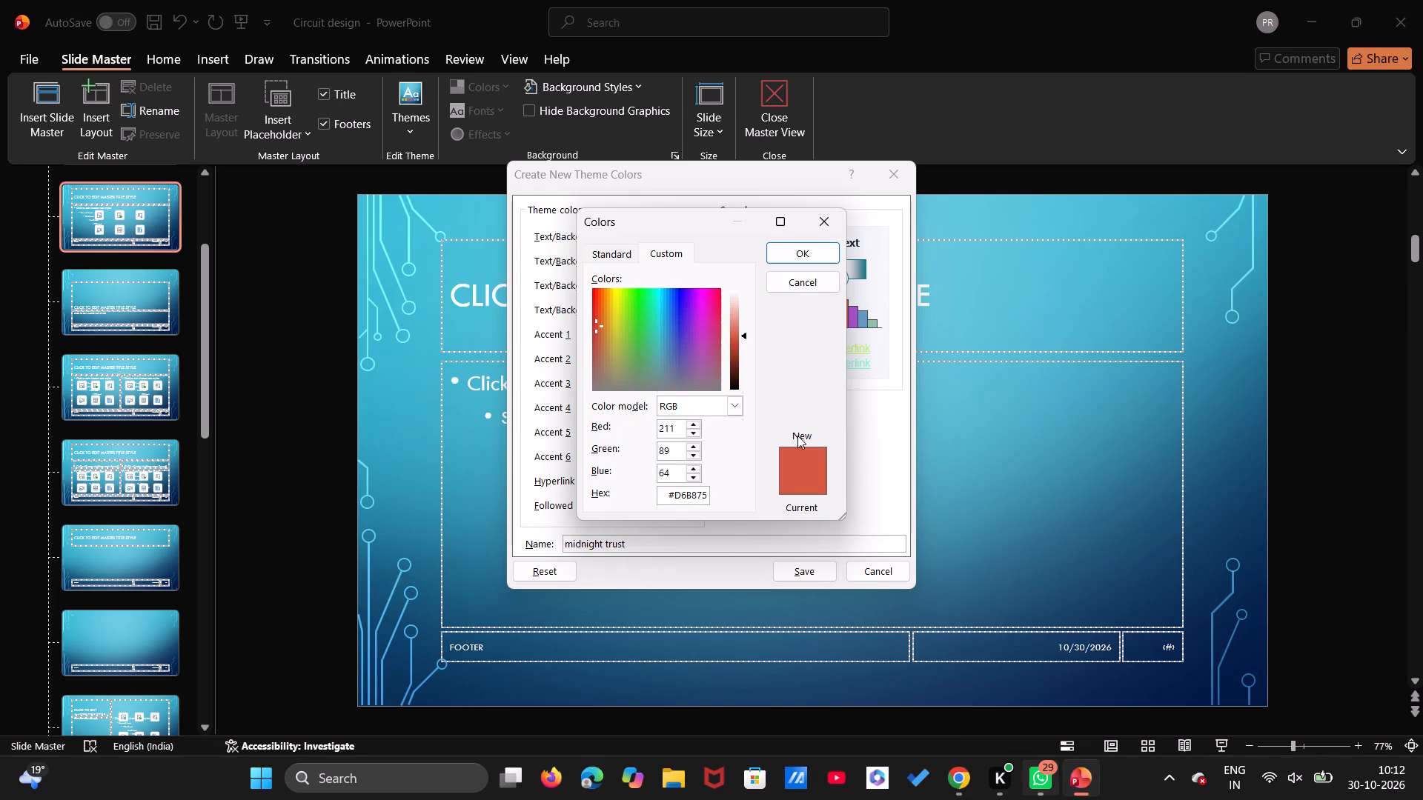
pyautogui.click(813, 256)
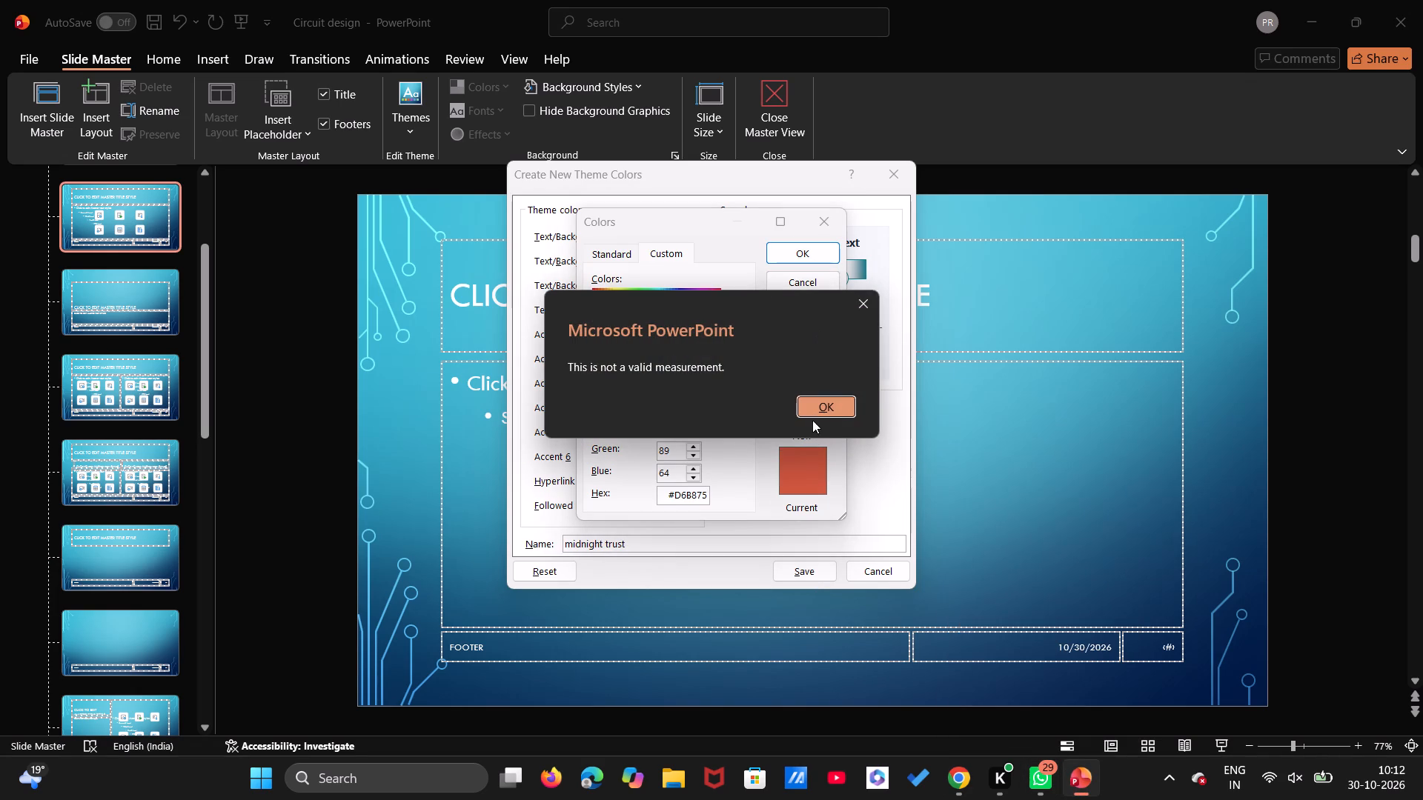
pyautogui.click(828, 410)
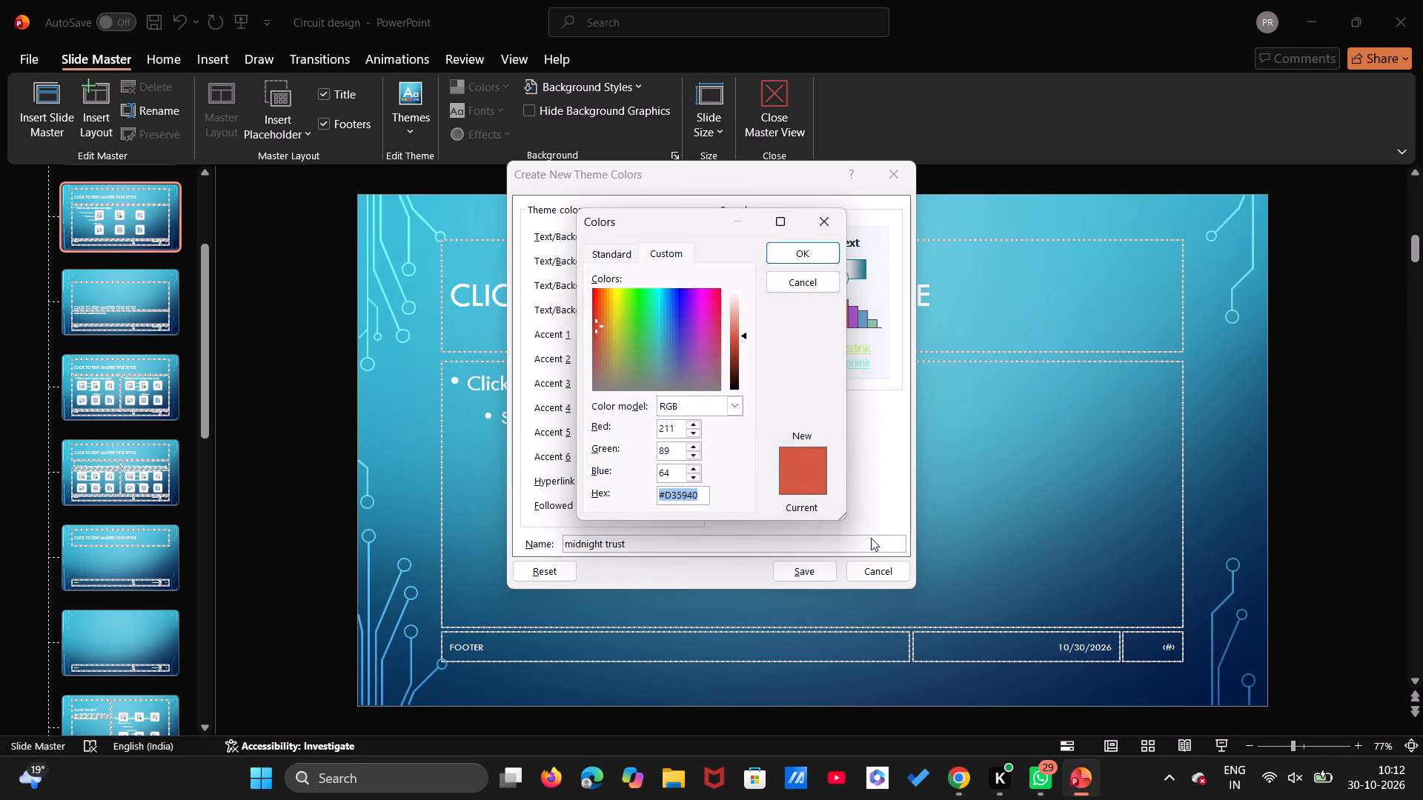
pyautogui.click(956, 776)
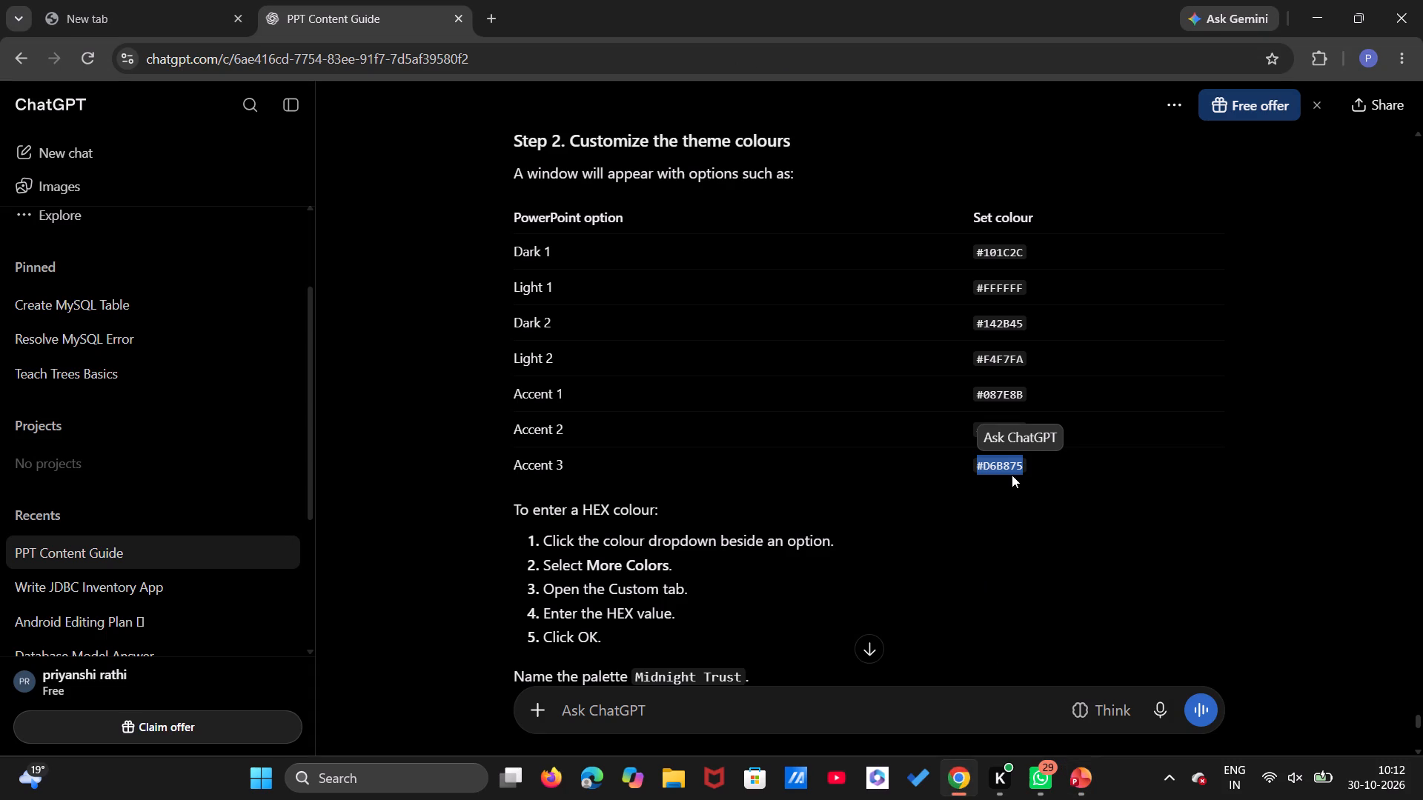
pyautogui.click(1085, 775)
pyautogui.press('BackSpace')
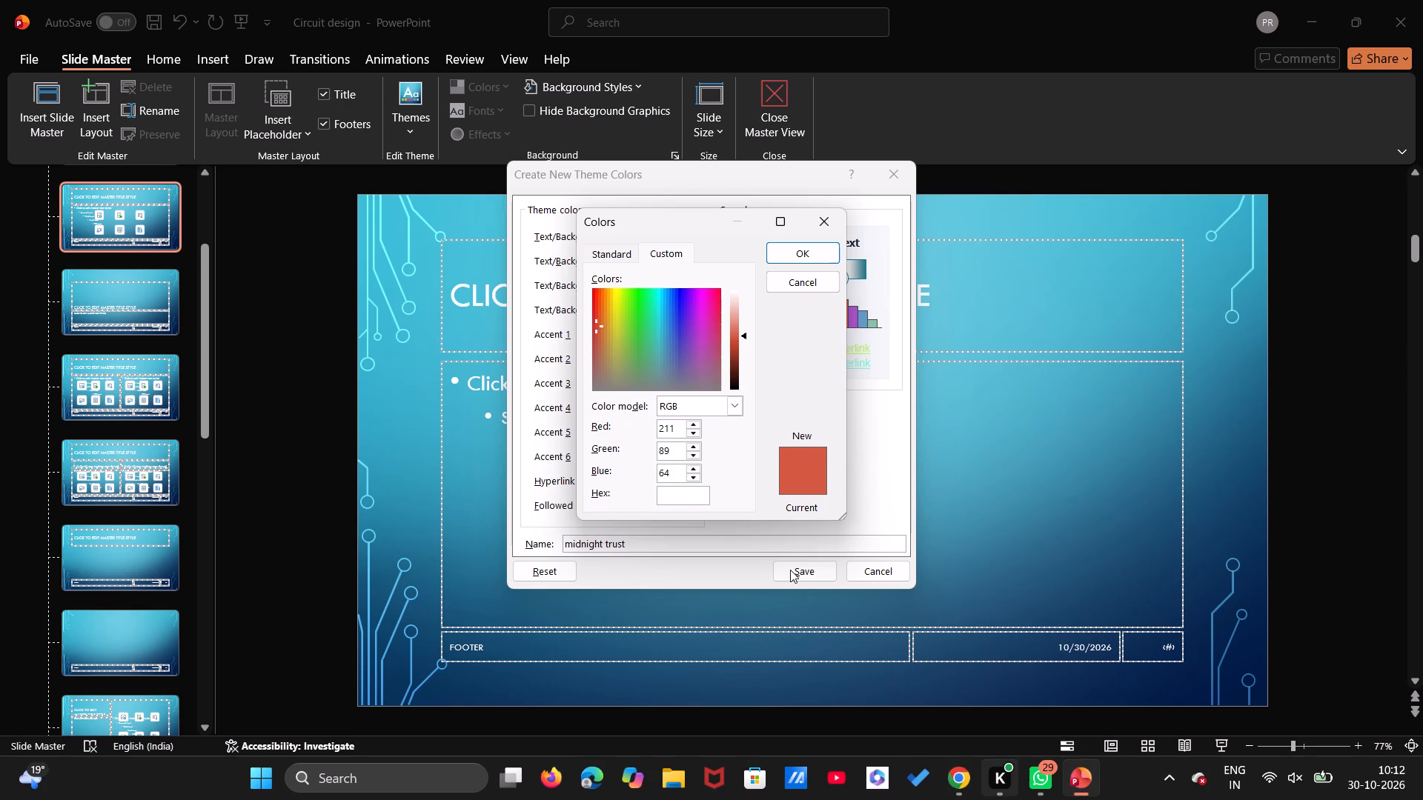
pyautogui.hotkey('shift', '#')
pyautogui.press('6')
pyautogui.write('875')
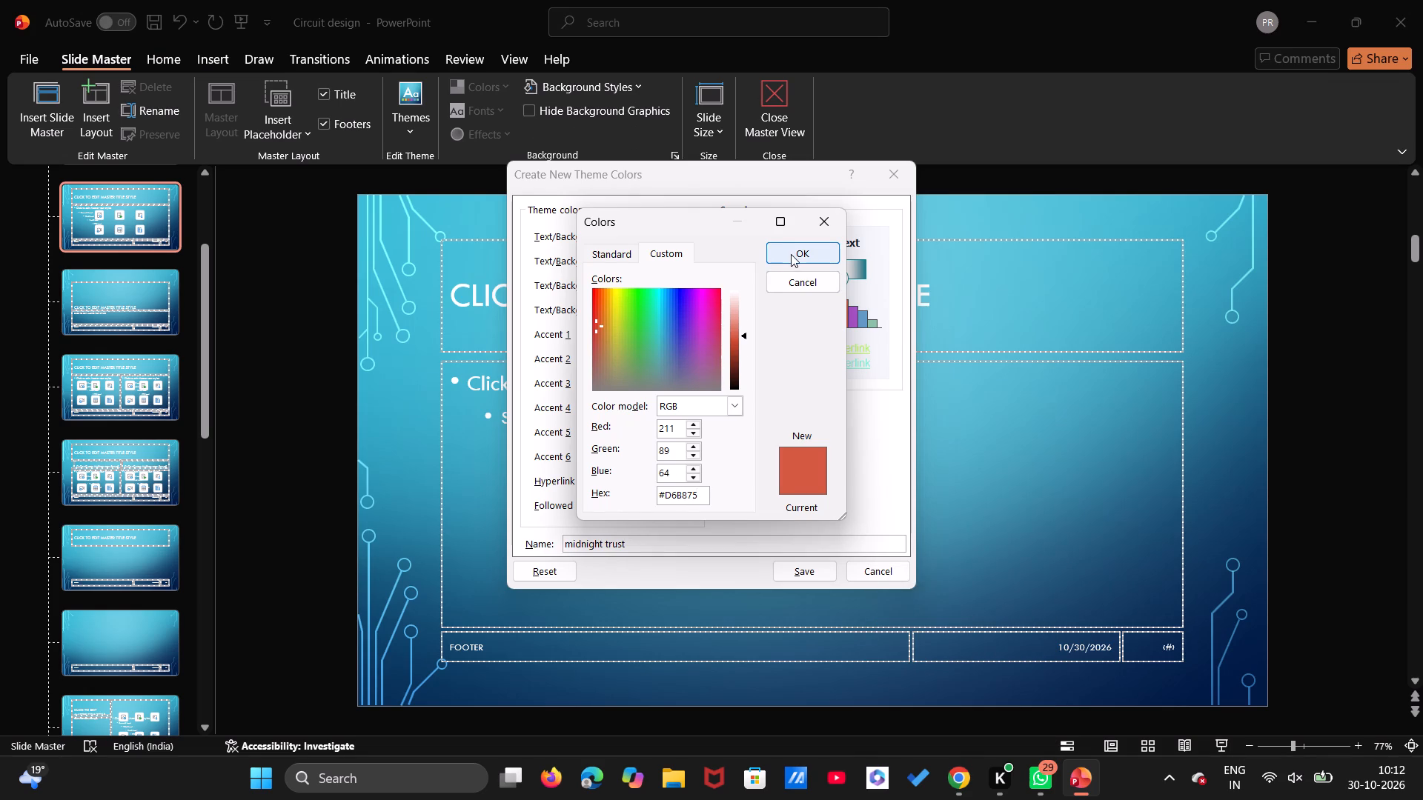
pyautogui.click(791, 254)
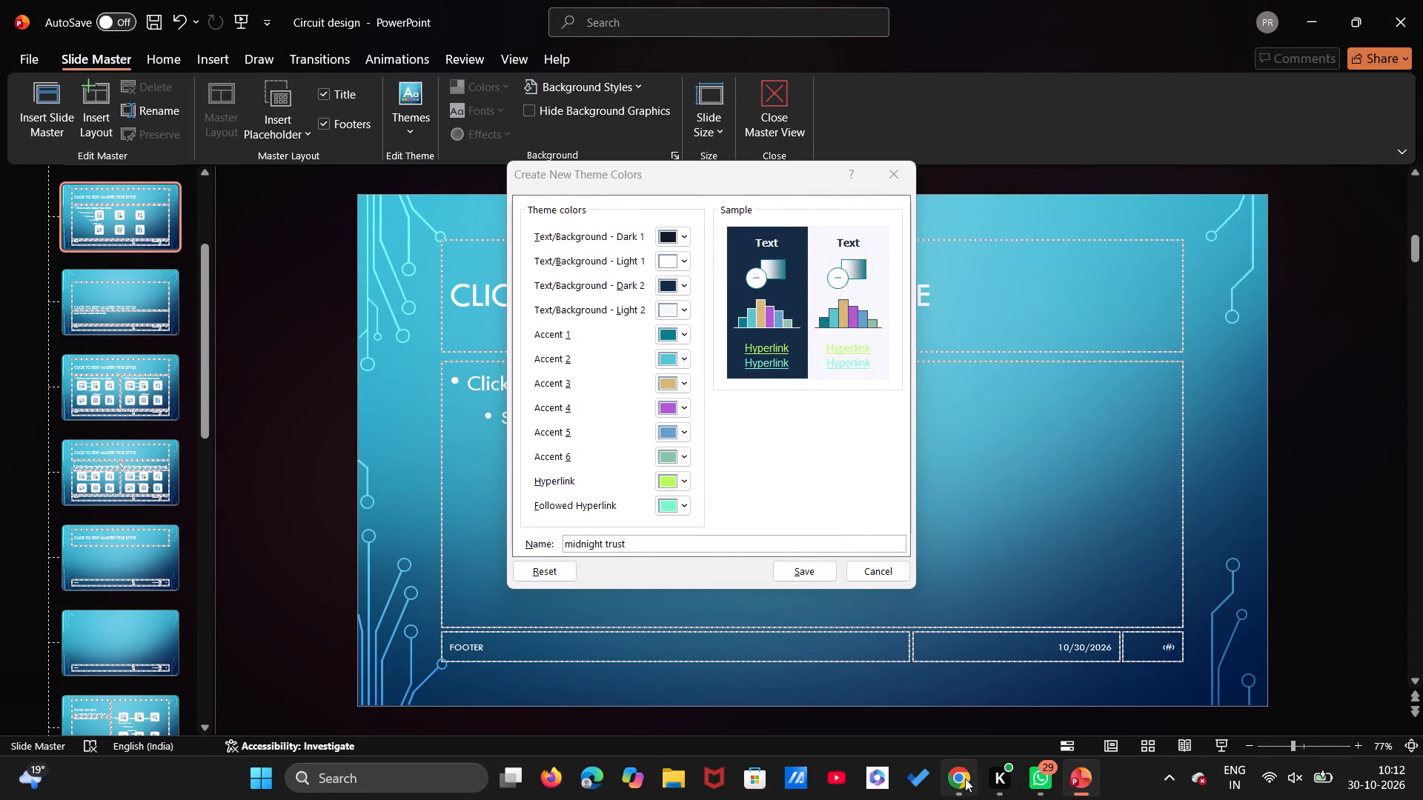
# Check ChatGPT's instructions following the colour table in Chrome, and save the "midnight trust" theme colours in PowerPoint.
pyautogui.click(961, 719)
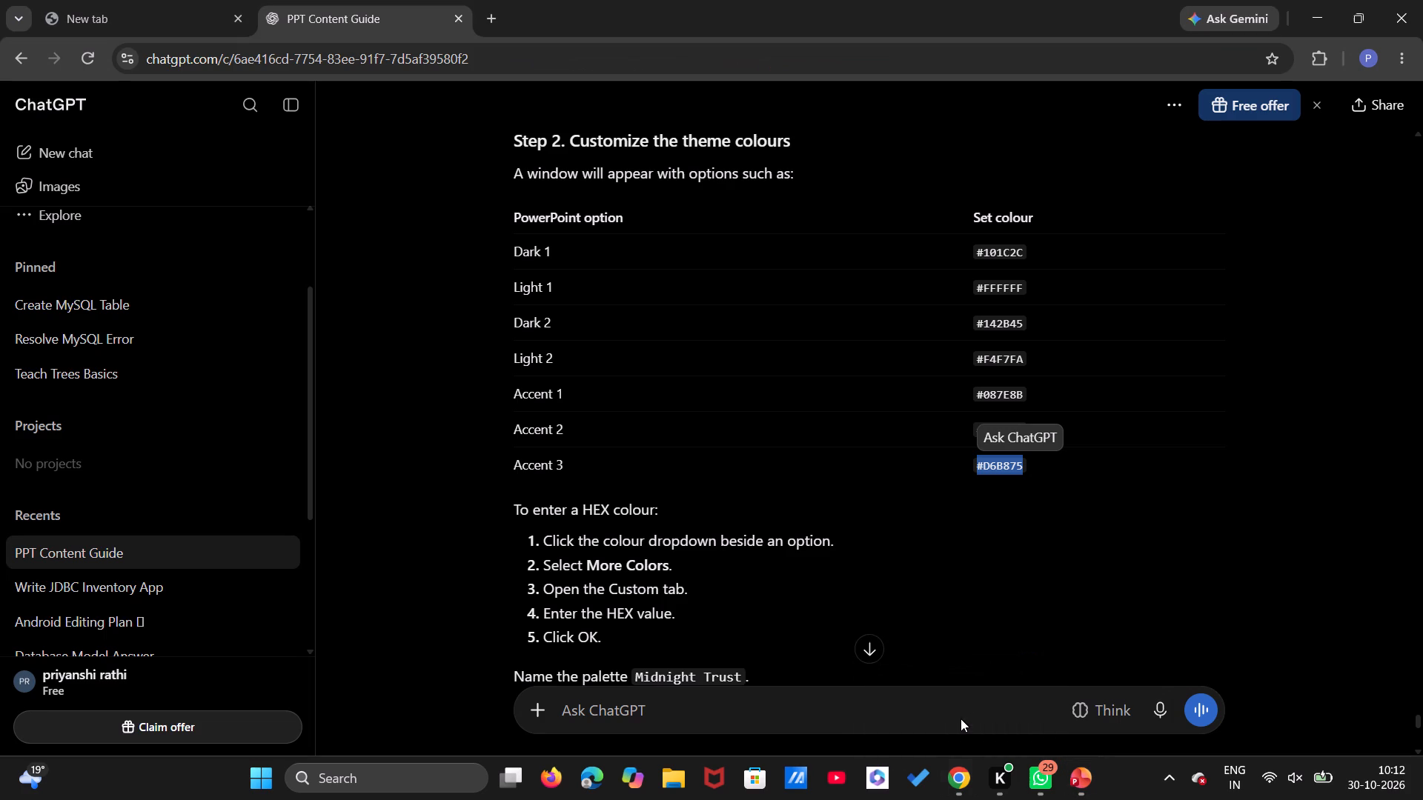
pyautogui.scroll(-3, 918, 587)
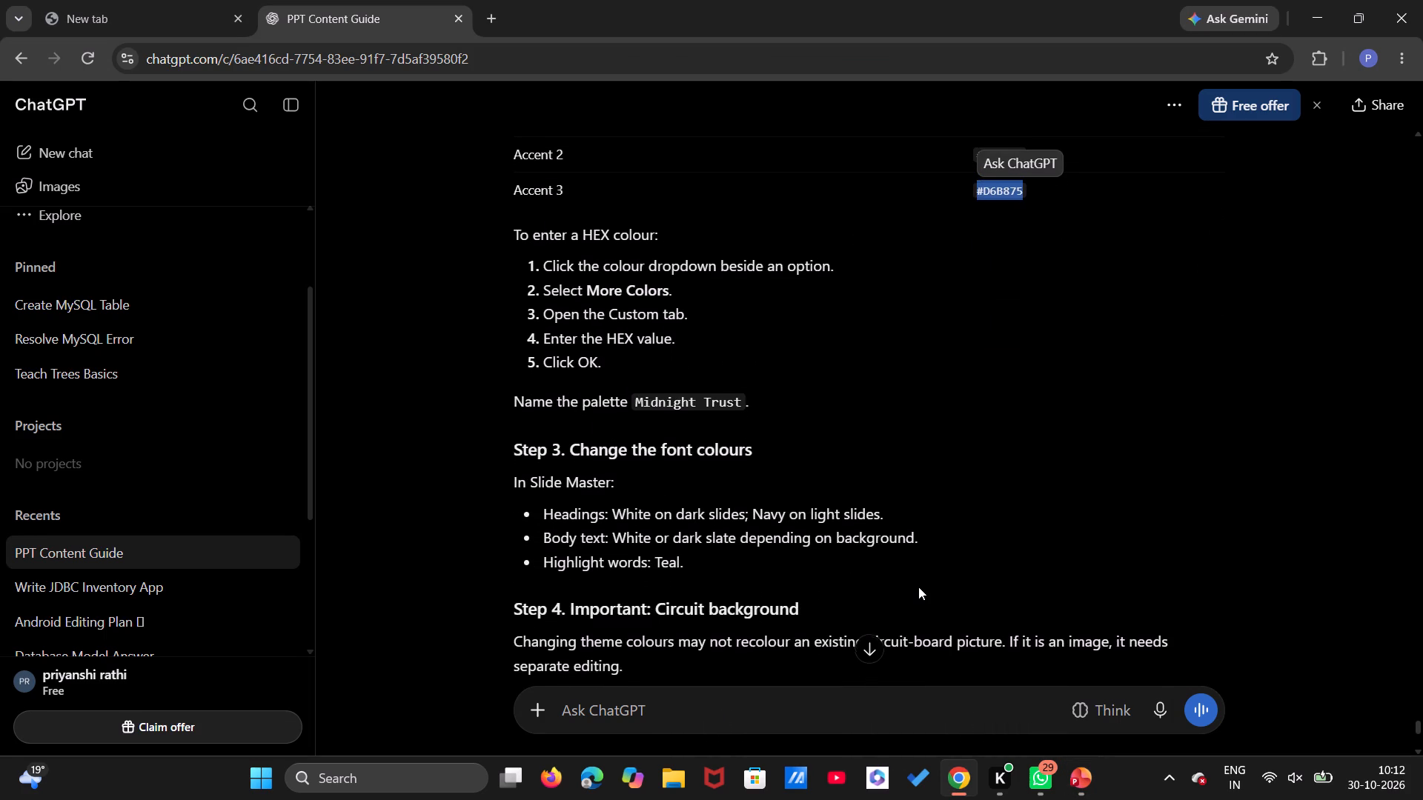
pyautogui.scroll(-2, 918, 587)
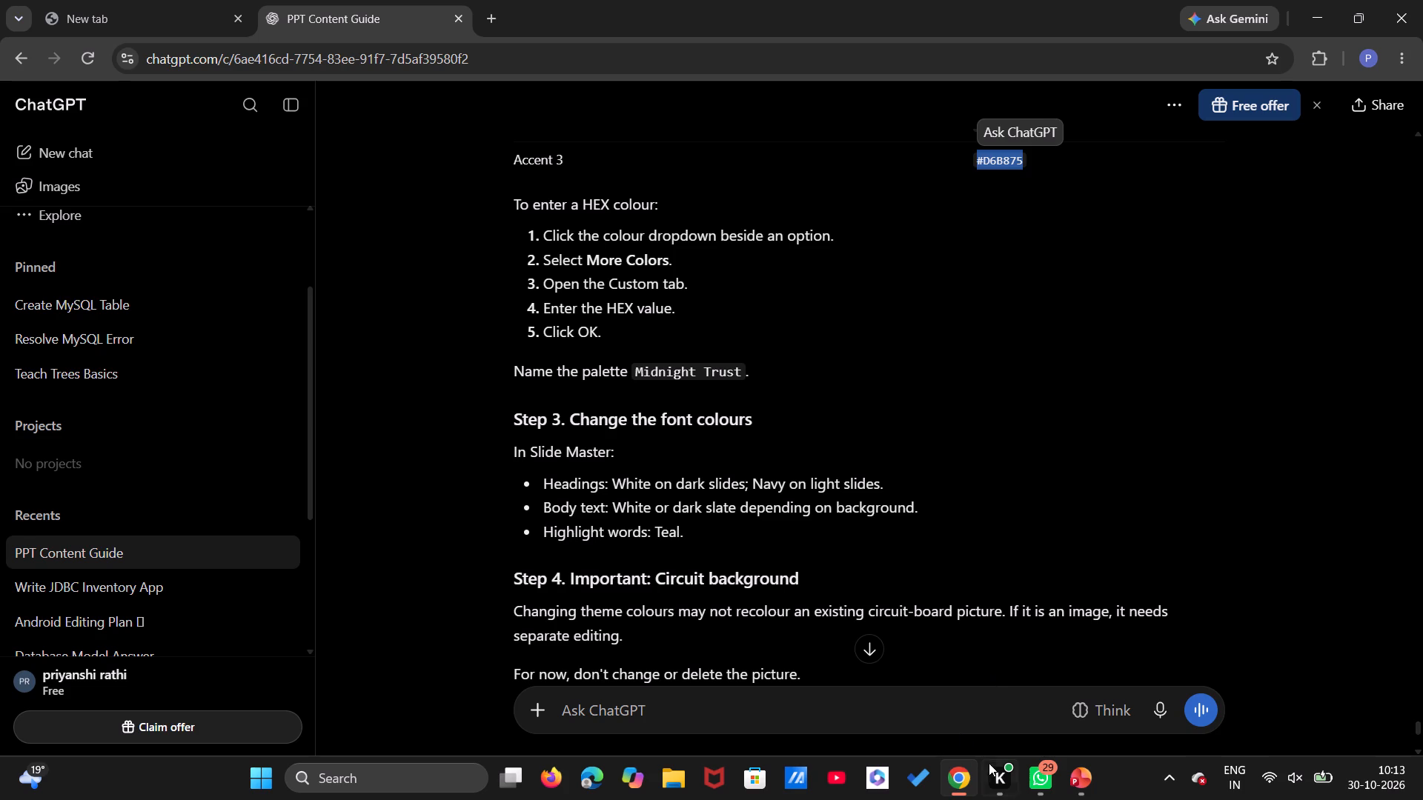
pyautogui.click(1079, 781)
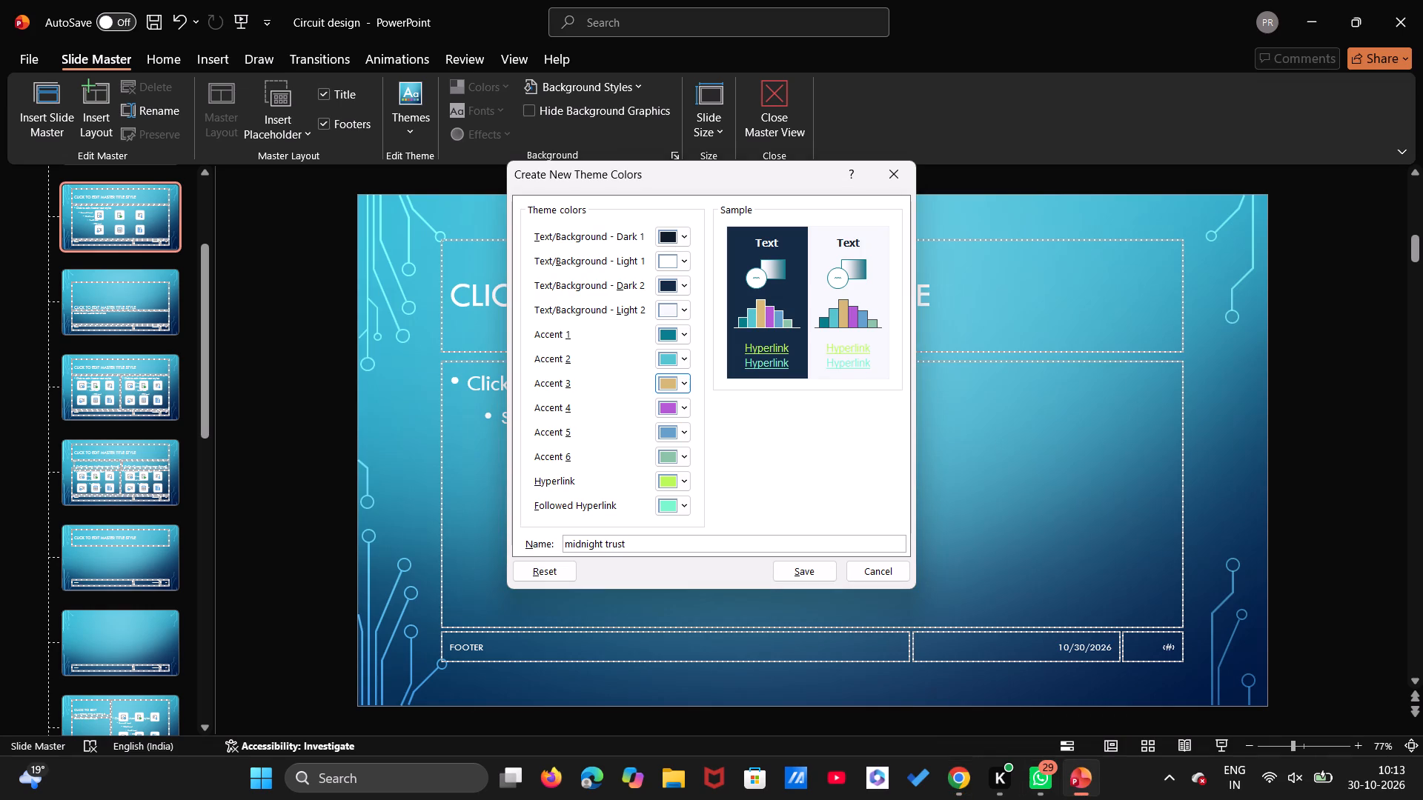
pyautogui.click(823, 579)
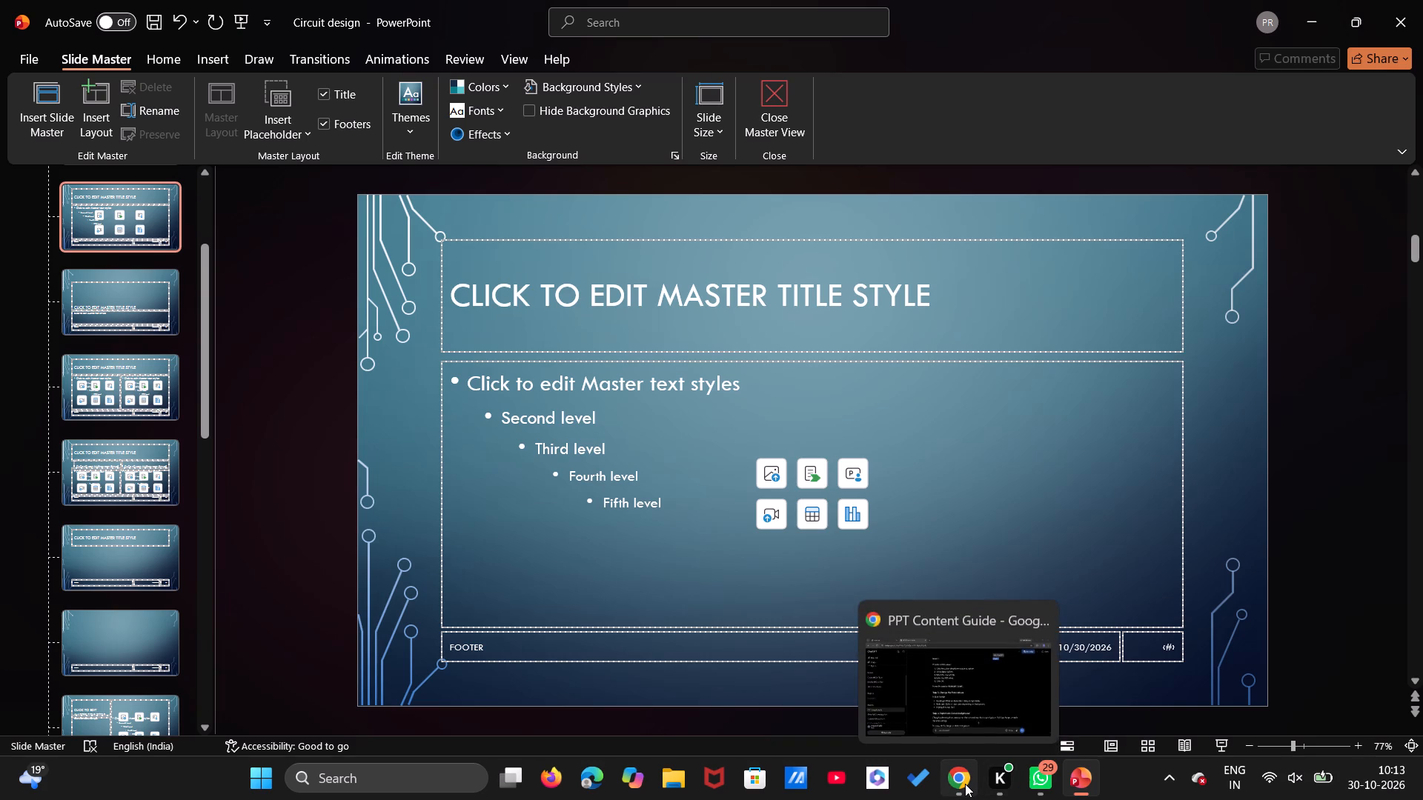
pyautogui.click(136, 319)
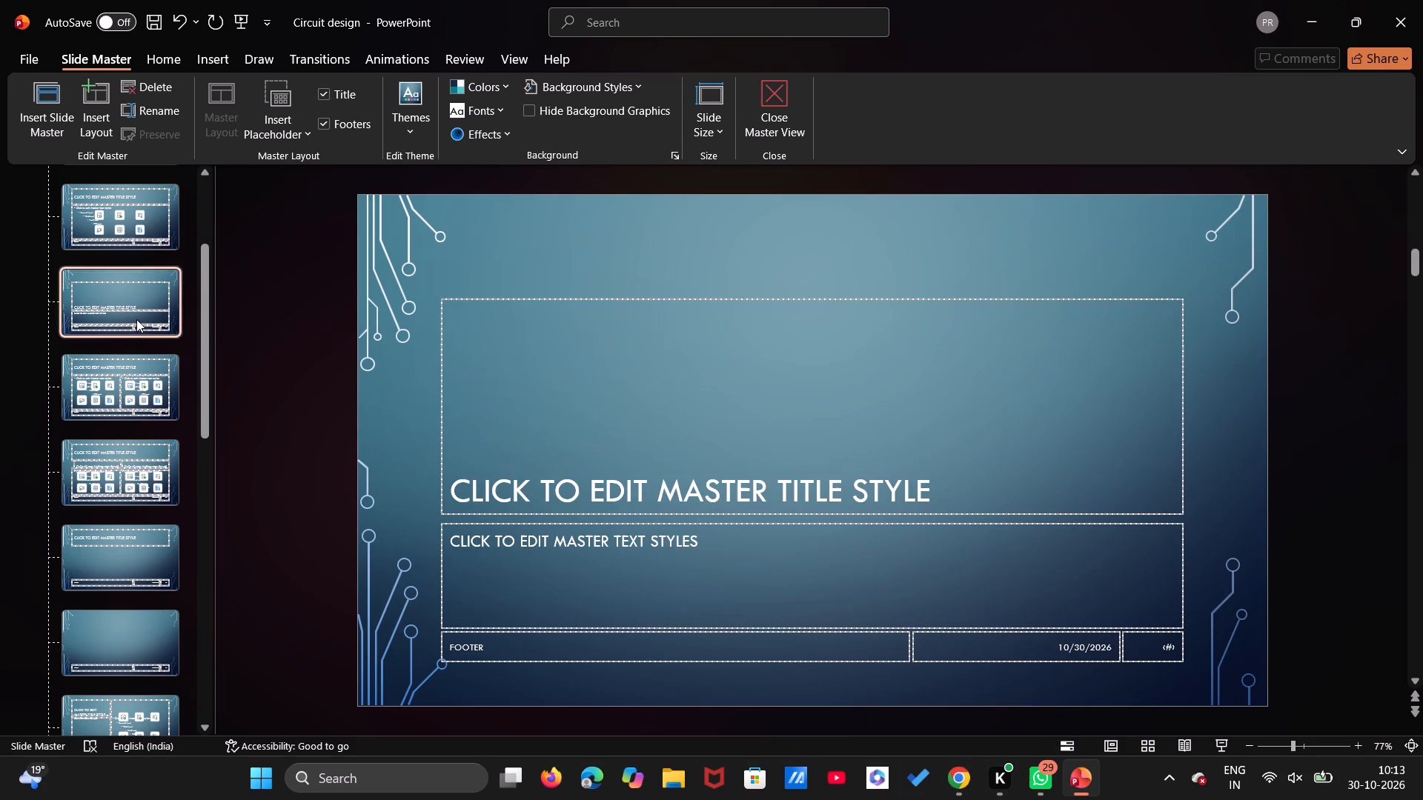
pyautogui.click(138, 353)
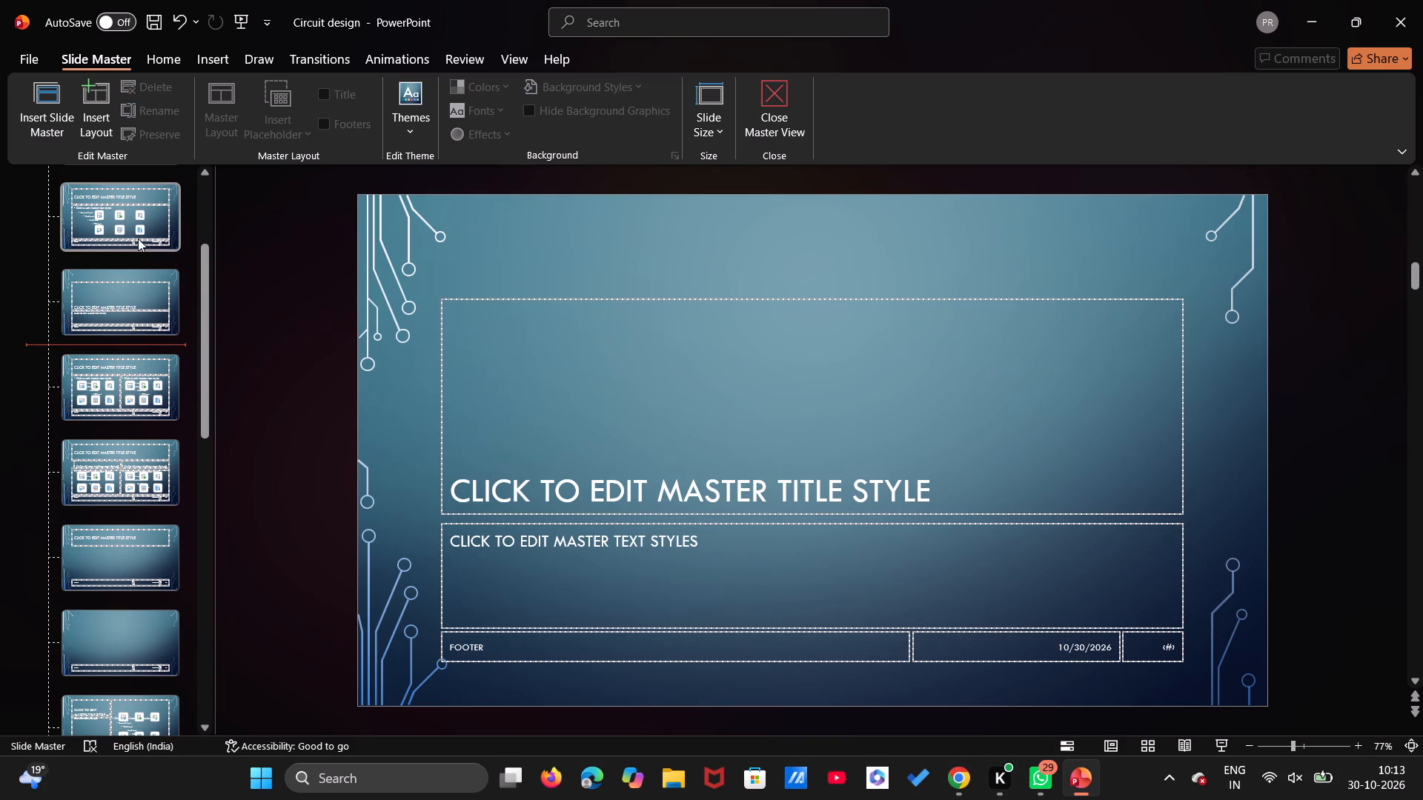
pyautogui.click(135, 225)
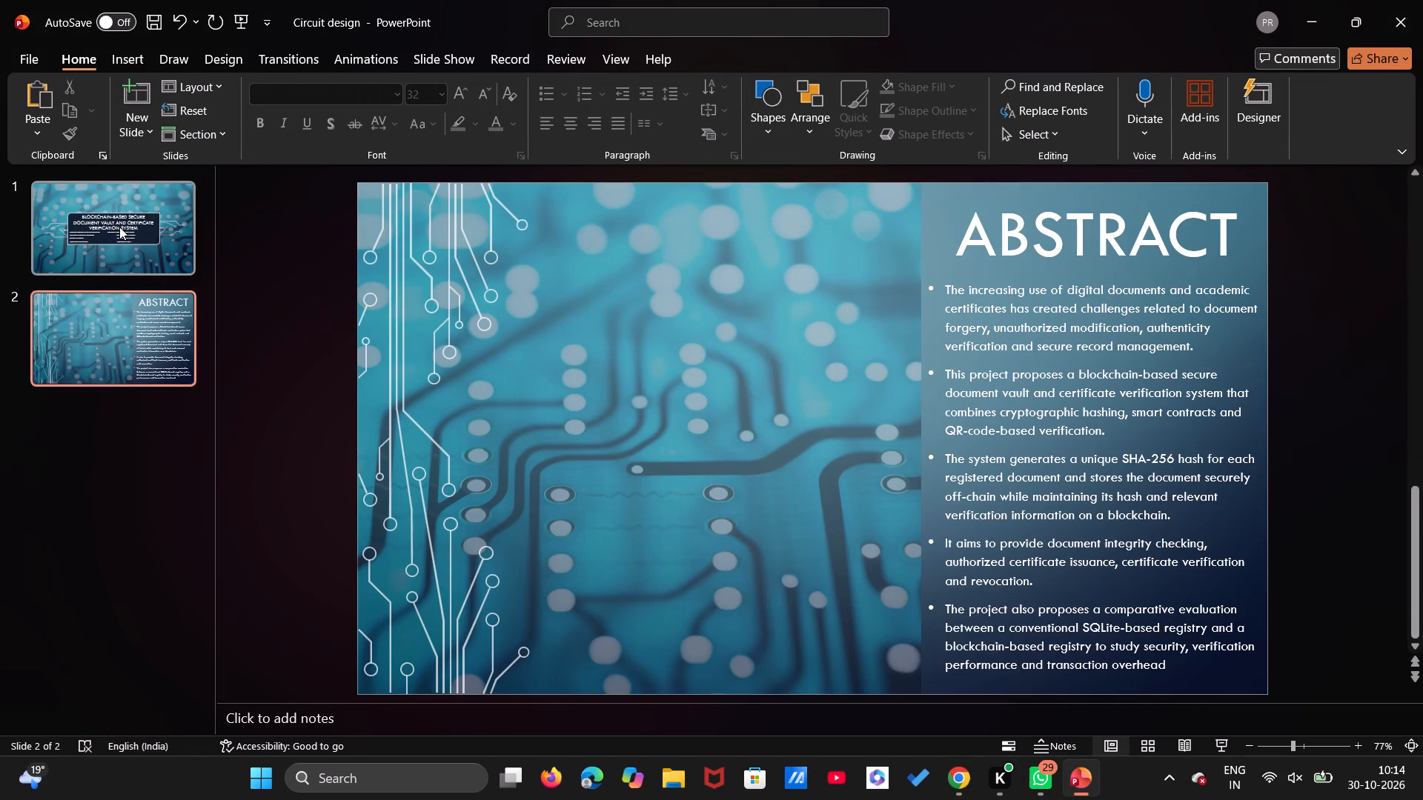
pyautogui.click(162, 261)
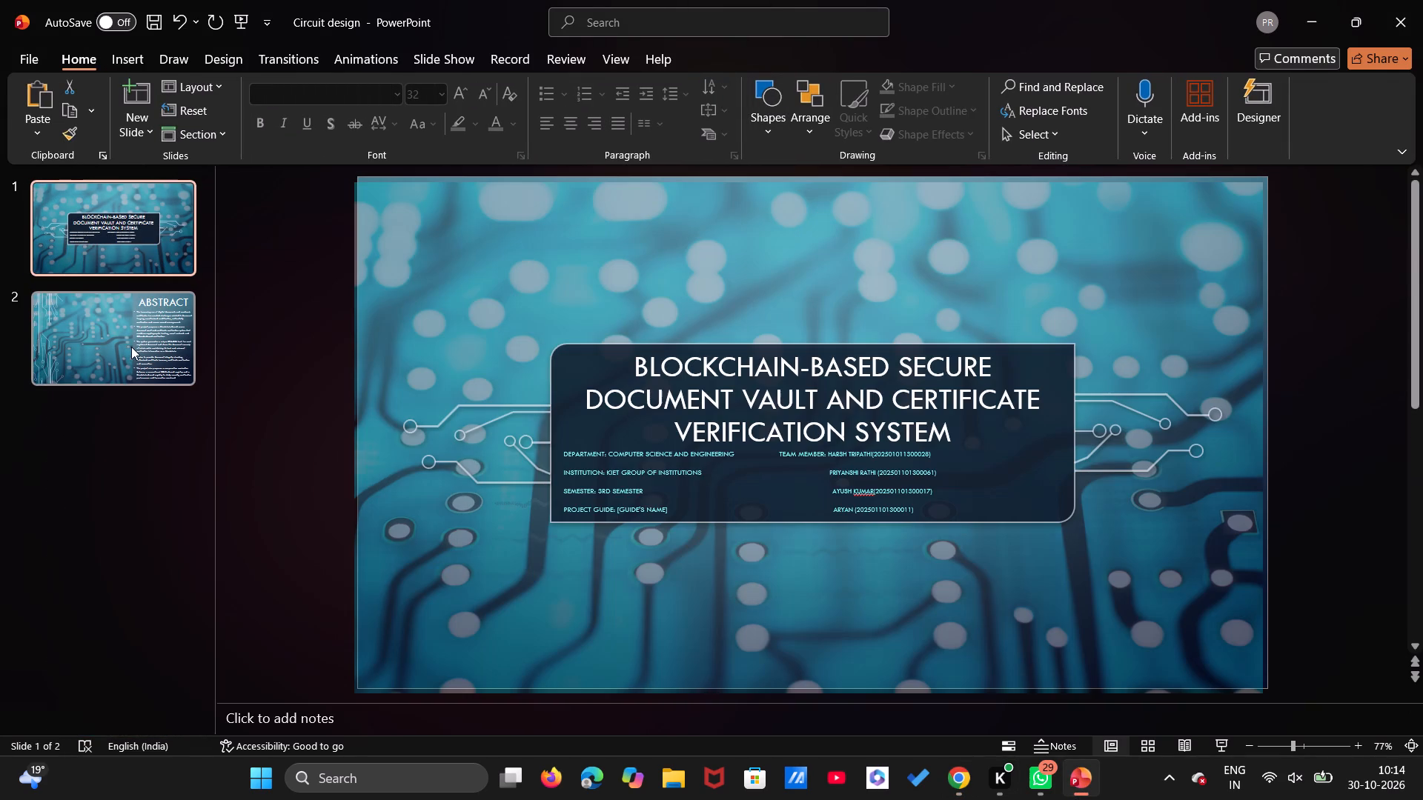
pyautogui.click(131, 347)
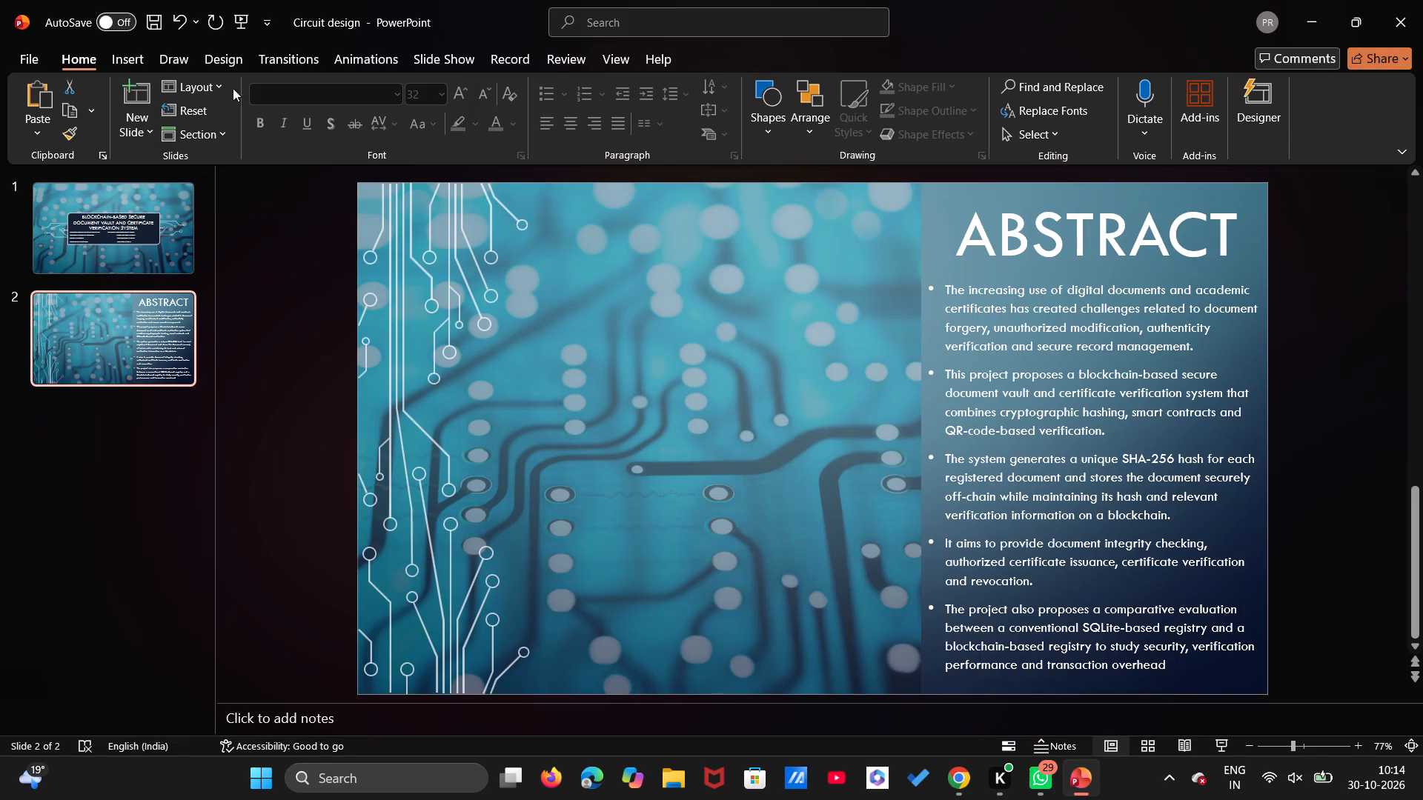
pyautogui.click(224, 51)
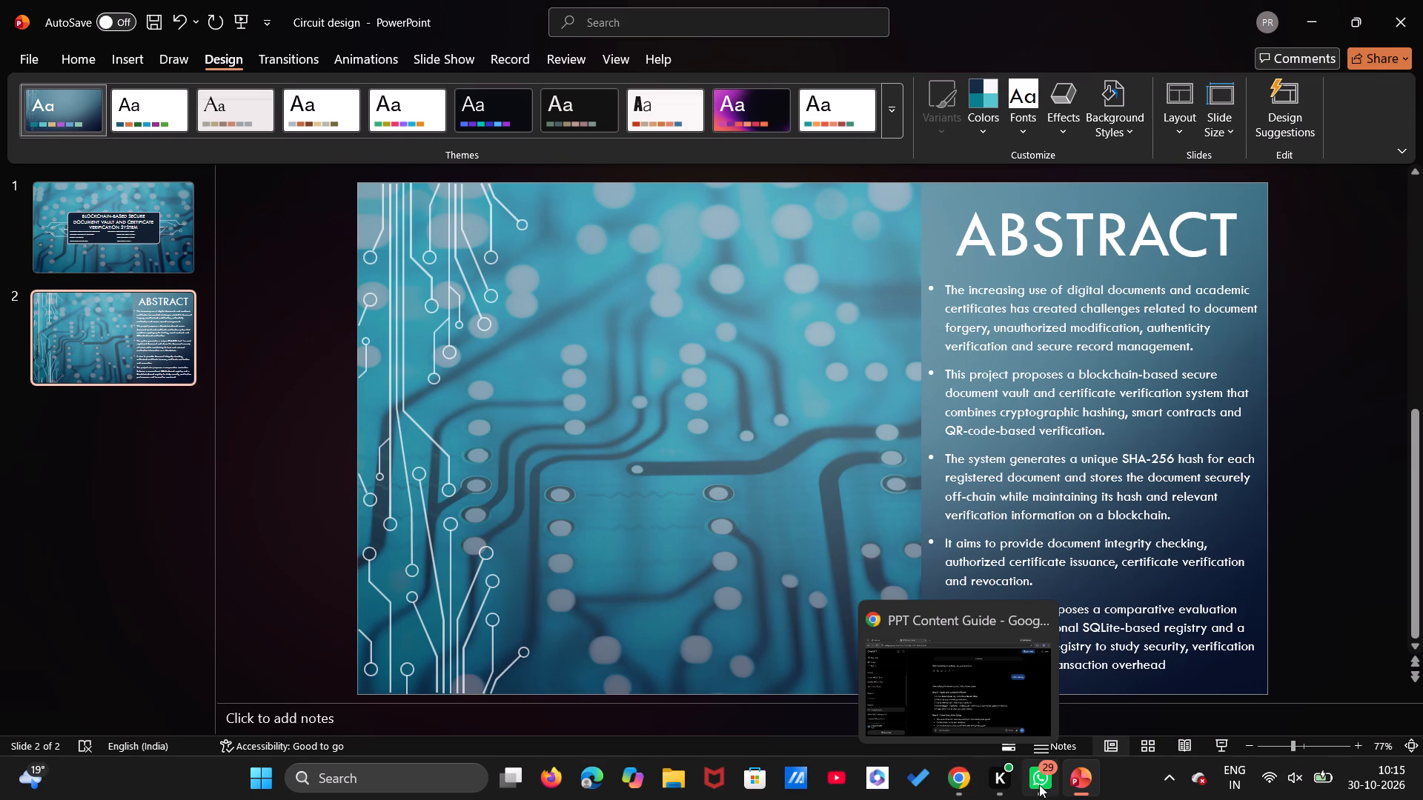
pyautogui.click(1073, 497)
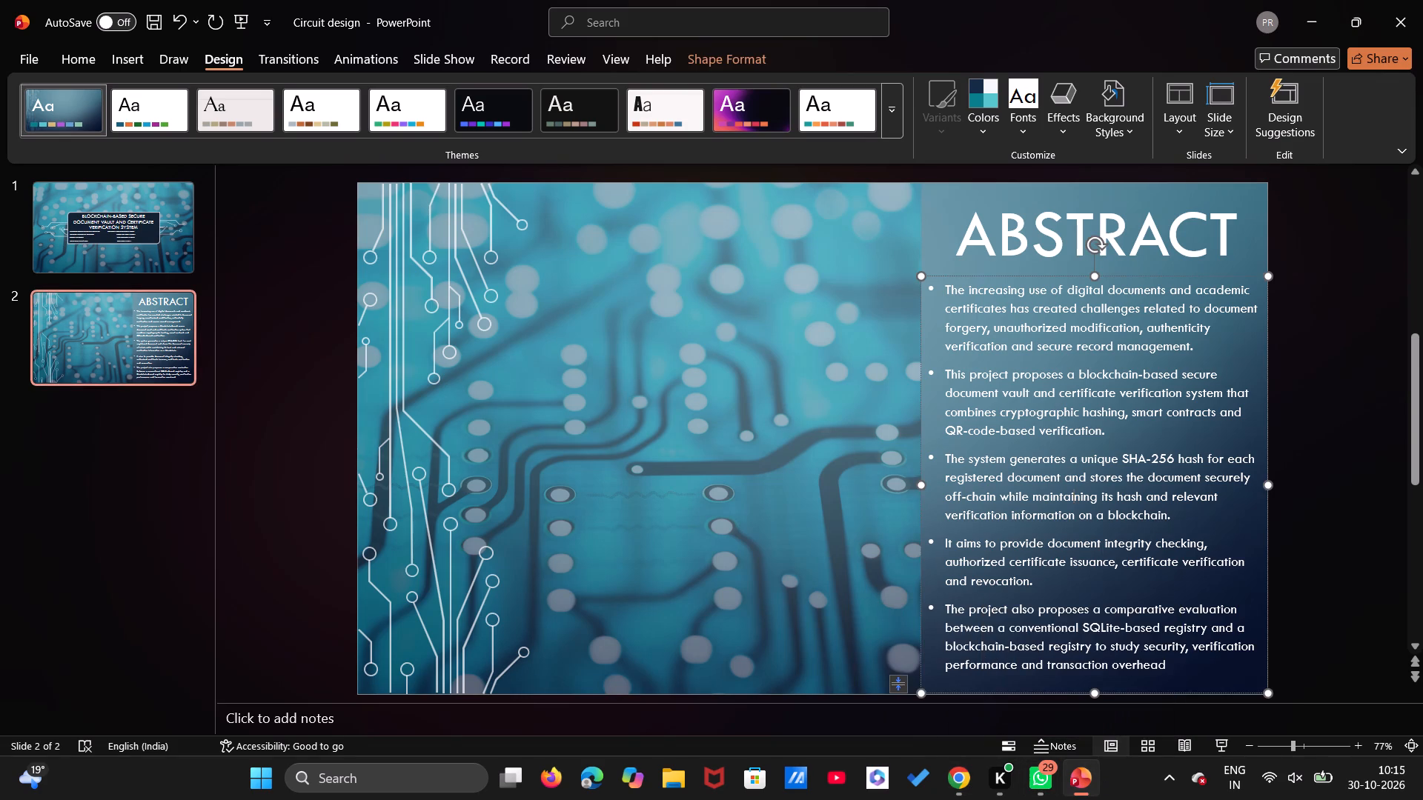
pyautogui.click(806, 393)
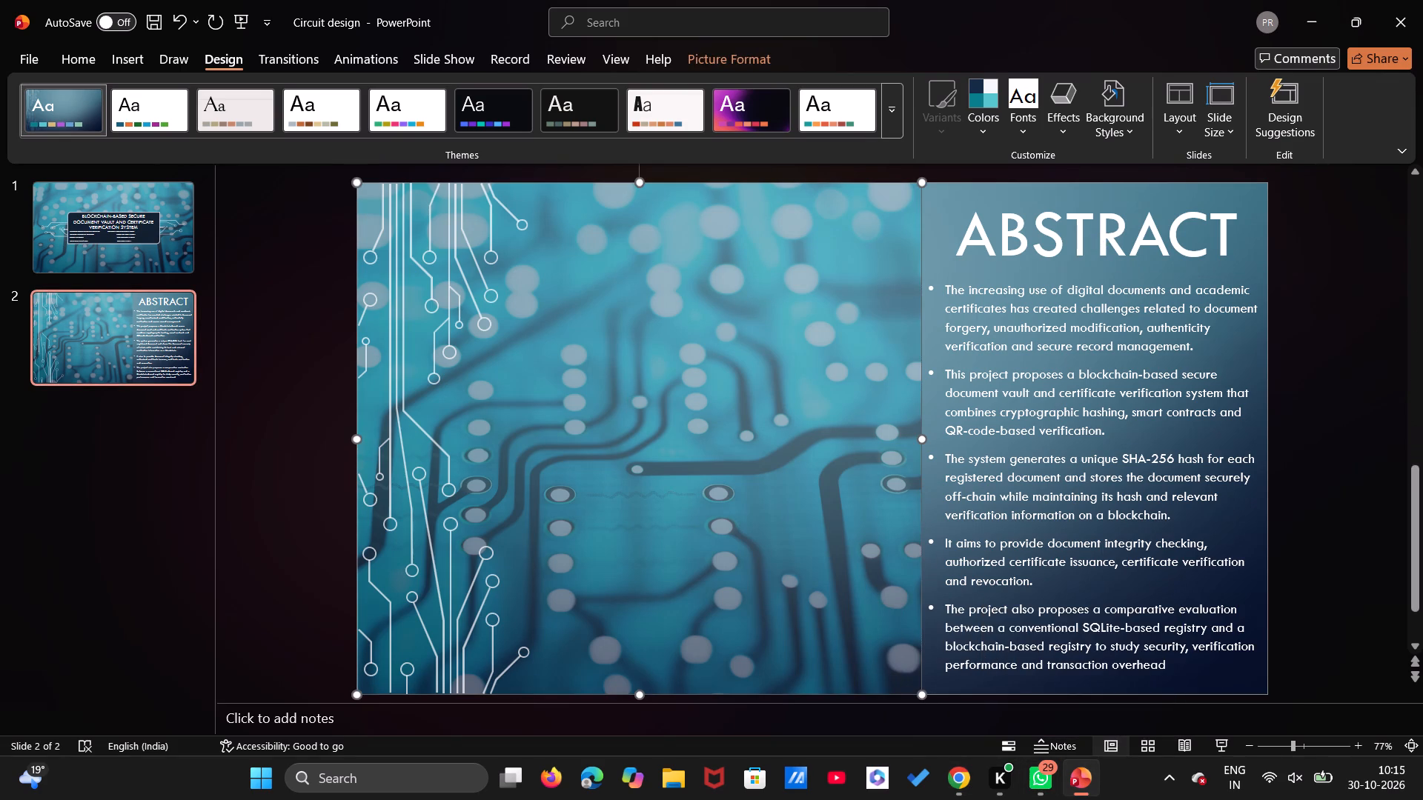
# Save the presentation as "Blockchain-Based Secure Document Vault and Certificate Verification System" in the OneDrive Documents folder.
pyautogui.hotkey('ctrl', 's')
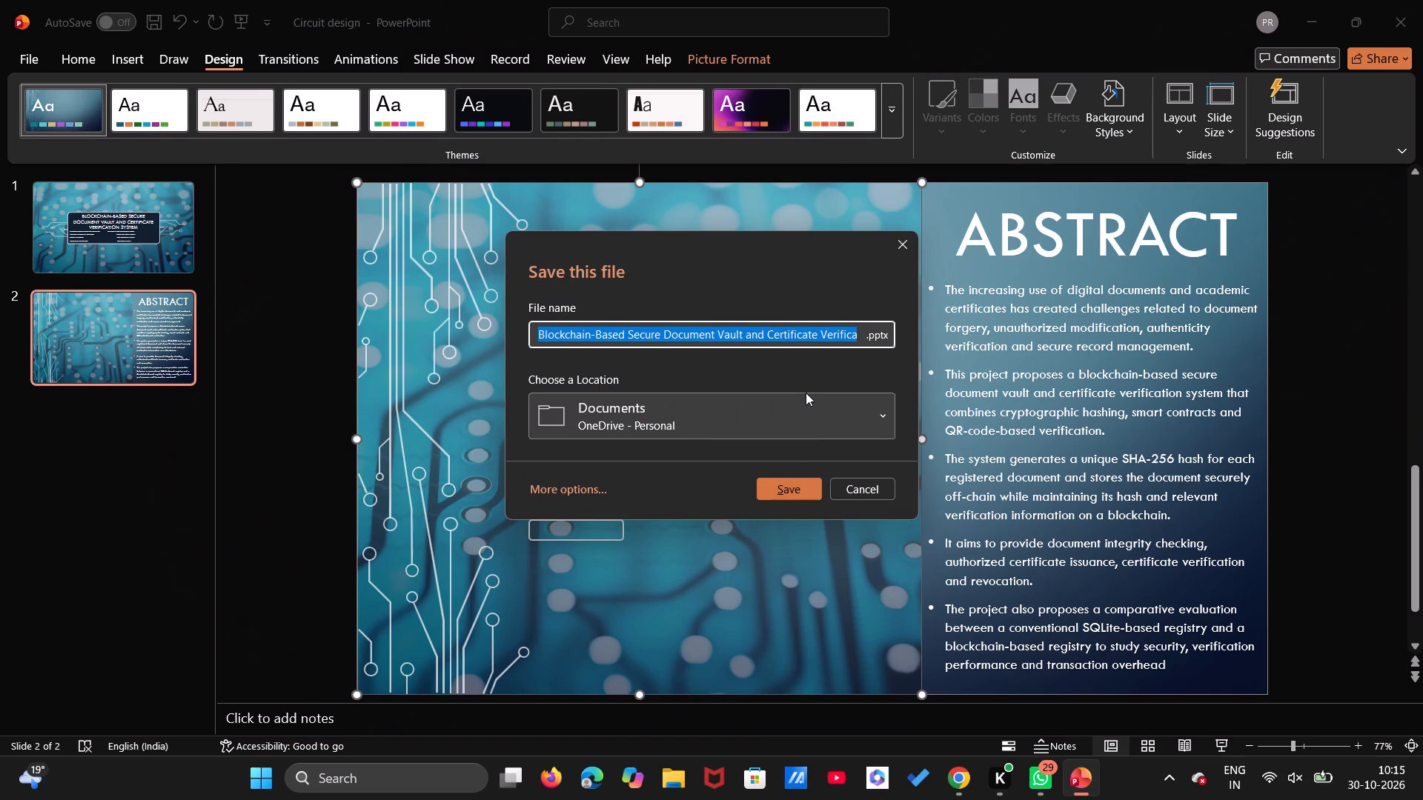
pyautogui.click(796, 493)
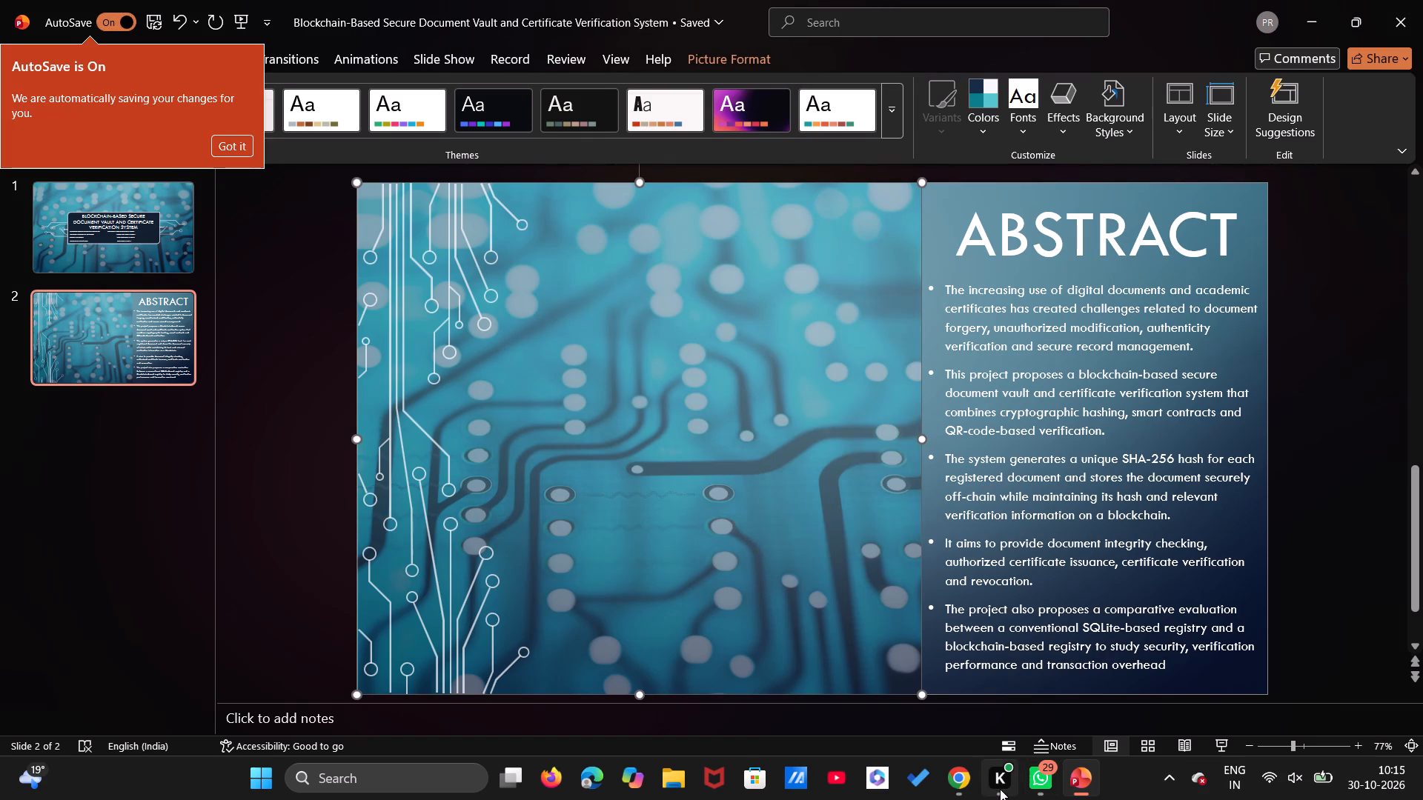
pyautogui.click(963, 772)
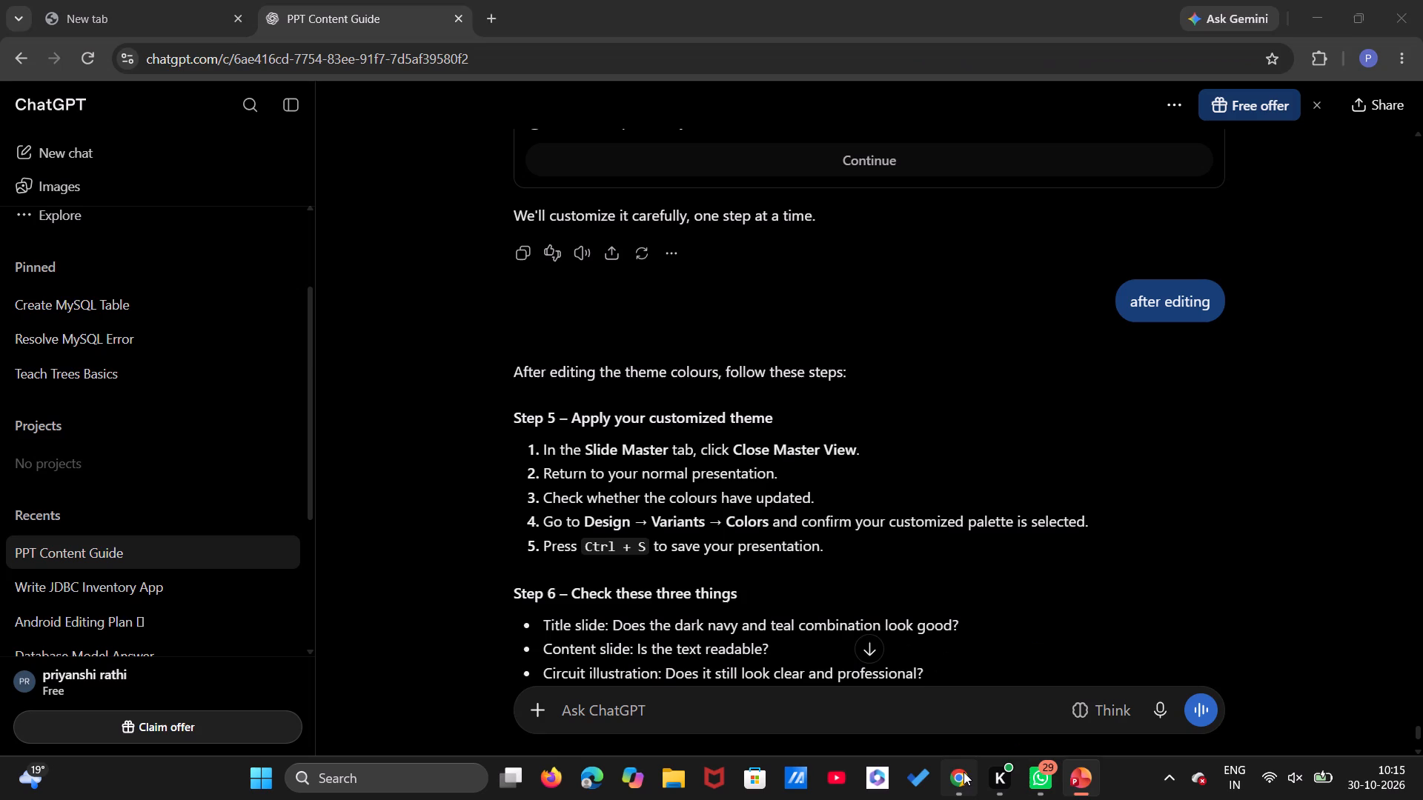
pyautogui.scroll(-3, 914, 582)
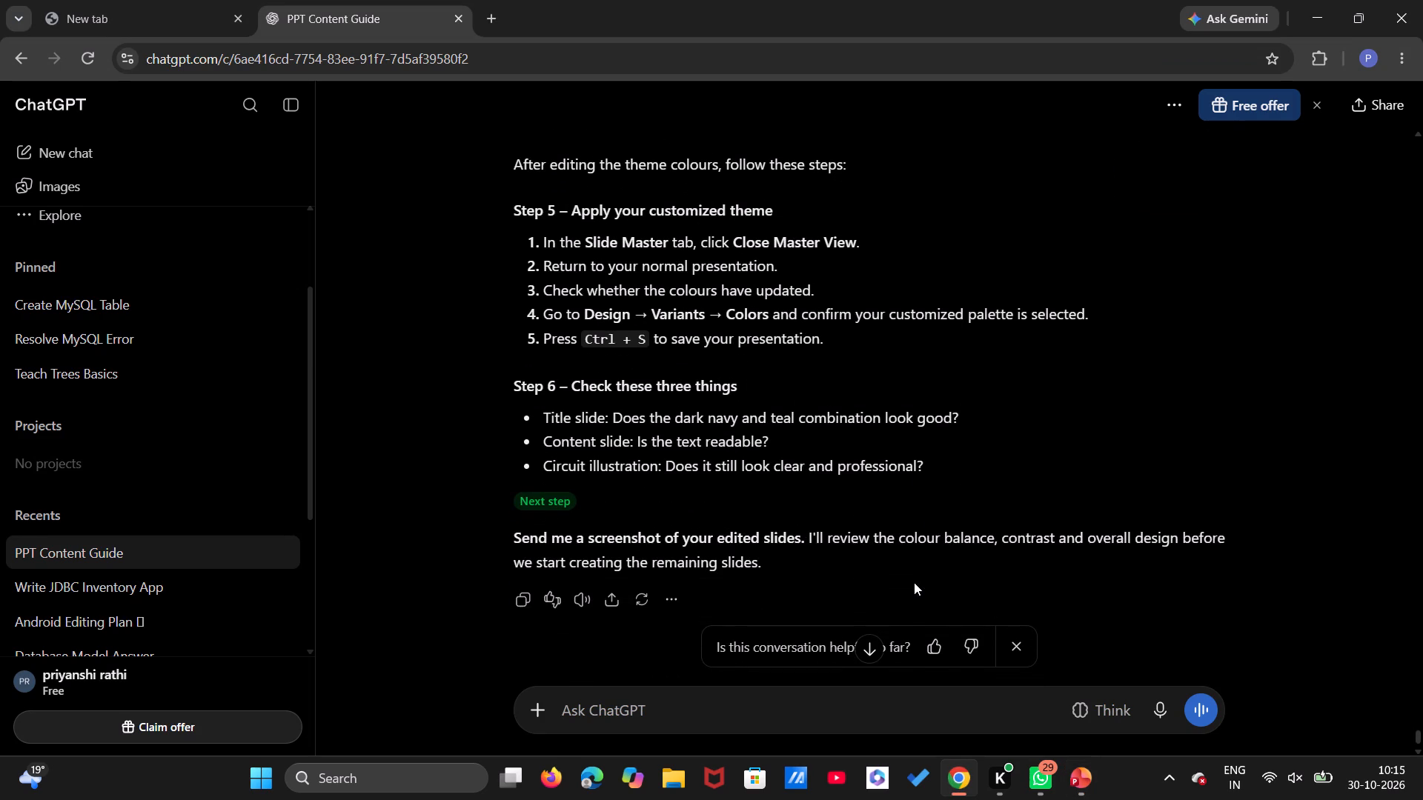
pyautogui.click(1094, 782)
pyautogui.click(146, 207)
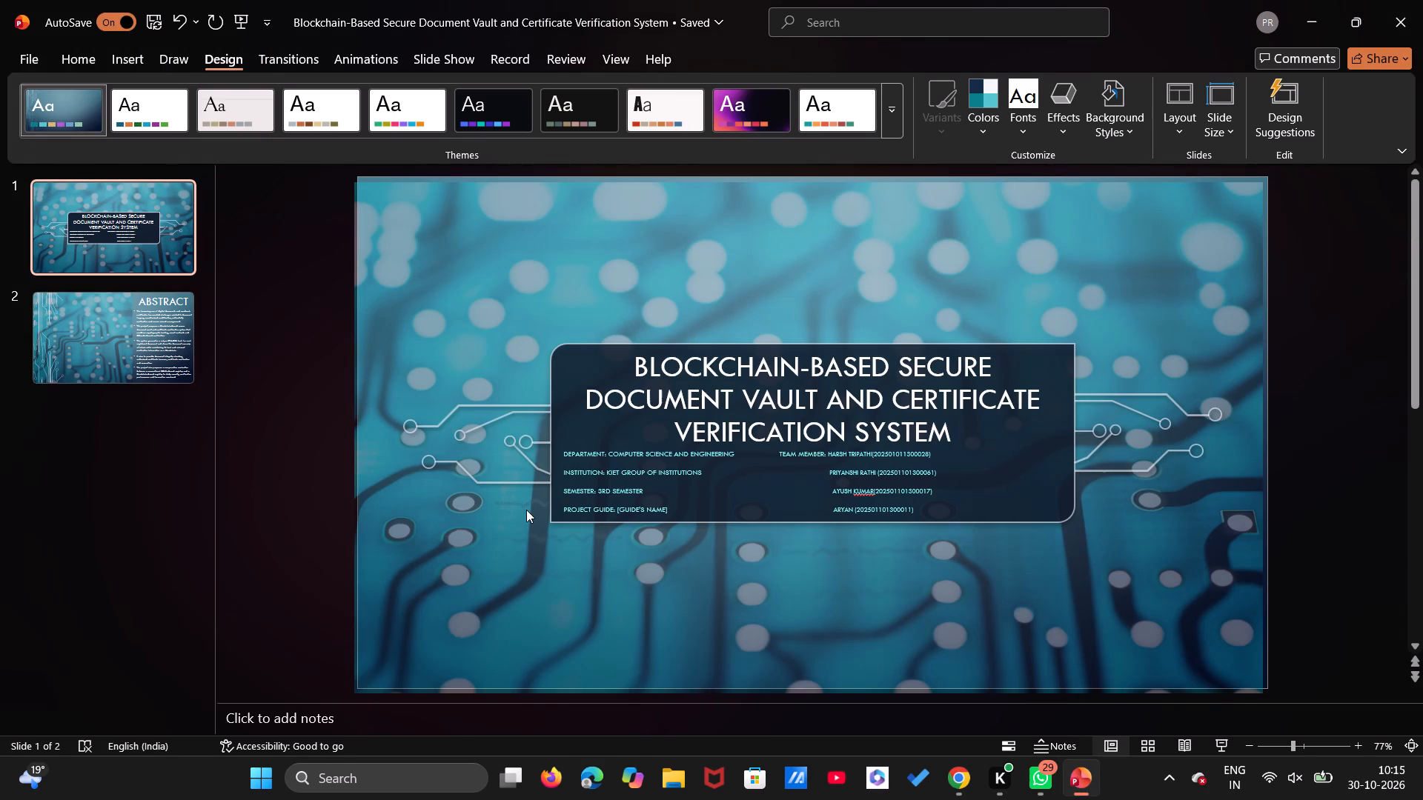
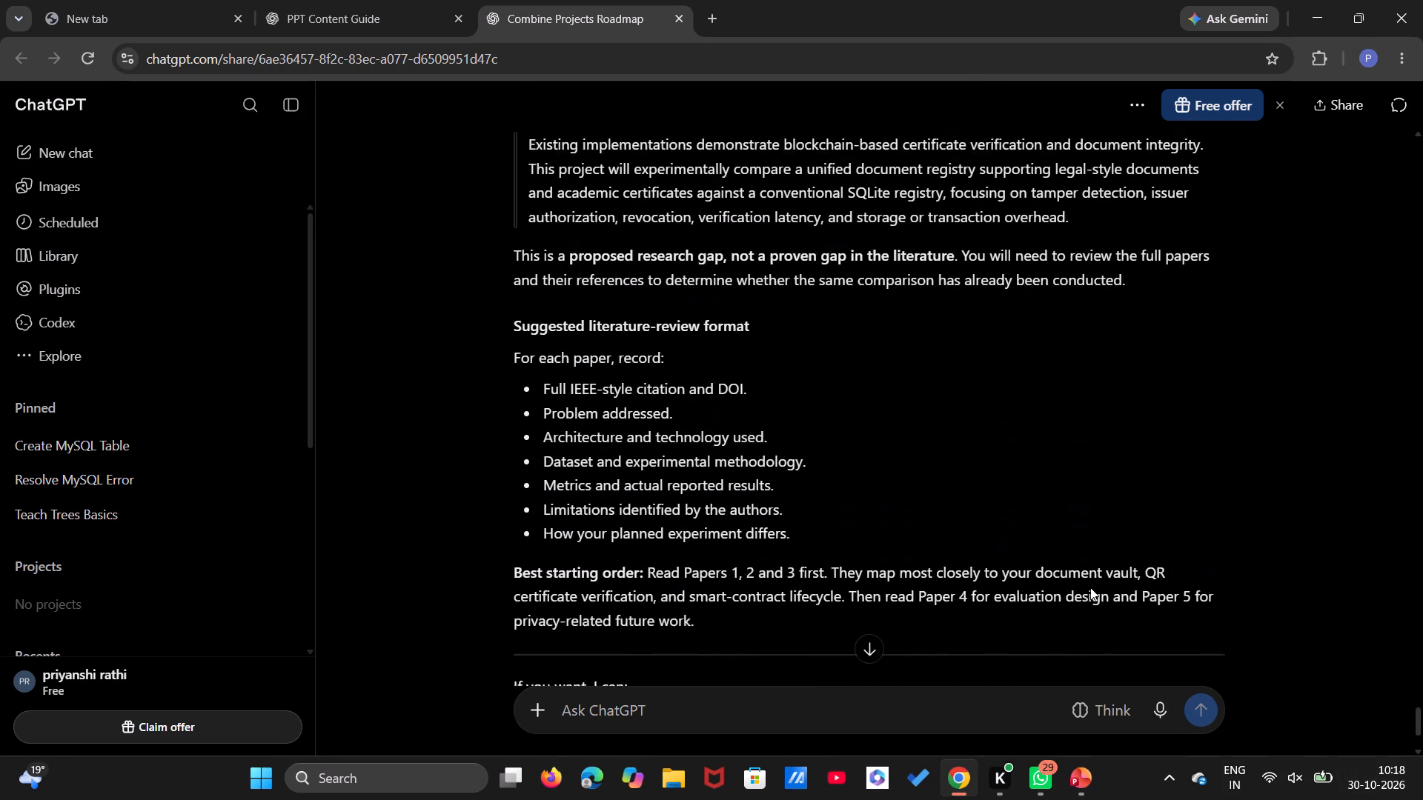
# Review the research-paper answer in the roadmap chat from the literature-review format back up to the Priority 1 paper.
pyautogui.scroll(7, 1090, 587)
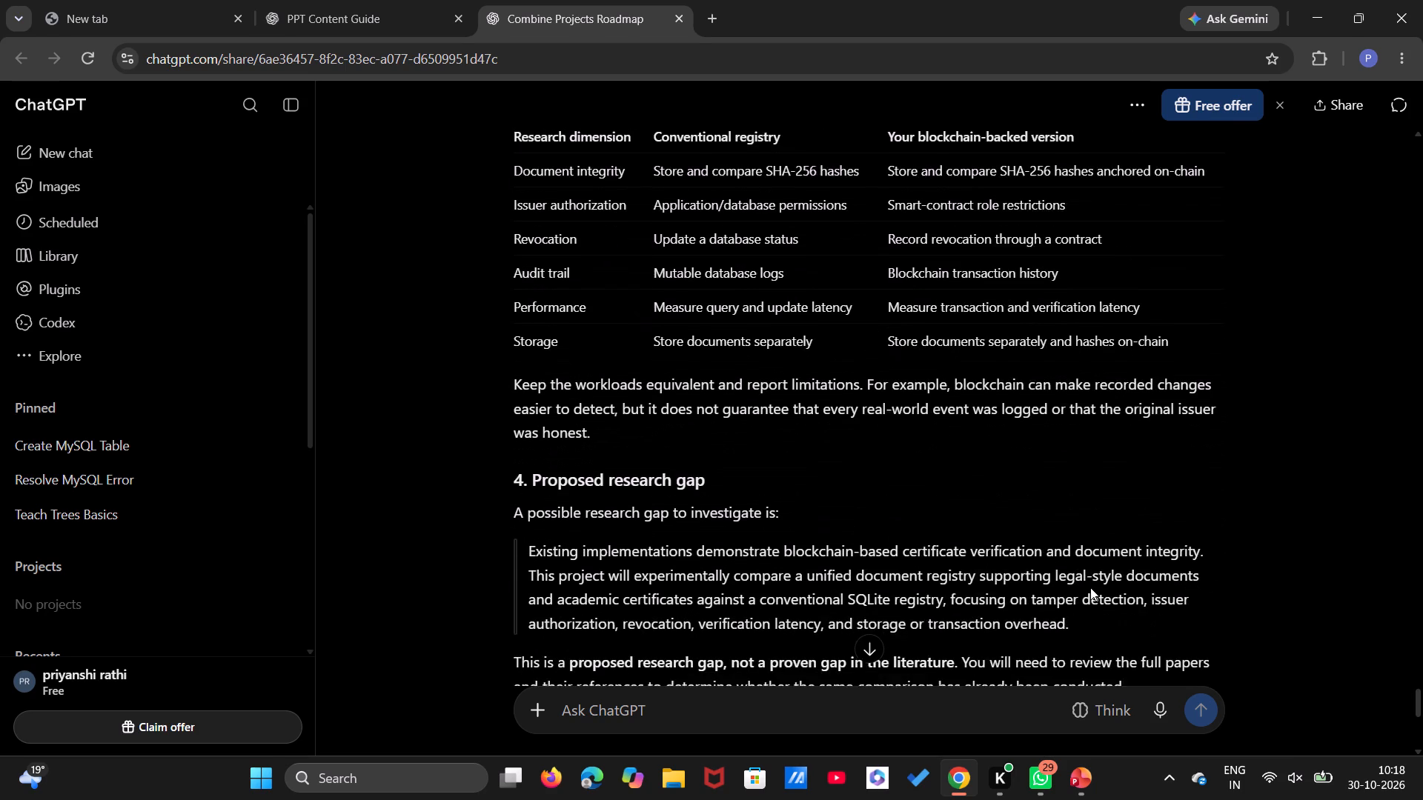
pyautogui.scroll(6, 1090, 587)
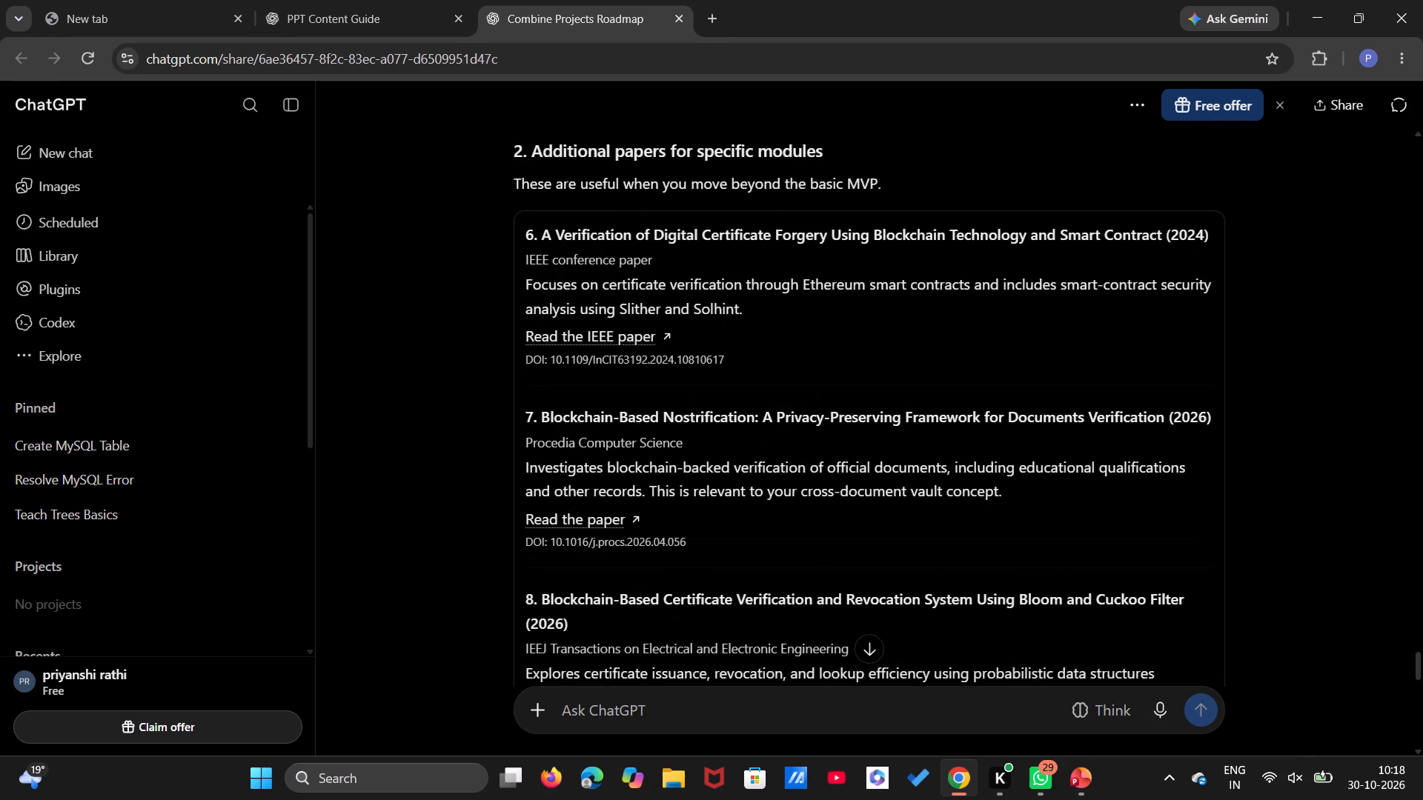
pyautogui.scroll(6, 1090, 587)
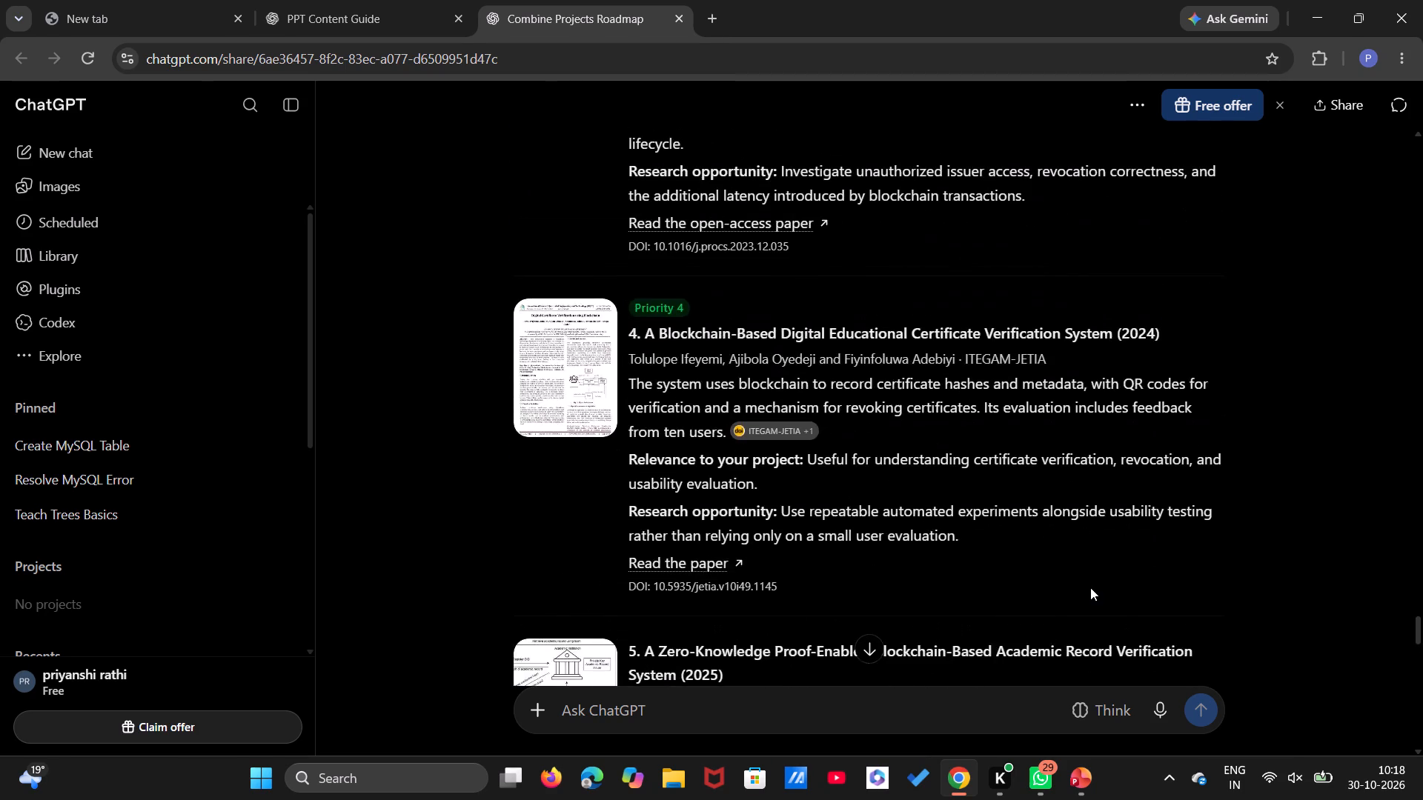
pyautogui.scroll(6, 1090, 587)
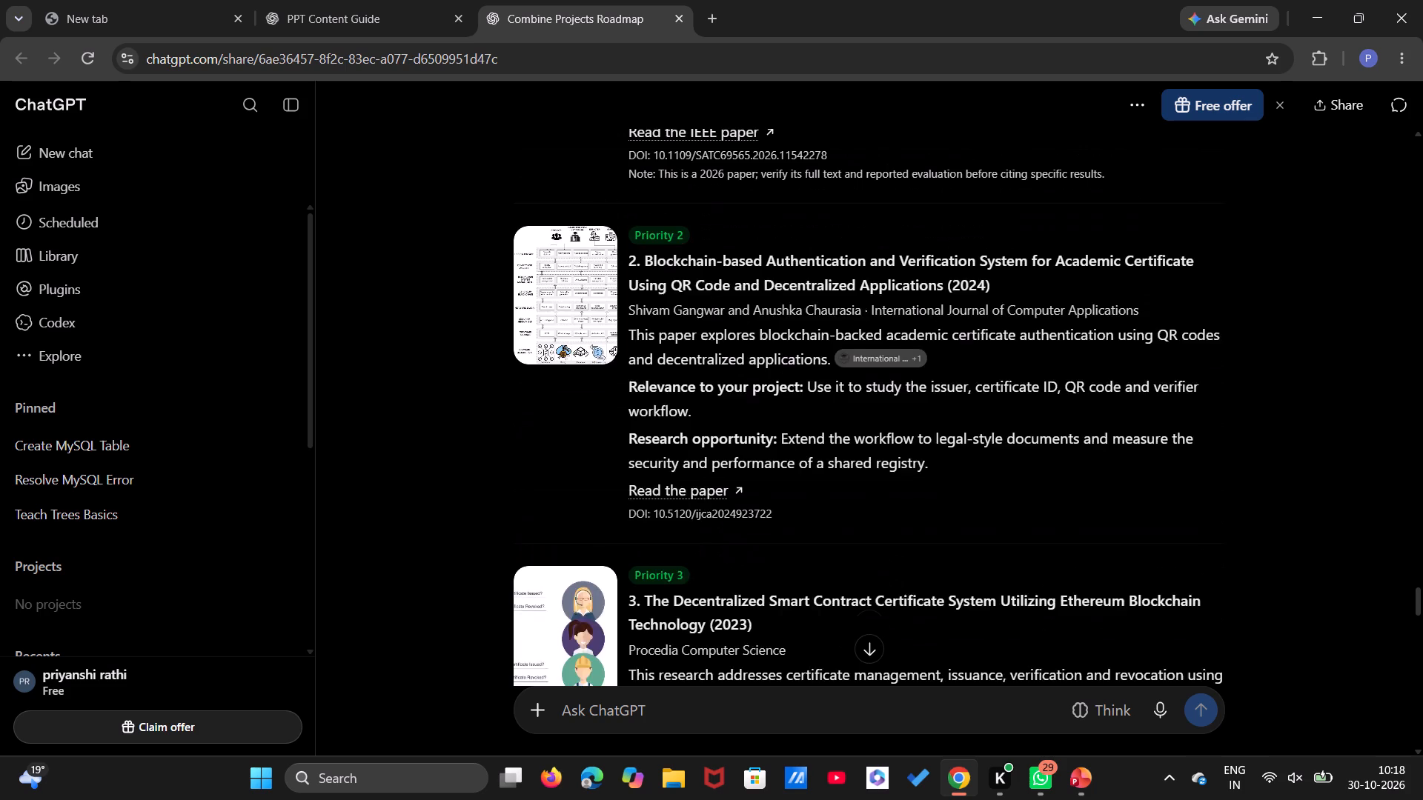
pyautogui.scroll(6, 1090, 587)
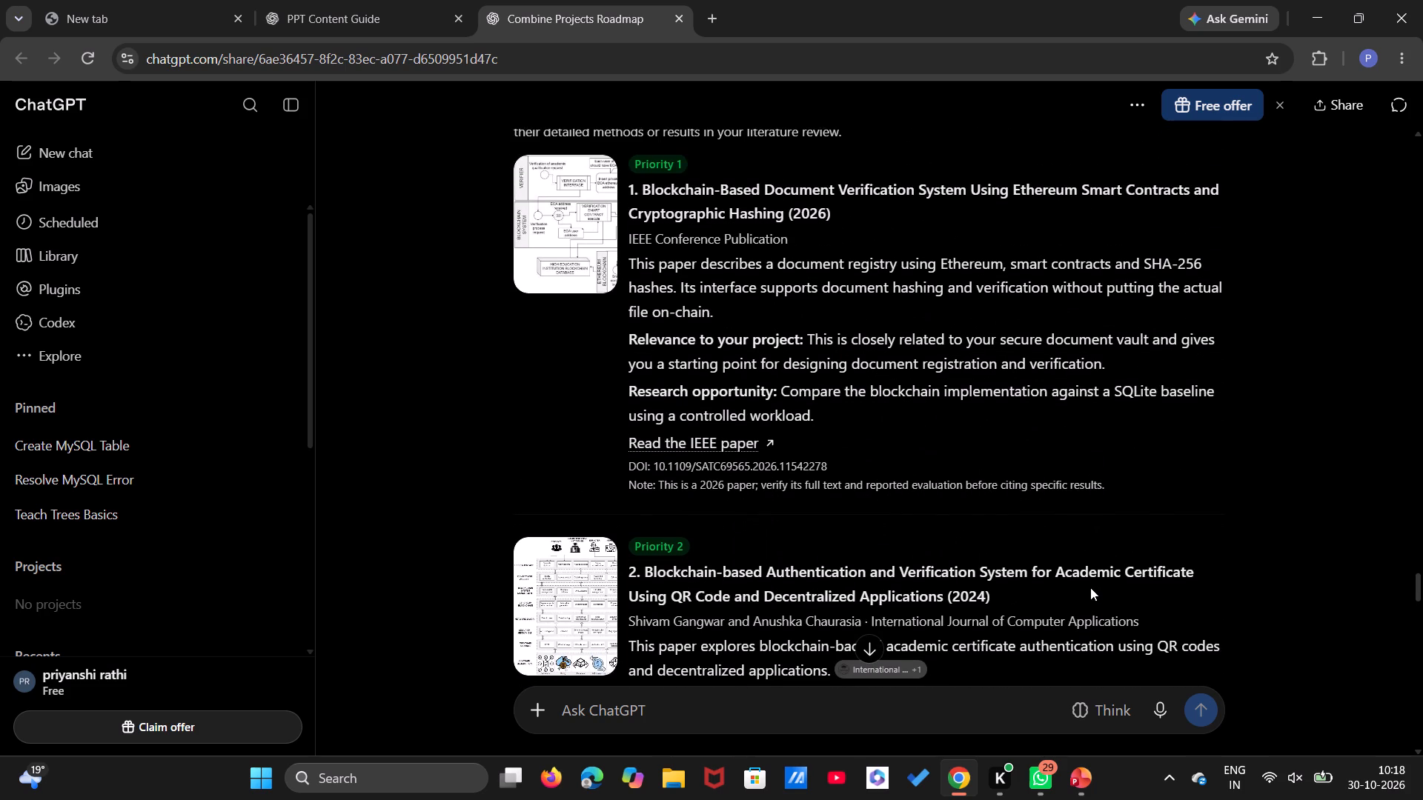
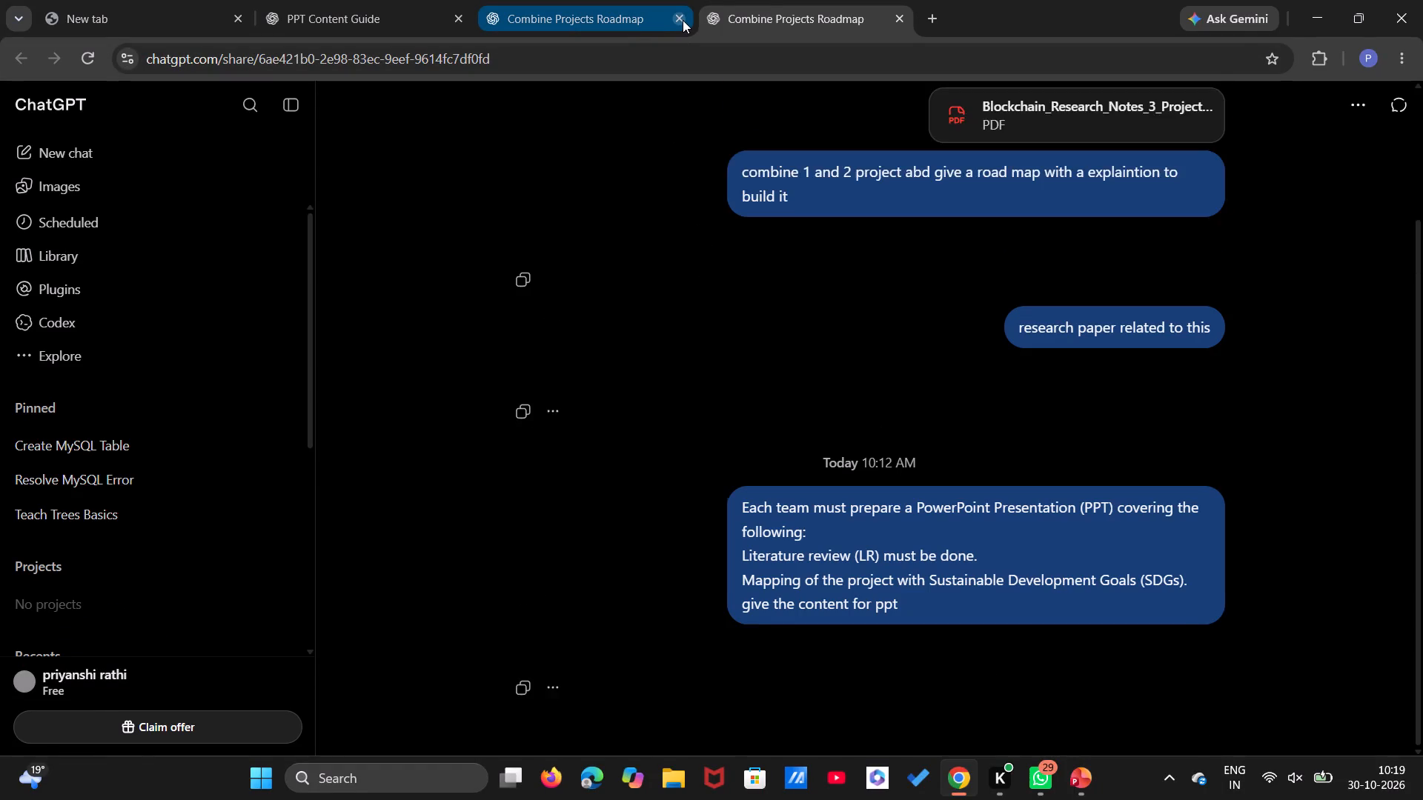
# Close the duplicate Combine Projects Roadmap tab.
pyautogui.click(683, 20)
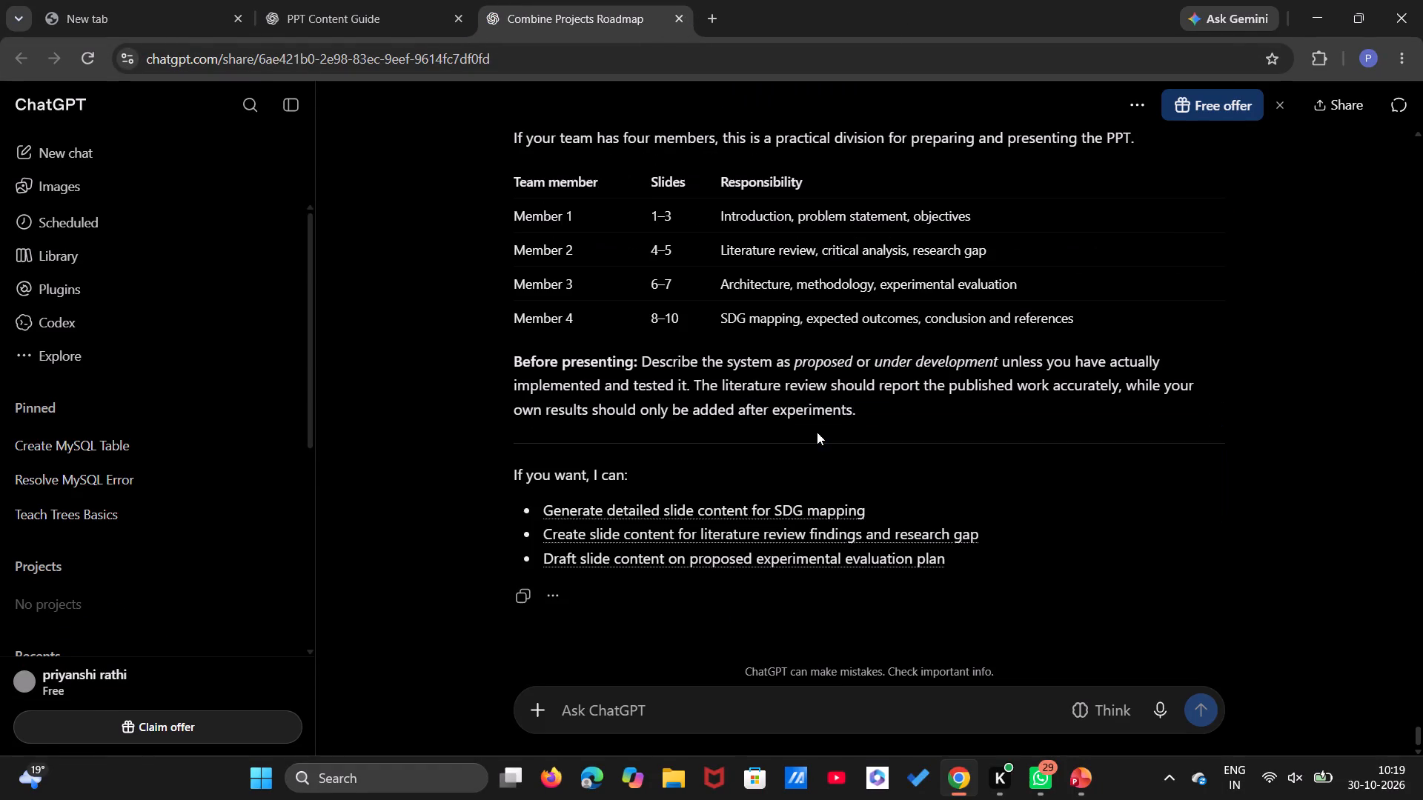
# Examine the Slide 2 Introduction points and proposed solution in the shared chat's slide content, and return to the Introduction slide in PowerPoint.
pyautogui.scroll(8, 817, 432)
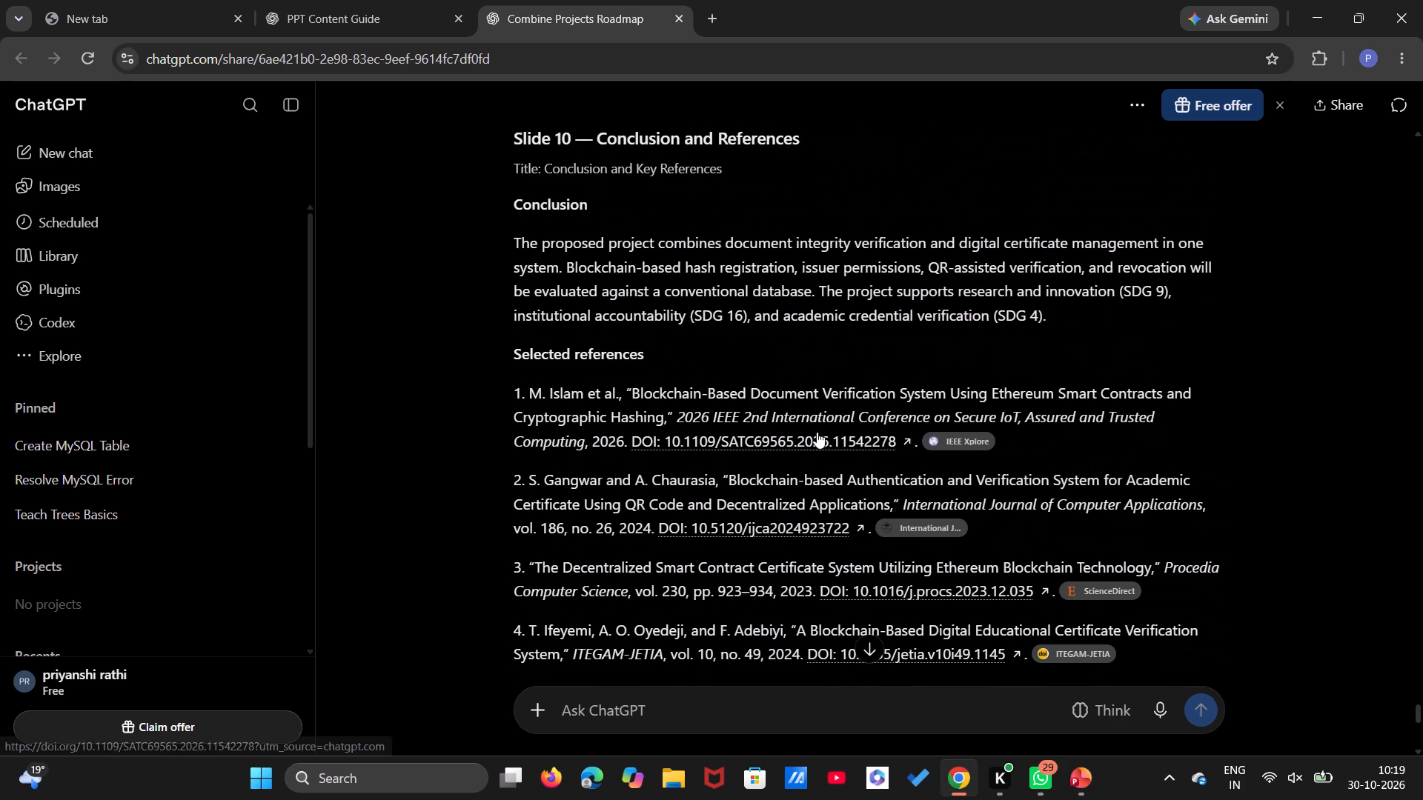
pyautogui.scroll(12, 817, 432)
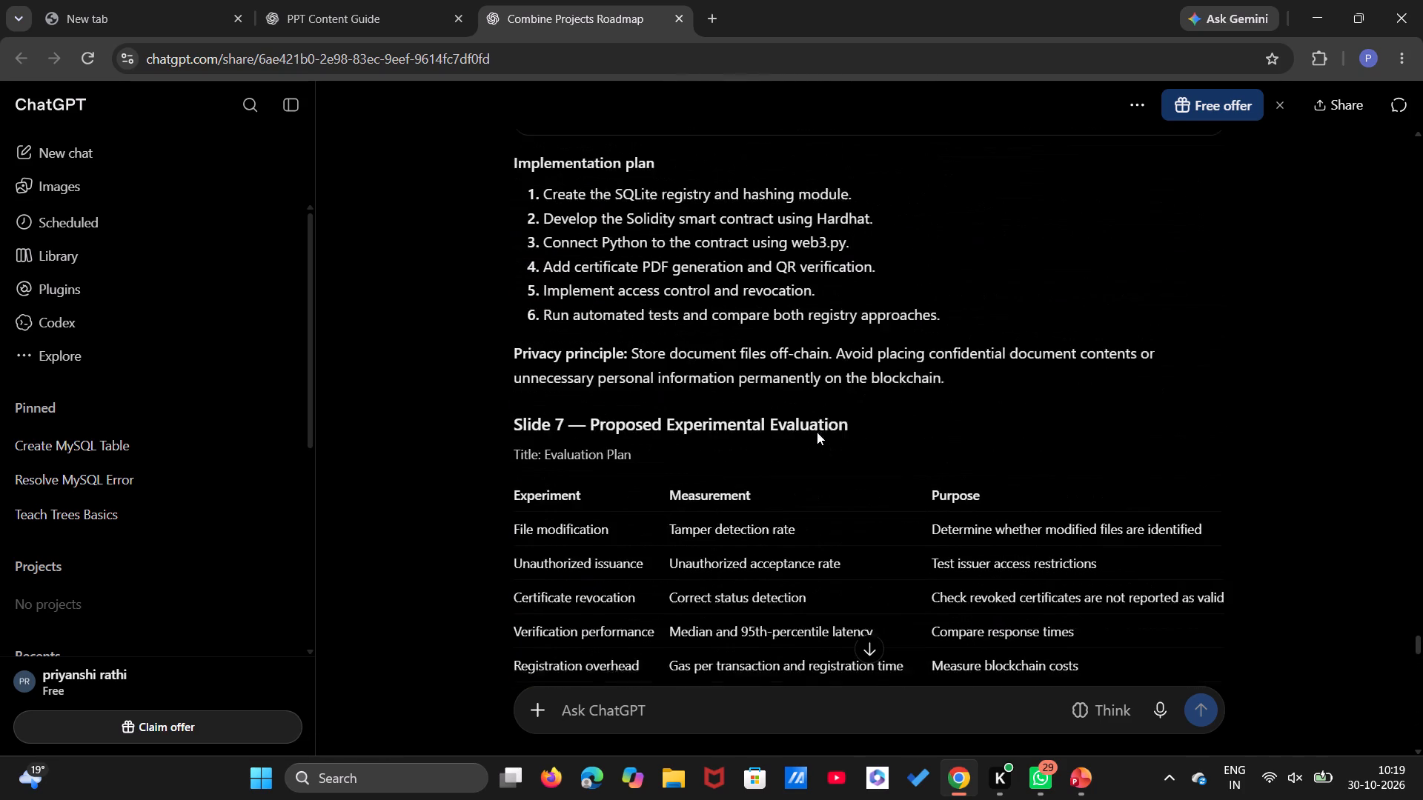
pyautogui.scroll(9, 817, 432)
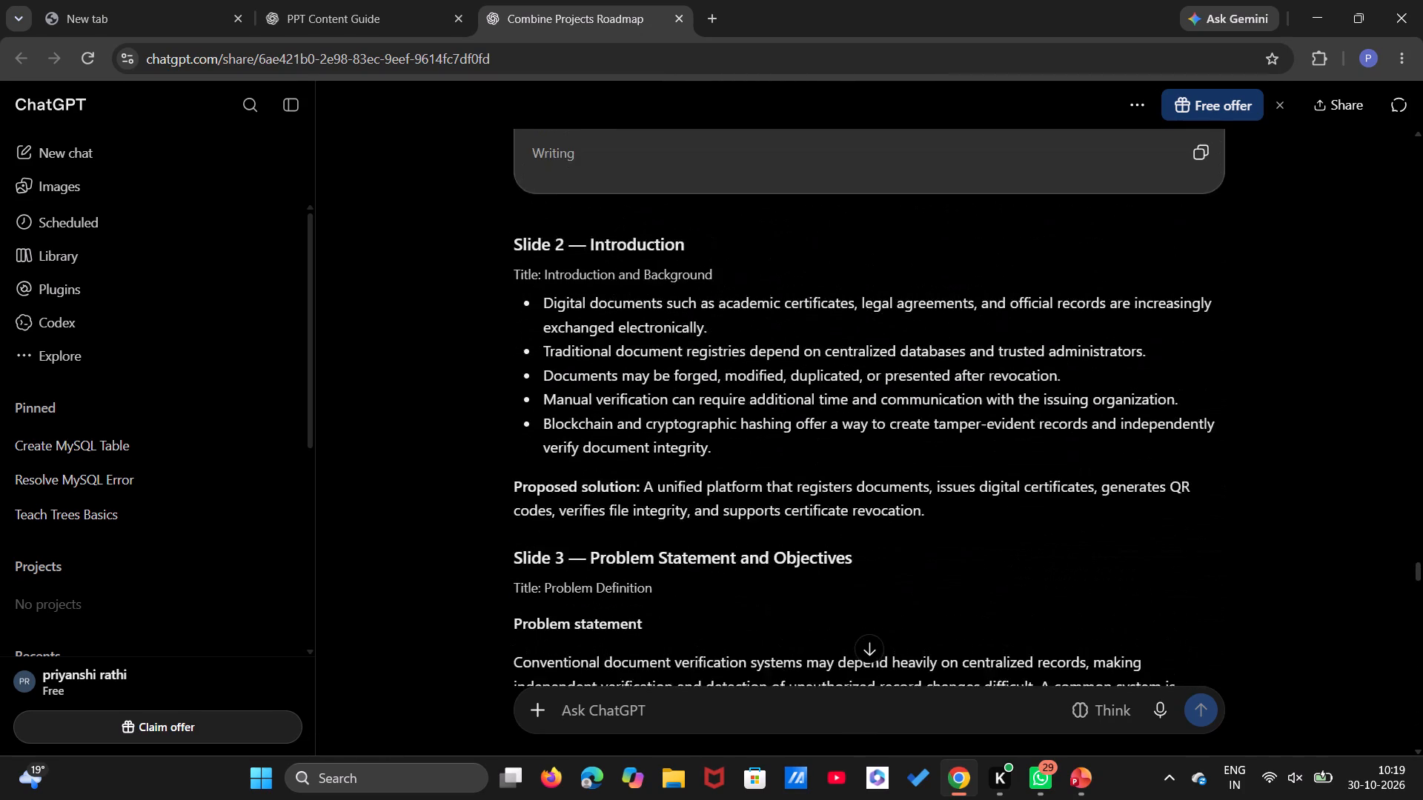
pyautogui.scroll(3, 817, 432)
pyautogui.scroll(-2, 817, 432)
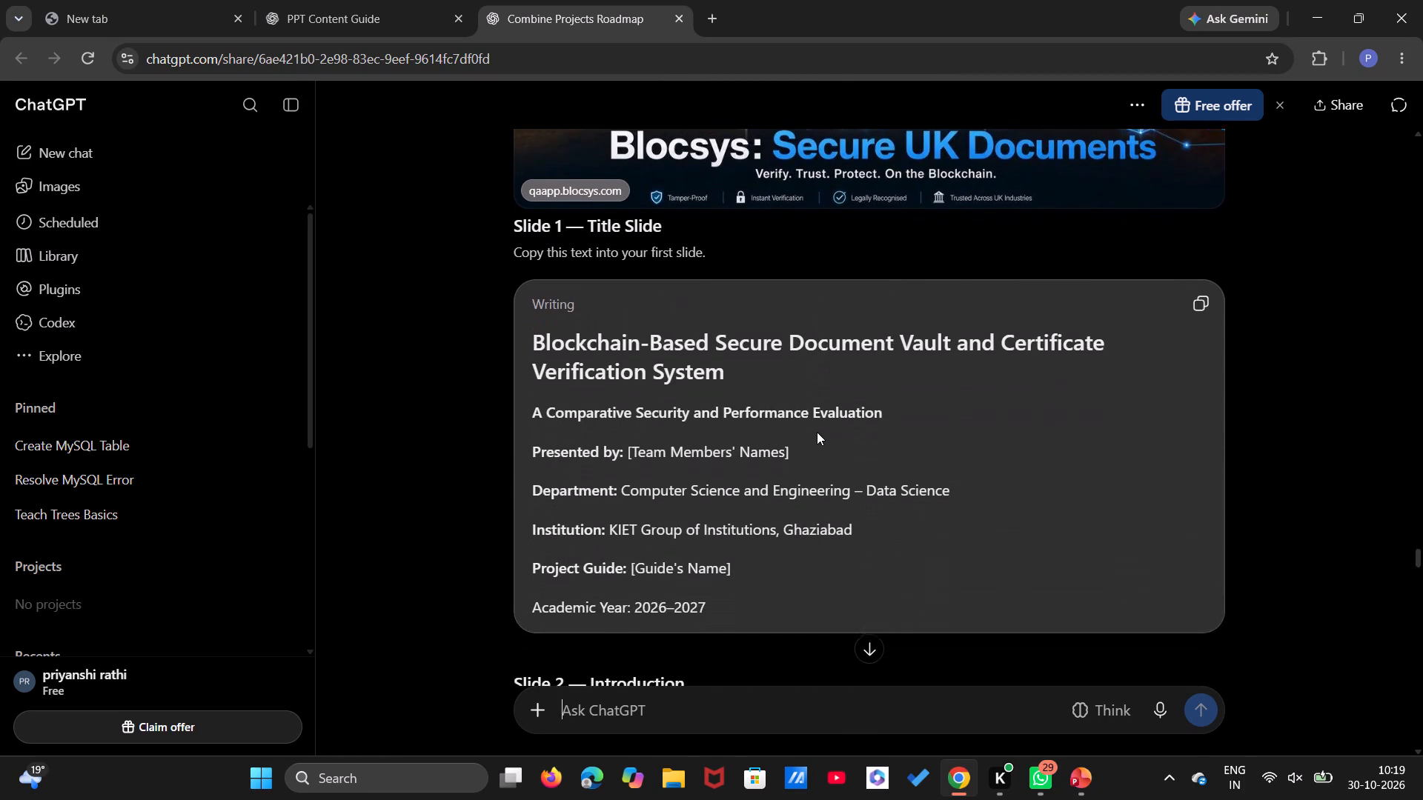
pyautogui.scroll(-3, 817, 432)
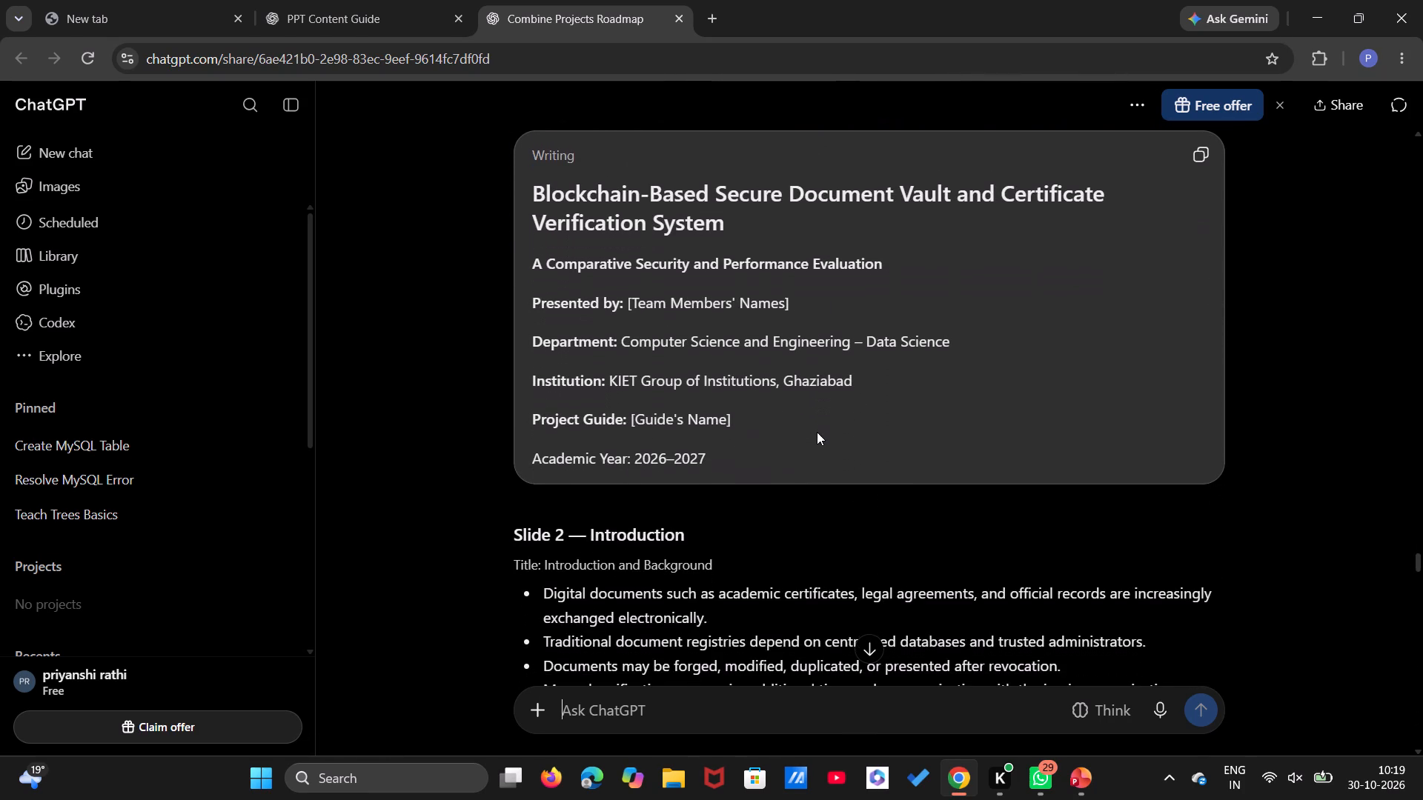
pyautogui.scroll(-3, 817, 432)
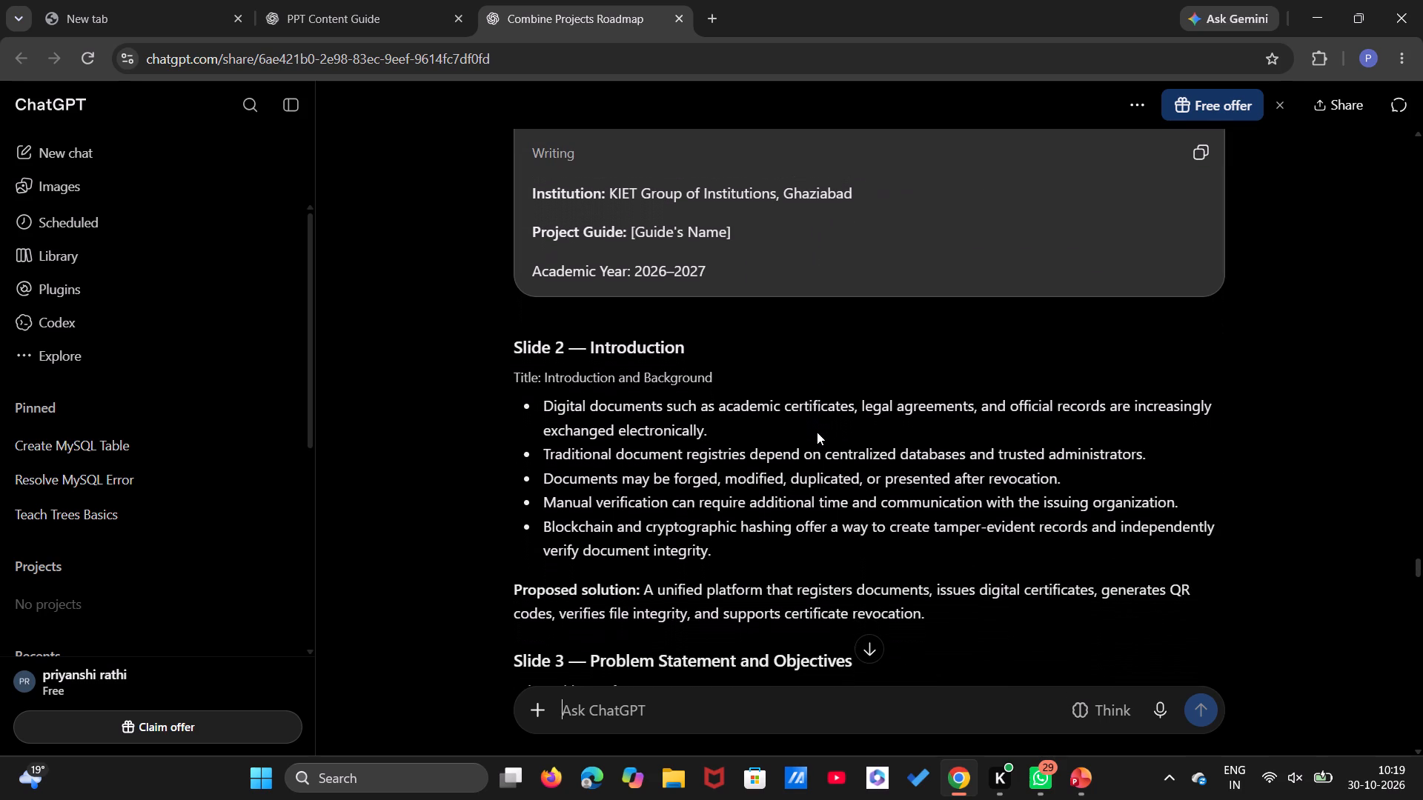
pyautogui.scroll(-1, 817, 432)
pyautogui.click(817, 432)
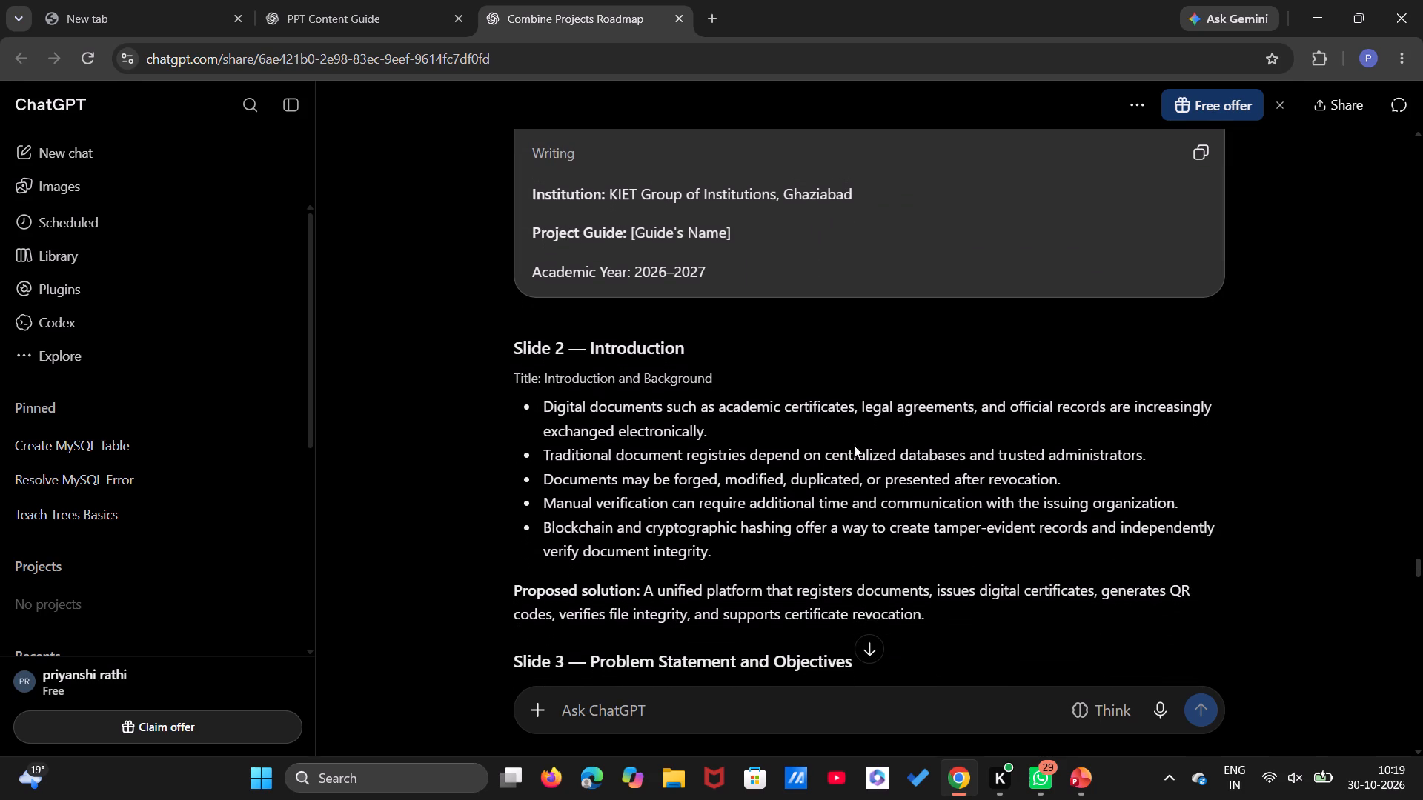
pyautogui.click(1082, 792)
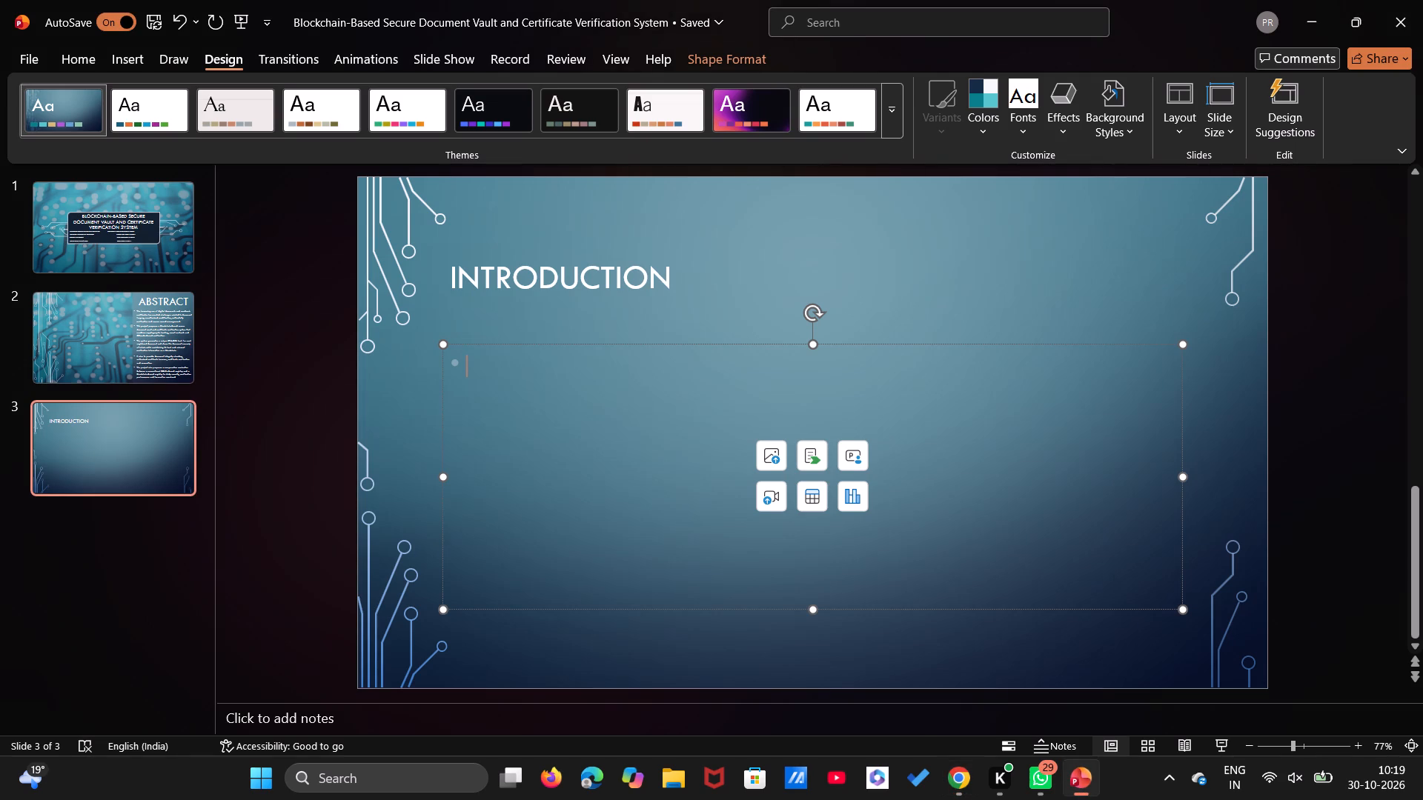
# Replace the "Abstract" title on slide 2 with "introduction".
pyautogui.click(163, 327)
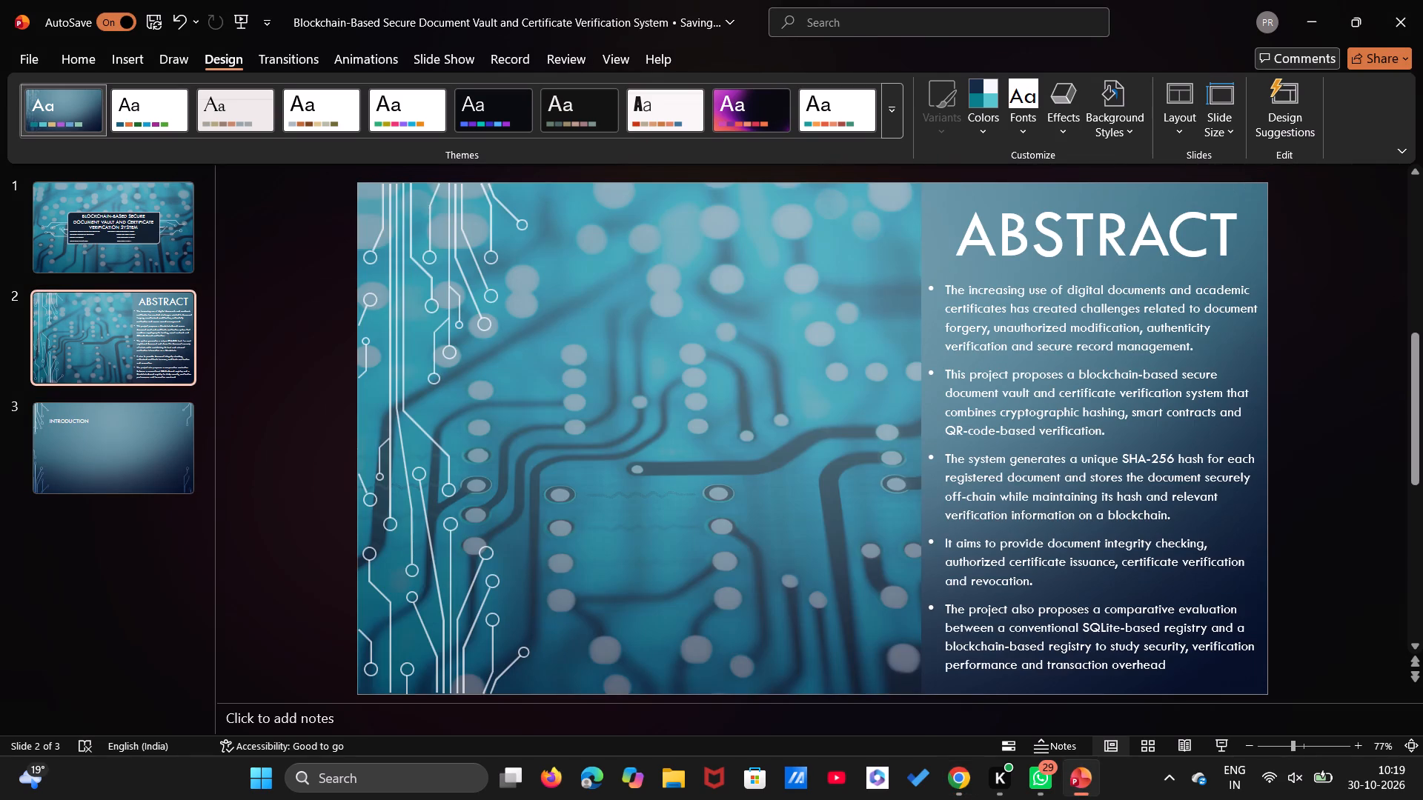
pyautogui.moveTo(966, 230); pyautogui.dragTo(1219, 229)
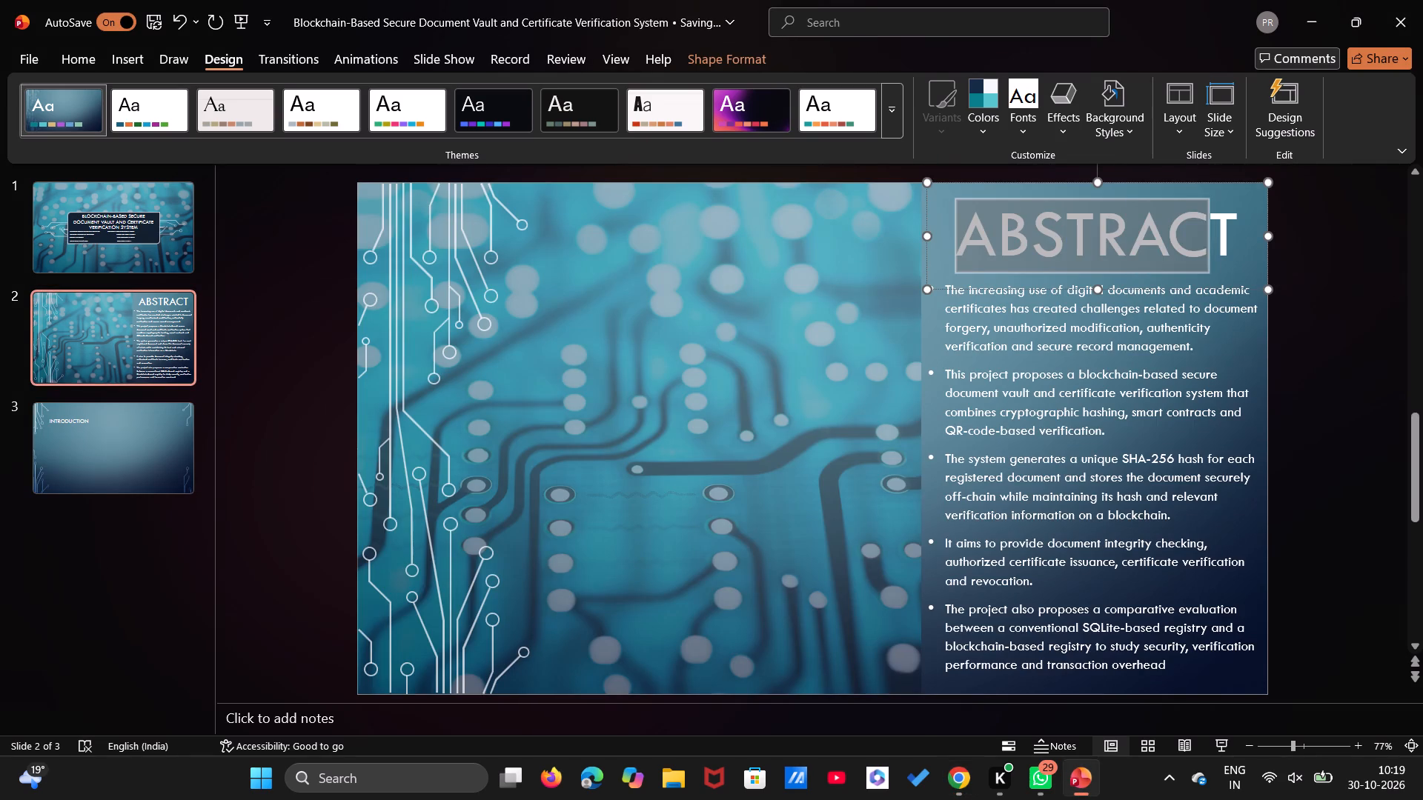
pyautogui.moveTo(1219, 229); pyautogui.dragTo(1249, 232)
pyautogui.press('BackSpace')
pyautogui.write('introduction')
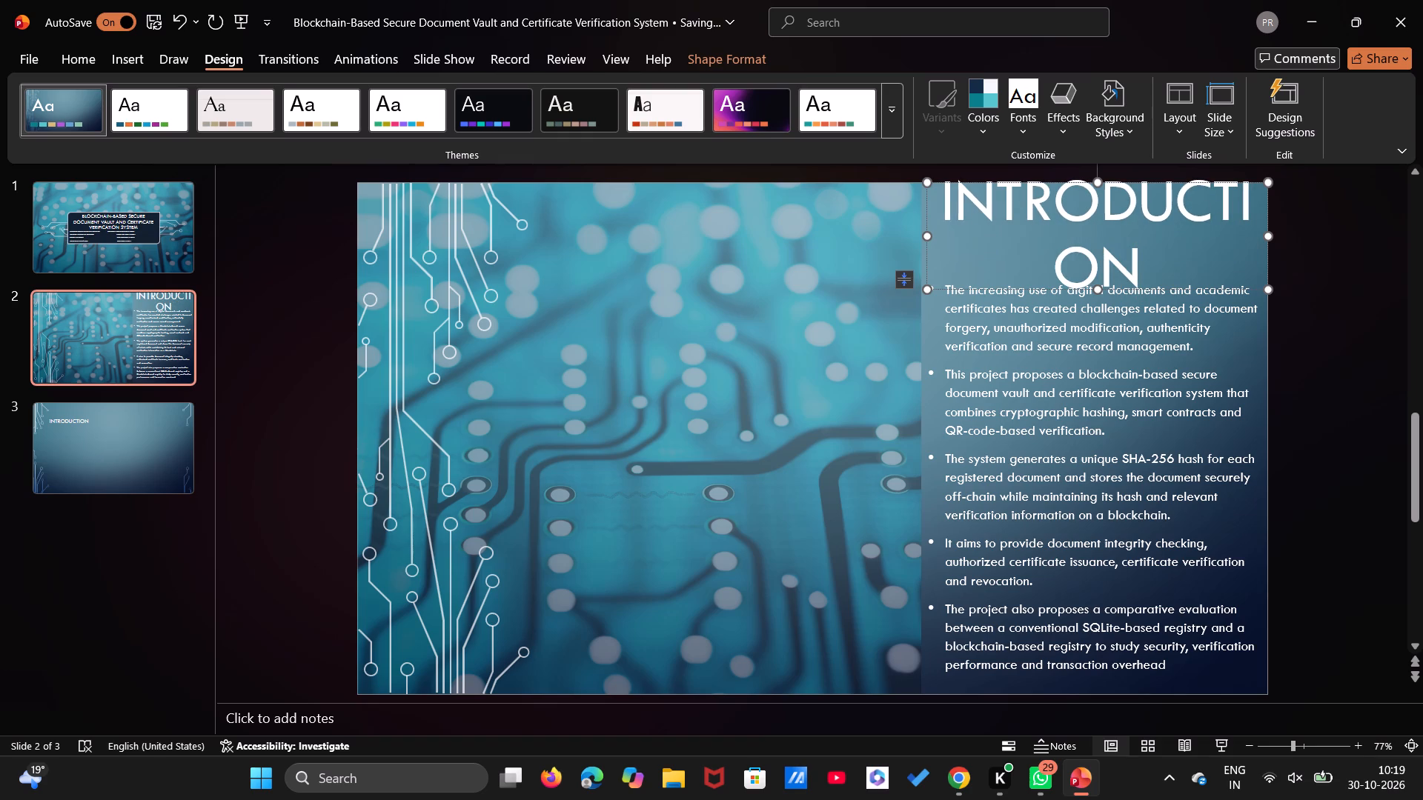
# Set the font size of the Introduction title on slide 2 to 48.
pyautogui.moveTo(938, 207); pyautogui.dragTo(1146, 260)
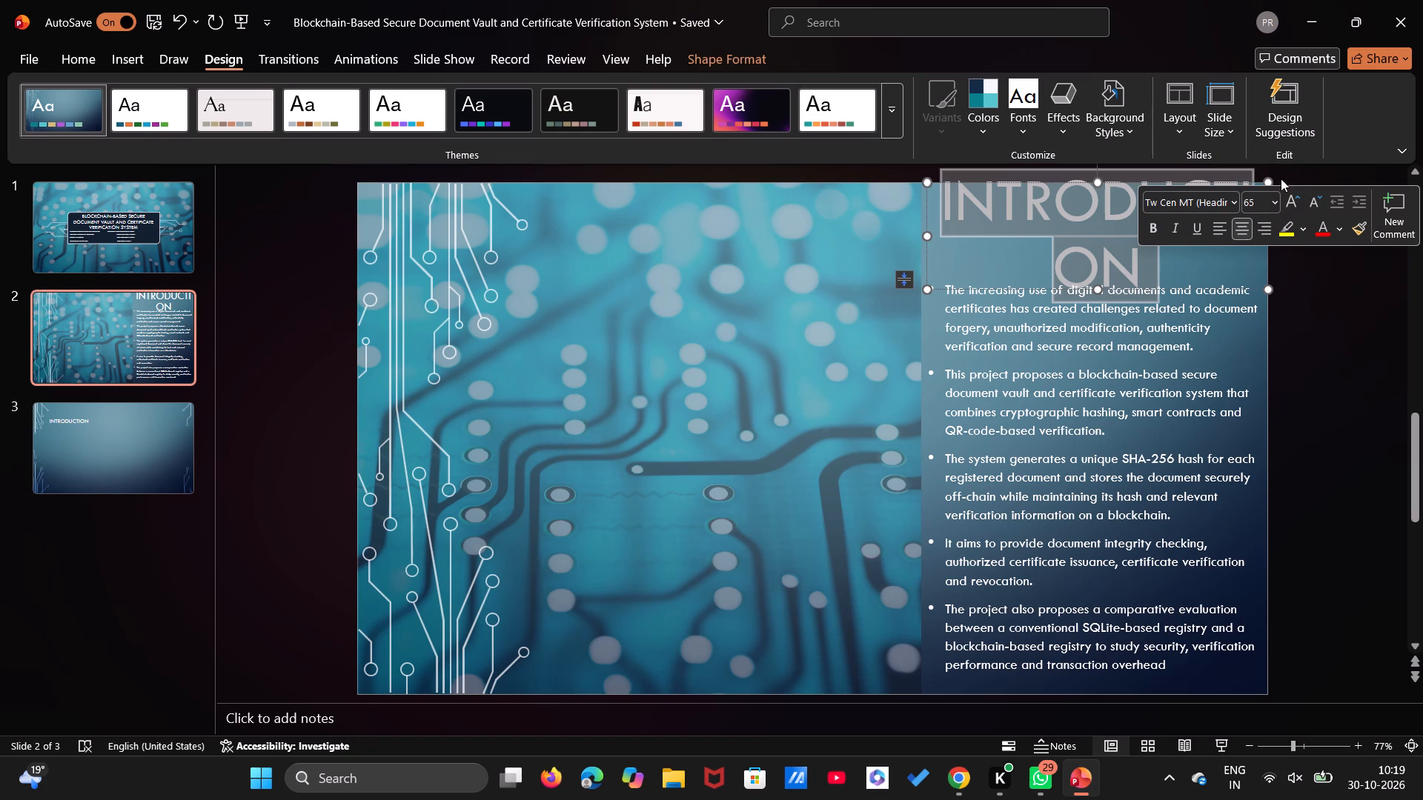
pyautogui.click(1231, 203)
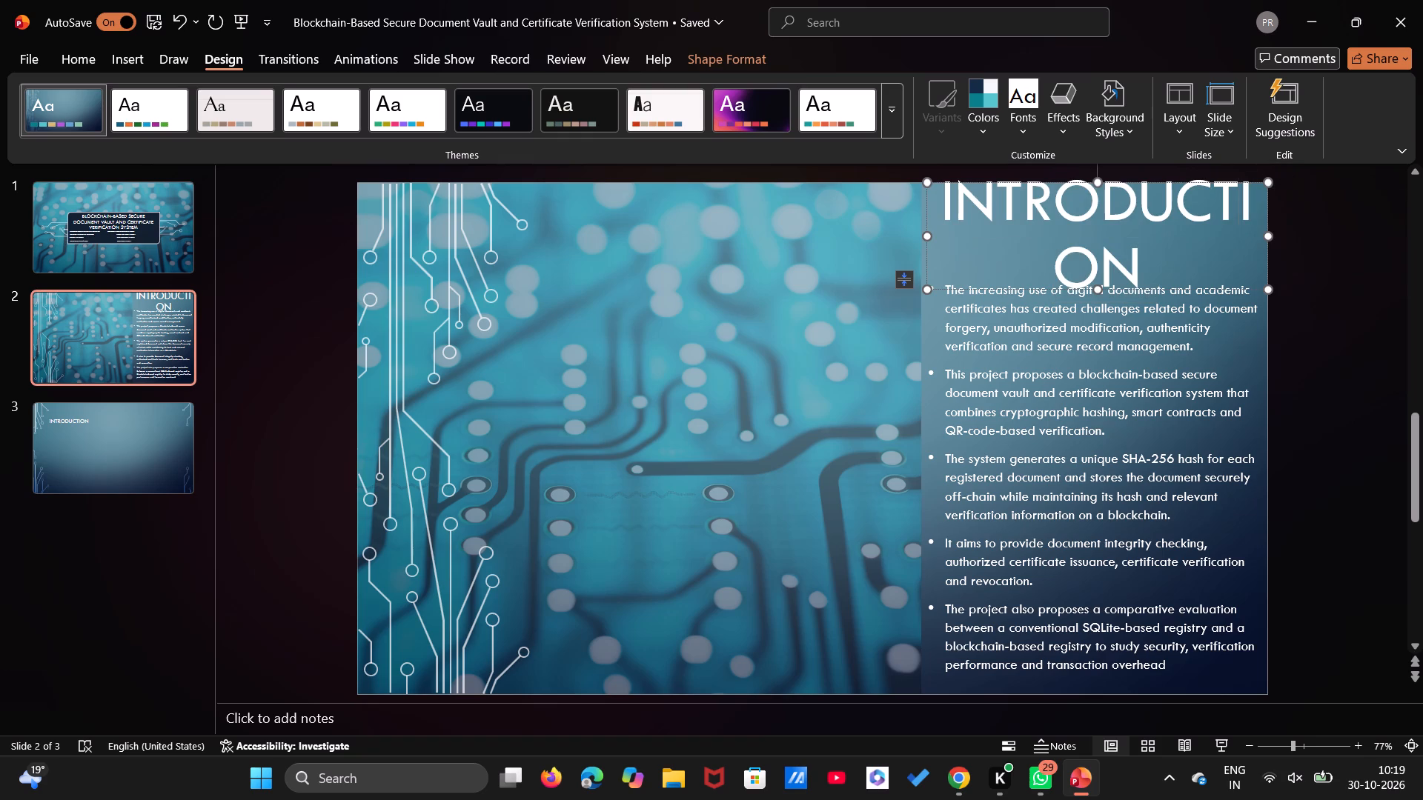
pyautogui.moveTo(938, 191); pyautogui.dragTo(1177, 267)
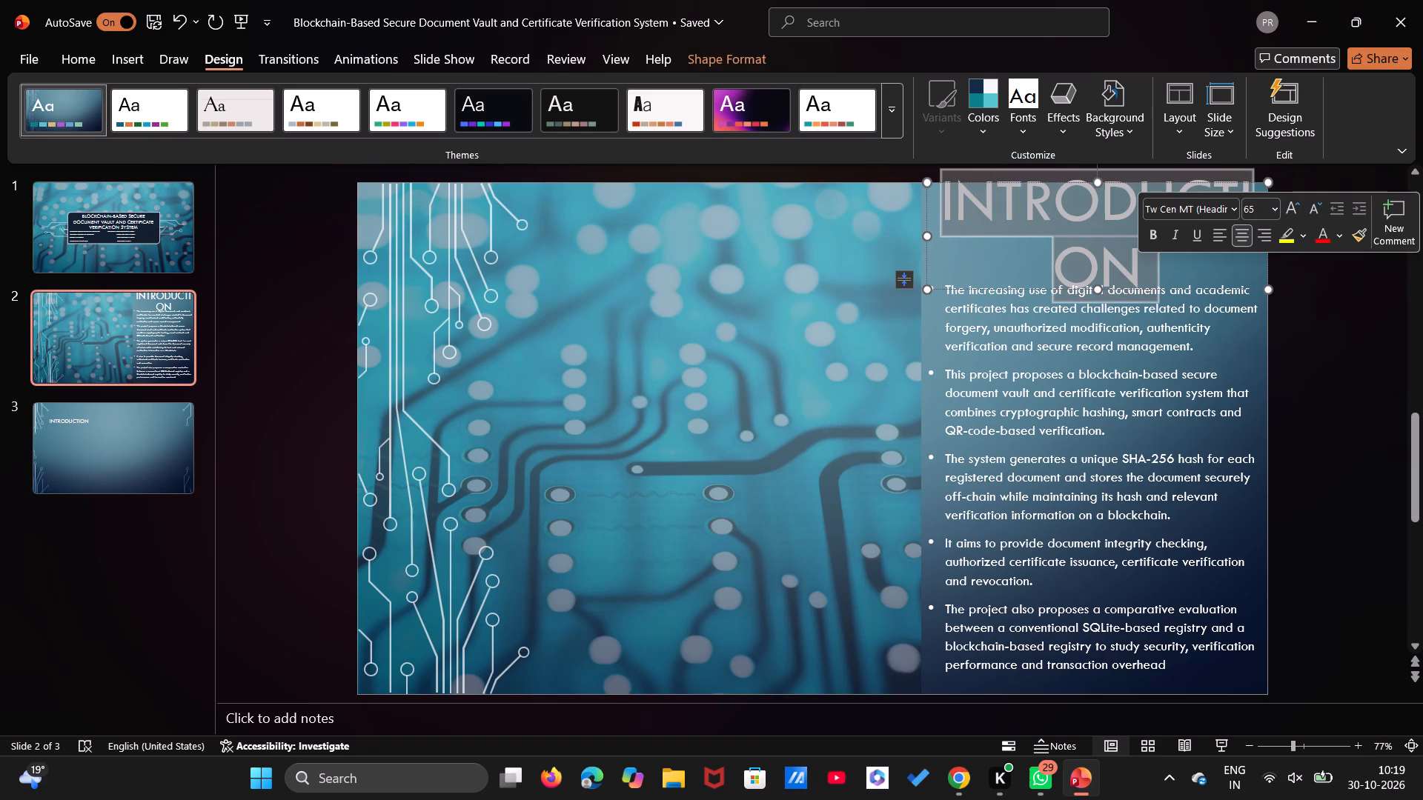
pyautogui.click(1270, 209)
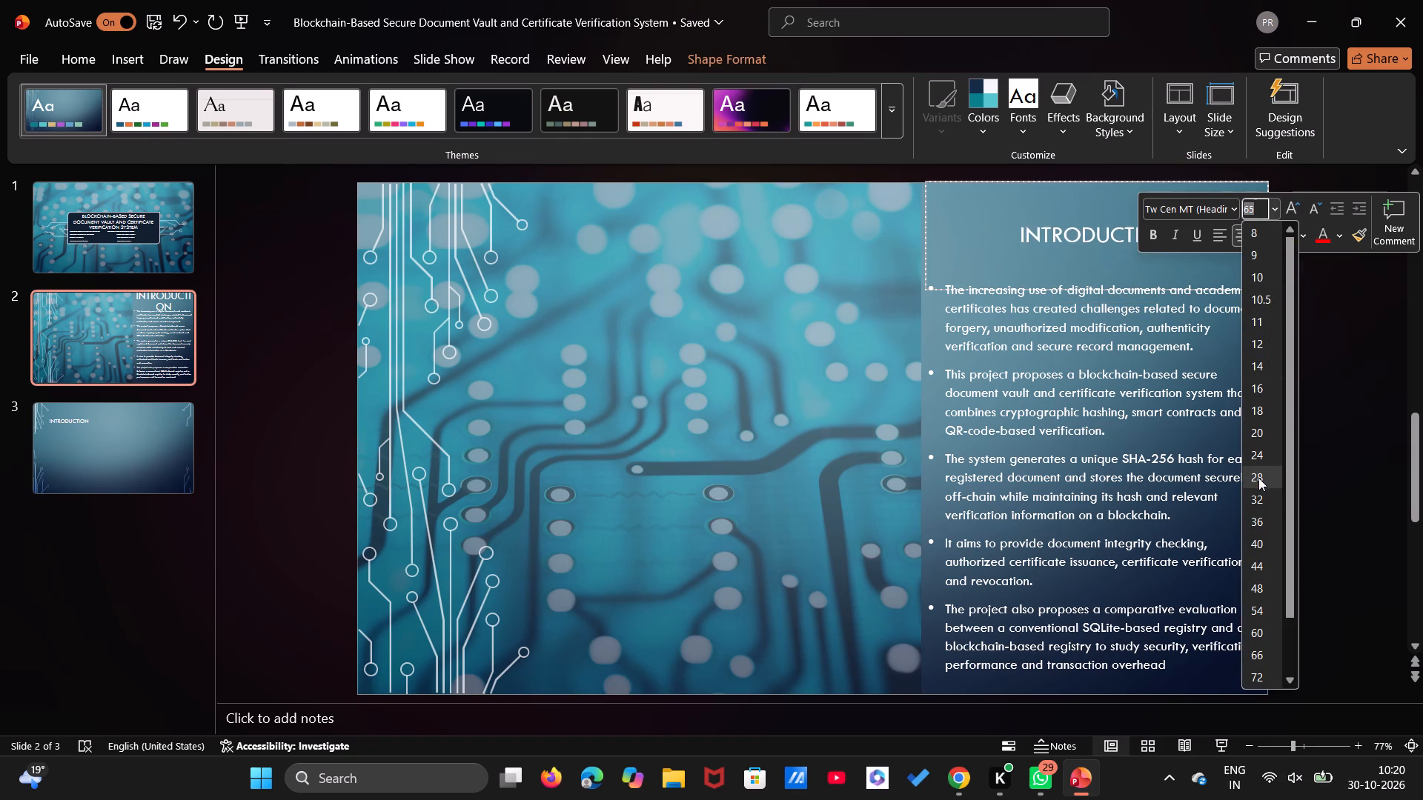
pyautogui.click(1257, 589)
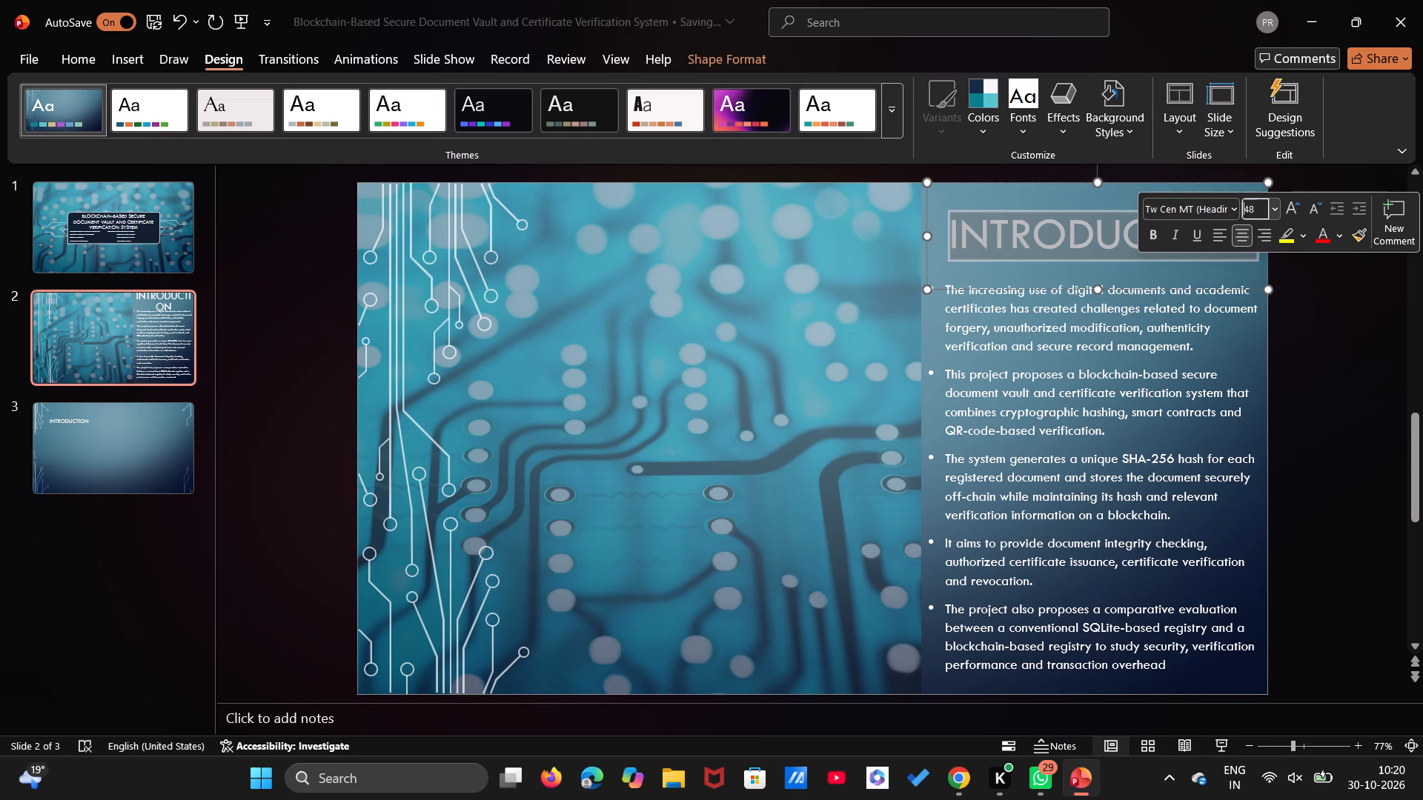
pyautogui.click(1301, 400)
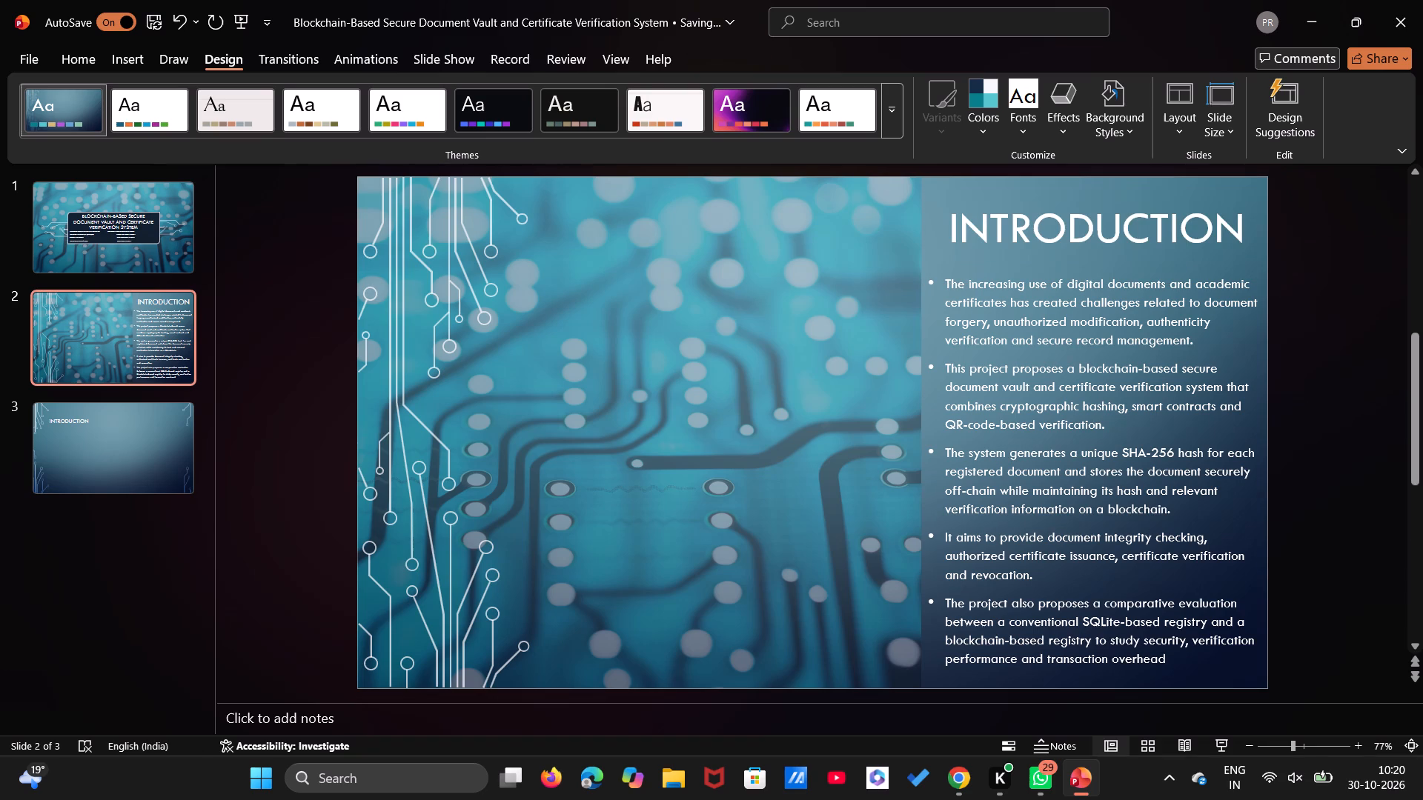
# Delete all the abstract bullet points from the body text box on slide 2.
pyautogui.moveTo(929, 284); pyautogui.dragTo(984, 369)
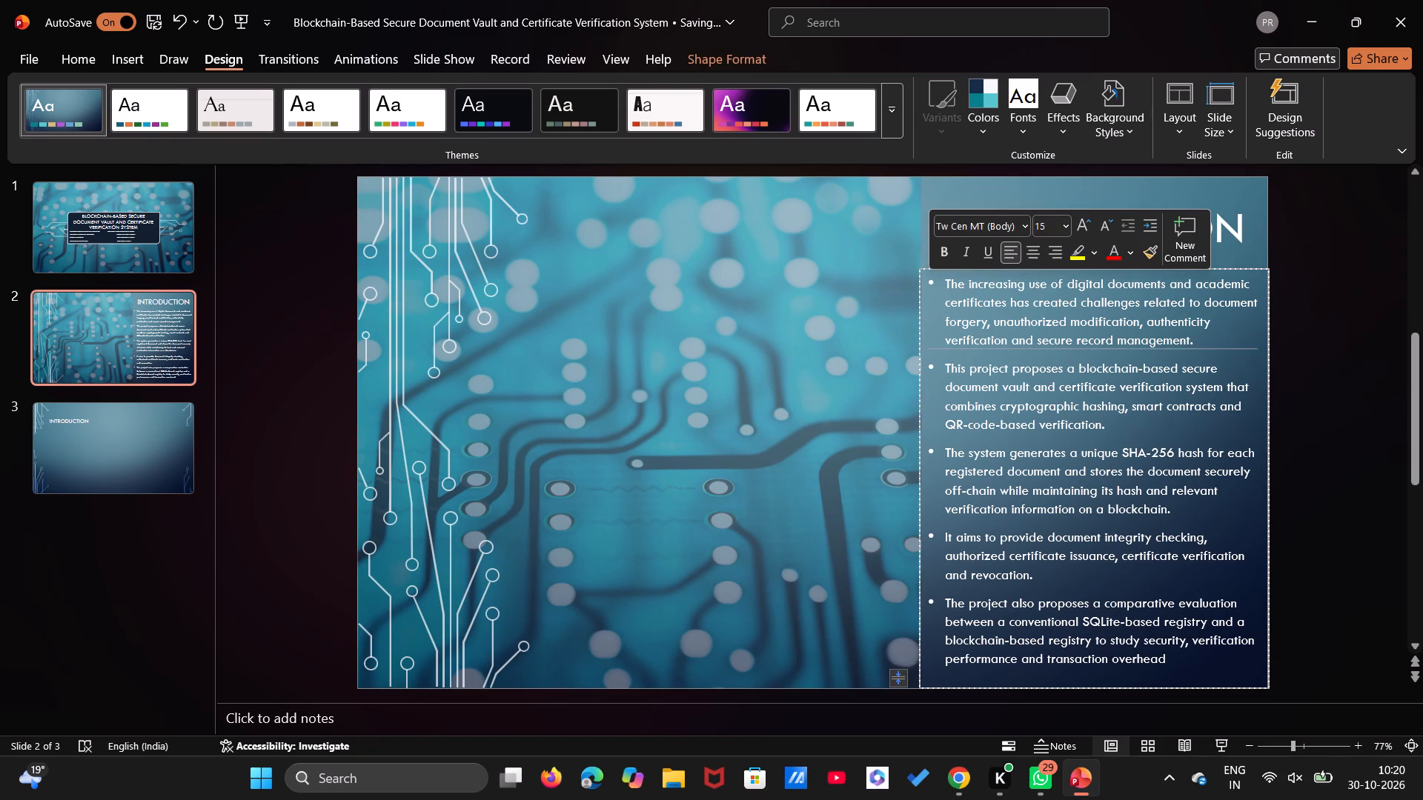
pyautogui.moveTo(984, 369); pyautogui.dragTo(1025, 432)
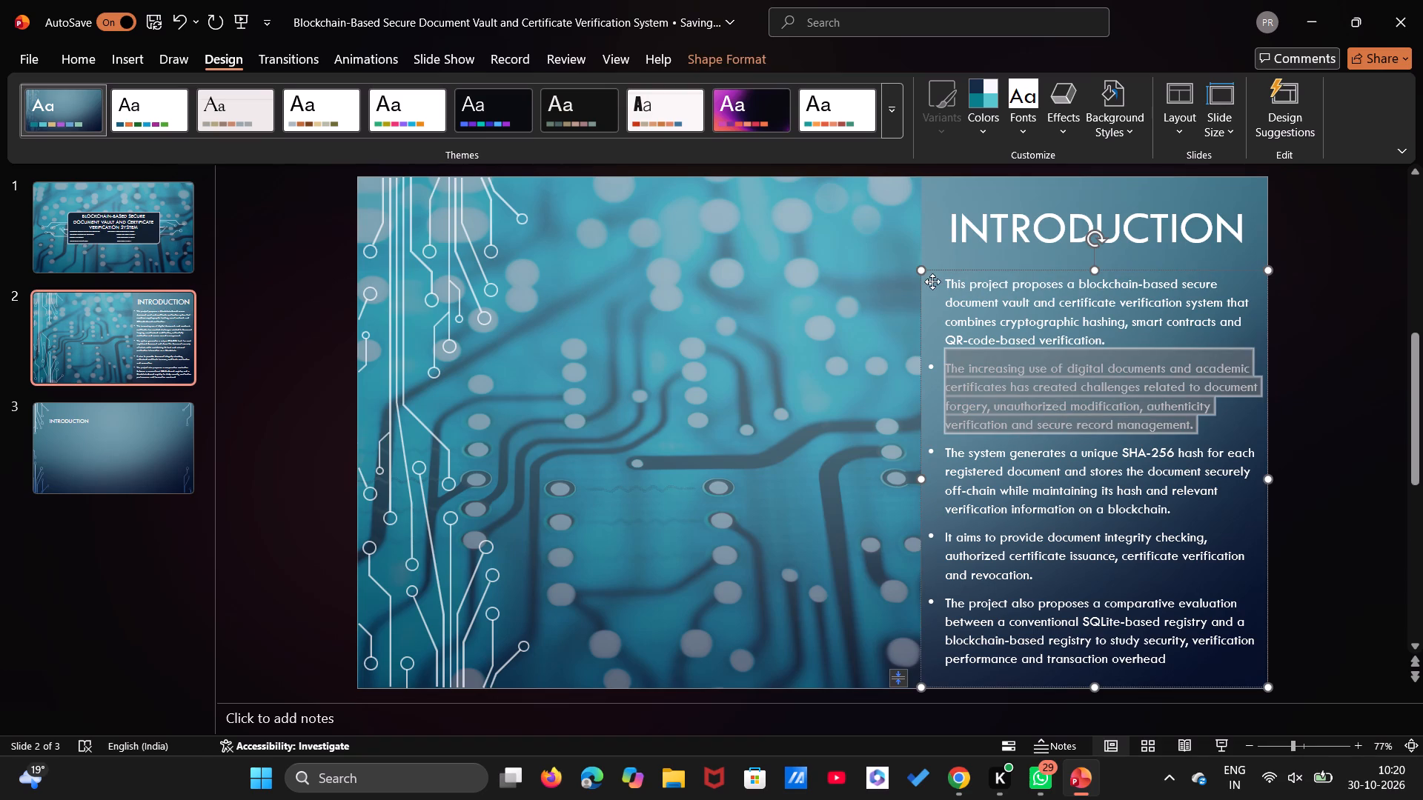
pyautogui.moveTo(945, 280); pyautogui.dragTo(1078, 493)
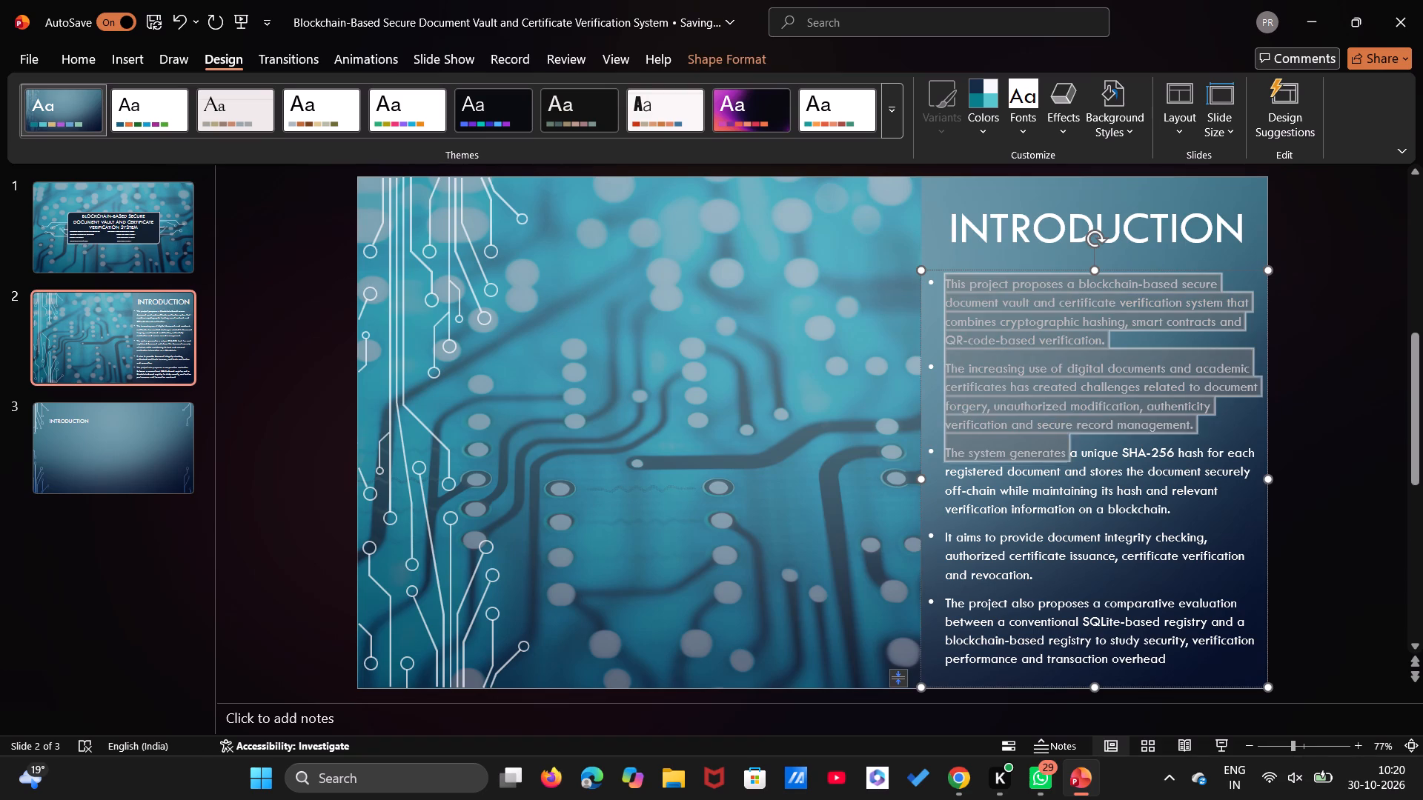
pyautogui.moveTo(1078, 493); pyautogui.dragTo(1172, 725)
pyautogui.press('BackSpace')
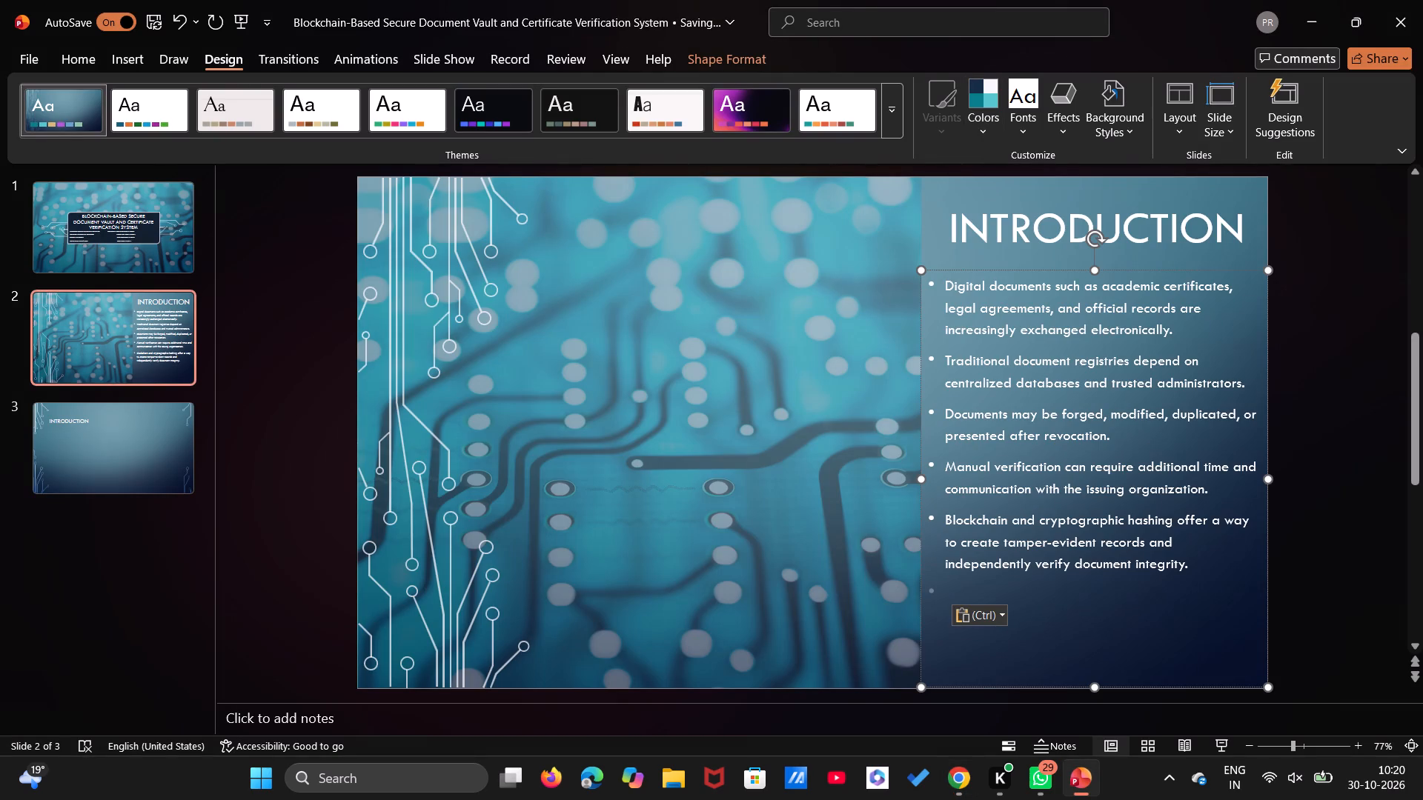
# Set the font size of the Introduction title on slide 2 to 32.
pyautogui.click(1245, 227)
pyautogui.moveTo(1245, 227); pyautogui.dragTo(1052, 216)
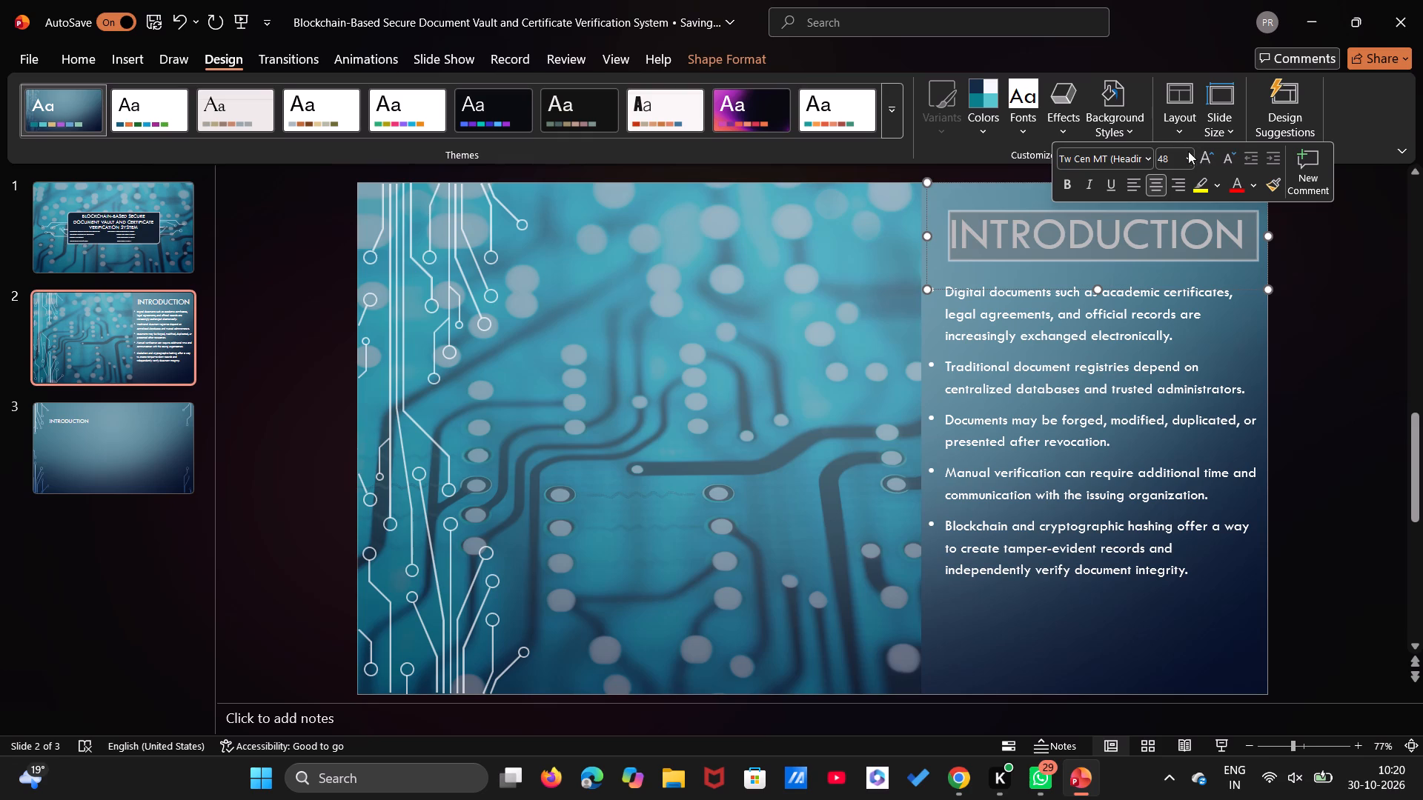
pyautogui.click(1188, 161)
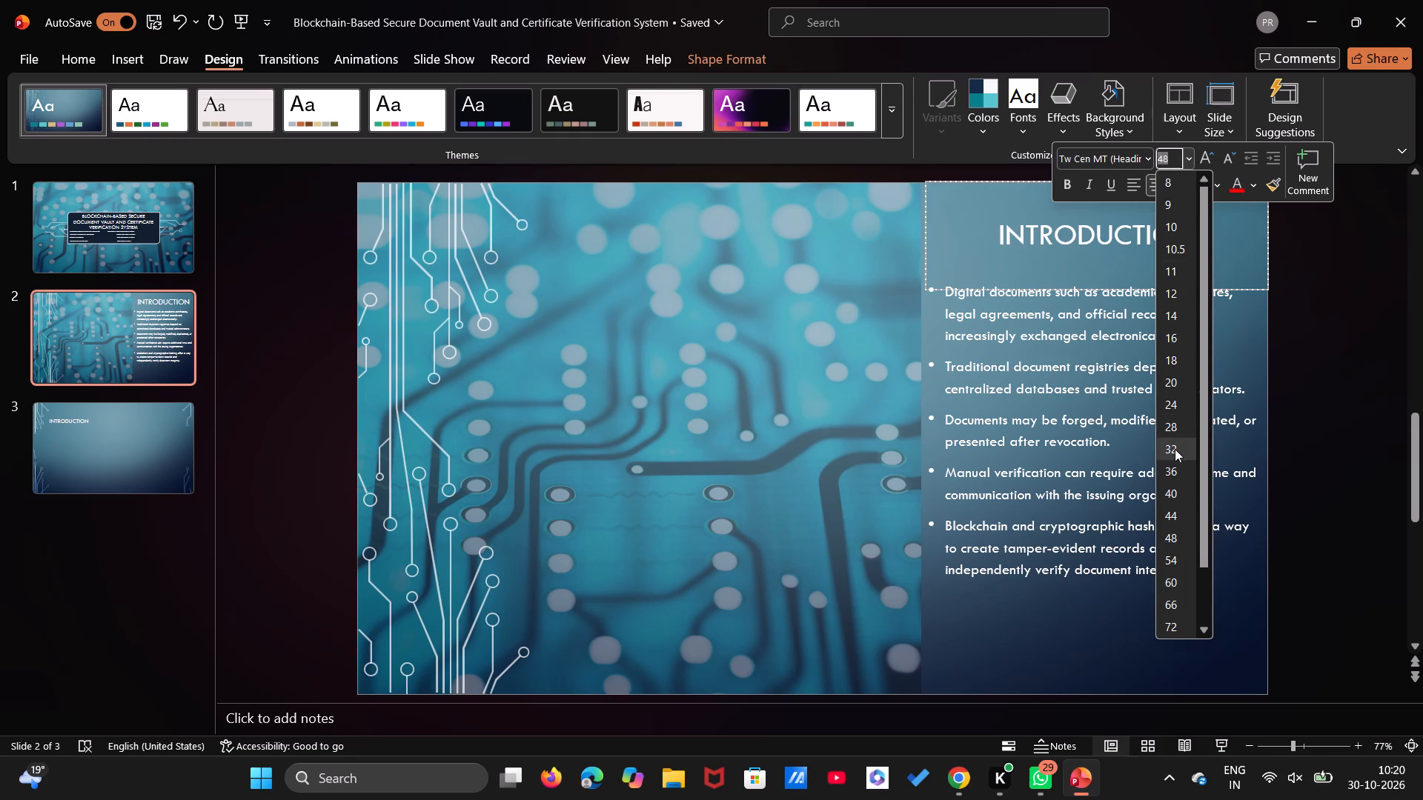
pyautogui.click(1175, 449)
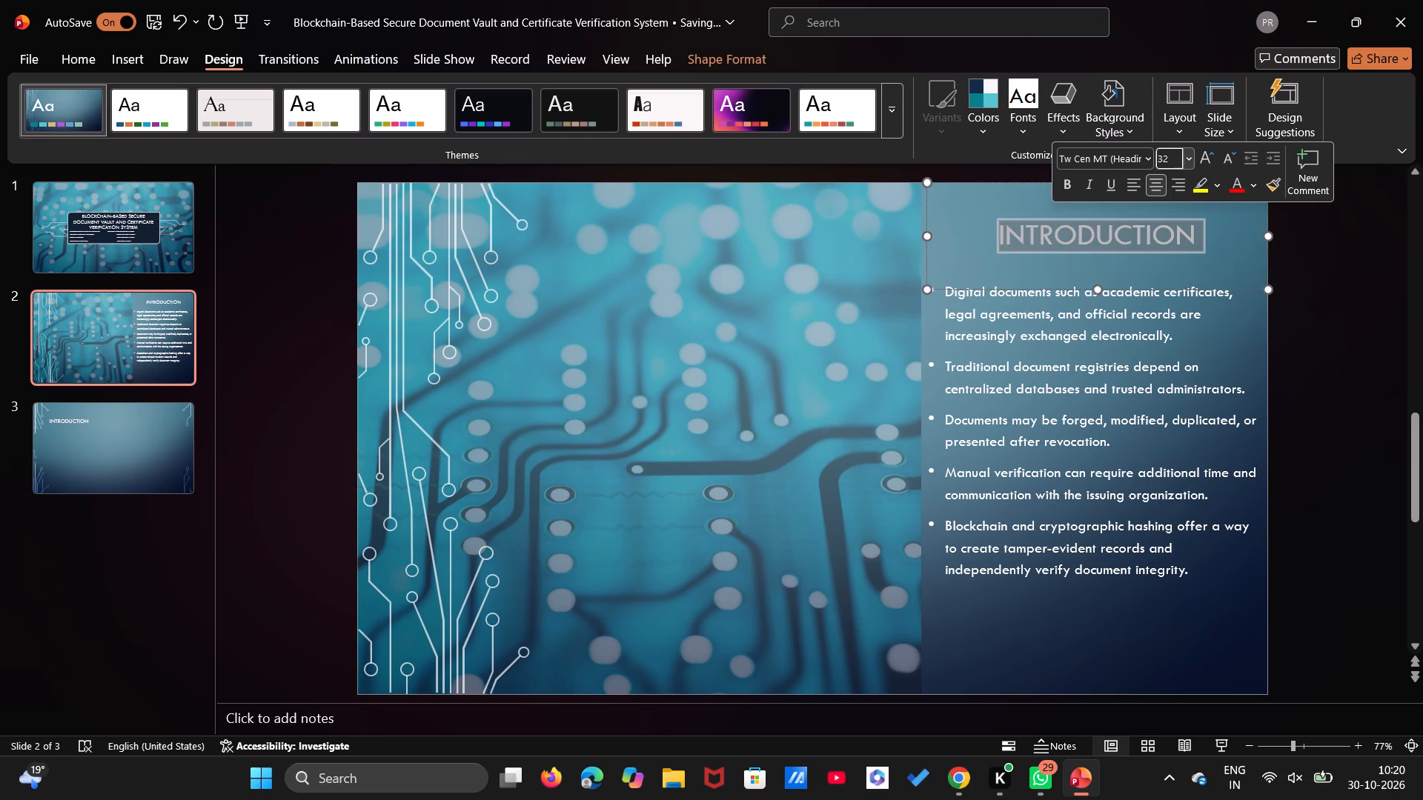
# Extend the slide 2 title with "and background" so it reads "Introduction and Background".
pyautogui.click(1199, 233)
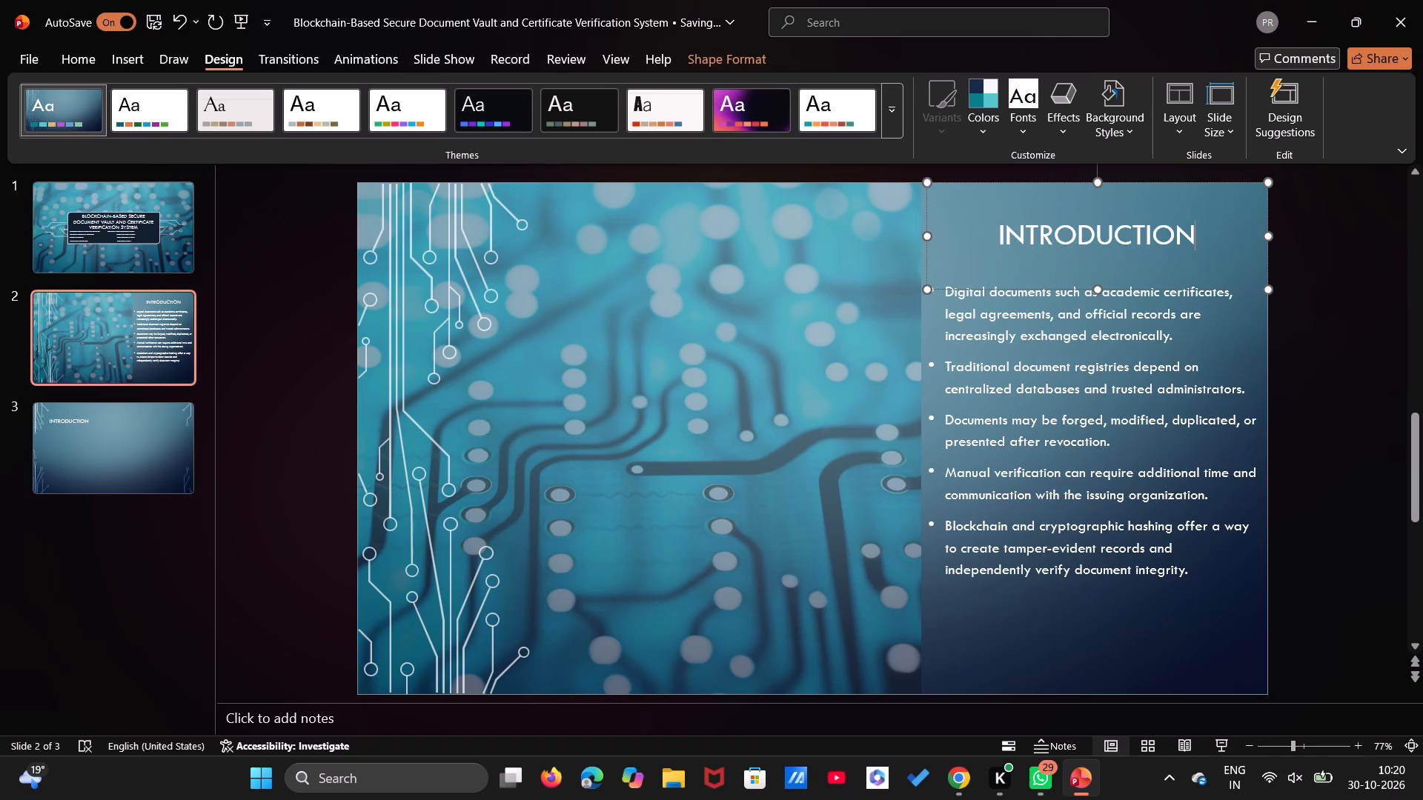
pyautogui.press('space')
pyautogui.write('and')
pyautogui.press('space')
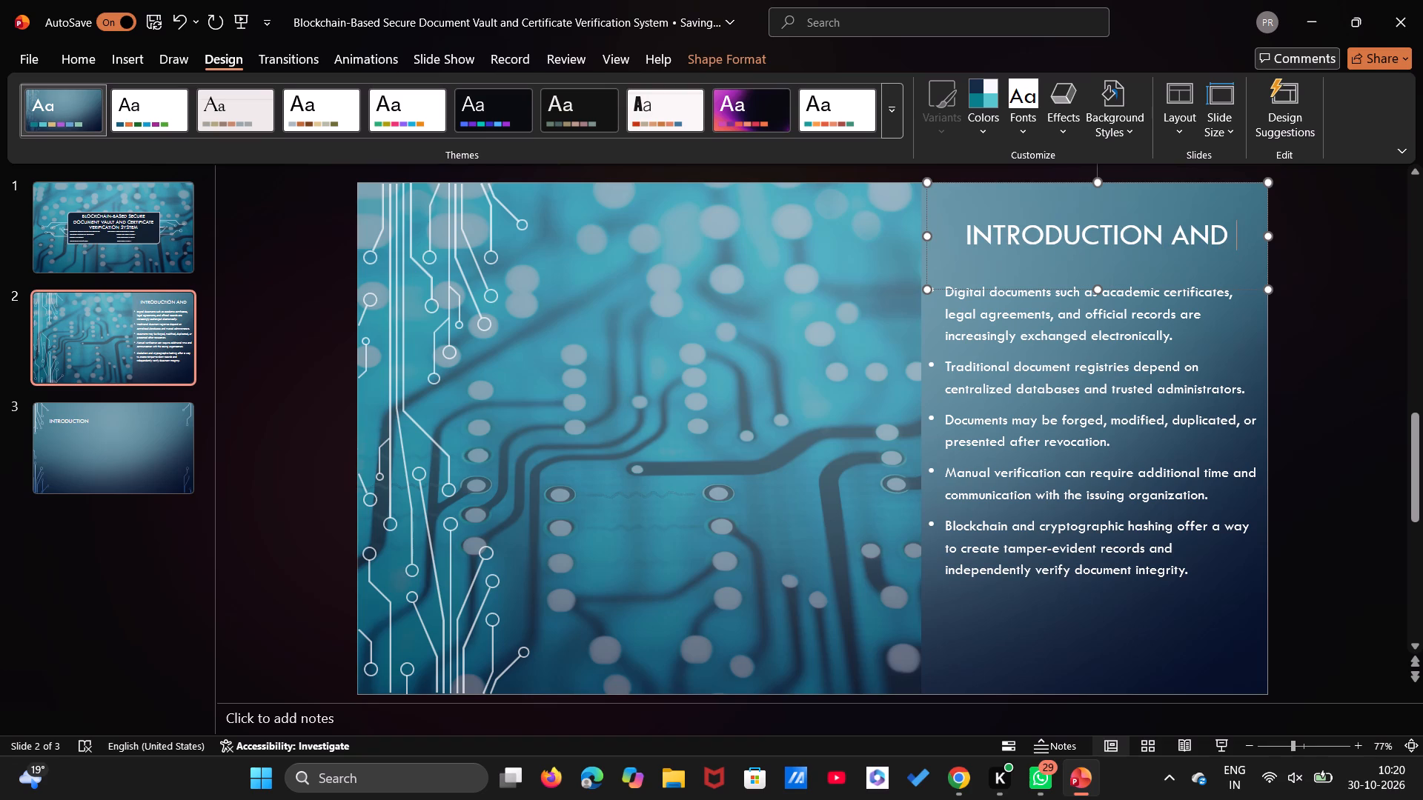
pyautogui.write('back')
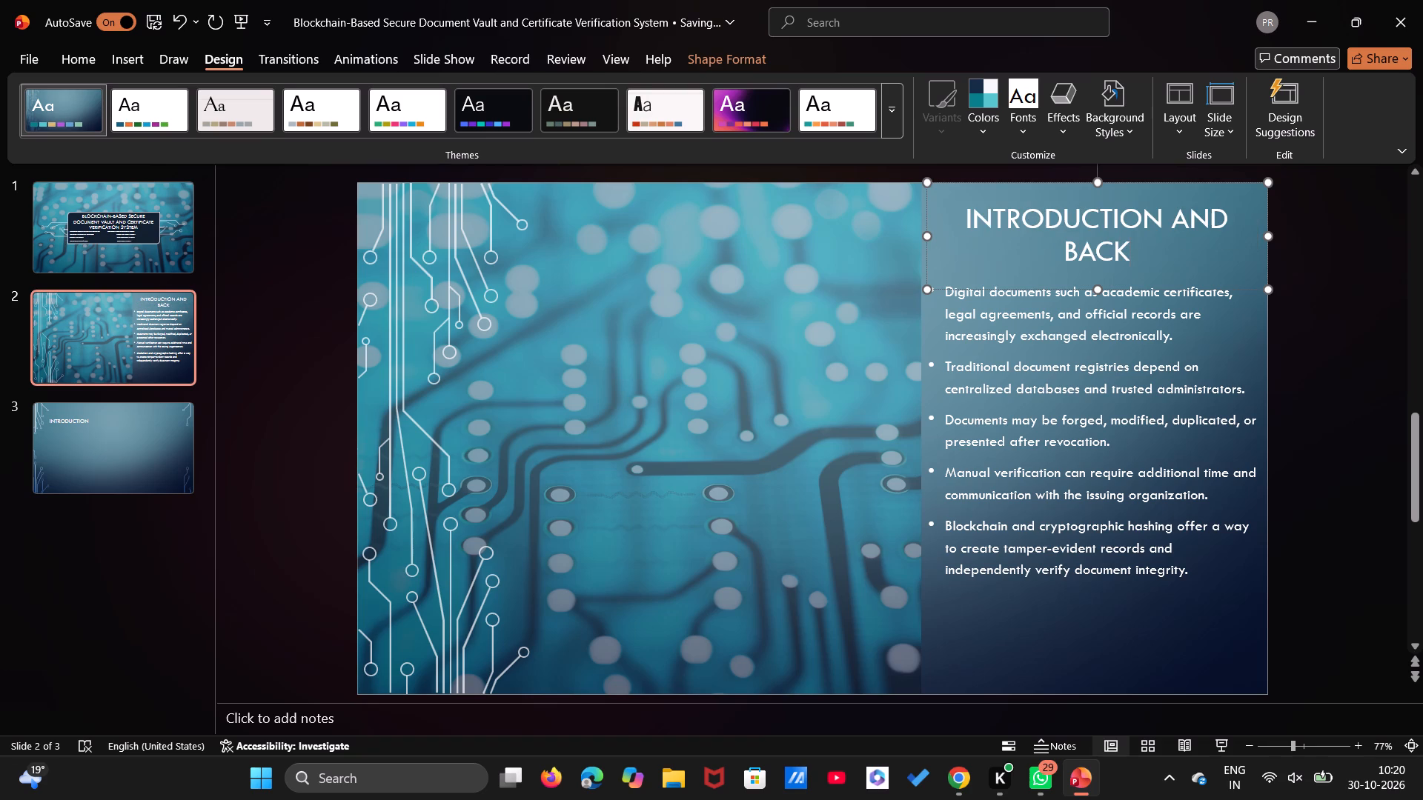
pyautogui.write('ground')
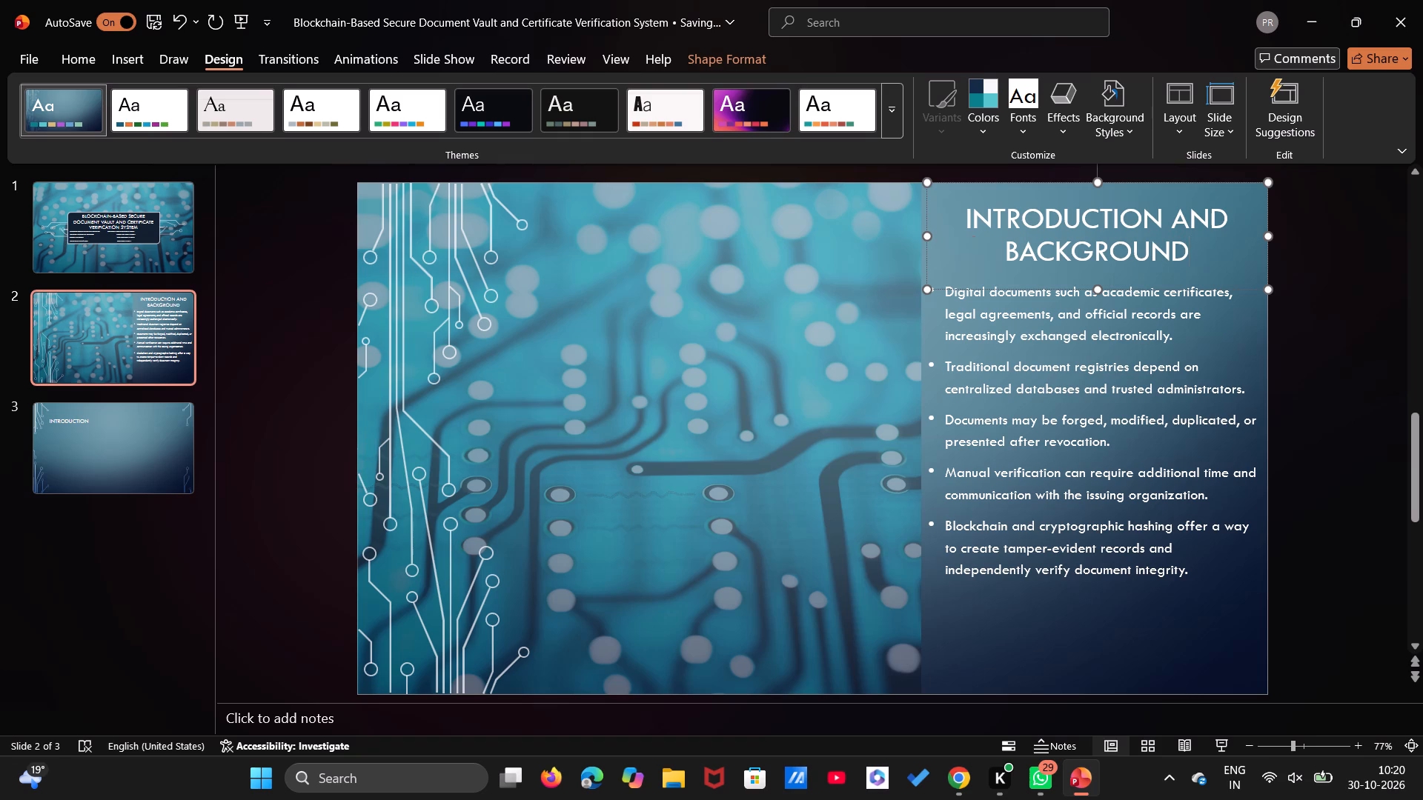
# Break the slide 2 title into three lines: "Introduction", "and" and "Background".
pyautogui.click(1163, 215)
pyautogui.press('Return')
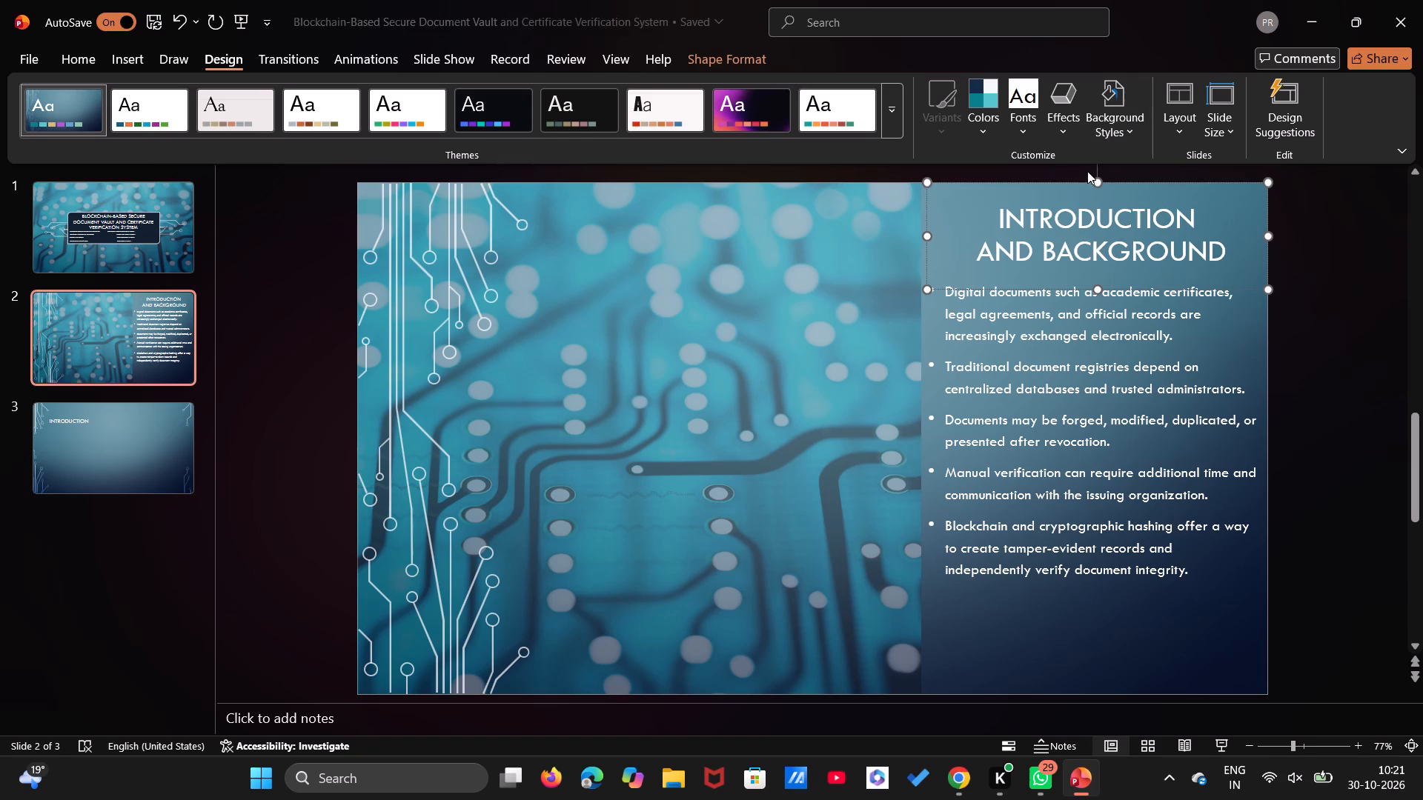
pyautogui.click(1032, 249)
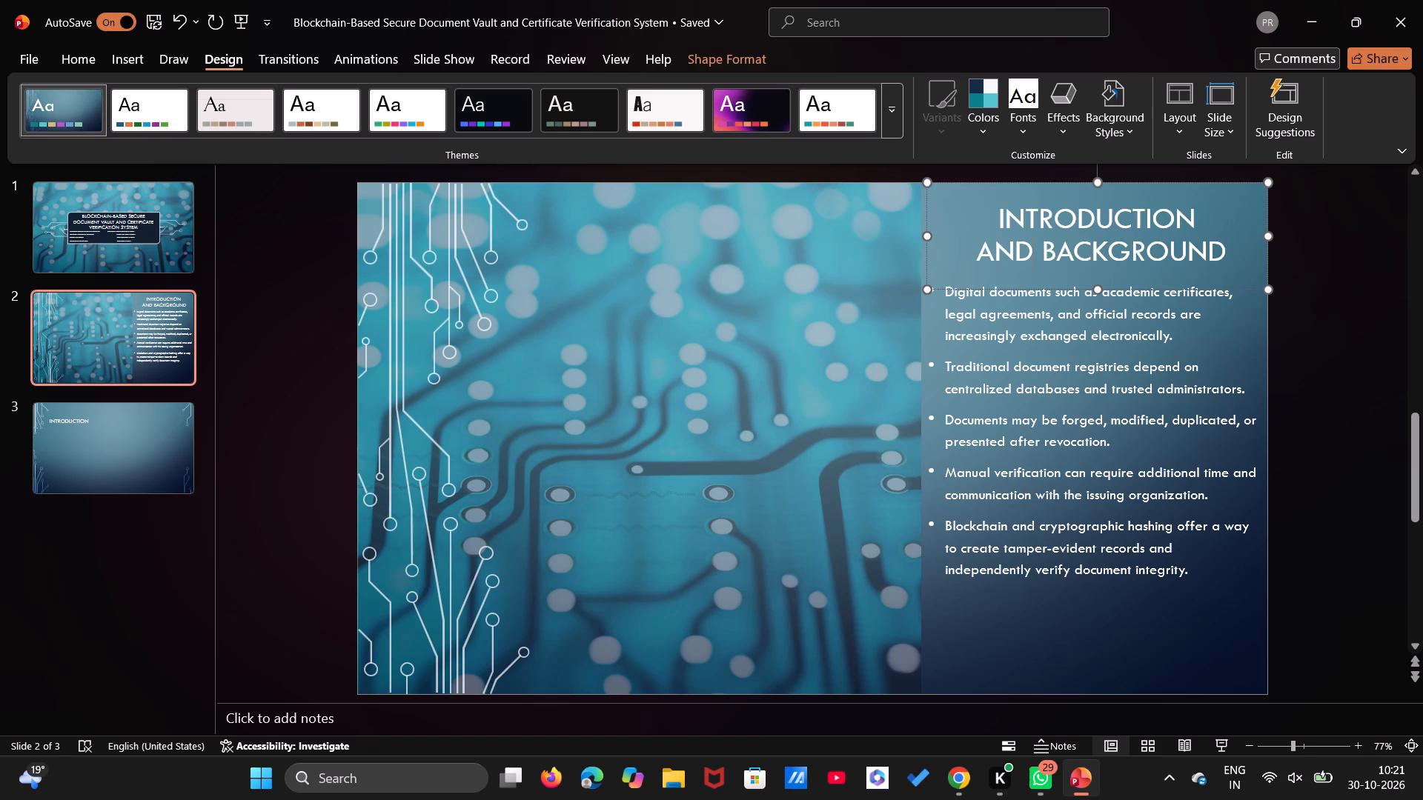
pyautogui.press('Return')
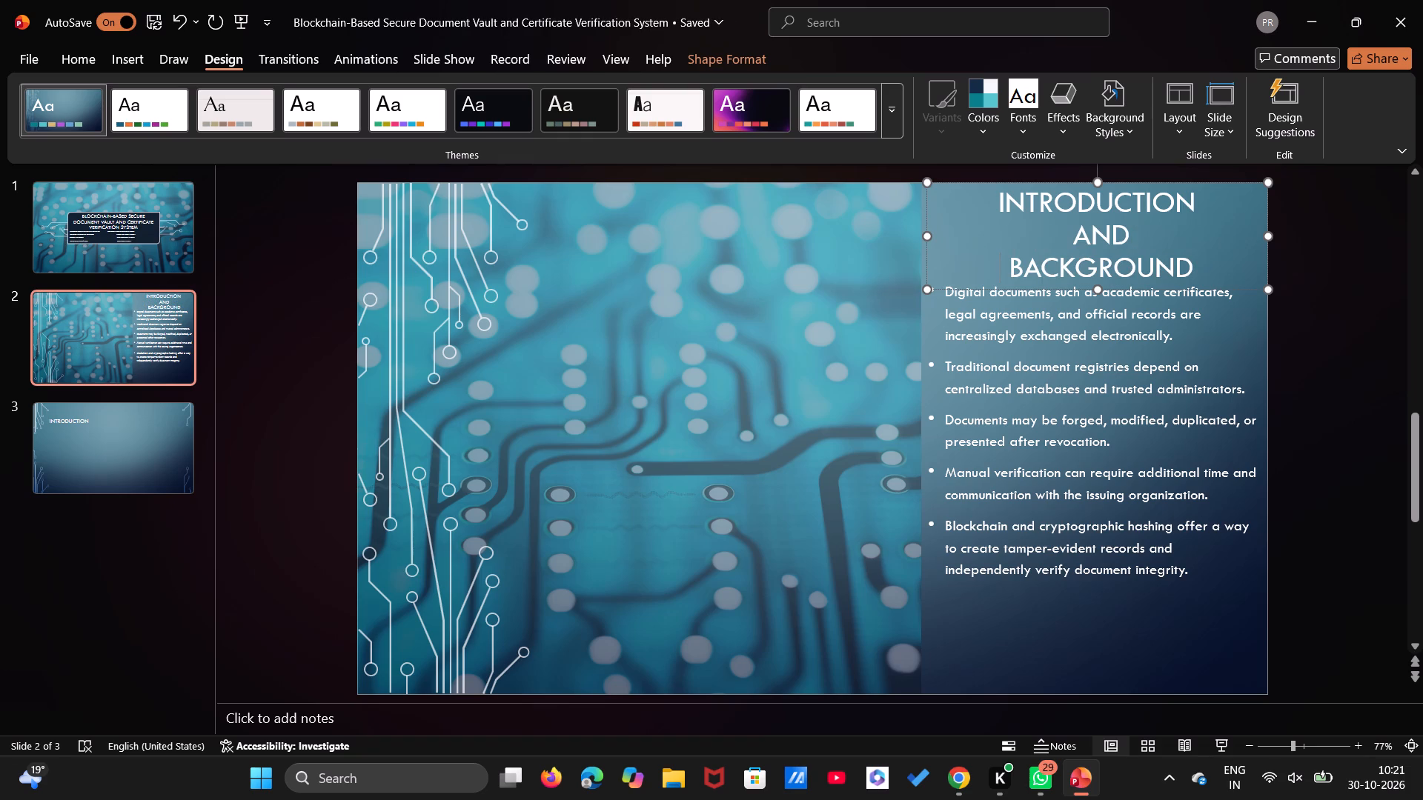
pyautogui.press('Return')
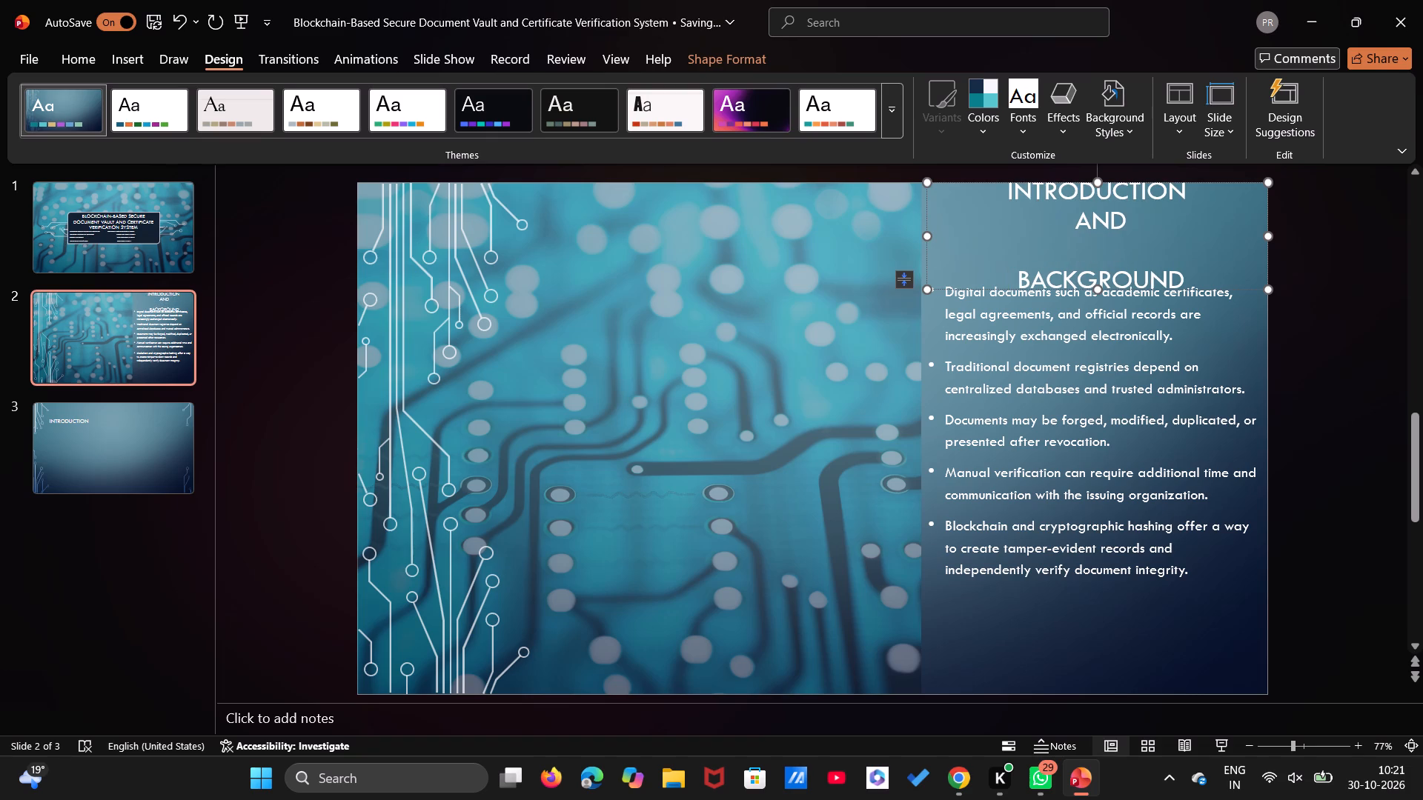
pyautogui.press('BackSpace')
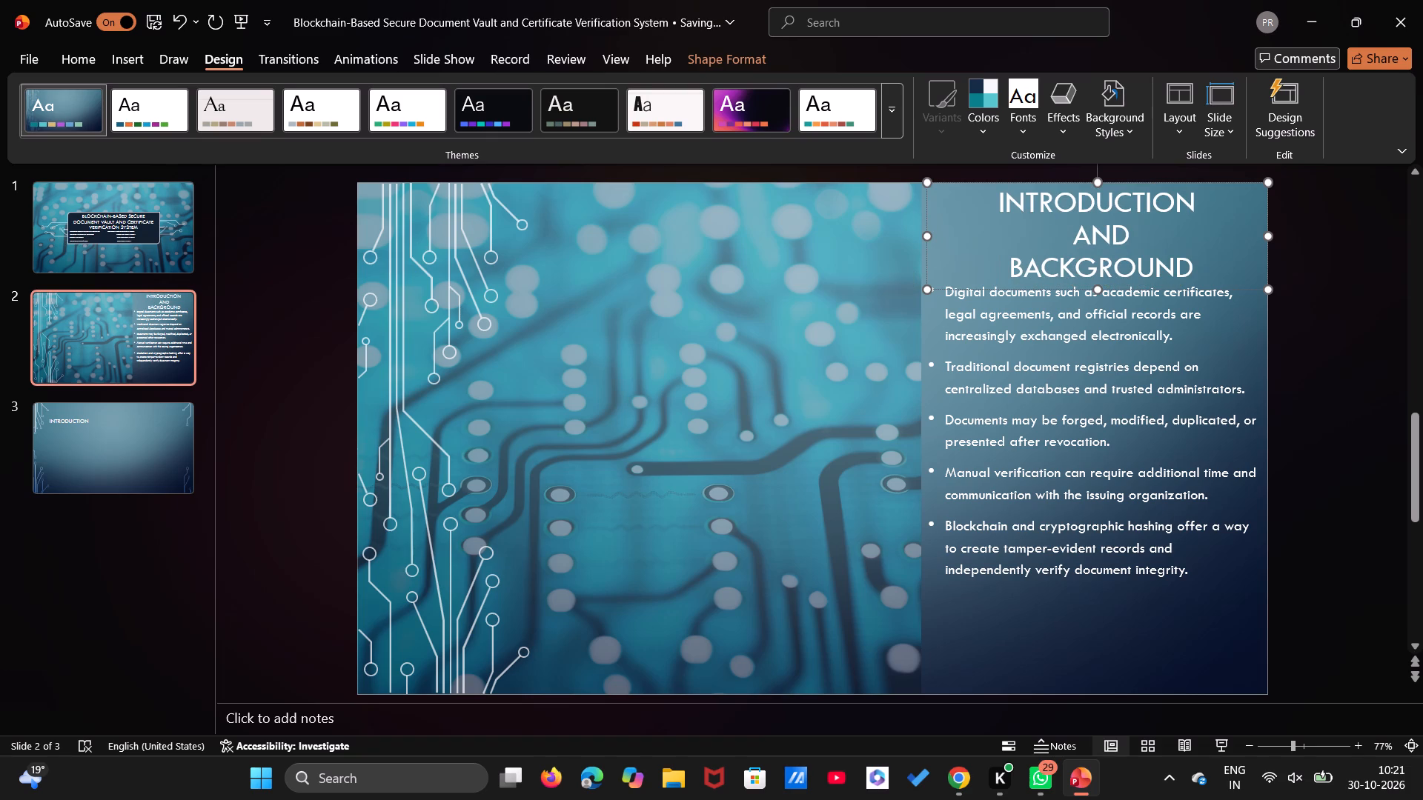
# Lower the top edge of the slide 2 body text box to leave a gap beneath the three-line title.
pyautogui.click(969, 346)
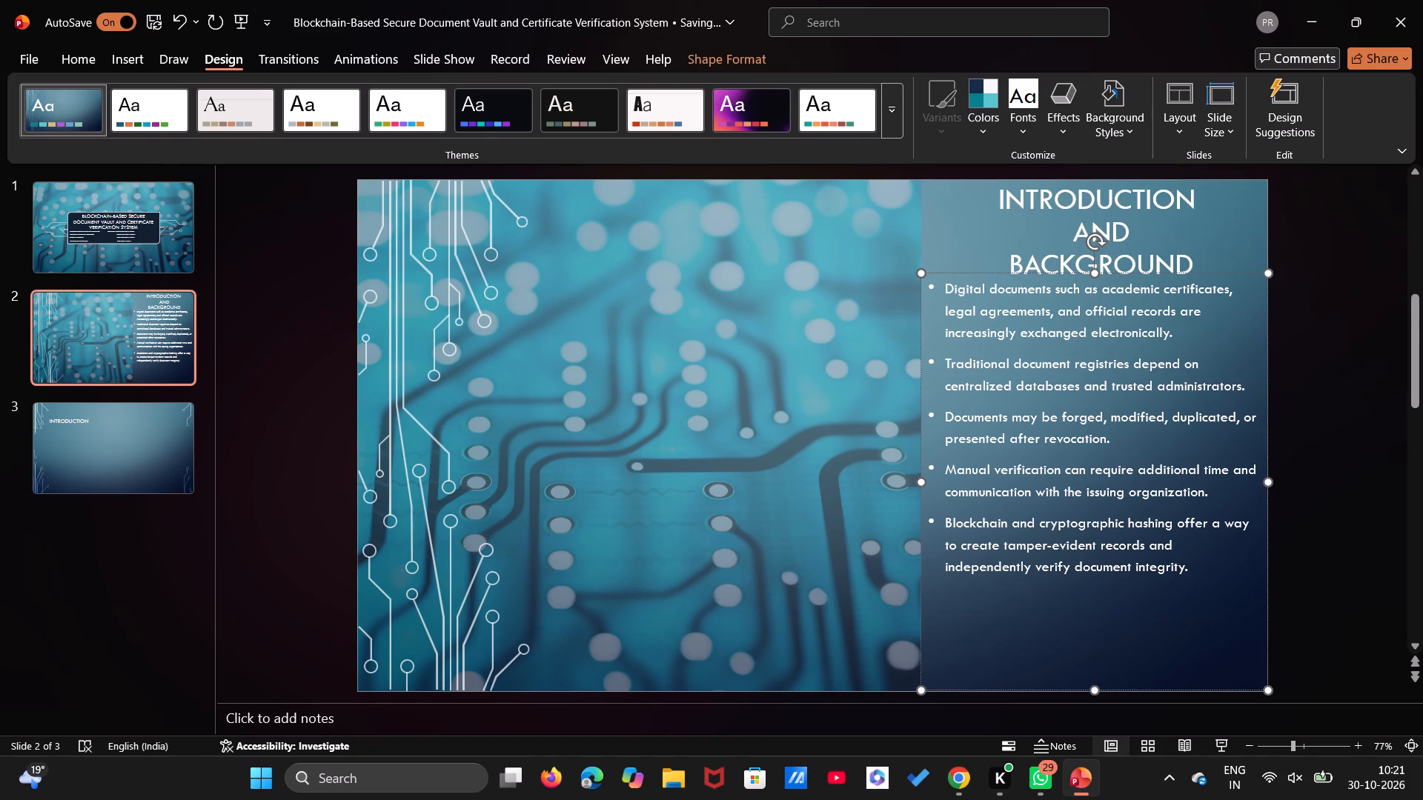
pyautogui.moveTo(922, 273); pyautogui.dragTo(923, 284)
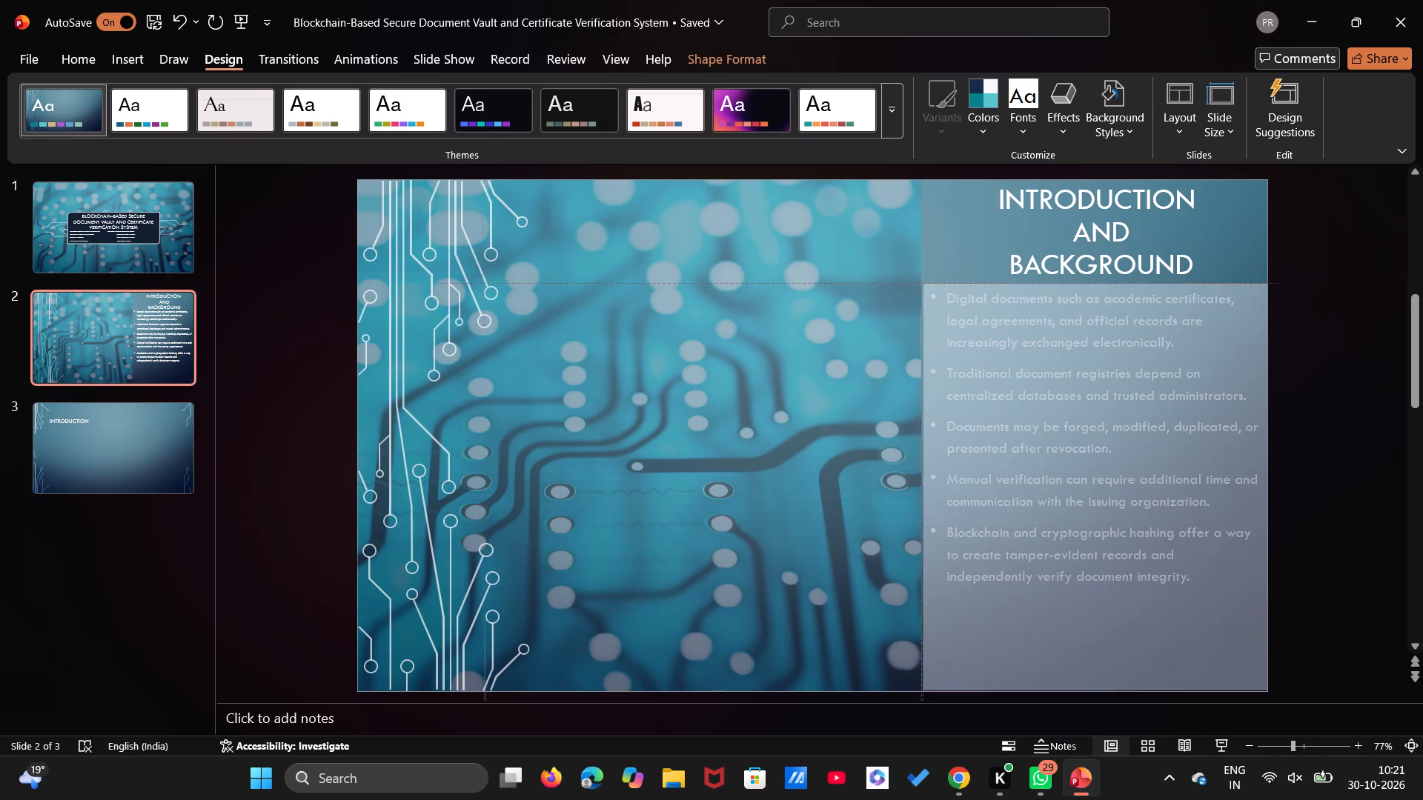
pyautogui.moveTo(923, 284); pyautogui.dragTo(929, 310)
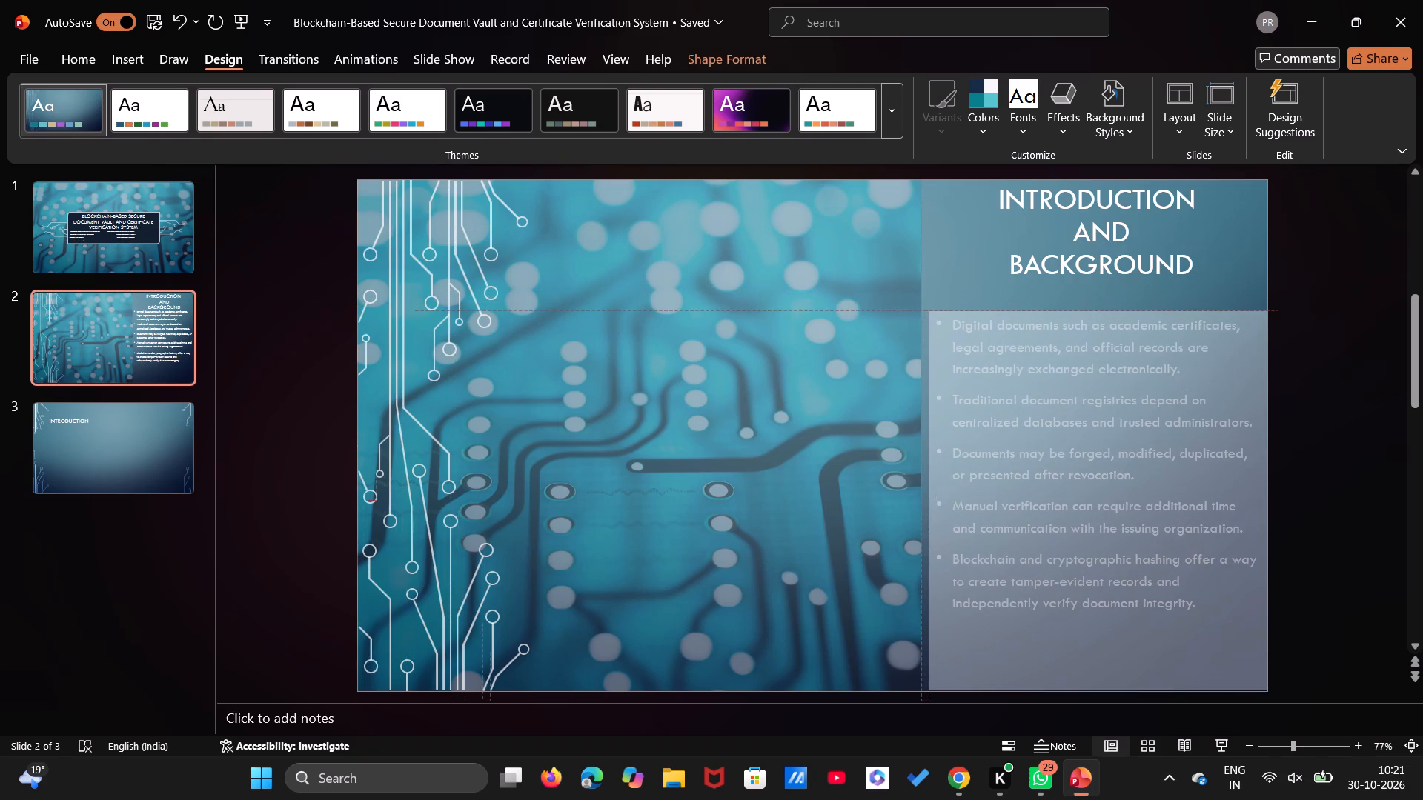
pyautogui.moveTo(929, 310); pyautogui.dragTo(923, 305)
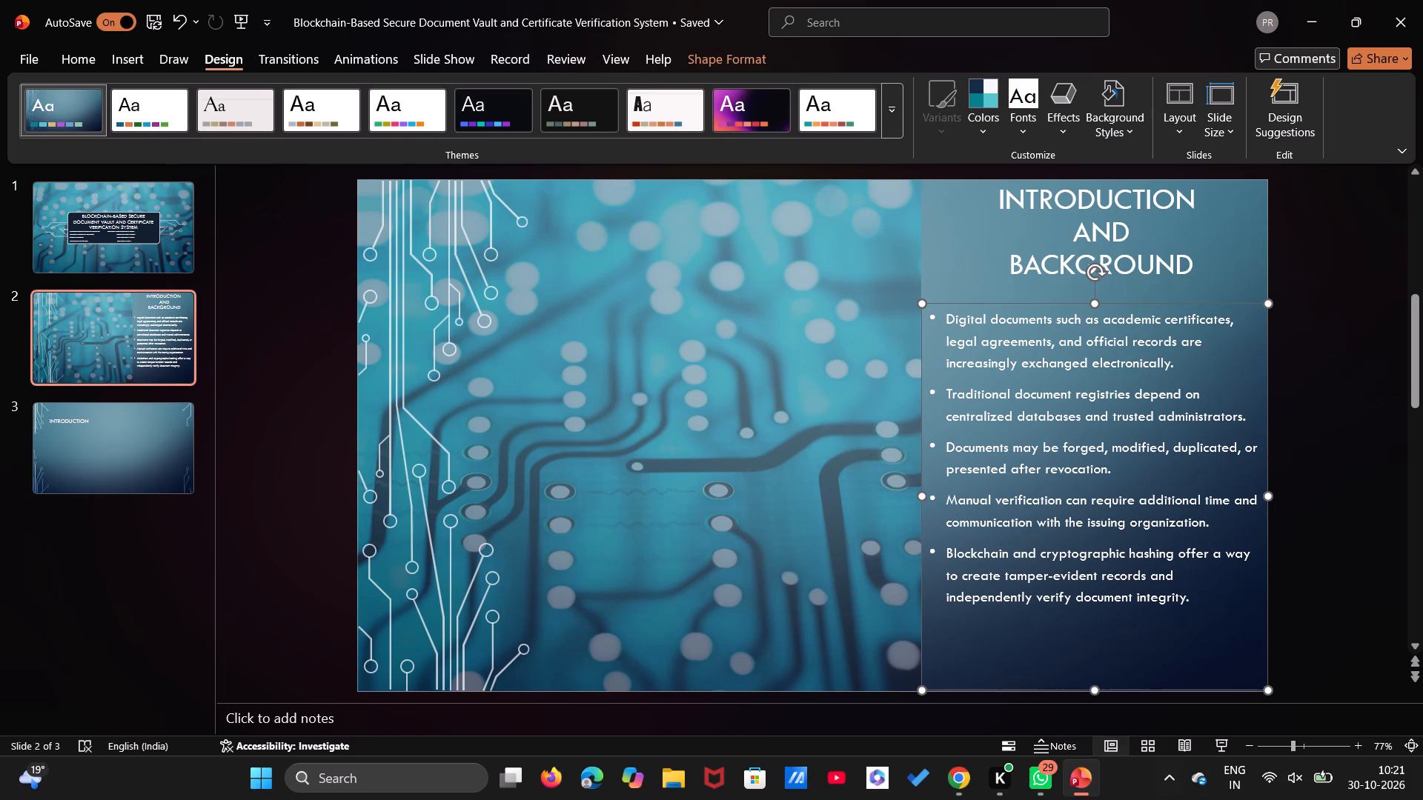
# Copy the "Proposed solution" paragraph of Slide 2 from the roadmap chat and paste it below the last bullet on slide 2 in PowerPoint.
pyautogui.click(950, 777)
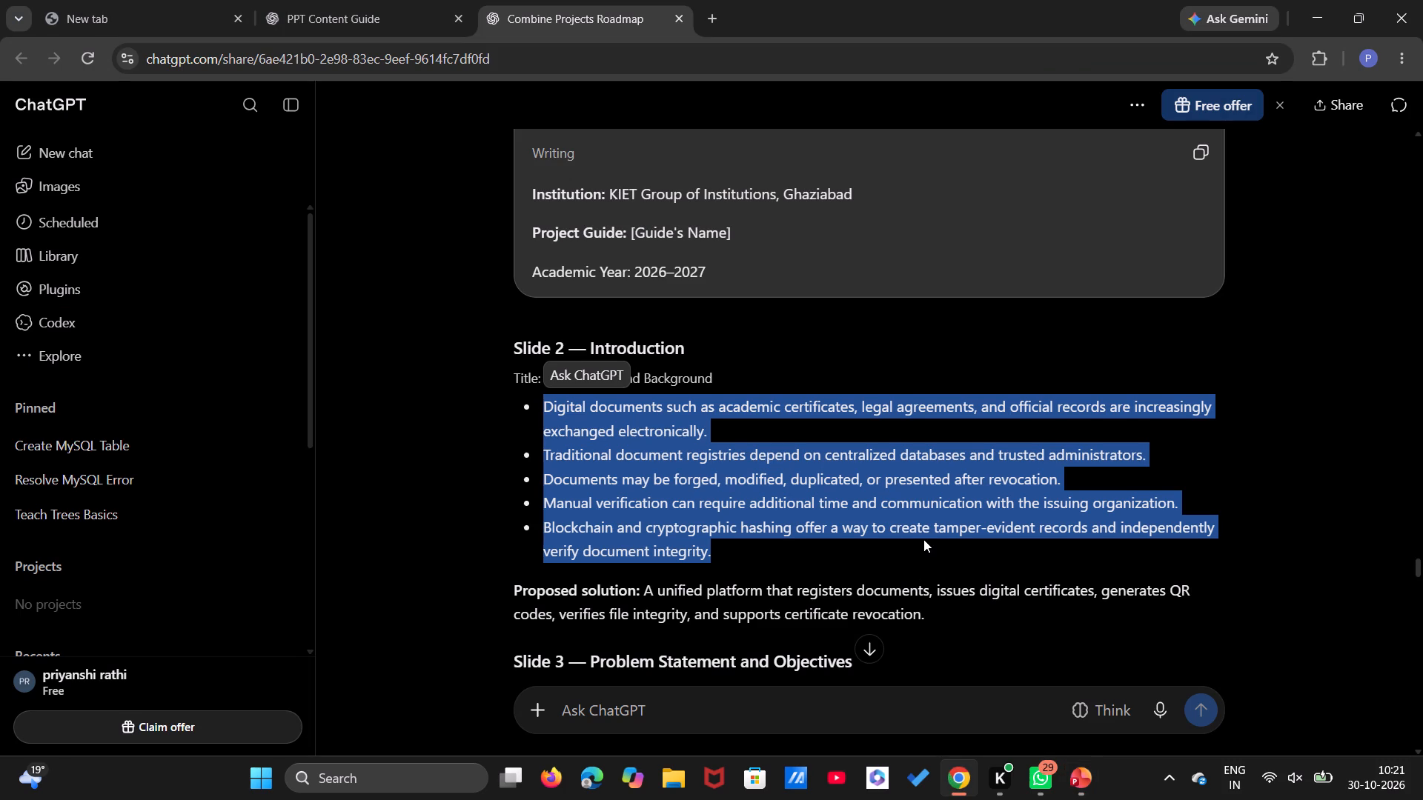
pyautogui.scroll(-2, 923, 539)
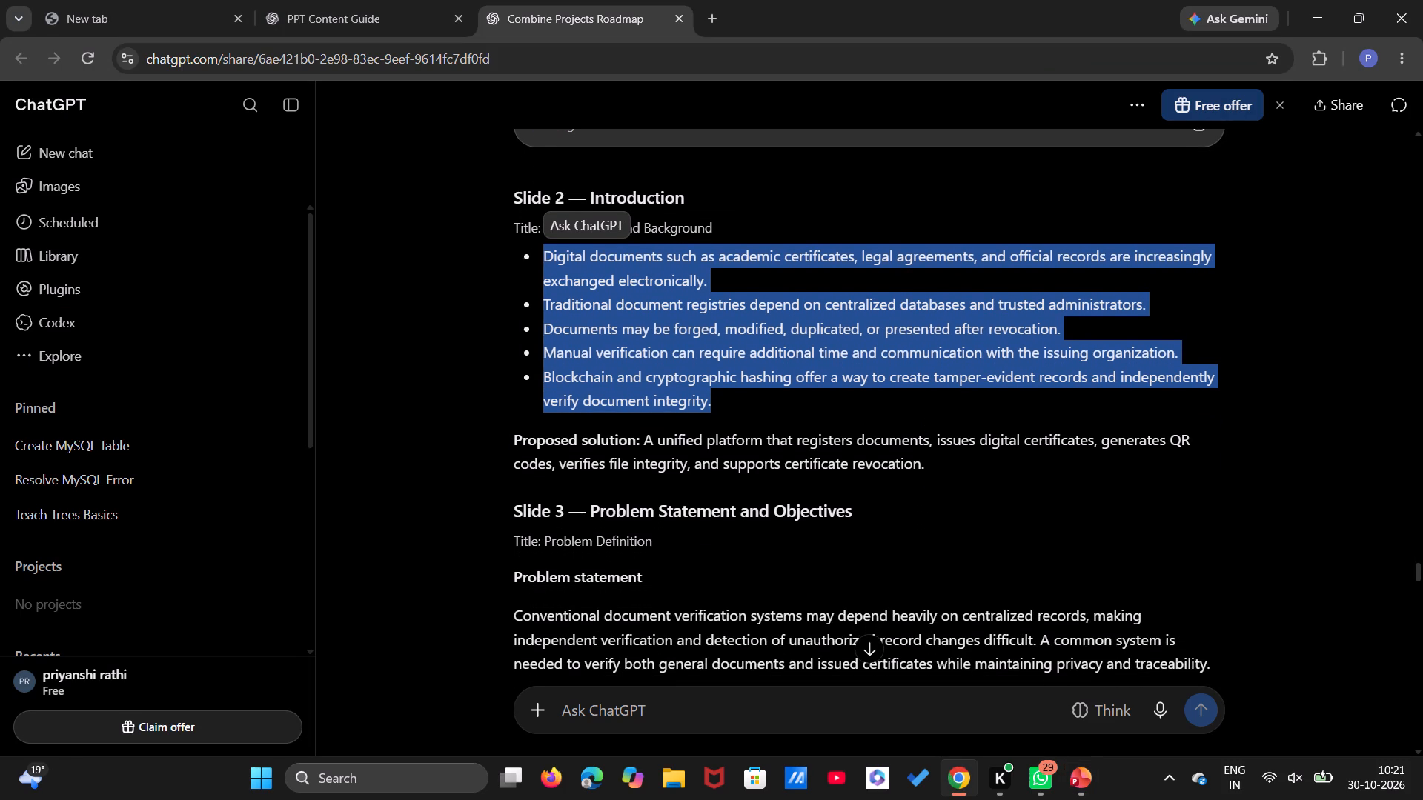
pyautogui.moveTo(514, 439); pyautogui.dragTo(981, 477)
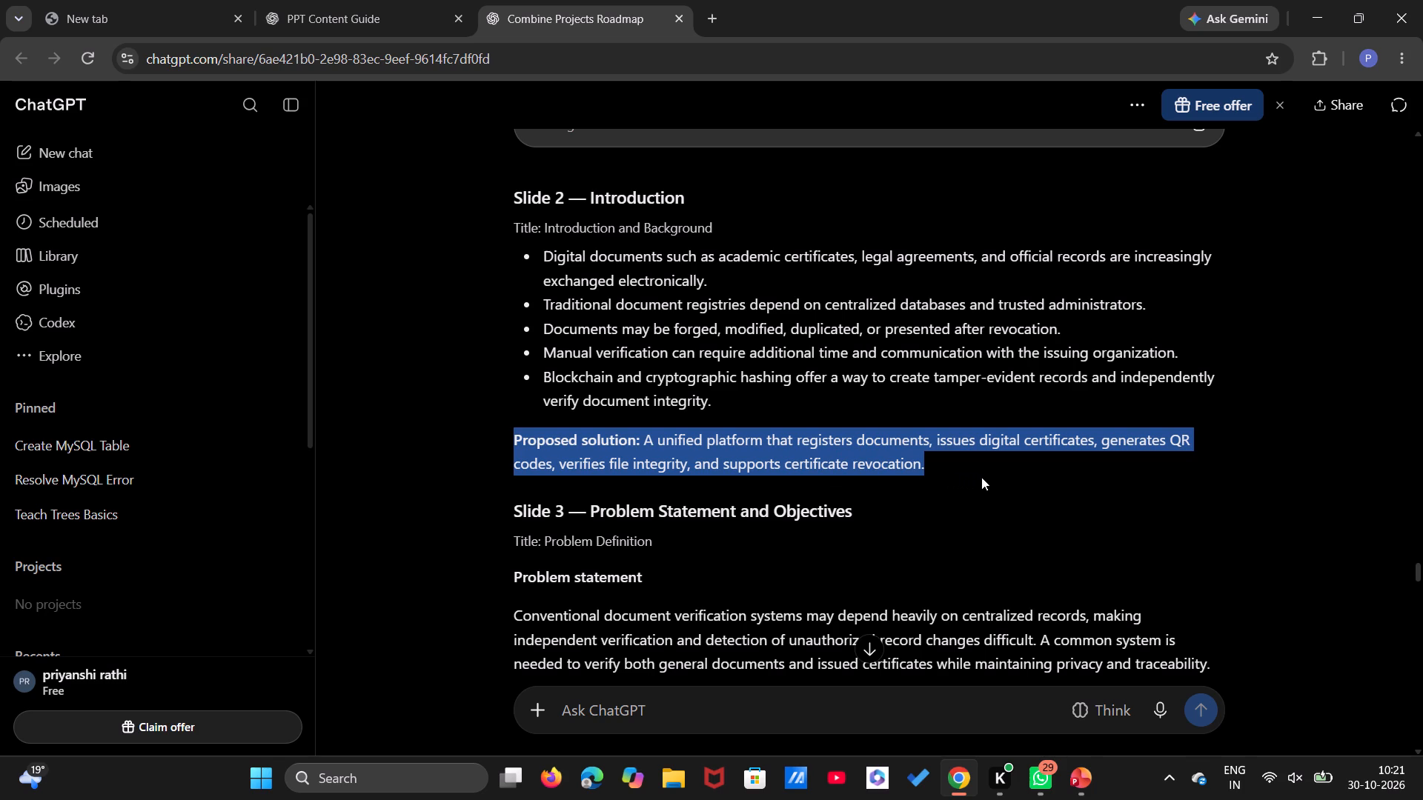
pyautogui.moveTo(981, 477); pyautogui.dragTo(998, 476)
pyautogui.hotkey('ctrl', 'c')
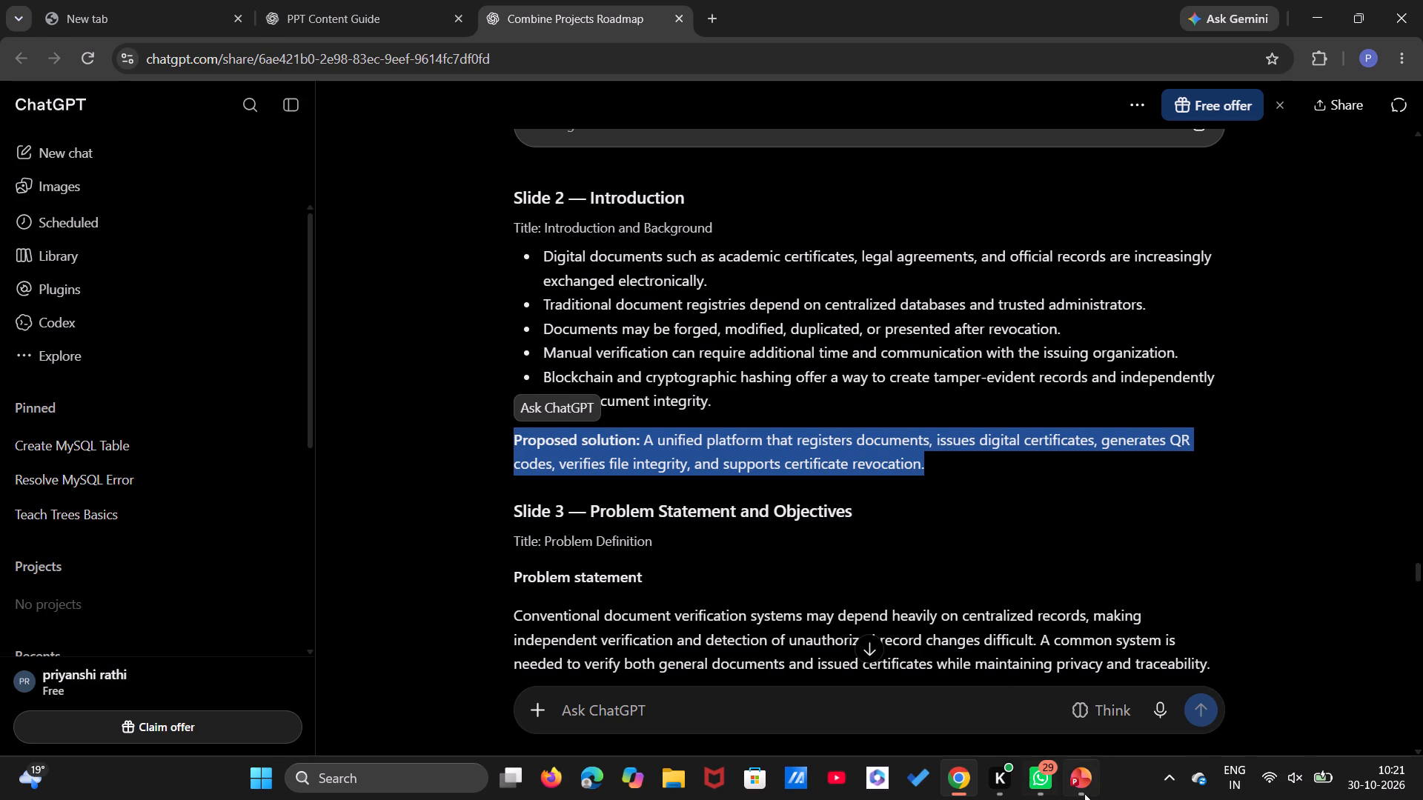
pyautogui.click(1084, 790)
pyautogui.click(975, 645)
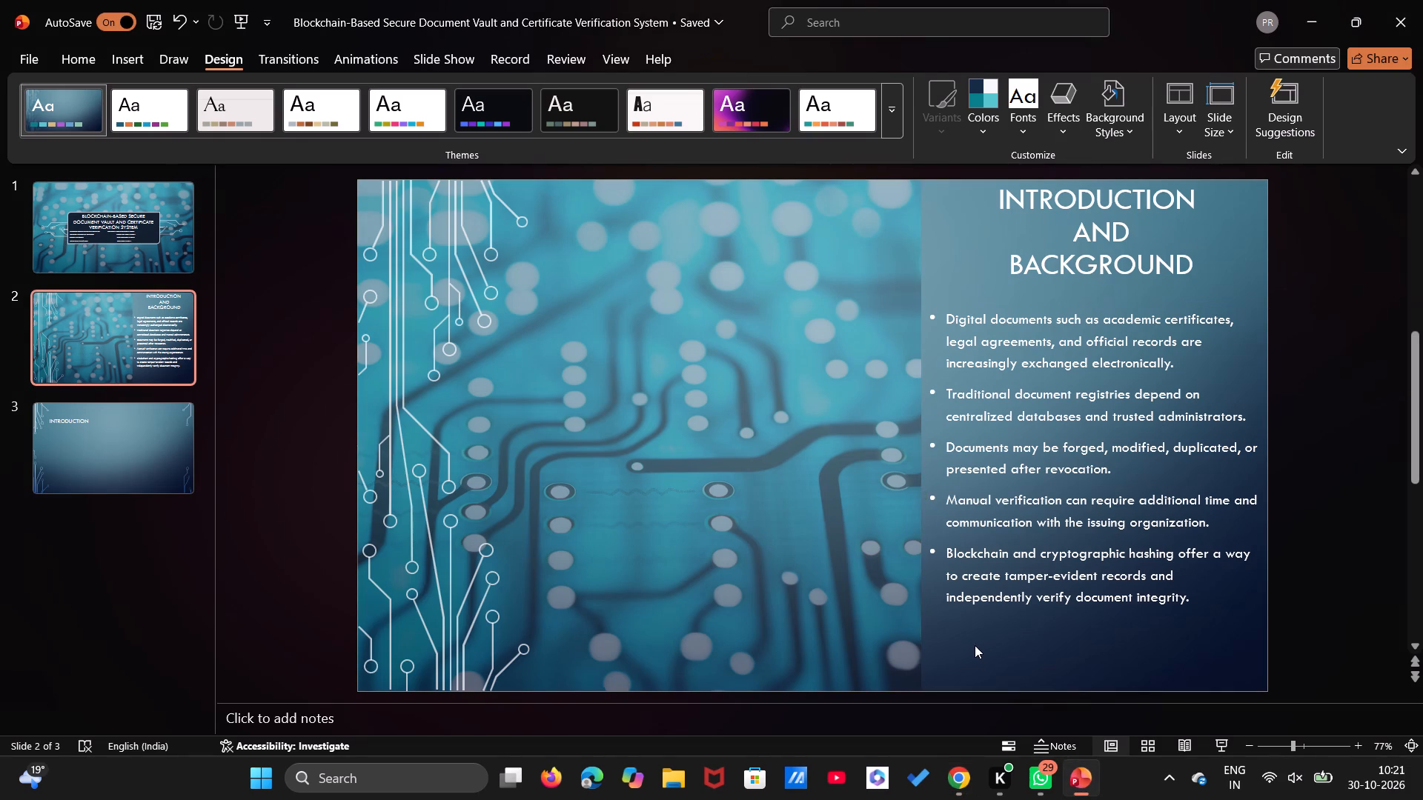
pyautogui.click(942, 631)
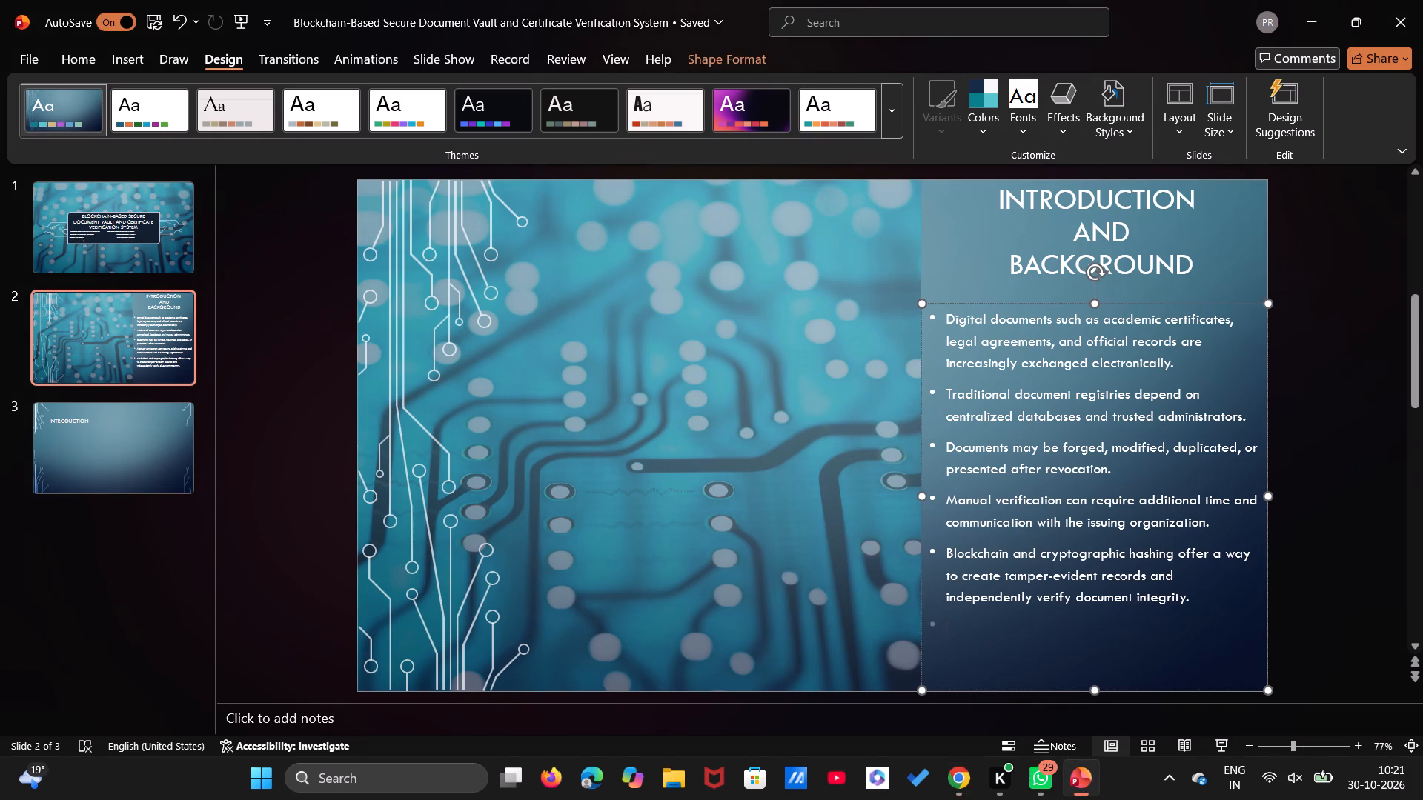
pyautogui.hotkey('ctrl', 'v')
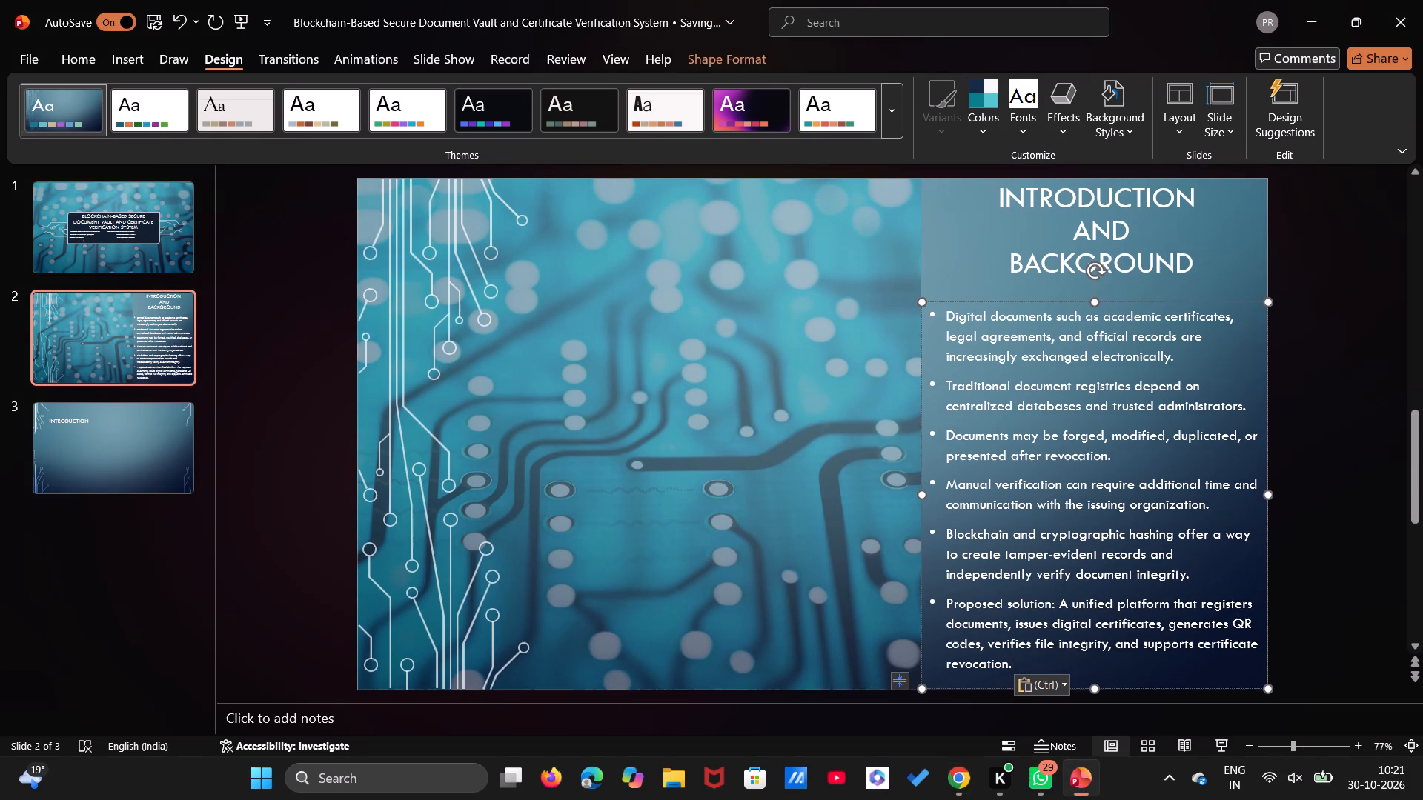
# Remove the bullet from the "Proposed solution" paragraph on slide 2.
pyautogui.click(938, 599)
pyautogui.press('BackSpace')
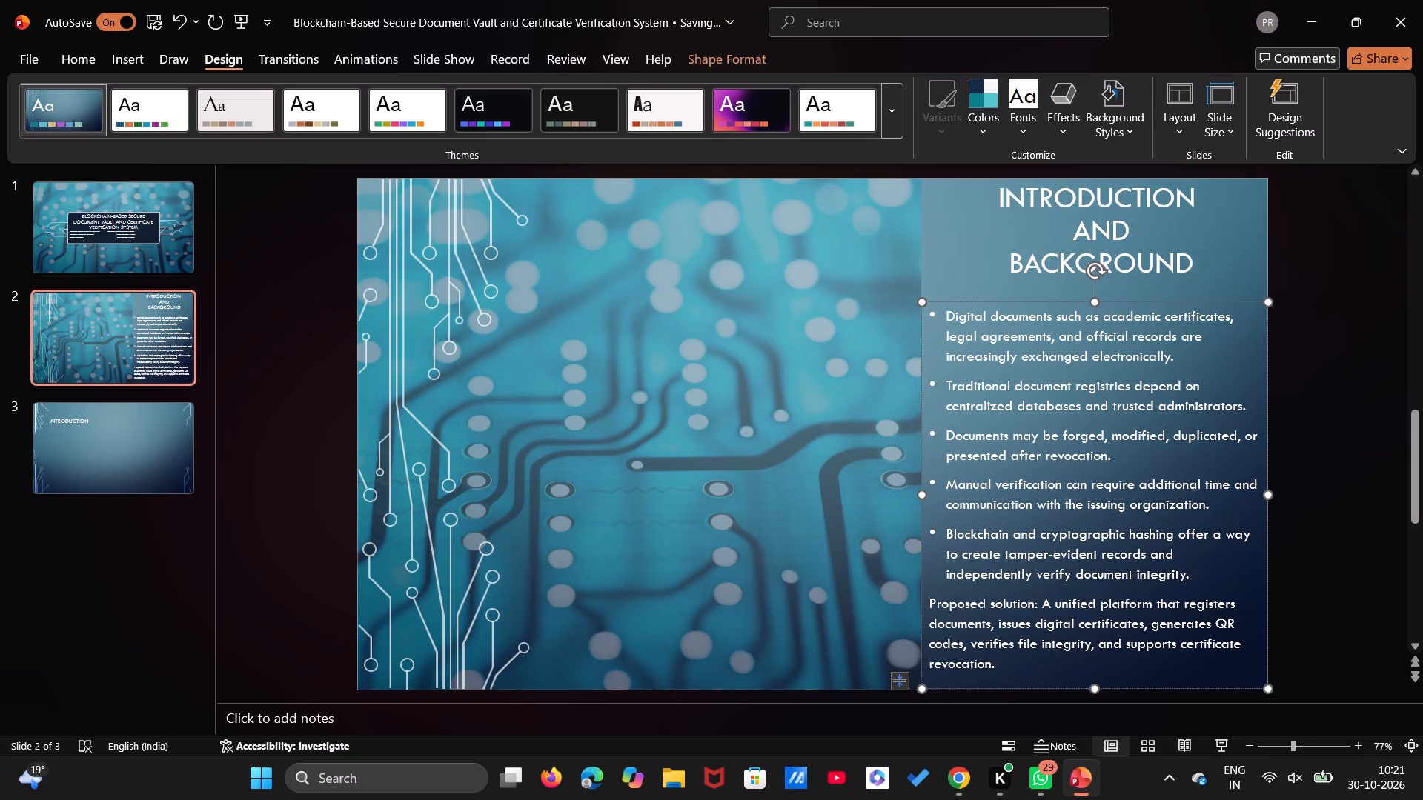
# Set the font size of the words "Proposed solution:" on slide 2 to 20.
pyautogui.moveTo(926, 600); pyautogui.dragTo(998, 660)
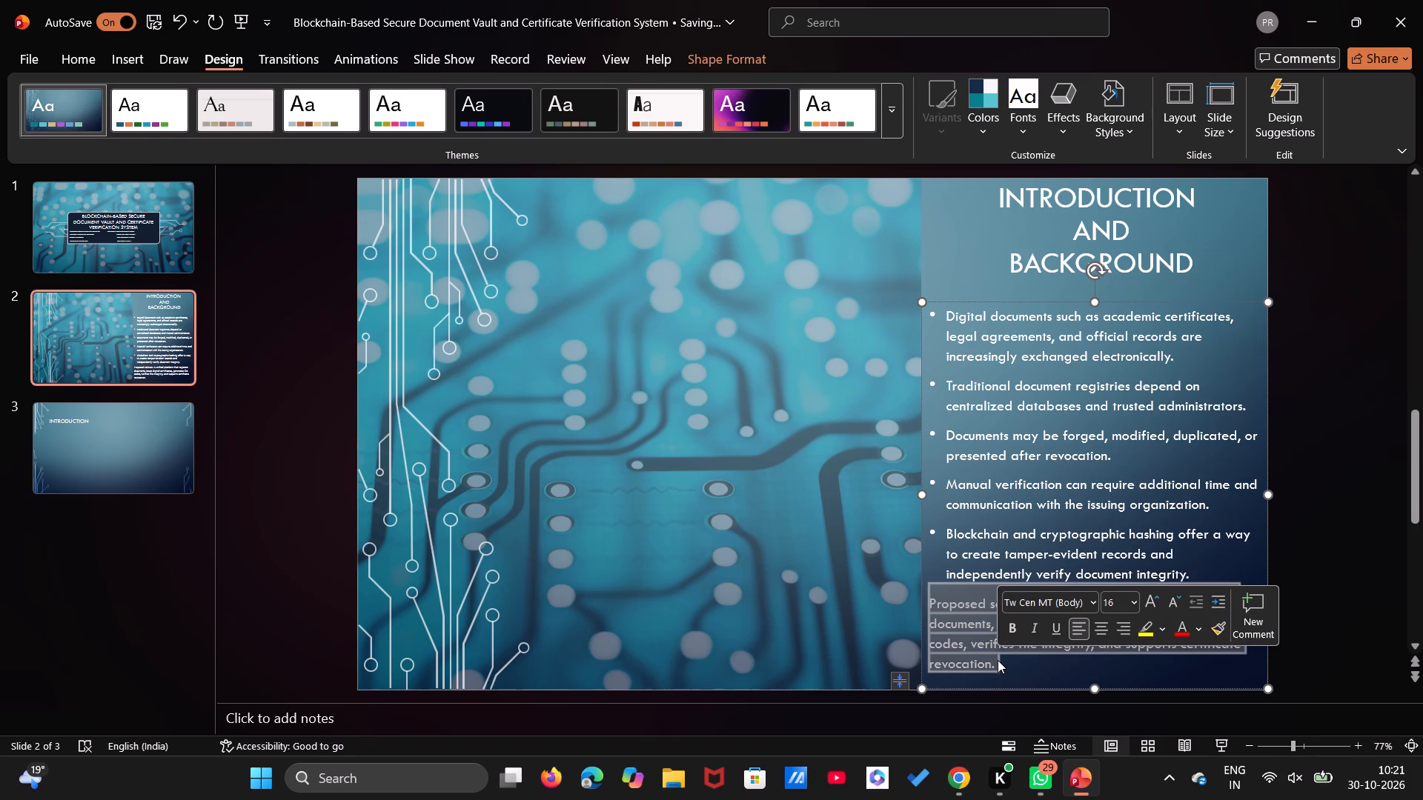
pyautogui.click(1028, 673)
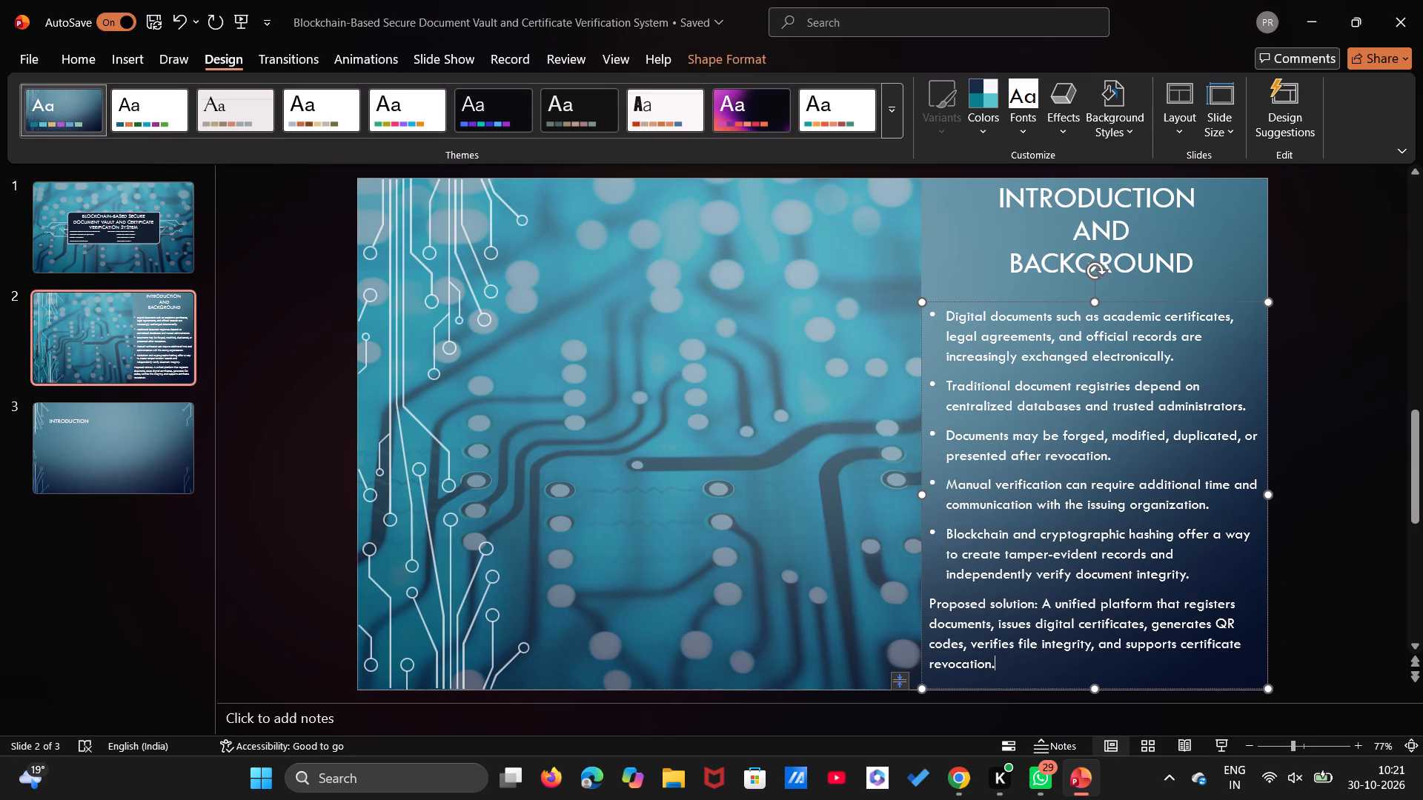
pyautogui.moveTo(928, 602); pyautogui.dragTo(1018, 610)
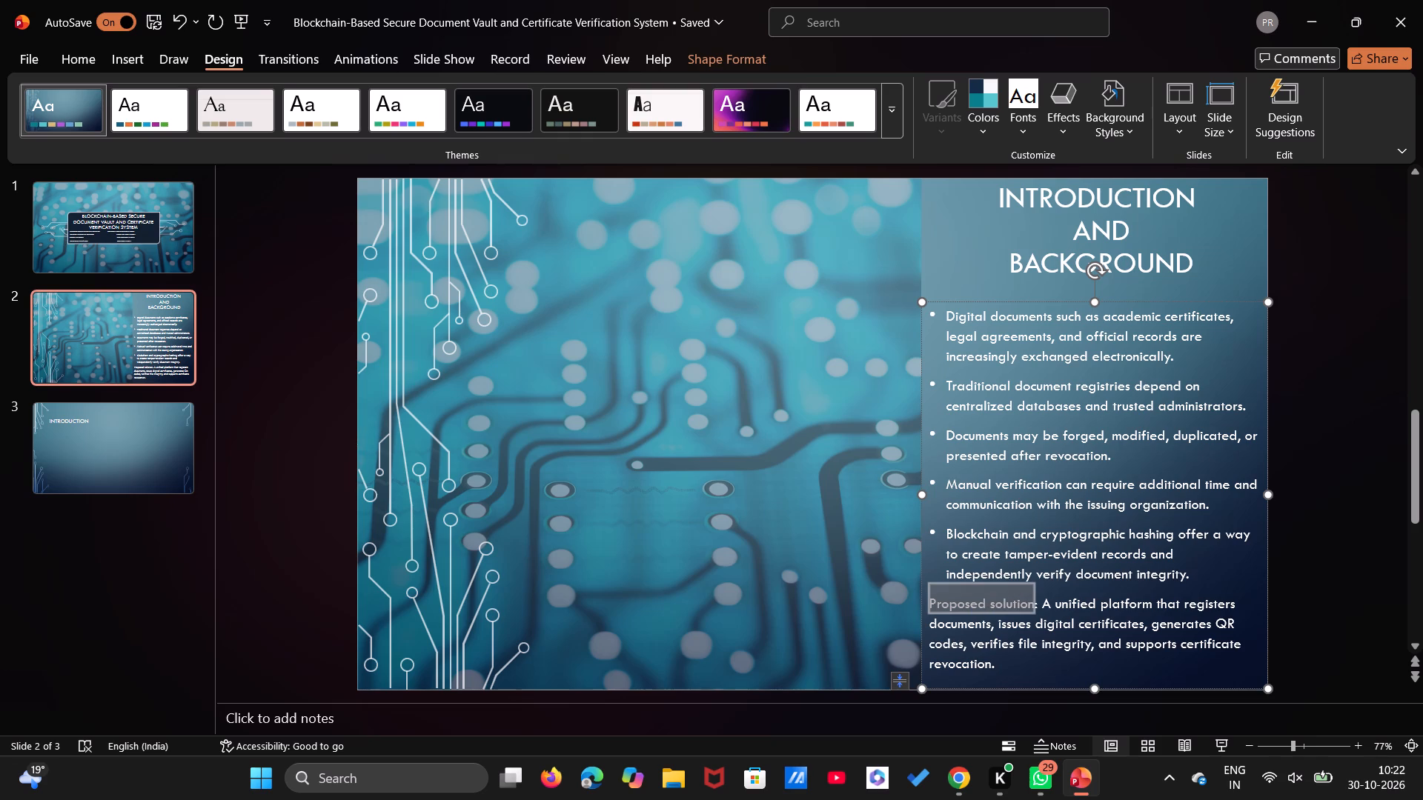
pyautogui.moveTo(1018, 610); pyautogui.dragTo(1038, 607)
pyautogui.moveTo(1038, 607); pyautogui.dragTo(1037, 607)
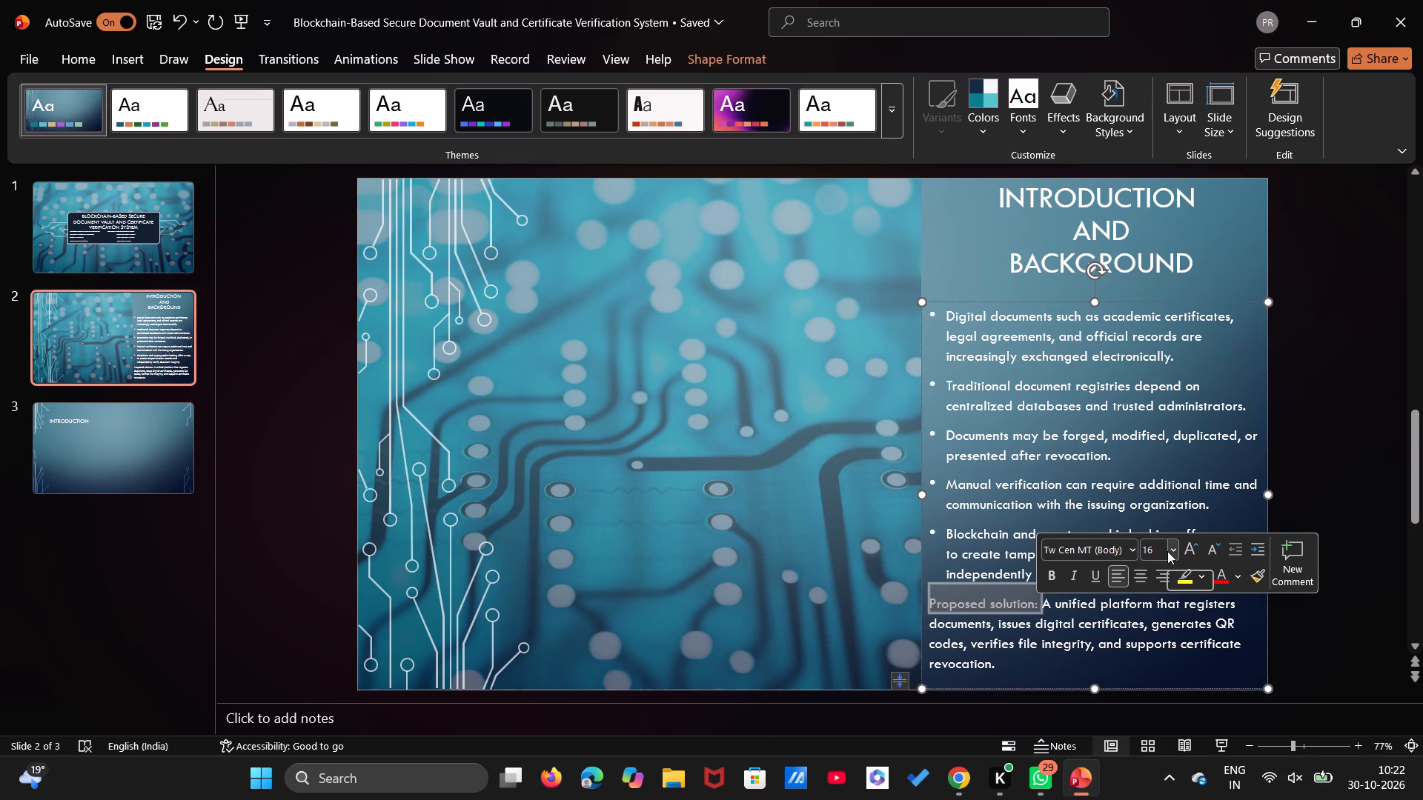
pyautogui.click(1167, 551)
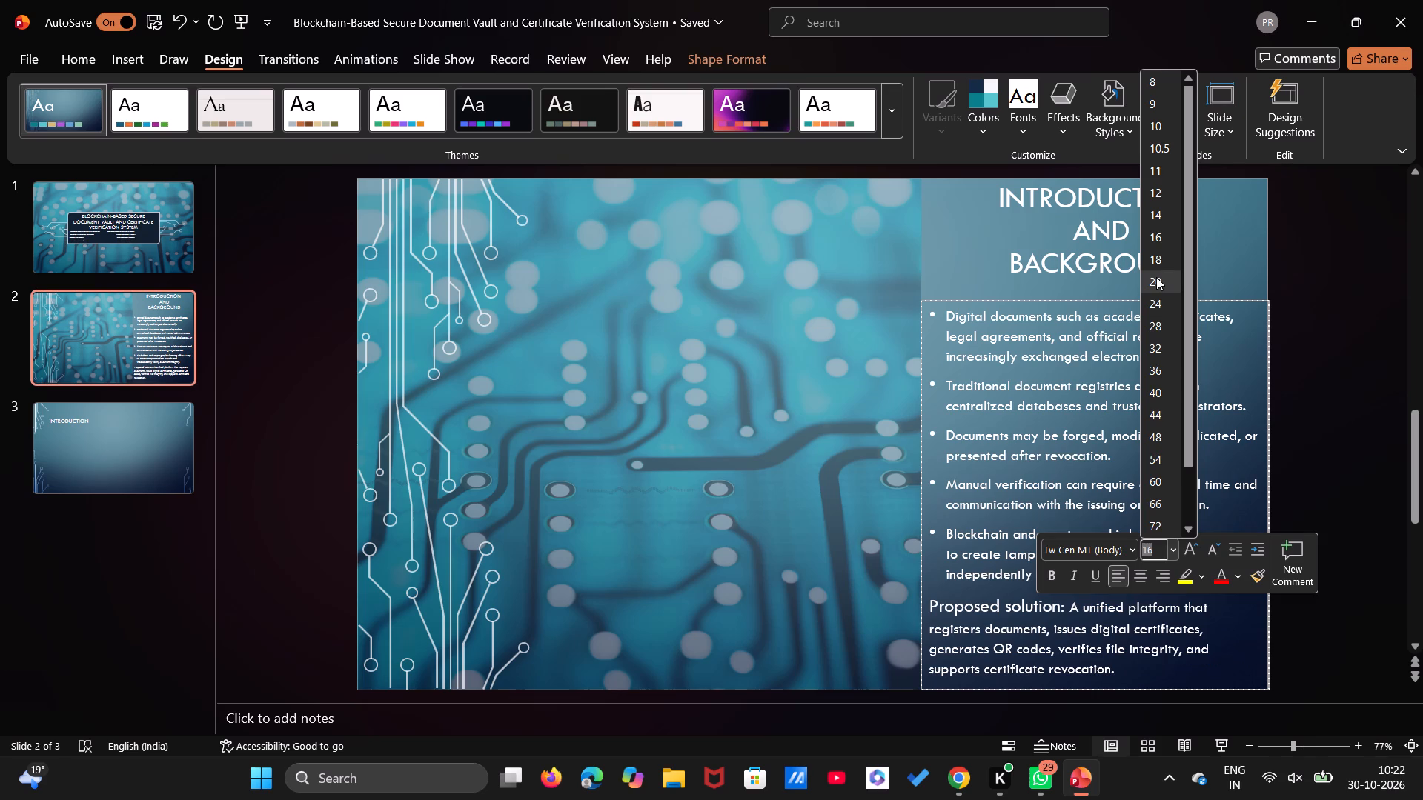
pyautogui.click(1156, 277)
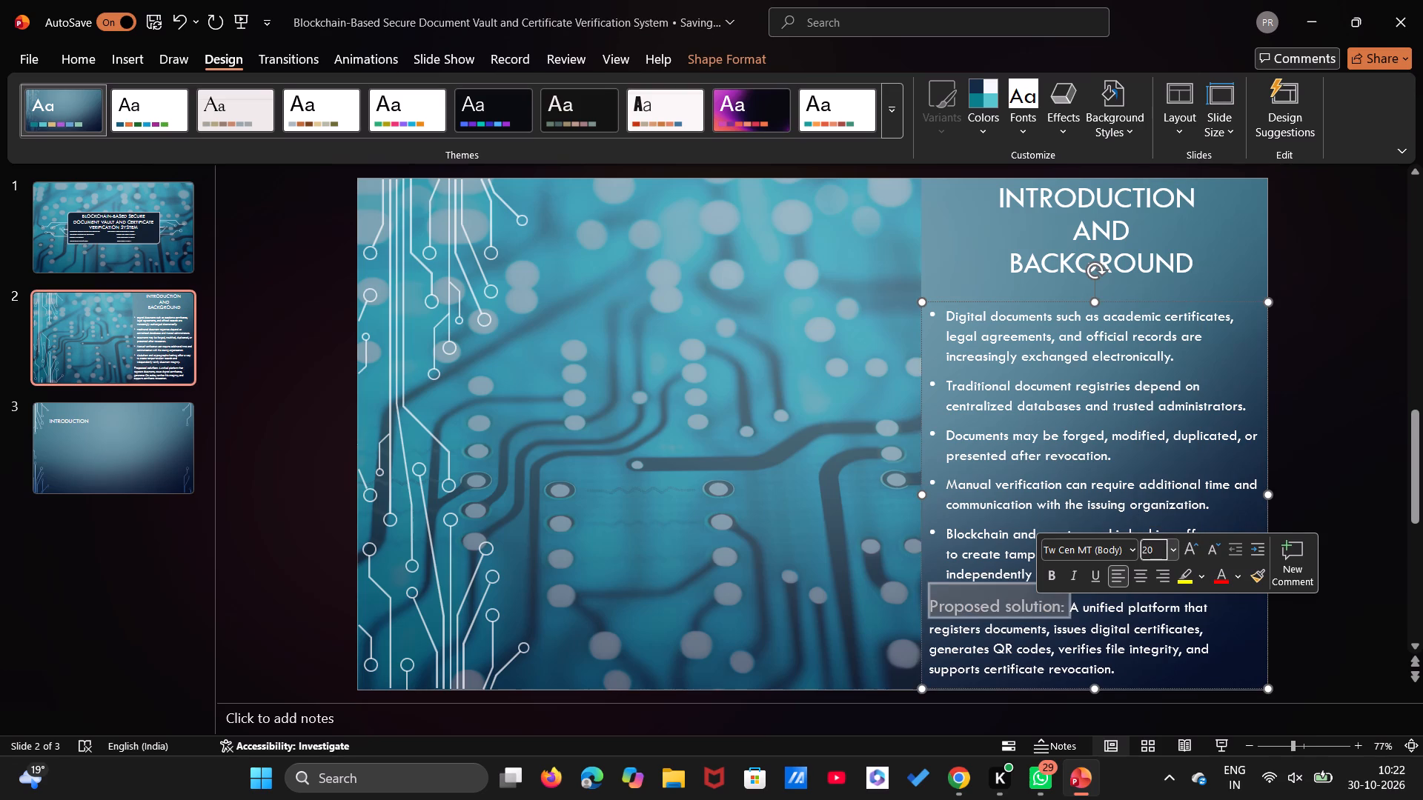
pyautogui.click(1190, 667)
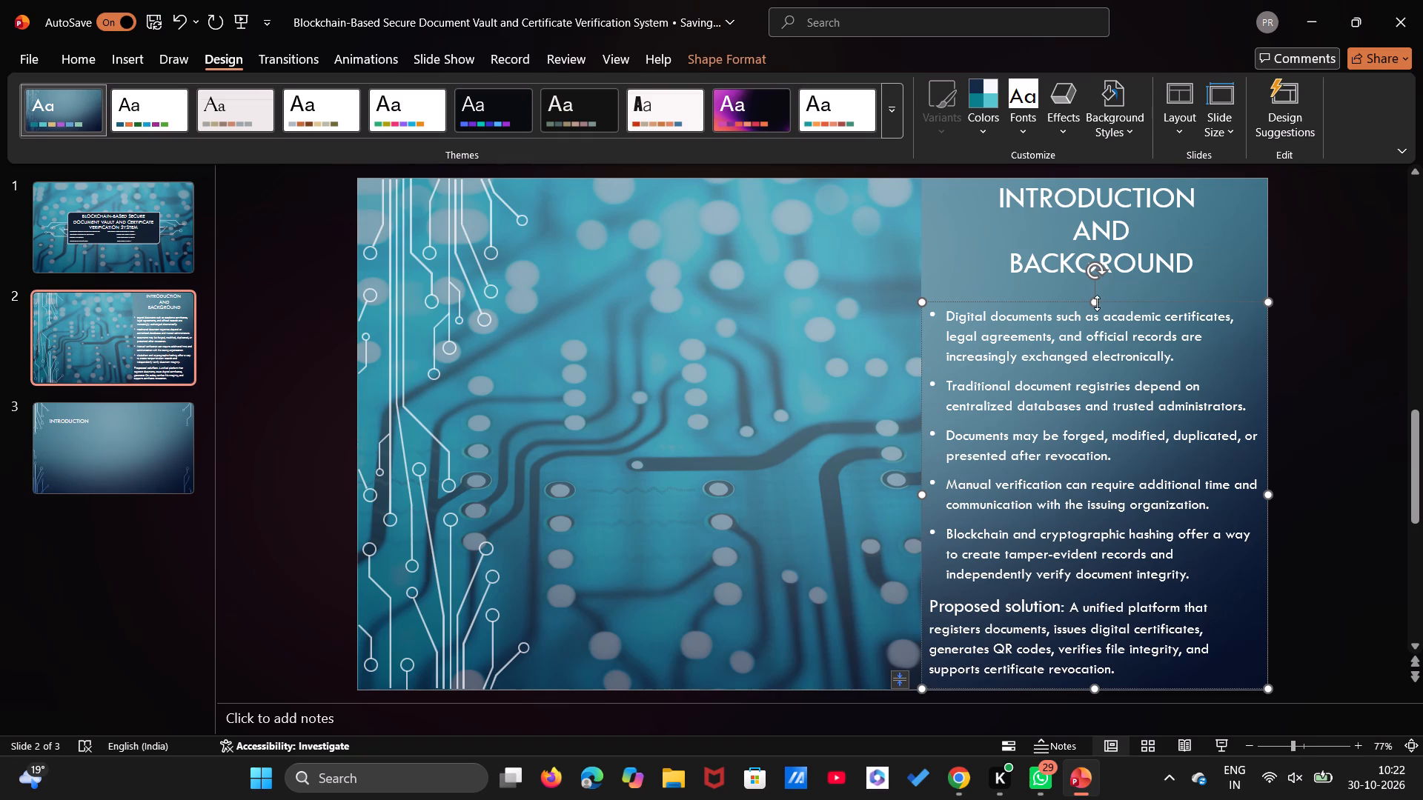
# Raise the top edge of the slide 2 body text box slightly, to just beneath the title.
pyautogui.moveTo(1095, 303); pyautogui.dragTo(1096, 288)
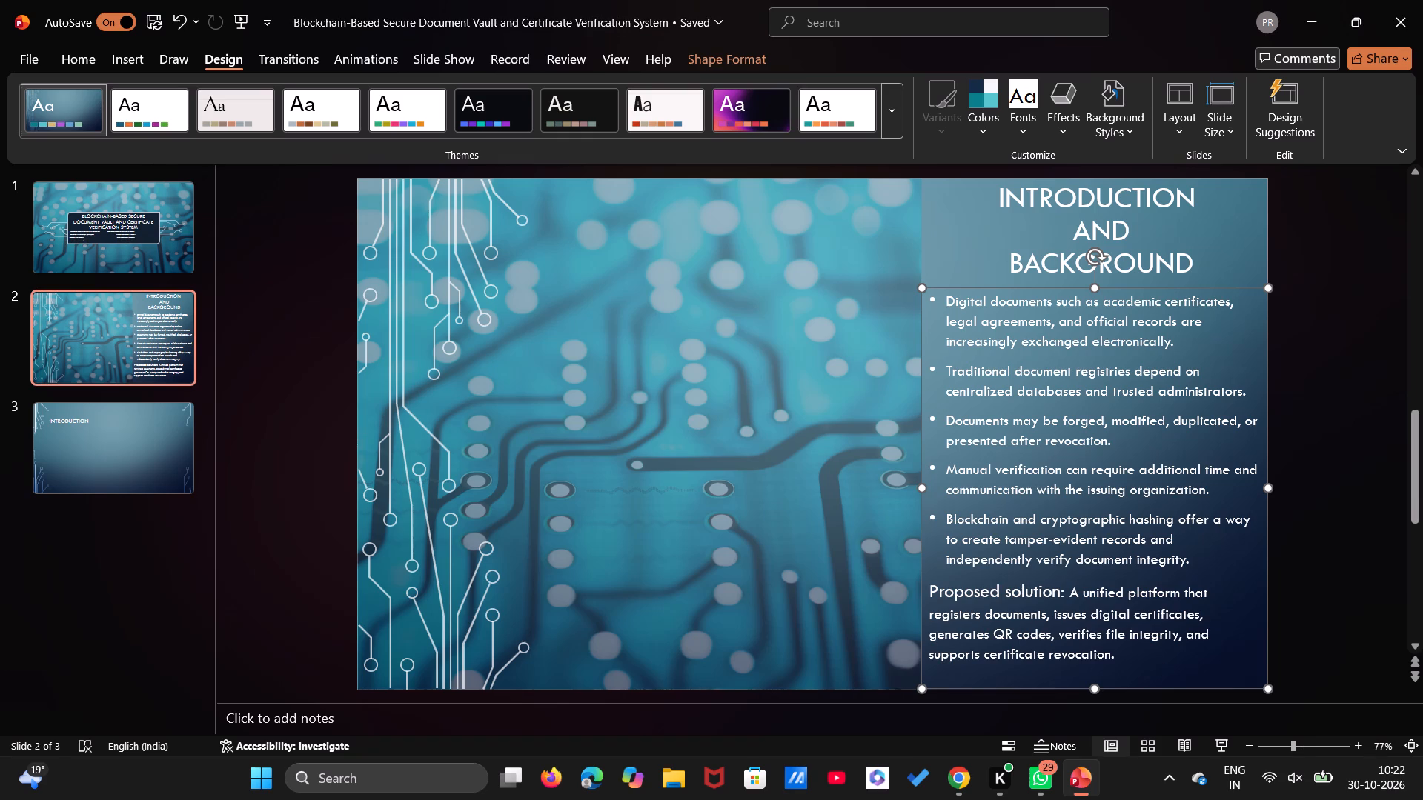
# Insert a single leading space before "Proposed solution" on slide 2, keeping no blank line above the paragraph.
pyautogui.click(929, 588)
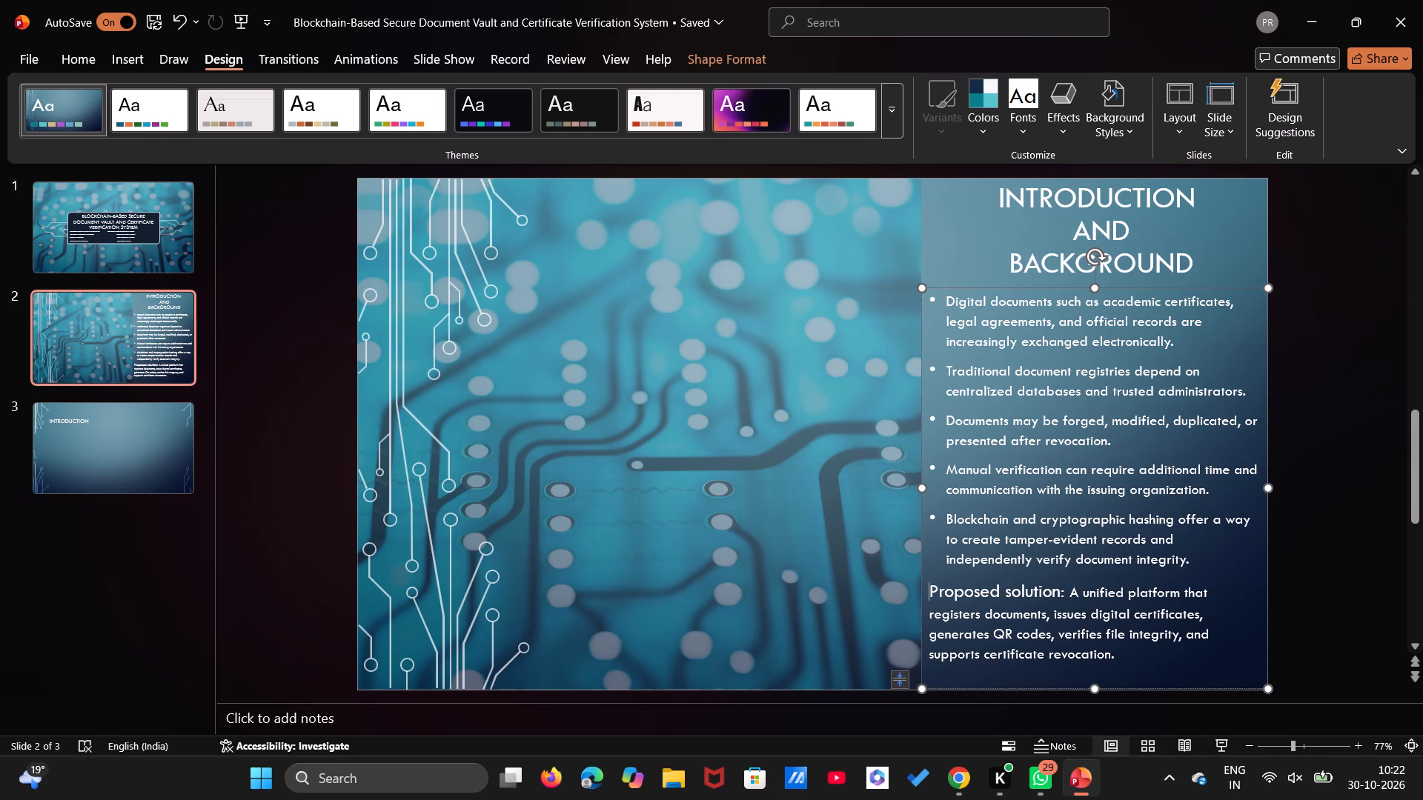
pyautogui.press('space')
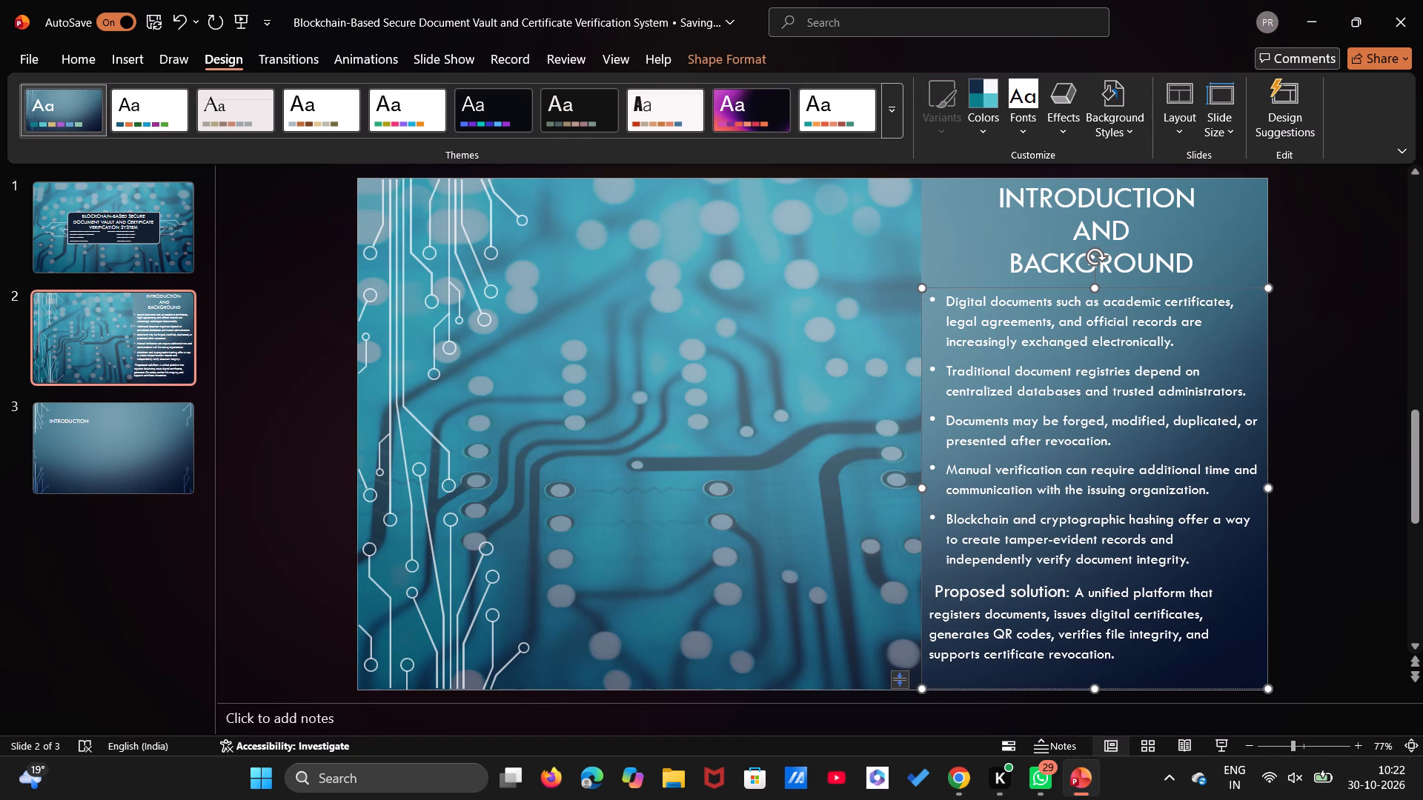
pyautogui.press('Return')
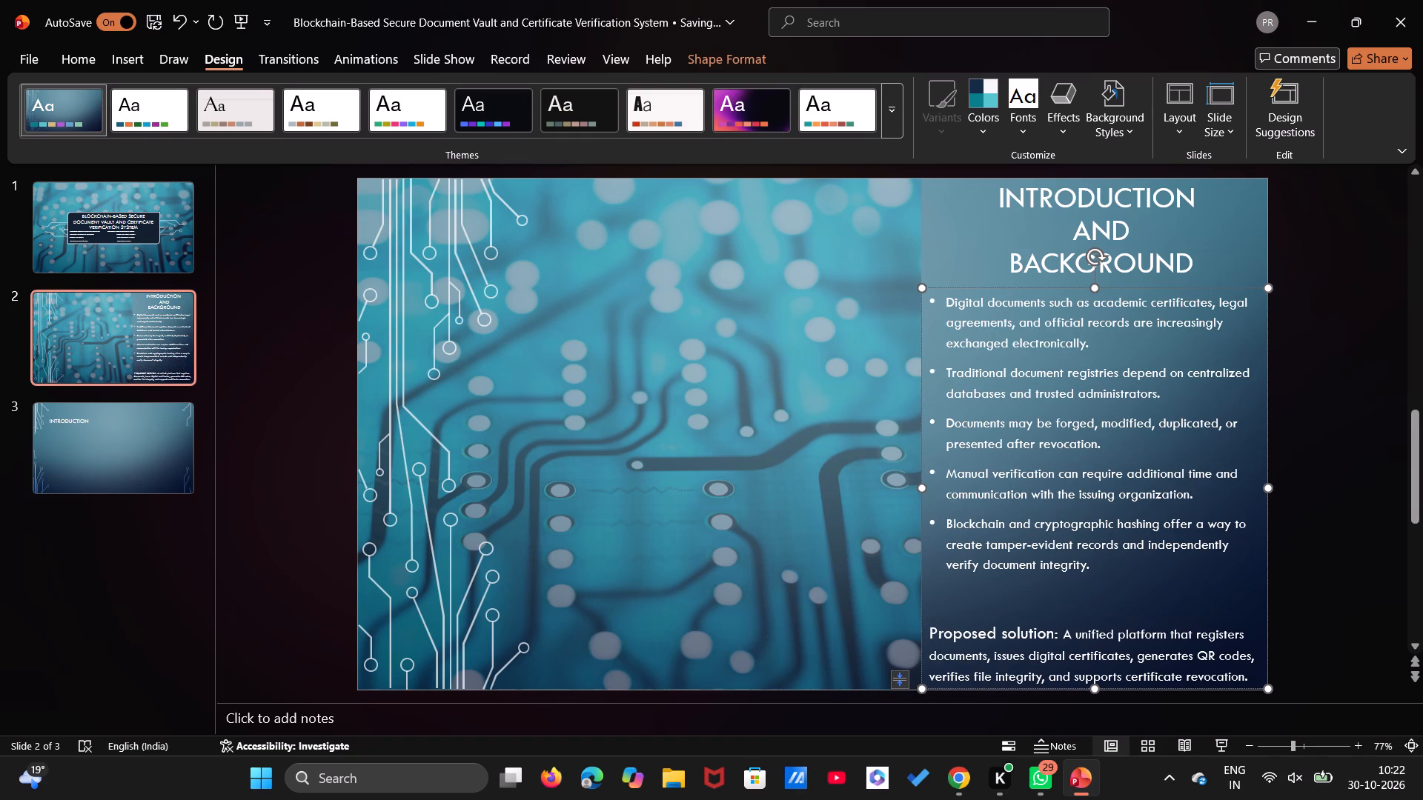
pyautogui.press('BackSpace')
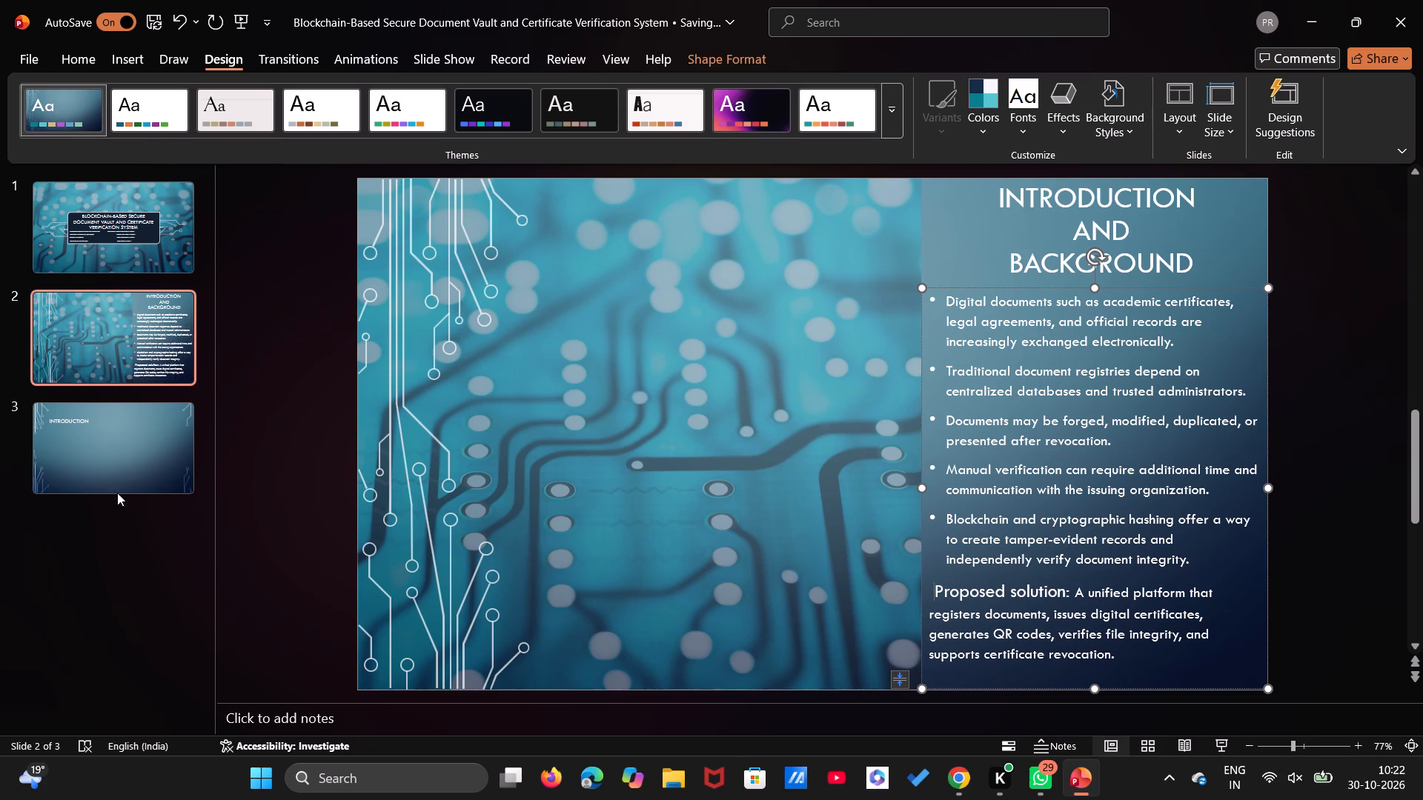
# Replace the slide 3 title with "Problem Definition", copied from the Slide 3 section of the roadmap chat.
pyautogui.click(79, 467)
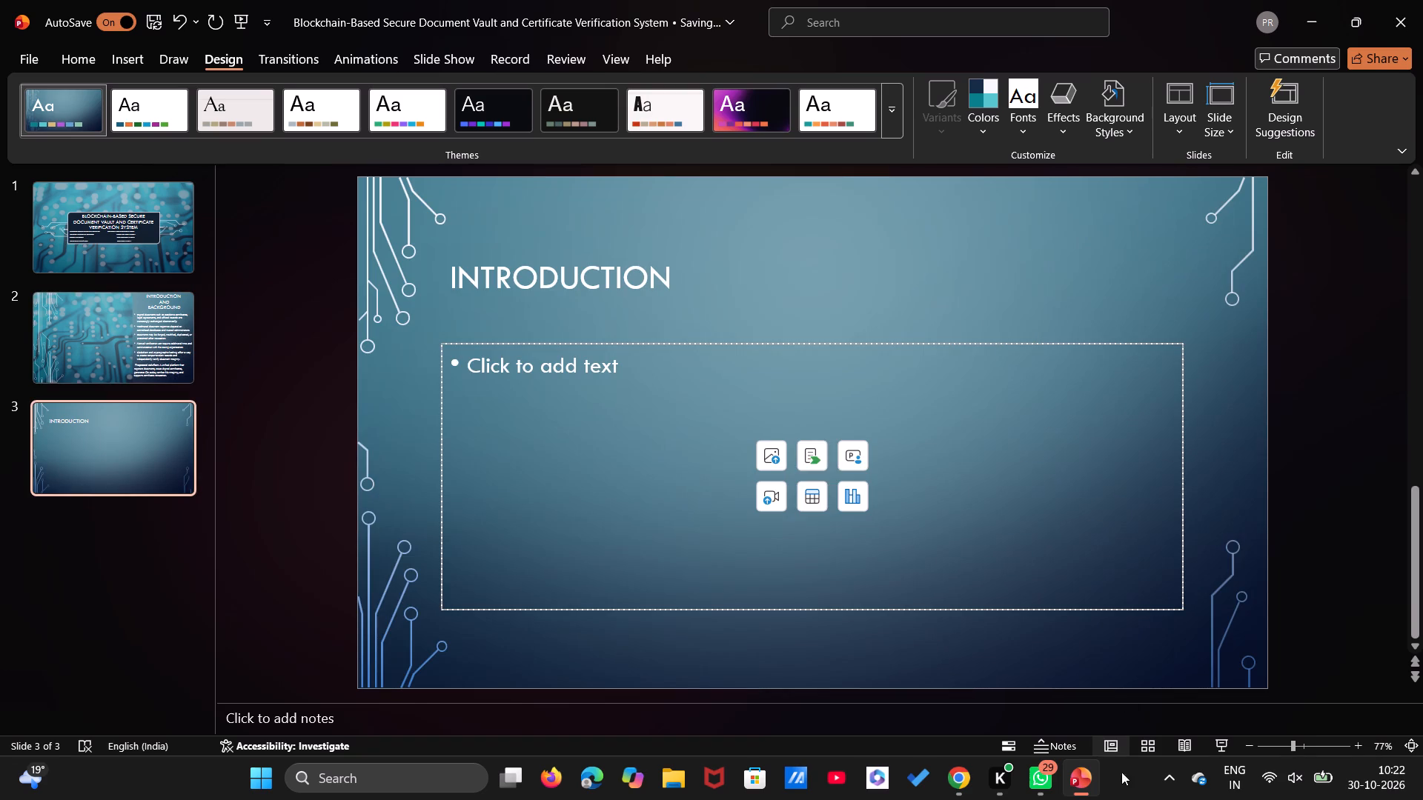
pyautogui.click(968, 783)
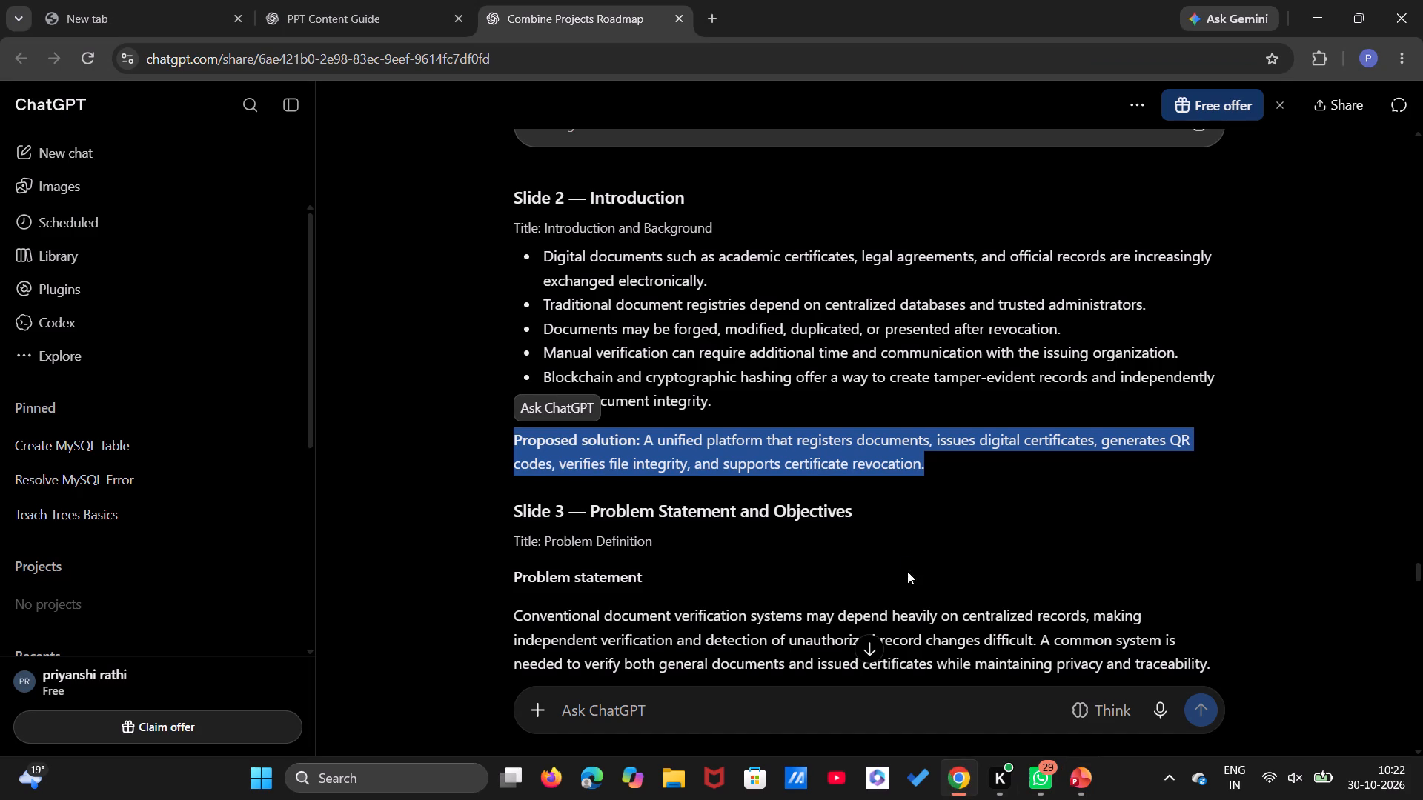
pyautogui.scroll(-3, 903, 556)
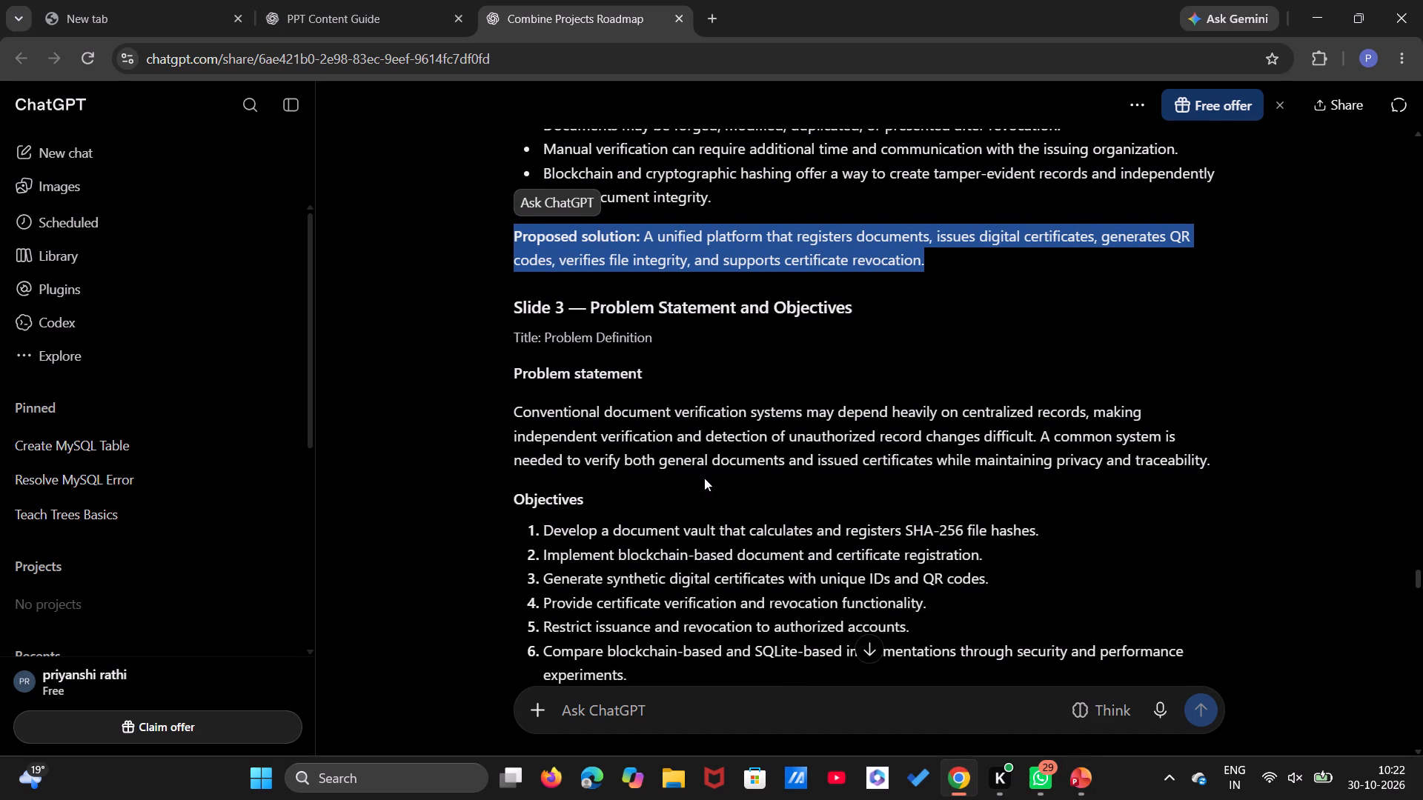
pyautogui.moveTo(541, 337); pyautogui.dragTo(595, 344)
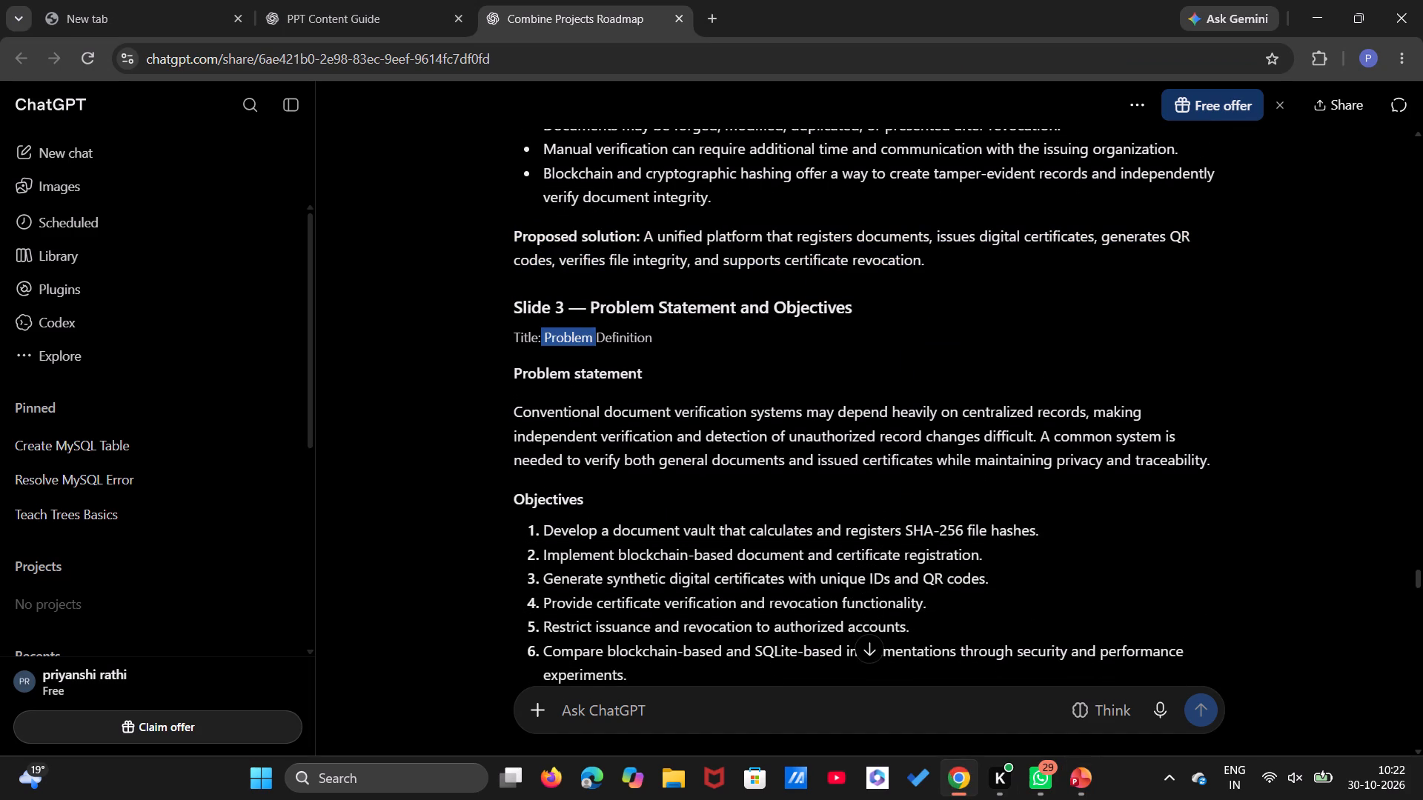
pyautogui.moveTo(595, 344); pyautogui.dragTo(660, 346)
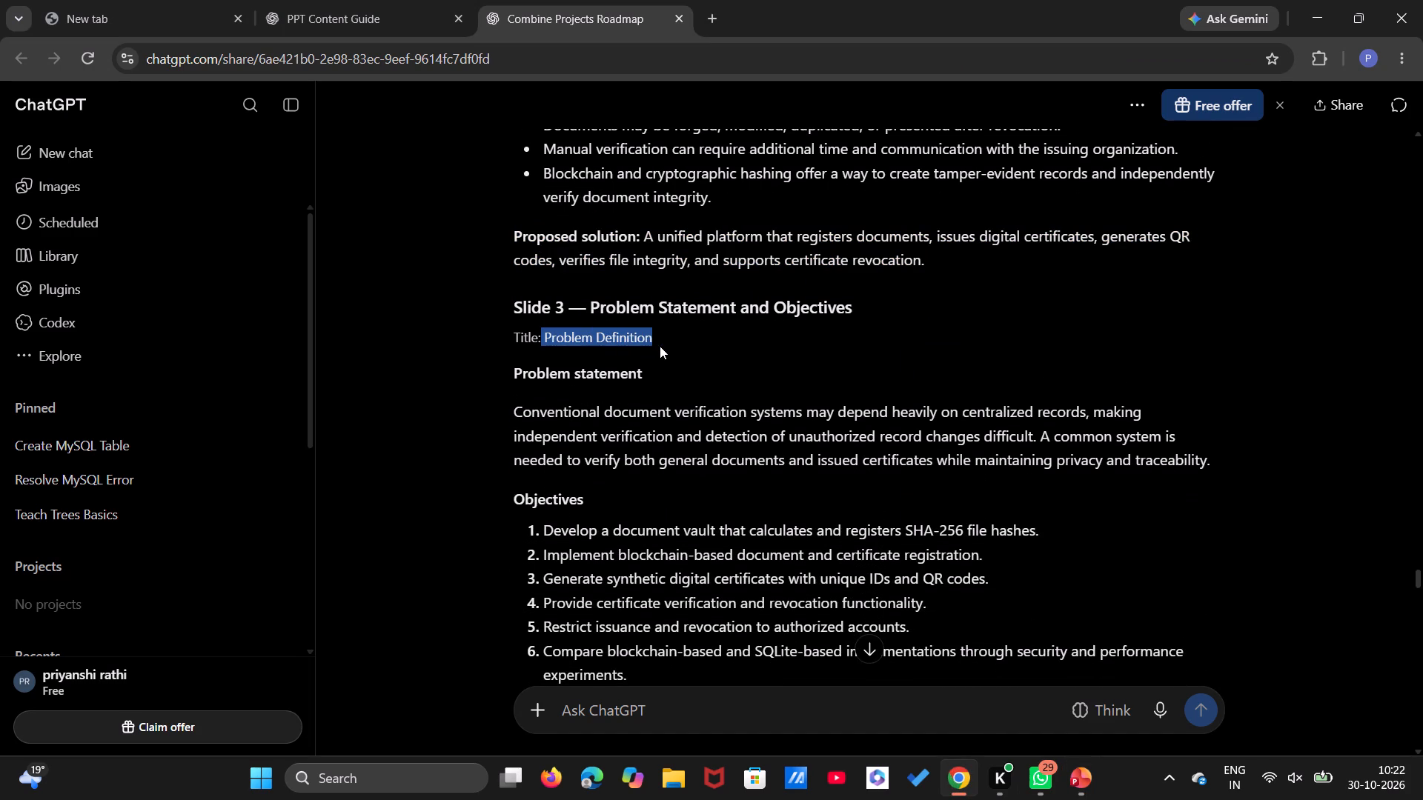
pyautogui.hotkey('ctrl', 'c')
pyautogui.click(1084, 783)
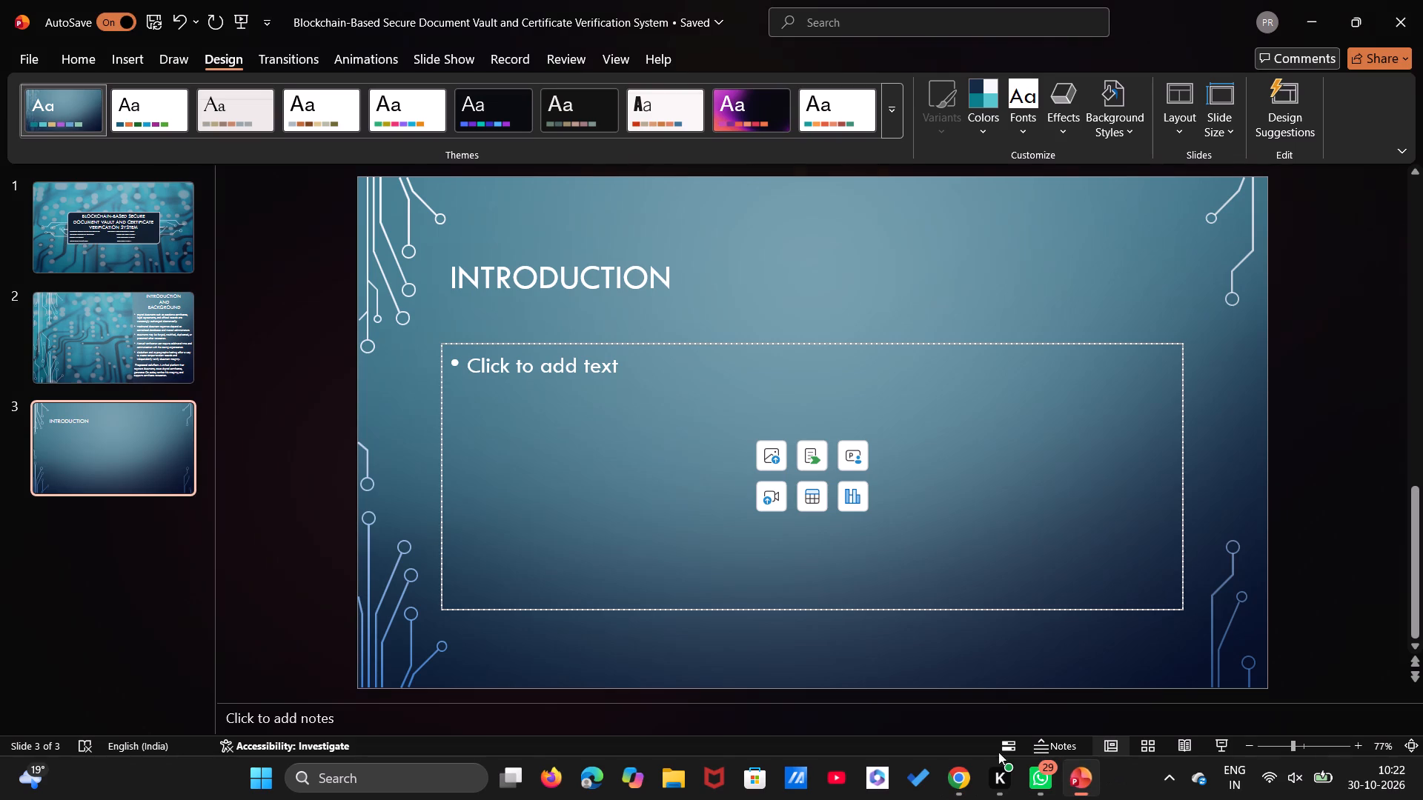
pyautogui.click(649, 260)
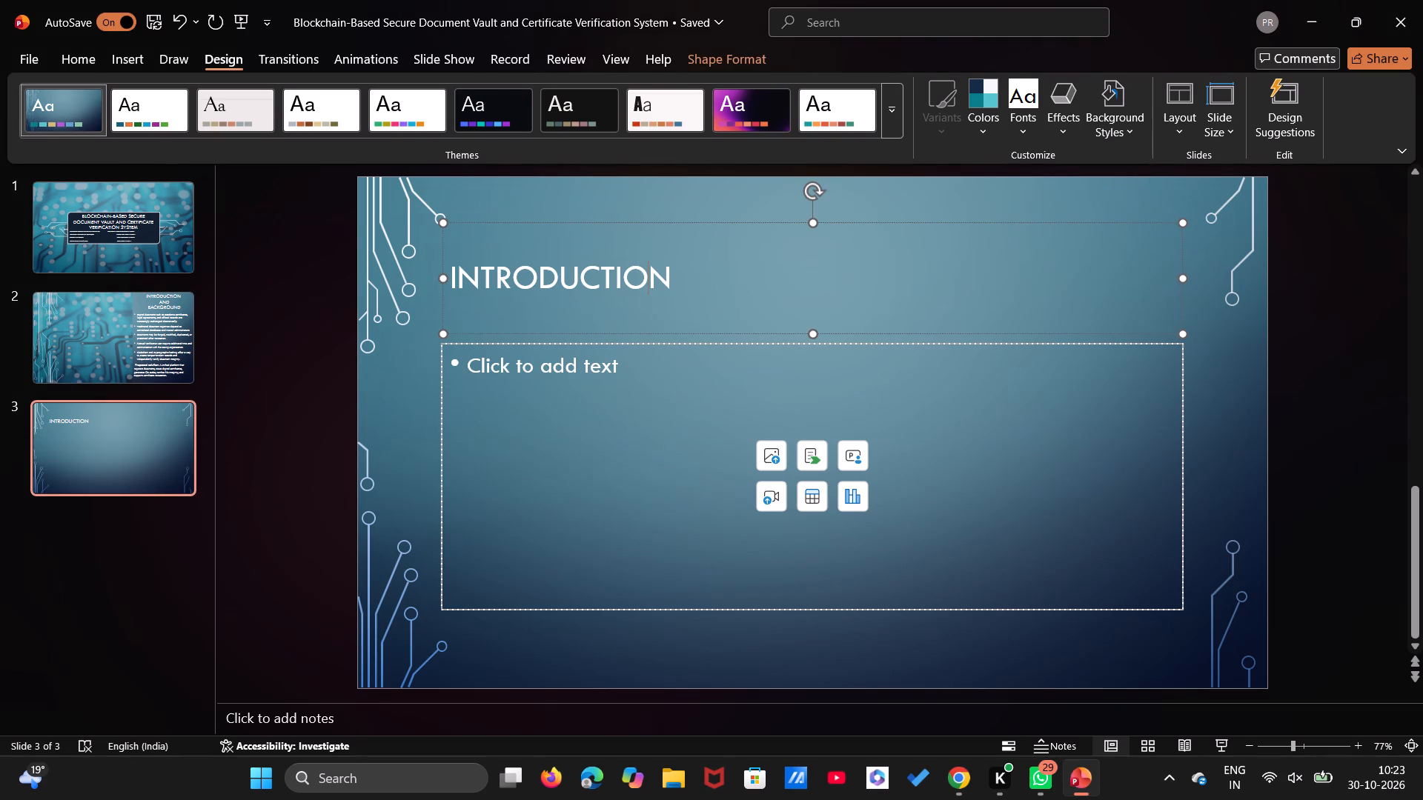
pyautogui.click(697, 280)
pyautogui.press('BackSpace')
pyautogui.press('BackSpace')
pyautogui.press('BackSpace')
pyautogui.press('BackSpace')
pyautogui.press('BackSpace')
pyautogui.press('BackSpace')
pyautogui.press('BackSpace')
pyautogui.press('BackSpace')
pyautogui.press('BackSpace')
pyautogui.press('BackSpace')
pyautogui.press('BackSpace')
pyautogui.press('BackSpace')
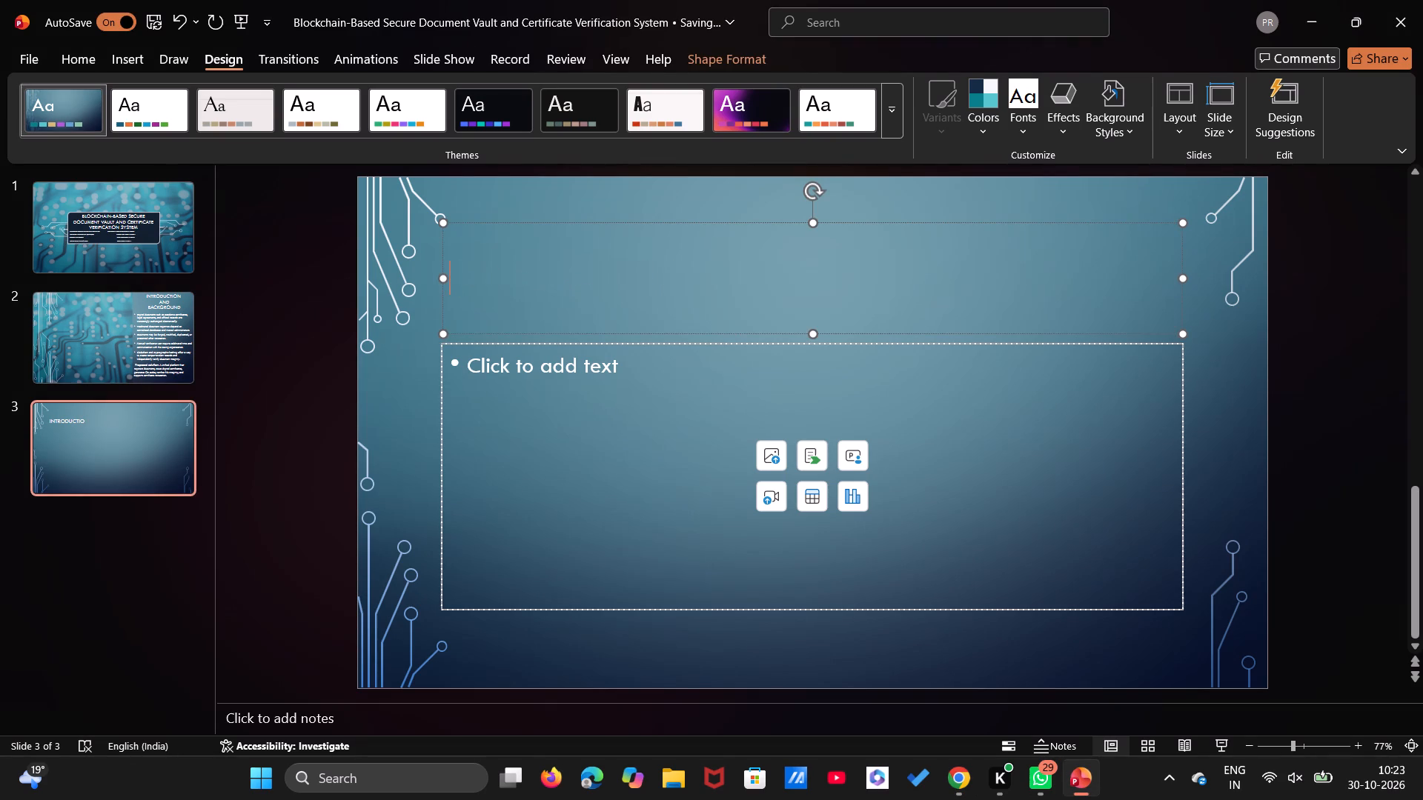
pyautogui.press('BackSpace')
pyautogui.hotkey('ctrl', 'v')
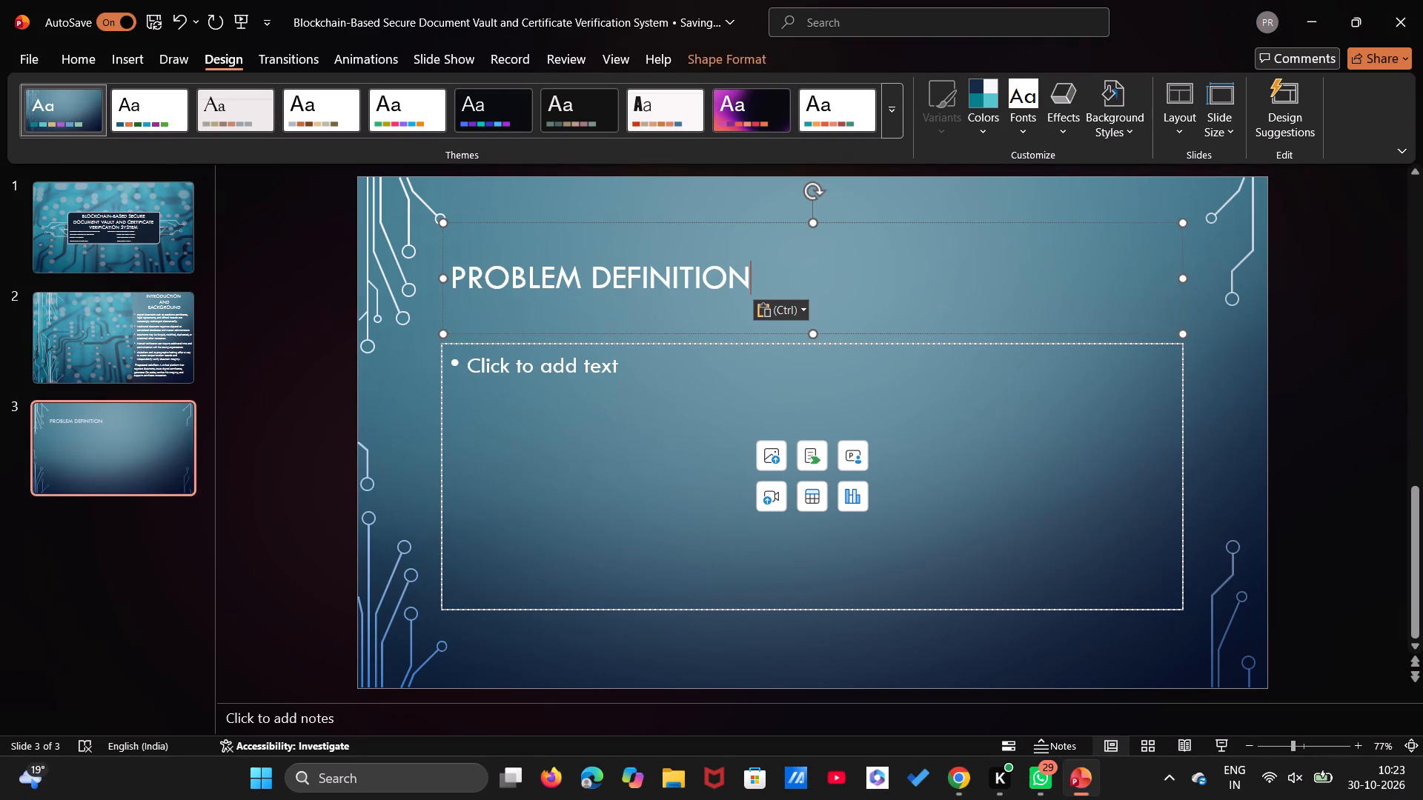
pyautogui.click(734, 381)
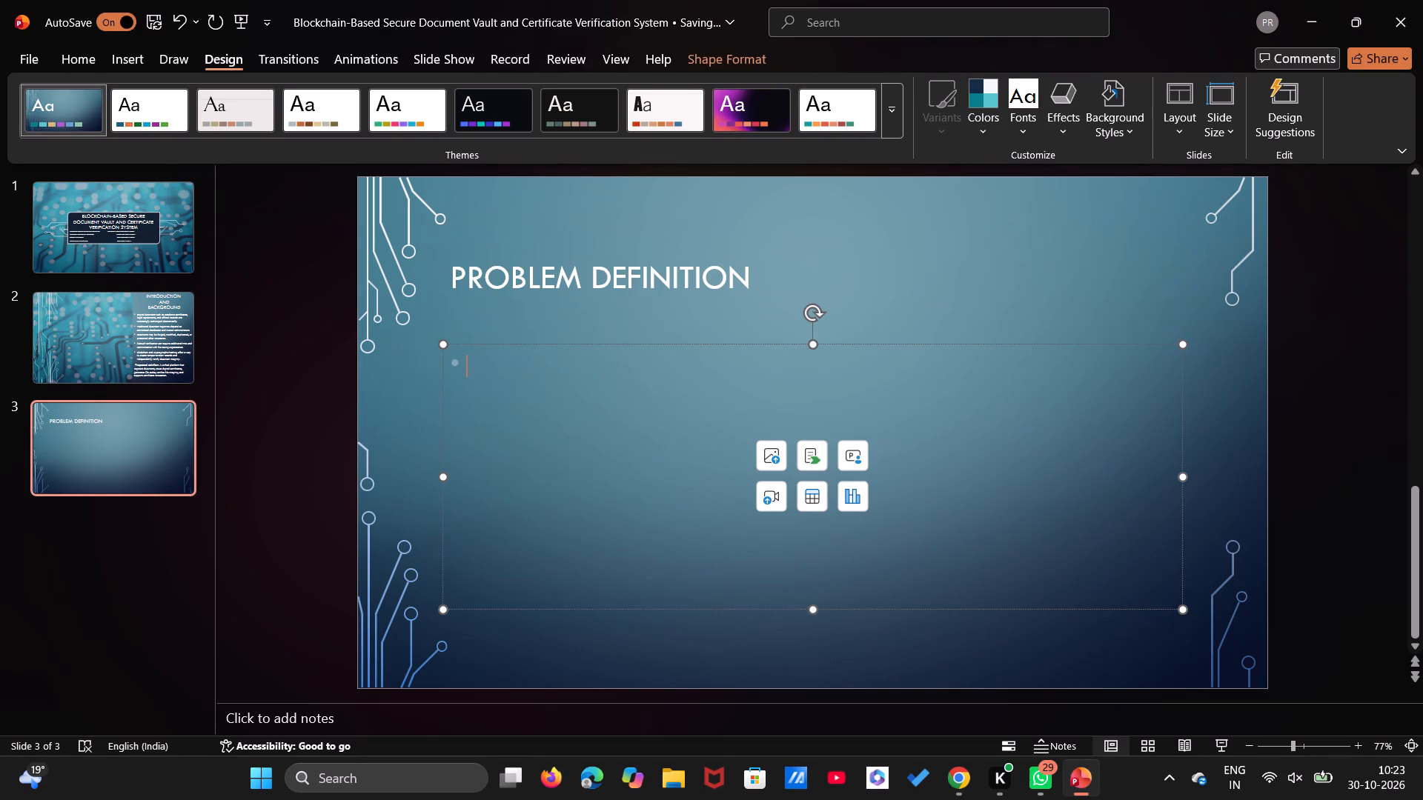
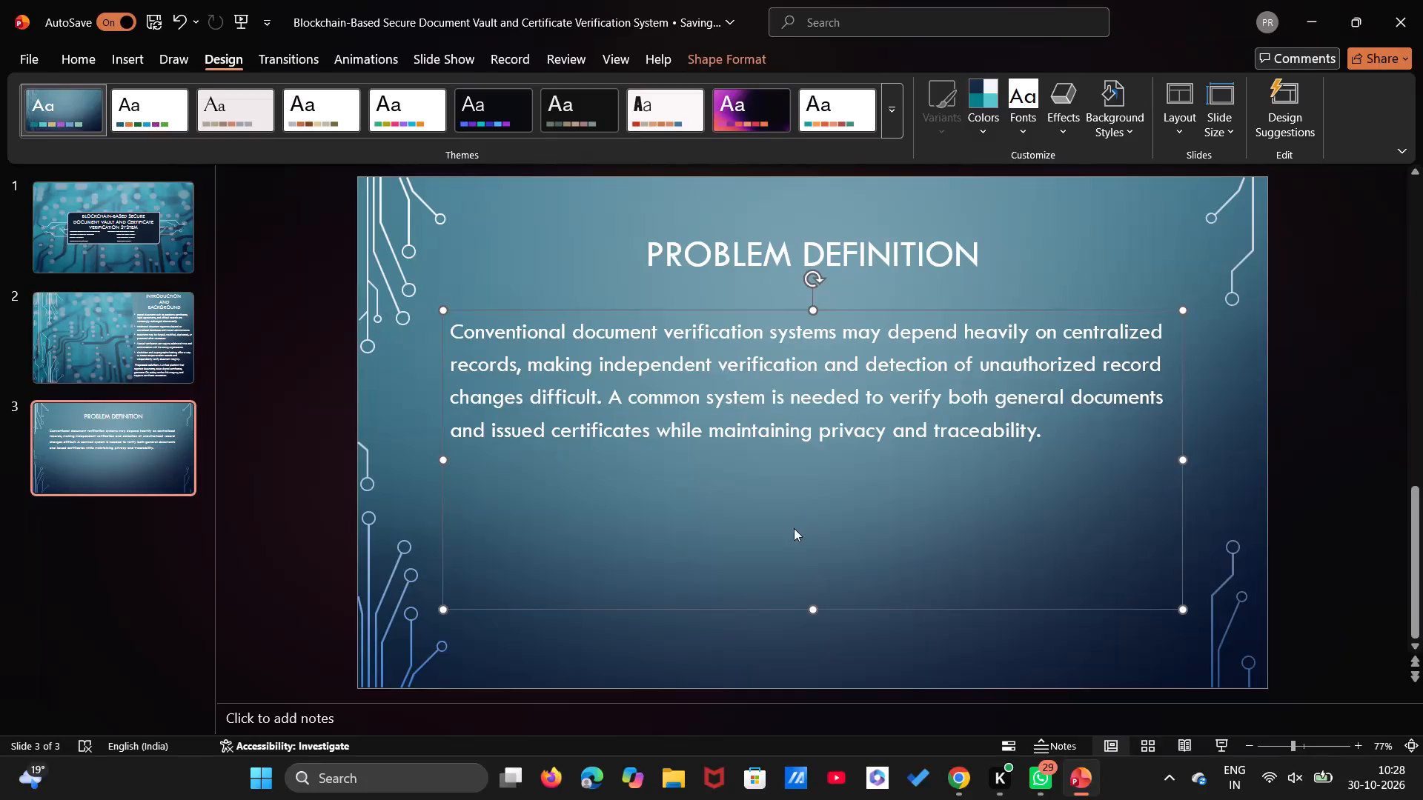
# Narrow the slide 3 body text box from both sides, keeping its top edge just beneath the title.
pyautogui.moveTo(810, 601); pyautogui.dragTo(820, 636)
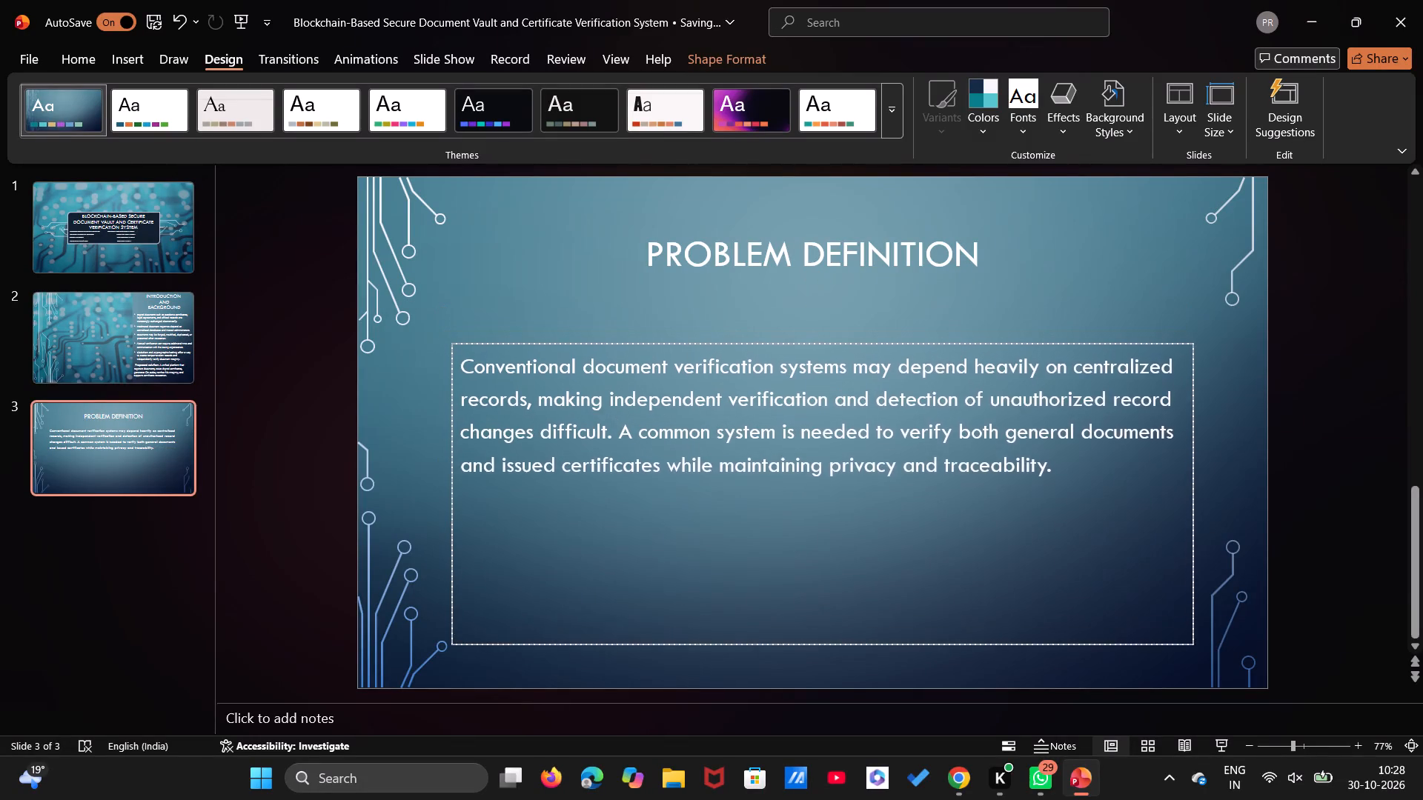
pyautogui.moveTo(820, 636); pyautogui.dragTo(817, 596)
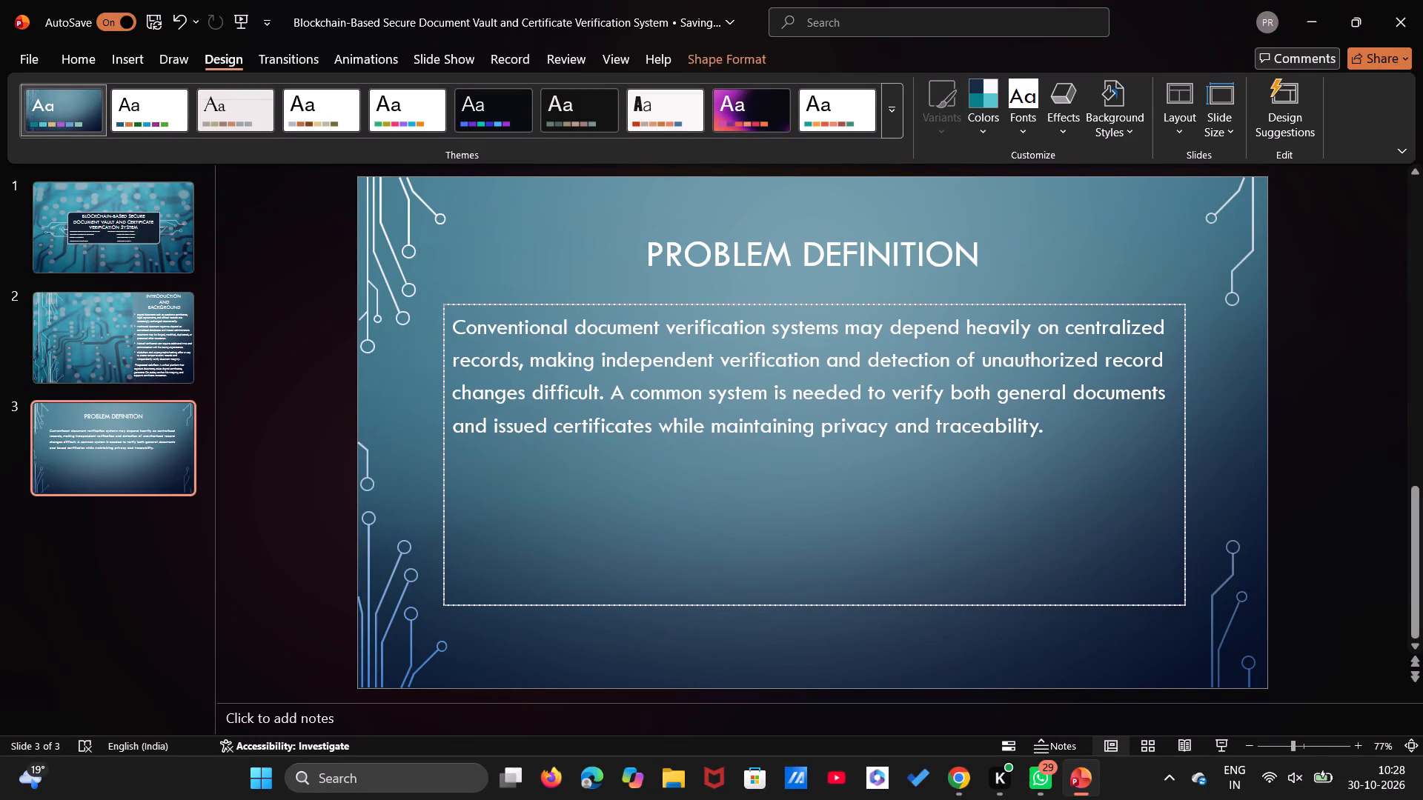
pyautogui.moveTo(817, 596); pyautogui.dragTo(816, 594)
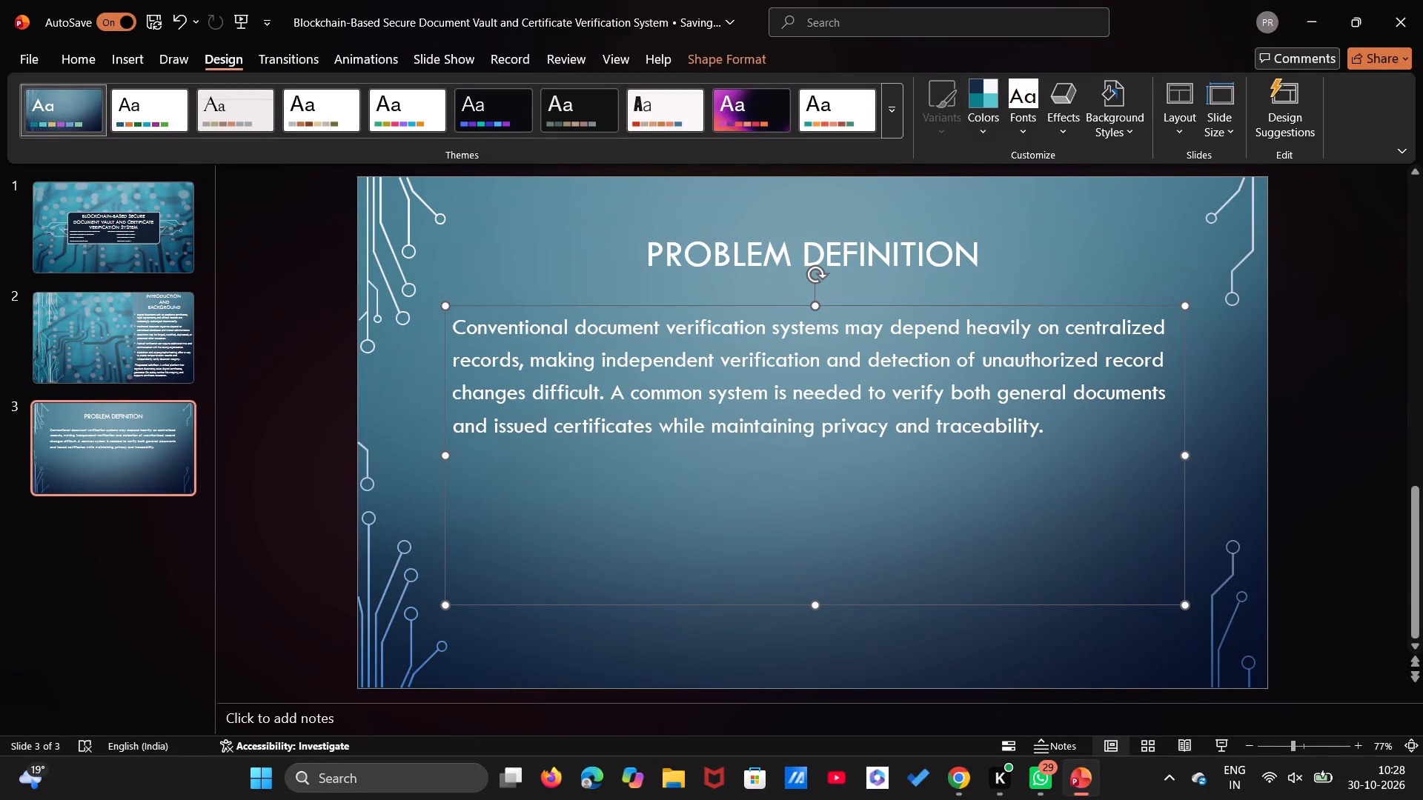
pyautogui.moveTo(1188, 453); pyautogui.dragTo(1165, 451)
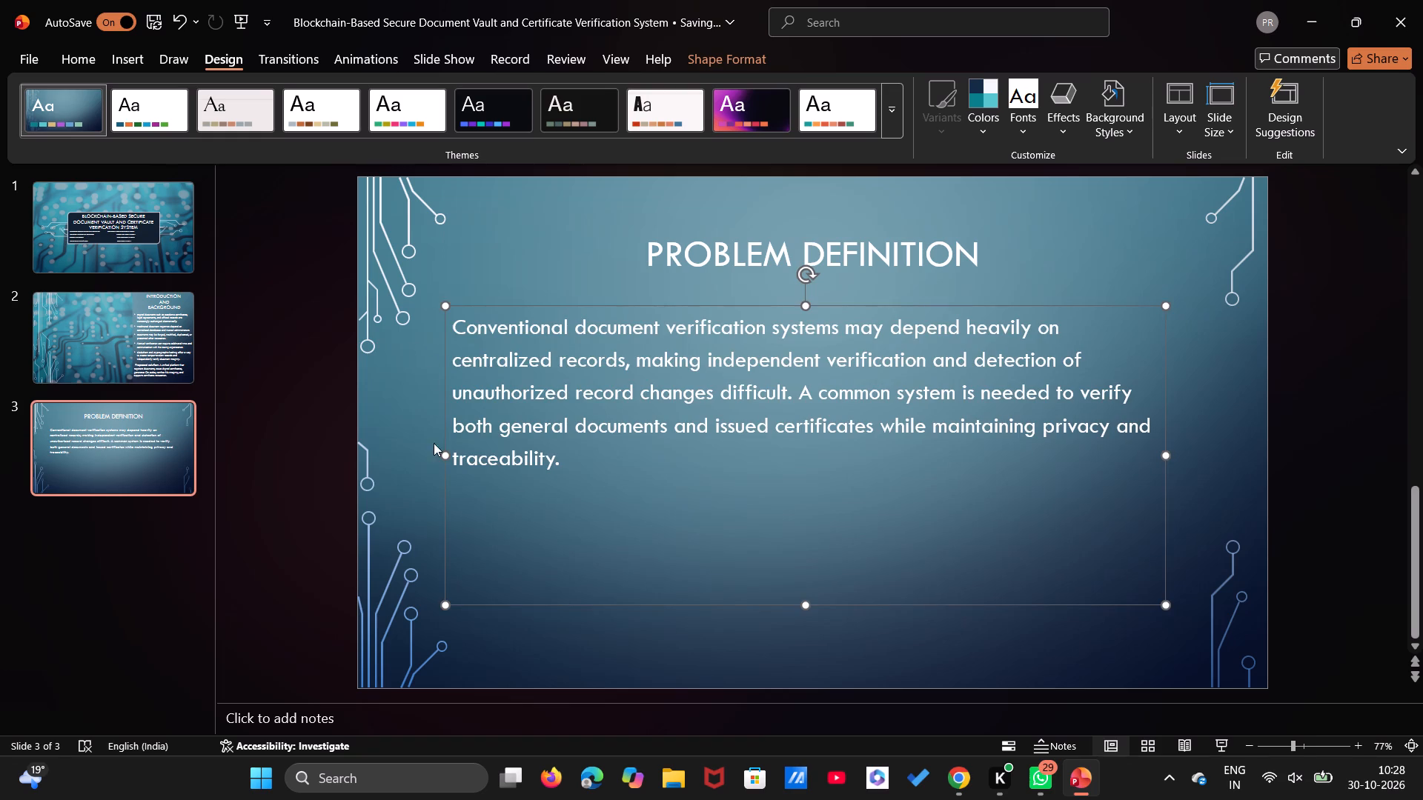
pyautogui.moveTo(448, 454); pyautogui.dragTo(496, 456)
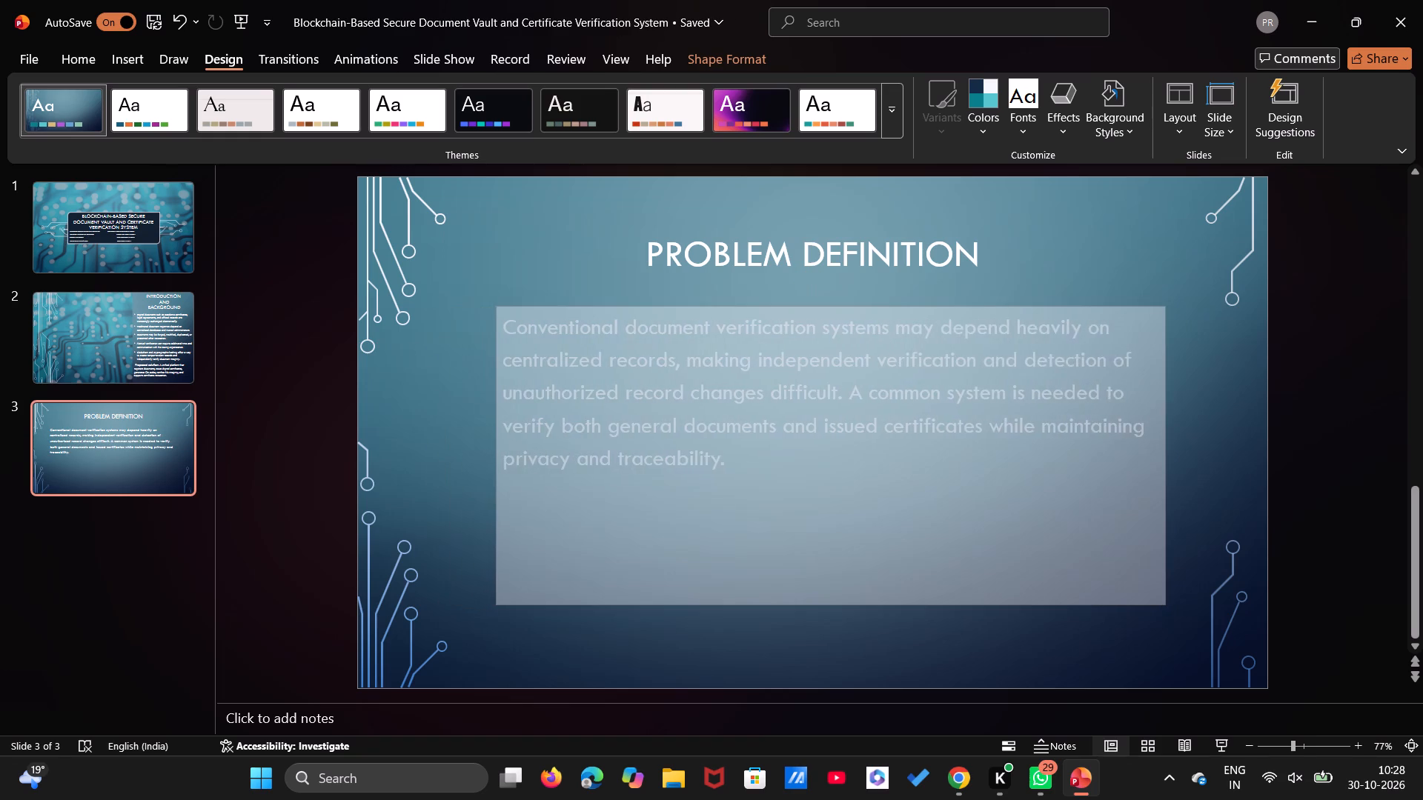
pyautogui.moveTo(496, 456); pyautogui.dragTo(521, 461)
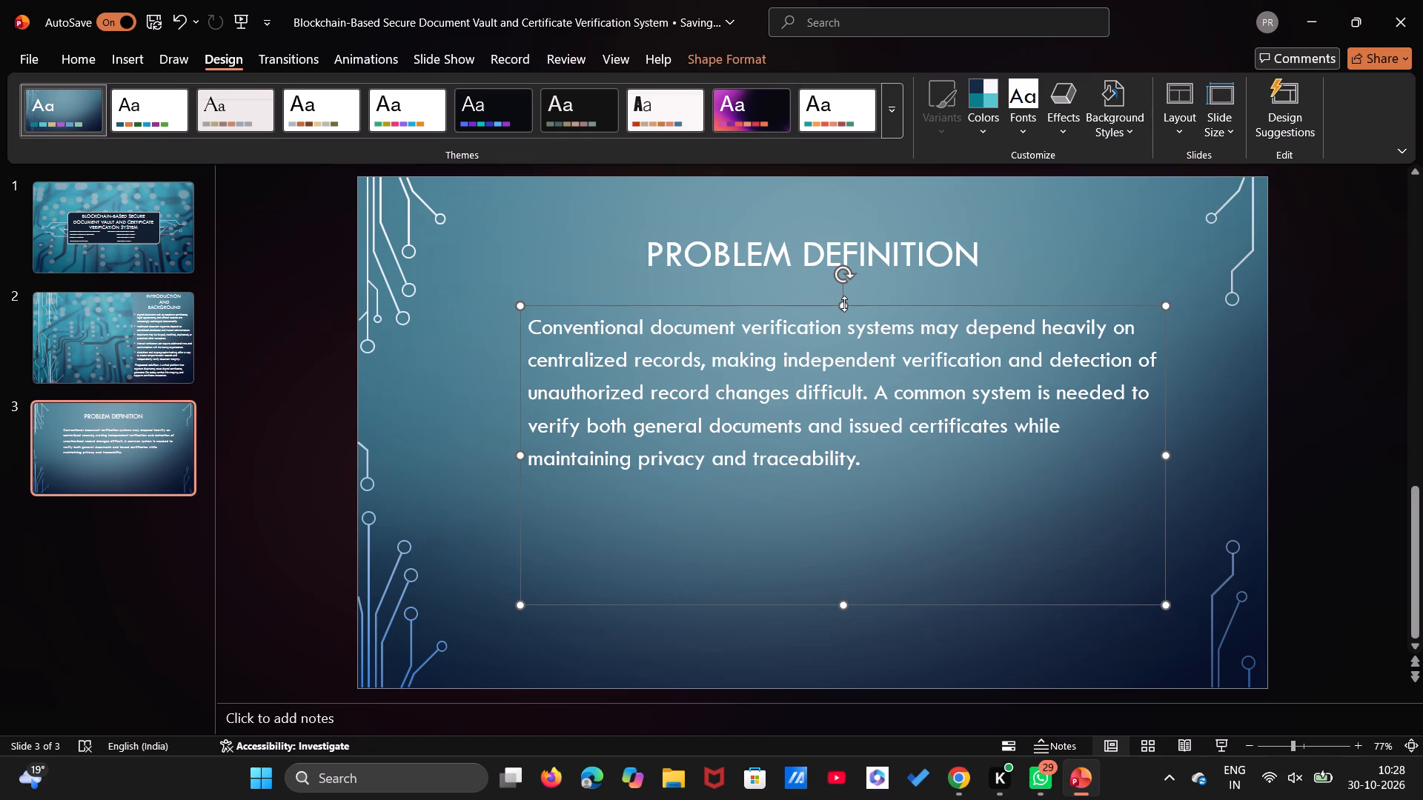
pyautogui.moveTo(844, 304); pyautogui.dragTo(840, 333)
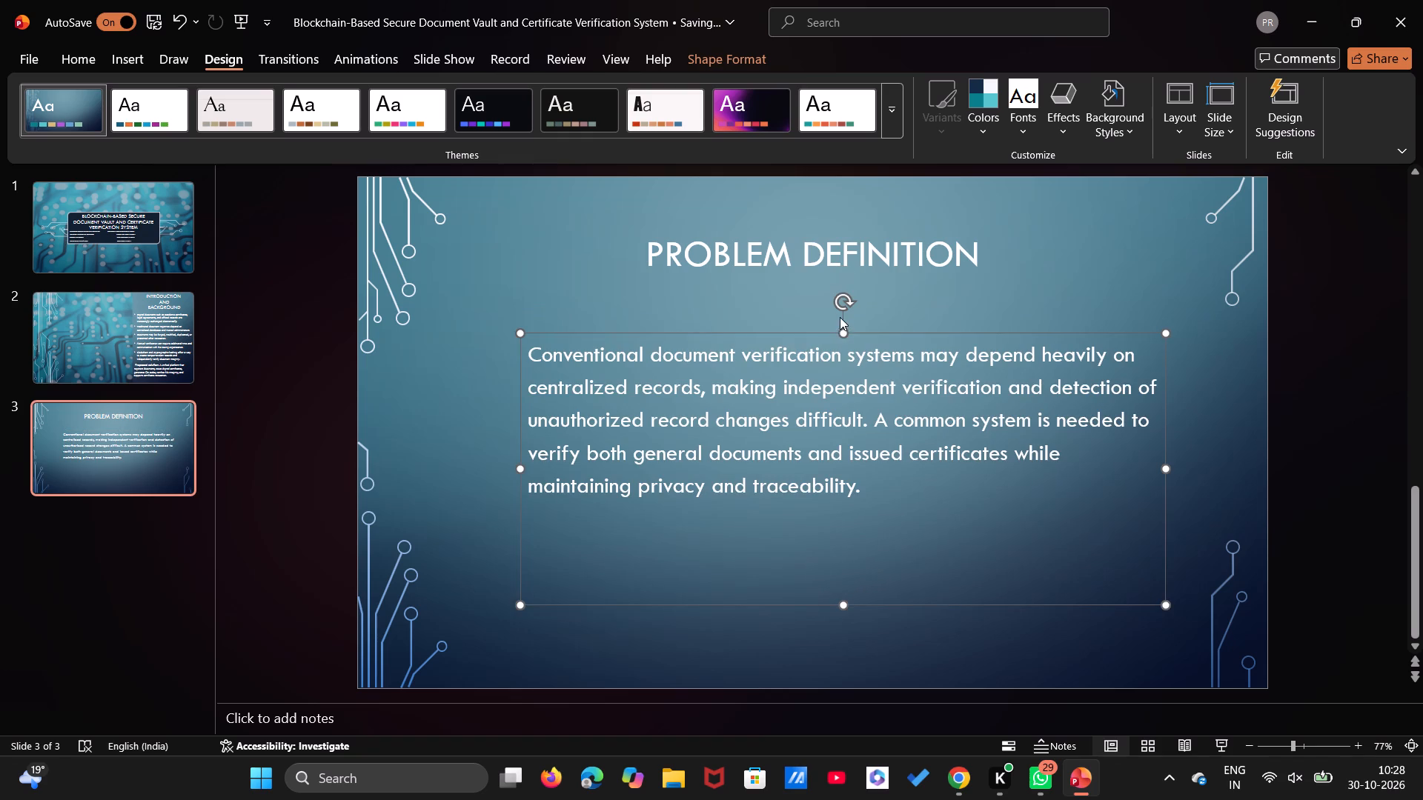
pyautogui.moveTo(843, 331); pyautogui.dragTo(840, 301)
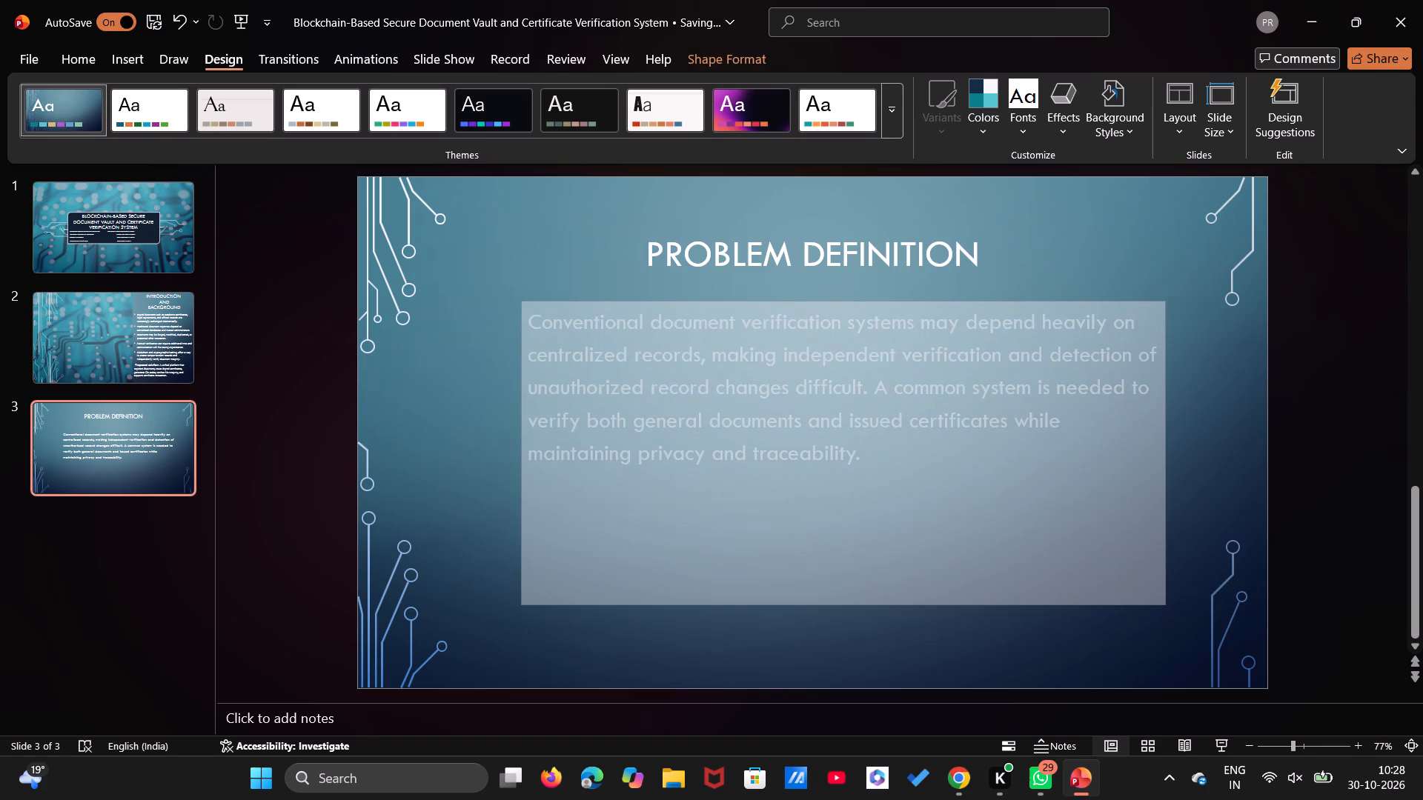
pyautogui.moveTo(840, 301); pyautogui.dragTo(839, 313)
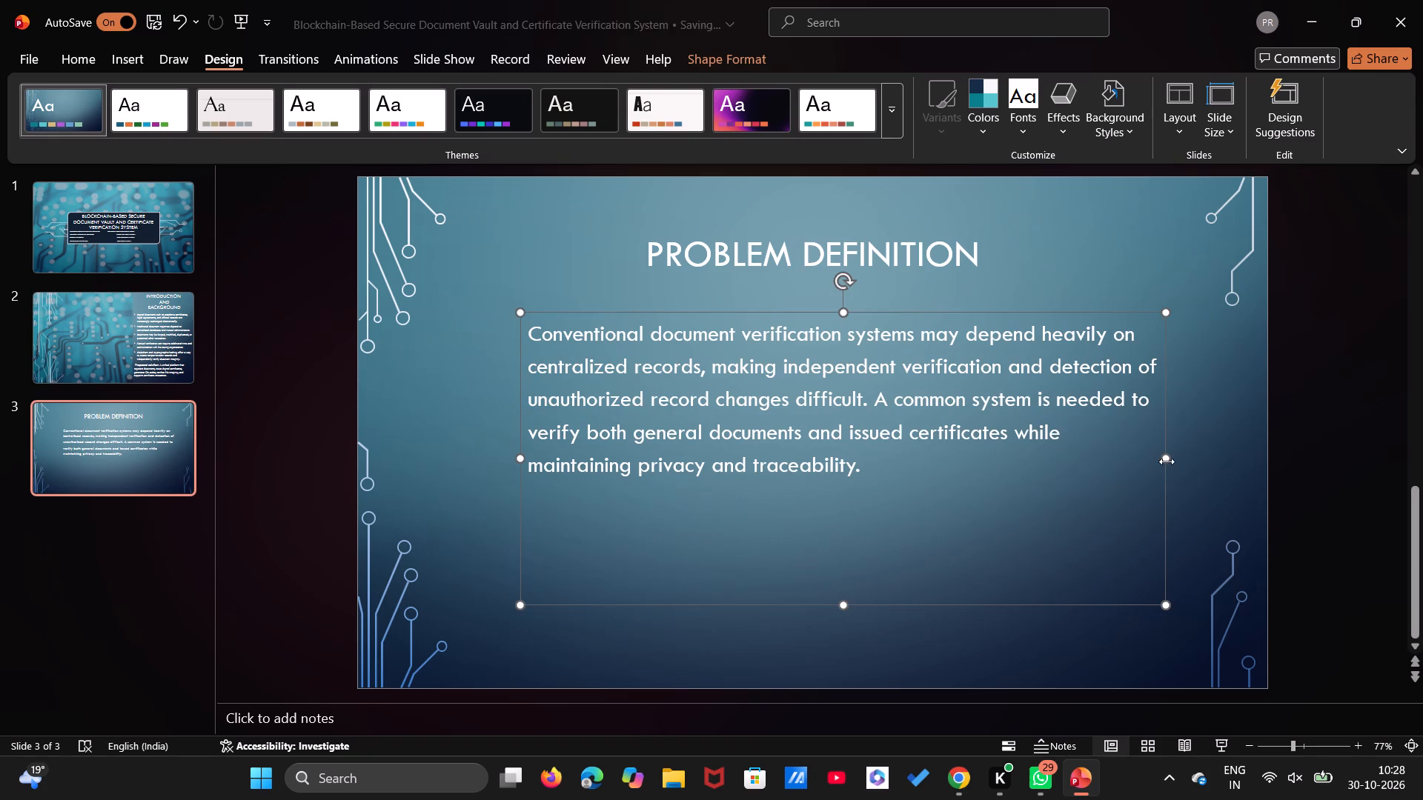
pyautogui.moveTo(1167, 461); pyautogui.dragTo(1141, 466)
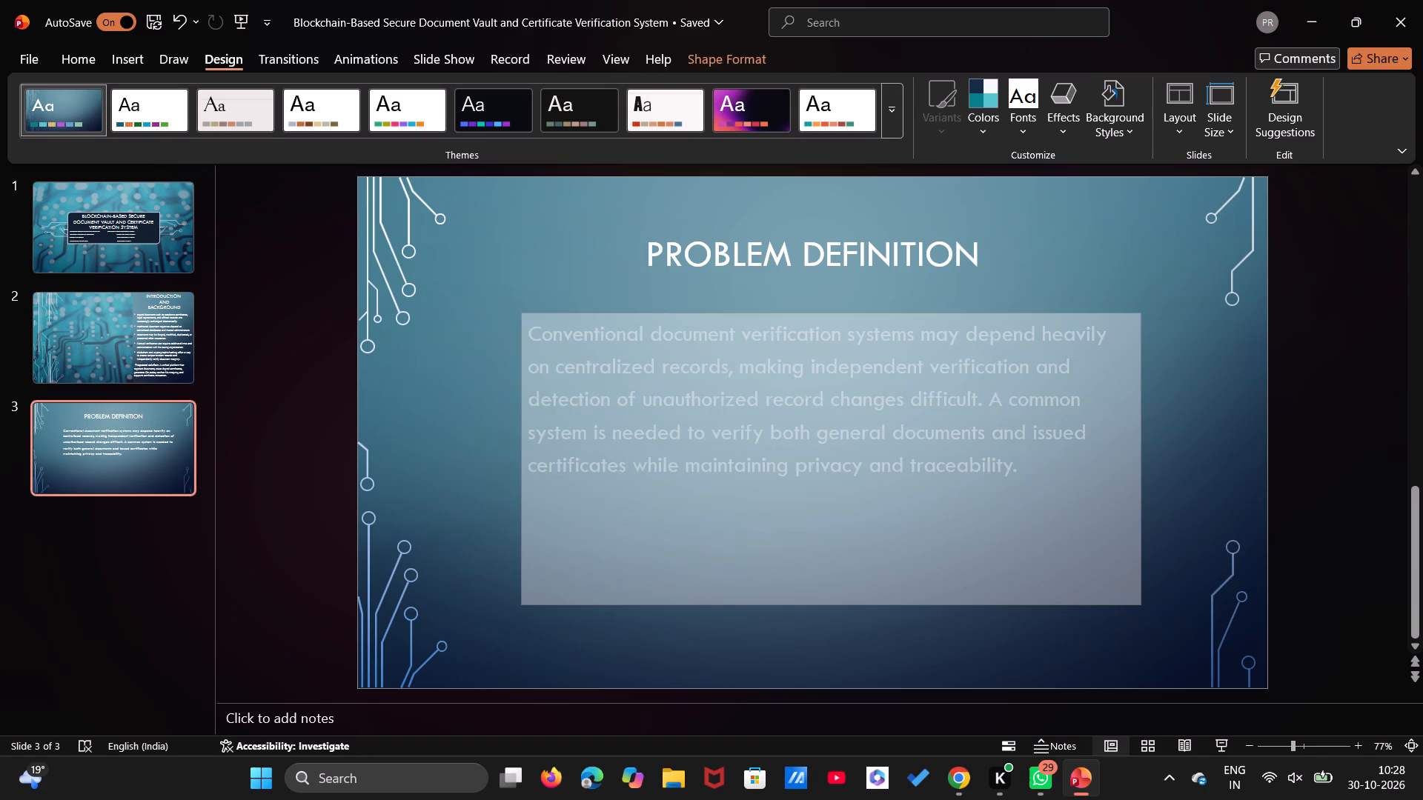
pyautogui.moveTo(1141, 466); pyautogui.dragTo(1142, 467)
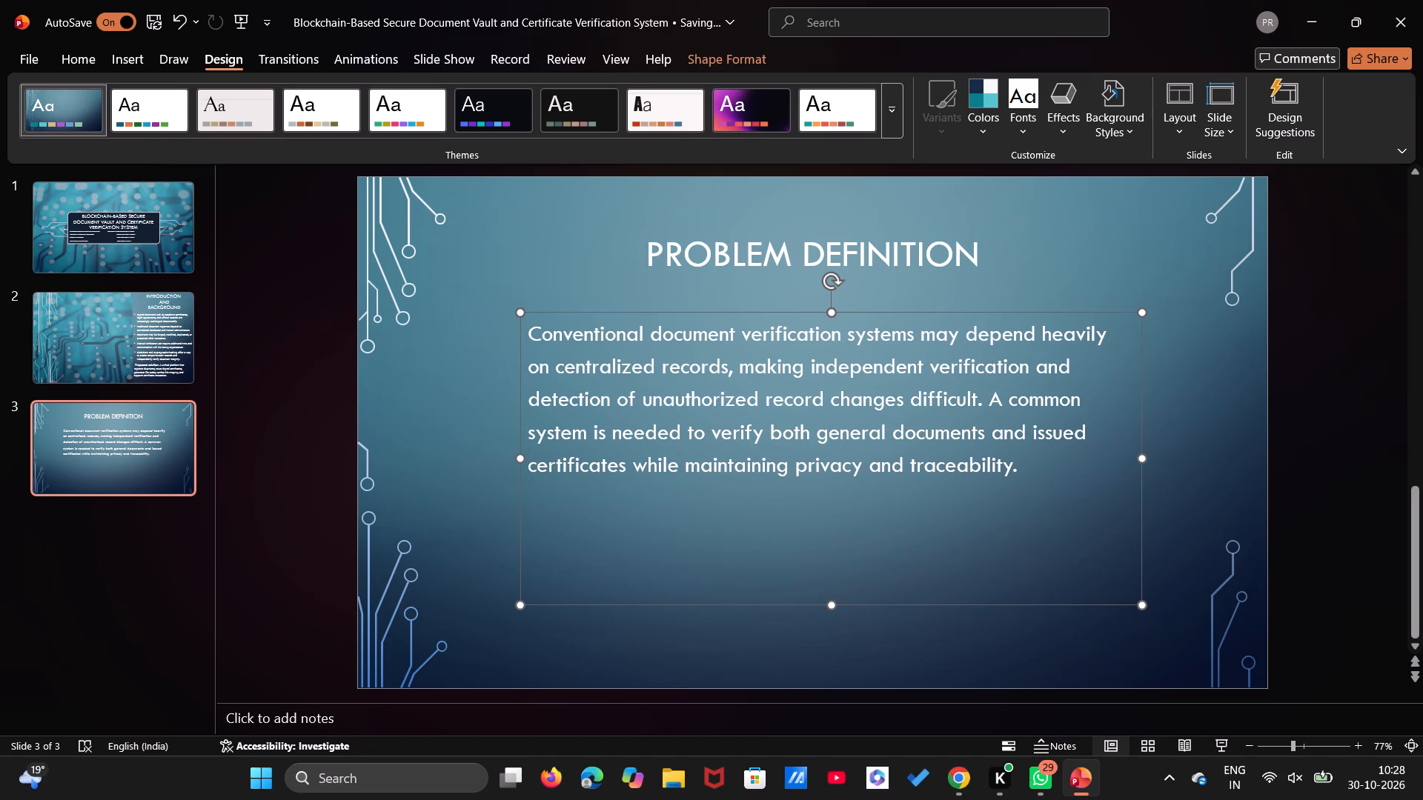
pyautogui.click(746, 544)
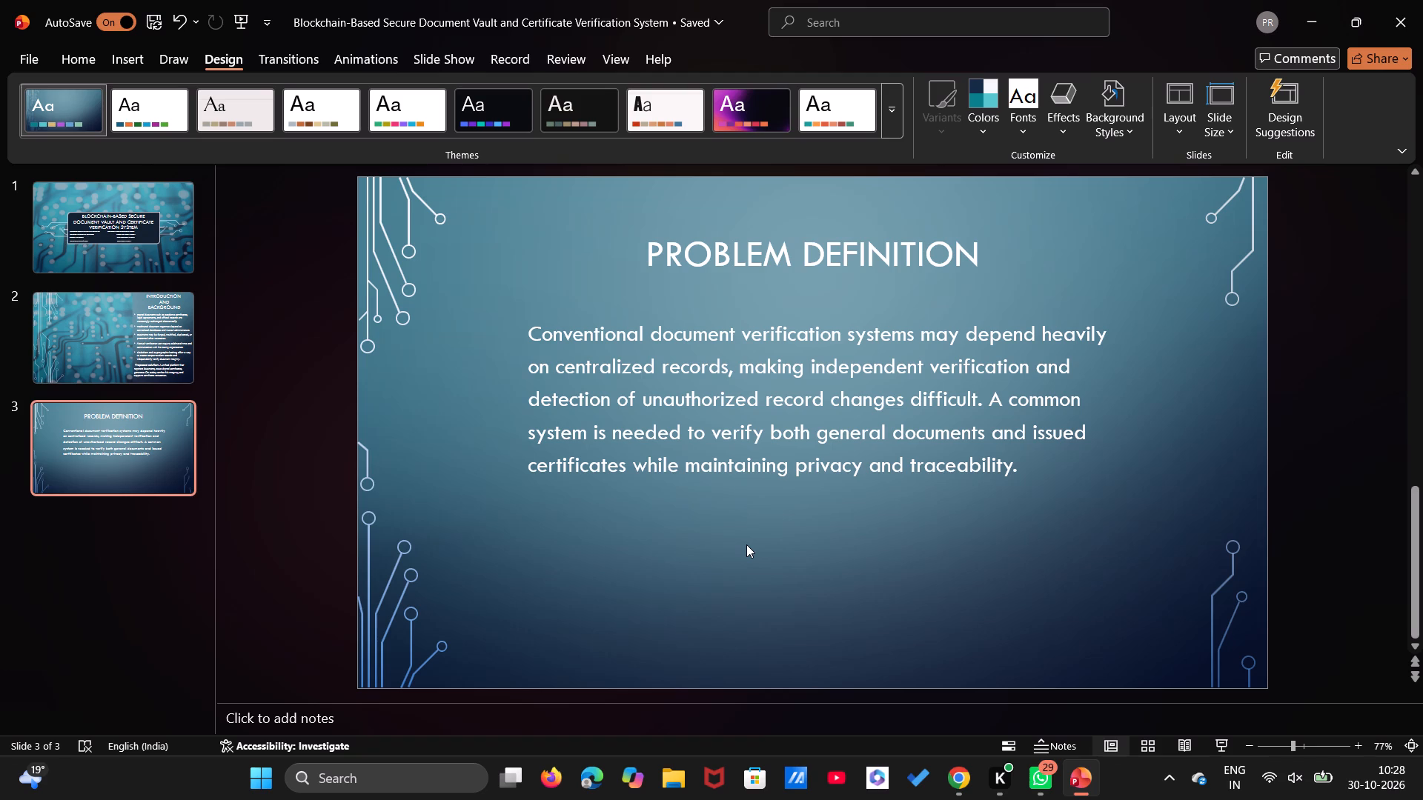
# Add a new slide after slide 3.
pyautogui.click(146, 485)
pyautogui.hotkey('ctrl', 'm')
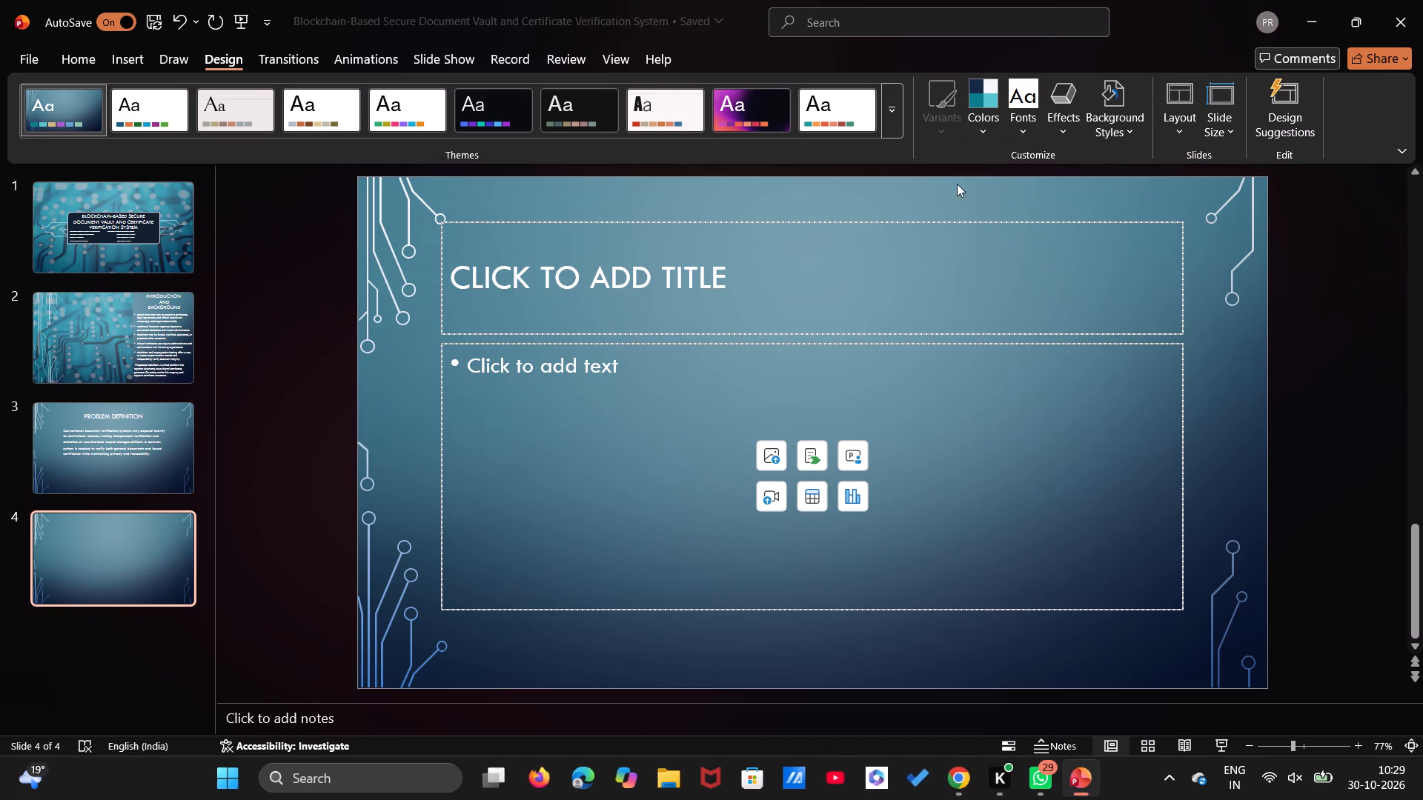
# Paste the copied text as the slide 4 title, keeping only "Objectives" without the objective sentences or the bullet.
pyautogui.click(846, 288)
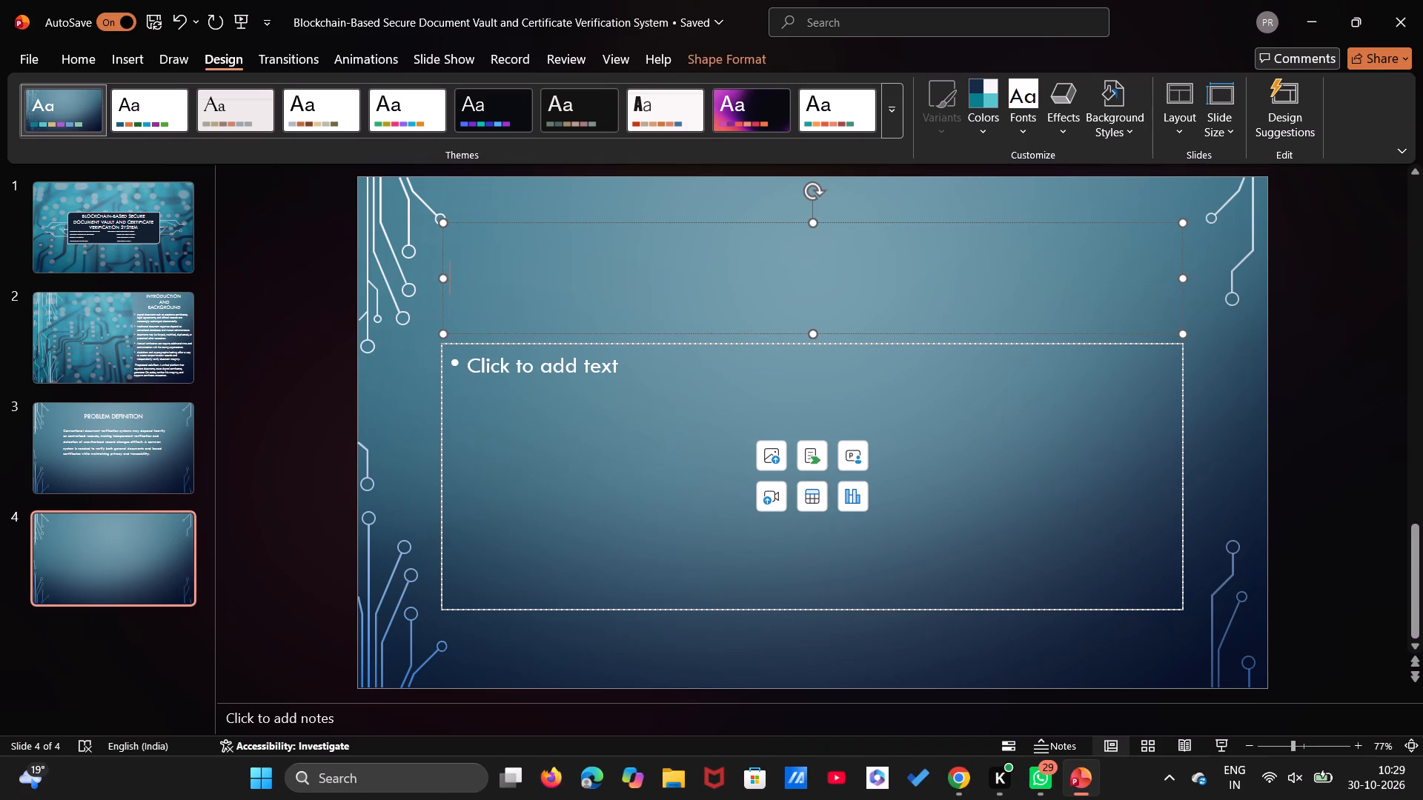
pyautogui.press('o')
pyautogui.press('BackSpace')
pyautogui.hotkey('ctrl', 'v')
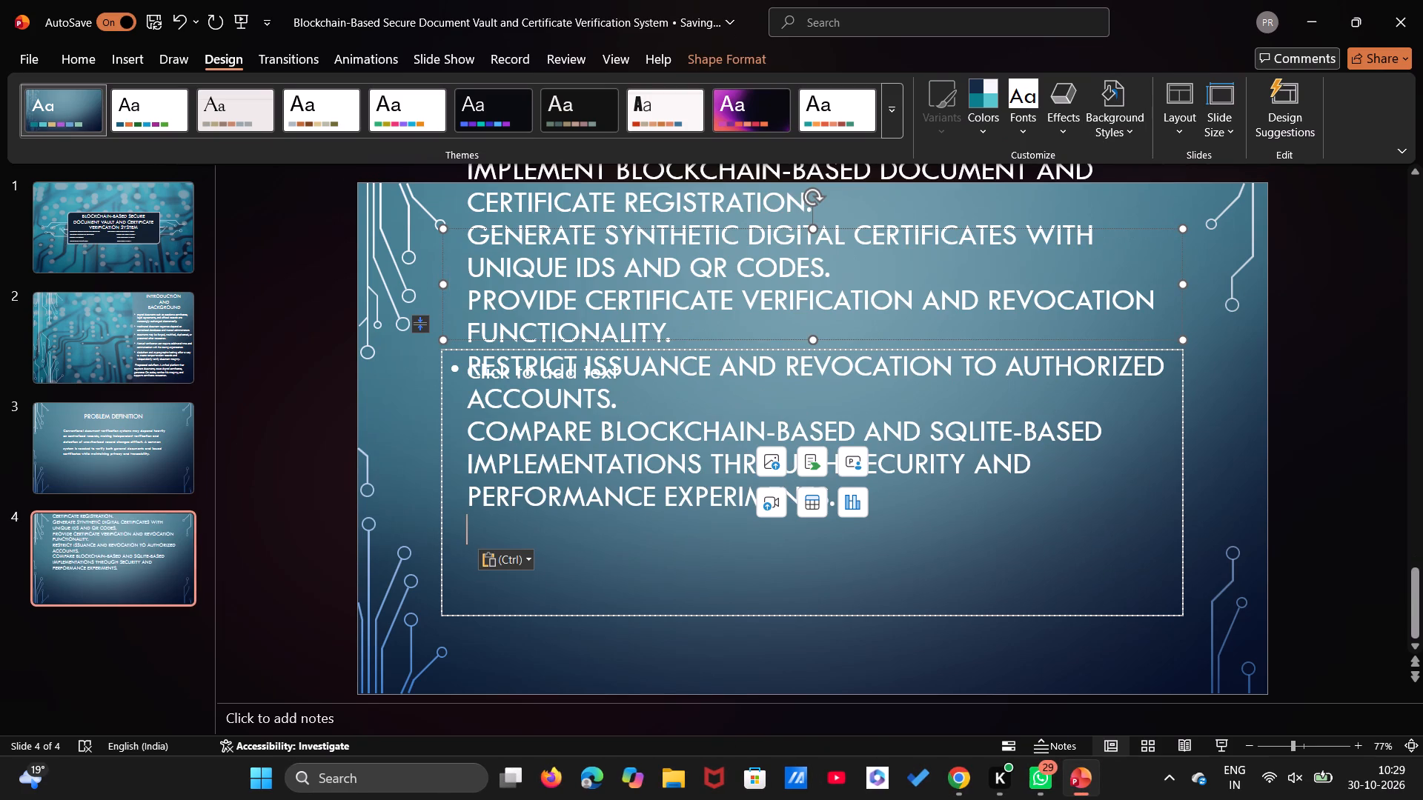
pyautogui.scroll(4, 837, 301)
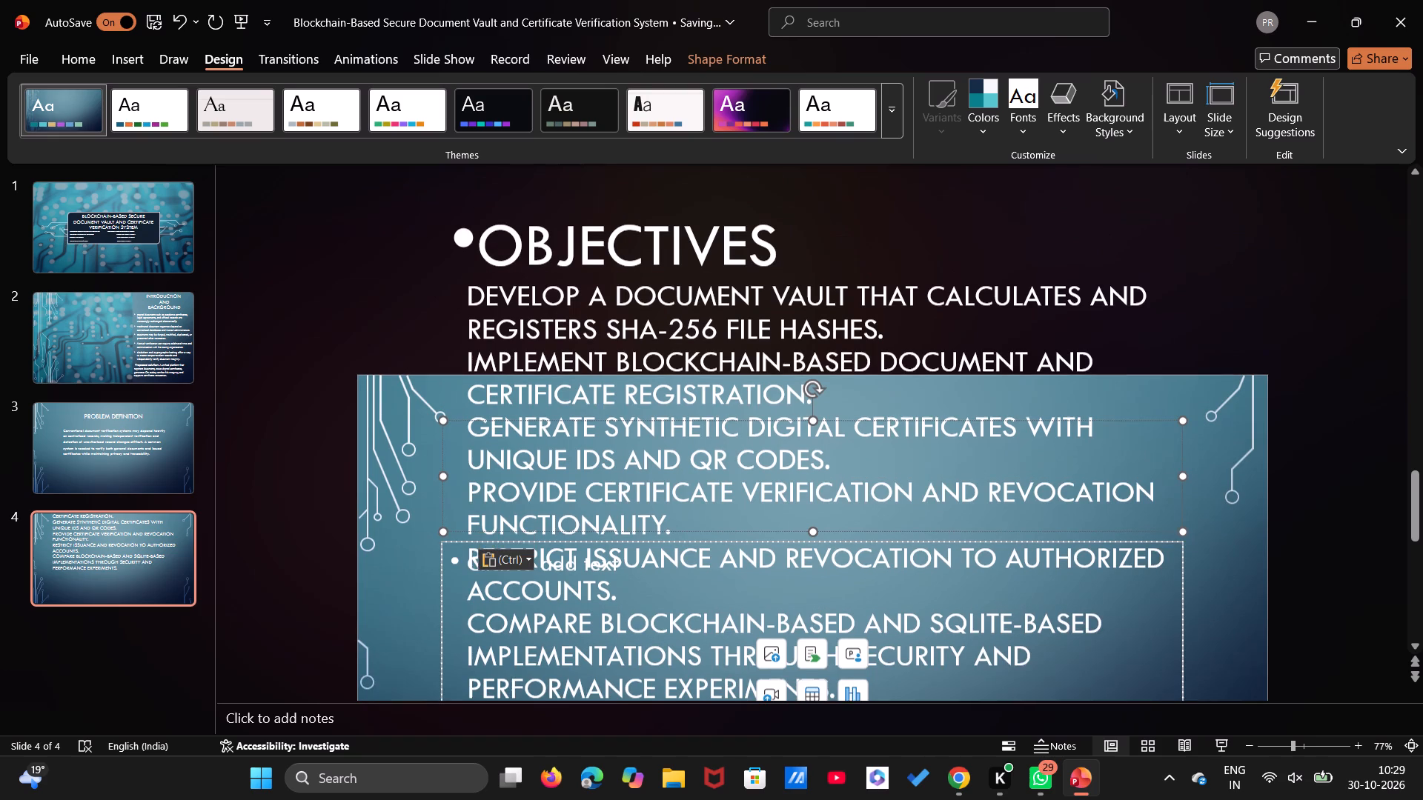
pyautogui.moveTo(460, 293); pyautogui.dragTo(826, 490)
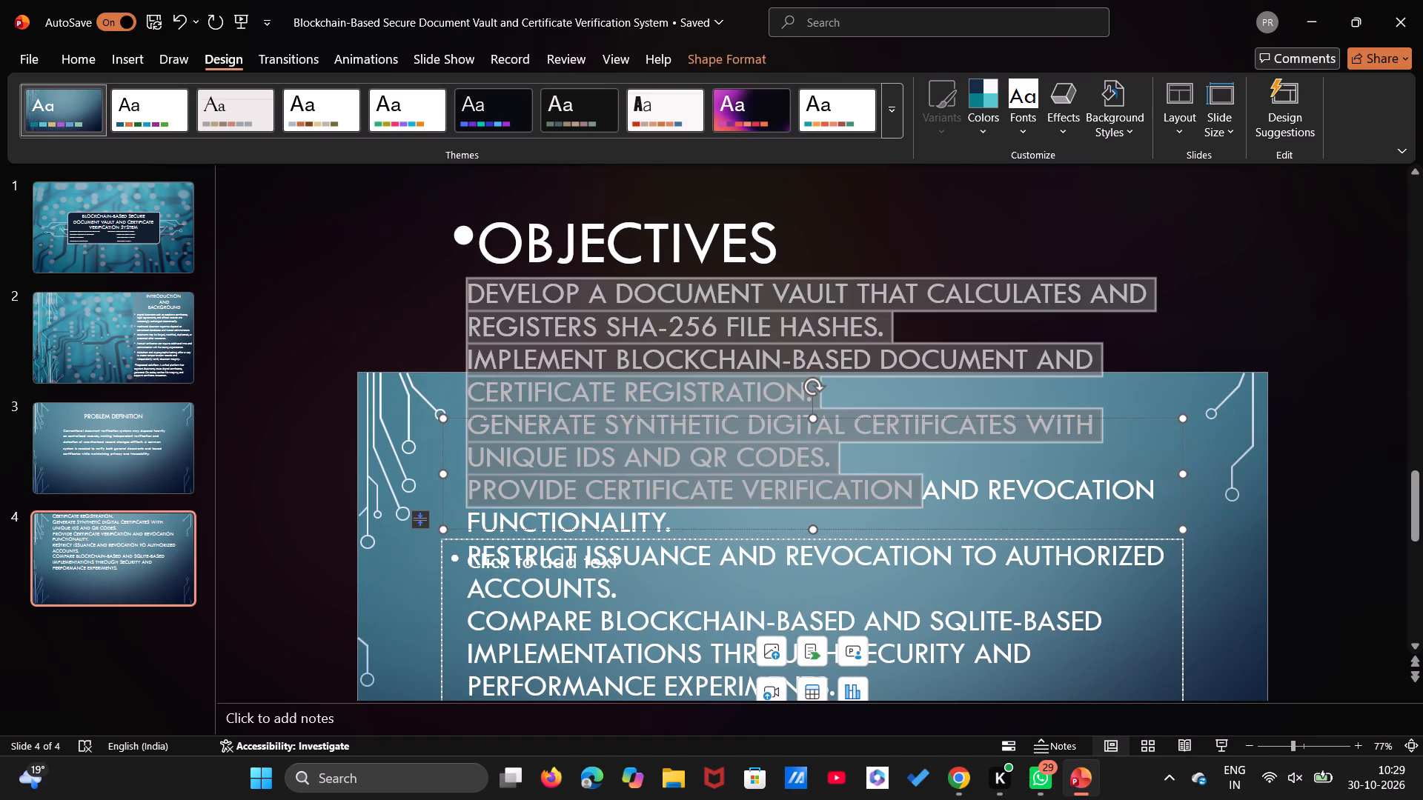
pyautogui.moveTo(826, 490); pyautogui.dragTo(965, 706)
pyautogui.press('BackSpace')
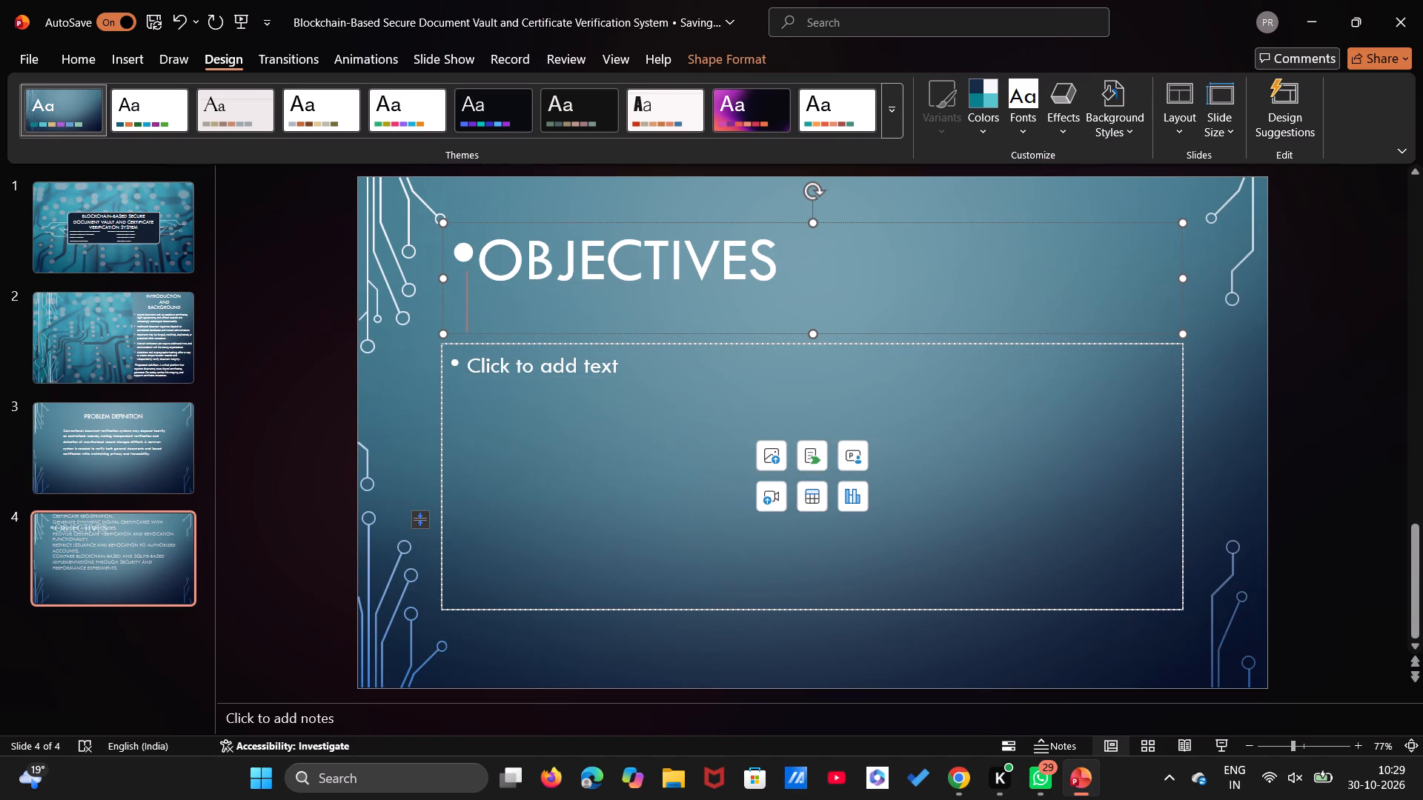
pyautogui.click(482, 244)
pyautogui.press('BackSpace')
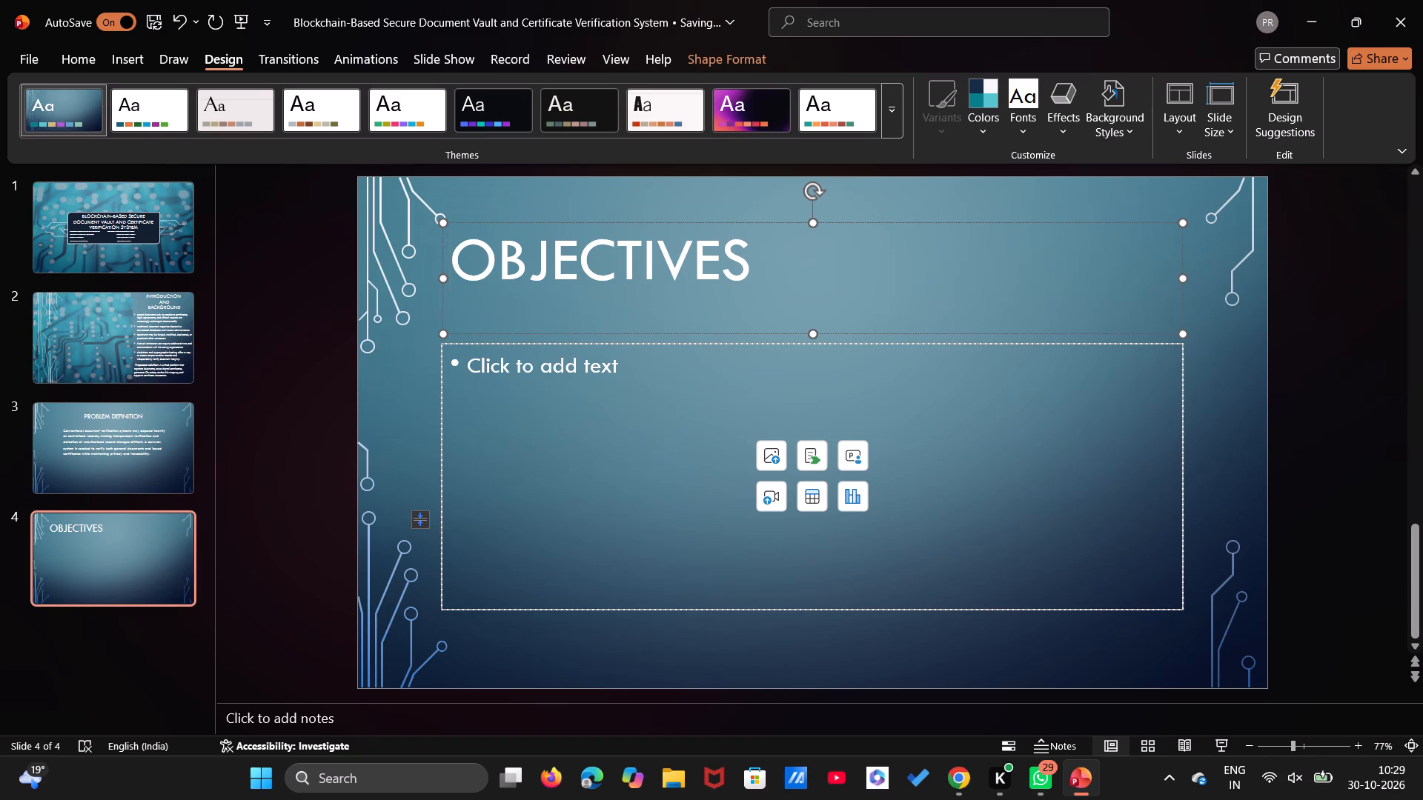
# Center the "Objectives" title on slide 4.
pyautogui.moveTo(782, 259); pyautogui.dragTo(586, 253)
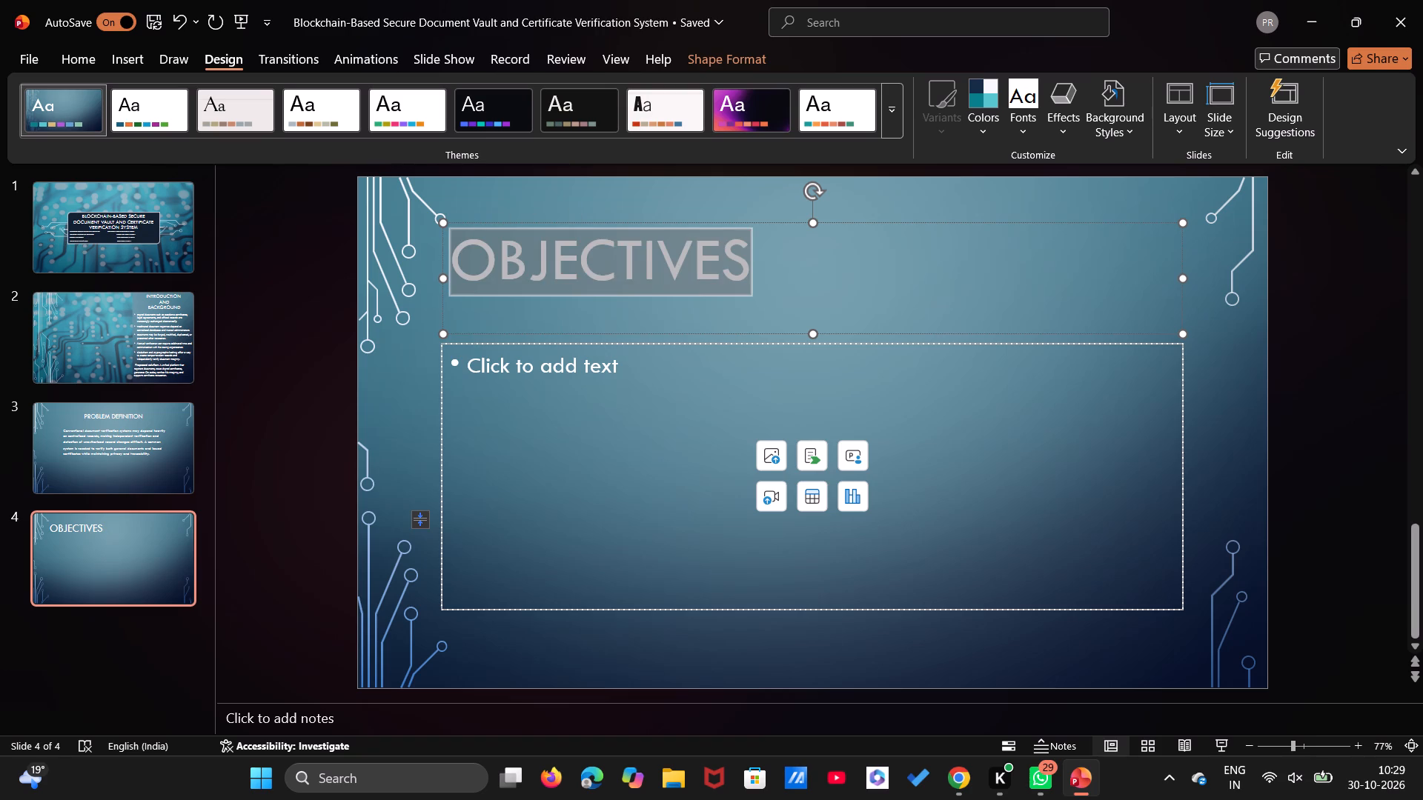
pyautogui.moveTo(586, 253); pyautogui.dragTo(582, 253)
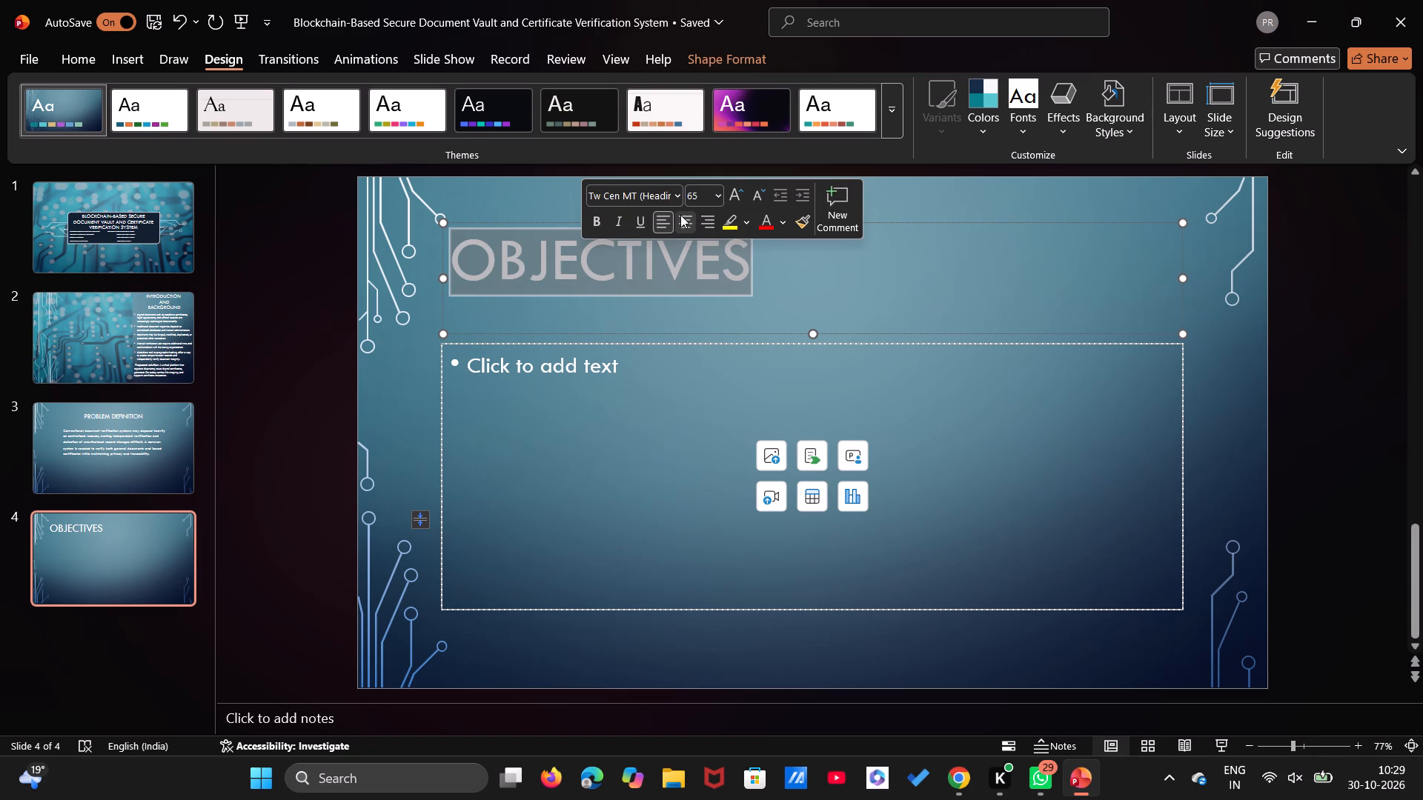
pyautogui.click(680, 215)
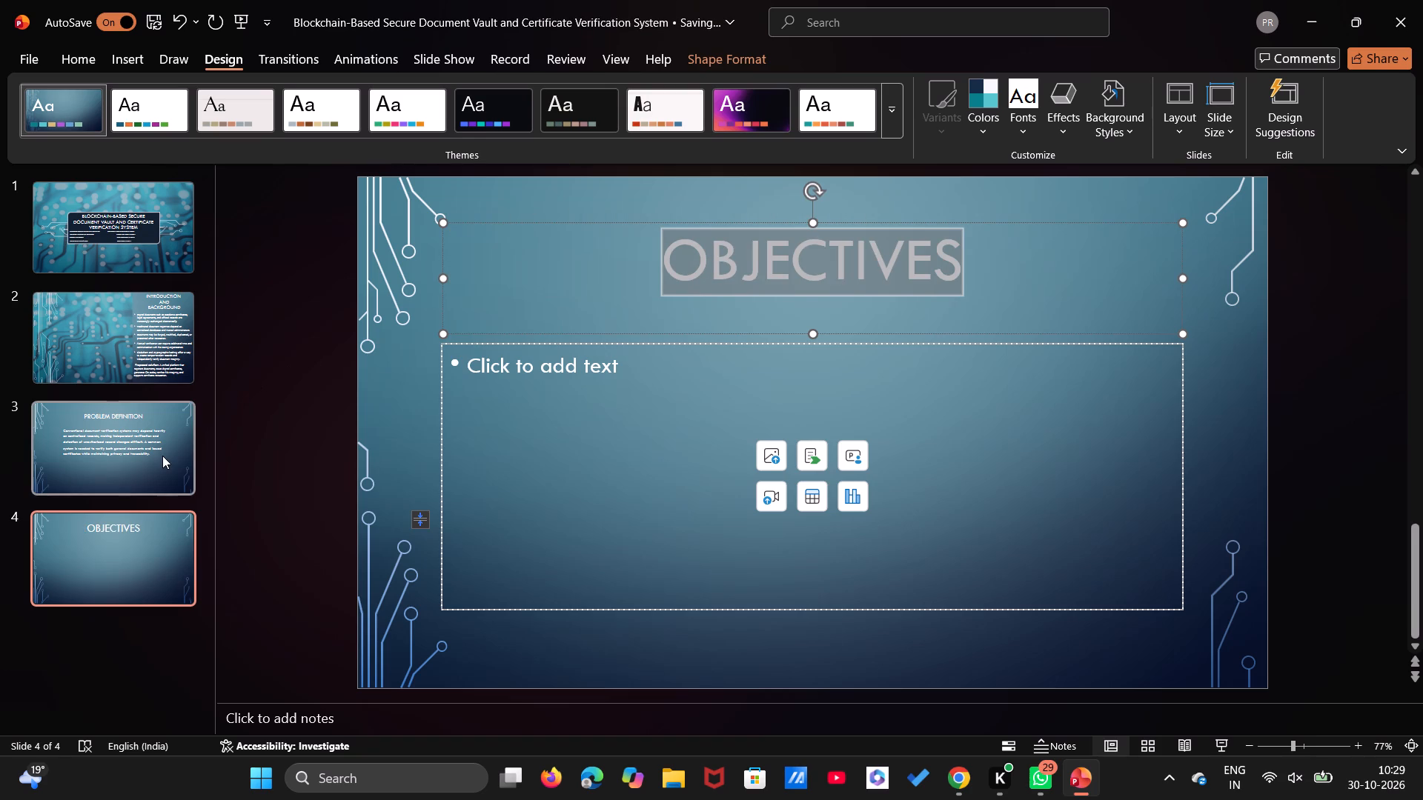
# Set the font size of the "Problem Definition" title on slide 3 to 60.
pyautogui.click(162, 456)
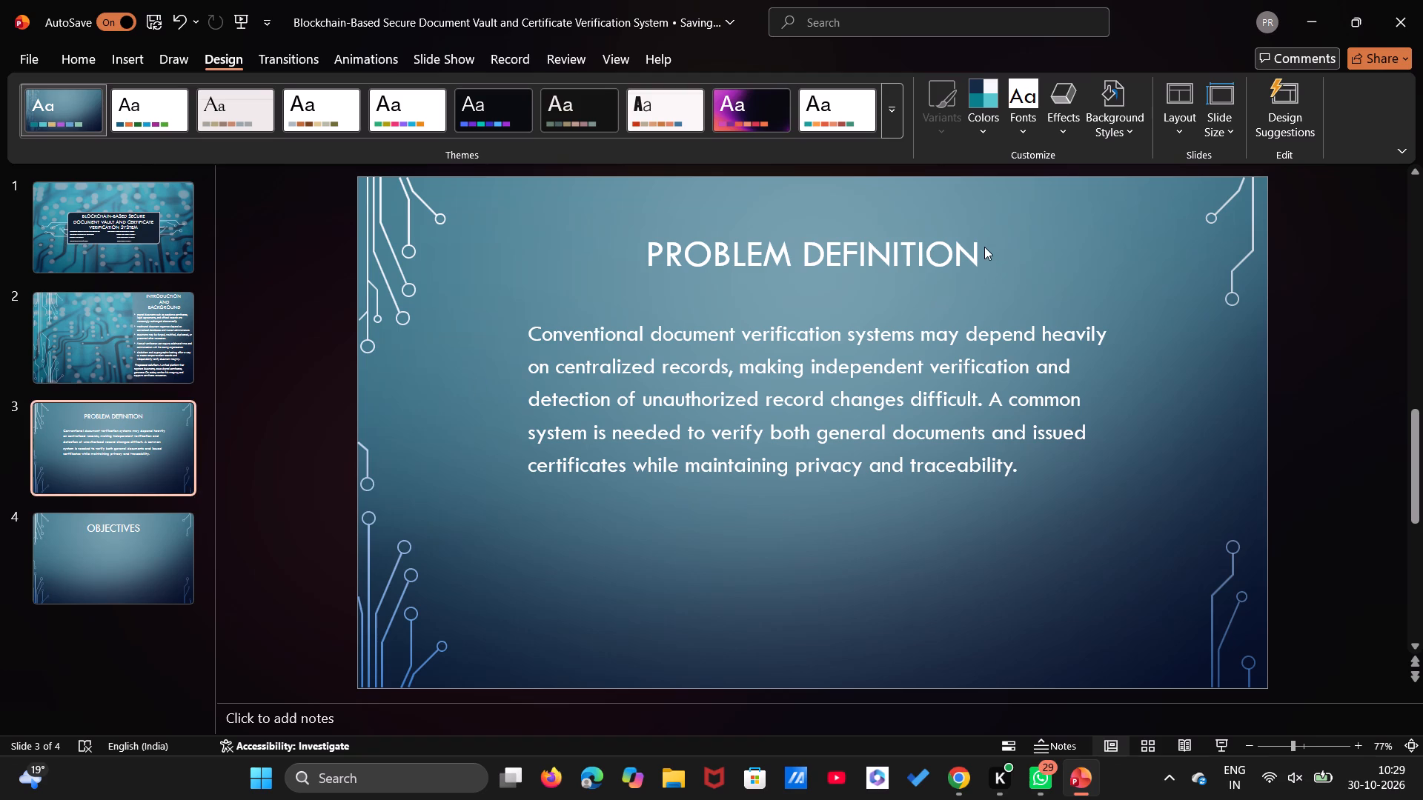
pyautogui.moveTo(984, 247); pyautogui.dragTo(972, 269)
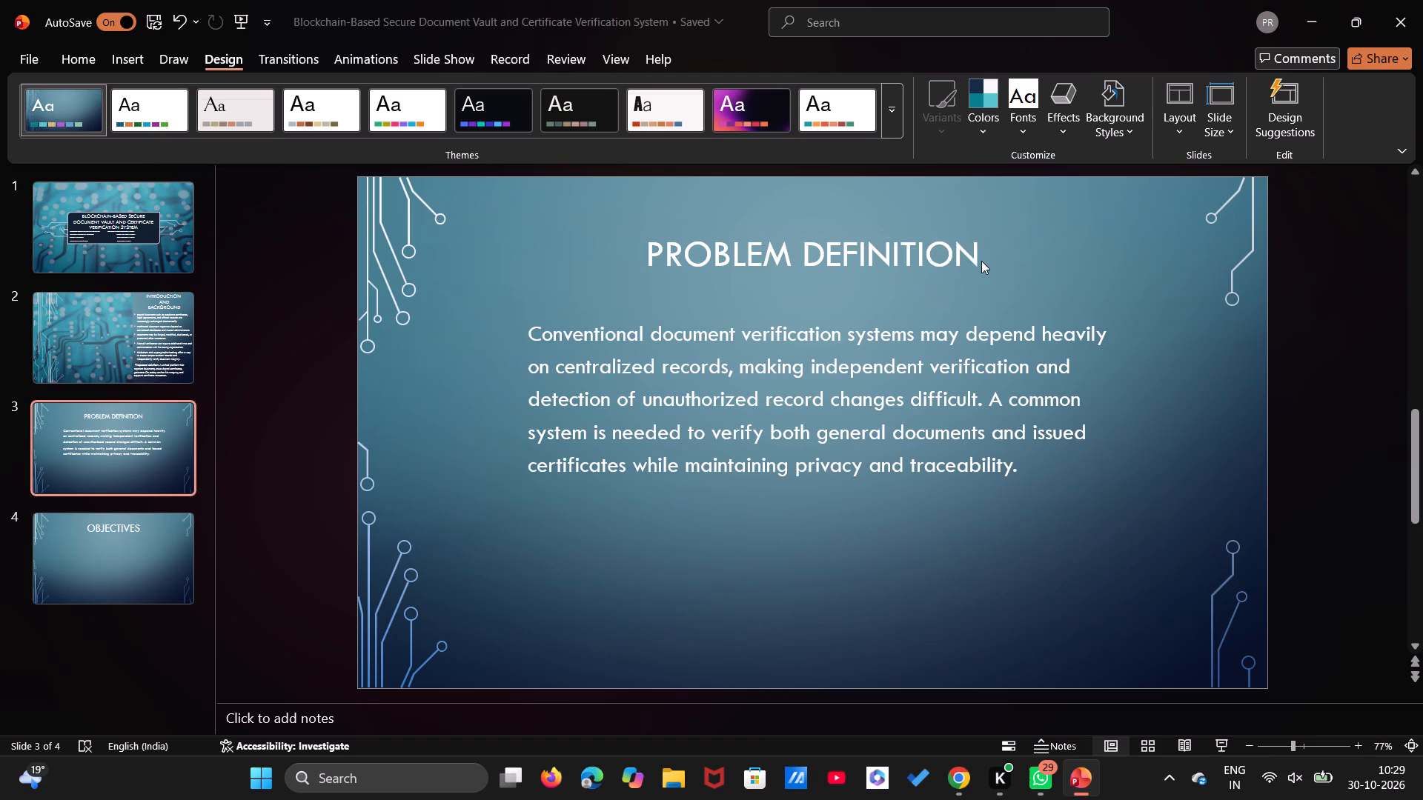
pyautogui.moveTo(984, 252); pyautogui.dragTo(732, 270)
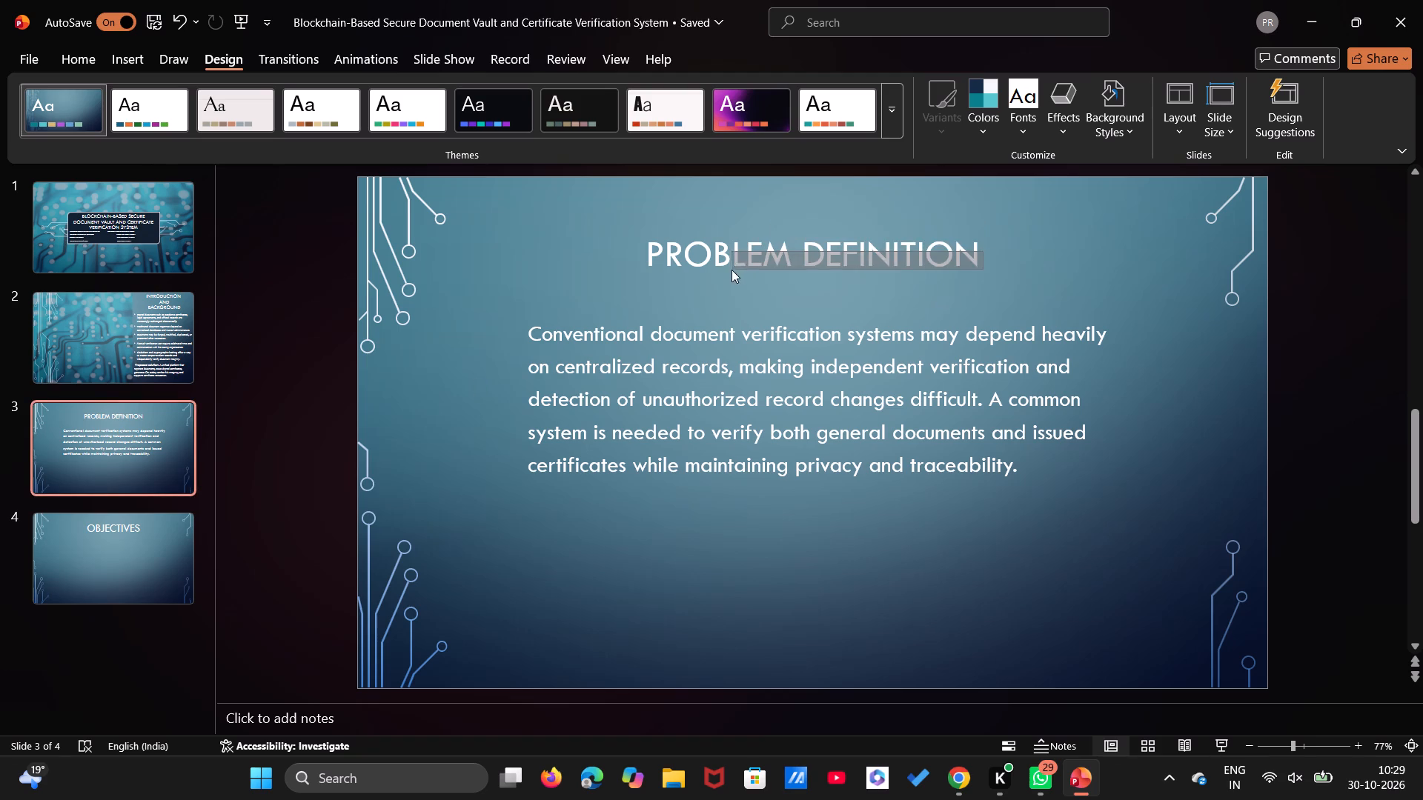
pyautogui.moveTo(732, 270); pyautogui.dragTo(671, 251)
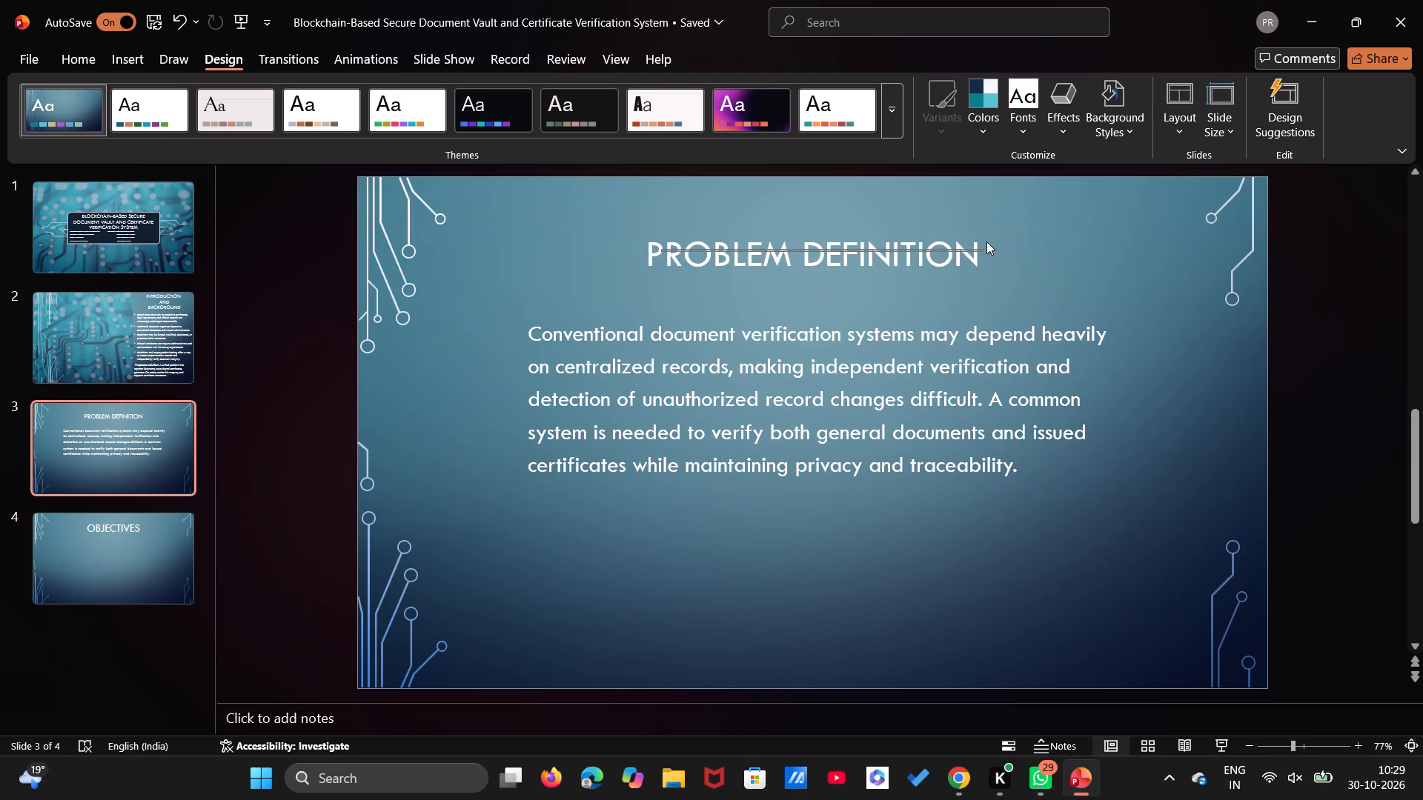
pyautogui.click(986, 241)
pyautogui.click(976, 249)
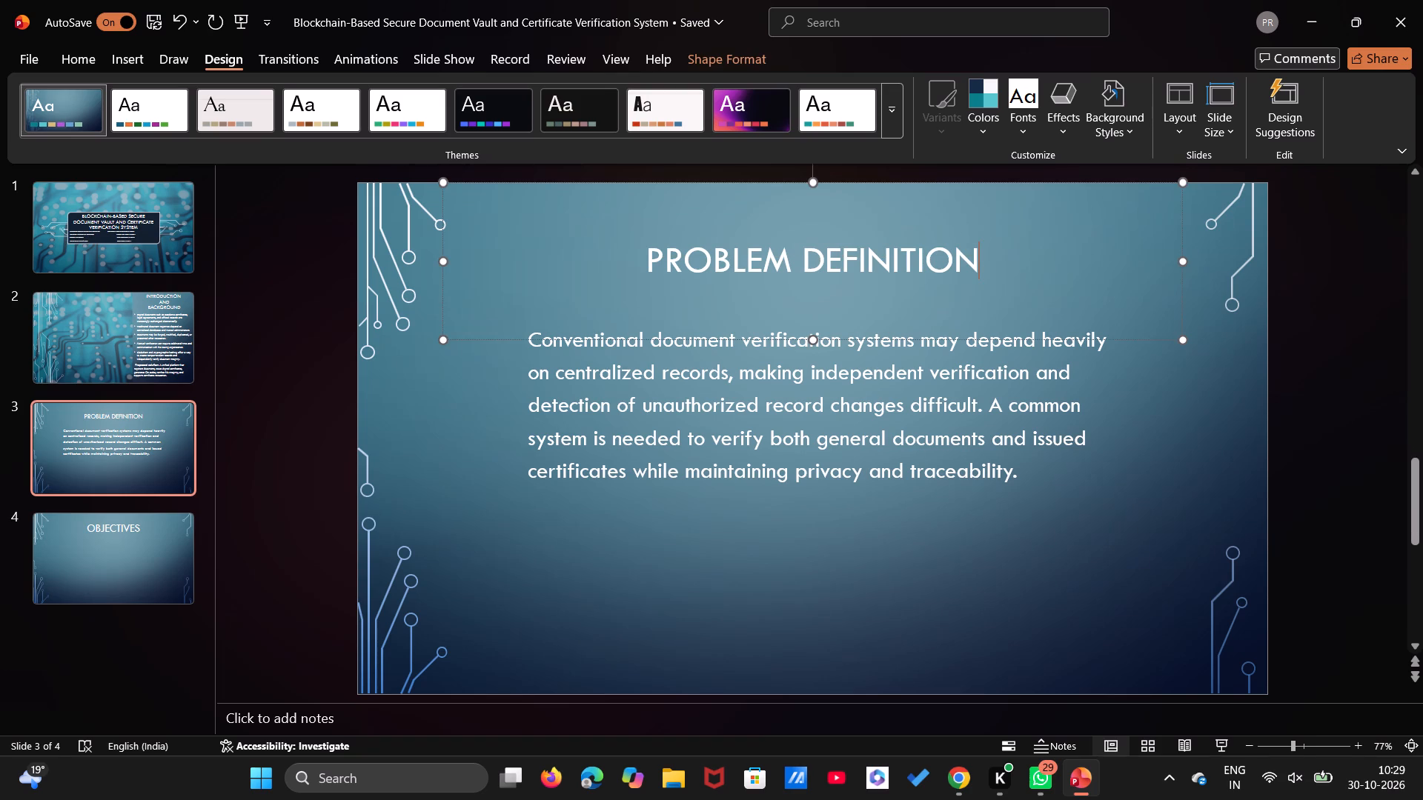
pyautogui.moveTo(1036, 283); pyautogui.dragTo(699, 239)
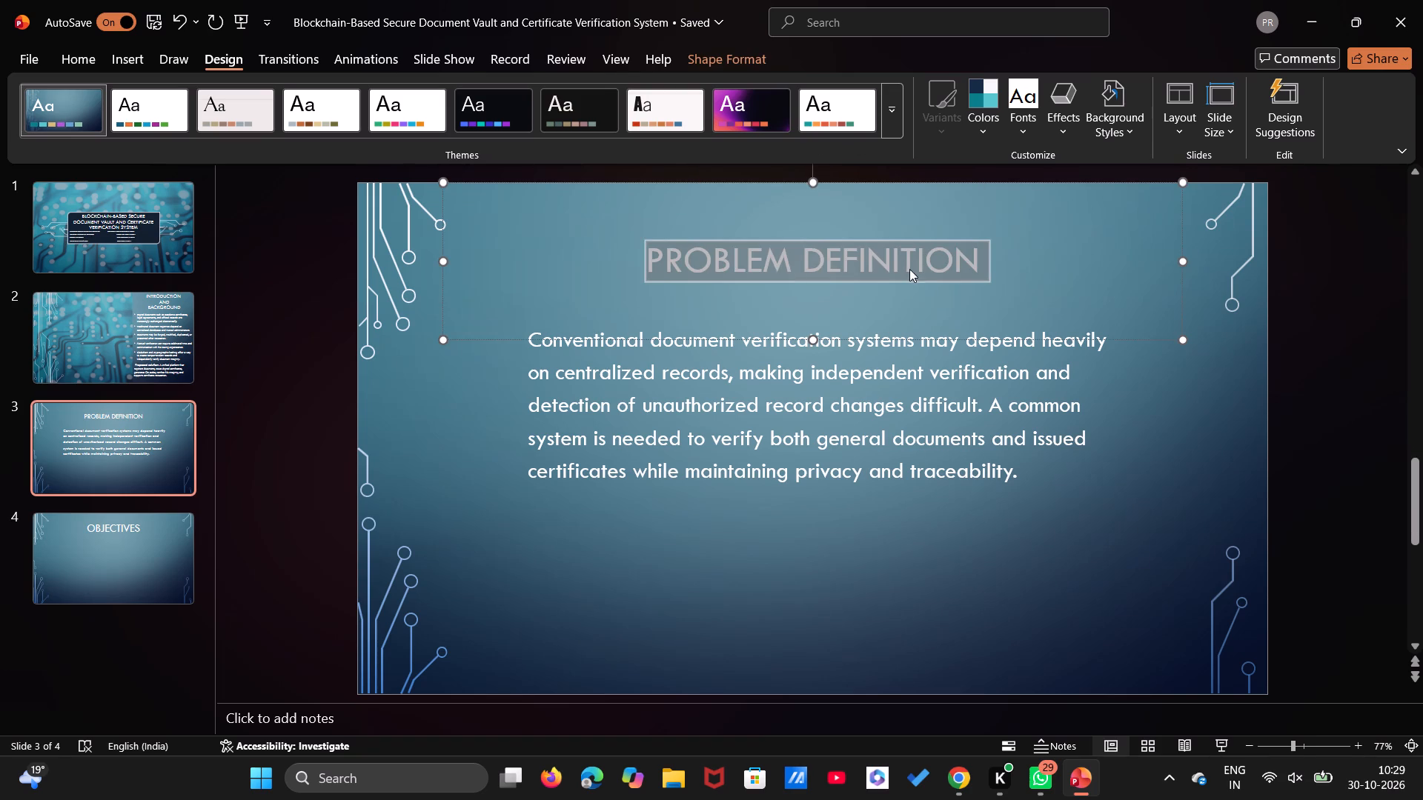
pyautogui.click(909, 267)
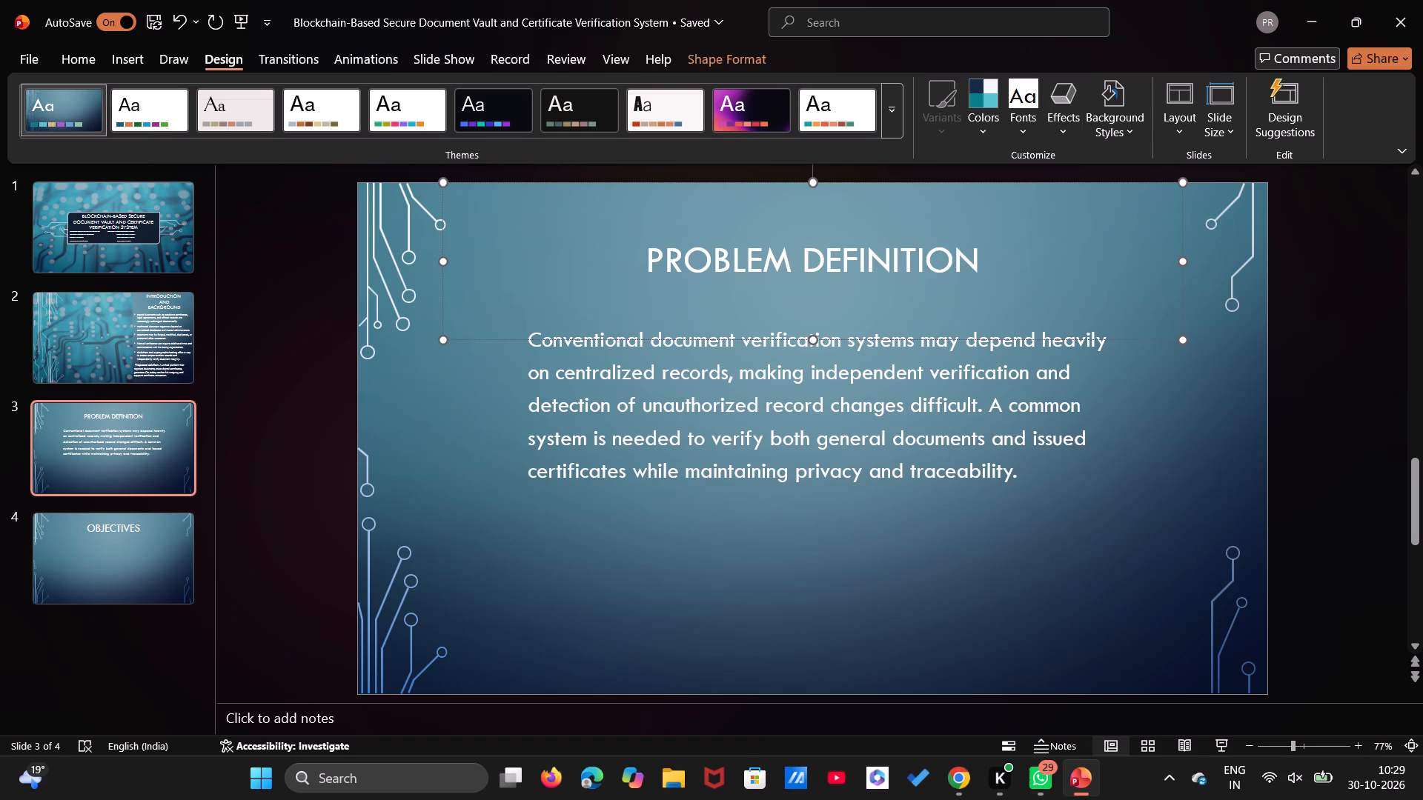
pyautogui.moveTo(1011, 239); pyautogui.dragTo(717, 214)
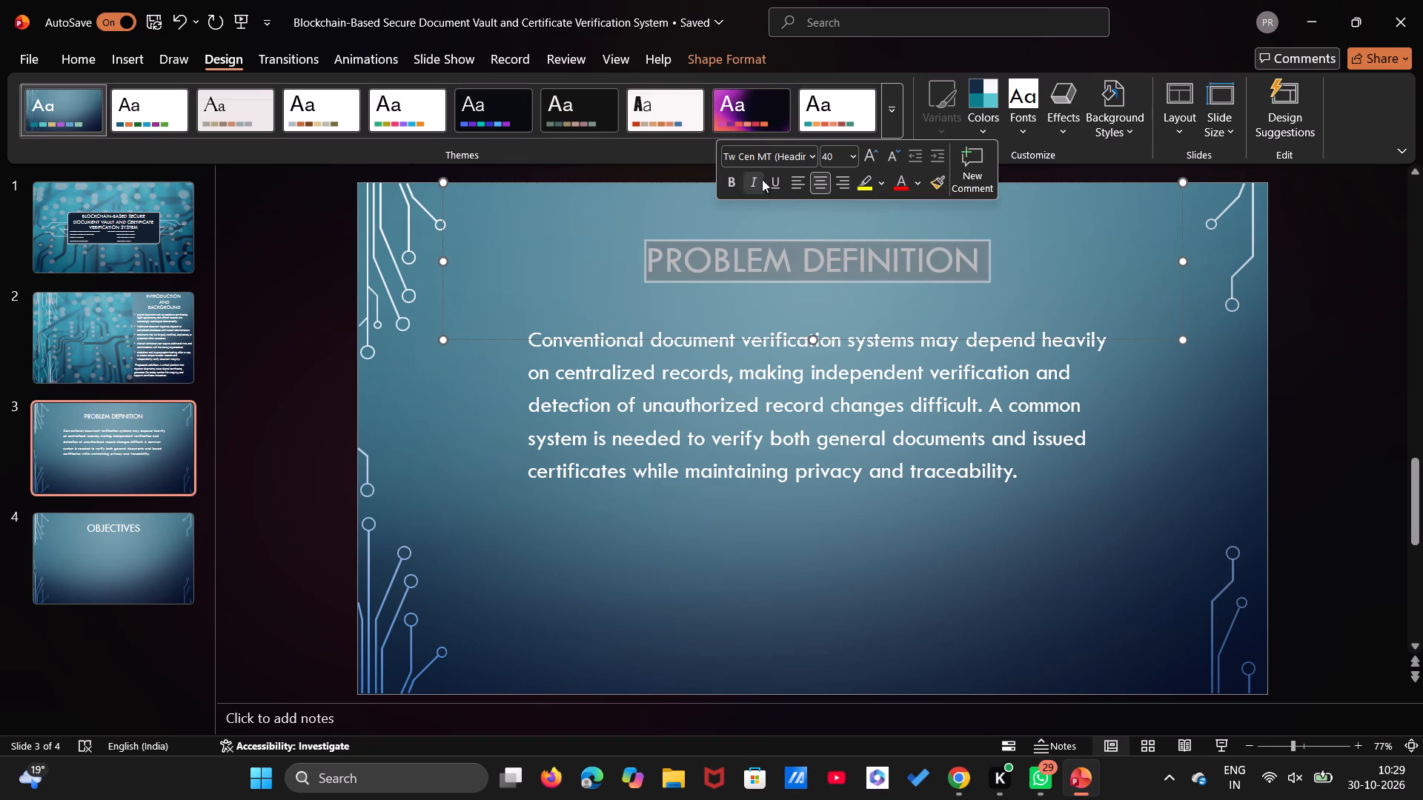
pyautogui.click(852, 161)
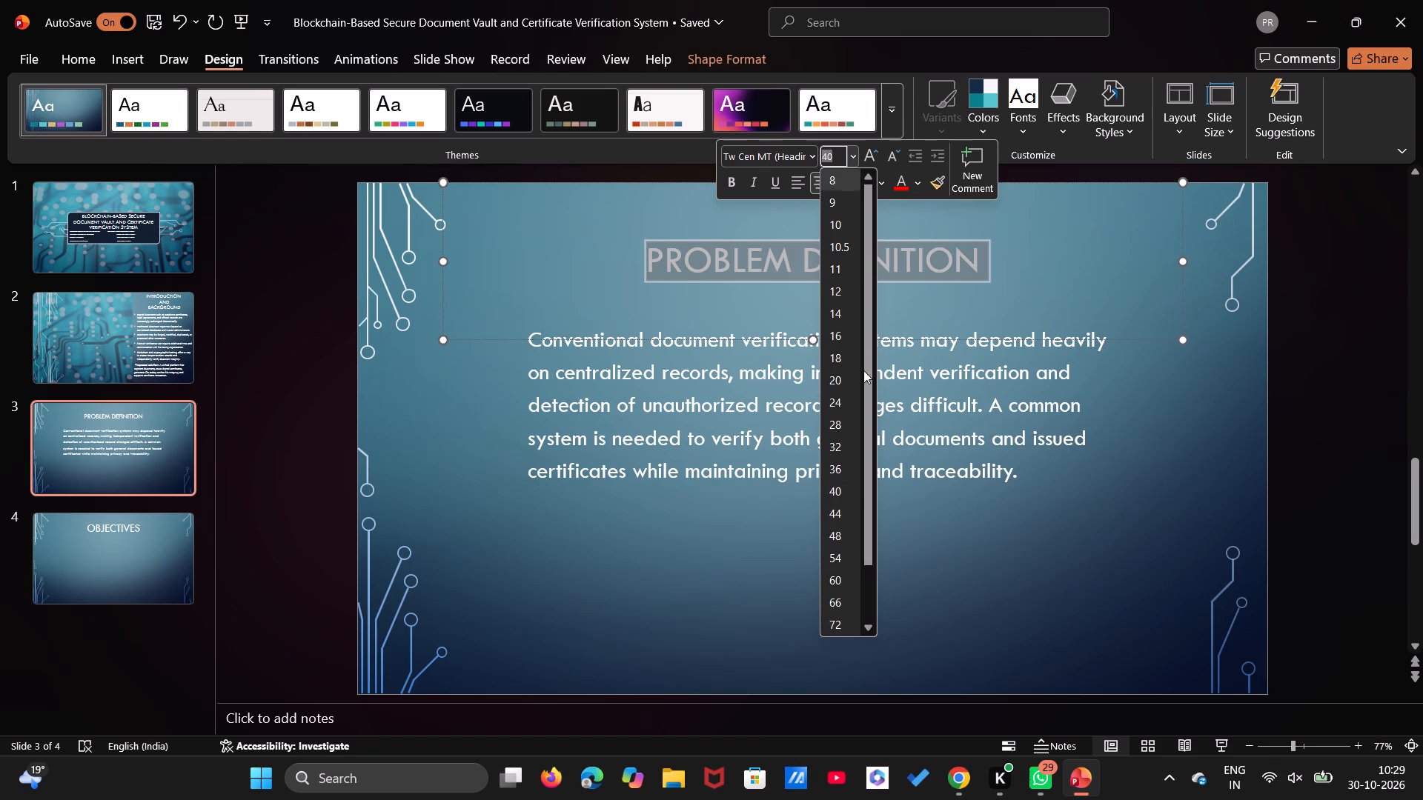
pyautogui.click(843, 585)
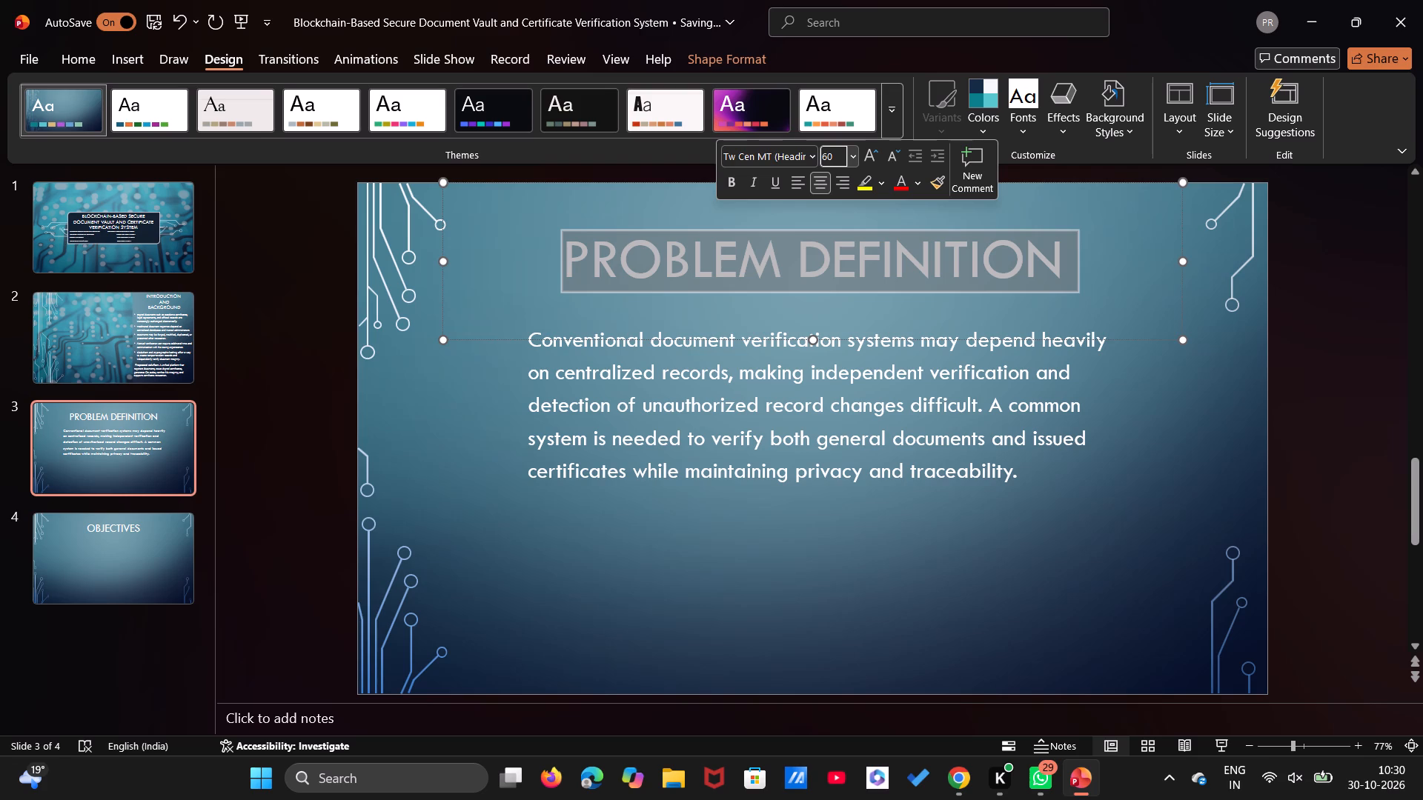
# Set the font size of the body paragraph on slide 3, Problem Definition, to 28.
pyautogui.click(895, 424)
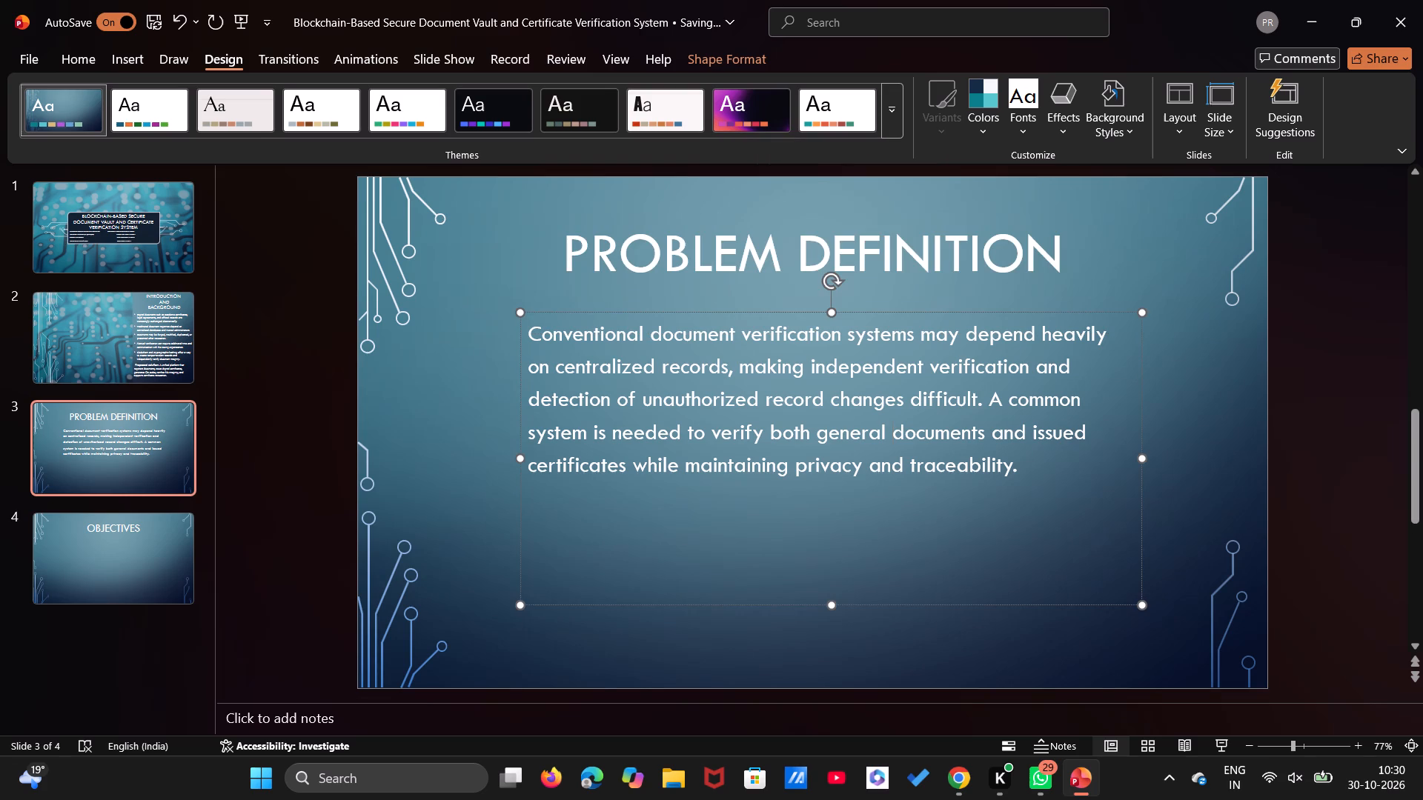
pyautogui.moveTo(534, 333); pyautogui.dragTo(981, 461)
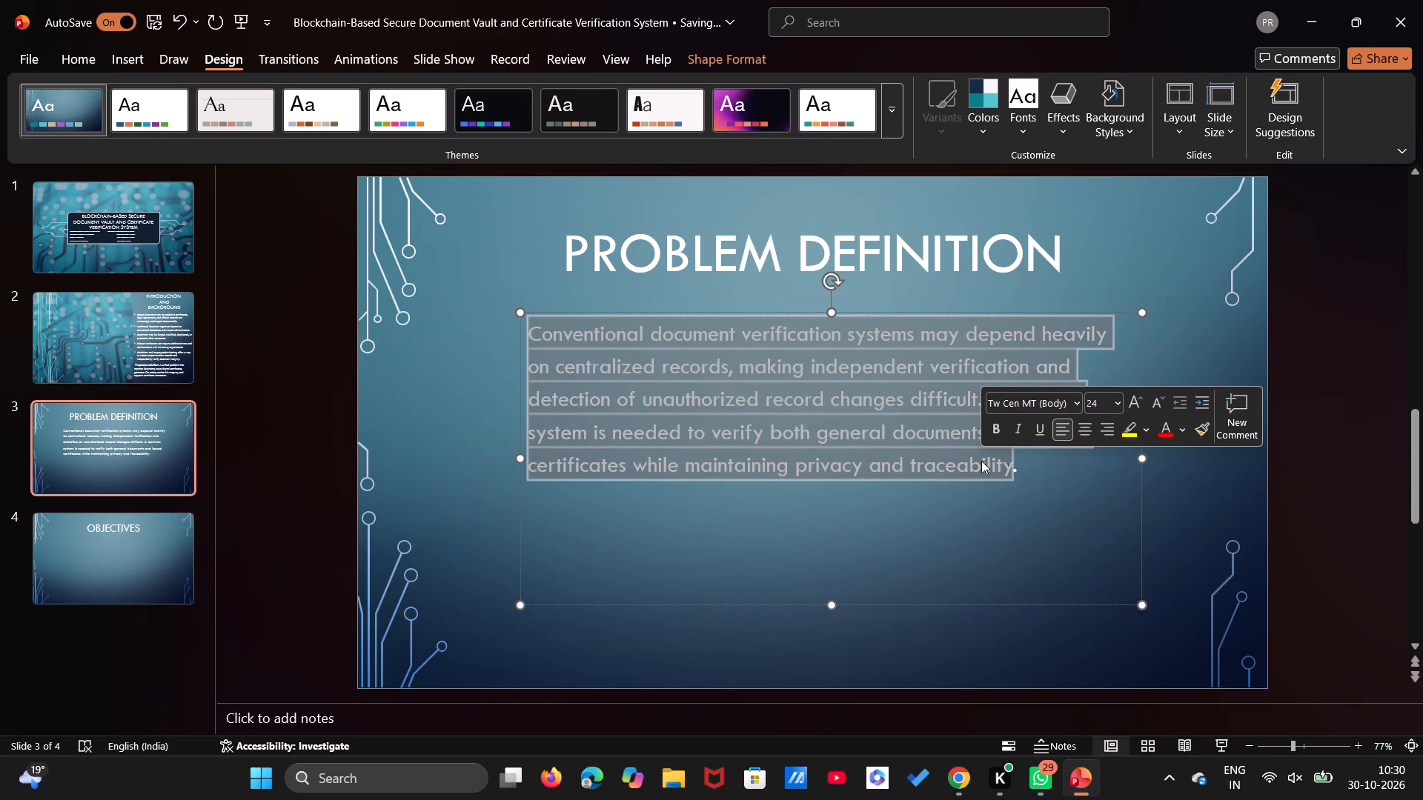
pyautogui.click(1113, 408)
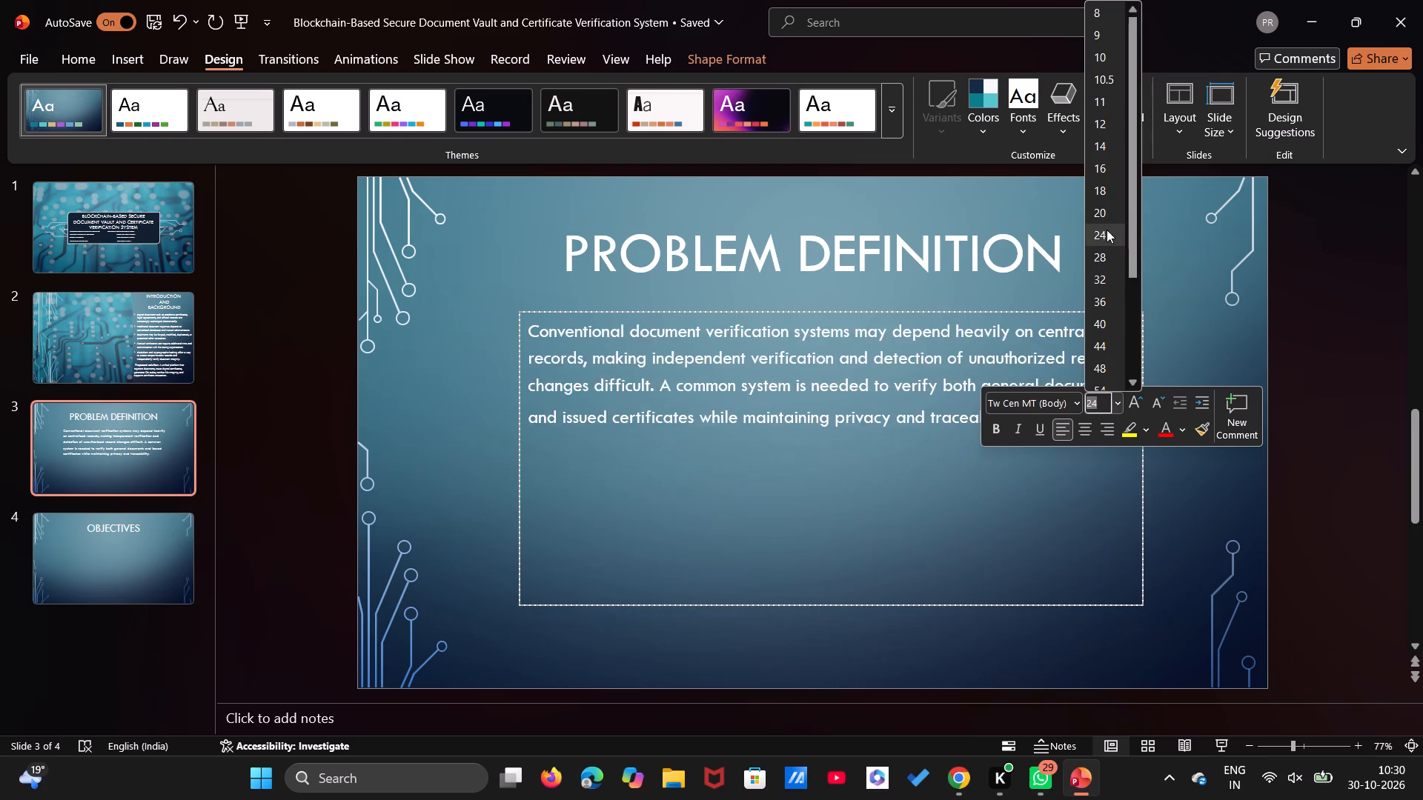
pyautogui.click(1110, 259)
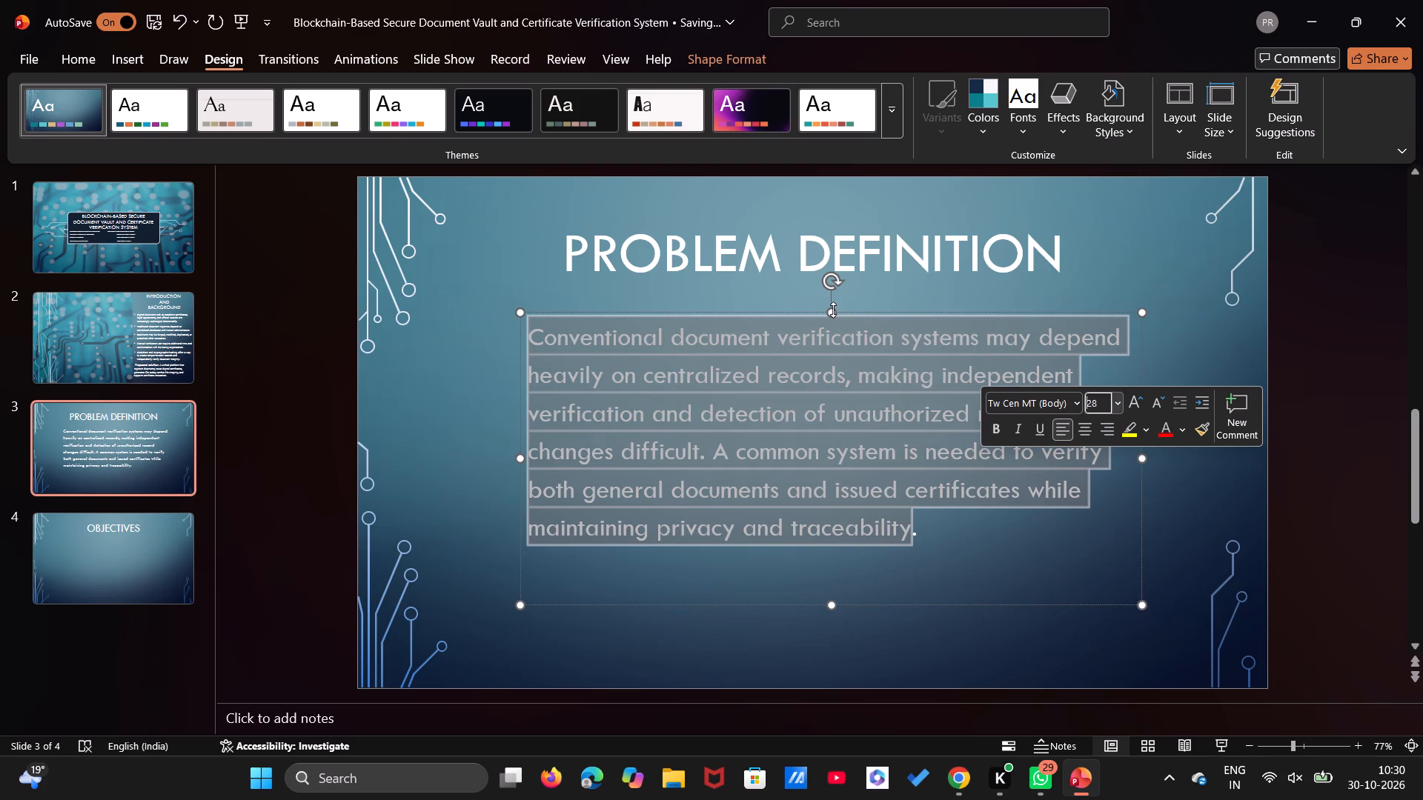
# Resize the slide 3 body text box by lowering its top edge, extending its bottom edge near the slide's end, and narrowing both sides.
pyautogui.moveTo(831, 310); pyautogui.dragTo(836, 336)
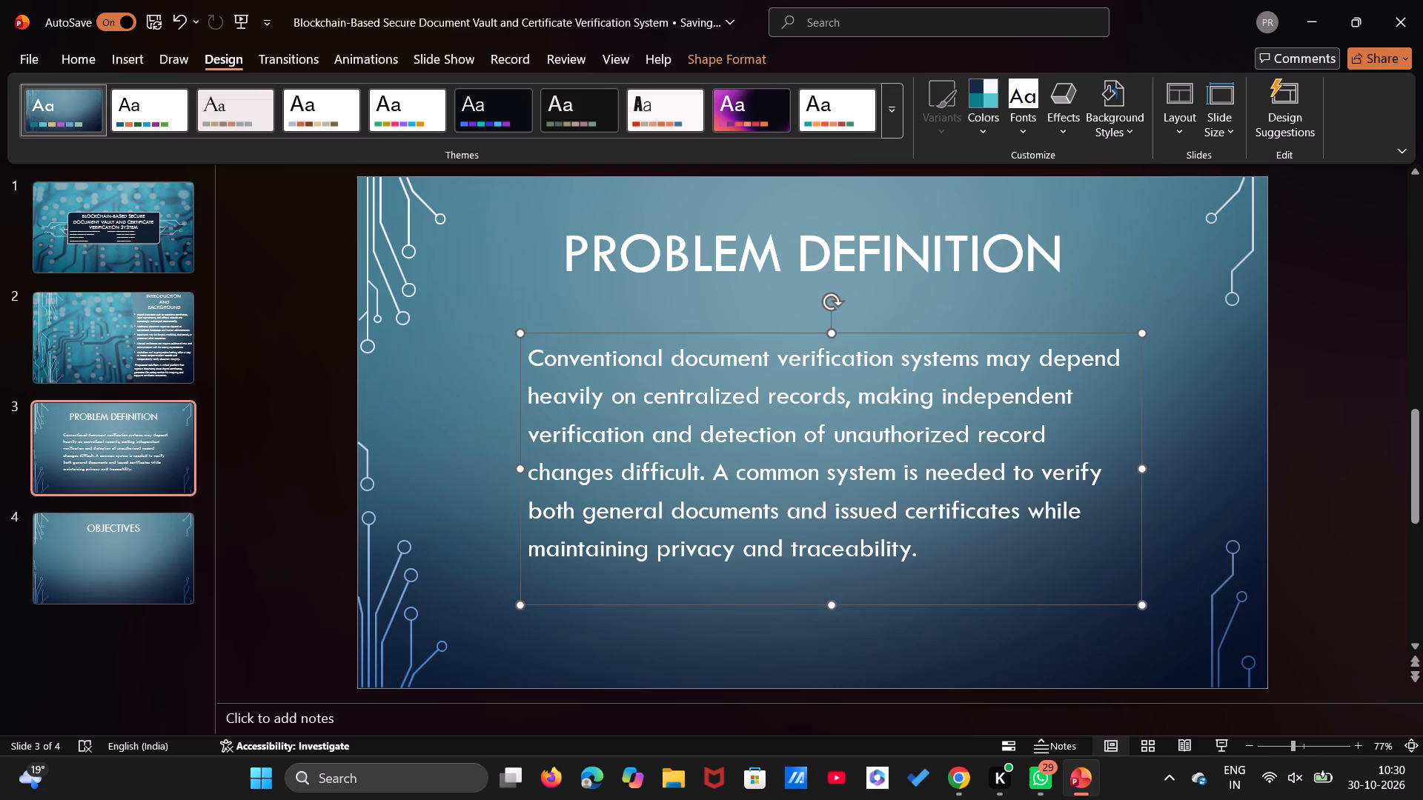
pyautogui.moveTo(832, 604); pyautogui.dragTo(847, 673)
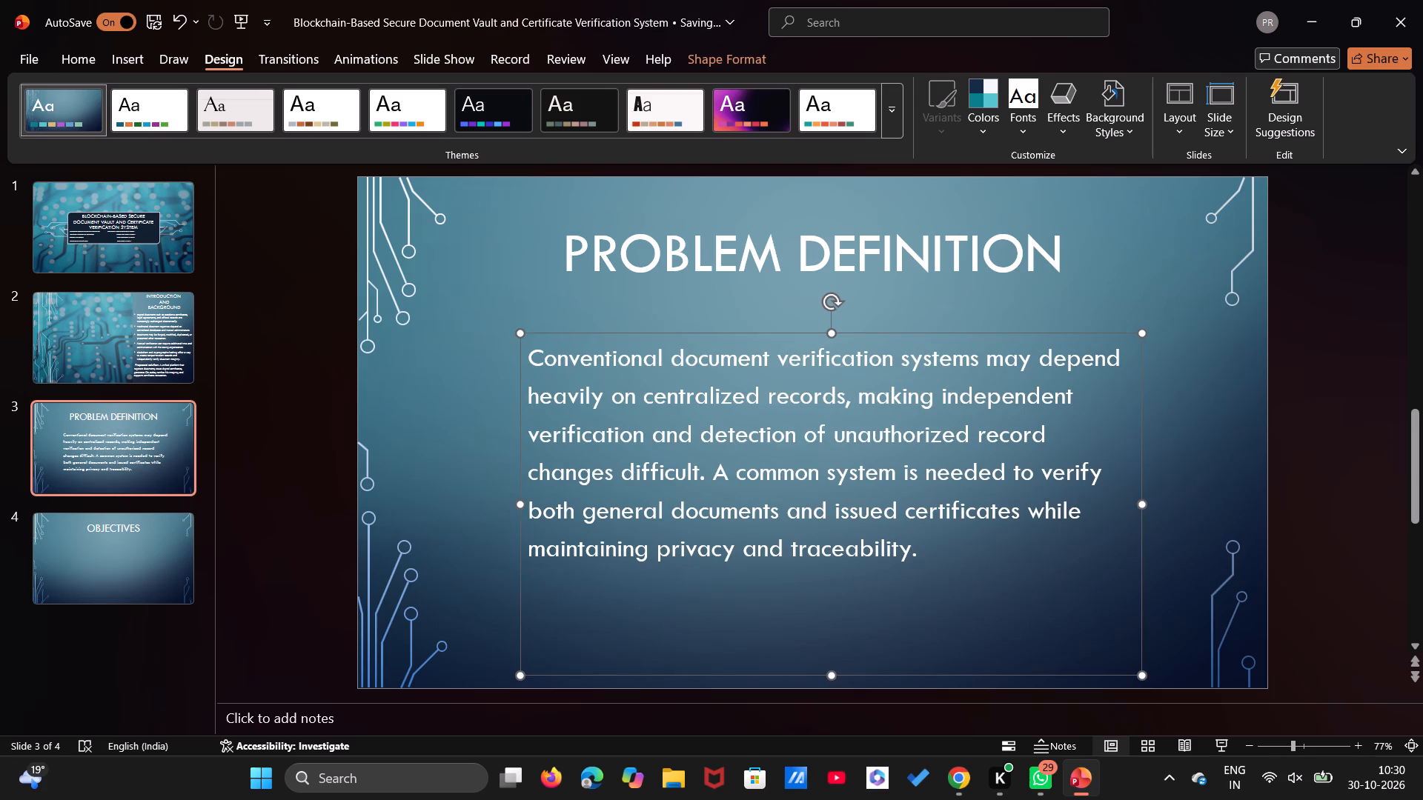
pyautogui.moveTo(1144, 506); pyautogui.dragTo(1132, 511)
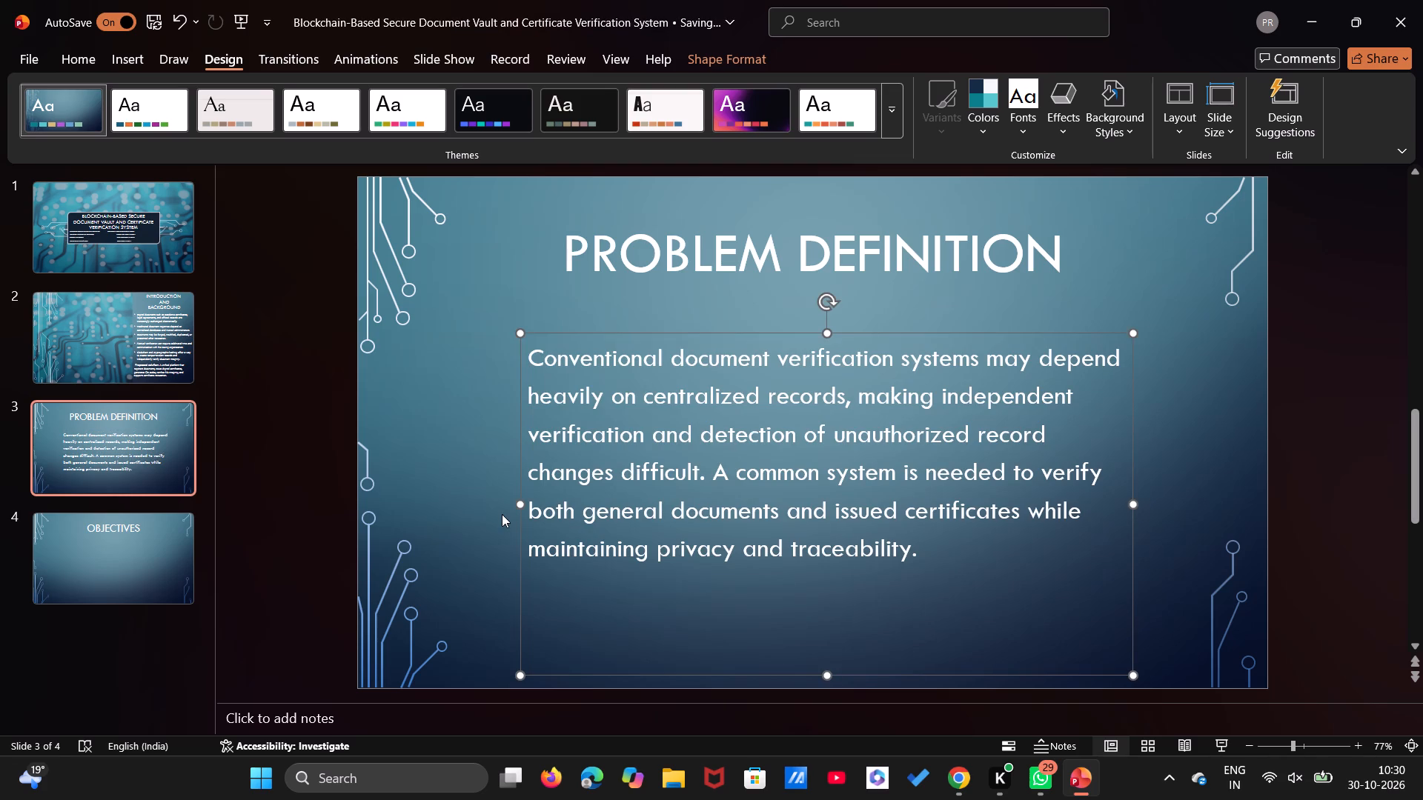
pyautogui.moveTo(518, 506); pyautogui.dragTo(543, 511)
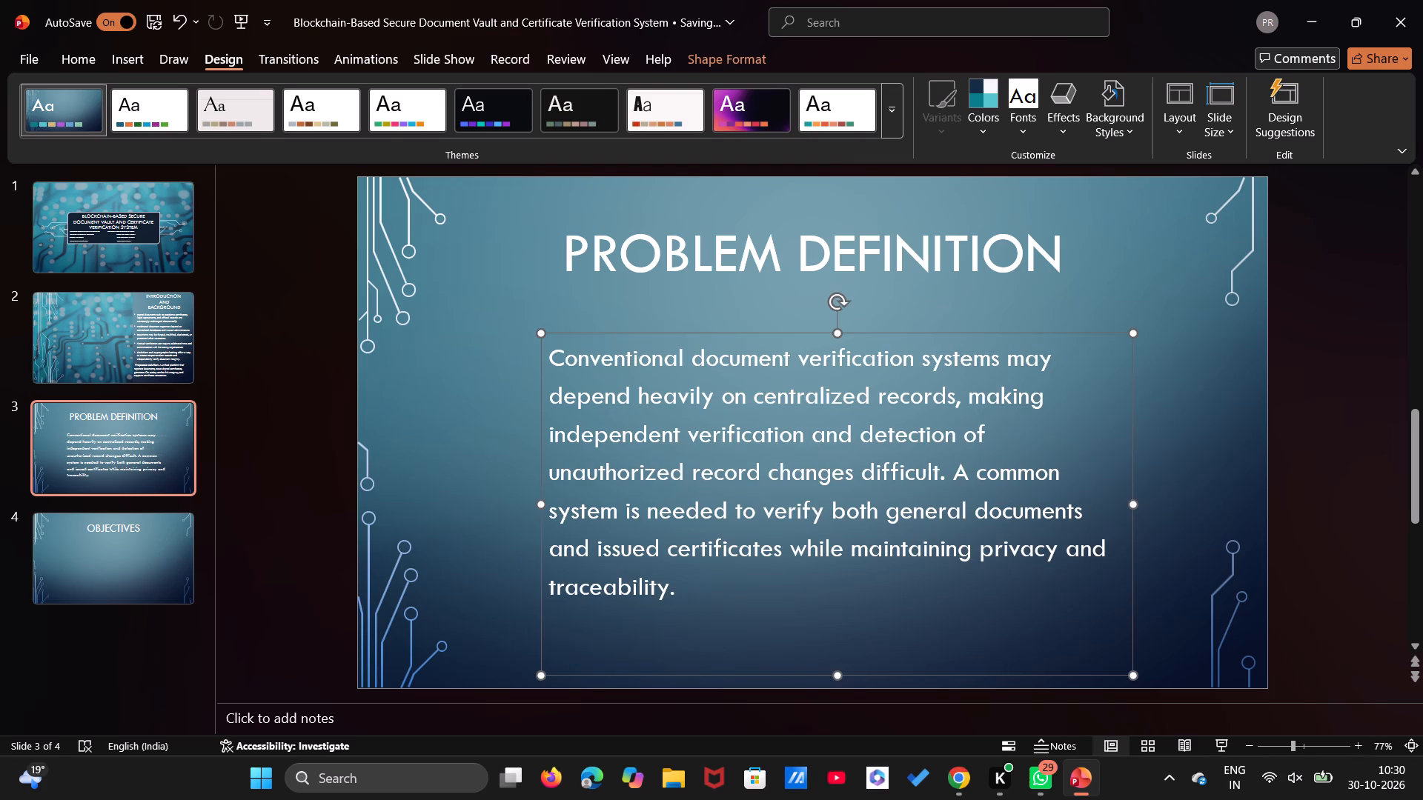
# Paste the copied objectives into the slide 4 body and delete the duplicate "Objectives" heading above the bullets.
pyautogui.click(140, 563)
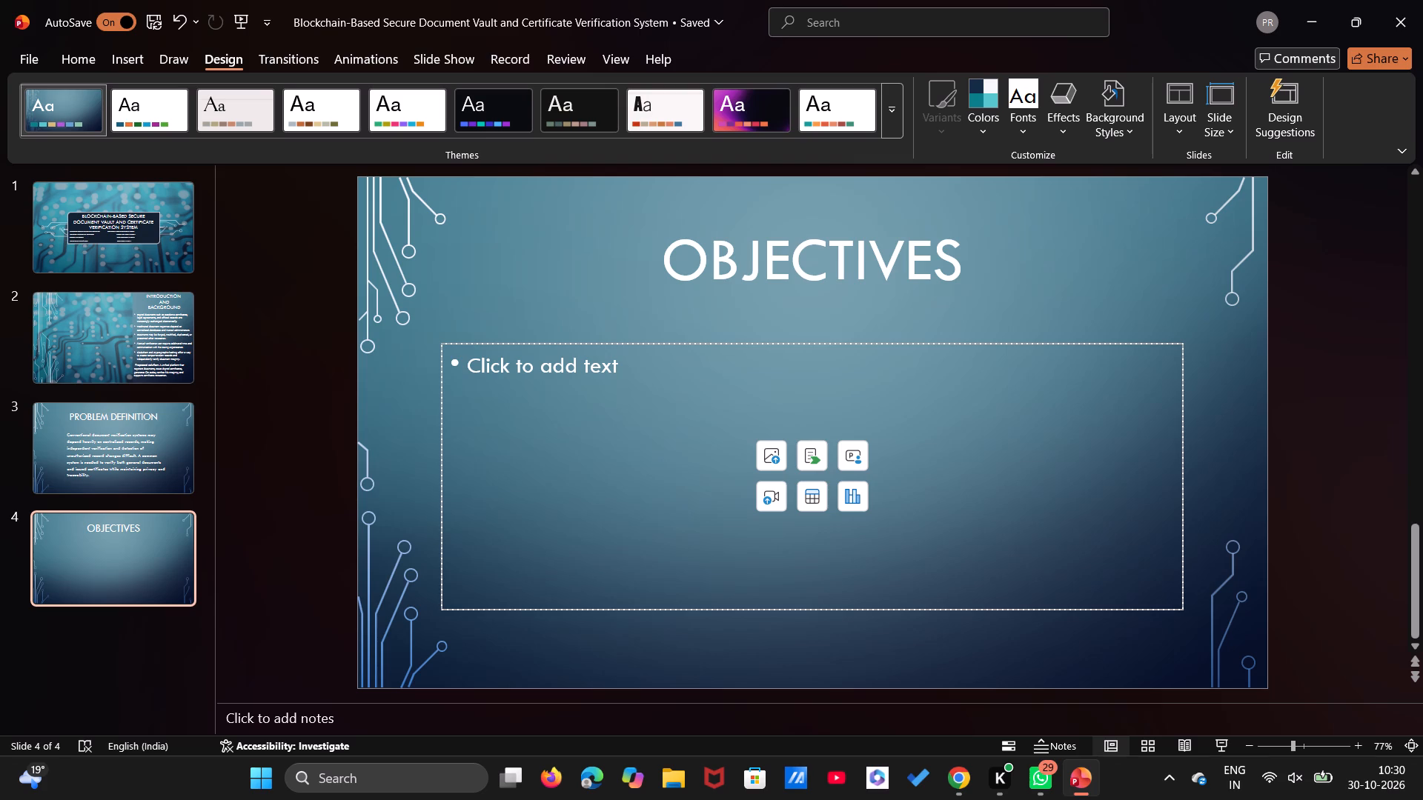
pyautogui.moveTo(629, 368); pyautogui.dragTo(564, 364)
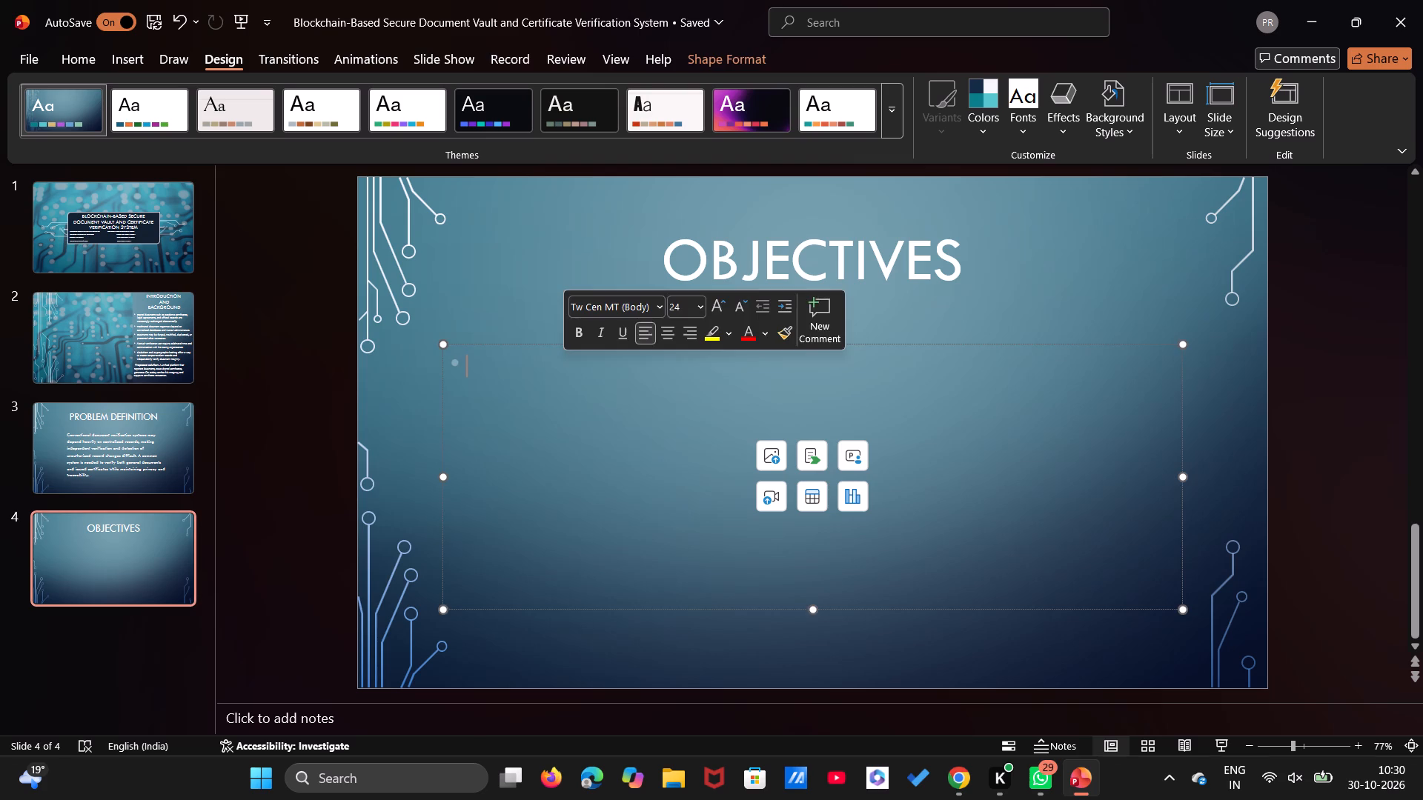
pyautogui.hotkey('ctrl', 'v')
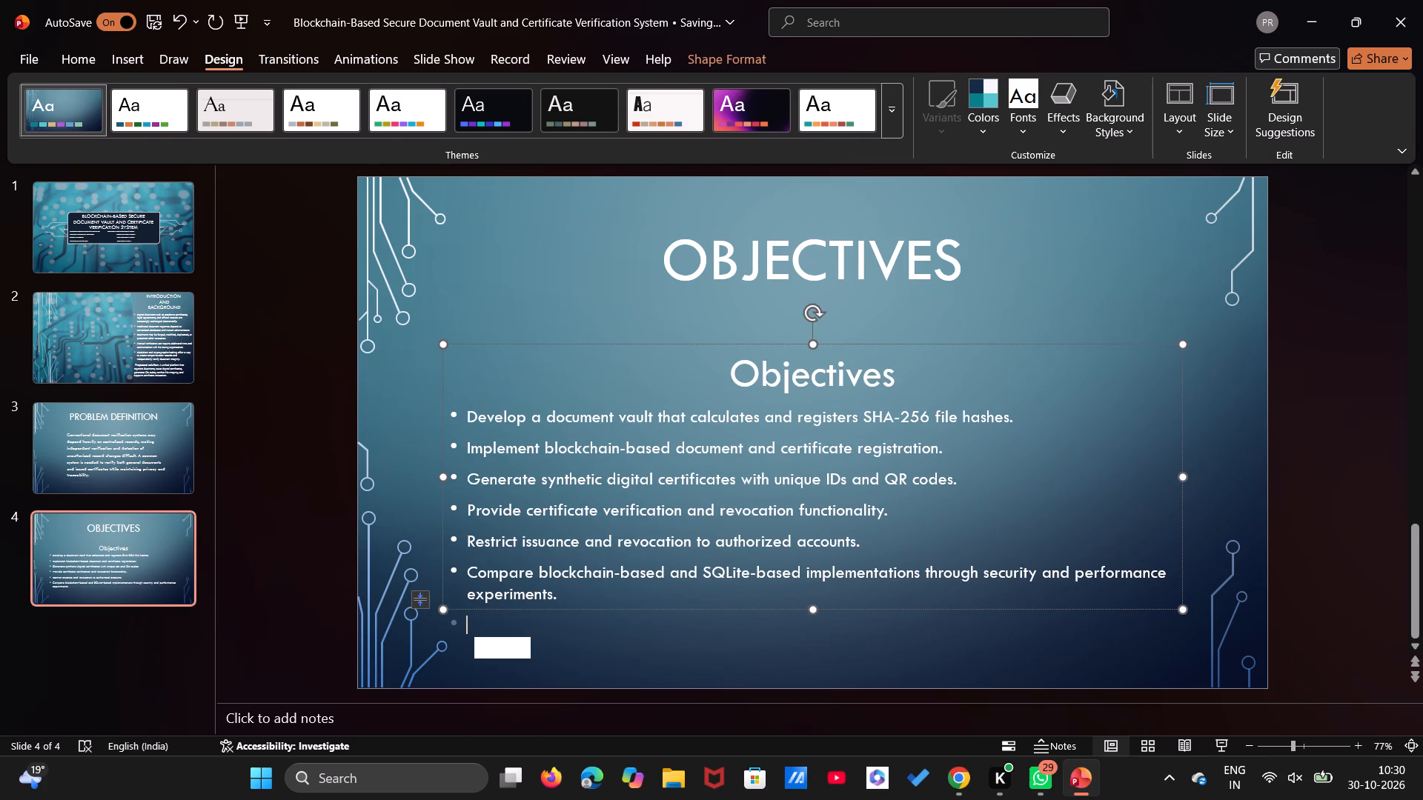
pyautogui.click(917, 373)
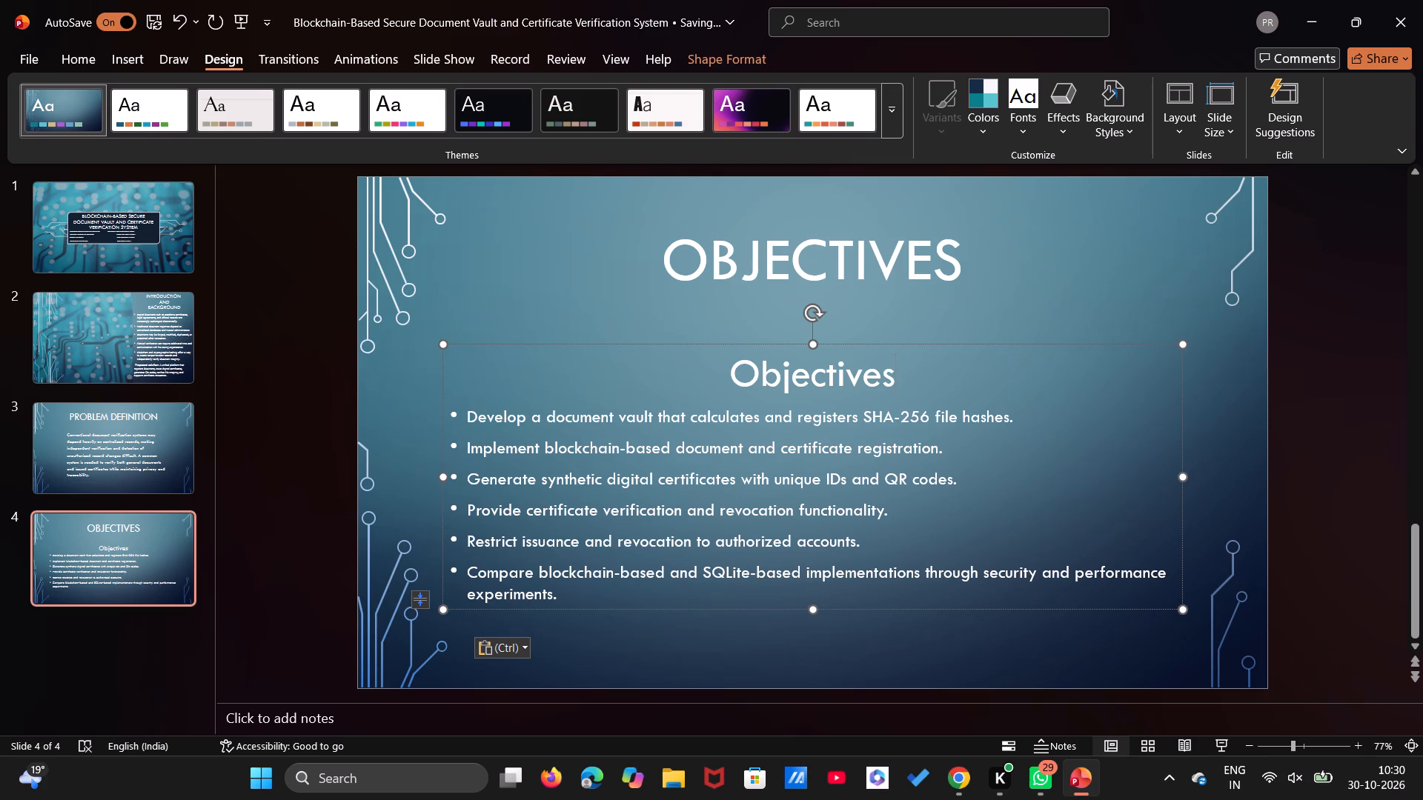
pyautogui.write('\\\\')
pyautogui.press('BackSpace')
pyautogui.press('BackSpace')
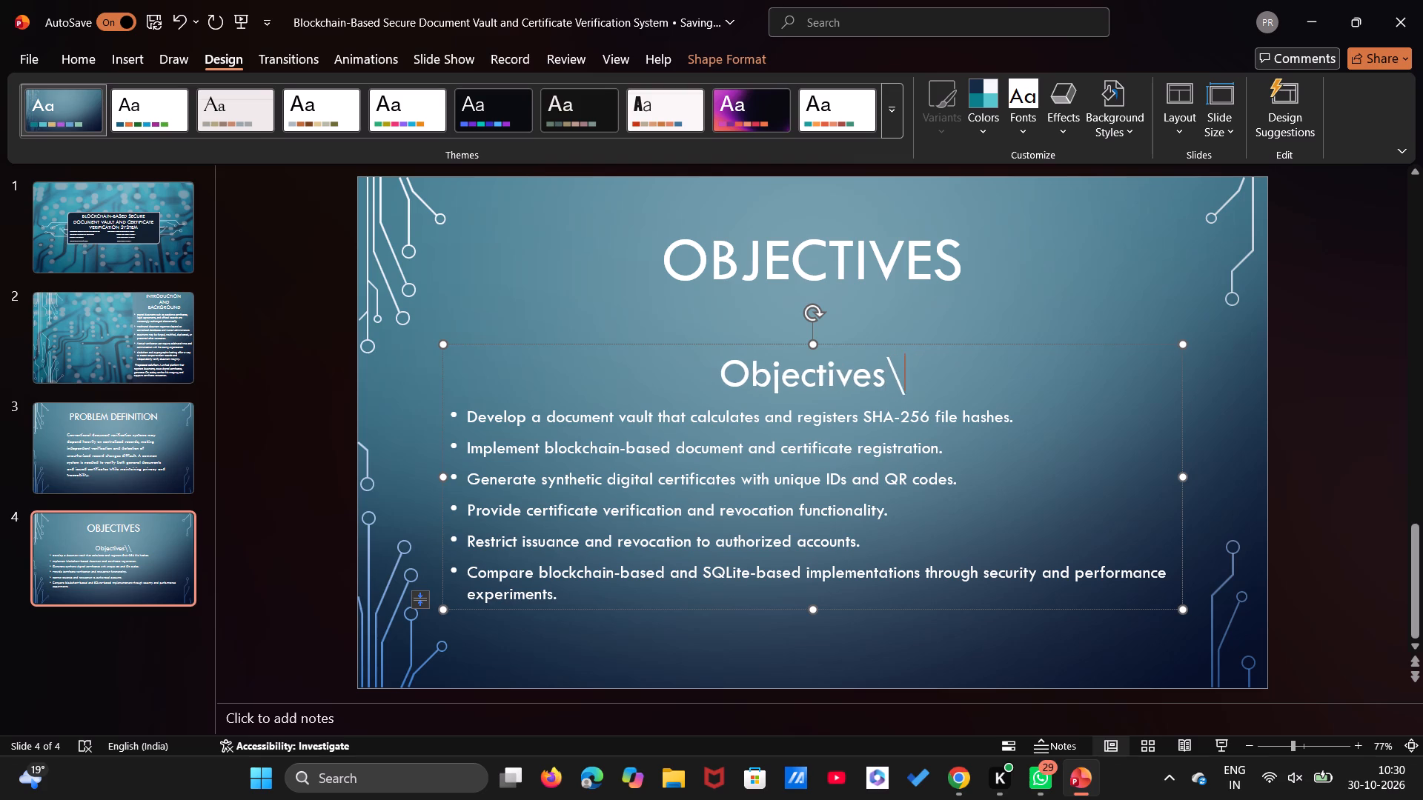
pyautogui.press('BackSpace')
pyautogui.press('BackSpace')
pyautogui.press('BackSpace')
pyautogui.press('BackSpace')
pyautogui.press('BackSpace')
pyautogui.press('BackSpace')
pyautogui.press('BackSpace')
pyautogui.press('BackSpace')
pyautogui.press('BackSpace')
pyautogui.press('BackSpace')
pyautogui.press('BackSpace')
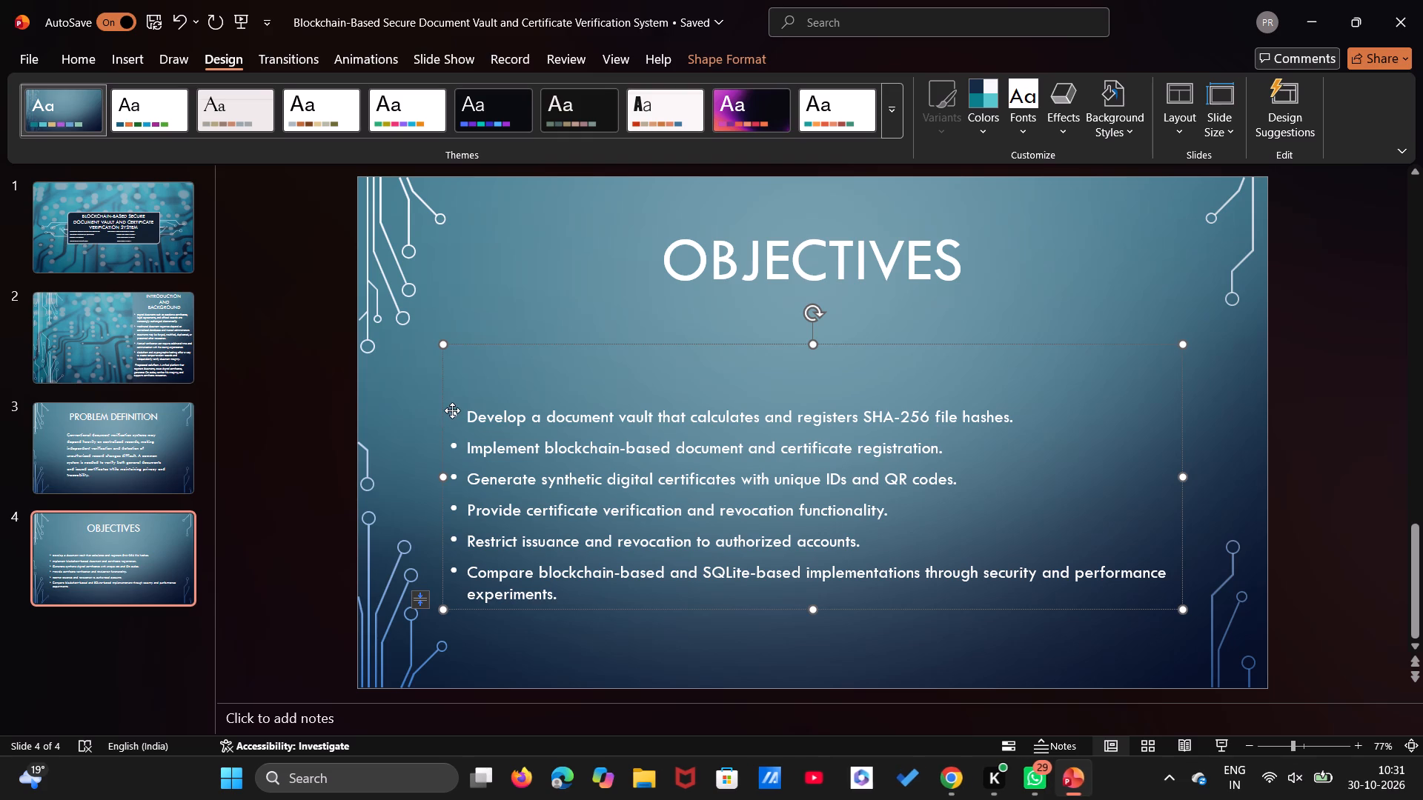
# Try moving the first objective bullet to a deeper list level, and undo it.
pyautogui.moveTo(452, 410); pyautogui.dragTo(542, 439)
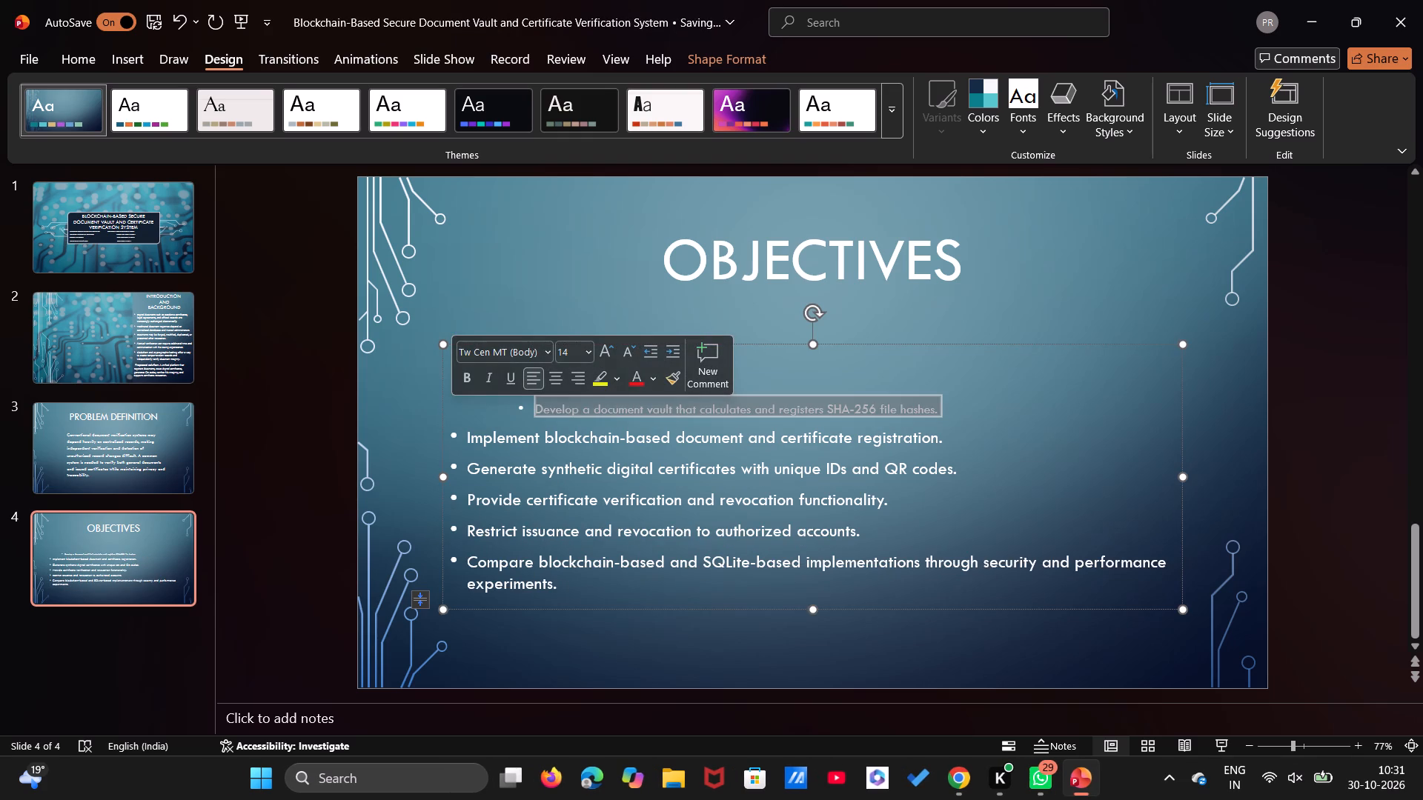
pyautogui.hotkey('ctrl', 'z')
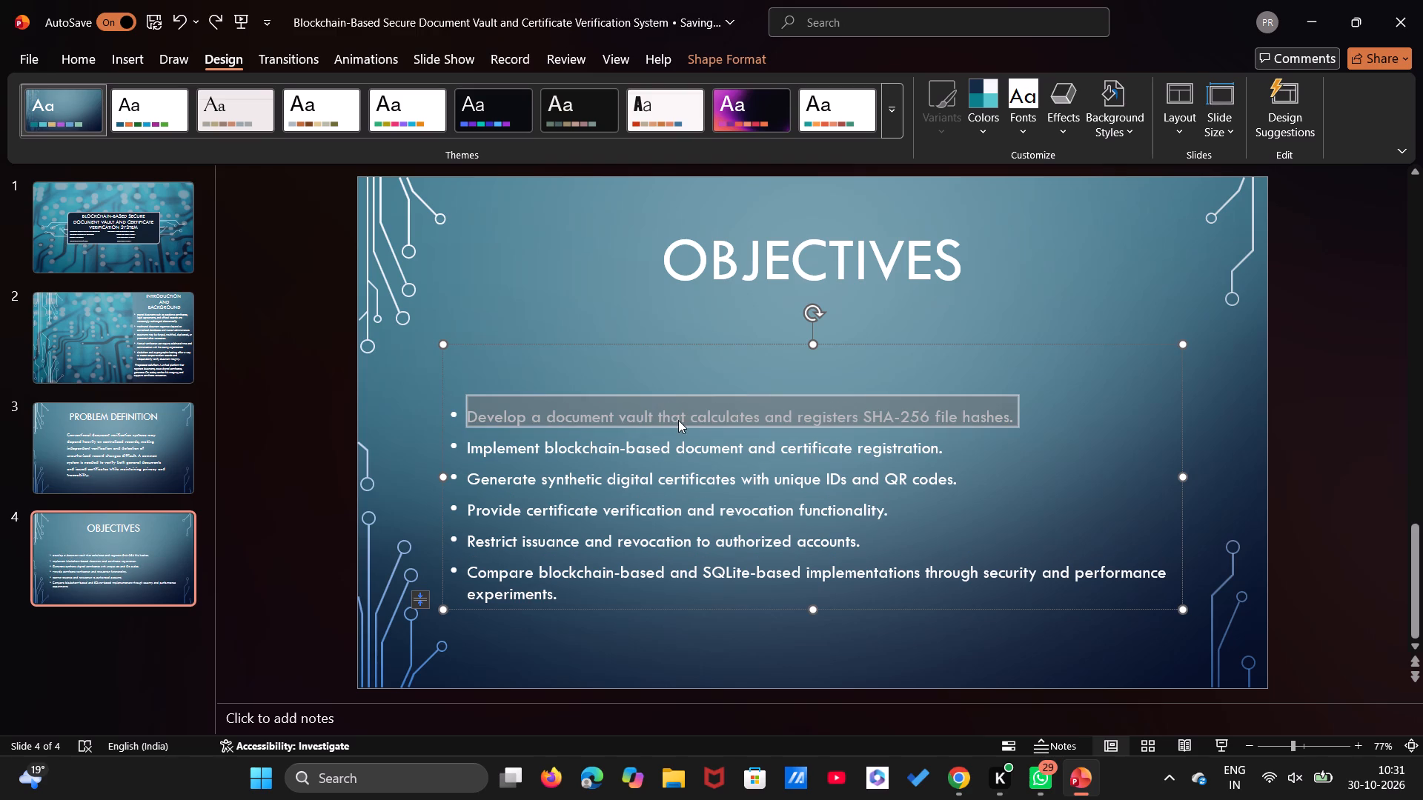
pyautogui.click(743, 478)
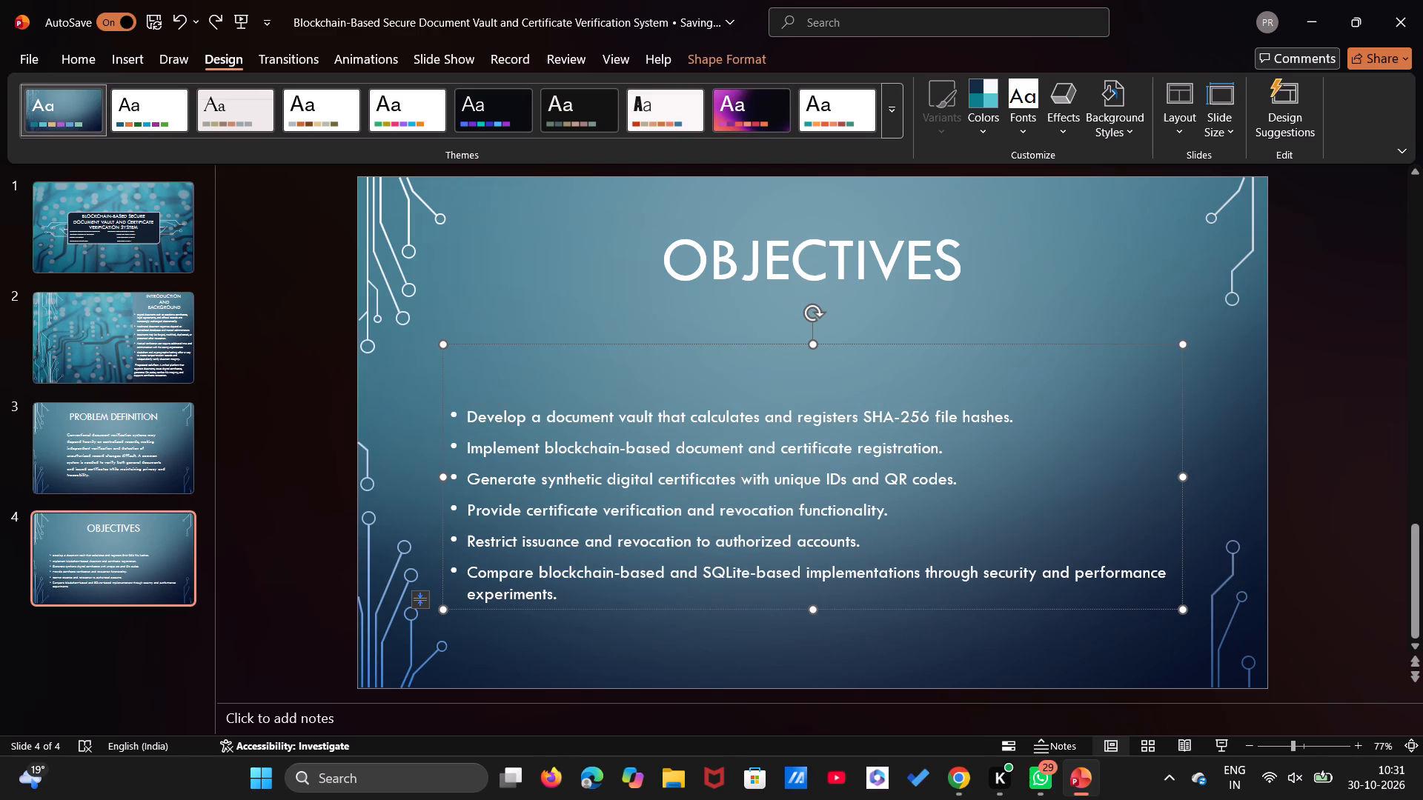
# Set the font size of all six objective bullets on slide 4 to 24.
pyautogui.moveTo(468, 415); pyautogui.dragTo(788, 572)
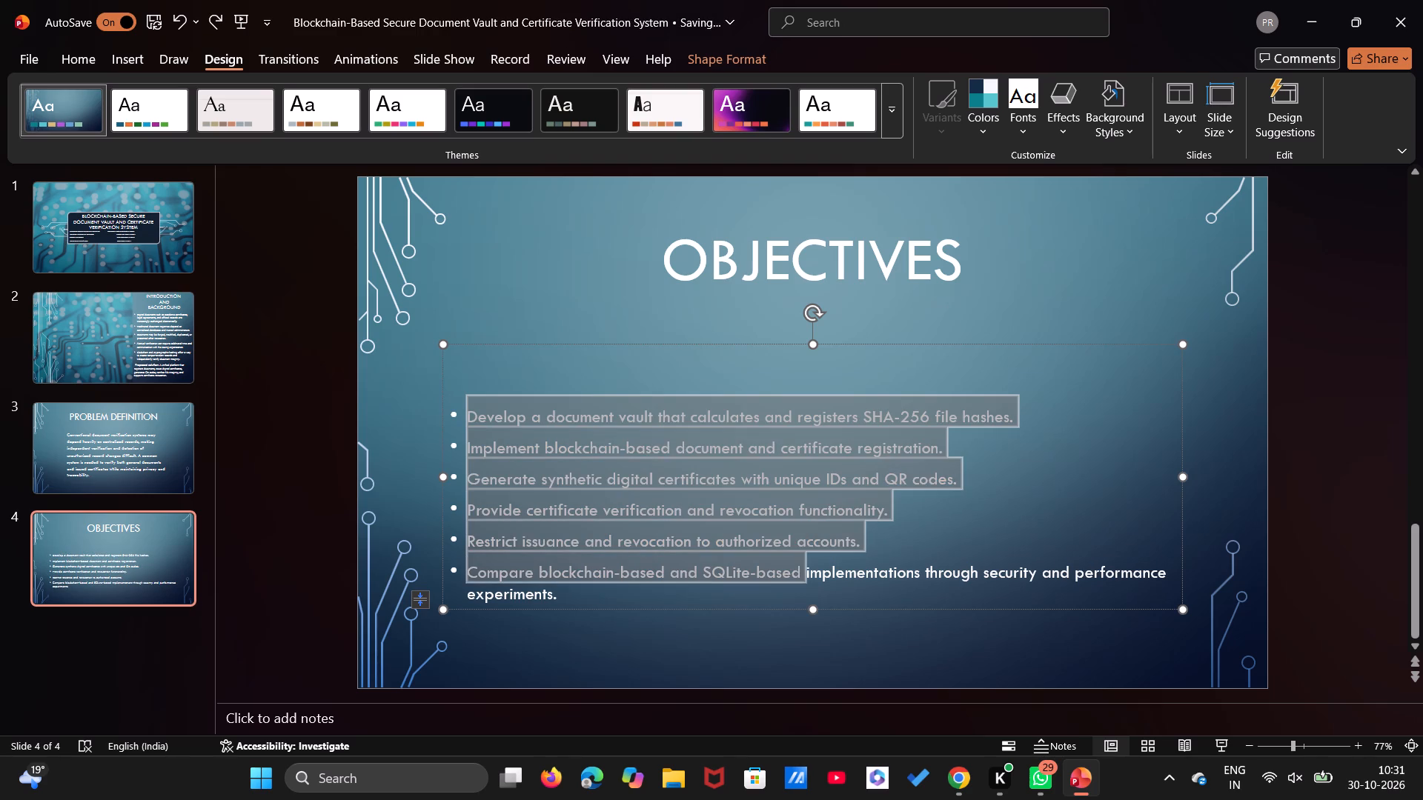
pyautogui.moveTo(788, 572); pyautogui.dragTo(807, 590)
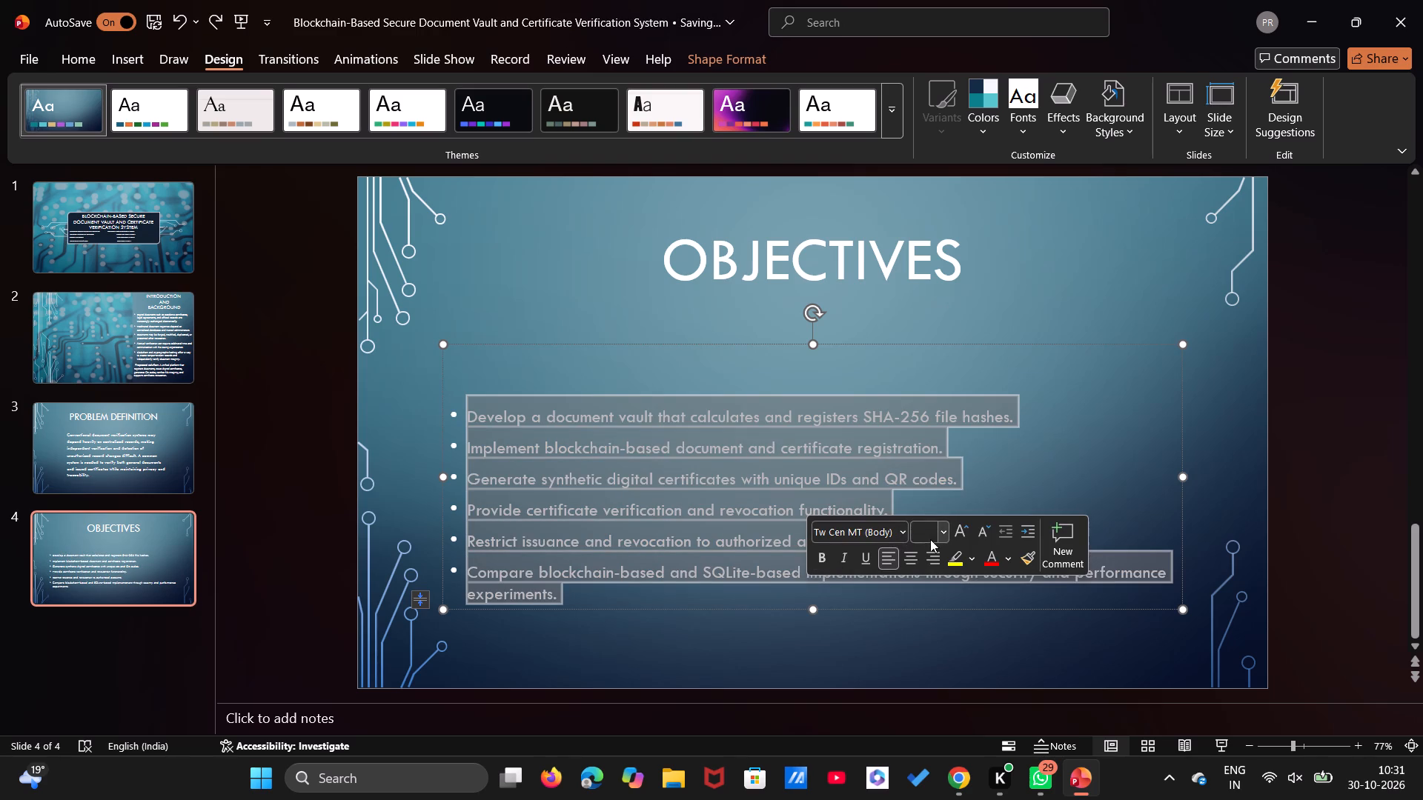
pyautogui.click(941, 536)
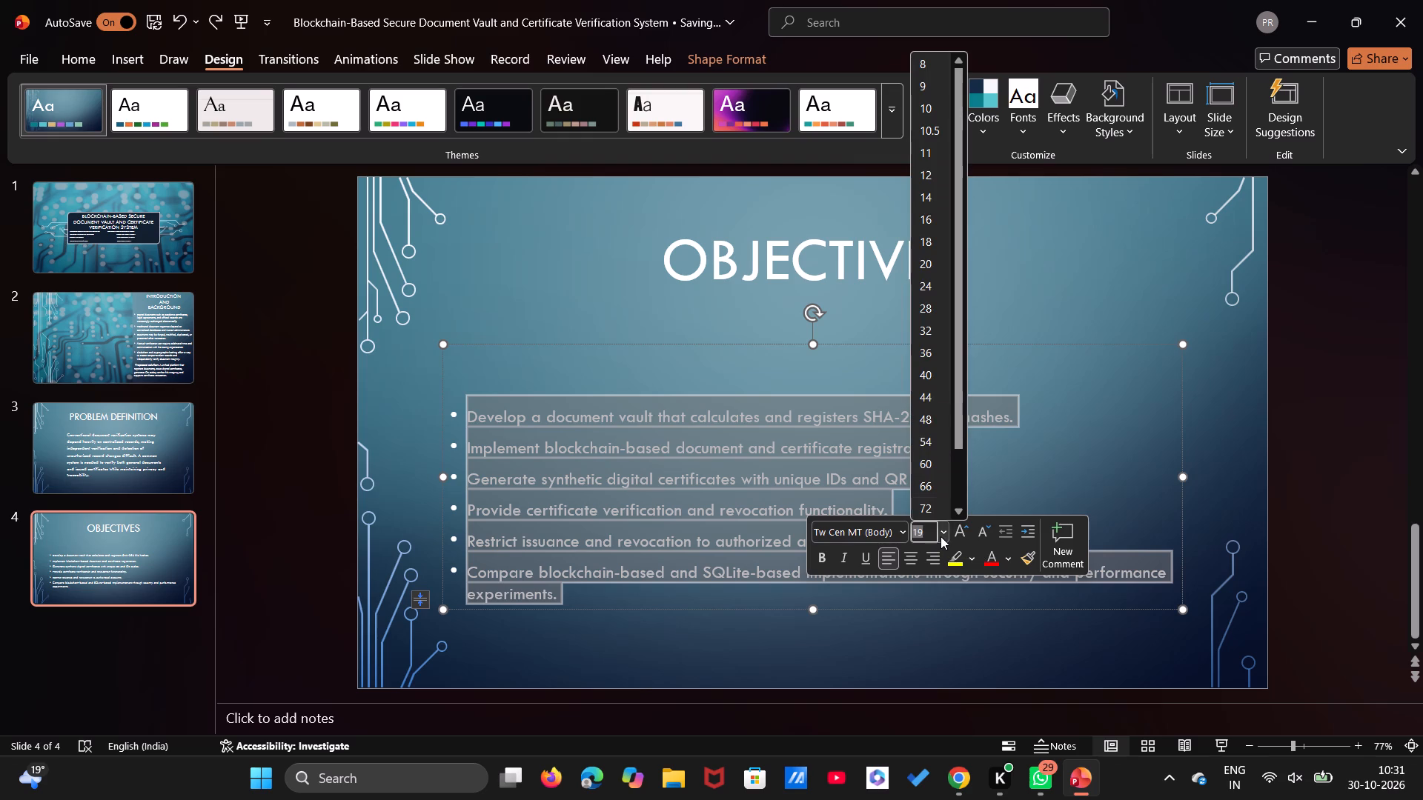
pyautogui.click(933, 289)
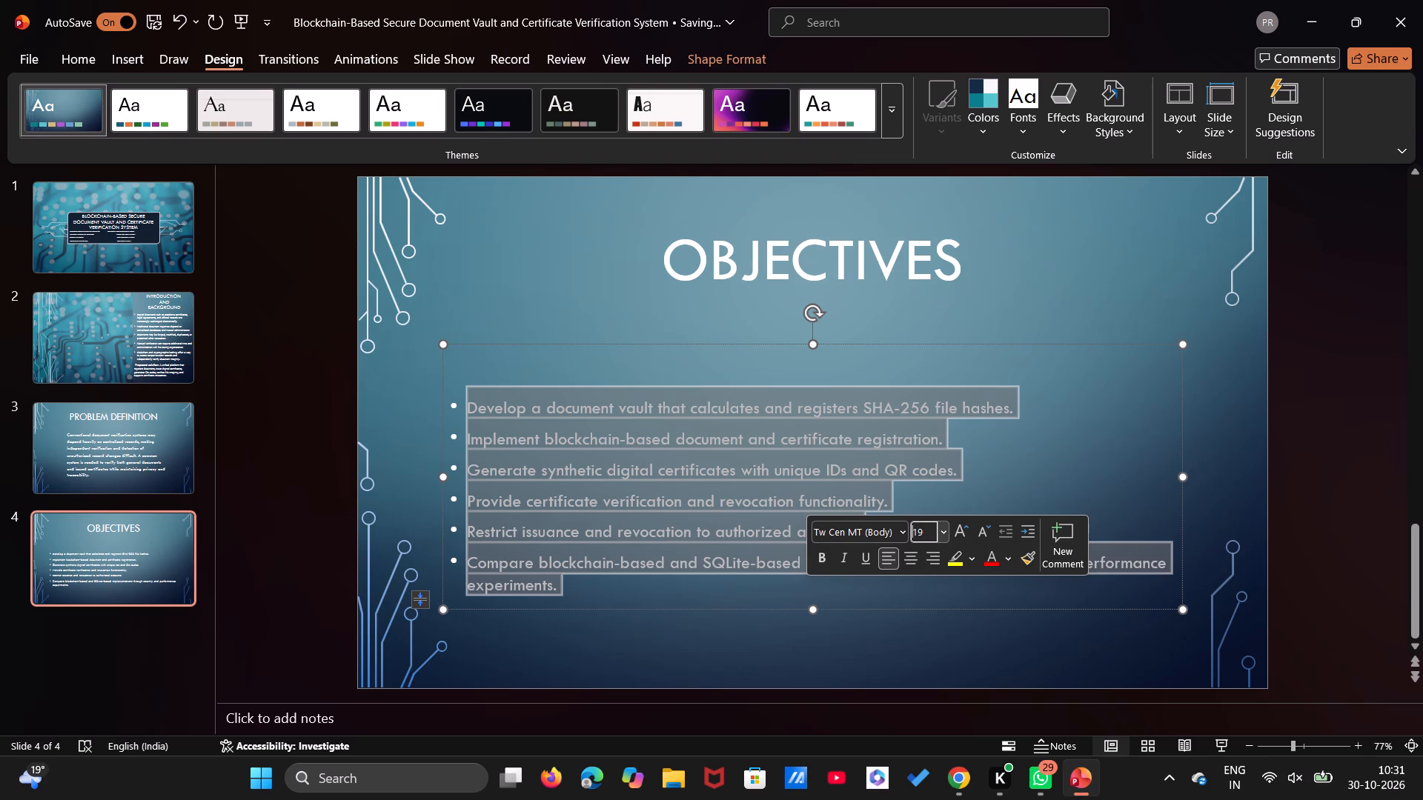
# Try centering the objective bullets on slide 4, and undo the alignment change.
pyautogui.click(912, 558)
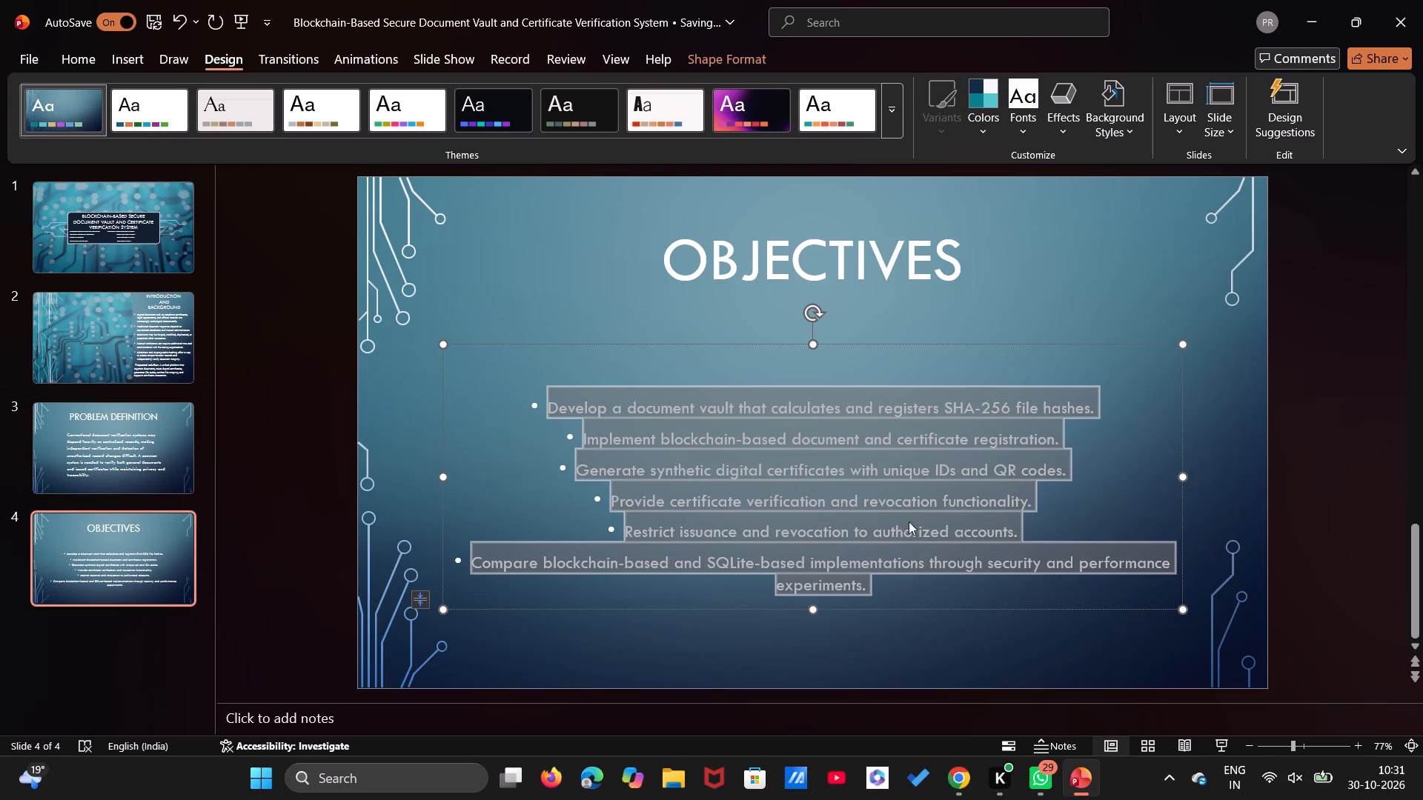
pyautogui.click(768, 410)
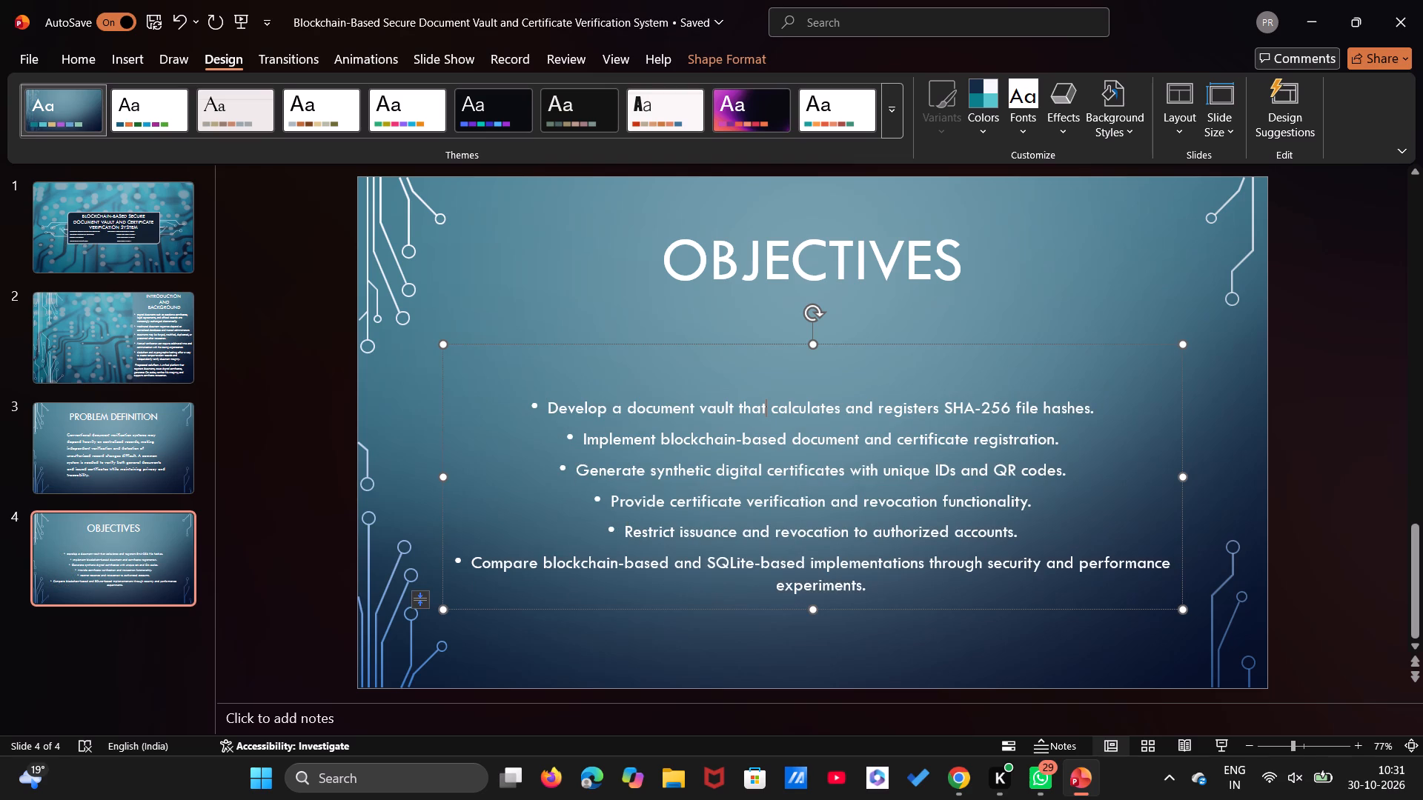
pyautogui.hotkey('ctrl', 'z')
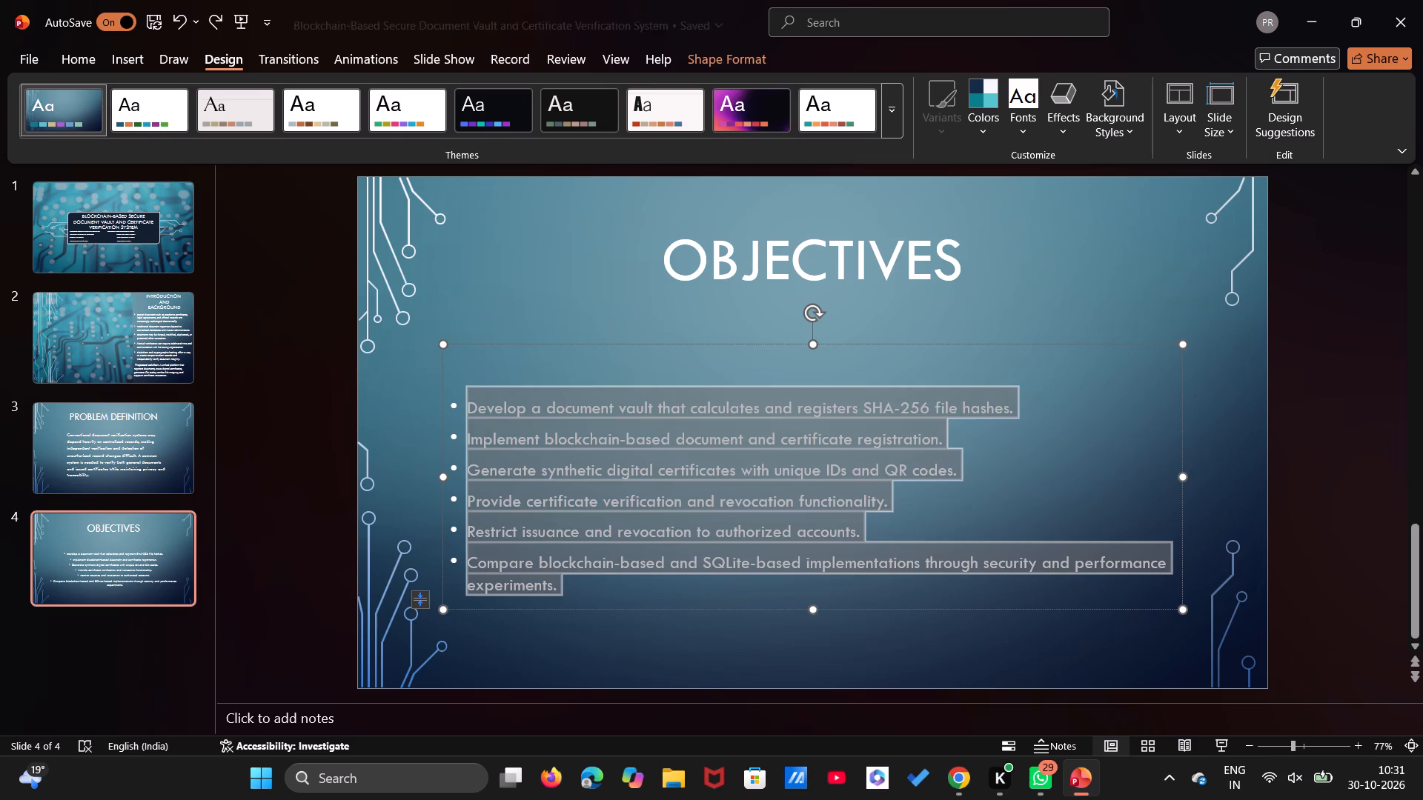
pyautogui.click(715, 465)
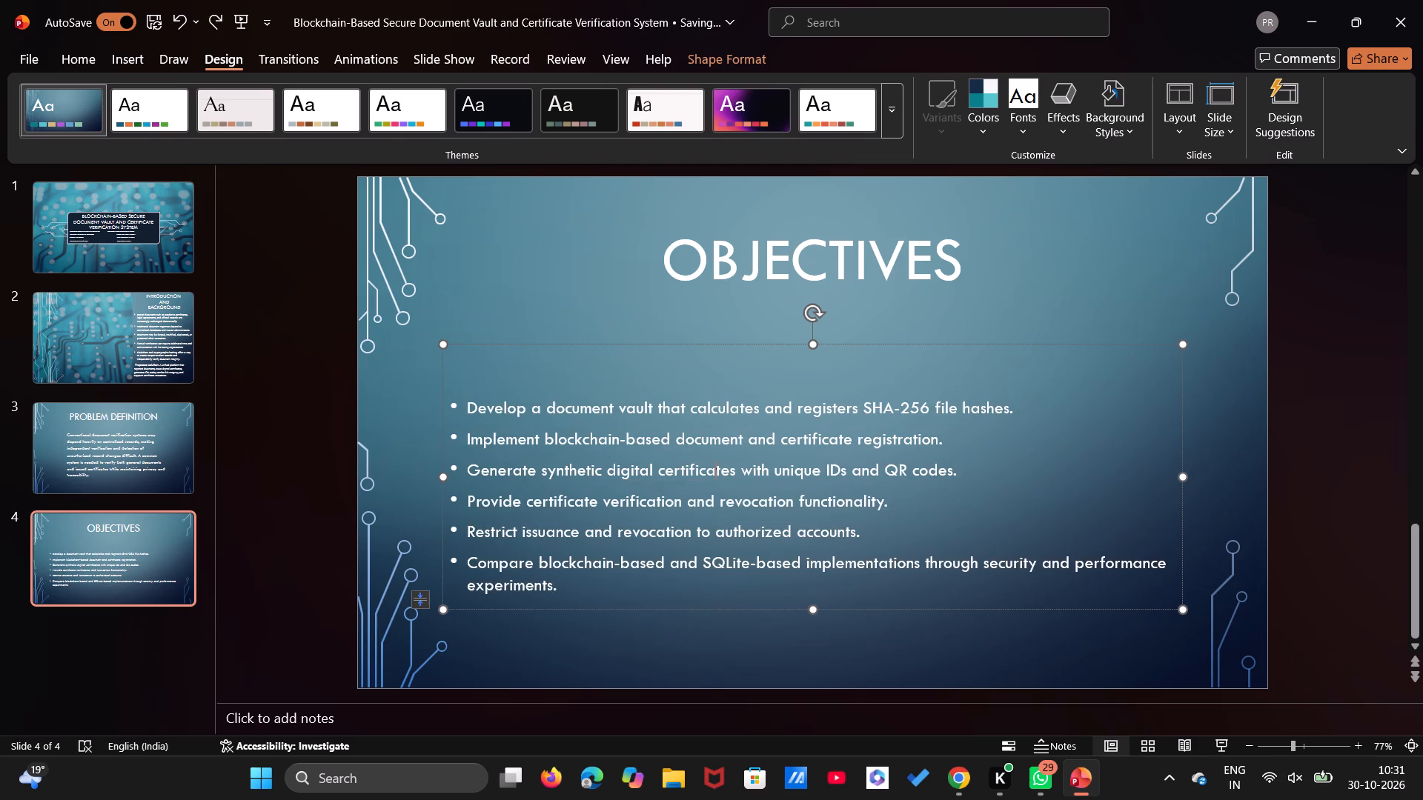
# Resize the slide 4 body text box by extending it upward and down near the slide's bottom edge, and narrowing both sides slightly.
pyautogui.moveTo(815, 344); pyautogui.dragTo(815, 332)
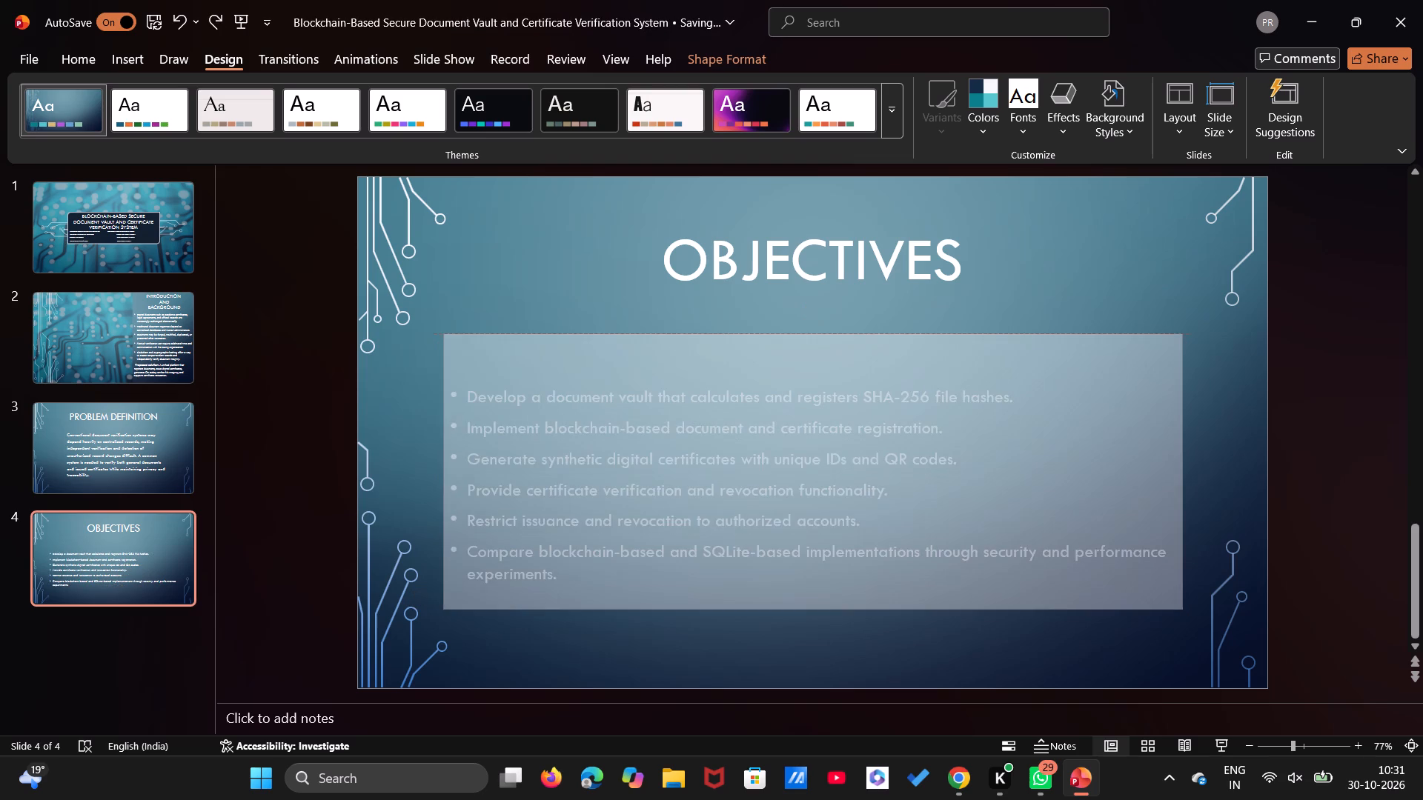
pyautogui.moveTo(815, 332); pyautogui.dragTo(812, 306)
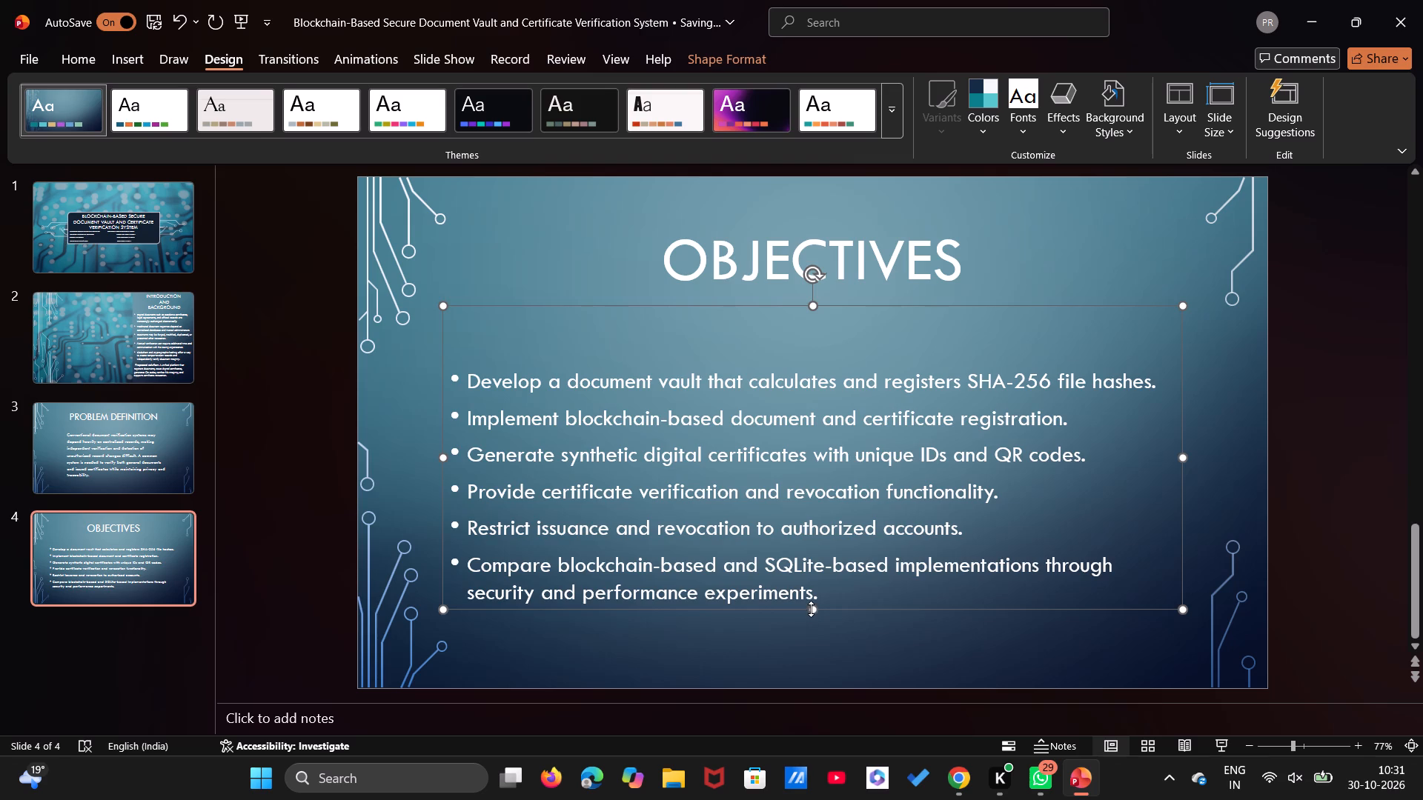
pyautogui.moveTo(811, 609); pyautogui.dragTo(816, 677)
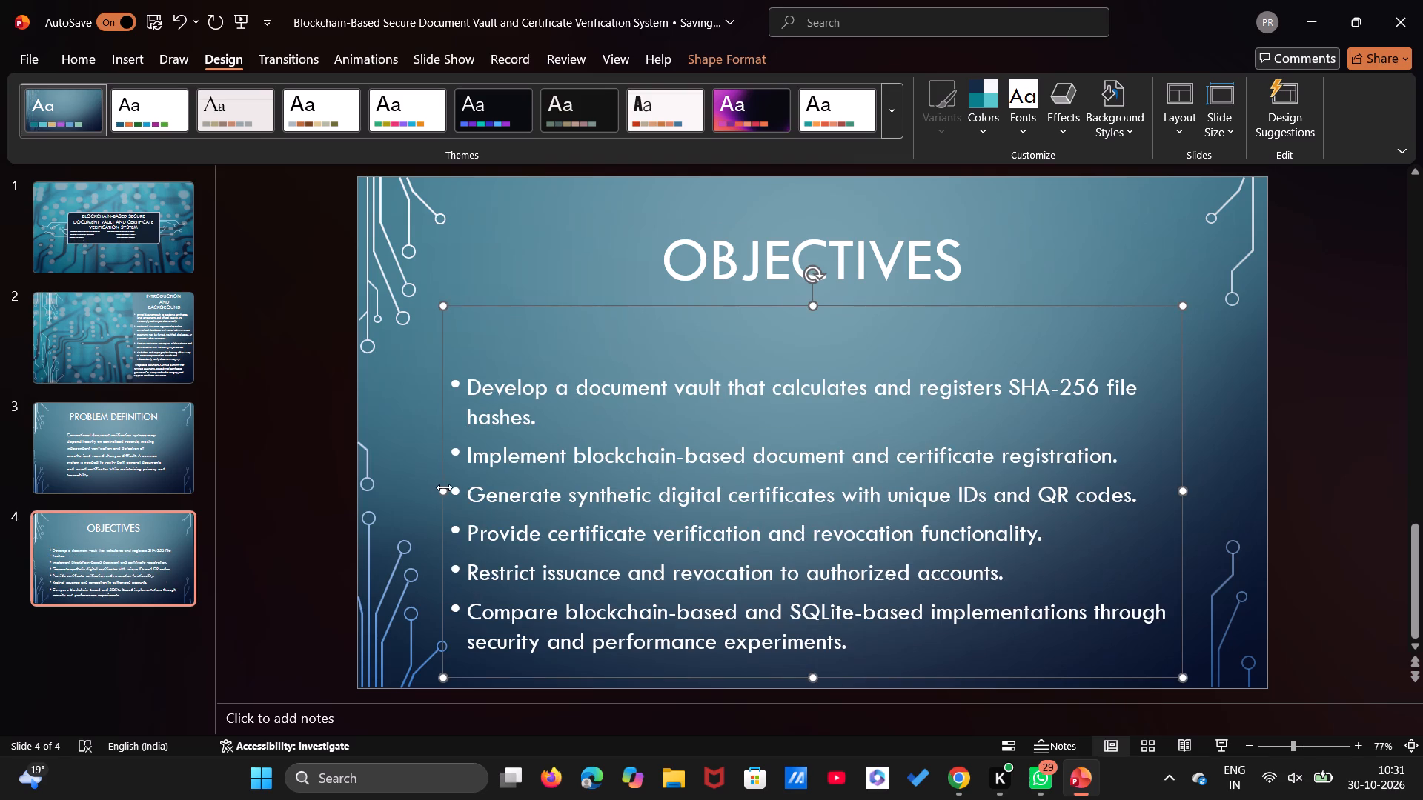
pyautogui.moveTo(444, 487); pyautogui.dragTo(463, 486)
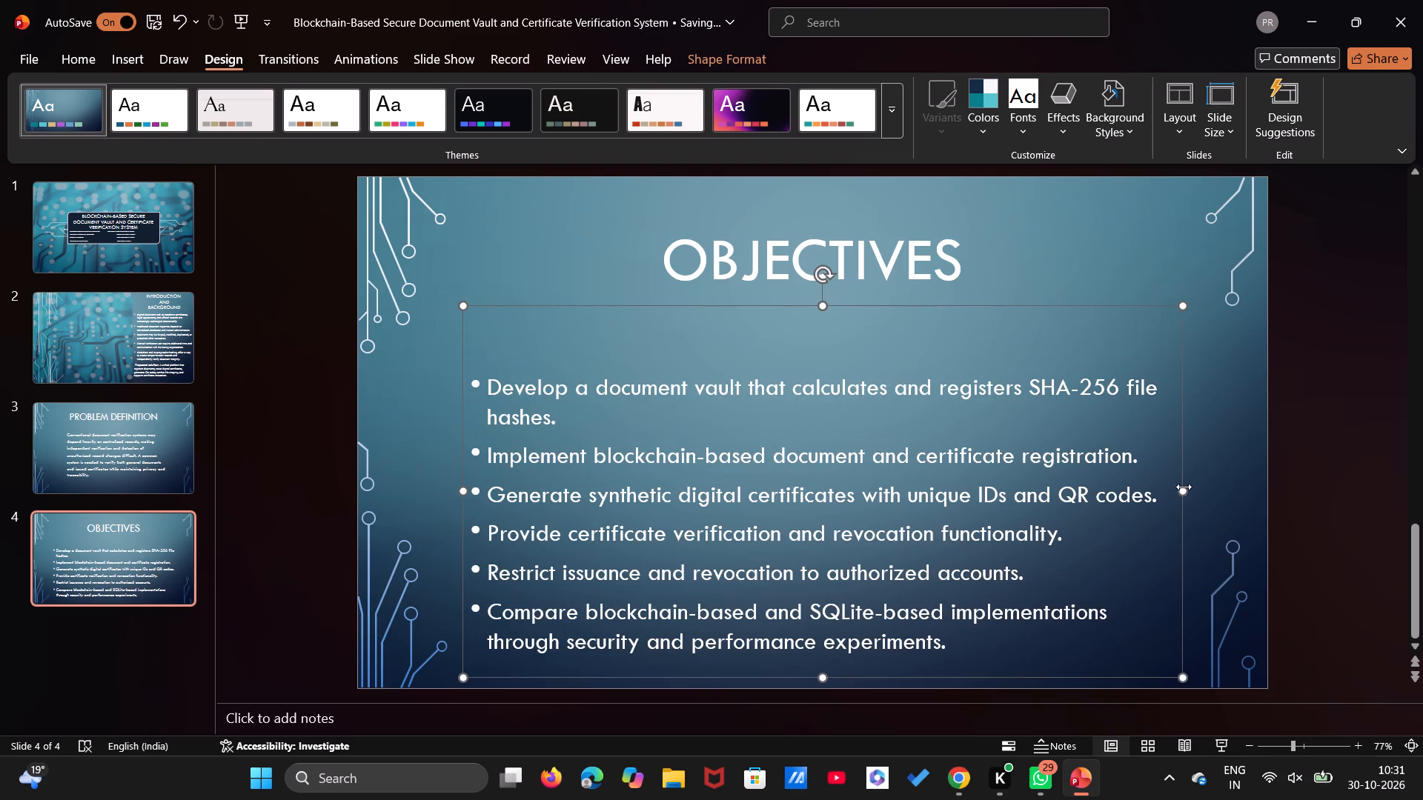
pyautogui.moveTo(1182, 492); pyautogui.dragTo(1162, 487)
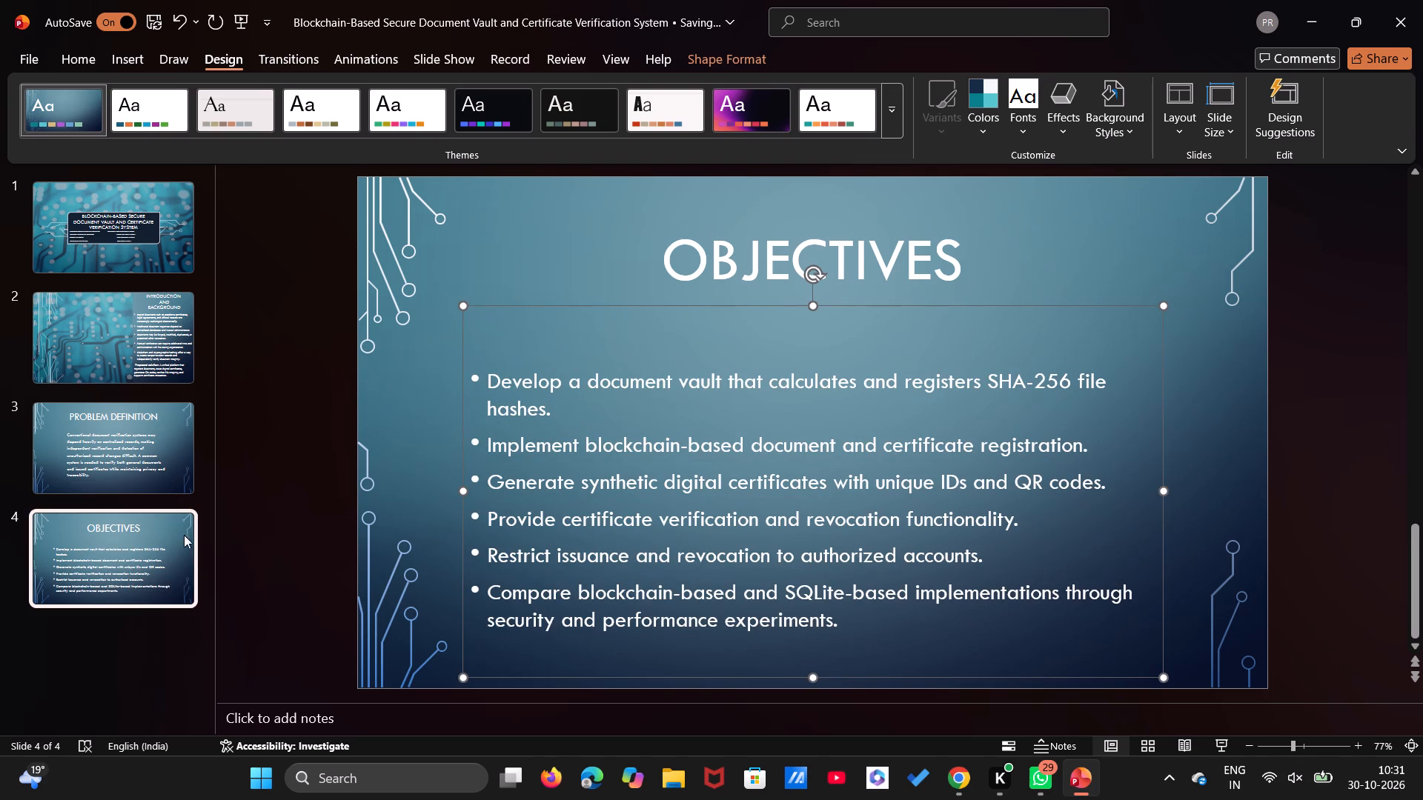
# Add a new slide after slide 4, Objectives.
pyautogui.click(167, 558)
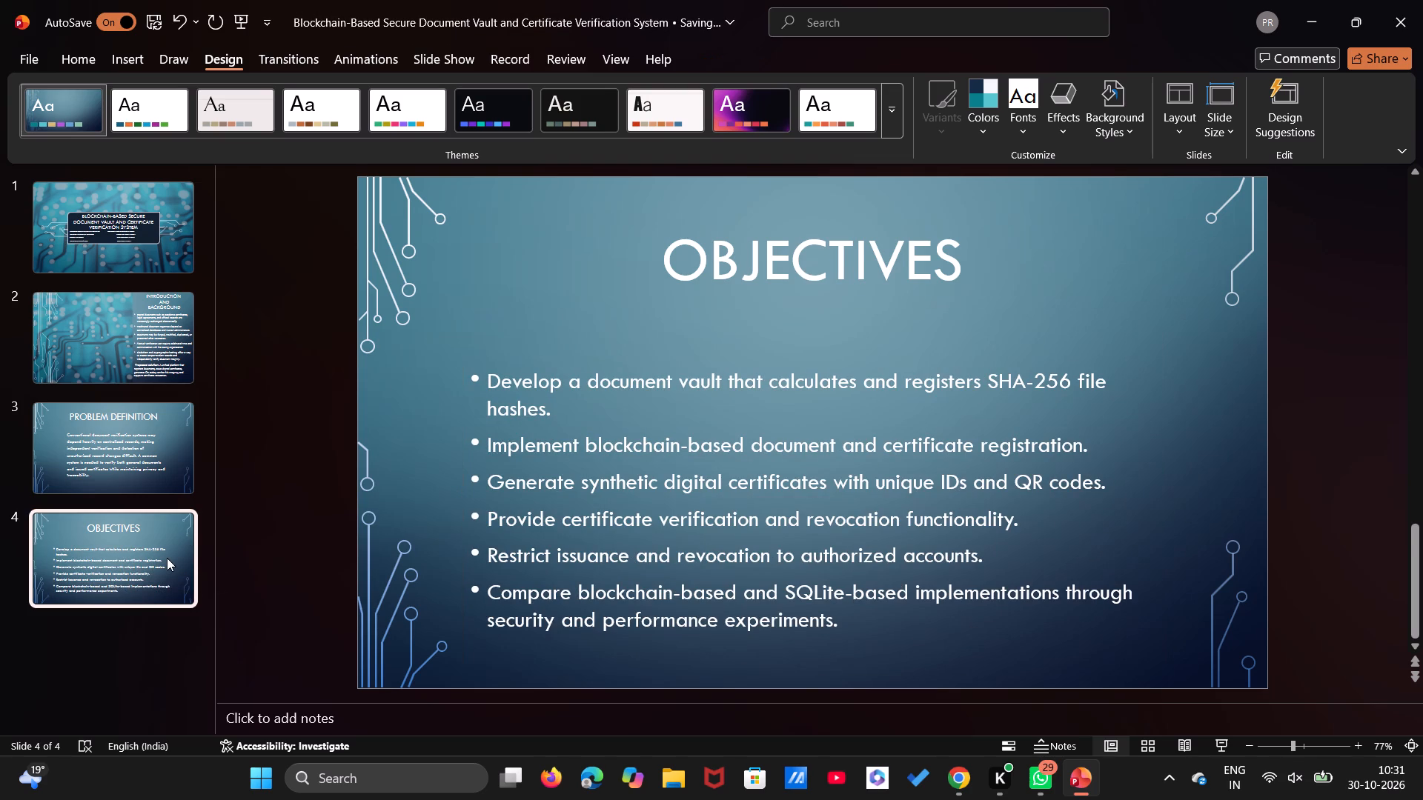
pyautogui.hotkey('ctrl', 'm')
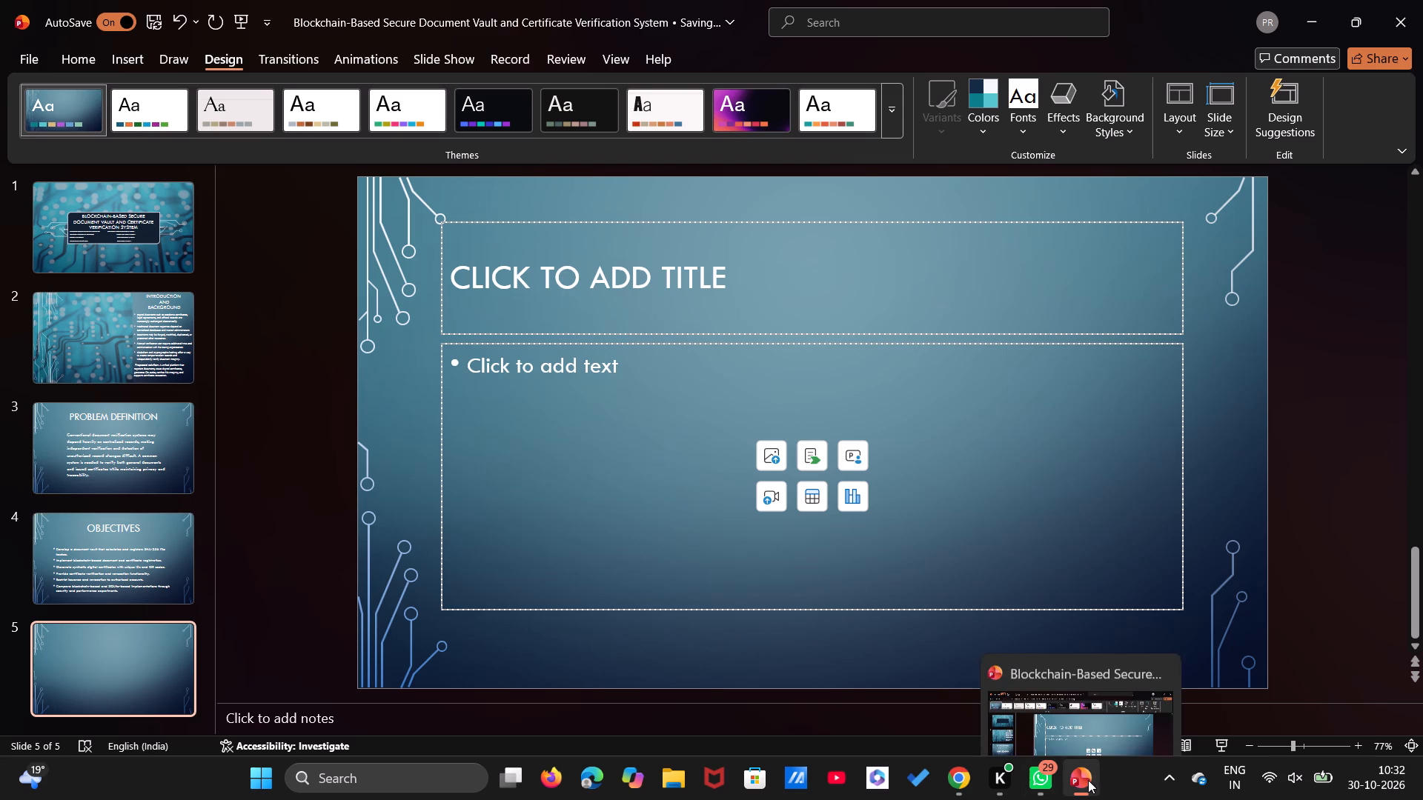
# Switch to the ChatGPT outline in Chrome and copy the Slide 4 title text "Literature Review — Related Work".
pyautogui.click(969, 778)
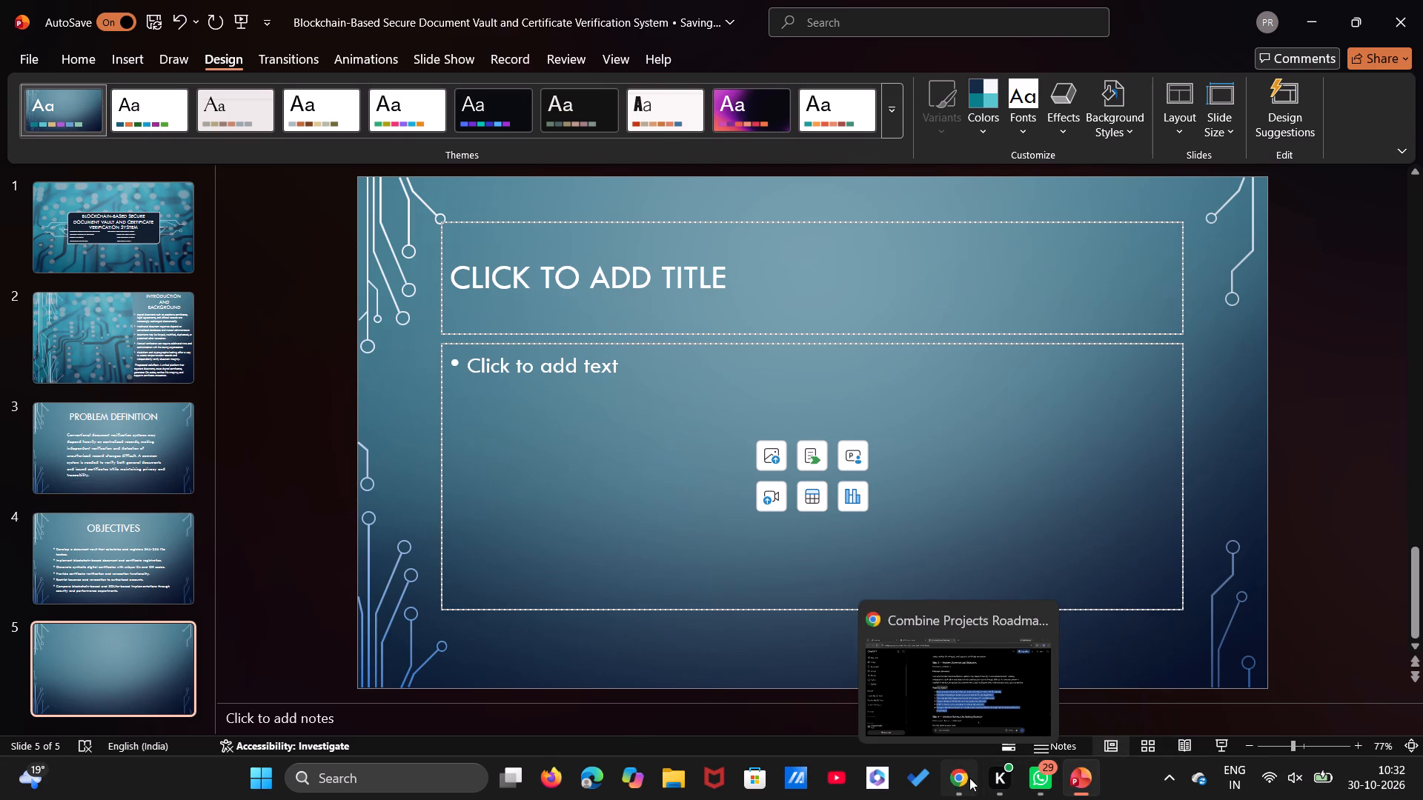
pyautogui.scroll(-2, 937, 593)
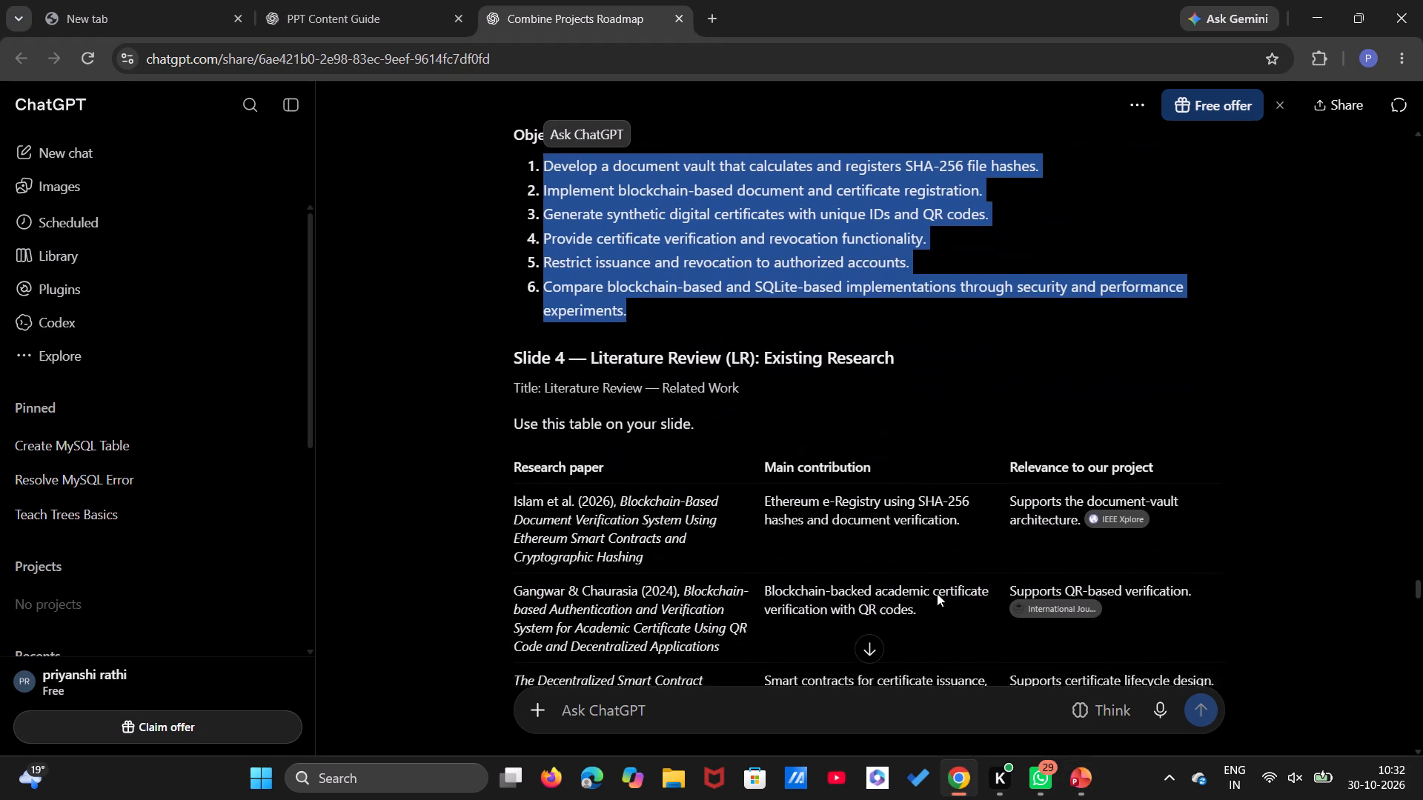
pyautogui.scroll(-2, 937, 593)
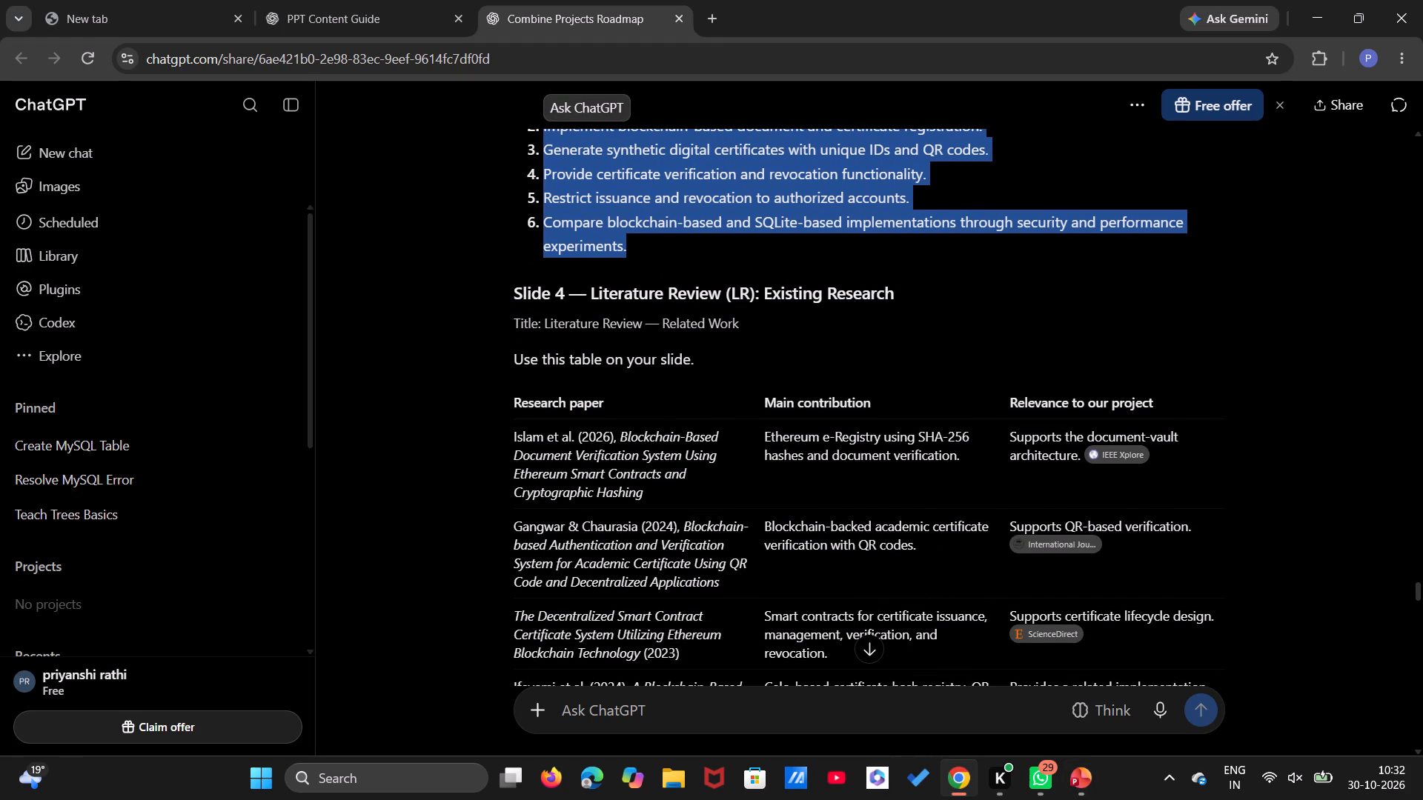
pyautogui.moveTo(545, 324); pyautogui.dragTo(743, 326)
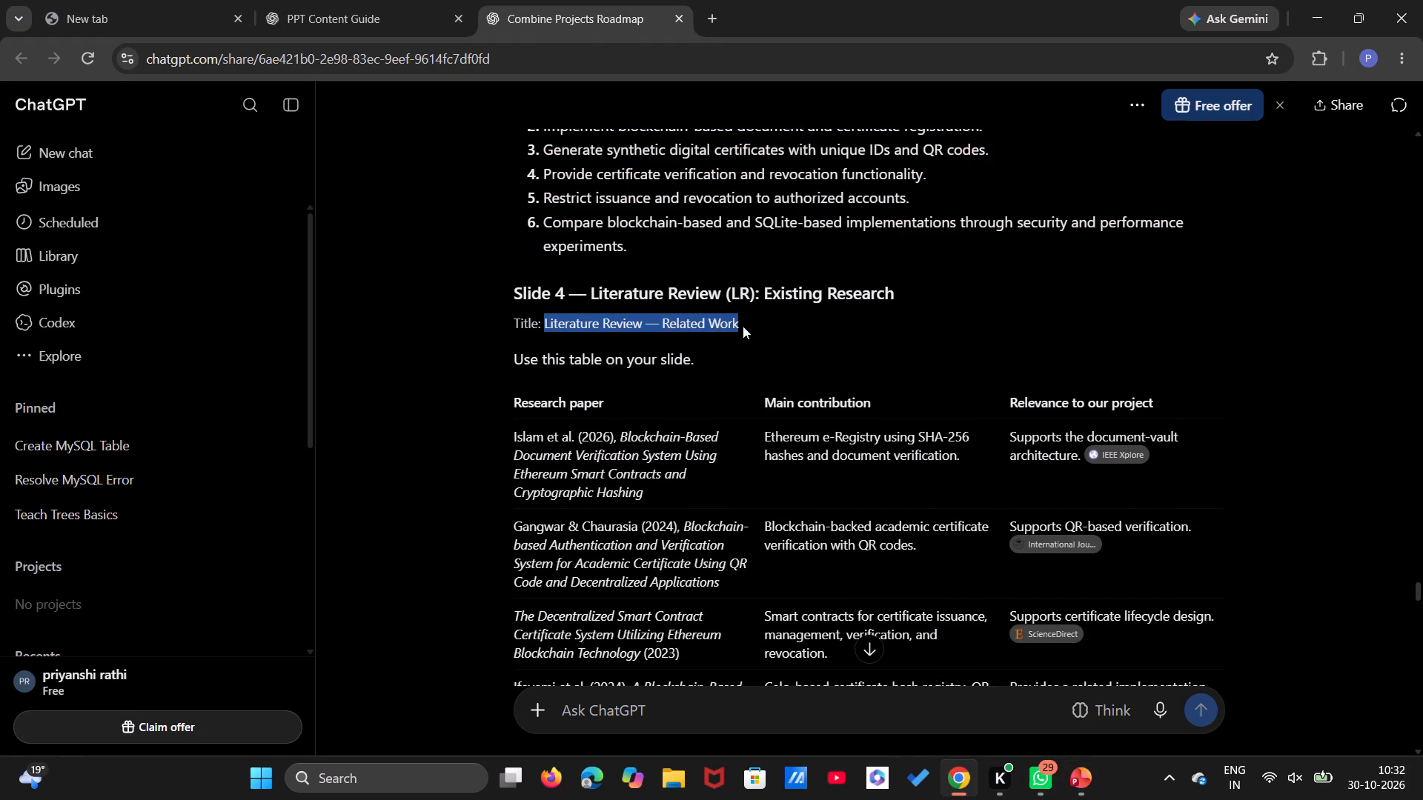
pyautogui.moveTo(743, 326); pyautogui.dragTo(743, 326)
pyautogui.hotkey('ctrl', 'c')
# Switch to PowerPoint and add another blank slide after slide 5.
pyautogui.click(1083, 779)
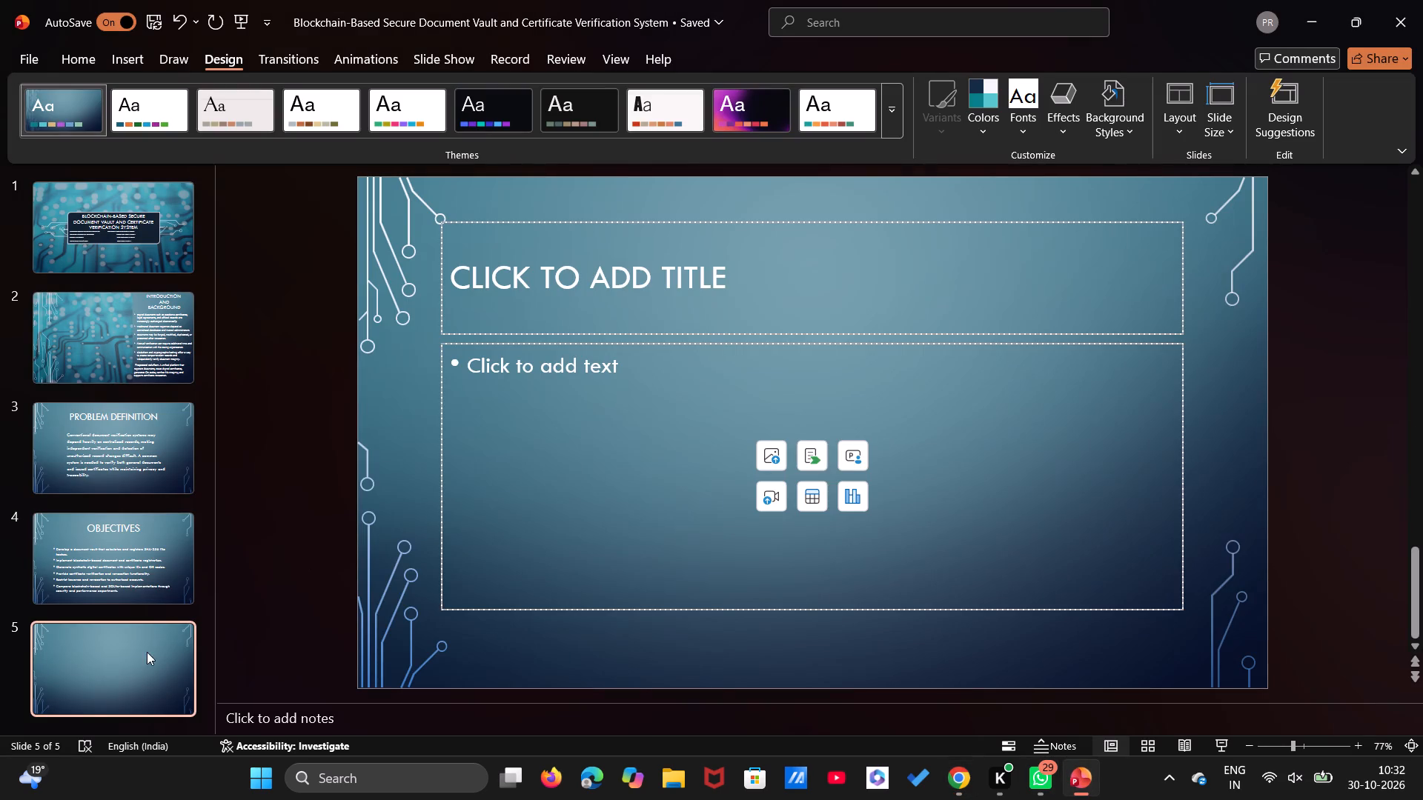
pyautogui.click(143, 677)
pyautogui.hotkey('ctrl', 'm')
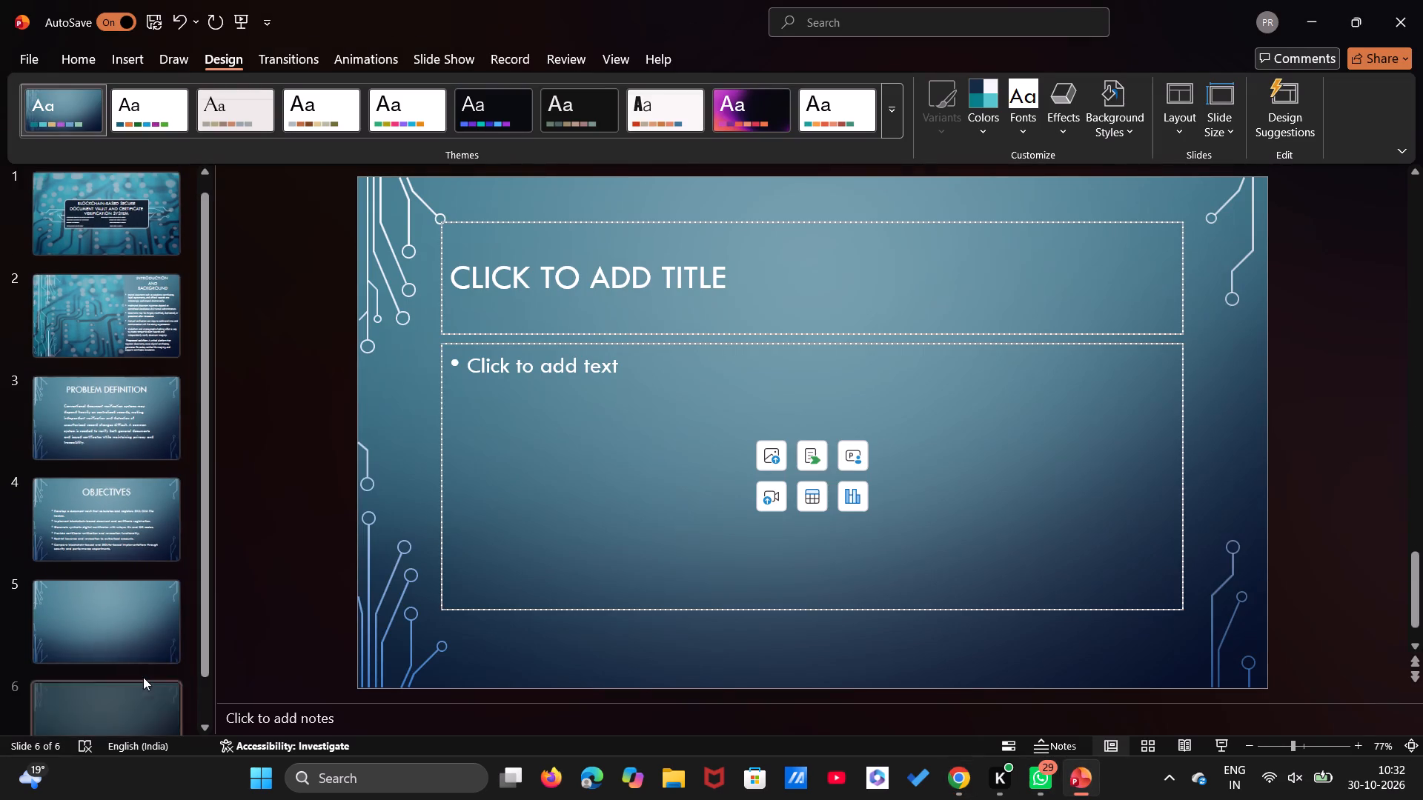
pyautogui.click(143, 700)
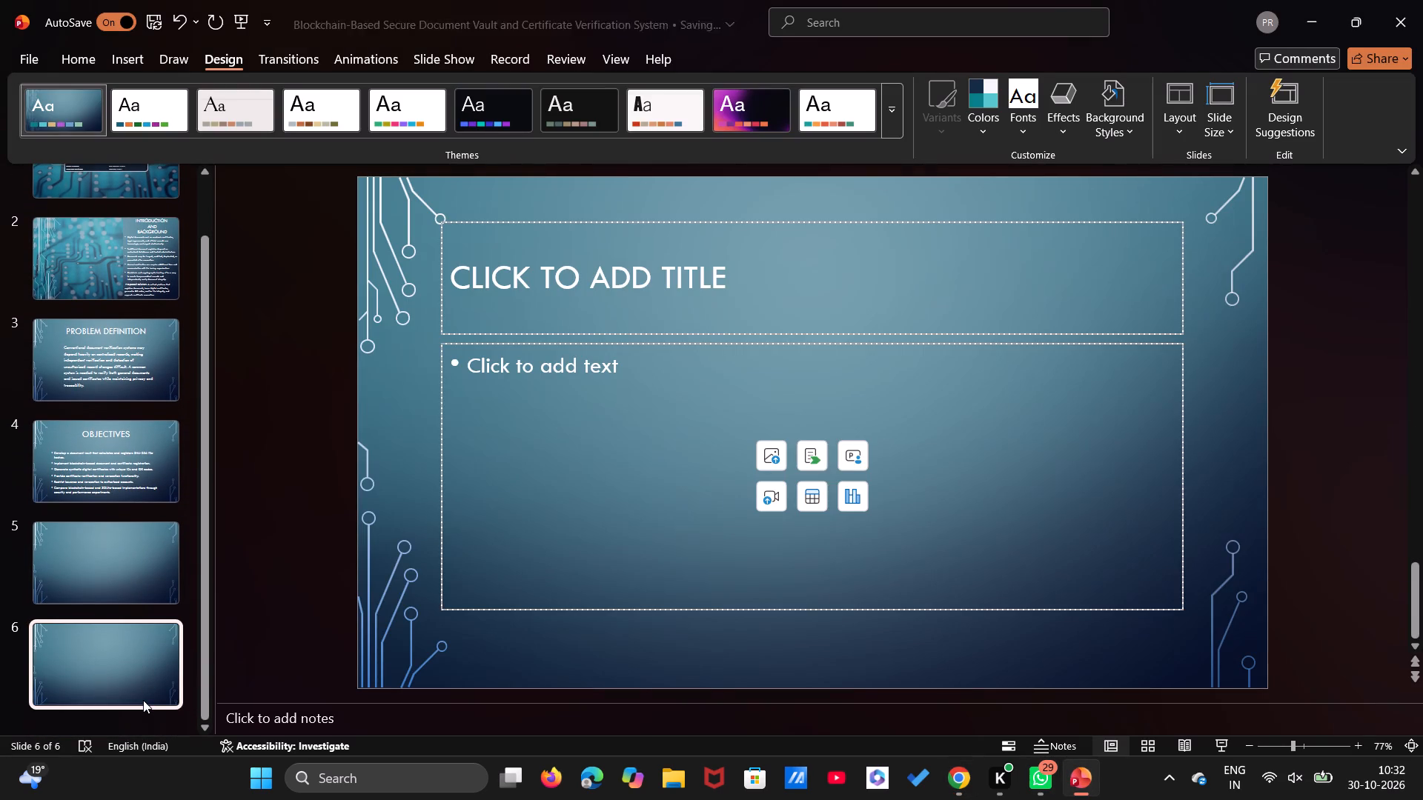
# Paste the copied "Literature Review — Related Work" text as the title of slide 5.
pyautogui.click(152, 576)
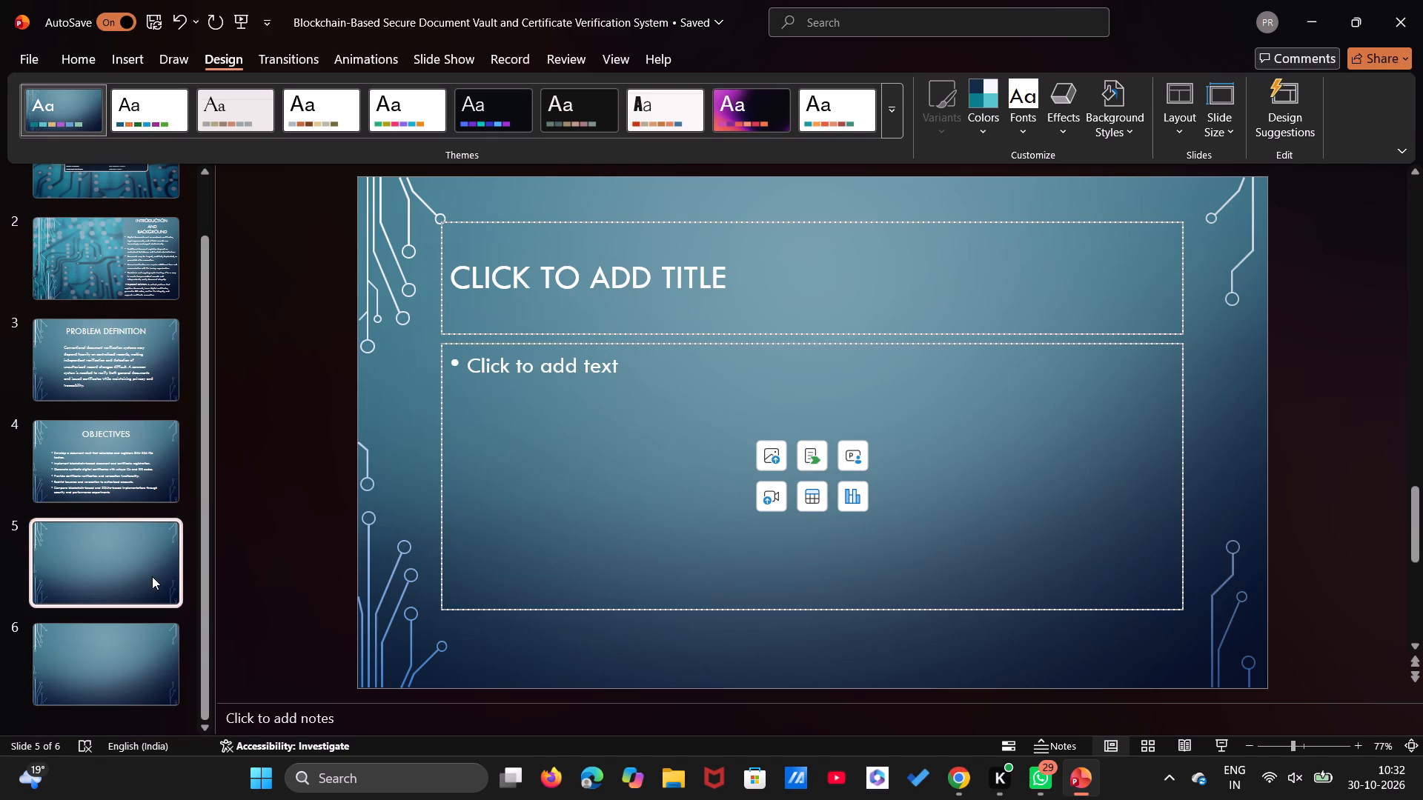
pyautogui.click(746, 268)
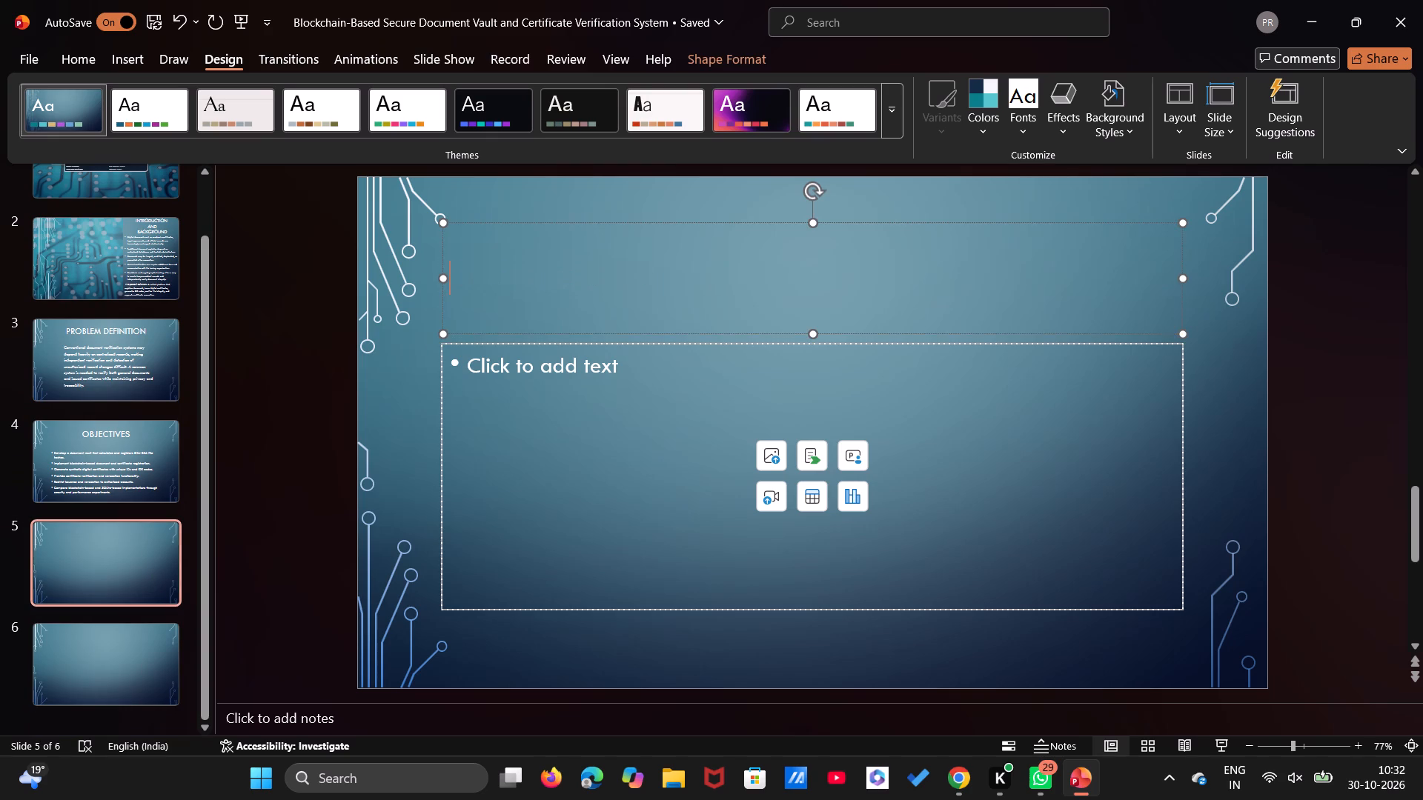
pyautogui.hotkey('ctrl', 'v')
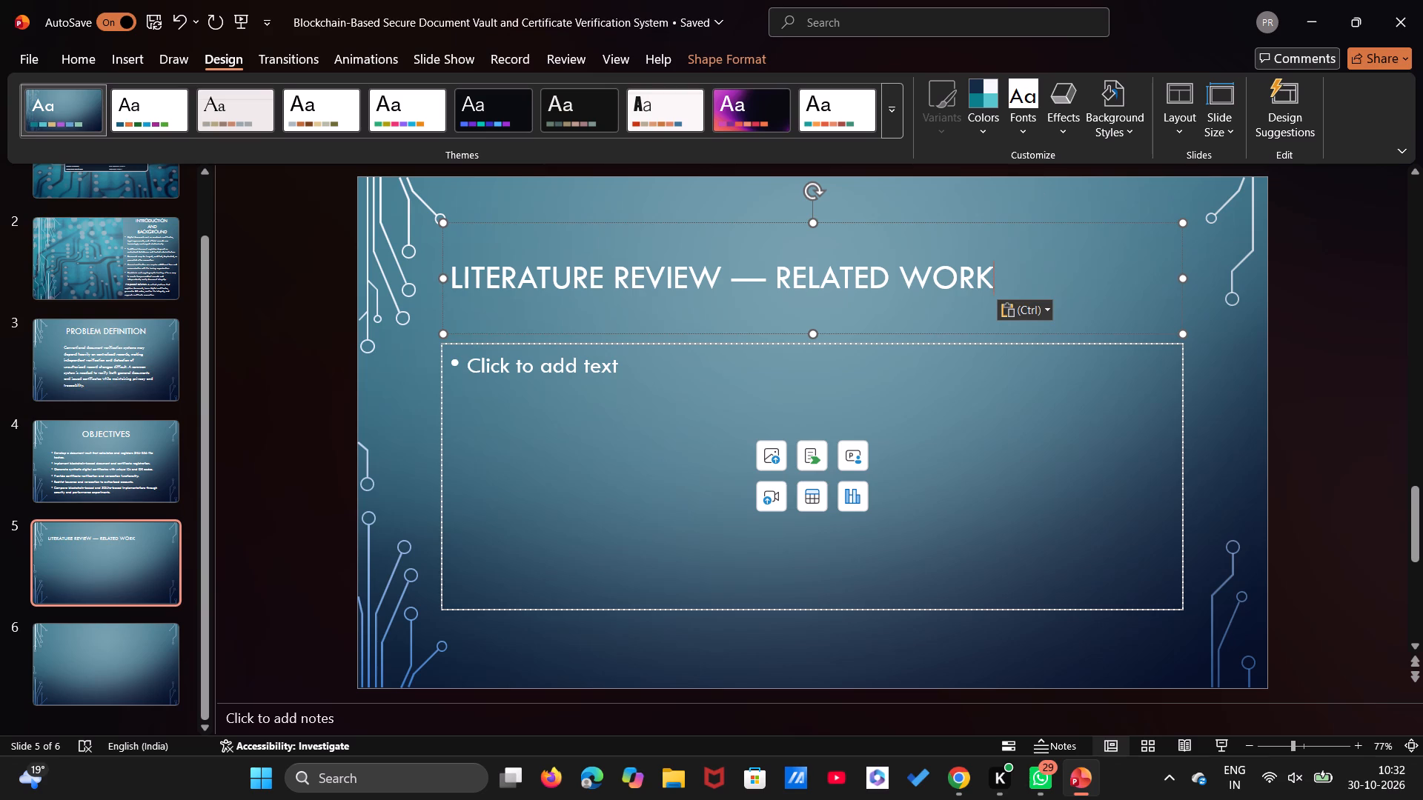
# Set the whole slide 5 title to font size 40 and center it.
pyautogui.moveTo(1009, 248); pyautogui.dragTo(683, 187)
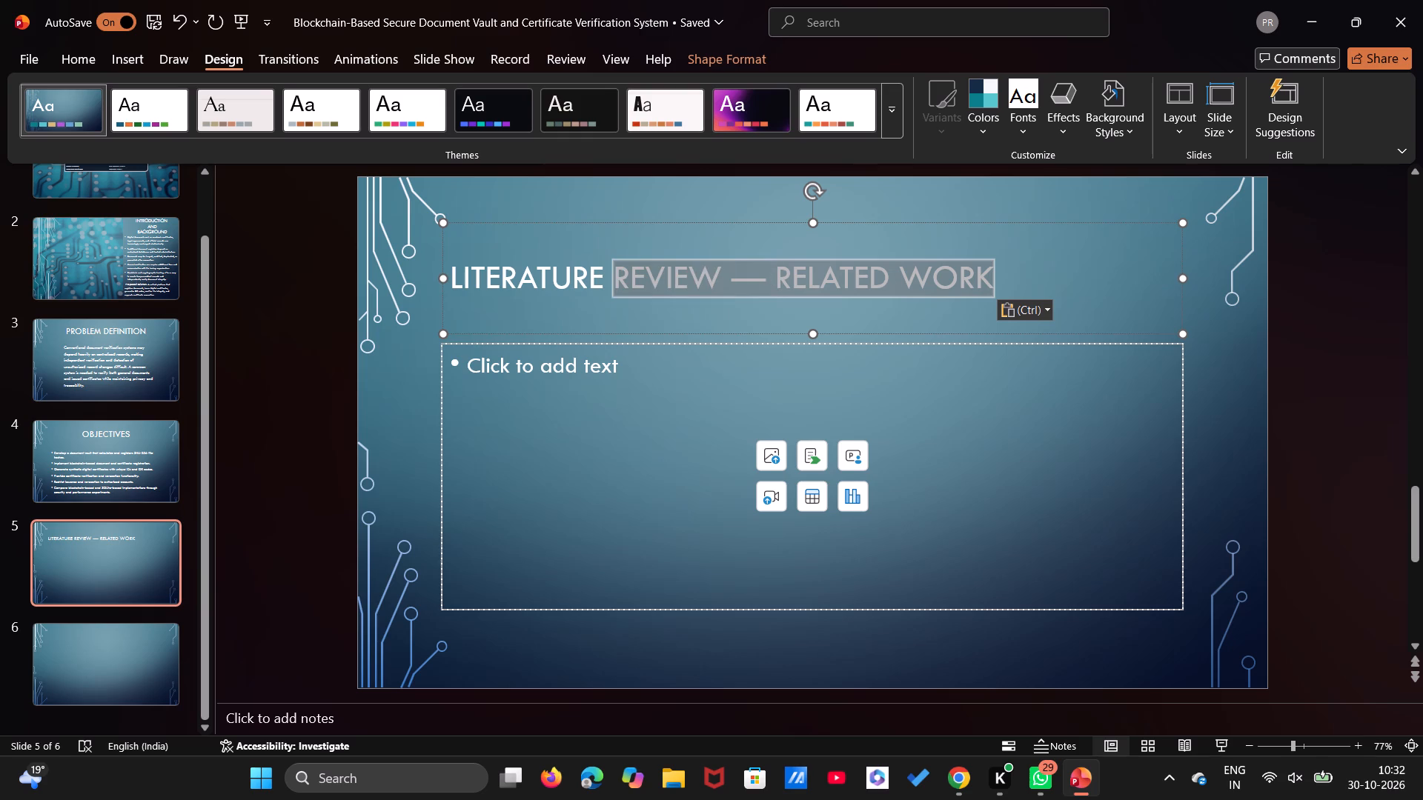
pyautogui.moveTo(683, 187); pyautogui.dragTo(513, 186)
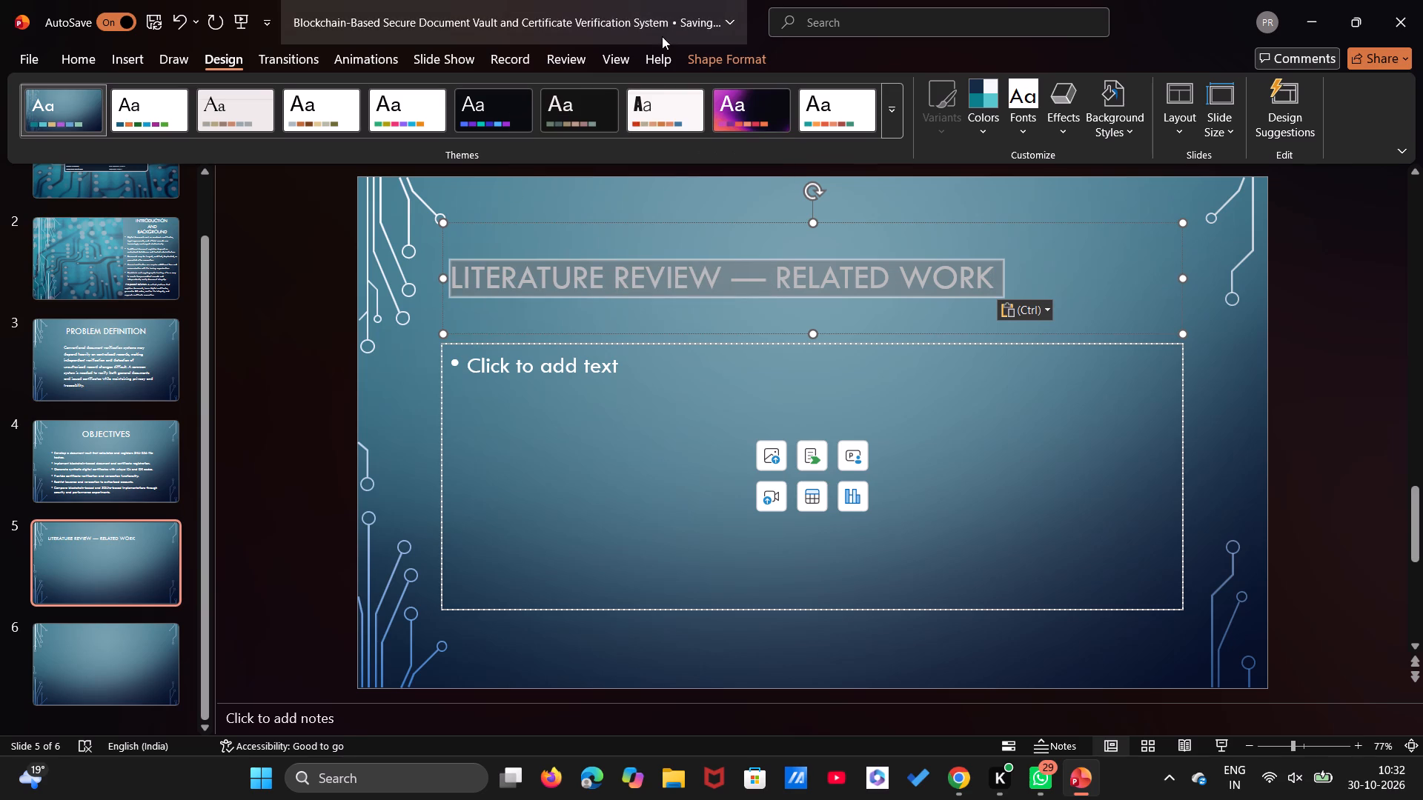
pyautogui.click(646, 238)
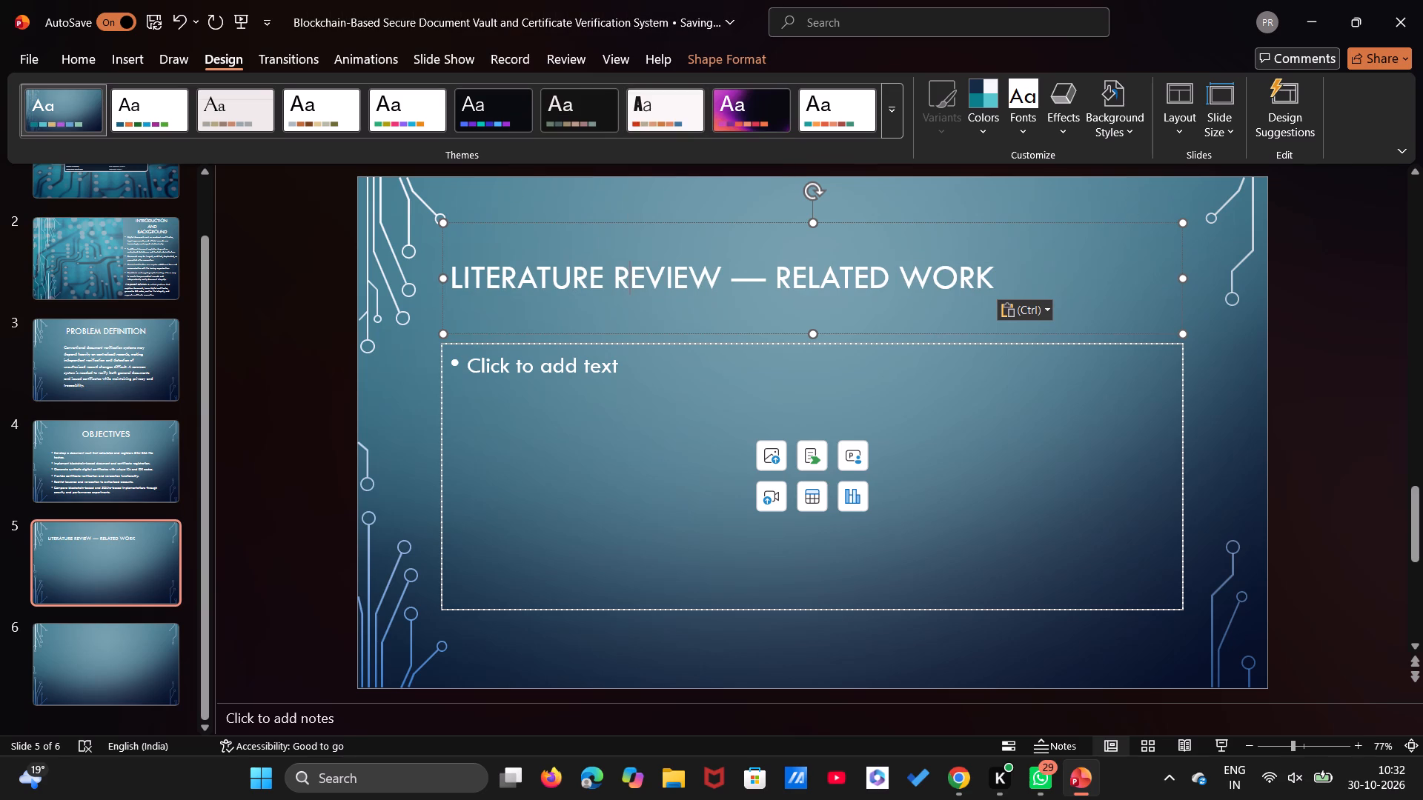
pyautogui.moveTo(1004, 263); pyautogui.dragTo(674, 184)
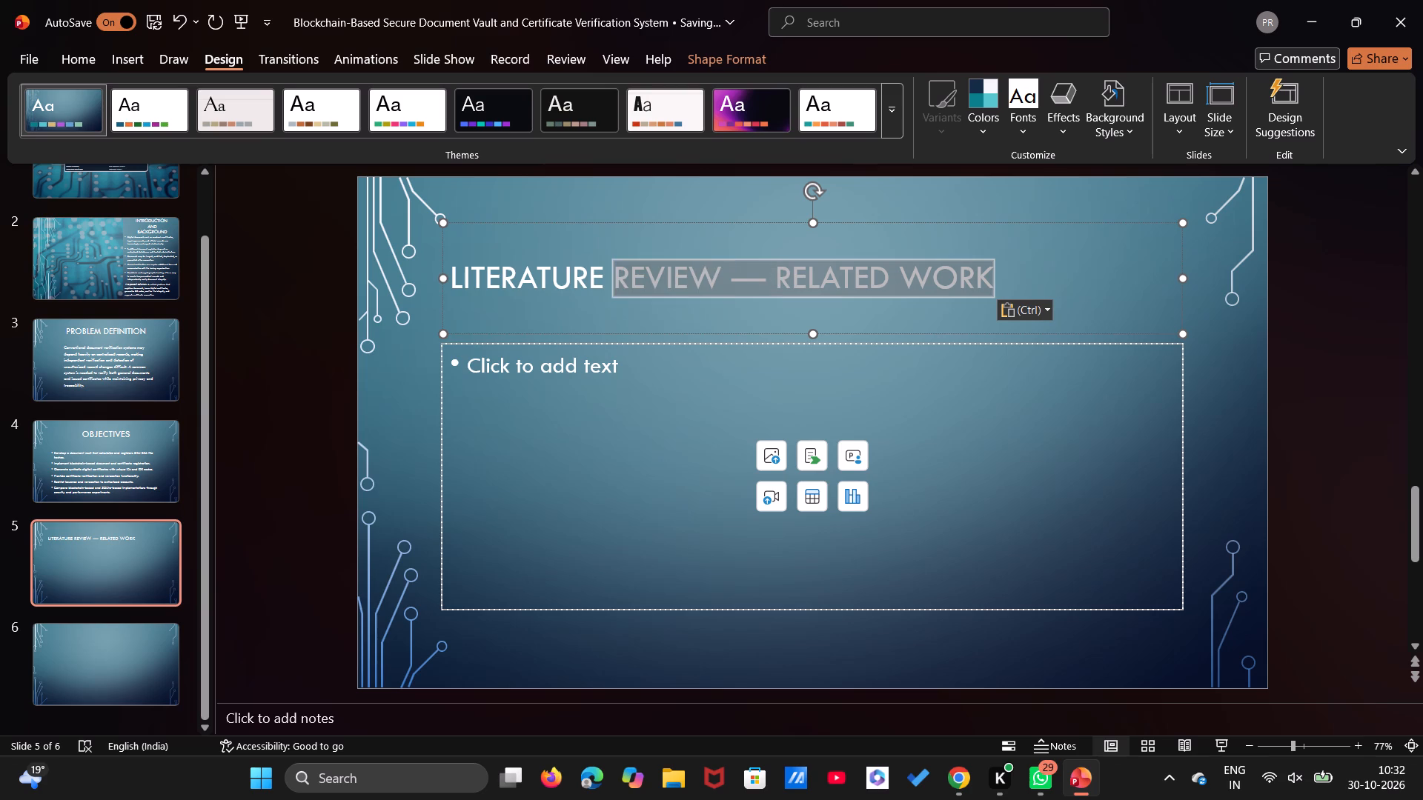
pyautogui.moveTo(674, 184); pyautogui.dragTo(565, 130)
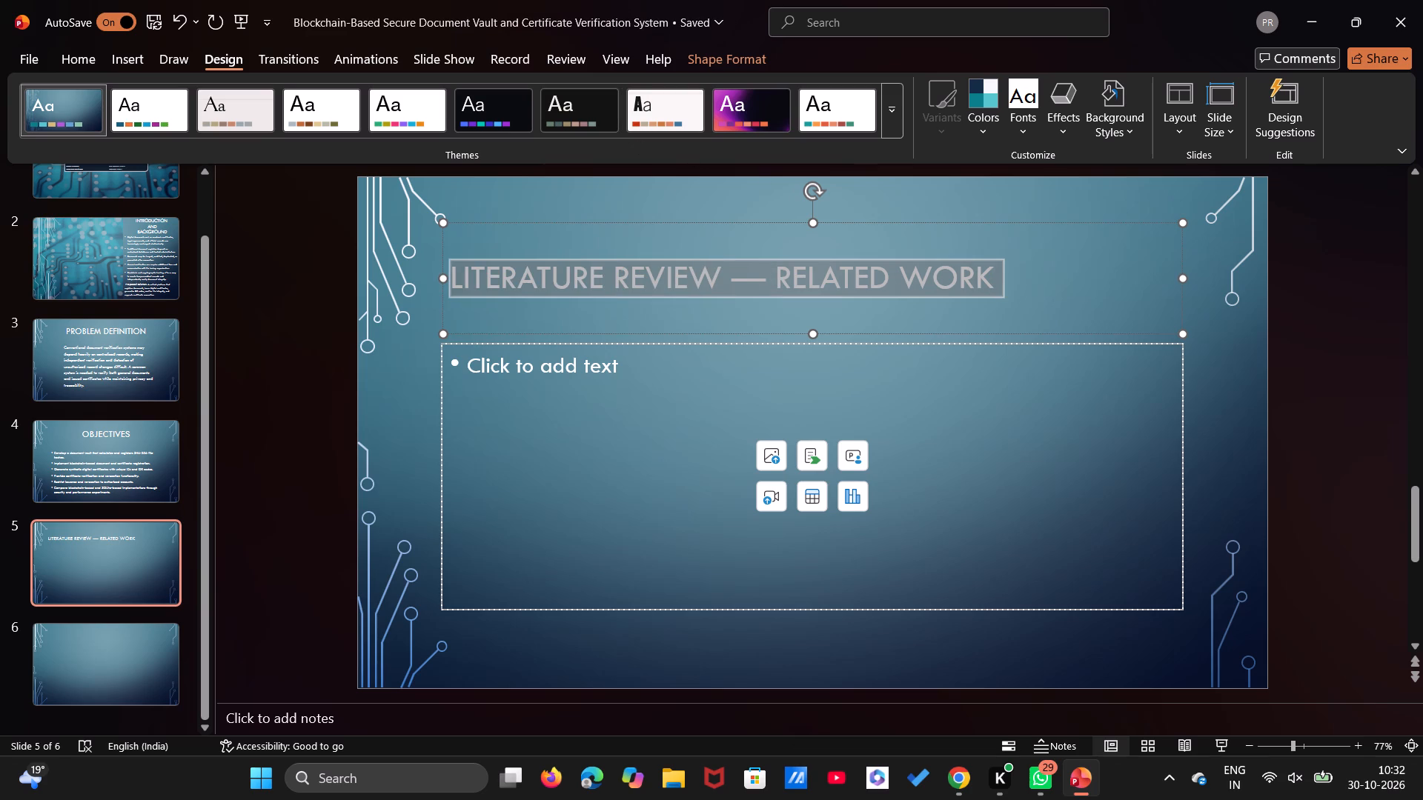
pyautogui.click(980, 278)
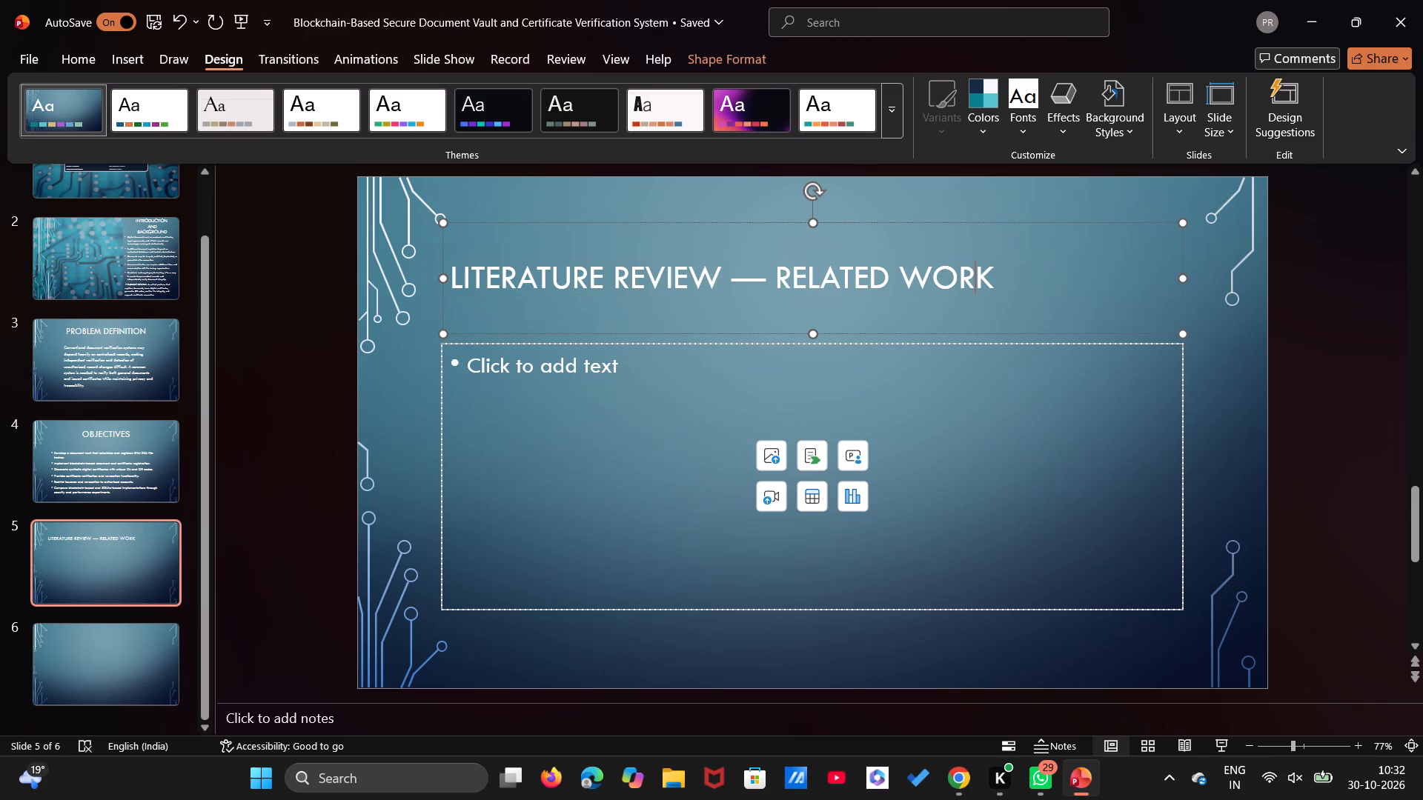
pyautogui.moveTo(453, 281); pyautogui.dragTo(743, 320)
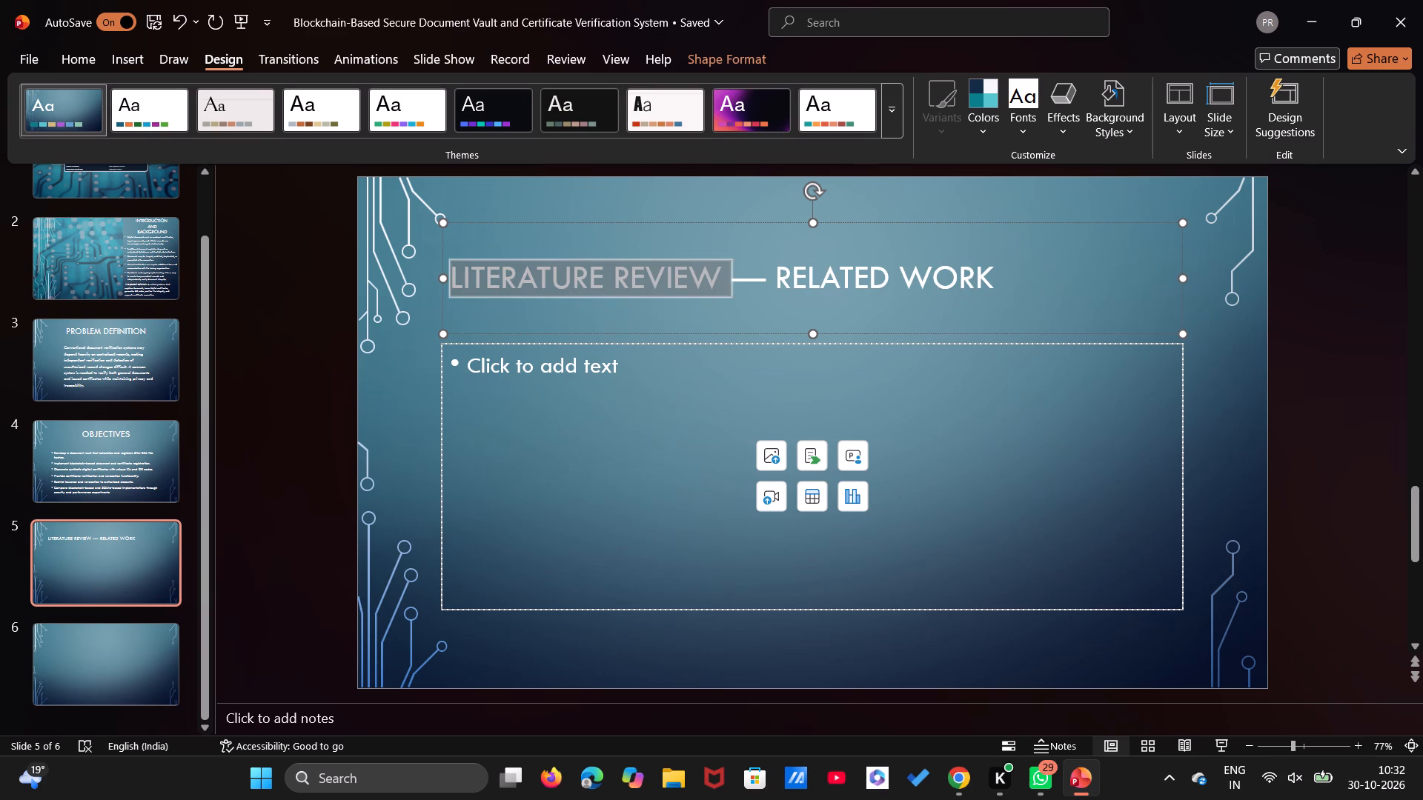
pyautogui.moveTo(743, 320); pyautogui.dragTo(1007, 338)
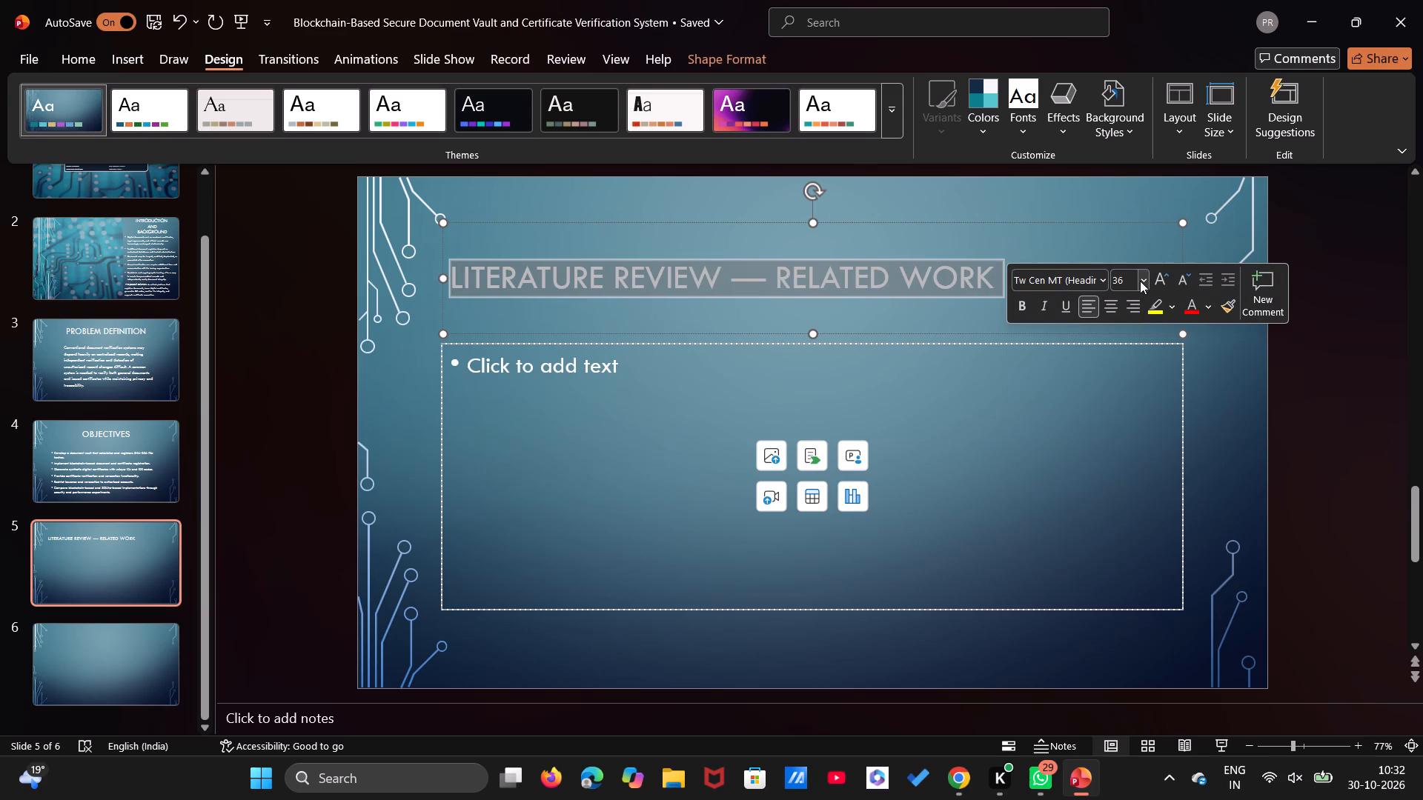
pyautogui.click(1142, 281)
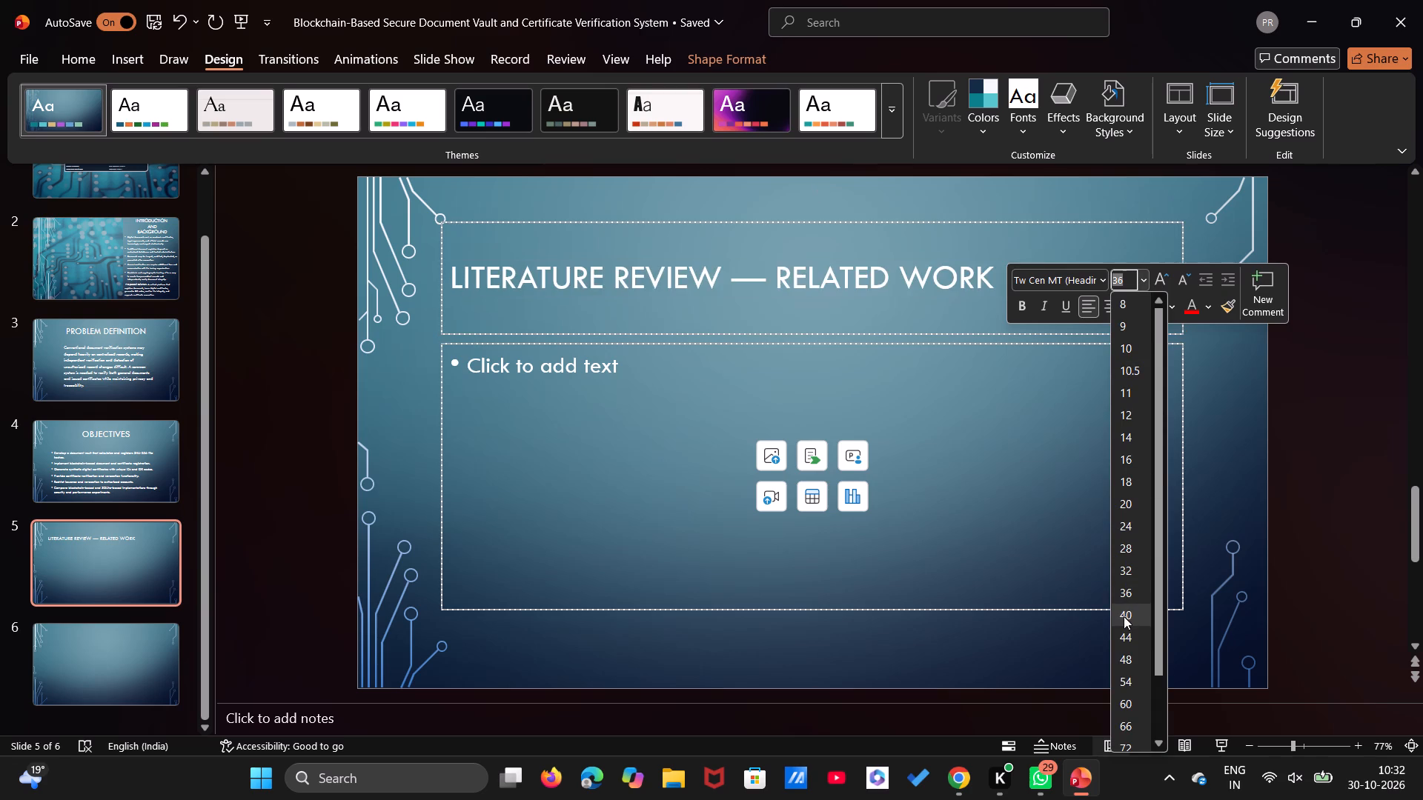
pyautogui.click(1124, 616)
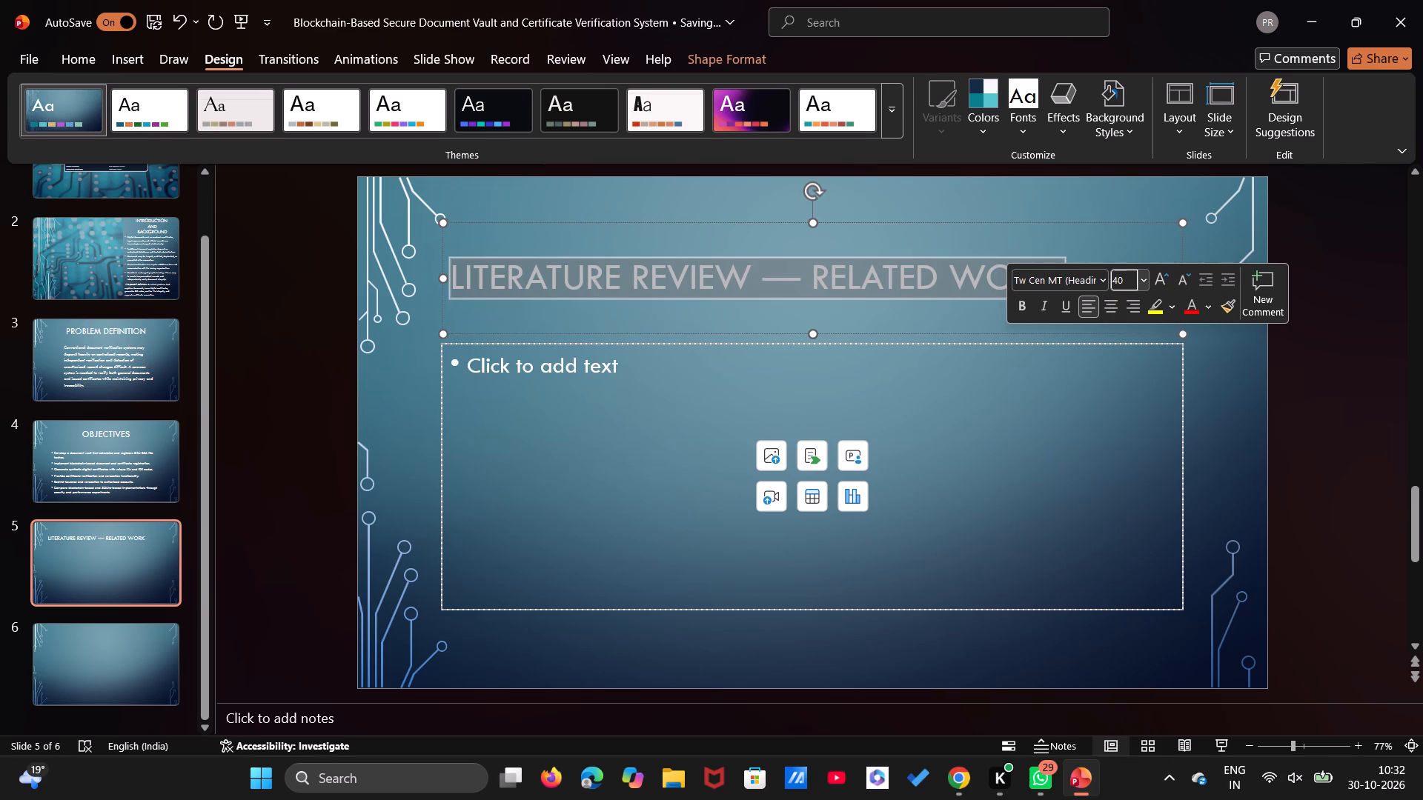
pyautogui.click(1113, 313)
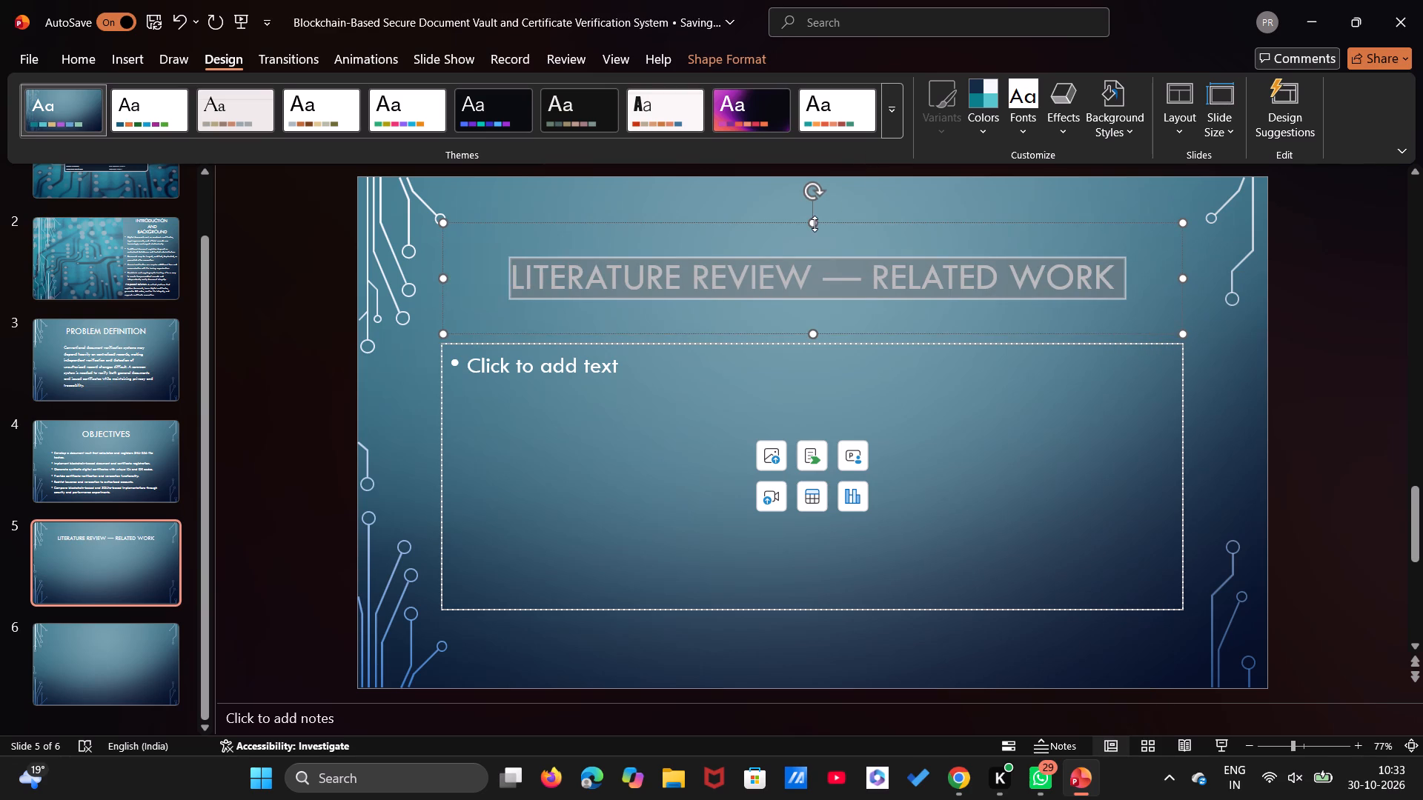
# Resize the slide 5 title box by extending it up to the slide's top edge and raising its bottom edge slightly.
pyautogui.moveTo(815, 224); pyautogui.dragTo(797, 176)
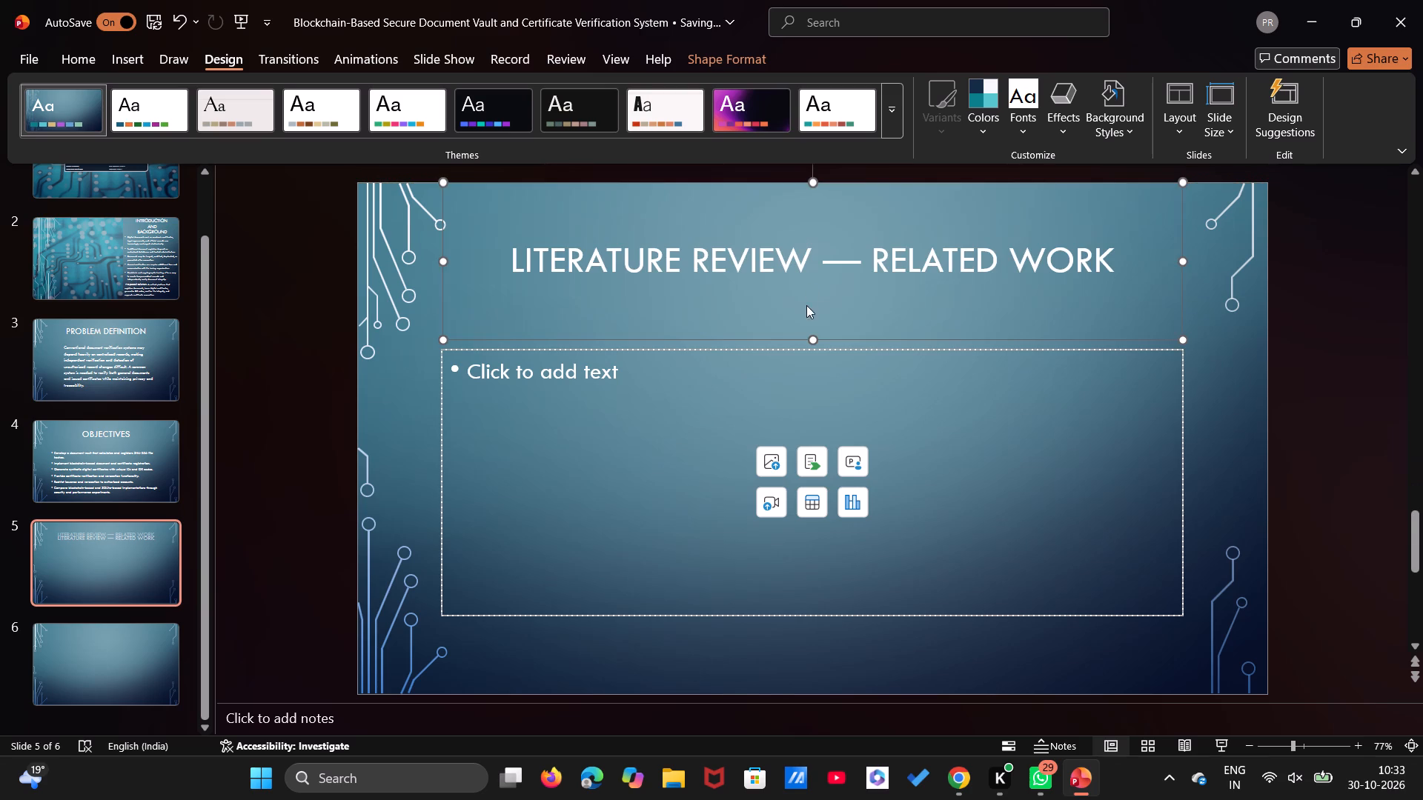
pyautogui.moveTo(812, 338); pyautogui.dragTo(810, 322)
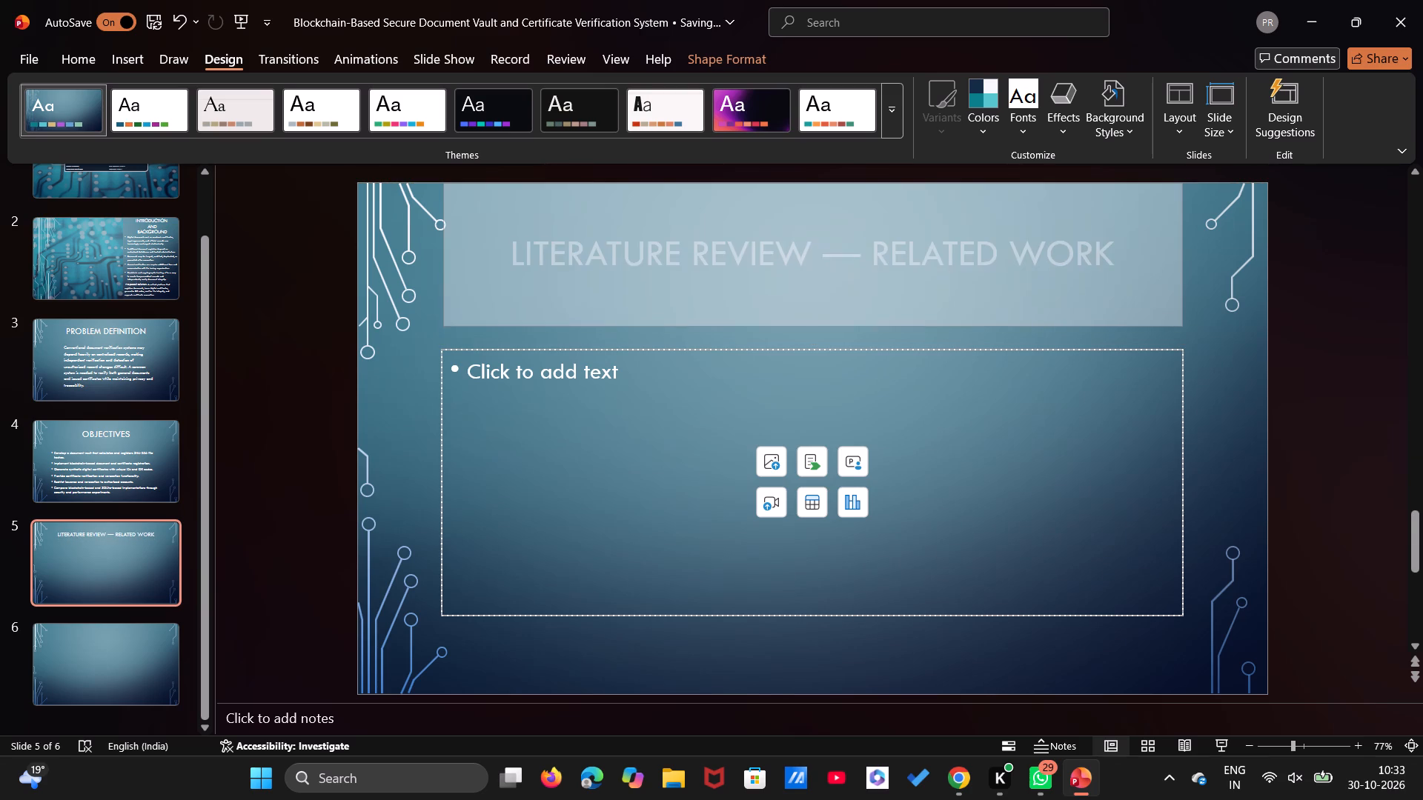
pyautogui.moveTo(810, 322); pyautogui.dragTo(809, 314)
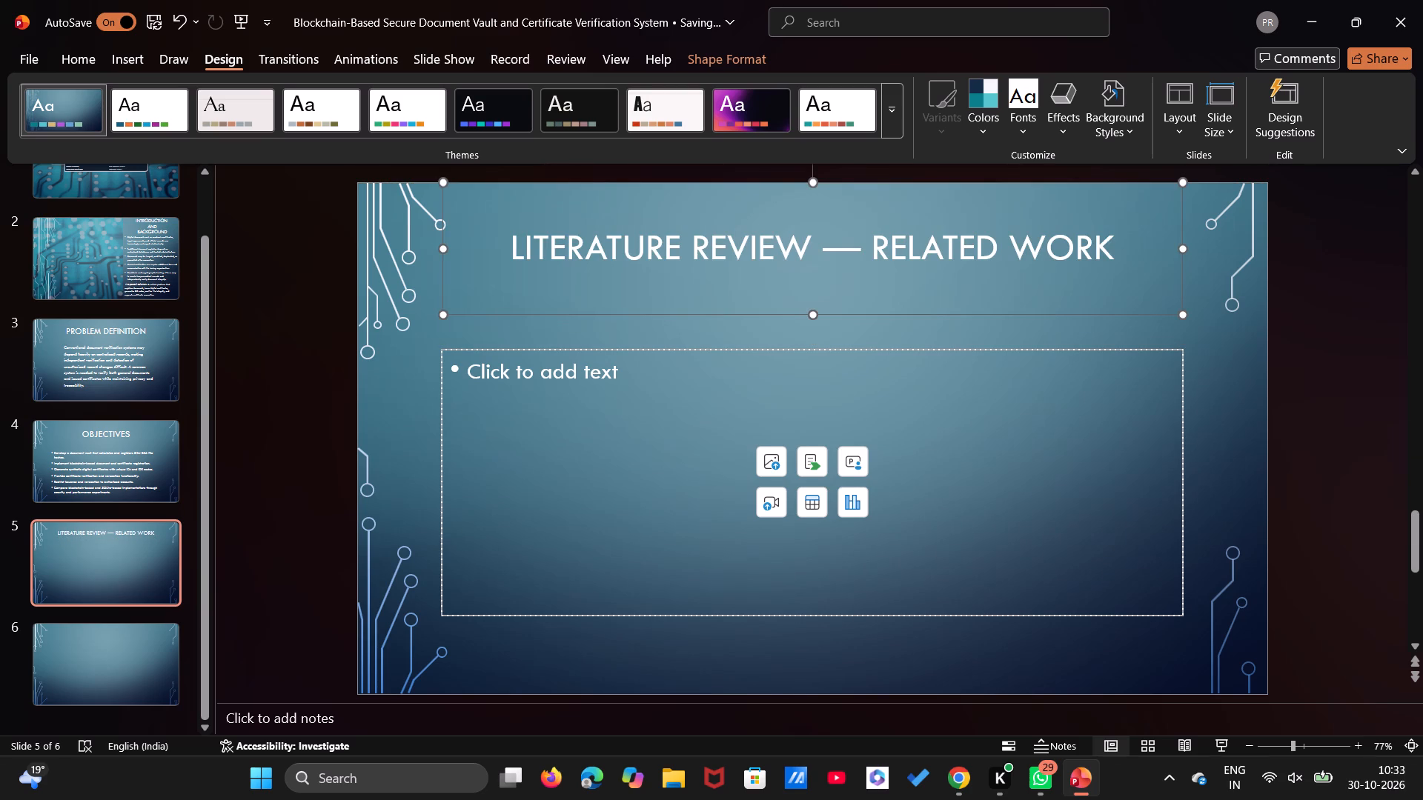
pyautogui.click(703, 397)
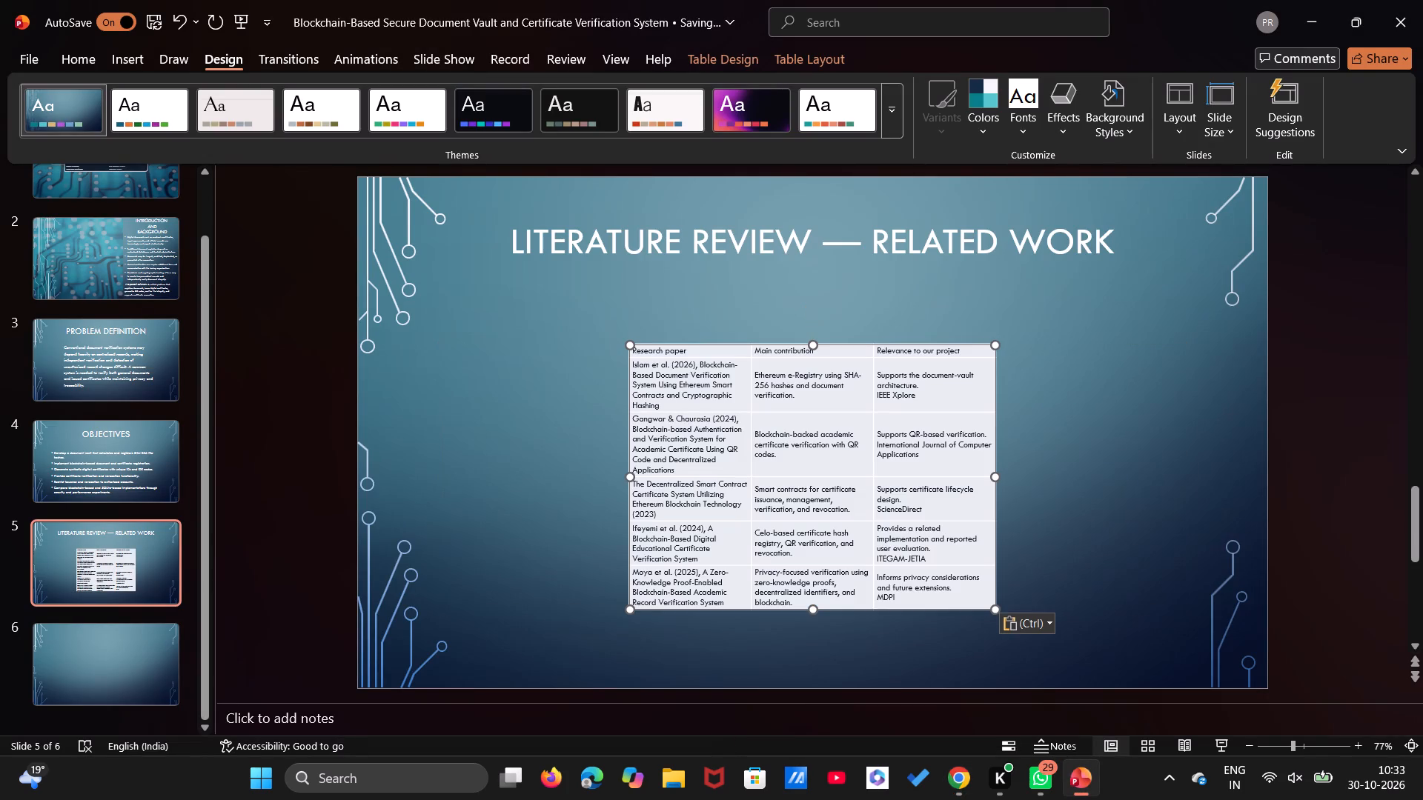
pyautogui.click(631, 346)
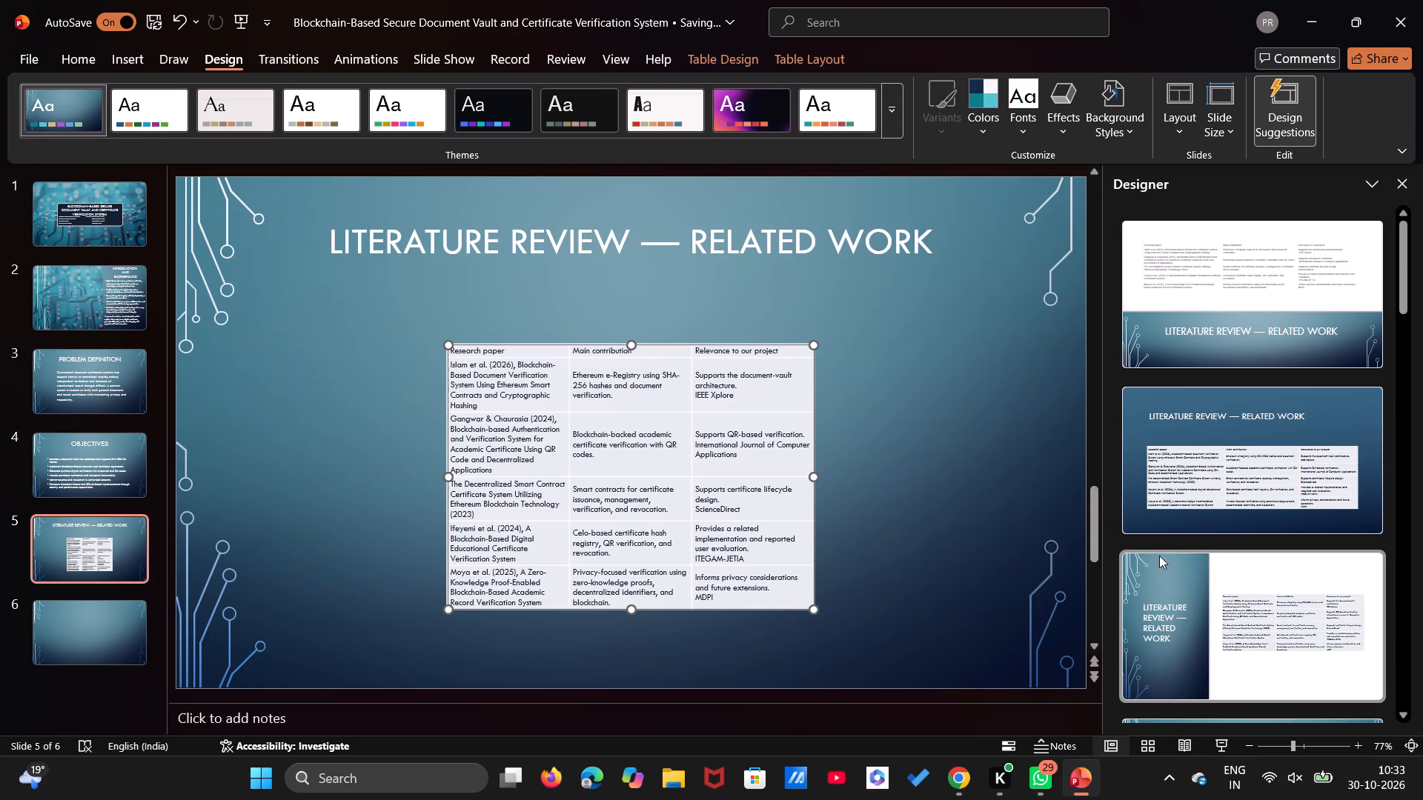
# Look through the suggested Designer layouts for slide 5's title and literature review table.
pyautogui.scroll(-2, 1195, 610)
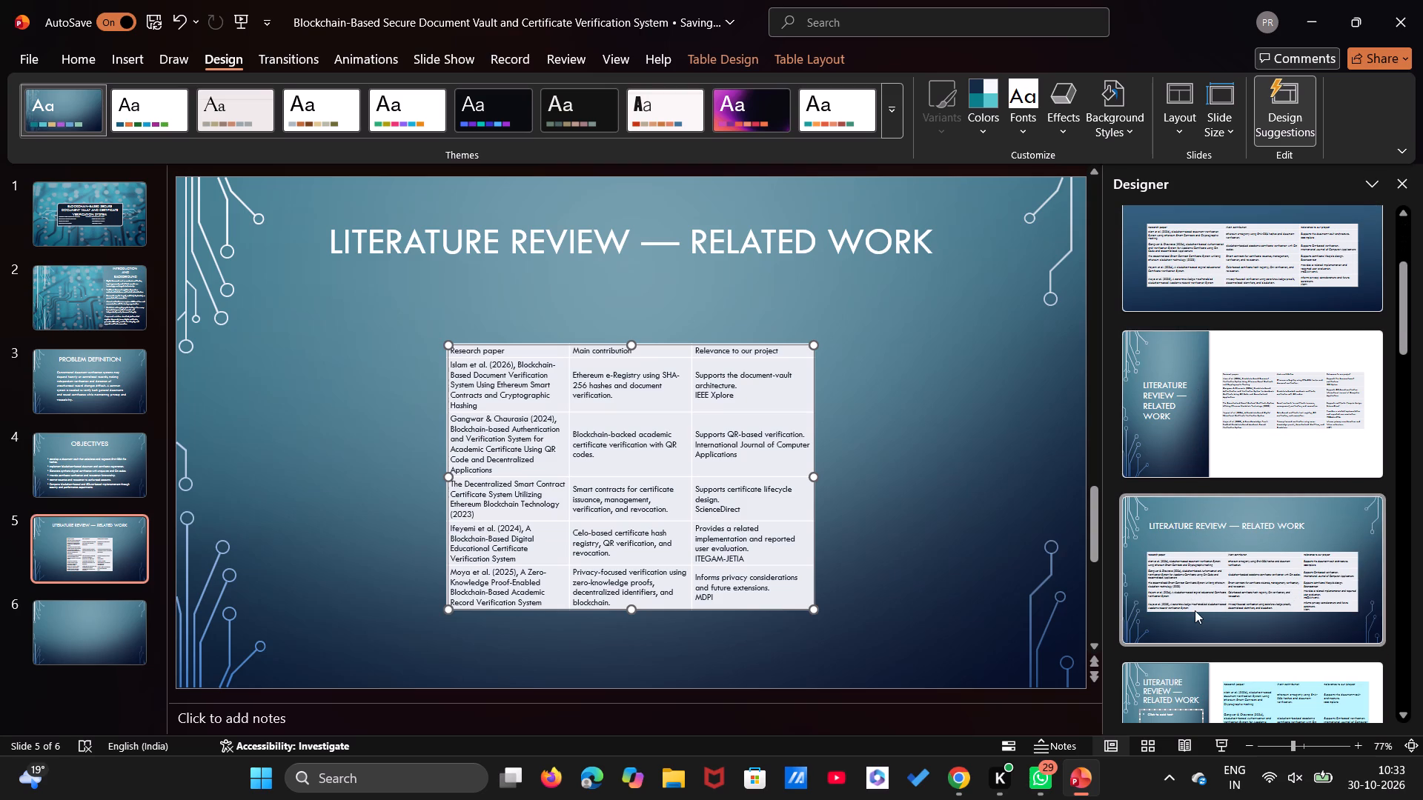
pyautogui.scroll(-2, 1195, 610)
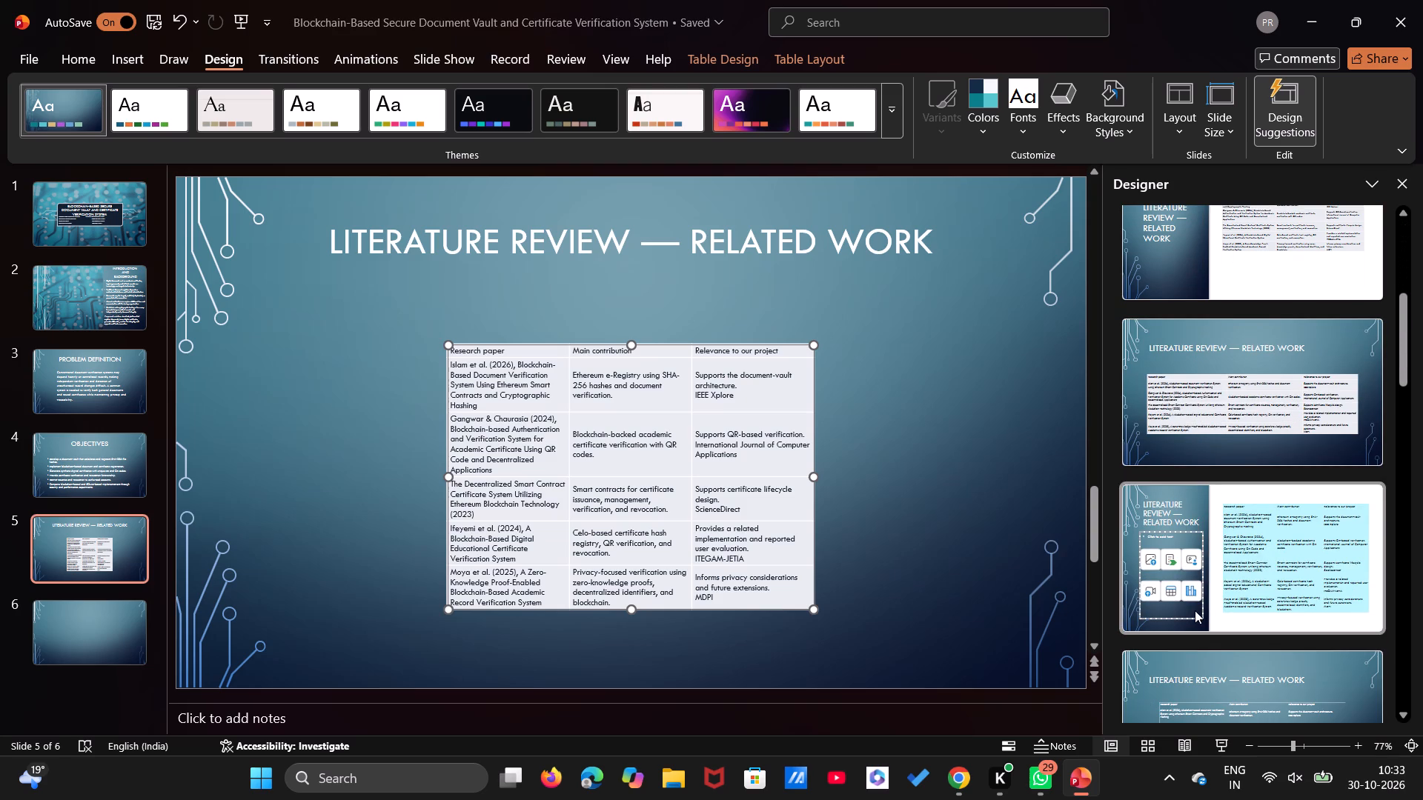
pyautogui.scroll(-1, 1195, 610)
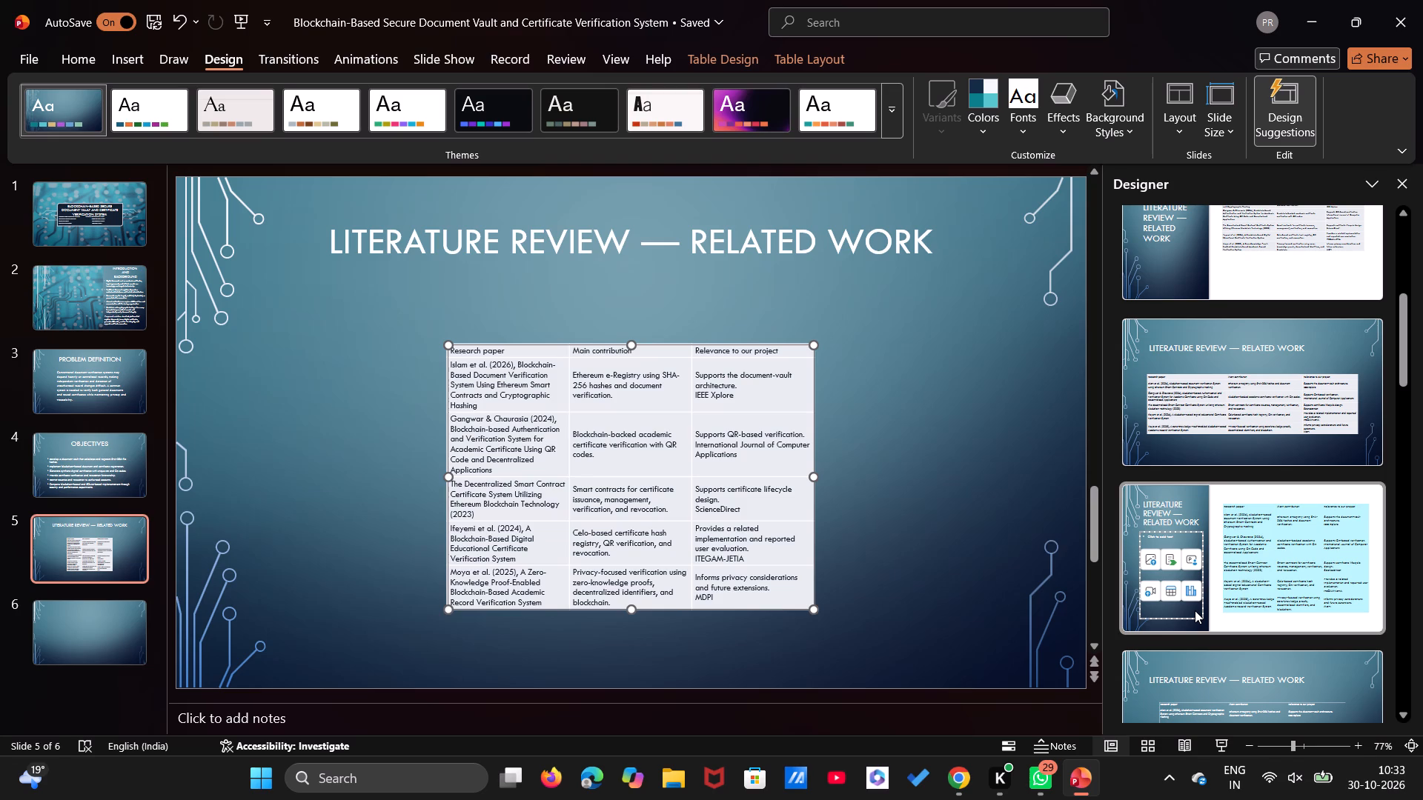
pyautogui.scroll(-2, 1195, 610)
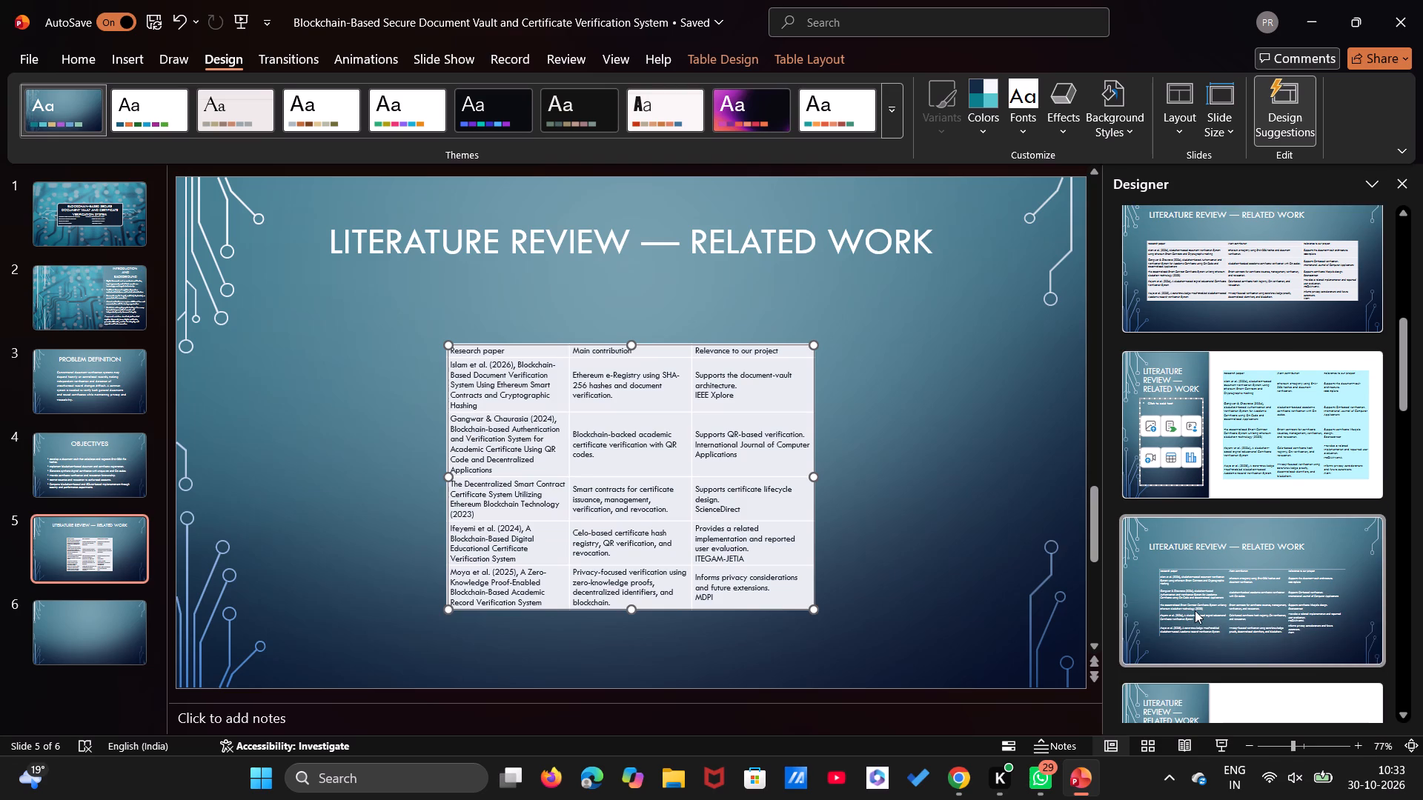
pyautogui.scroll(-1, 1195, 610)
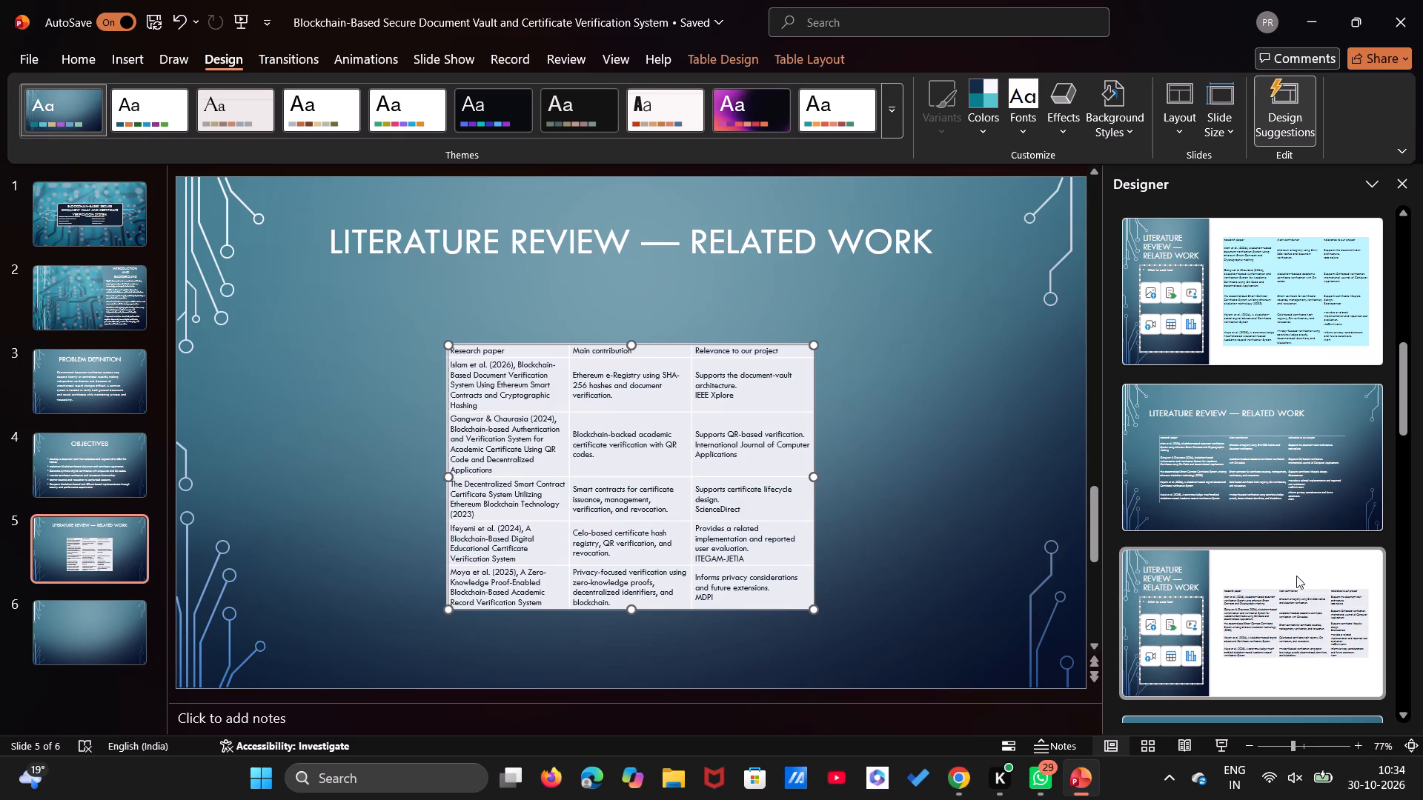
pyautogui.scroll(-1, 1313, 575)
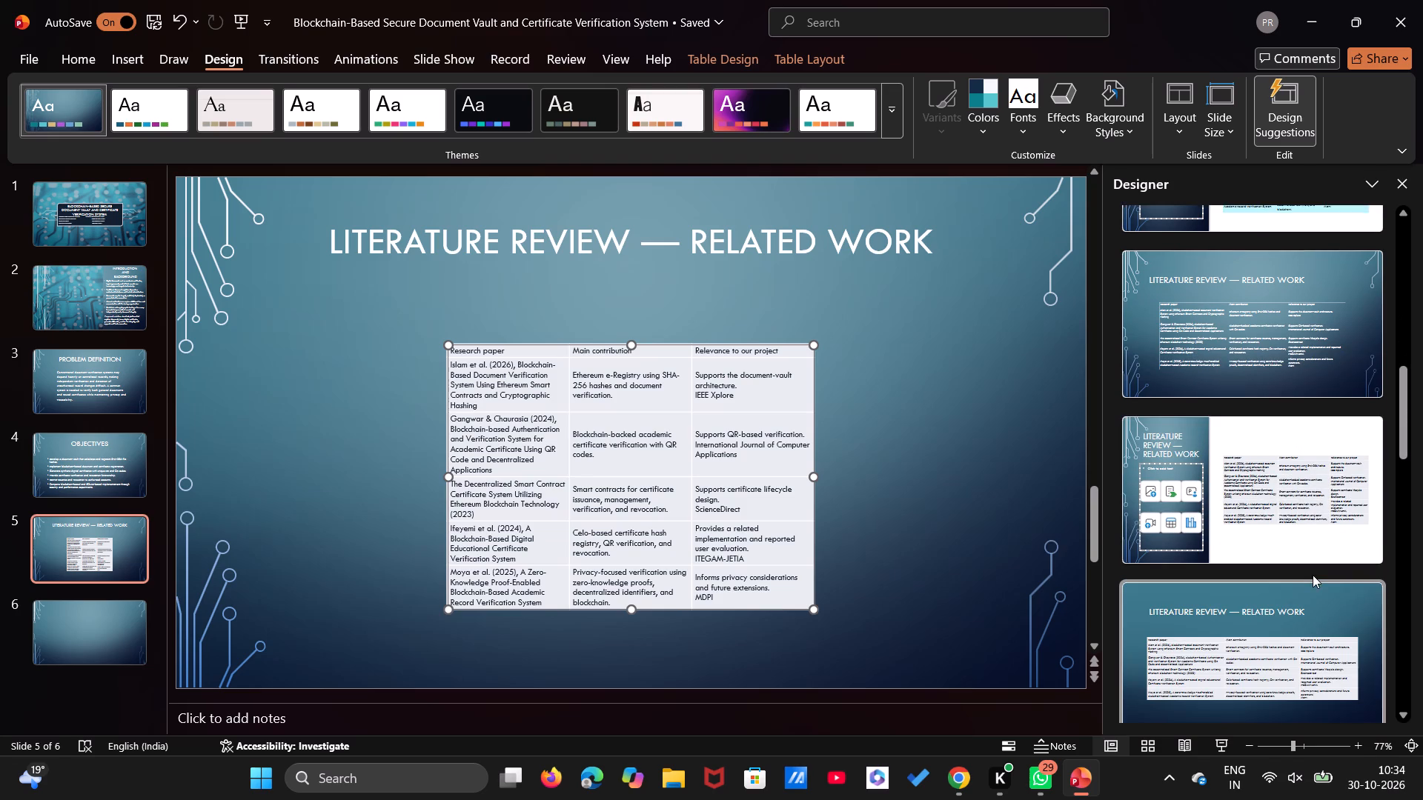
pyautogui.scroll(-2, 1313, 575)
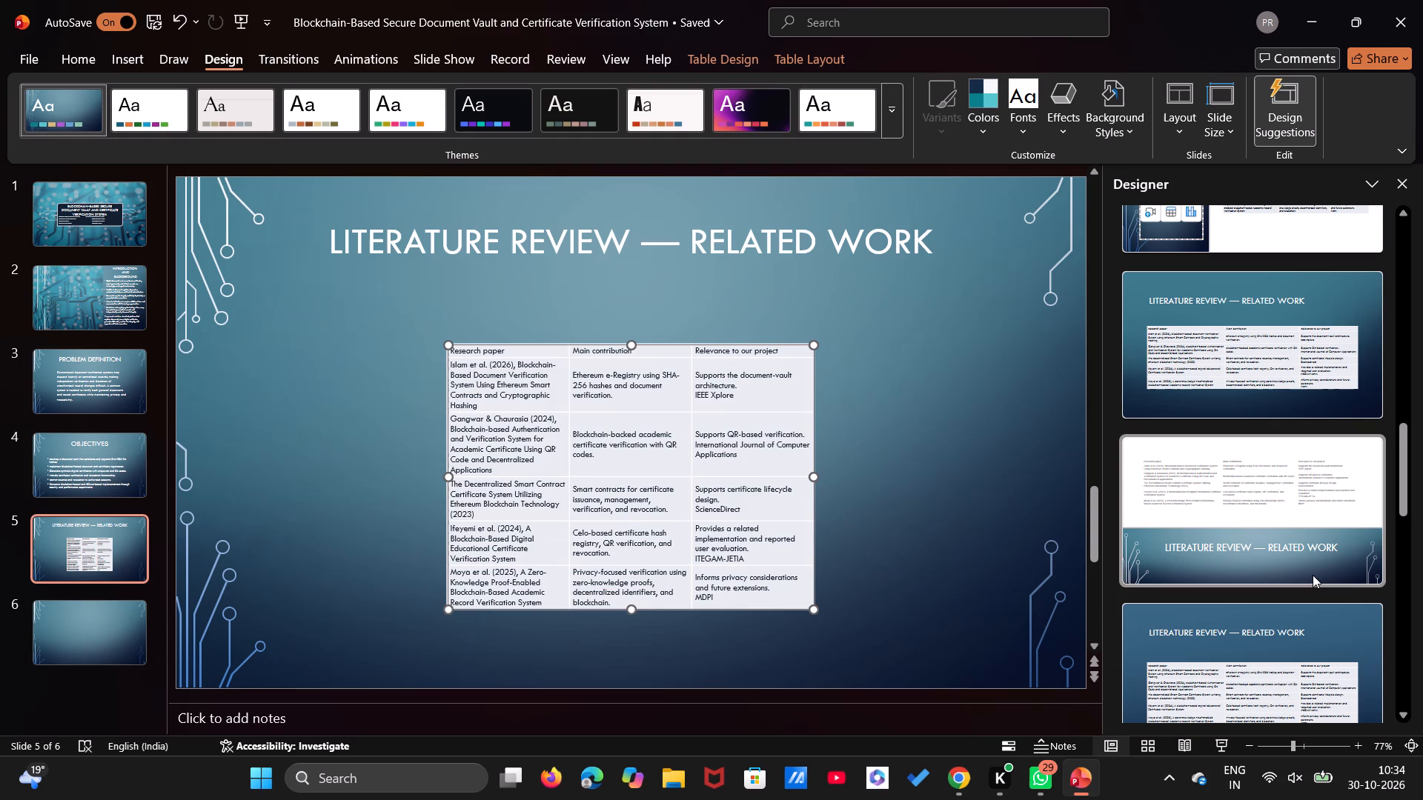
pyautogui.scroll(-1, 1313, 575)
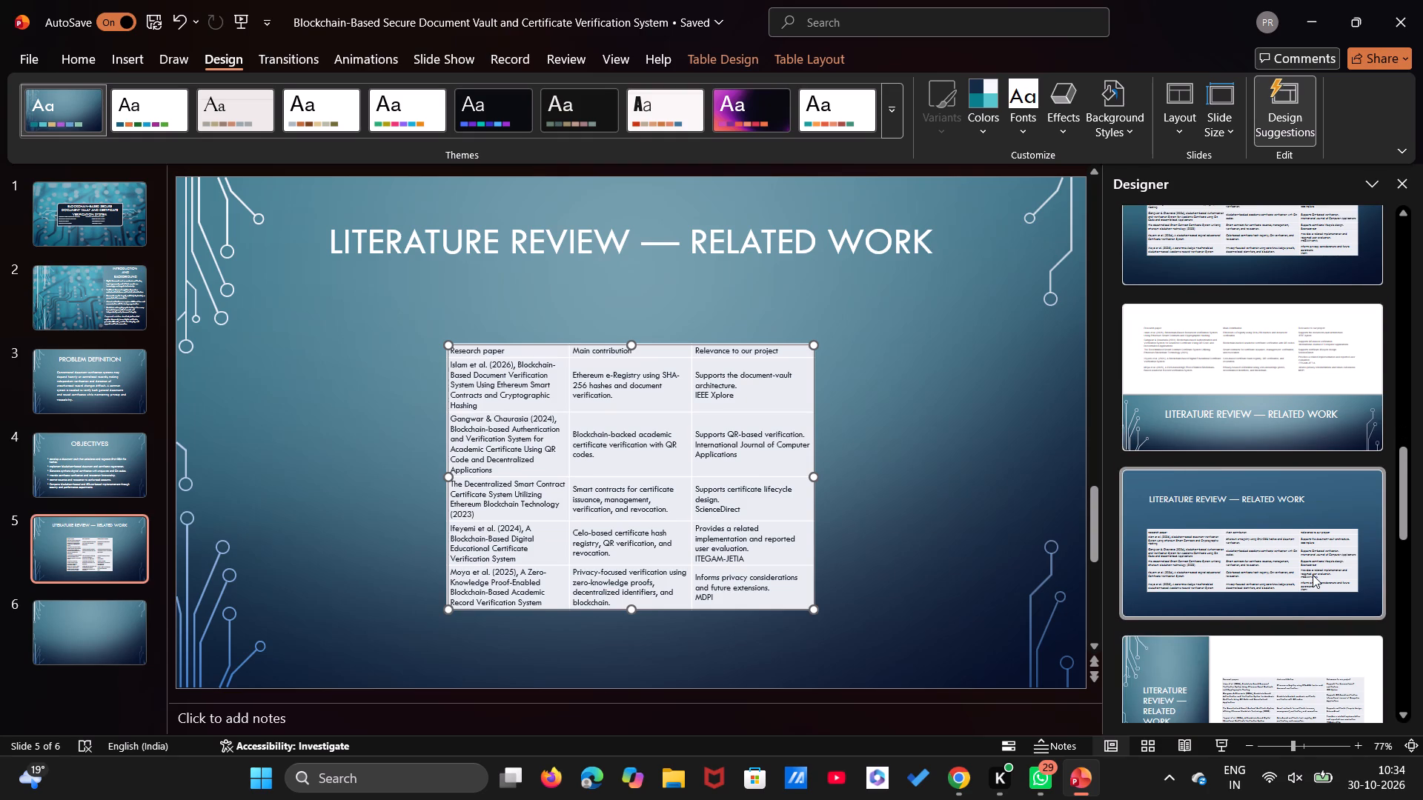
pyautogui.scroll(-3, 1313, 575)
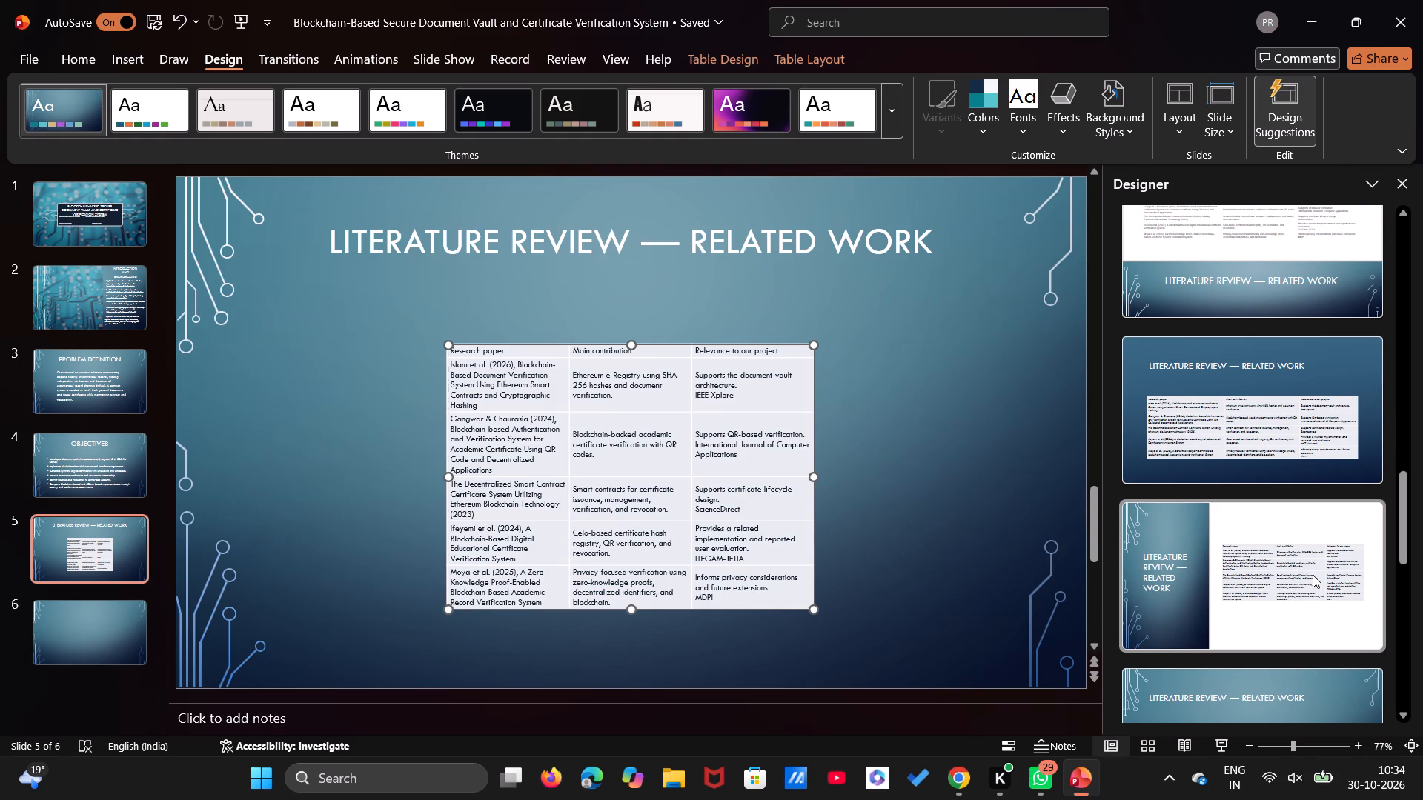
pyautogui.scroll(-3, 1313, 575)
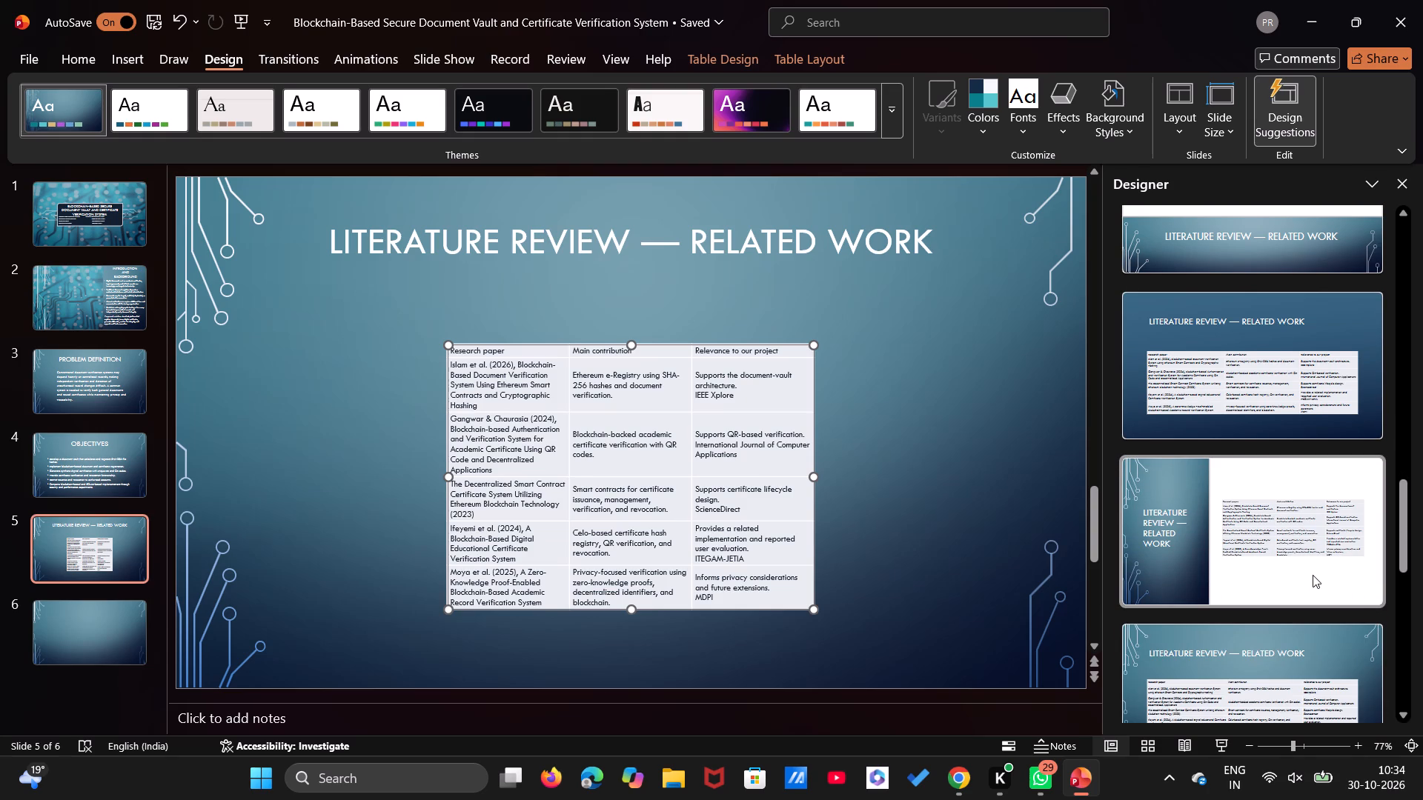
pyautogui.scroll(-2, 1313, 575)
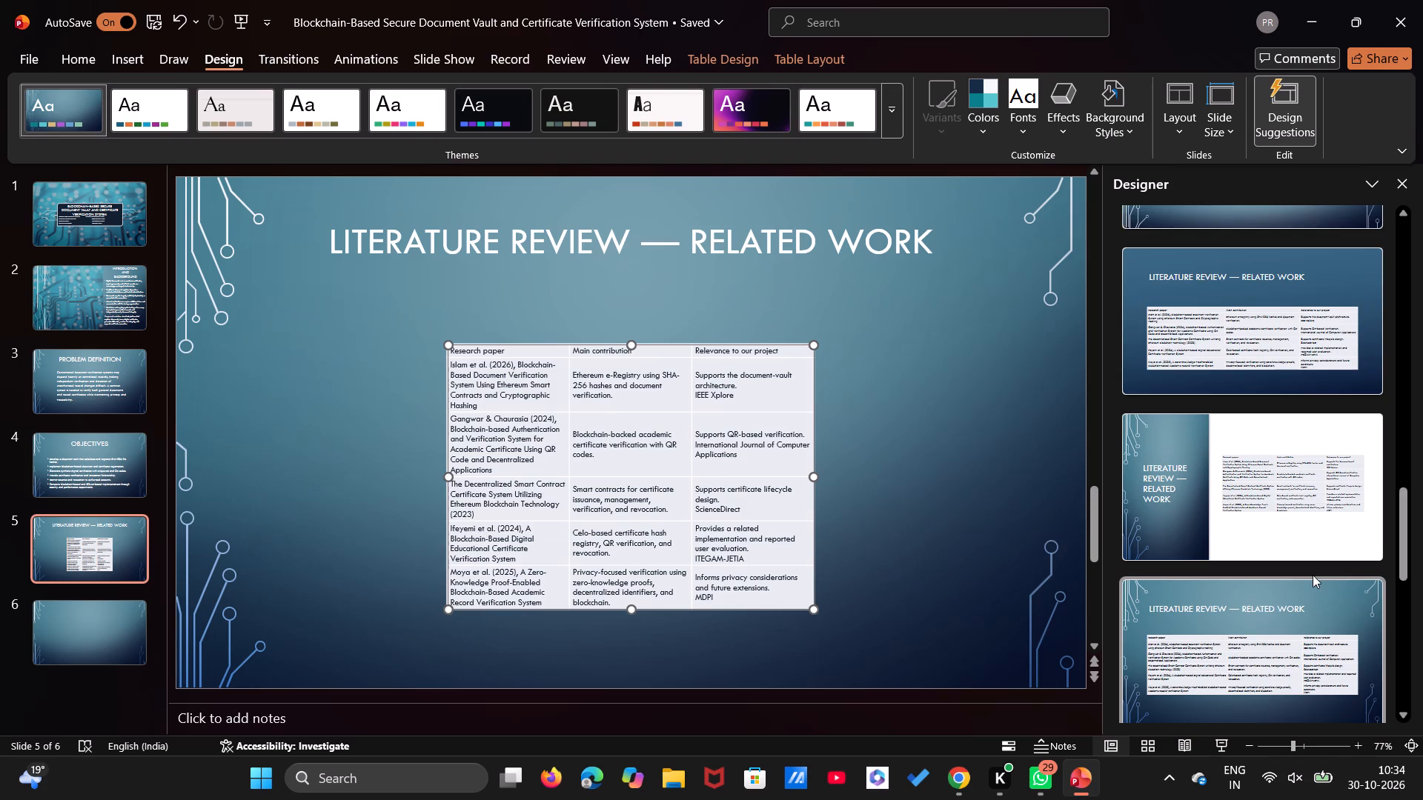
pyautogui.scroll(-1, 1313, 575)
pyautogui.scroll(1, 1313, 575)
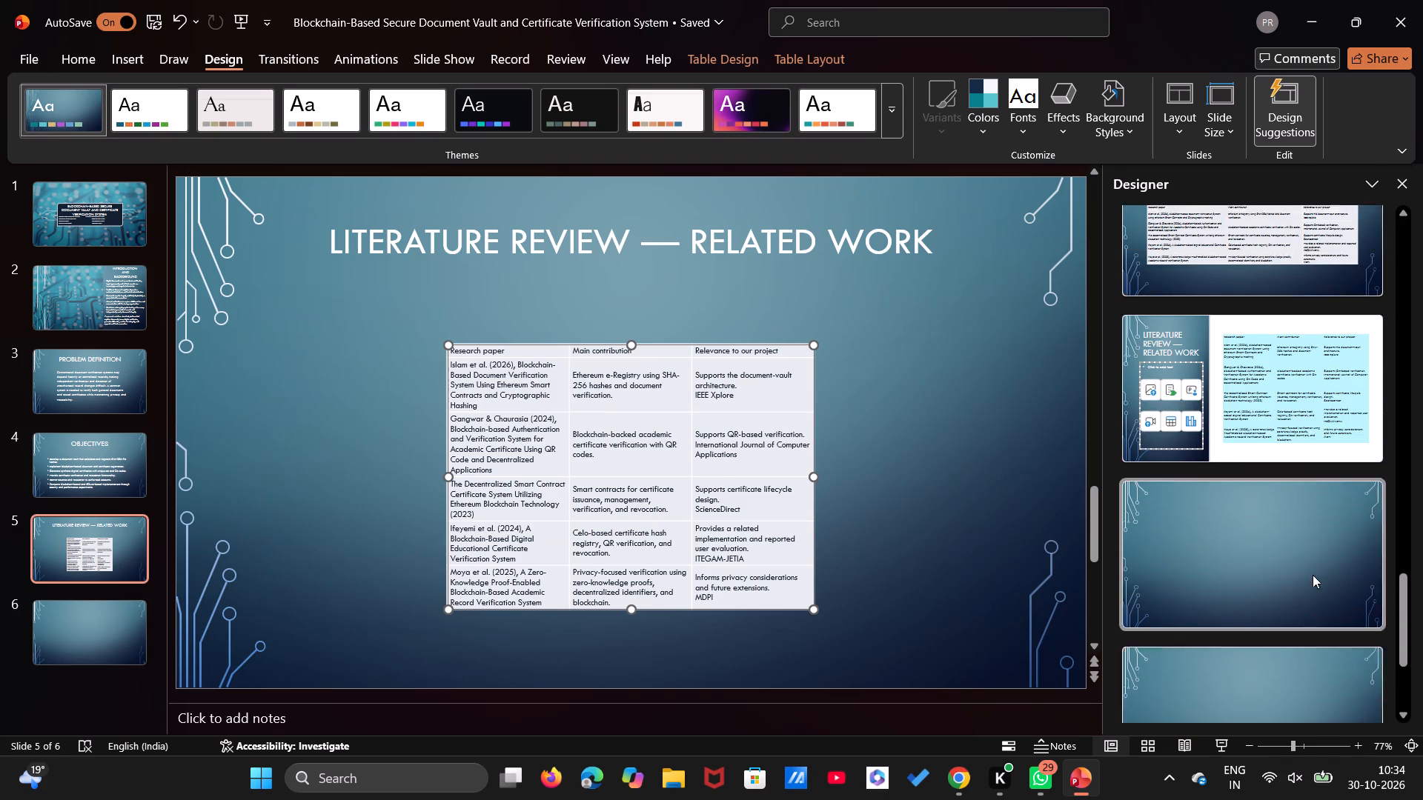
pyautogui.scroll(5, 1313, 575)
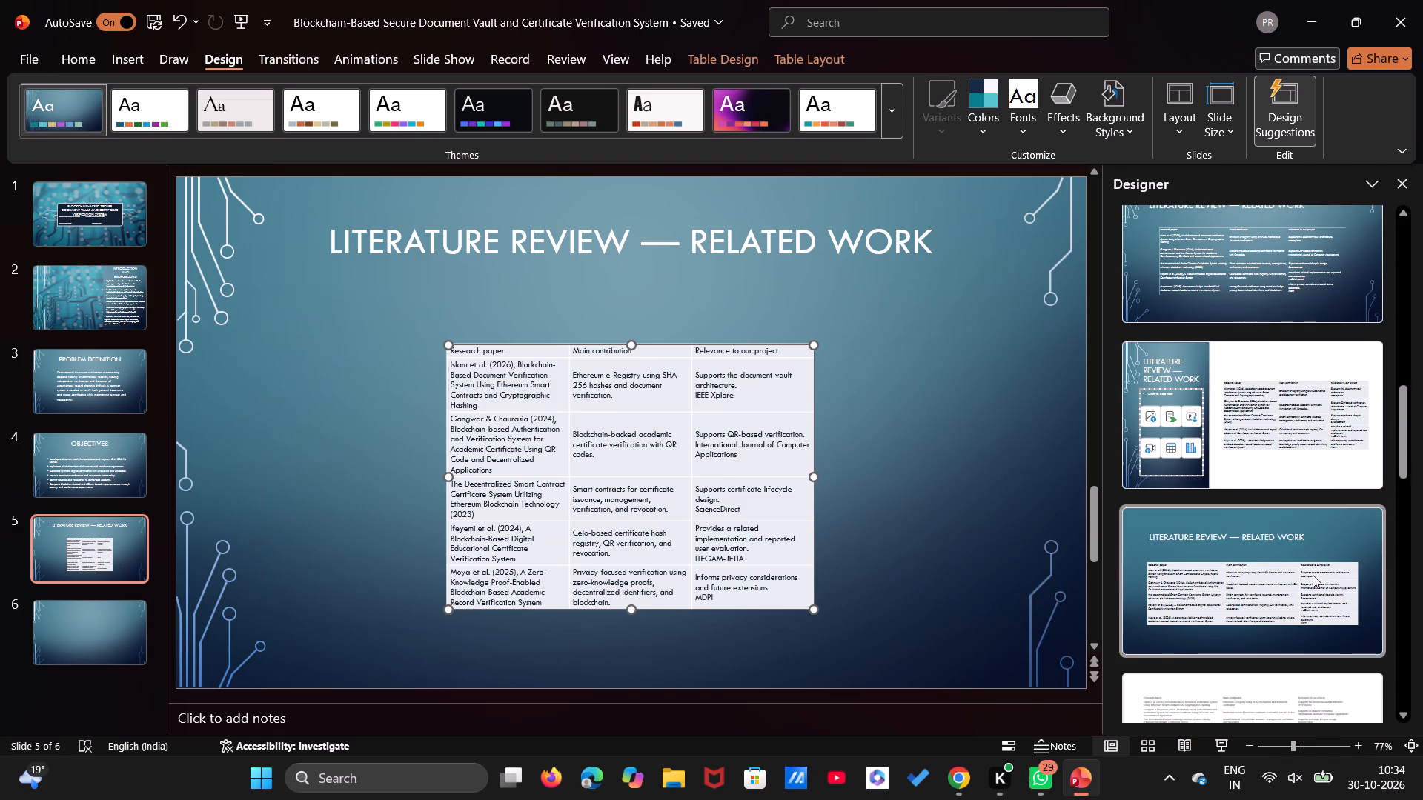
pyautogui.scroll(3, 1313, 575)
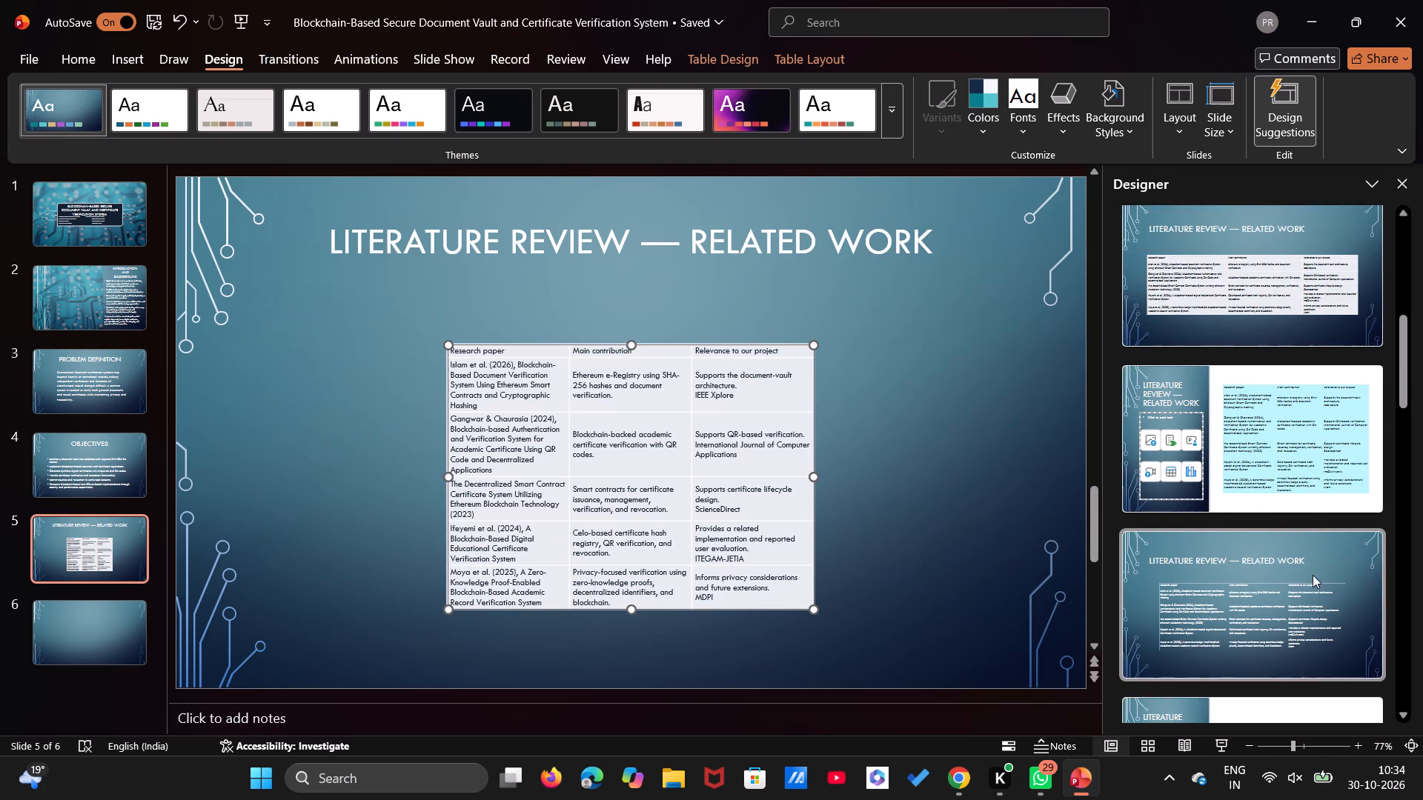
pyautogui.scroll(2, 1313, 575)
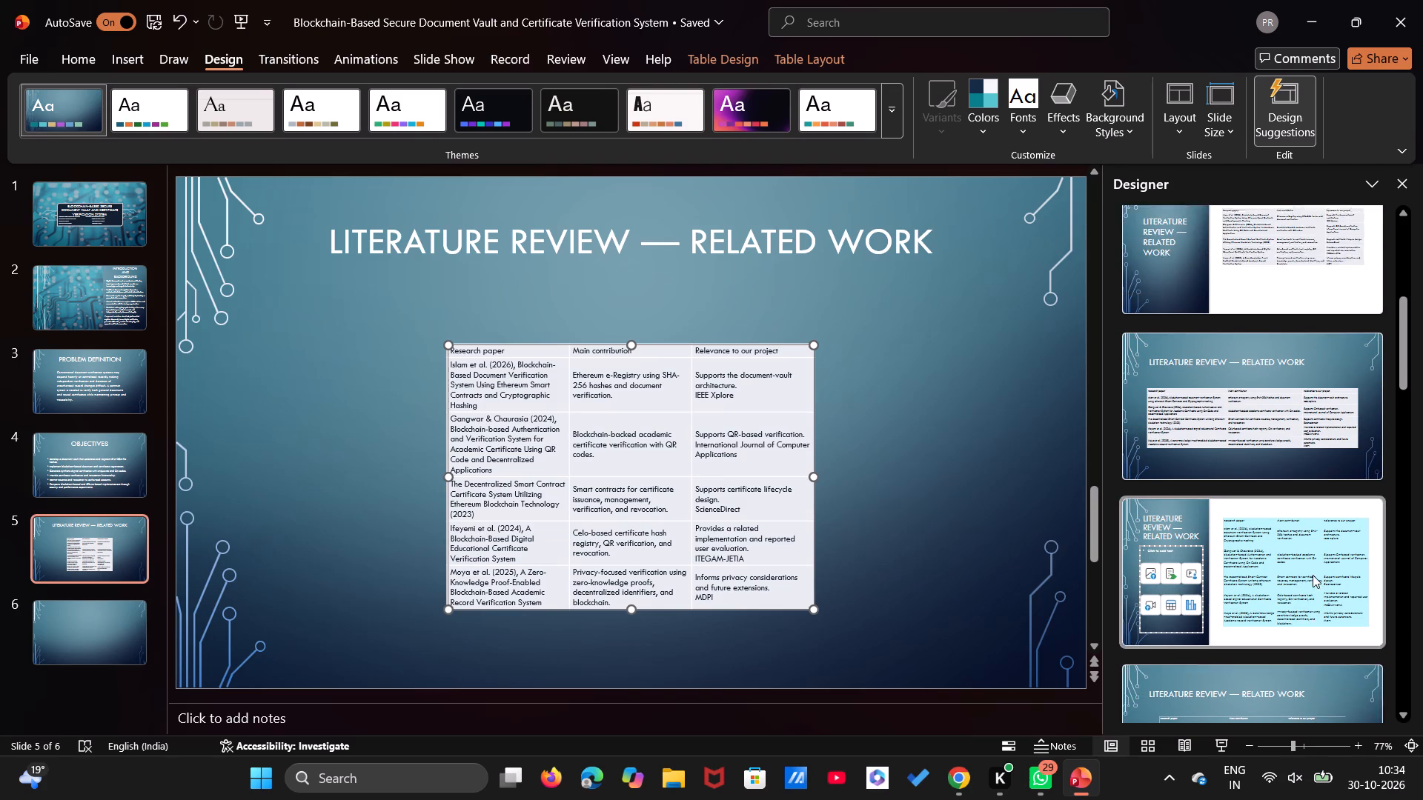
pyautogui.scroll(1, 1313, 575)
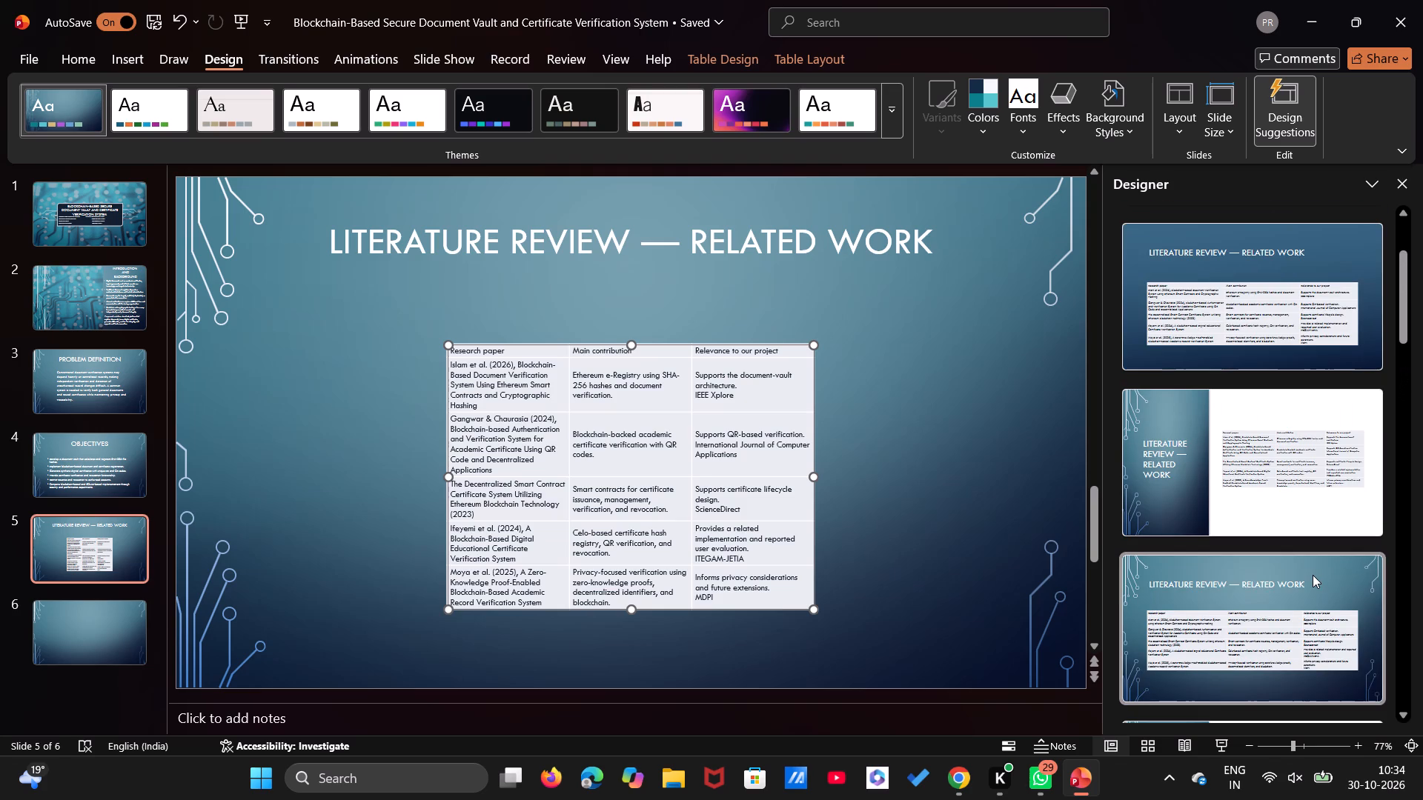
pyautogui.scroll(-7, 1313, 575)
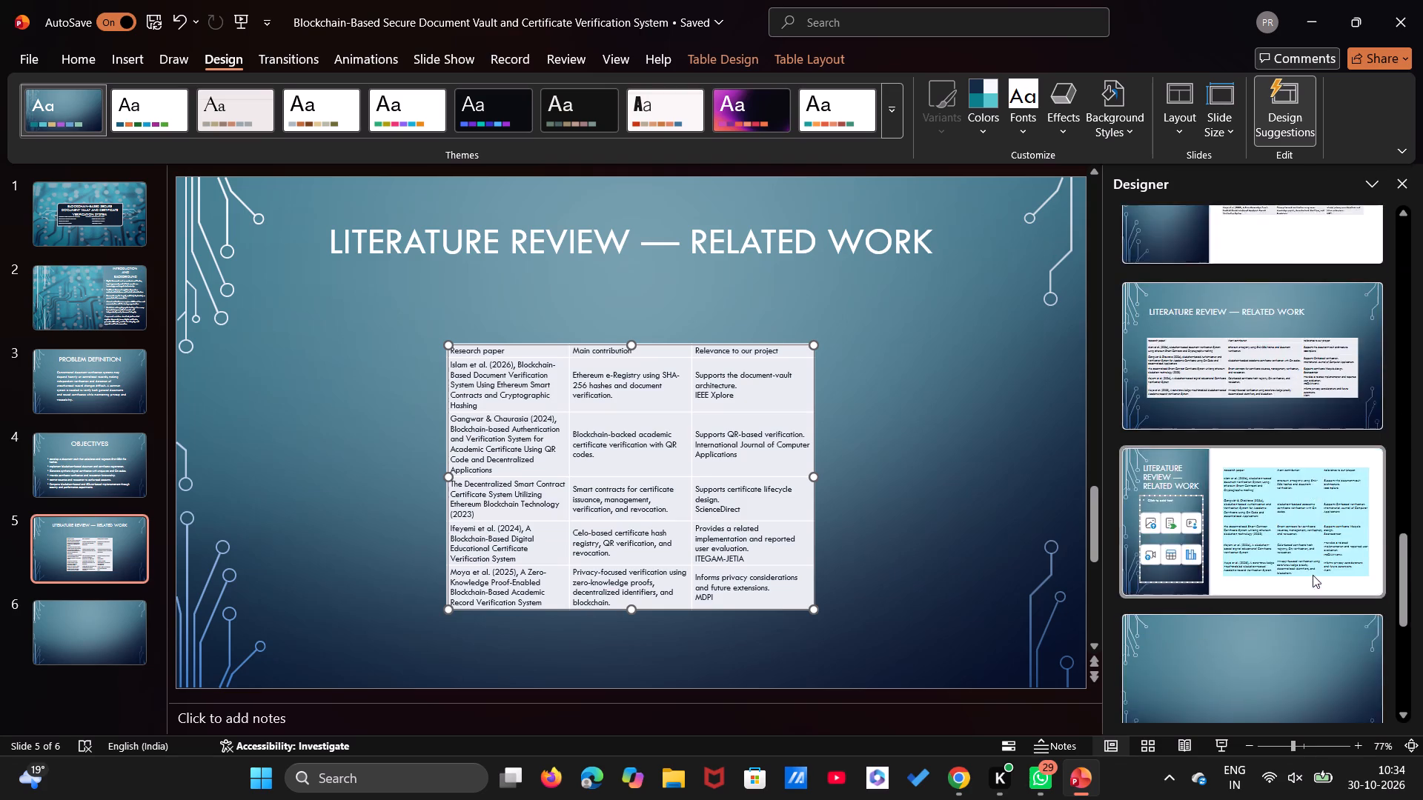
pyautogui.scroll(-9, 1313, 575)
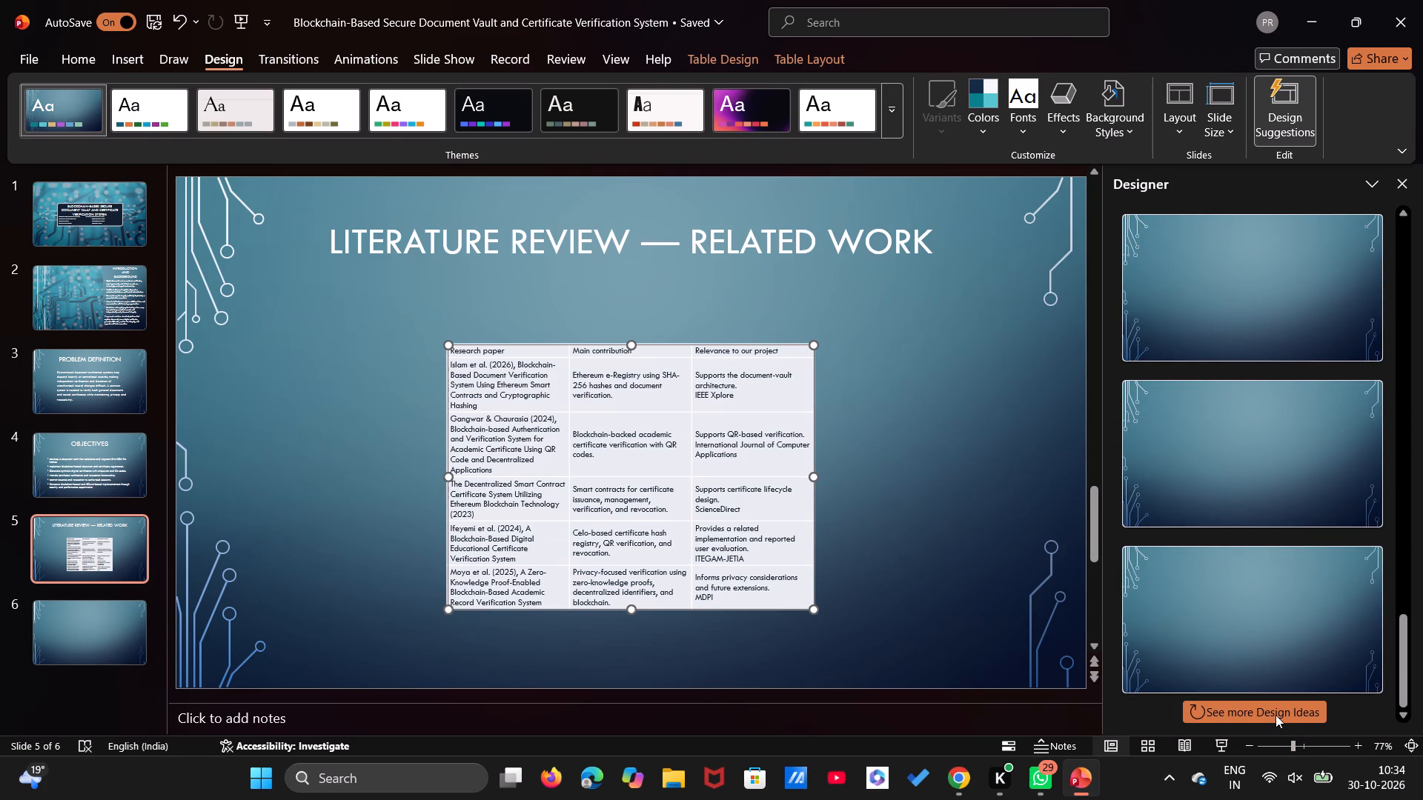
# Load more design ideas and apply the layout with the title beside the table on a white panel with rounded corners.
pyautogui.click(1276, 715)
pyautogui.scroll(6, 1276, 715)
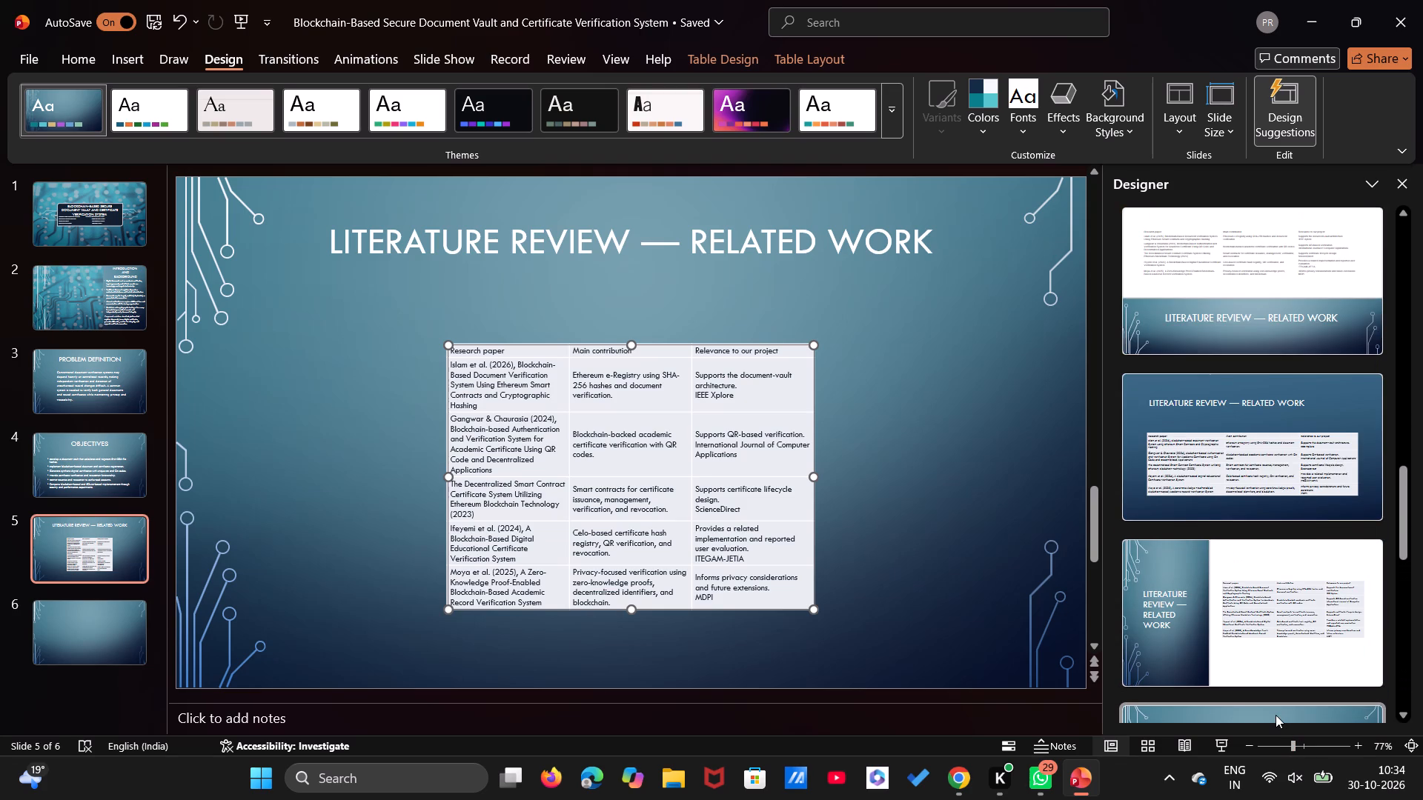
pyautogui.scroll(-10, 1276, 715)
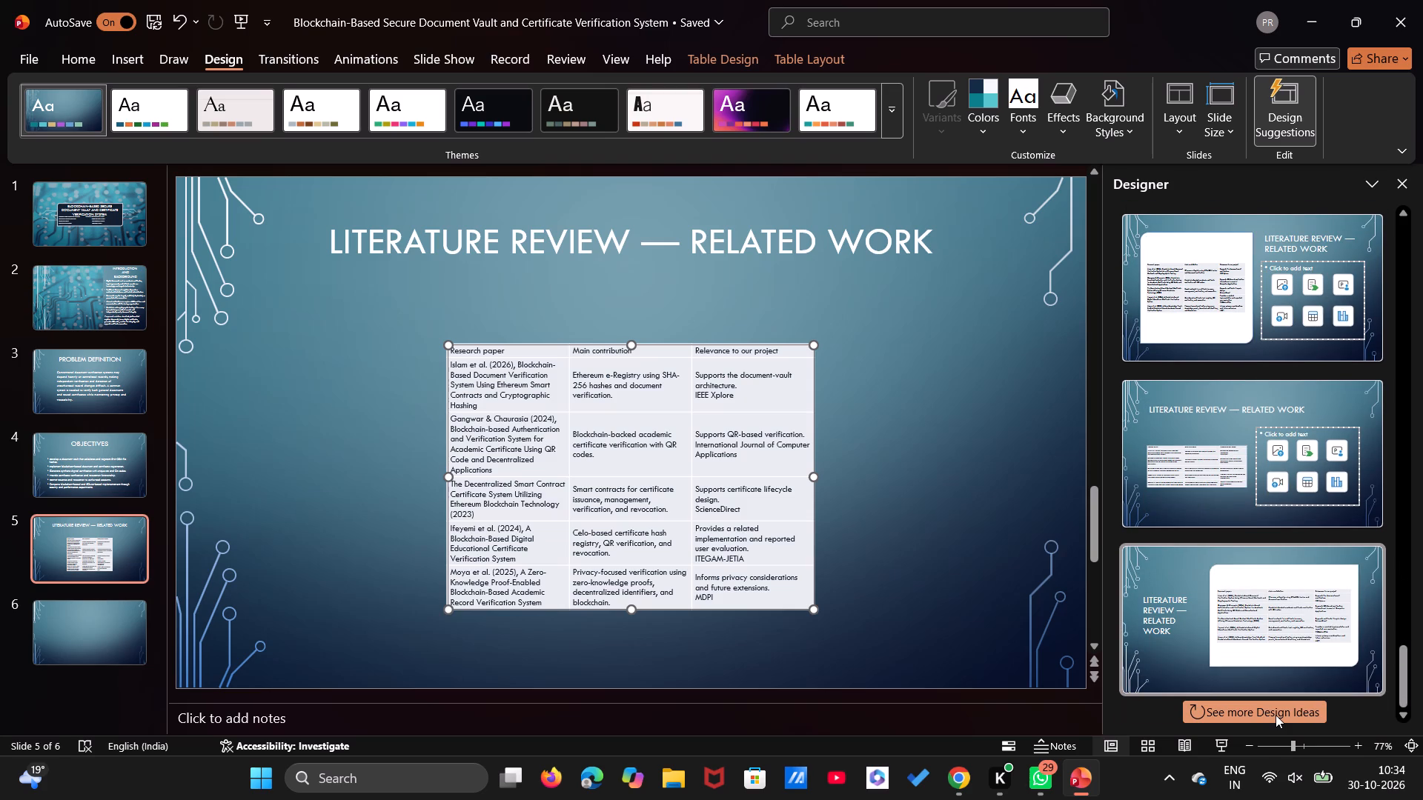
pyautogui.click(1279, 663)
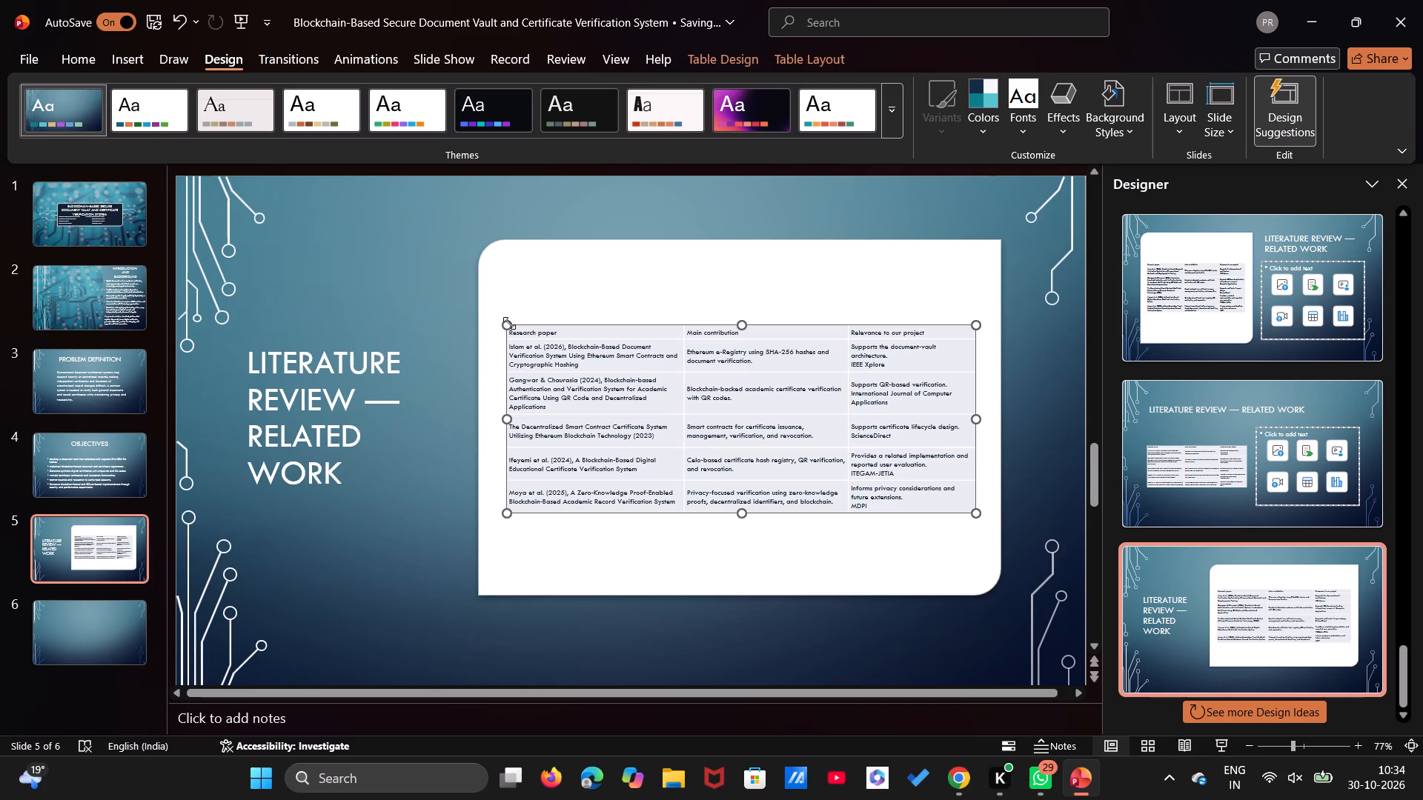
# Enlarge the literature review table on all four sides so it spans the full width and height of the white panel.
pyautogui.moveTo(509, 323); pyautogui.dragTo(488, 246)
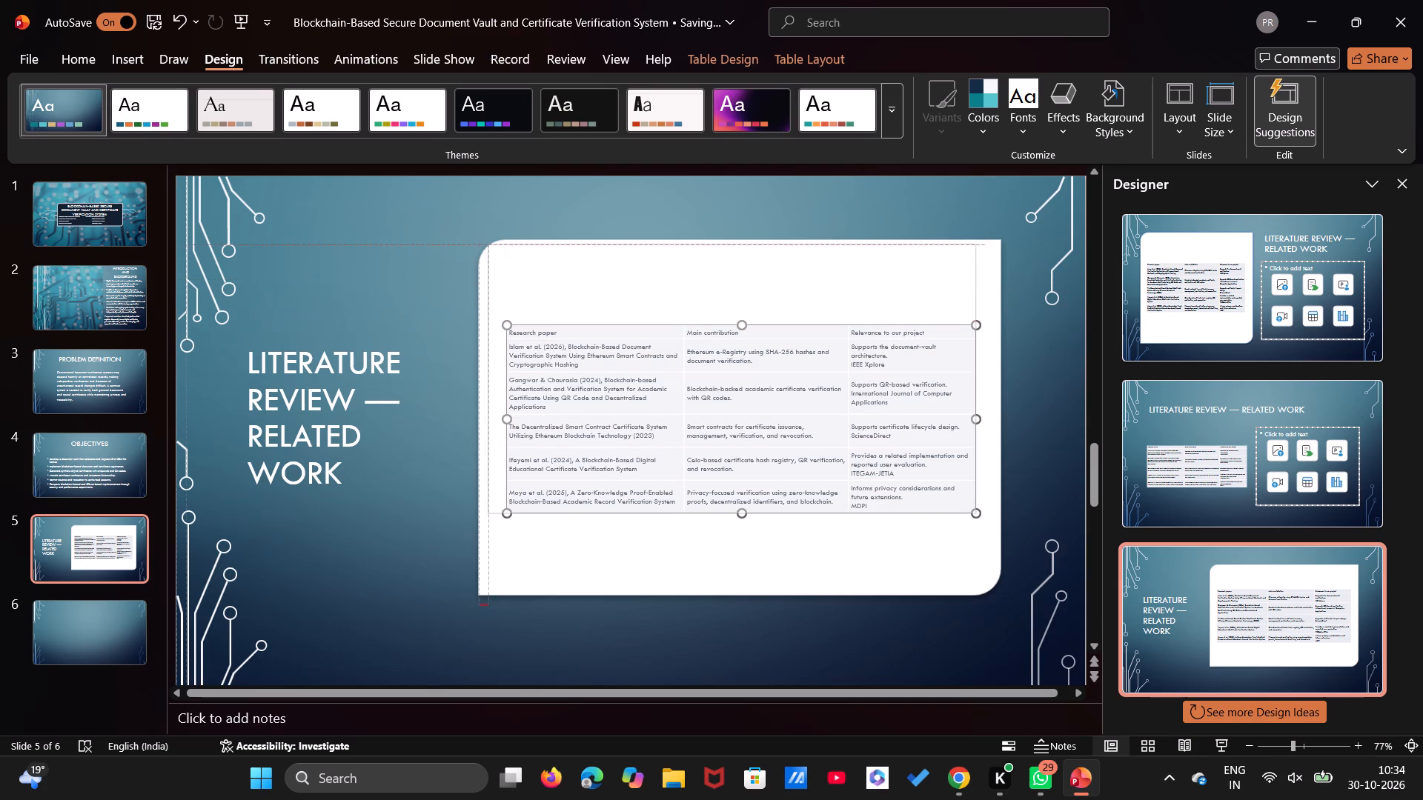
pyautogui.moveTo(488, 246); pyautogui.dragTo(483, 250)
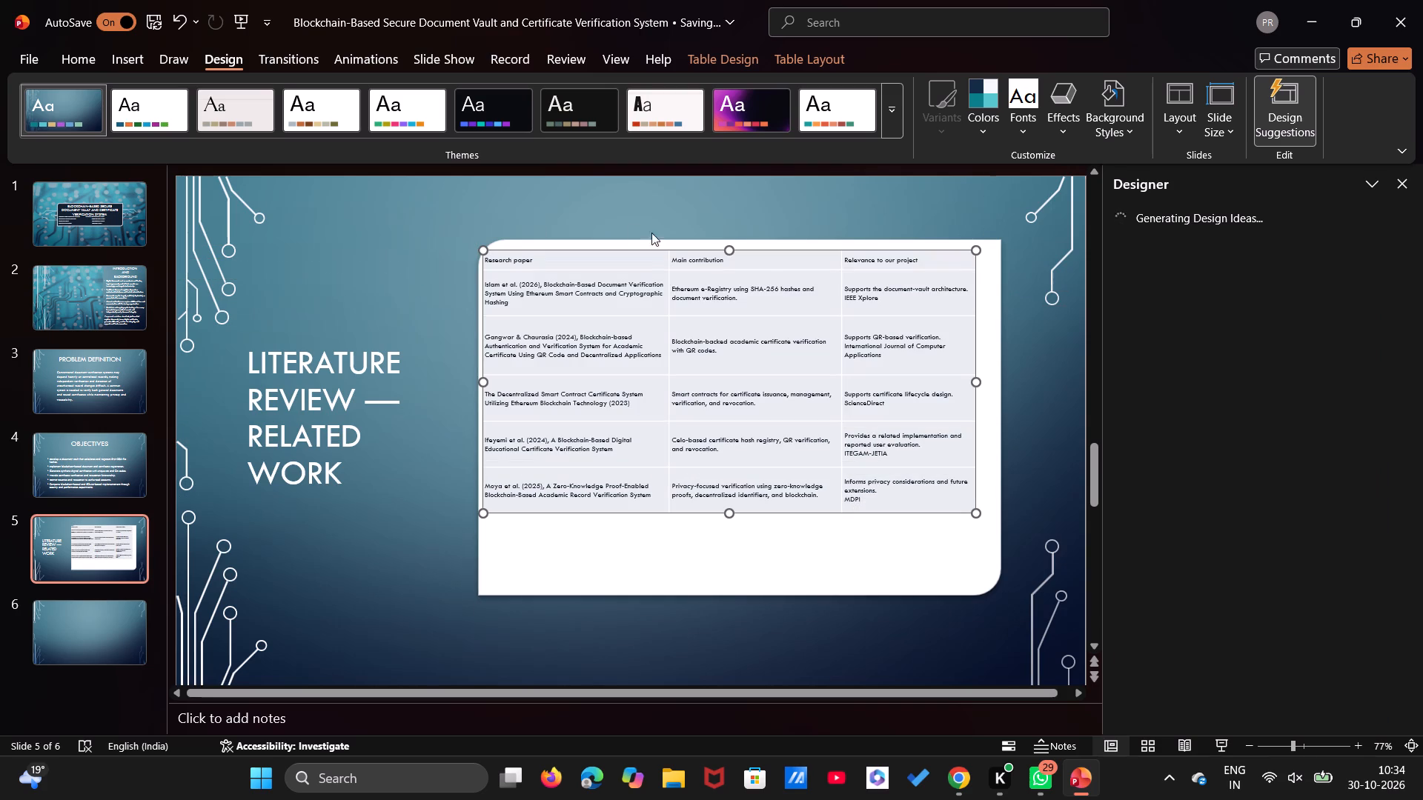
pyautogui.moveTo(729, 254); pyautogui.dragTo(728, 247)
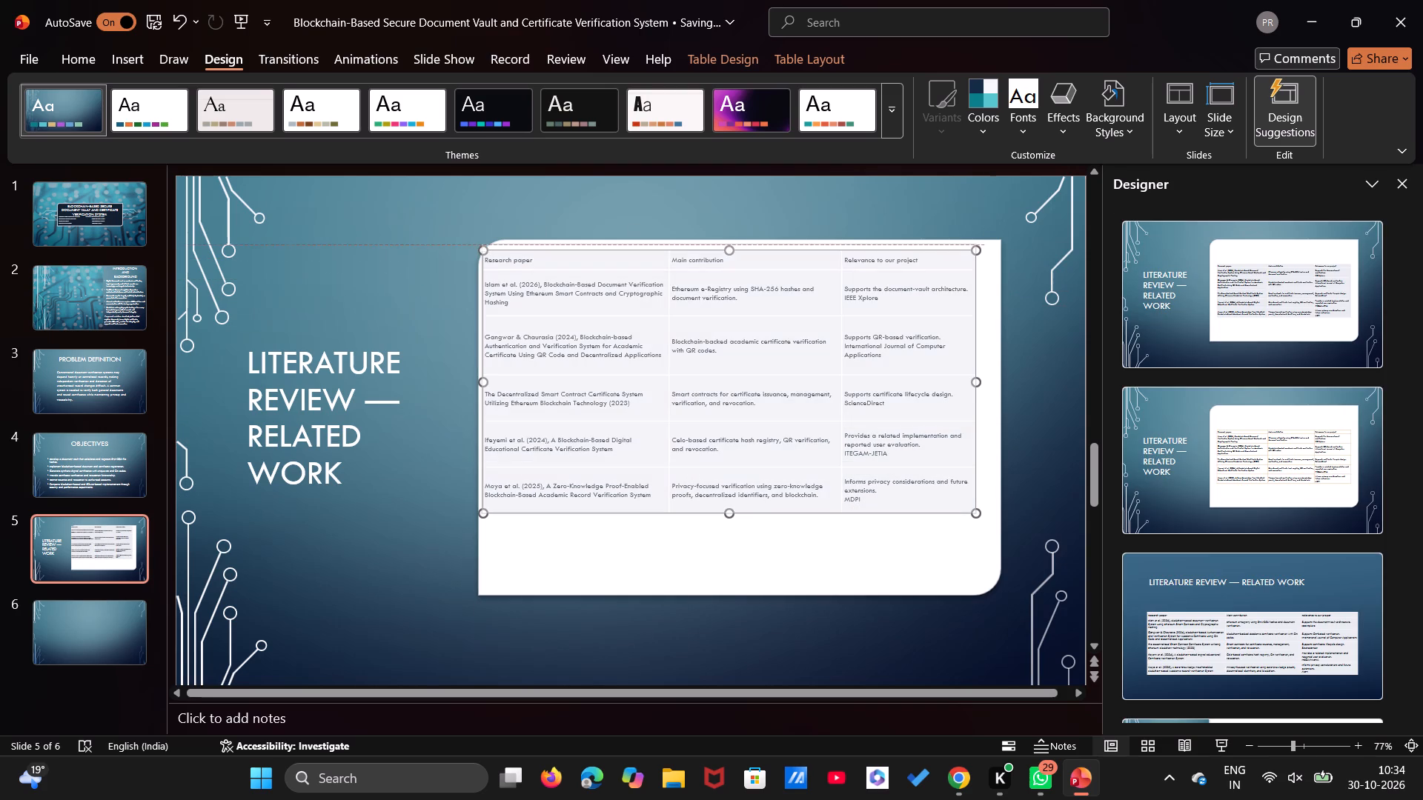
pyautogui.moveTo(728, 247); pyautogui.dragTo(728, 241)
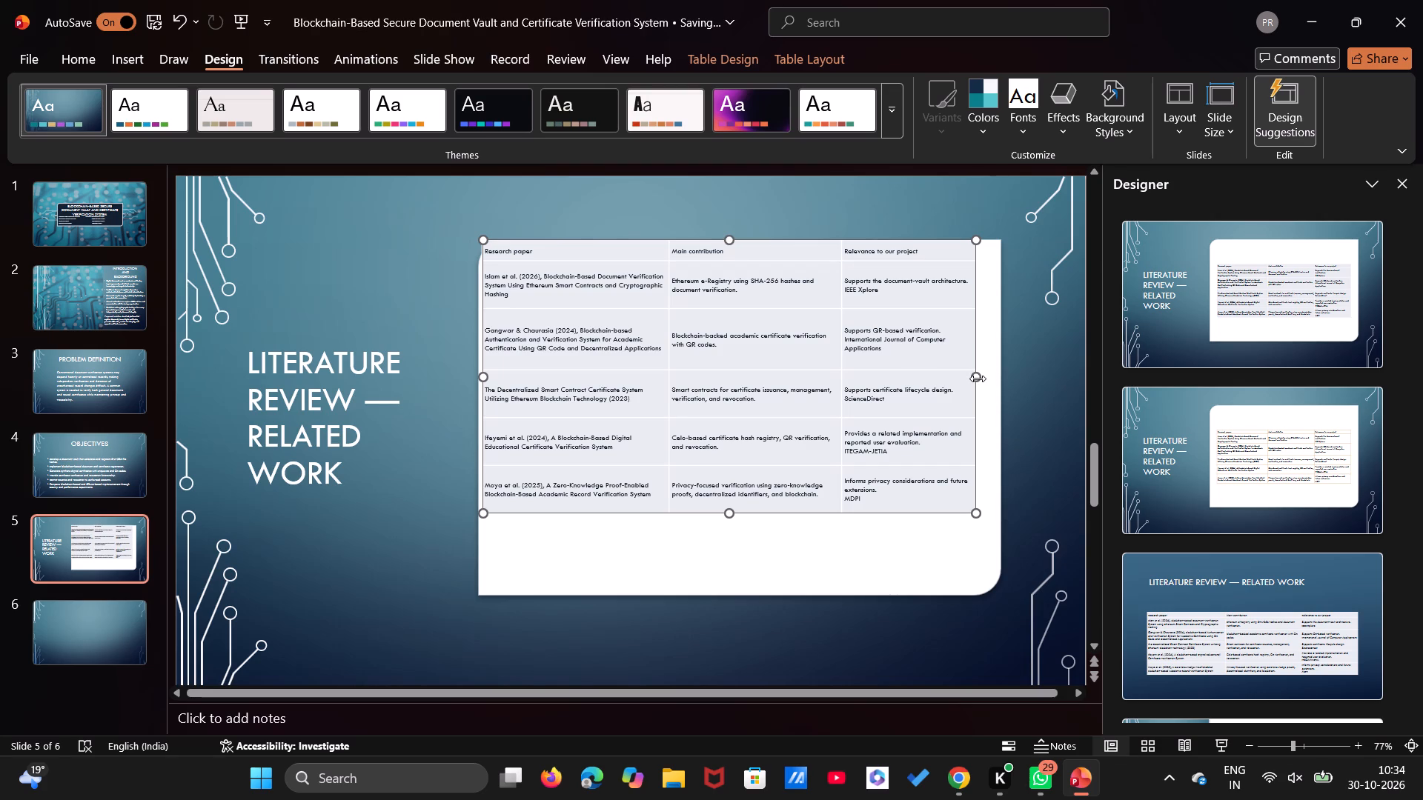
pyautogui.moveTo(978, 379); pyautogui.dragTo(1000, 376)
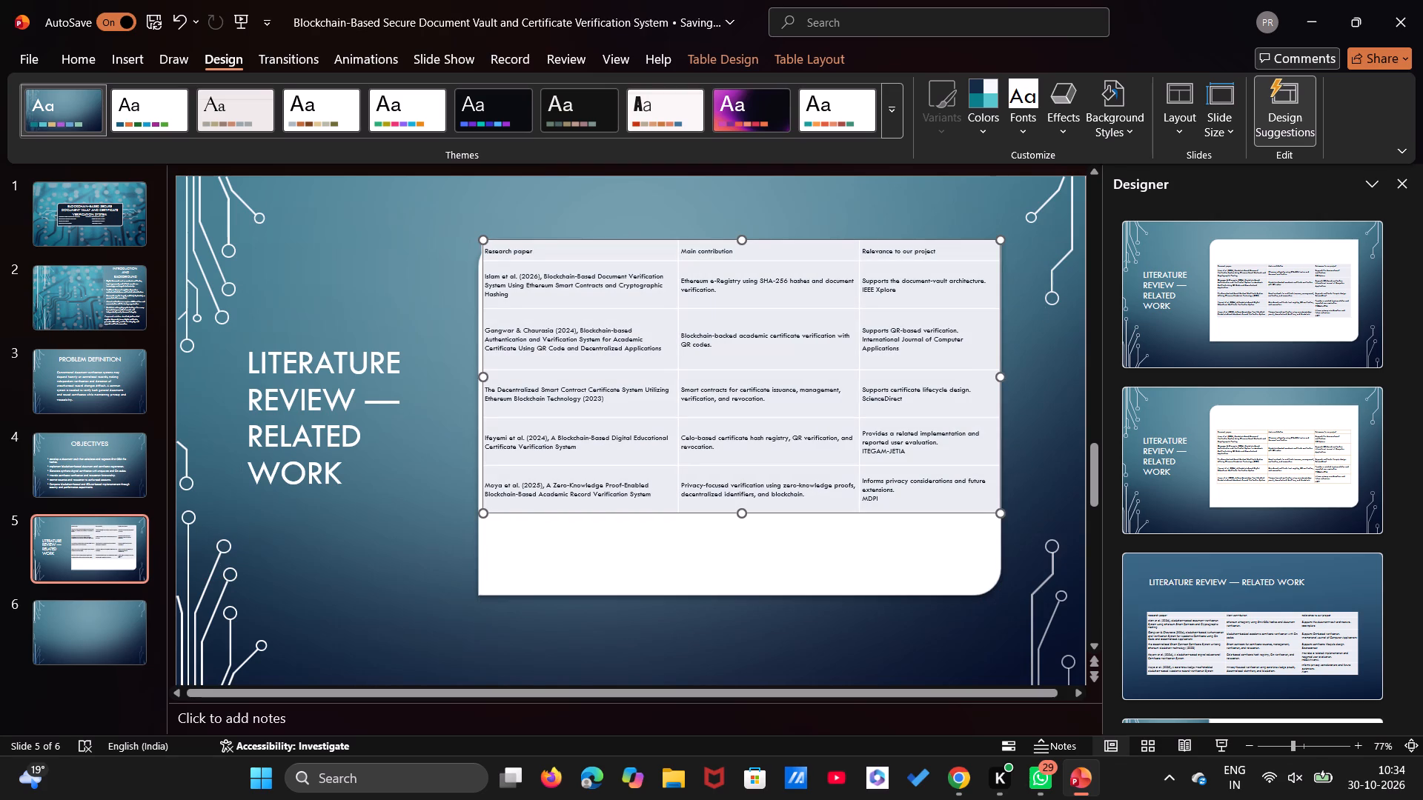
pyautogui.moveTo(743, 510); pyautogui.dragTo(743, 556)
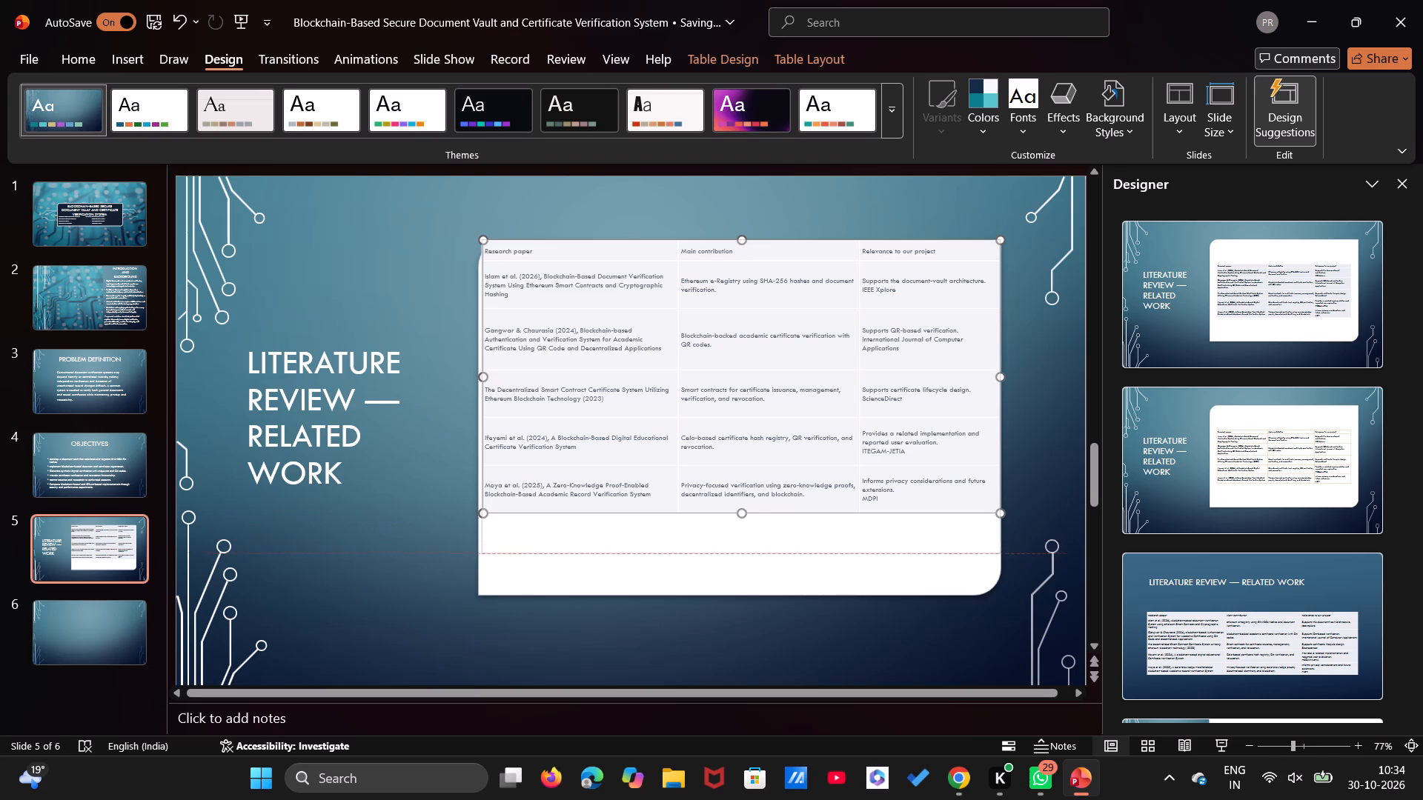
pyautogui.moveTo(743, 556); pyautogui.dragTo(746, 589)
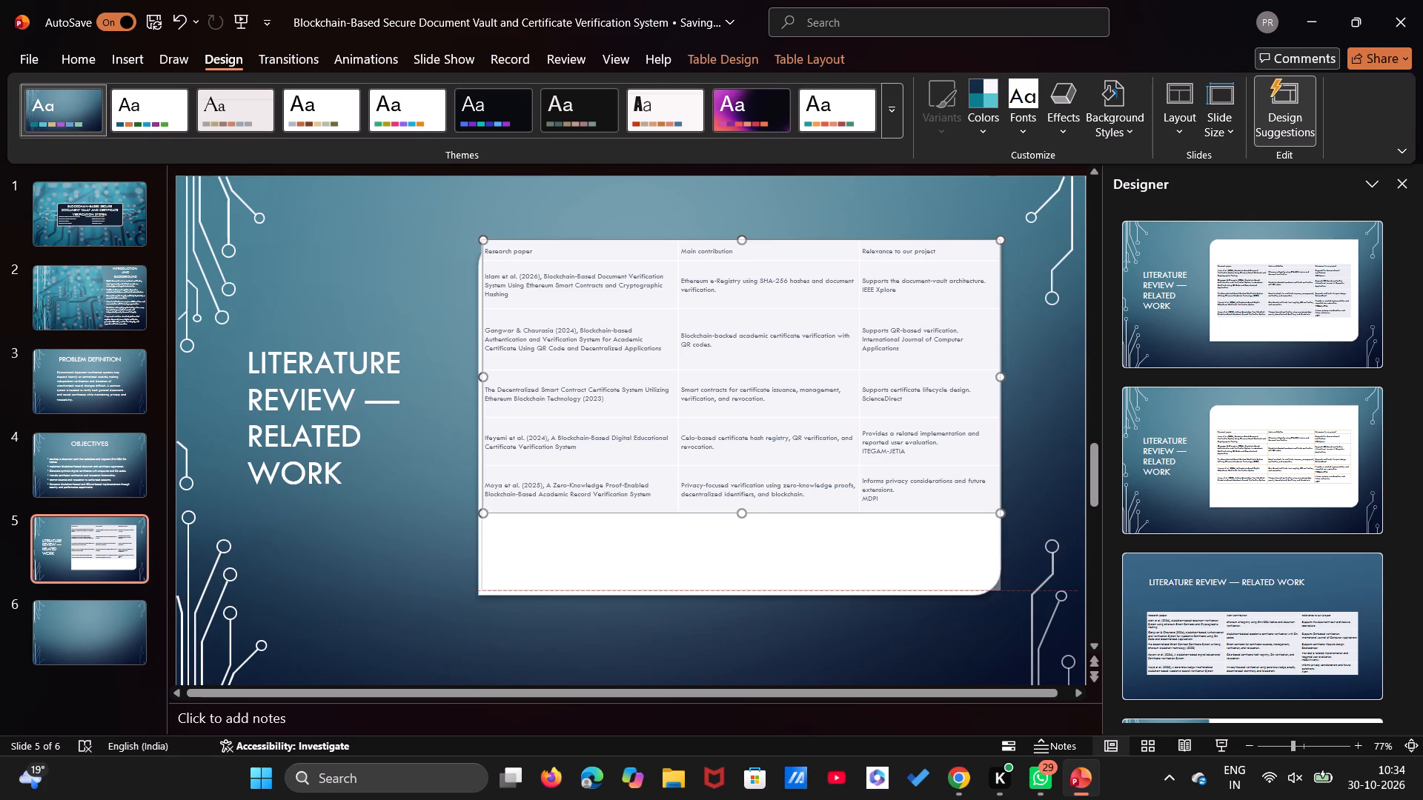
pyautogui.moveTo(746, 589); pyautogui.dragTo(746, 595)
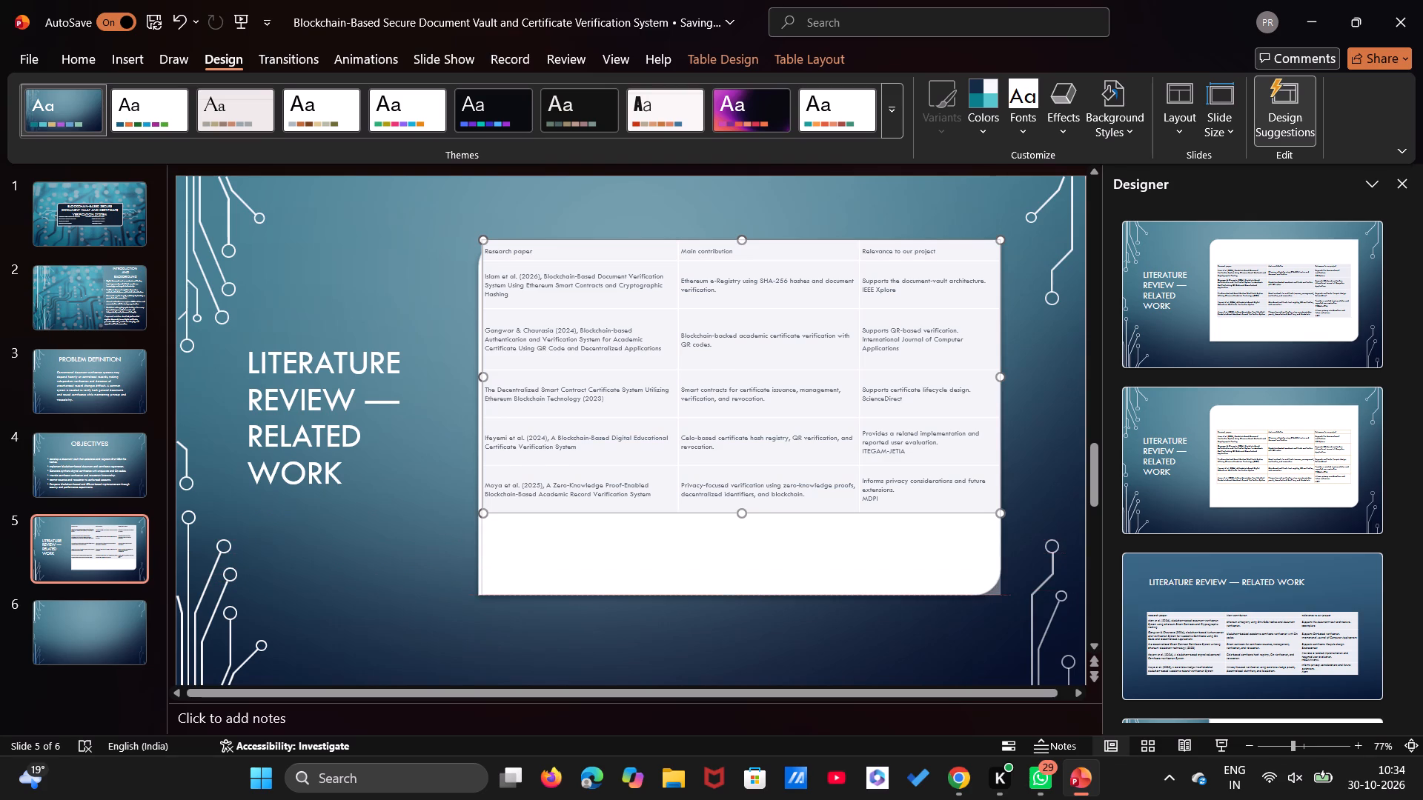
pyautogui.moveTo(746, 595); pyautogui.dragTo(744, 594)
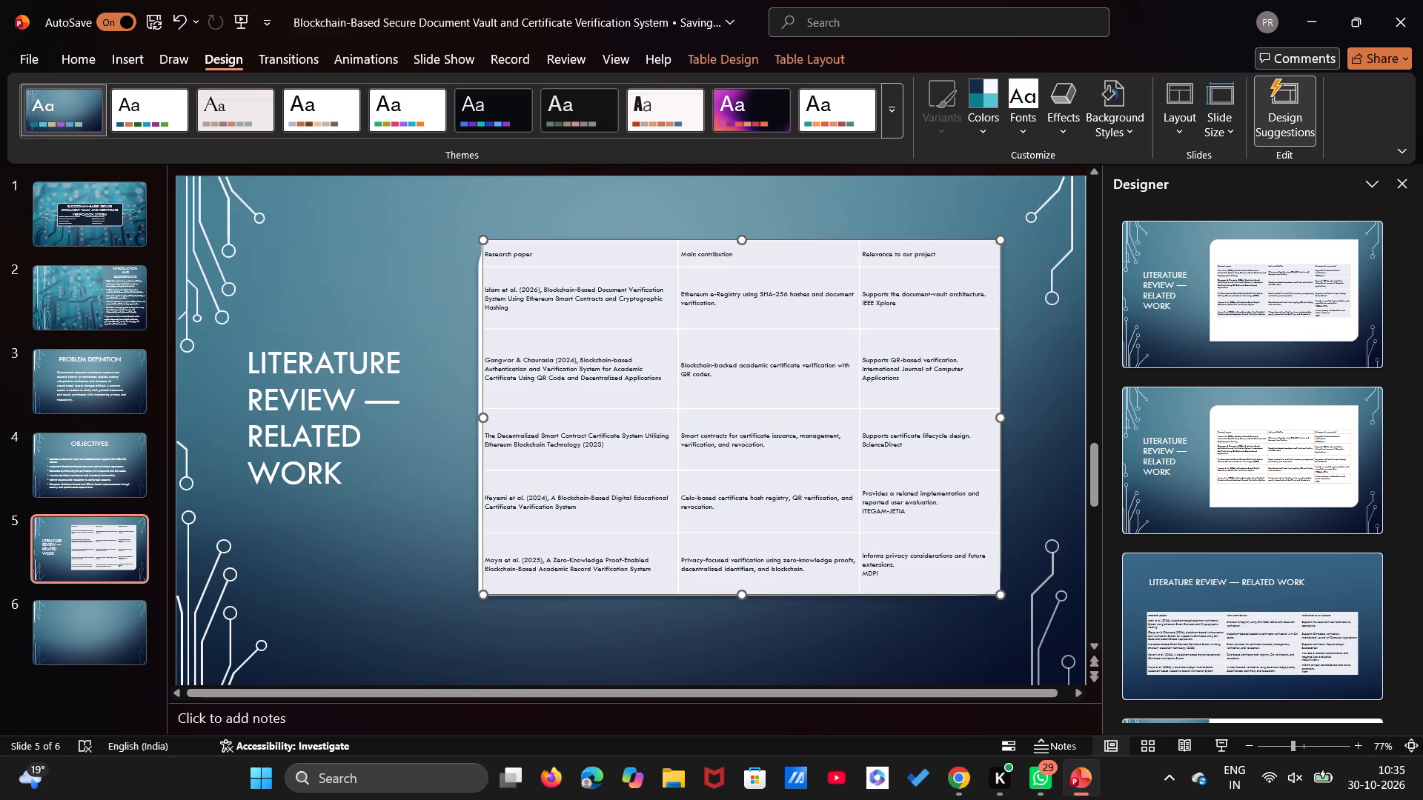
pyautogui.moveTo(484, 420); pyautogui.dragTo(477, 421)
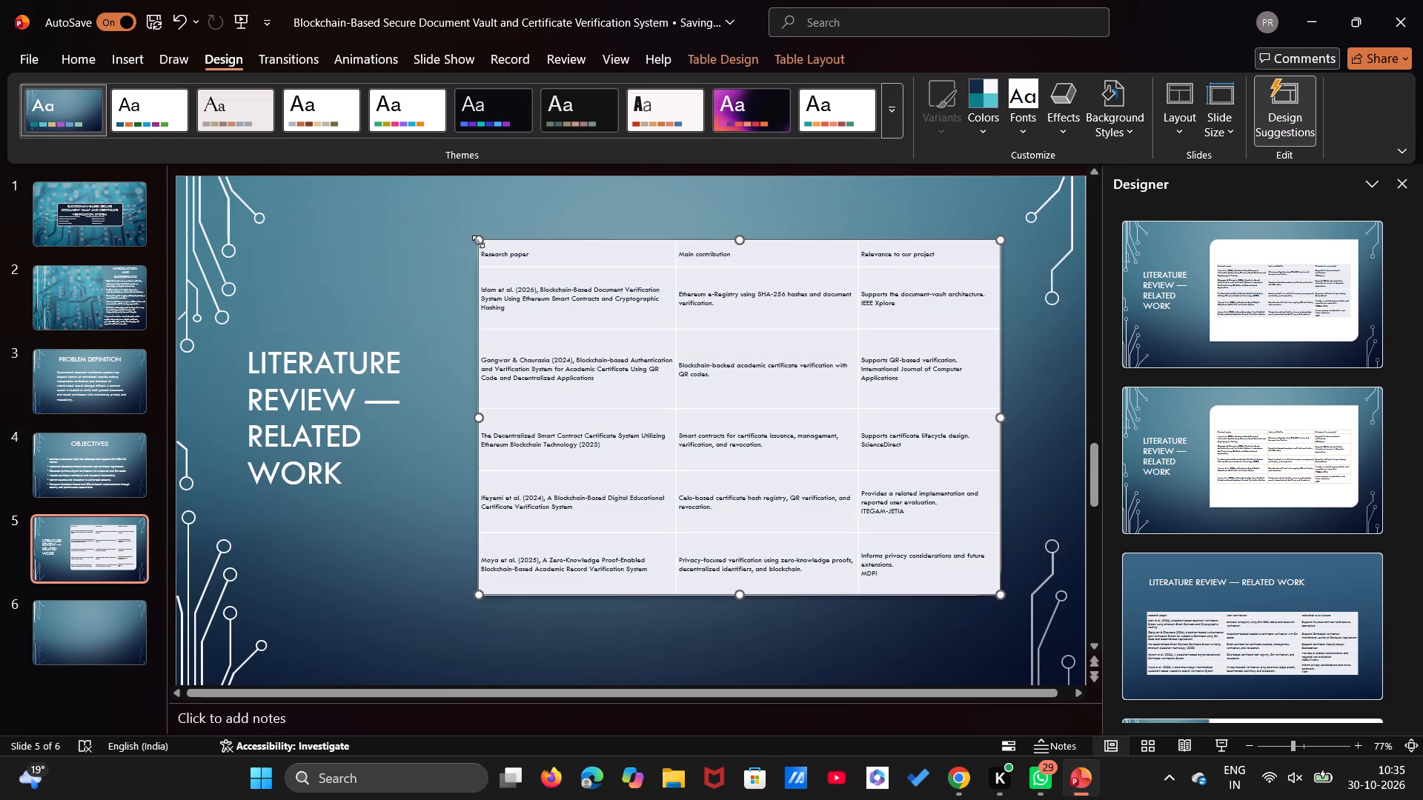
pyautogui.click(478, 241)
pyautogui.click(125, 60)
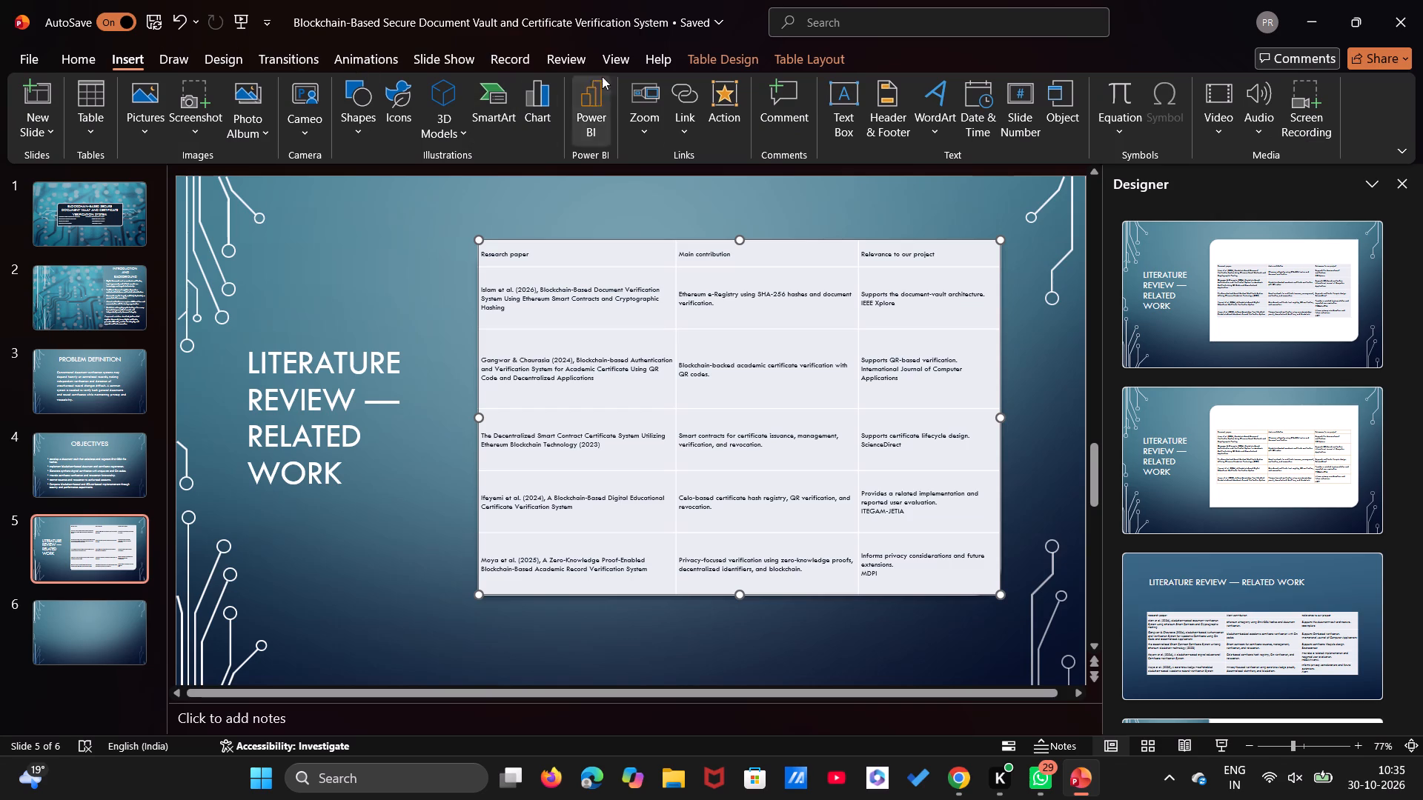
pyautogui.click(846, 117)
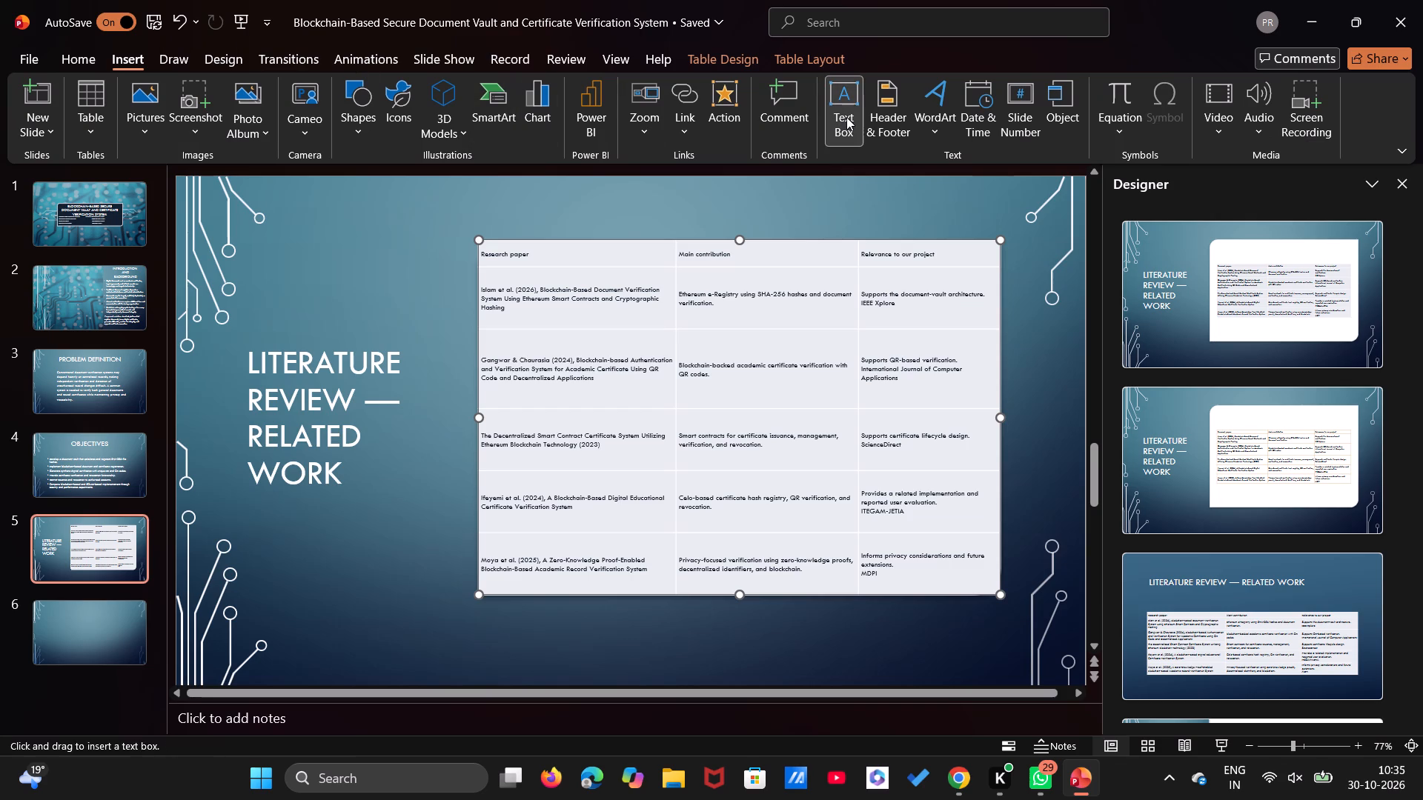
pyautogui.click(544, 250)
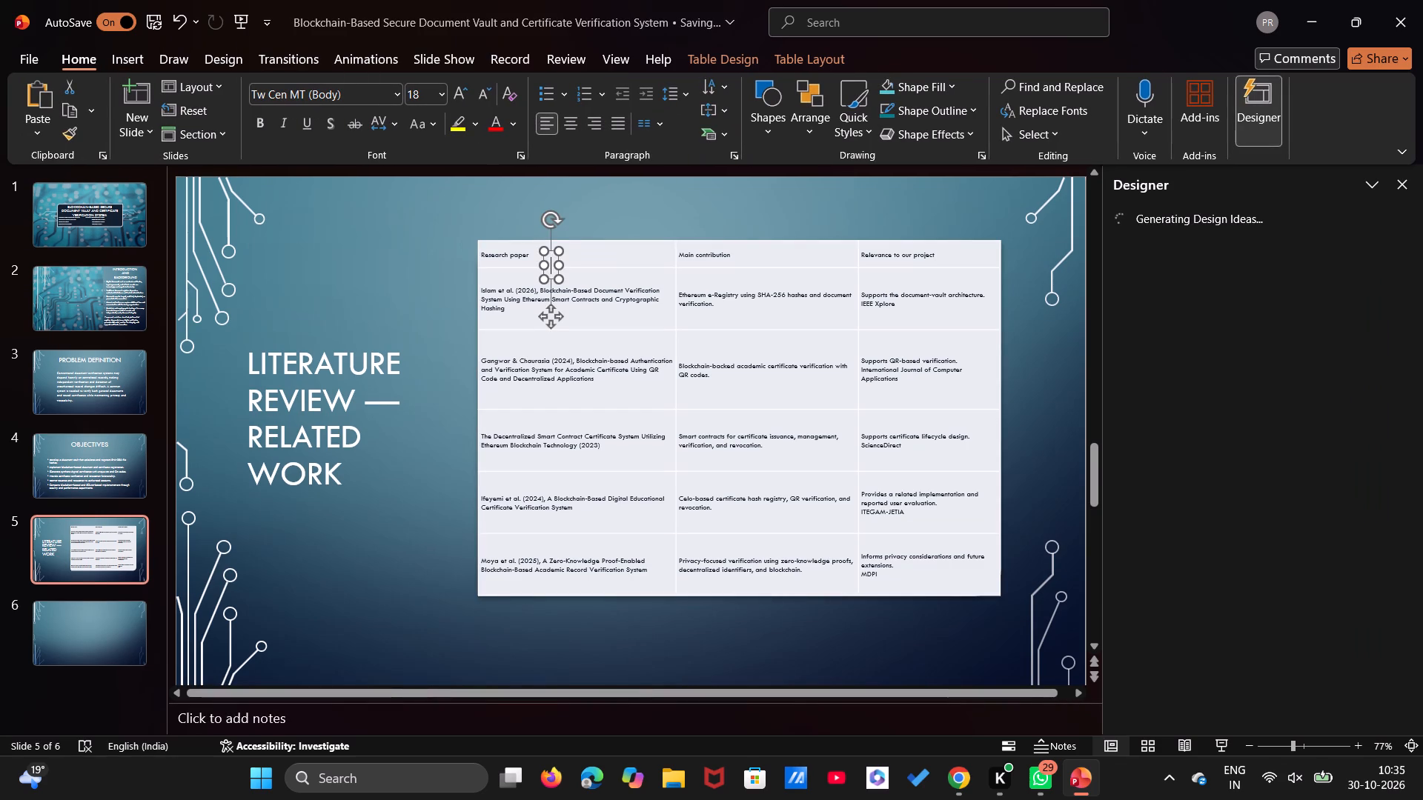
# Insert an empty row above the header row of slide 5's literature review table.
pyautogui.click(571, 265)
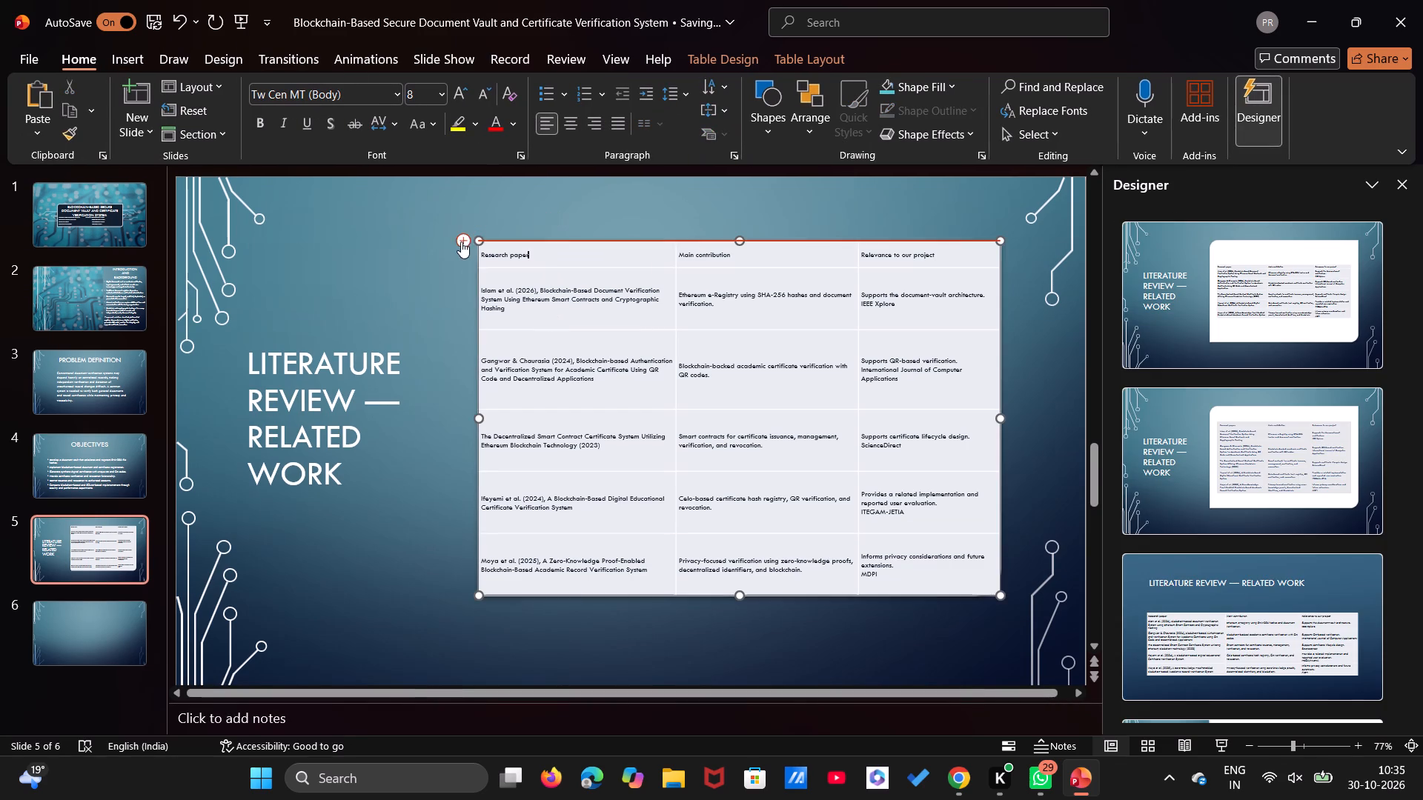
pyautogui.click(472, 241)
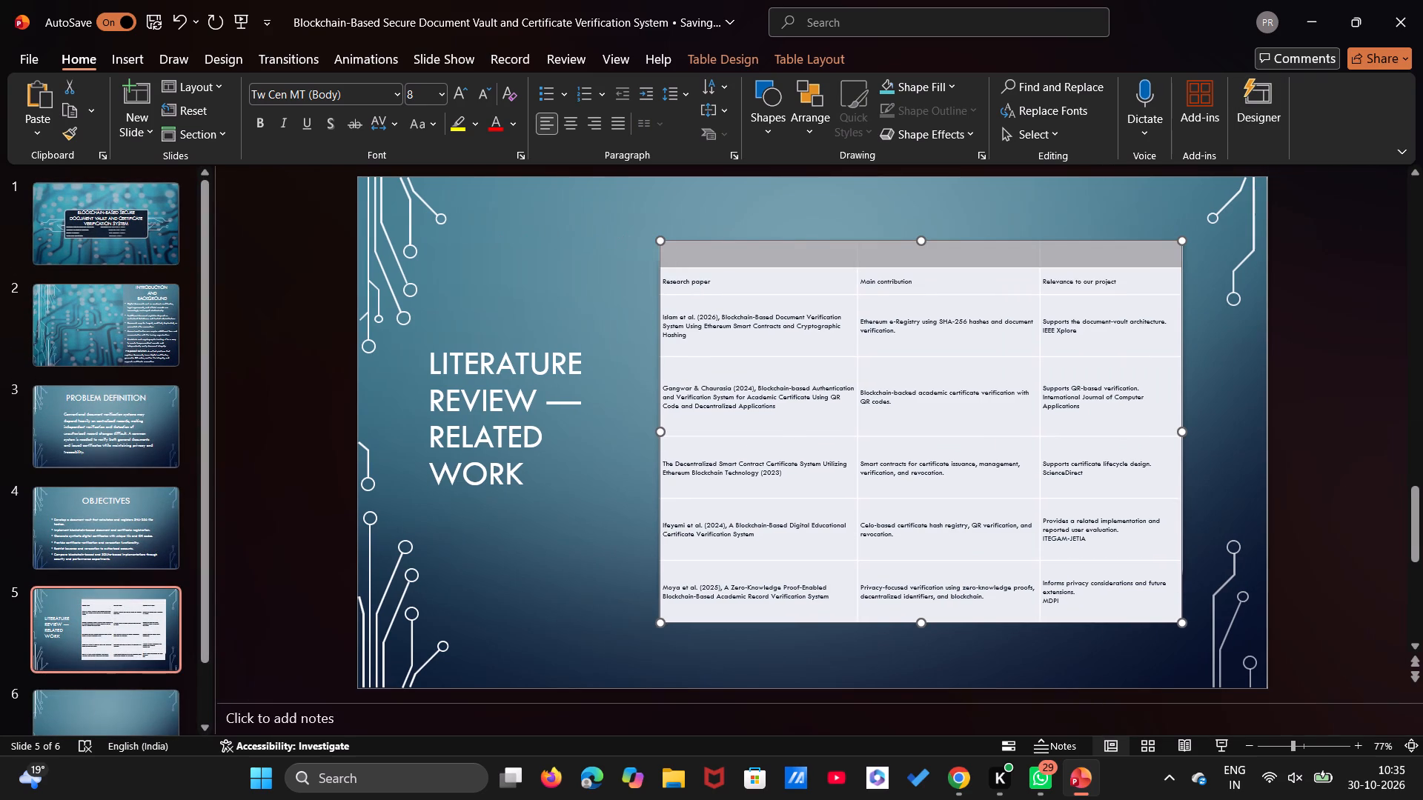
# Shrink the literature review table from its upper and lower corners so that all rows fit inside the white panel.
pyautogui.click(660, 241)
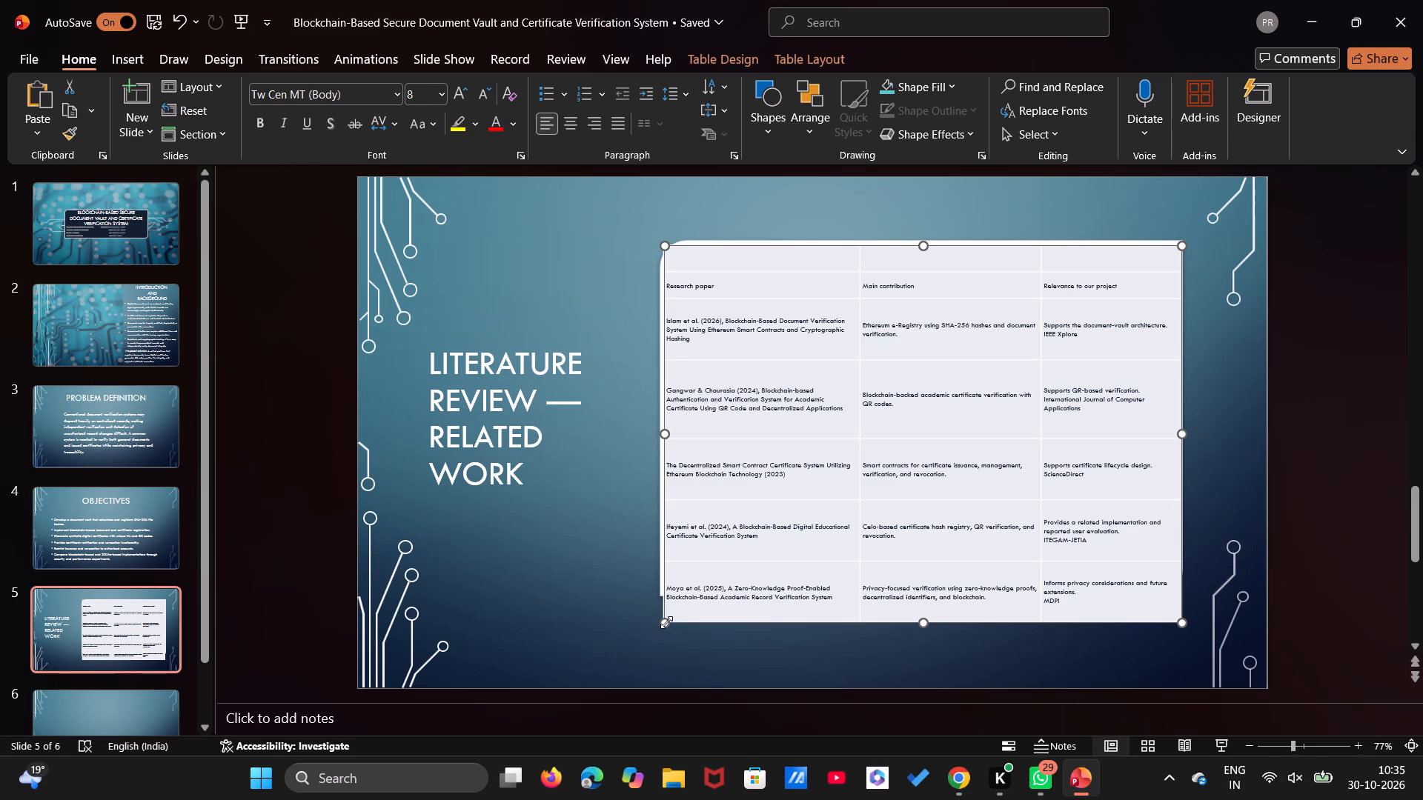
pyautogui.moveTo(666, 622); pyautogui.dragTo(664, 592)
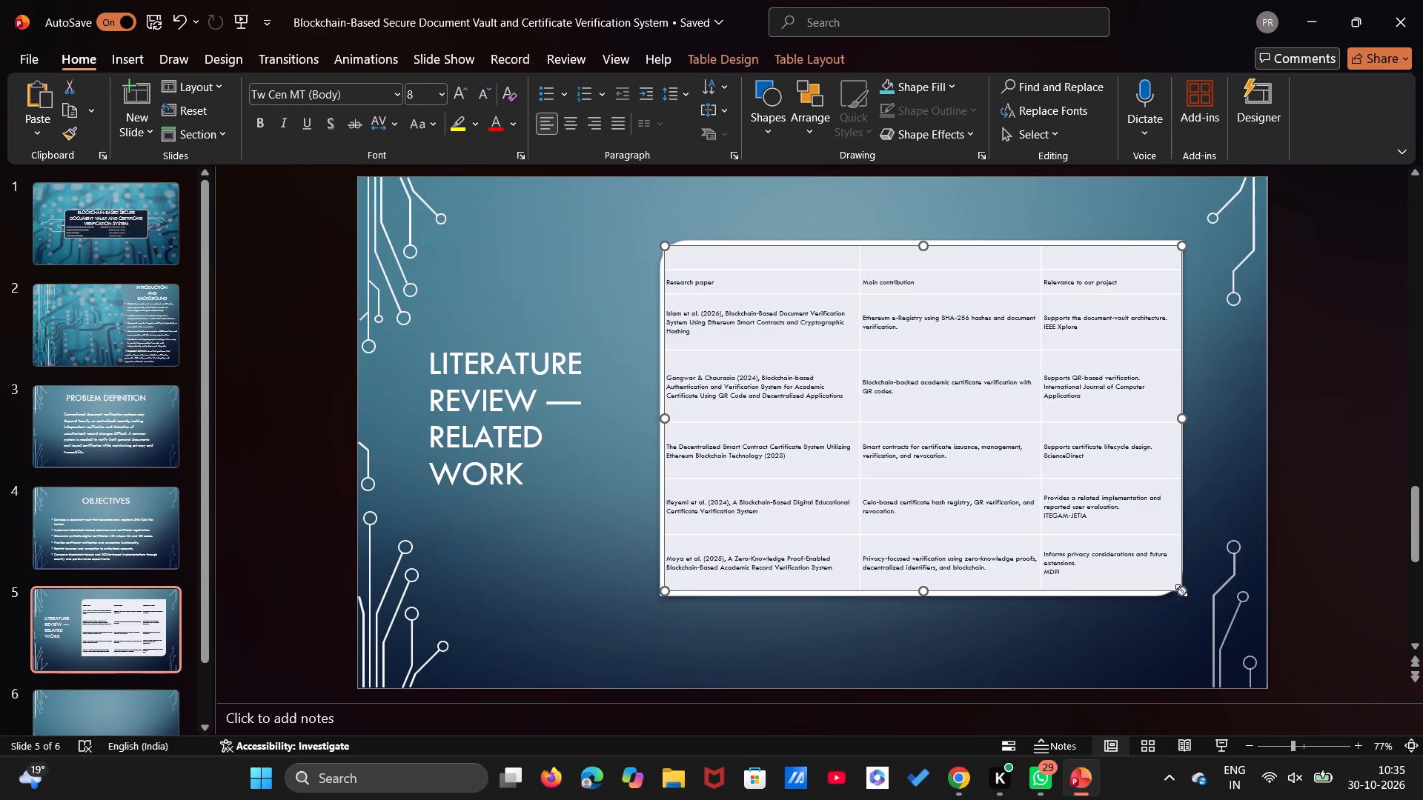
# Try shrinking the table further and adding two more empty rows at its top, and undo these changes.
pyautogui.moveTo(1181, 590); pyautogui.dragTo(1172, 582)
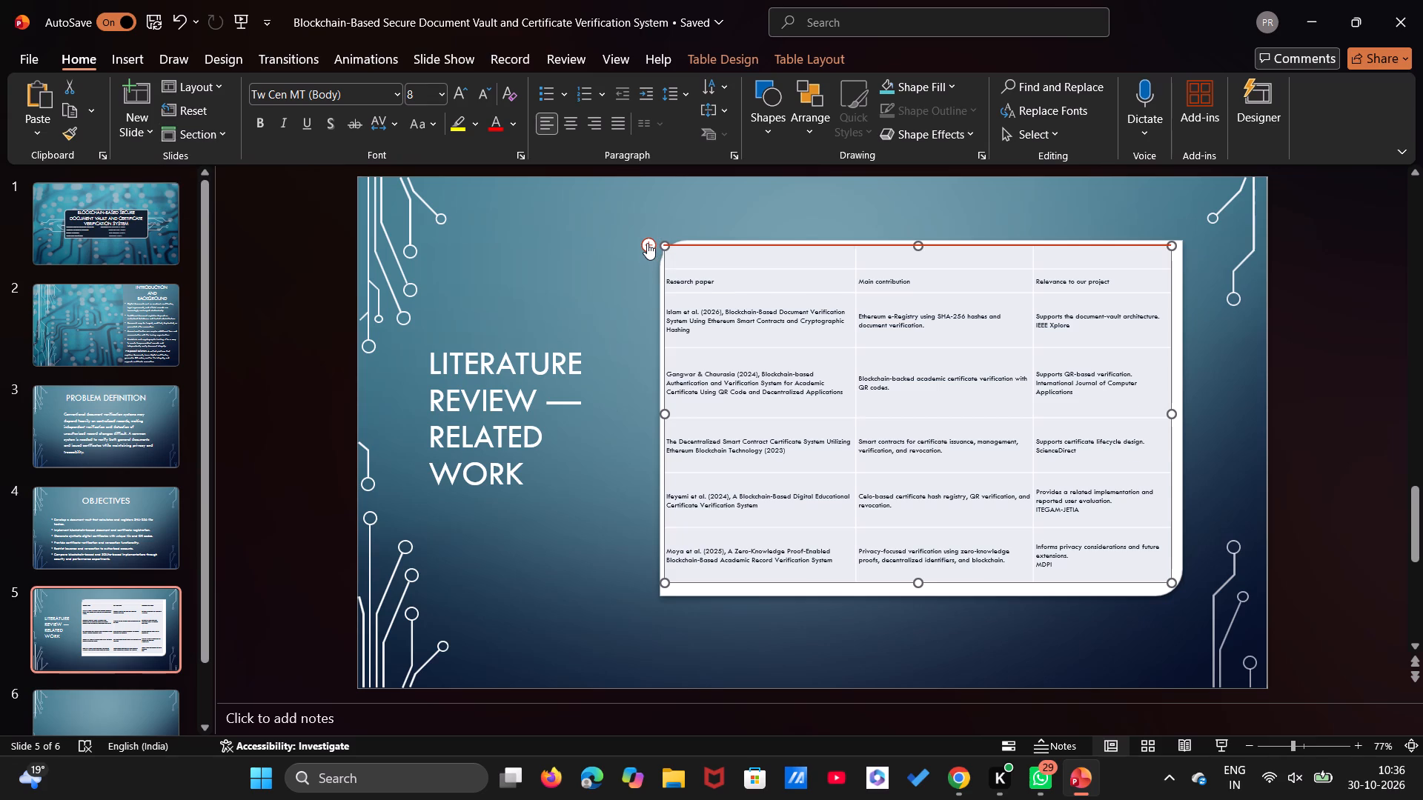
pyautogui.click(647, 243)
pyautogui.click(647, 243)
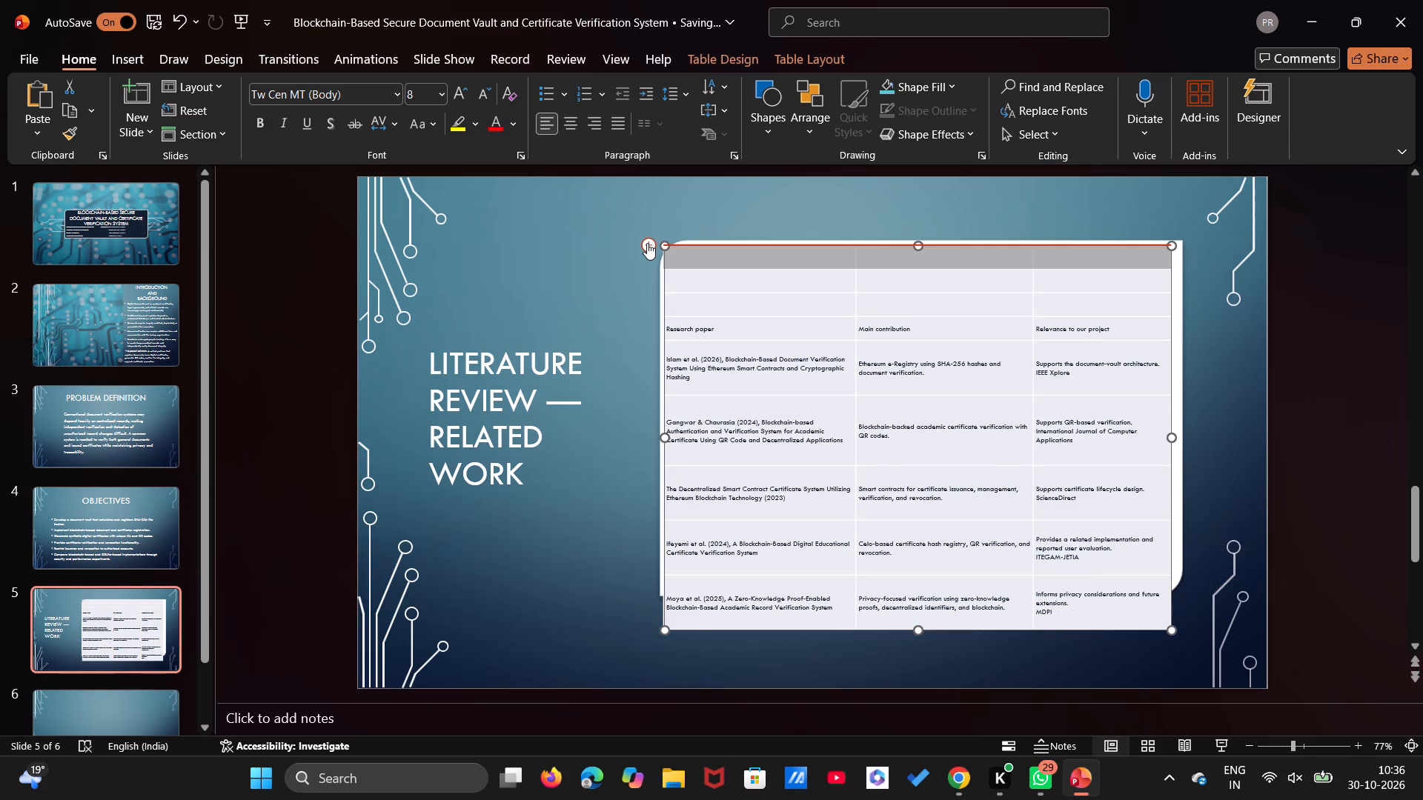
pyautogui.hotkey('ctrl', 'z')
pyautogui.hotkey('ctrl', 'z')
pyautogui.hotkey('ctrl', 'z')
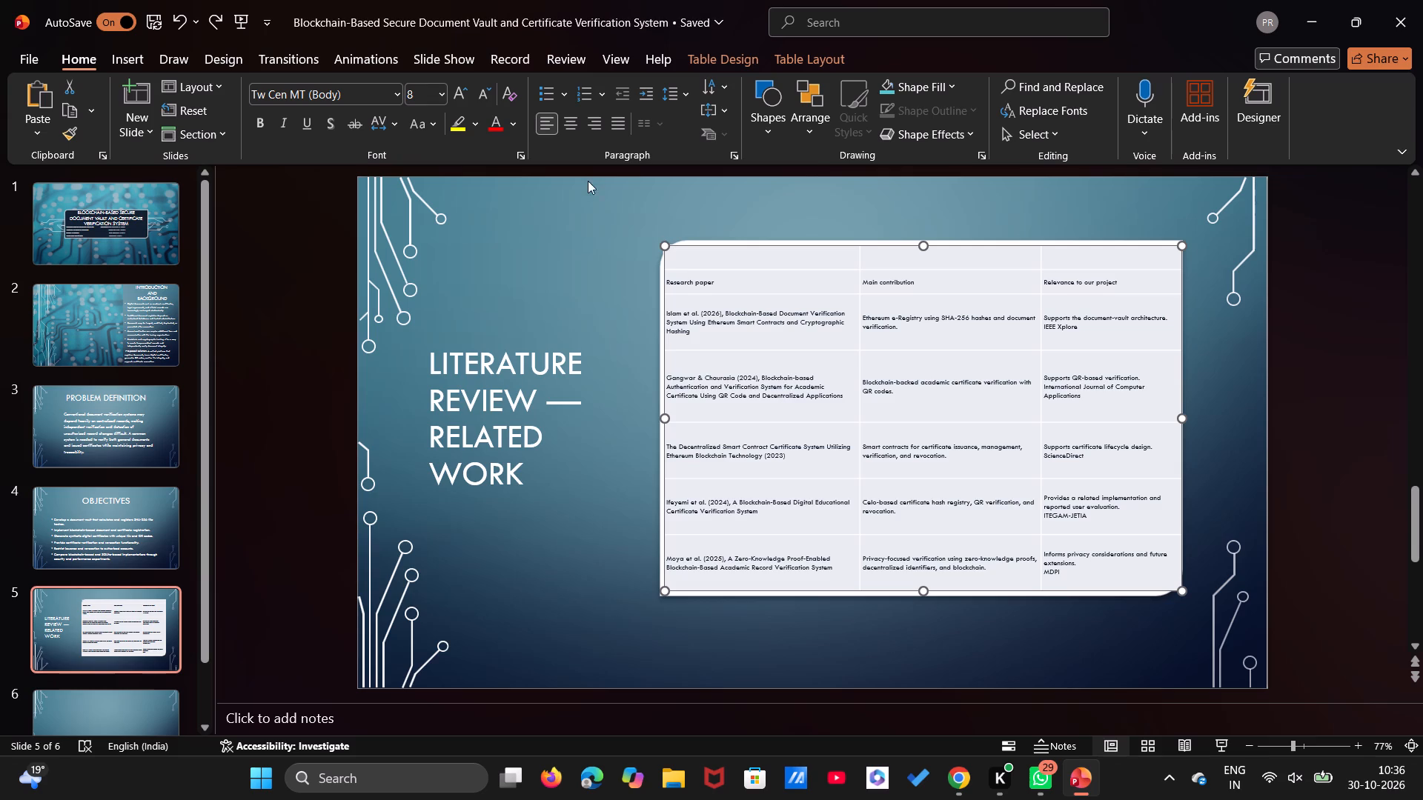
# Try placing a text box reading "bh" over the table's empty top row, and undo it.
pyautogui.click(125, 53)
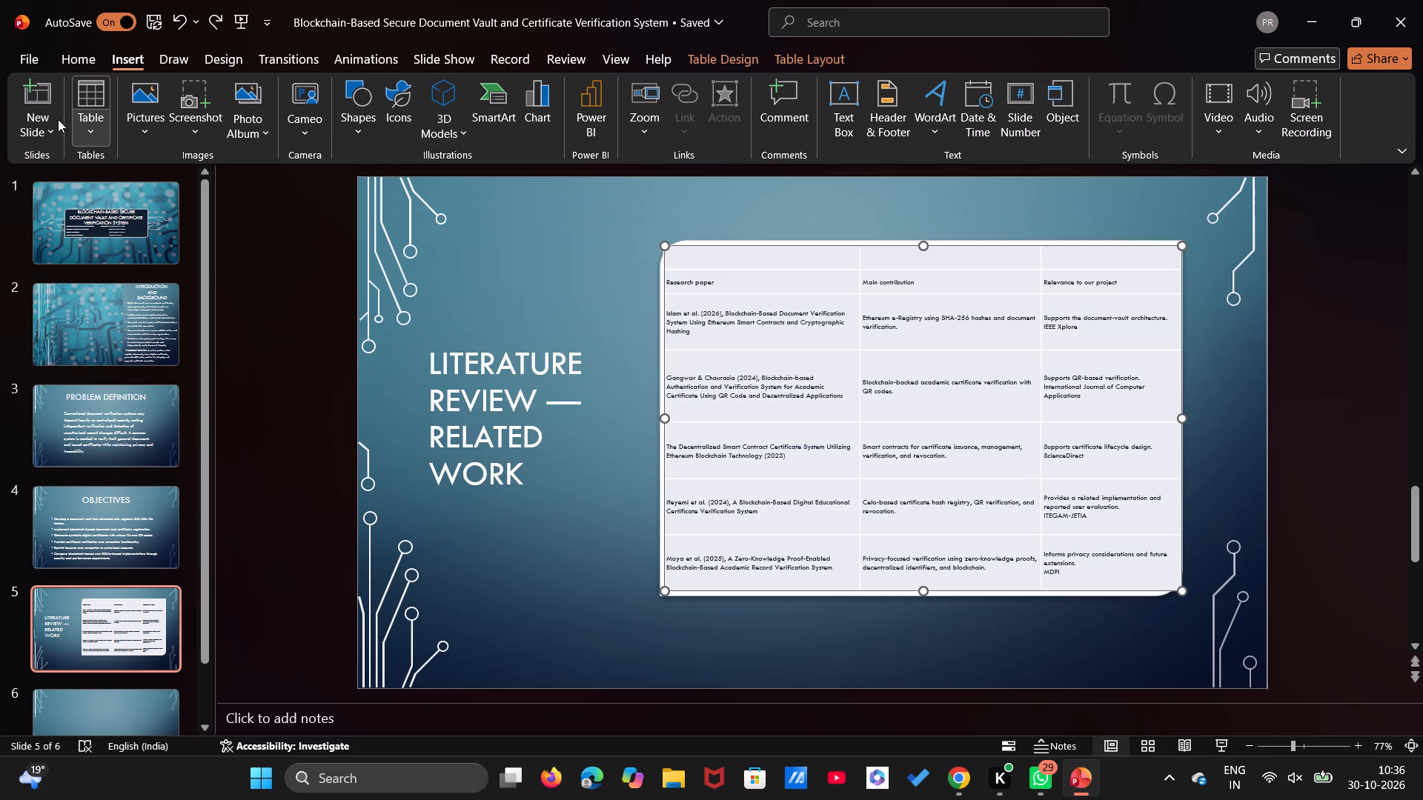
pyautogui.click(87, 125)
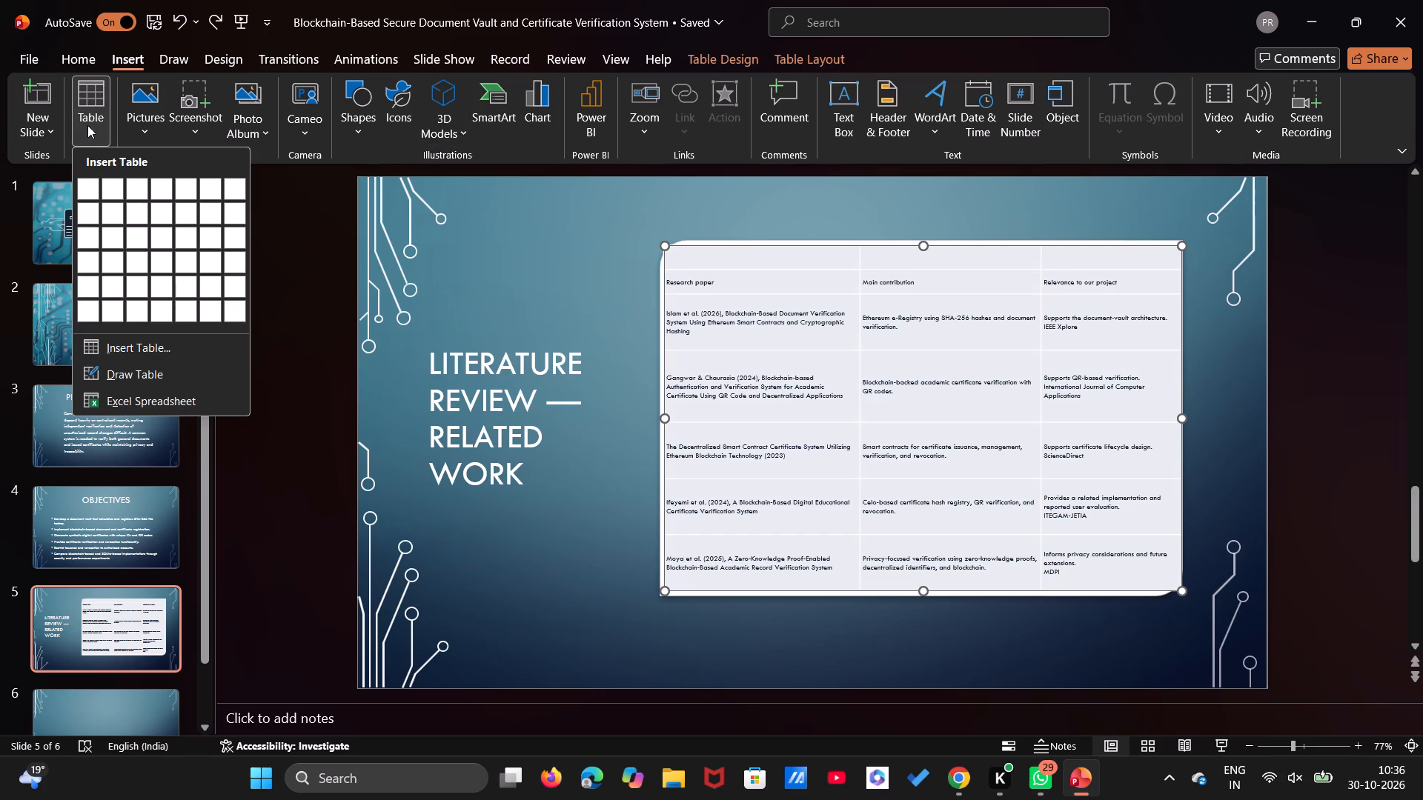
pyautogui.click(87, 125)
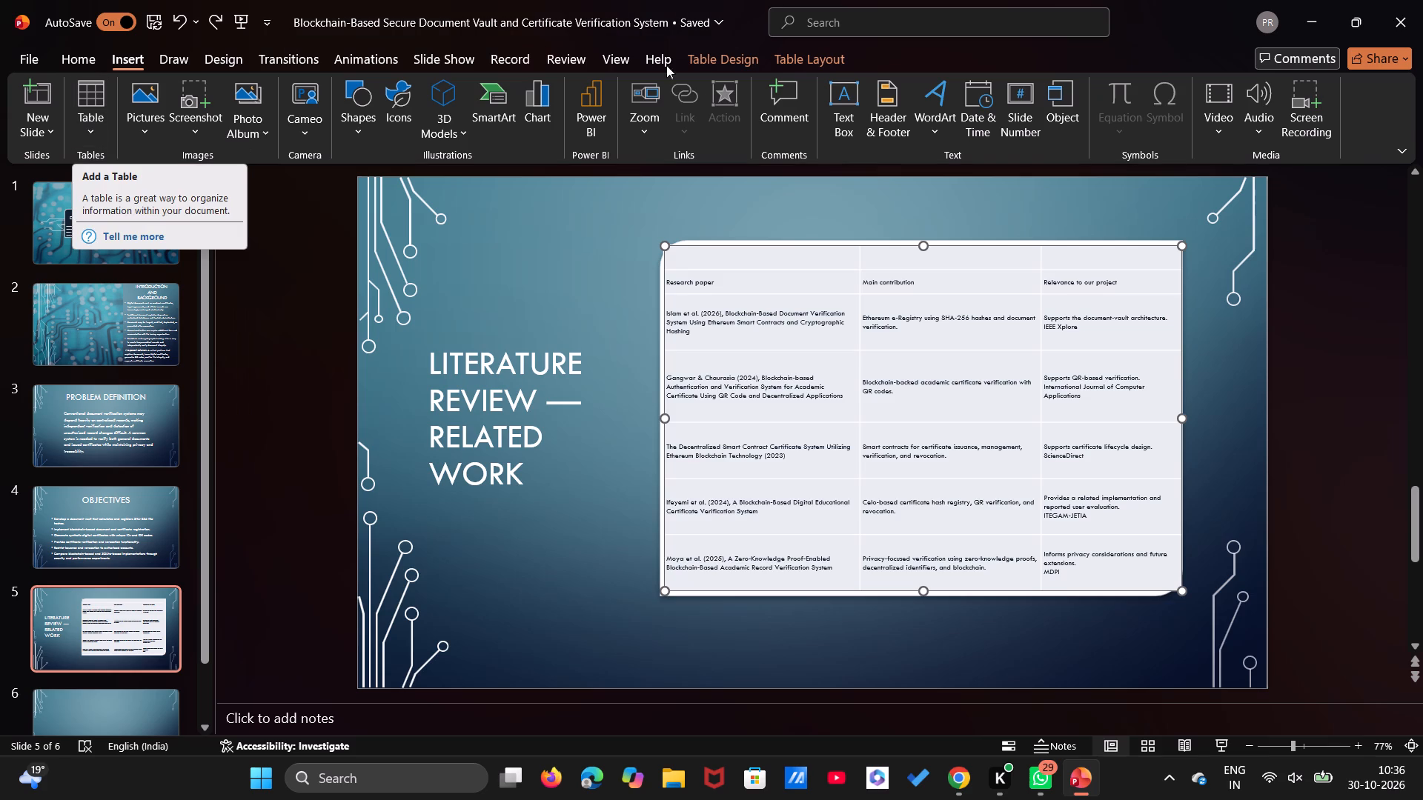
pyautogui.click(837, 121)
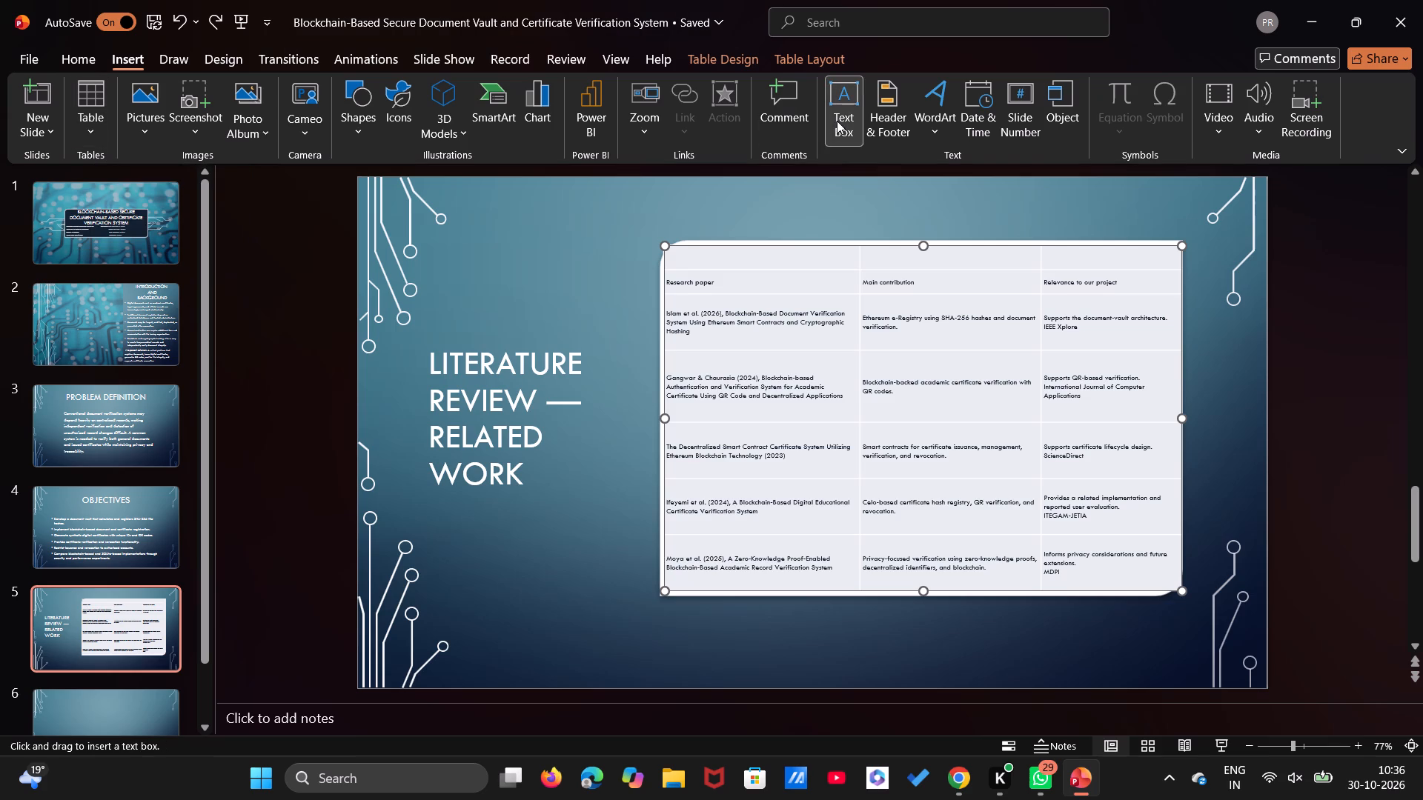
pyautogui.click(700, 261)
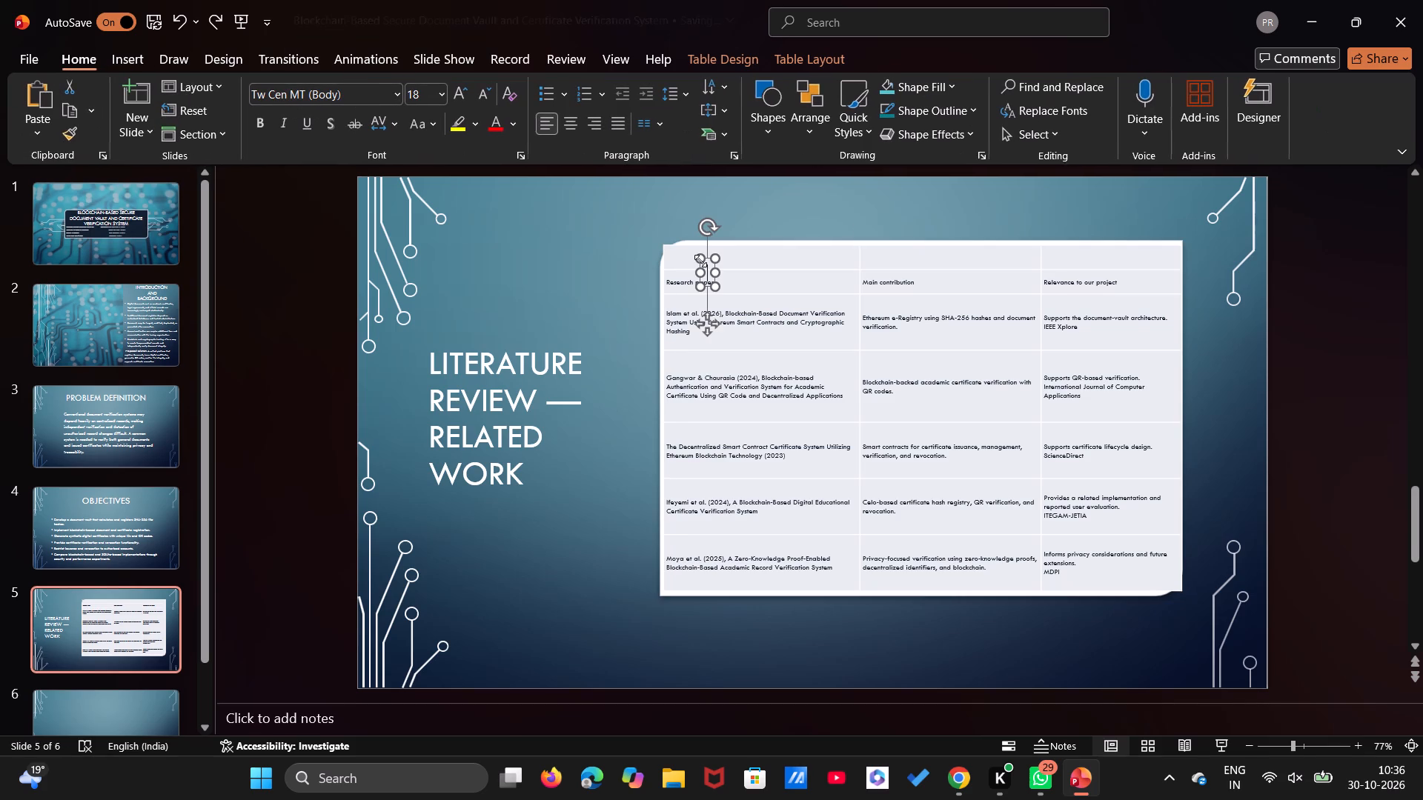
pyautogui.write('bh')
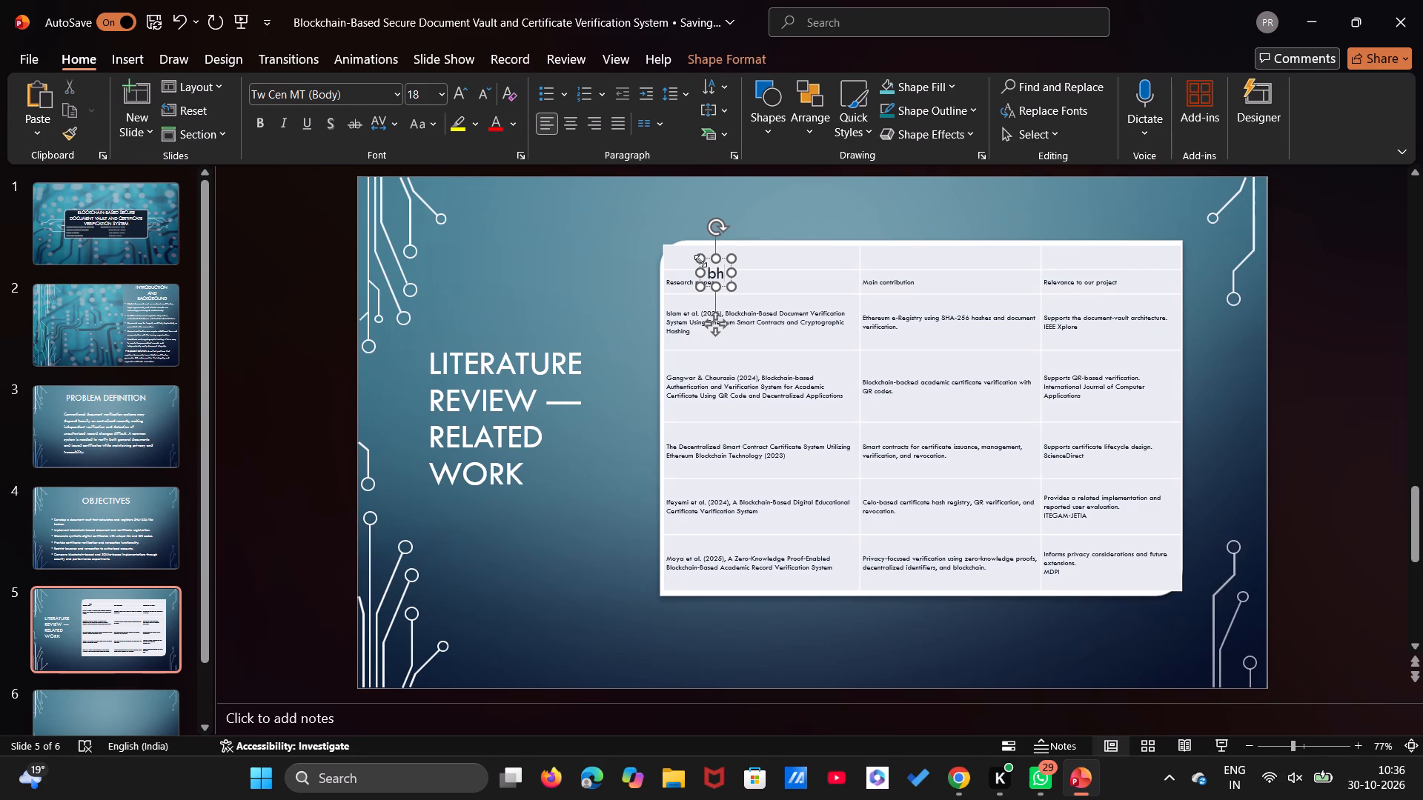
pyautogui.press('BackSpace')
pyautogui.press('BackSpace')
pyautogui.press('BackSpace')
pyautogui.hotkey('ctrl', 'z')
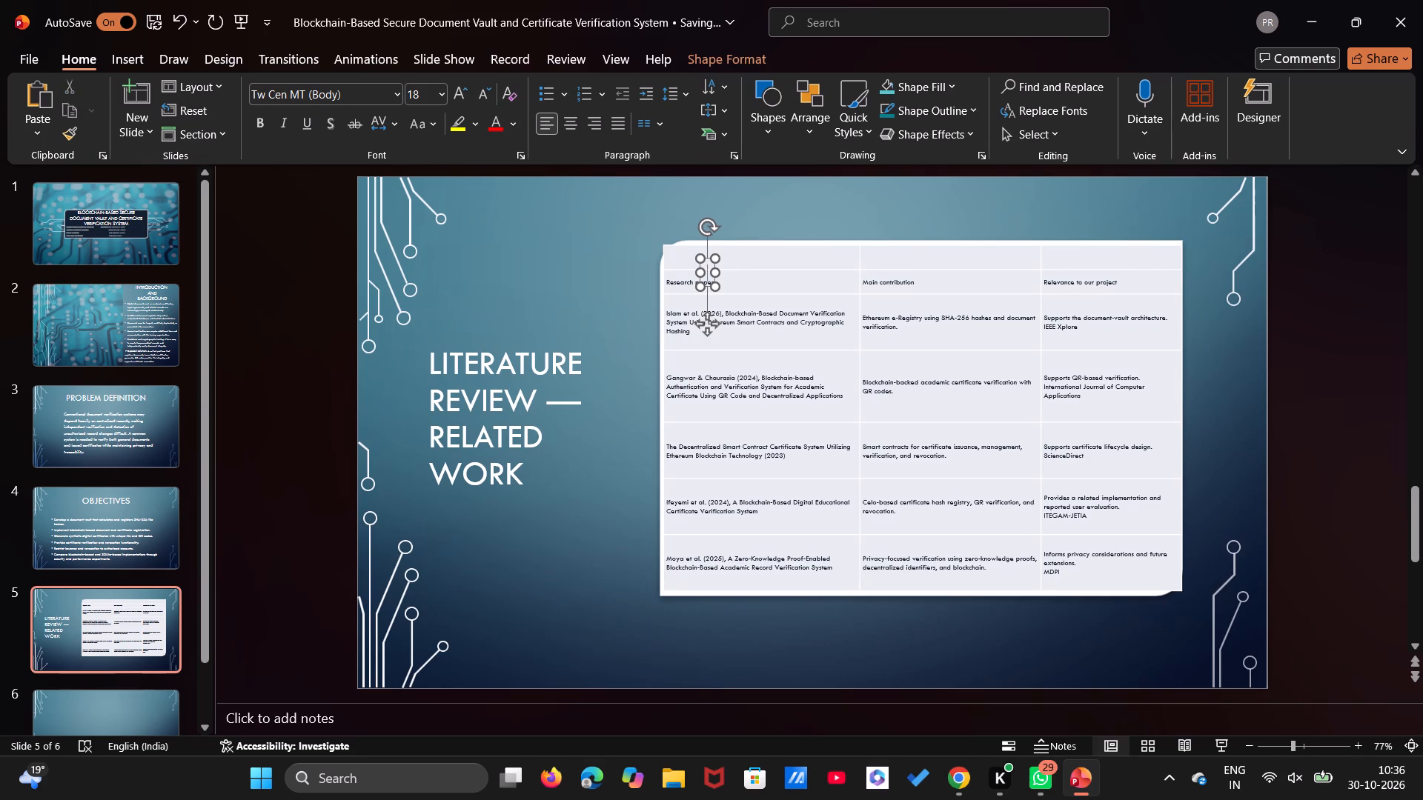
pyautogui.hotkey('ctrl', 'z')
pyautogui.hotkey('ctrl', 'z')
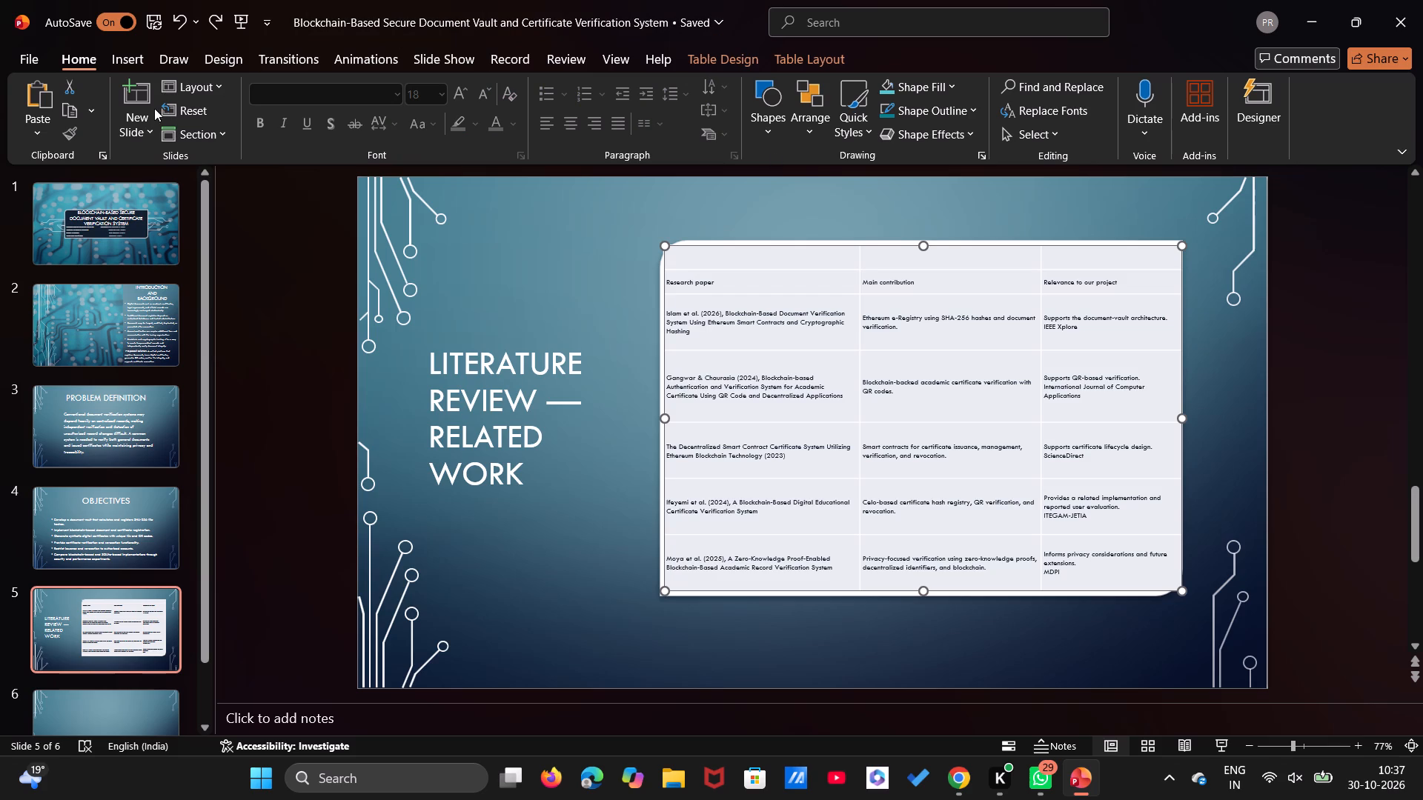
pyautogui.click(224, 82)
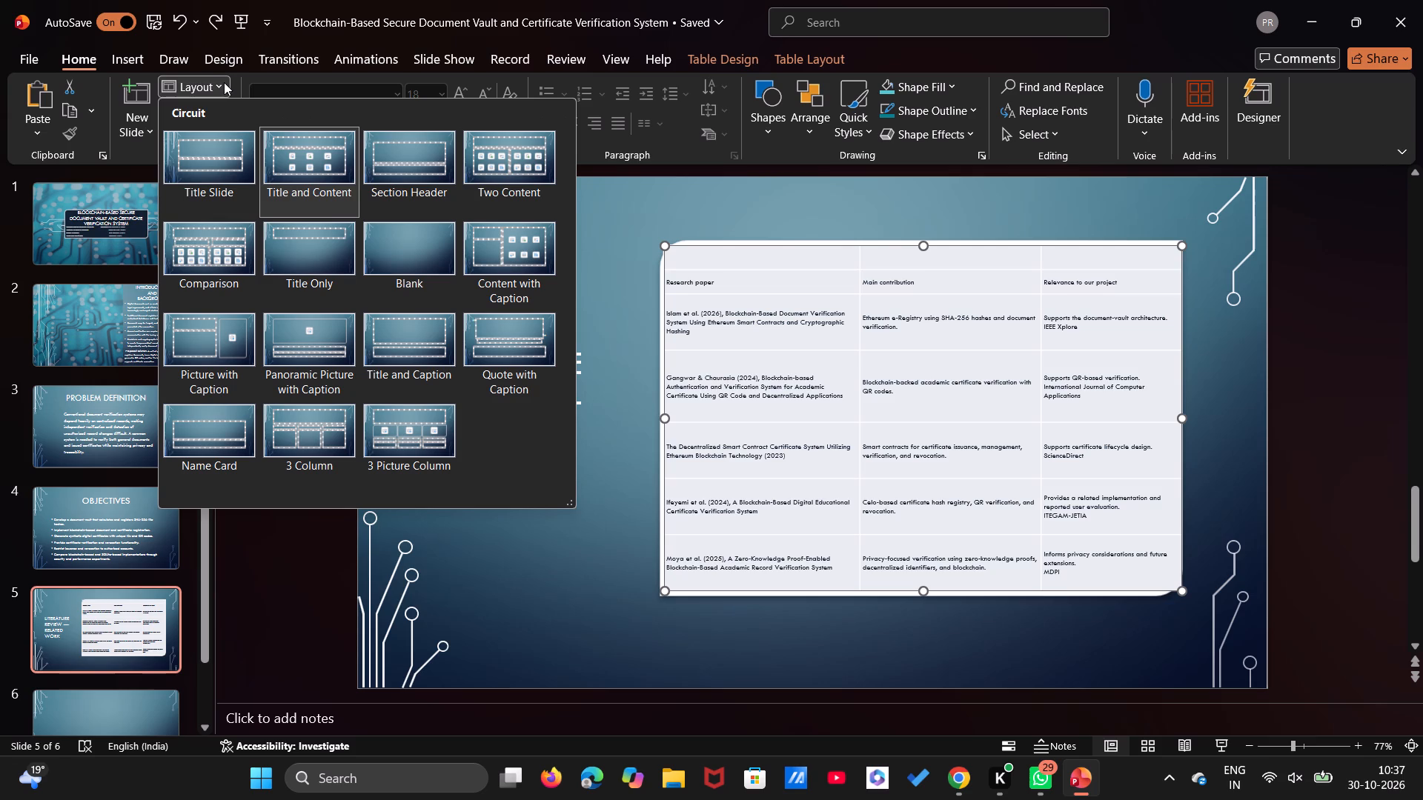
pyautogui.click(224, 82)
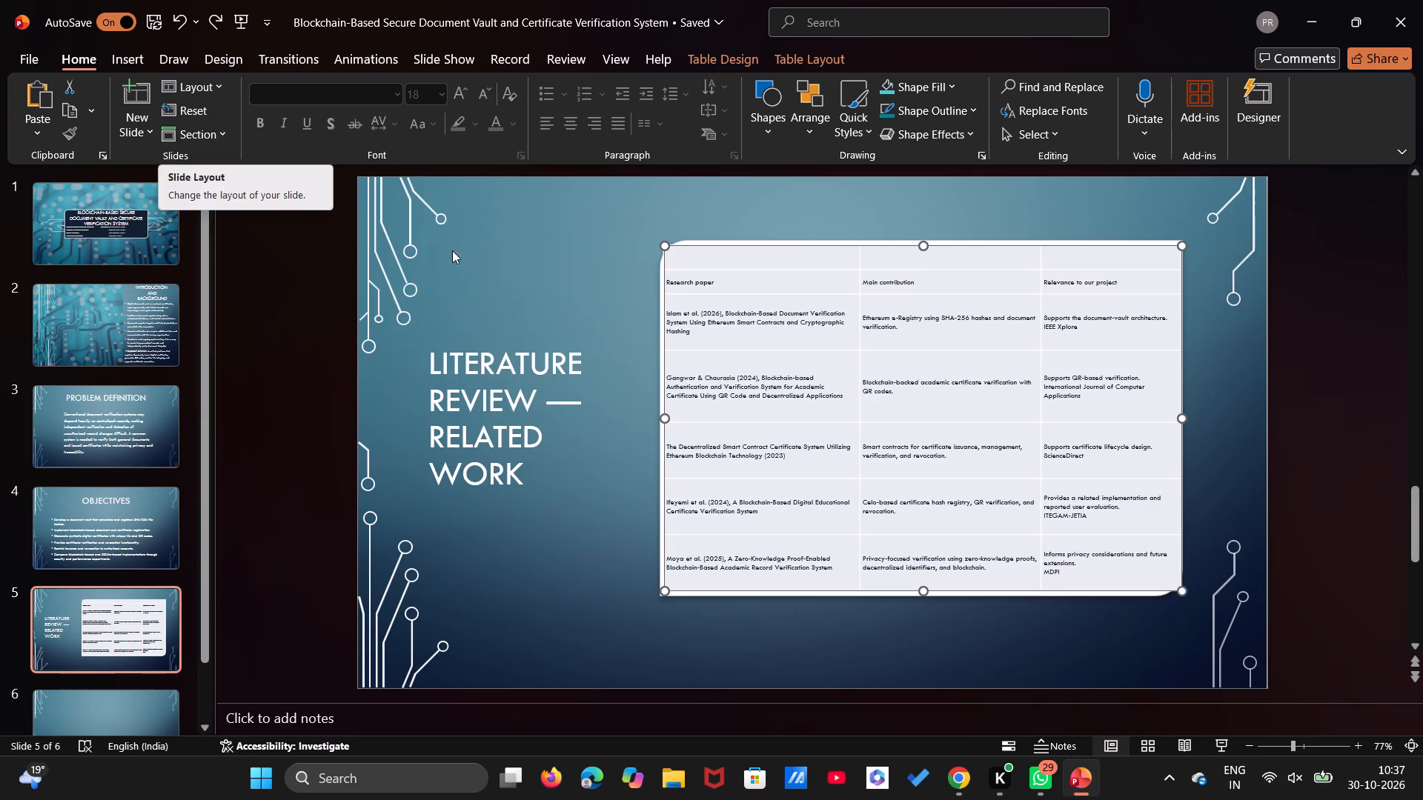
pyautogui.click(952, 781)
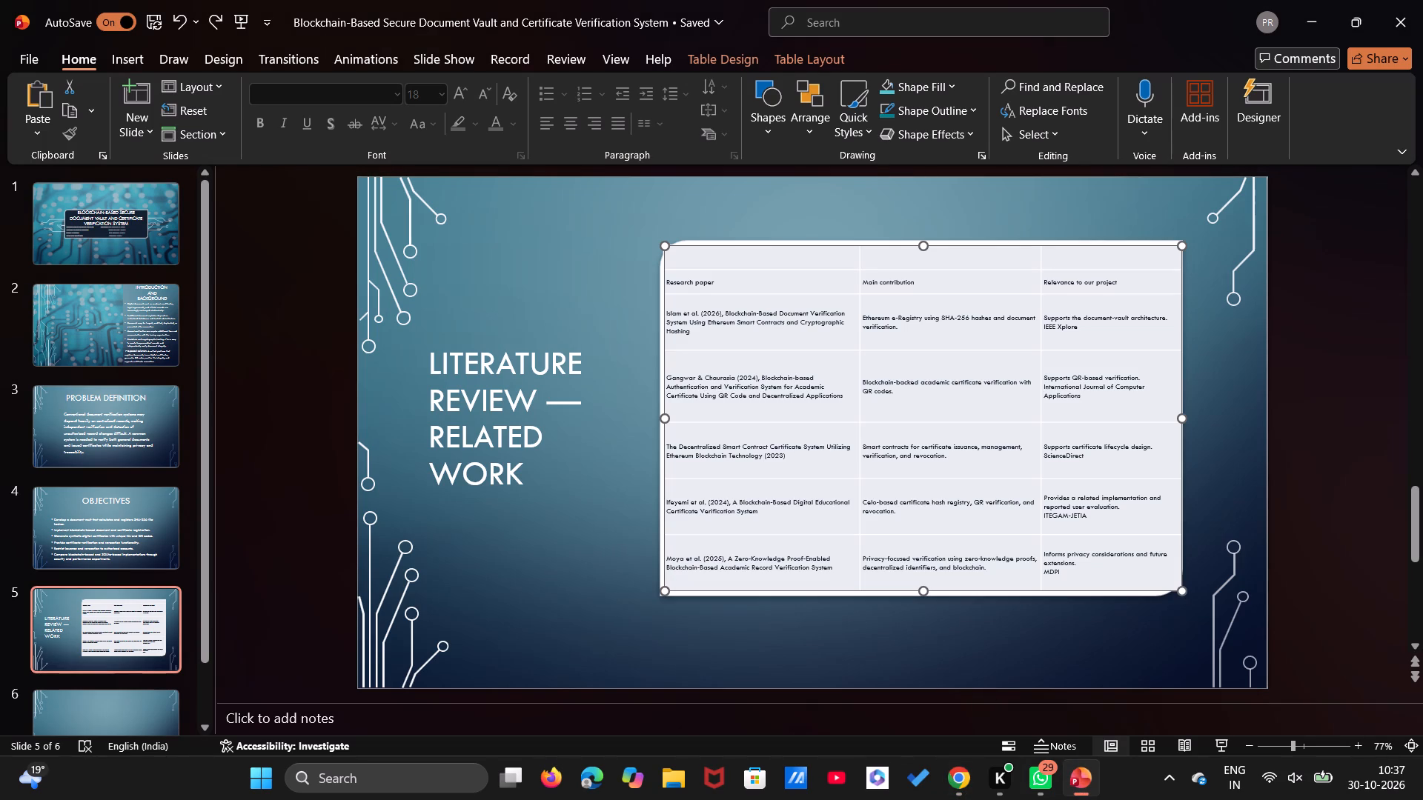
pyautogui.rightClick(1179, 571)
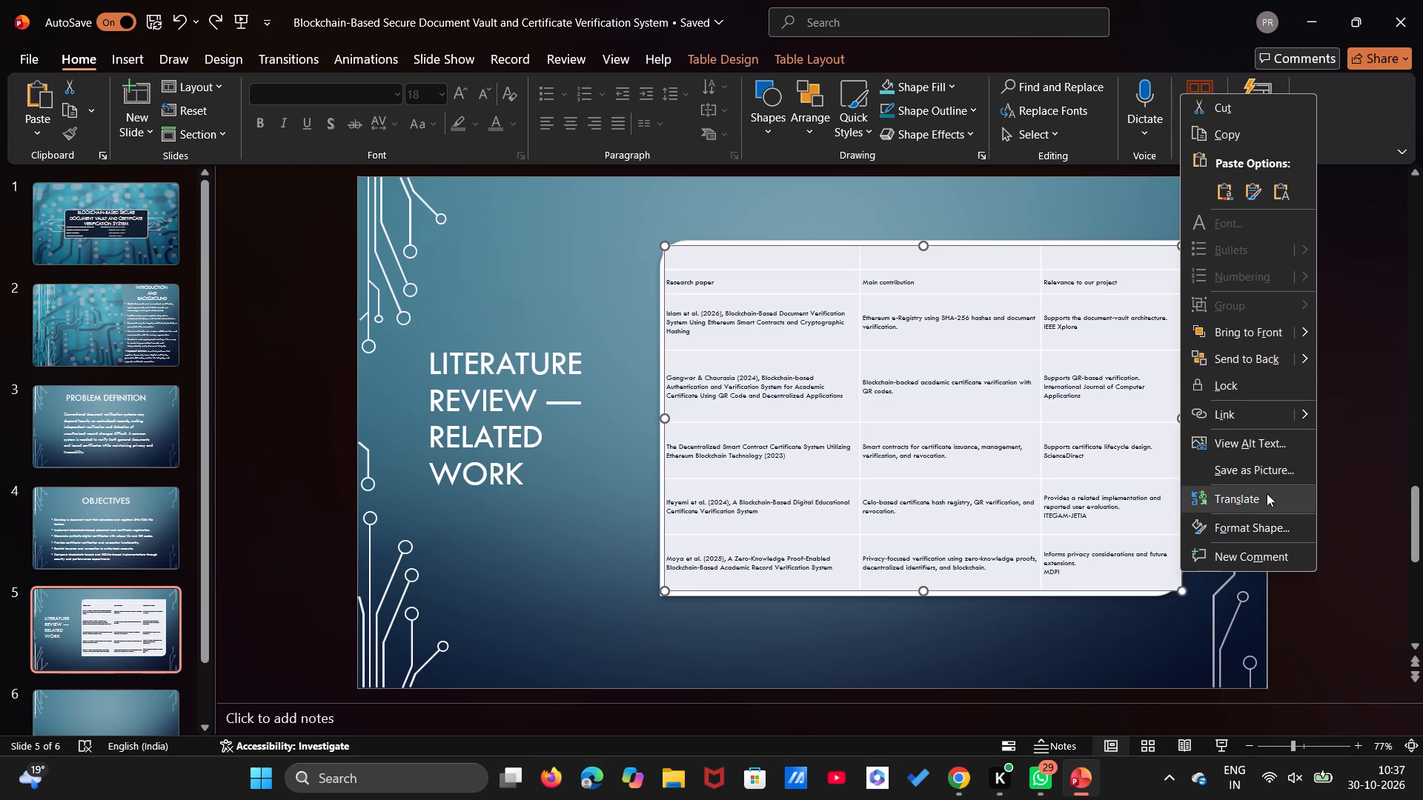
pyautogui.click(1250, 530)
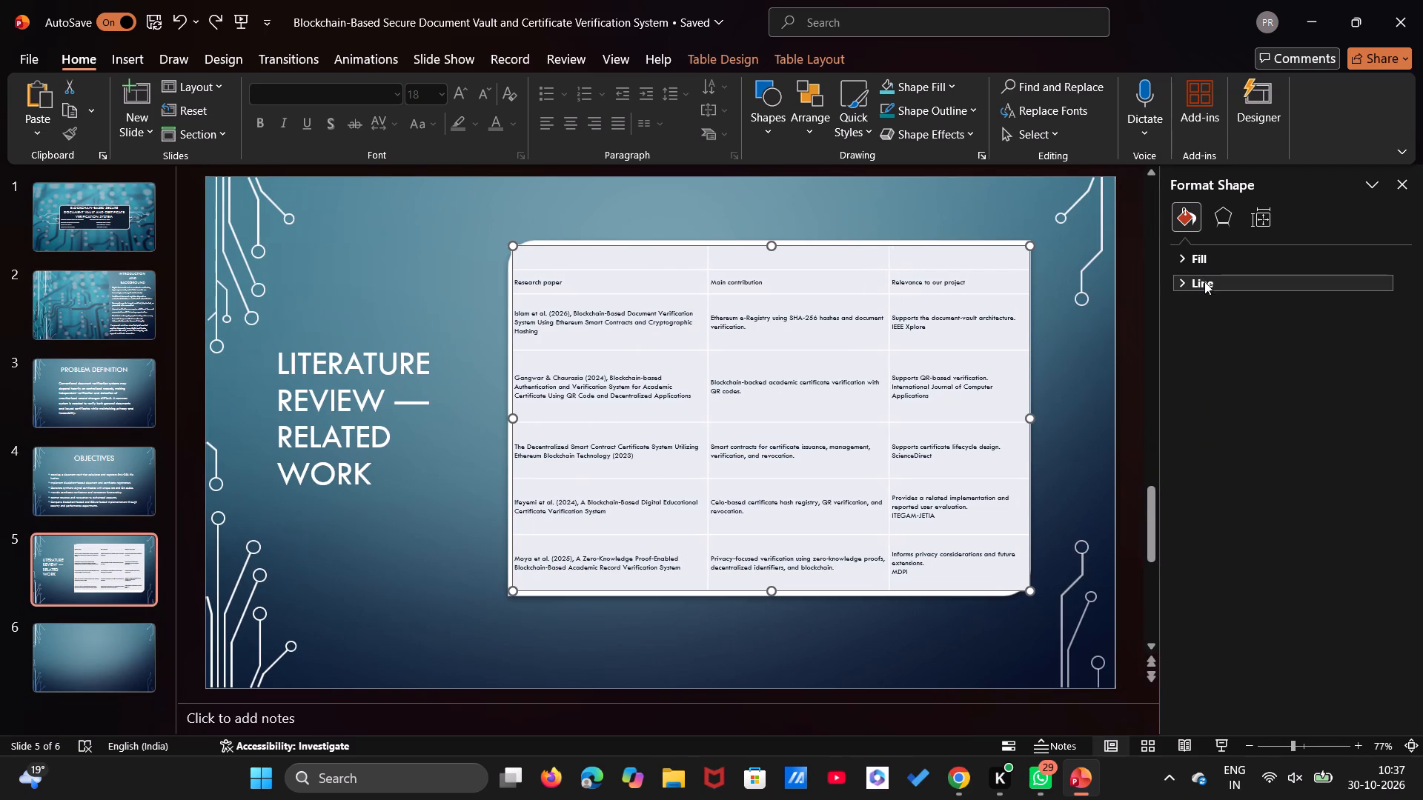
pyautogui.click(1181, 258)
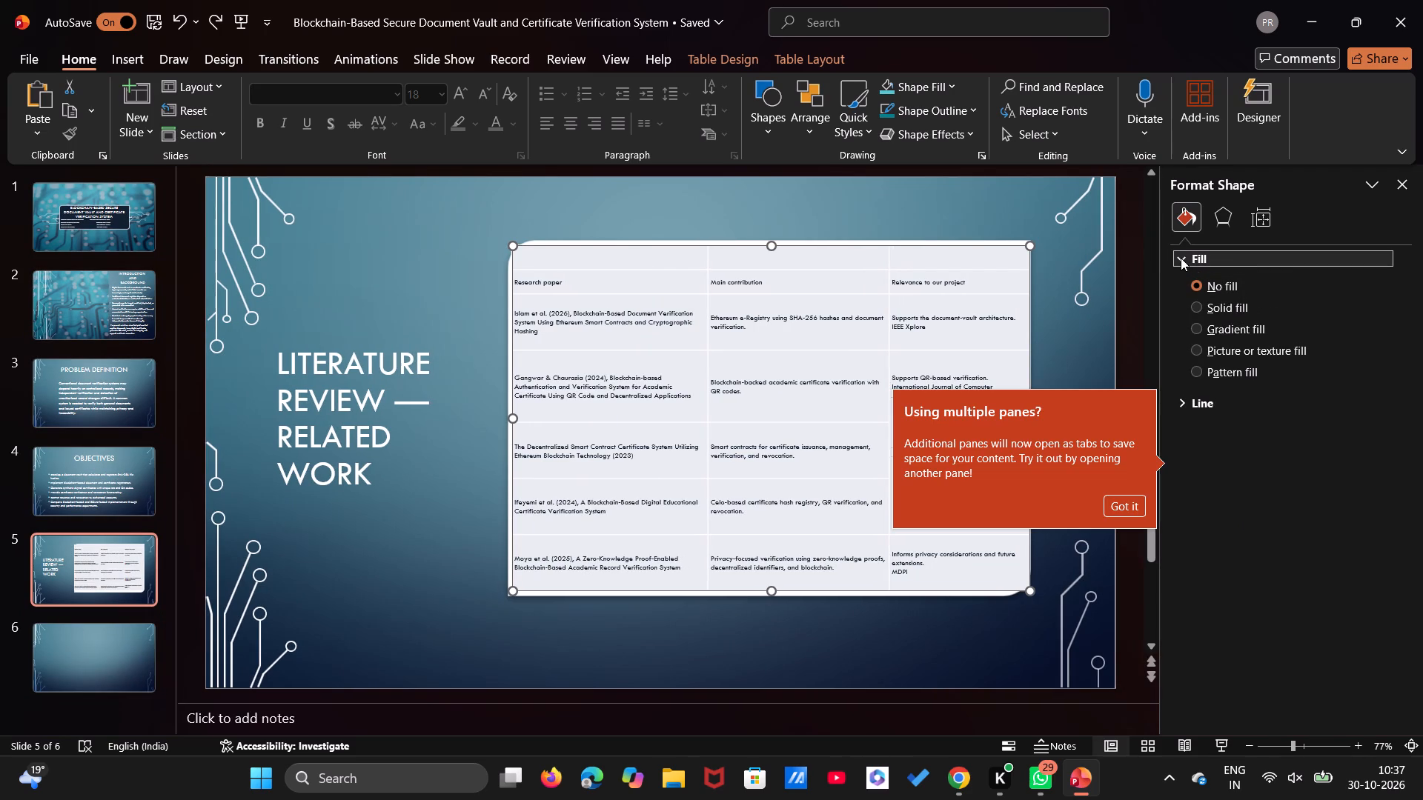
pyautogui.click(1199, 306)
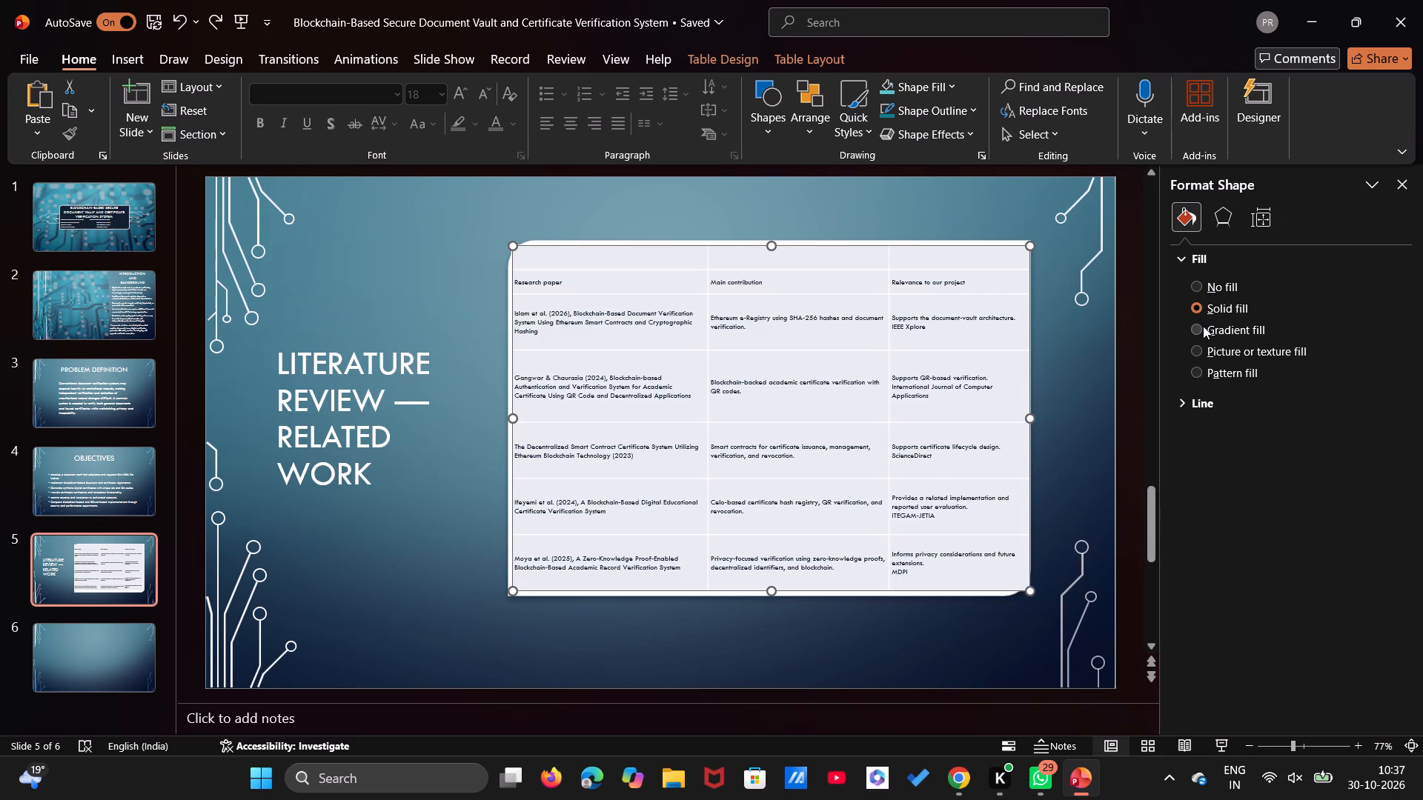
pyautogui.click(1203, 326)
# Narrow the literature review table slightly so its far edge sits just inside the white panel.
pyautogui.moveTo(1029, 589); pyautogui.dragTo(1023, 589)
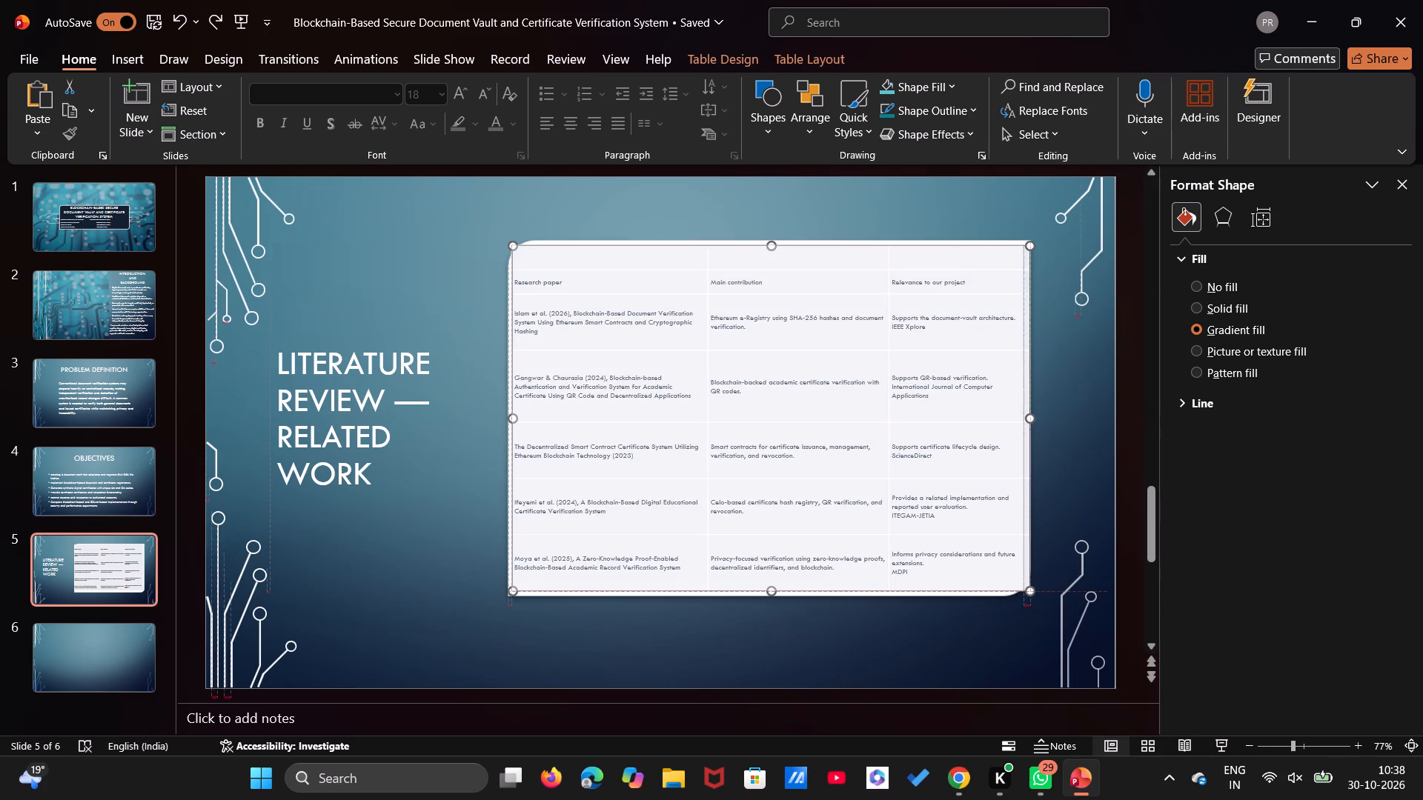
pyautogui.moveTo(1023, 589); pyautogui.dragTo(1021, 589)
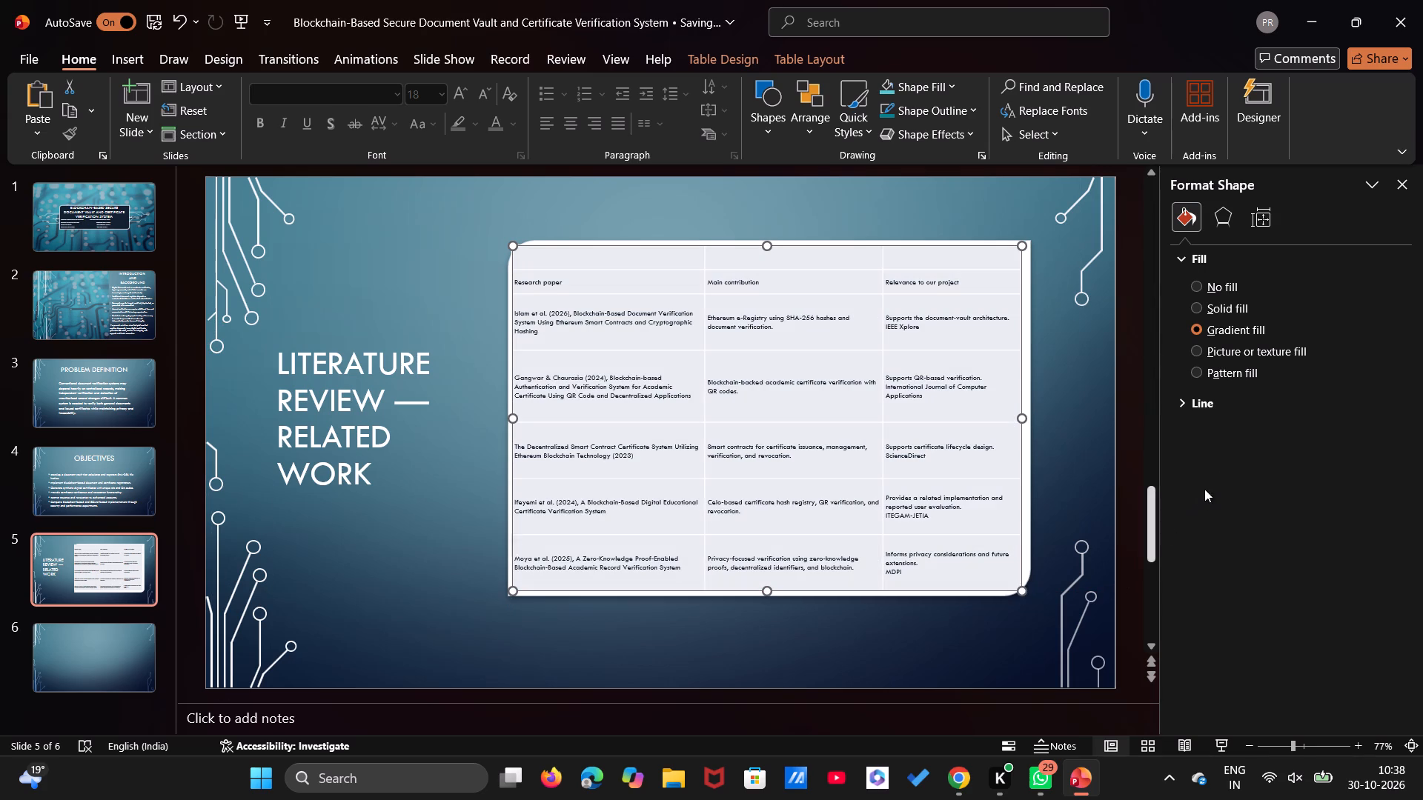
# Expand the literature review table's text box, position and size settings, and lock its aspect ratio.
pyautogui.click(1256, 220)
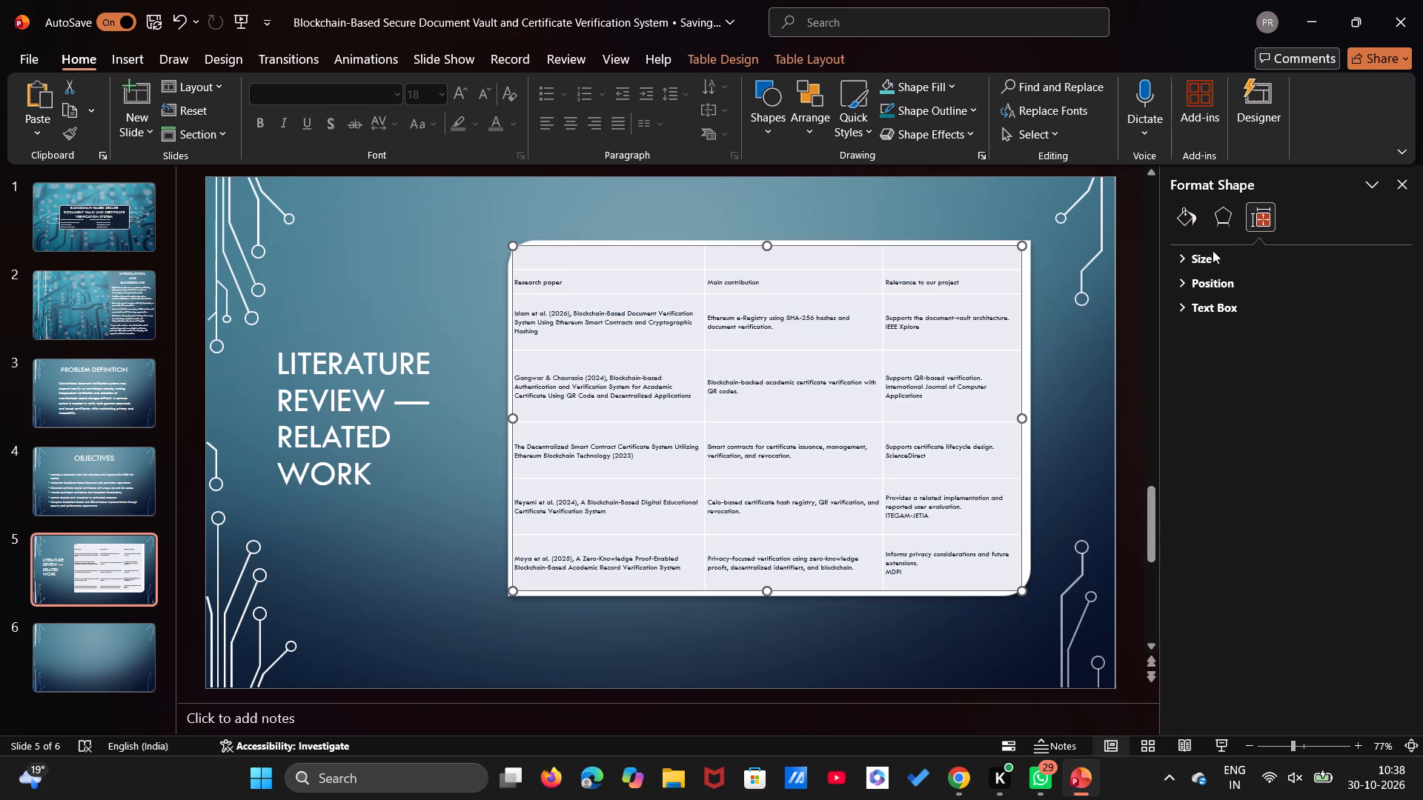
pyautogui.click(1183, 314)
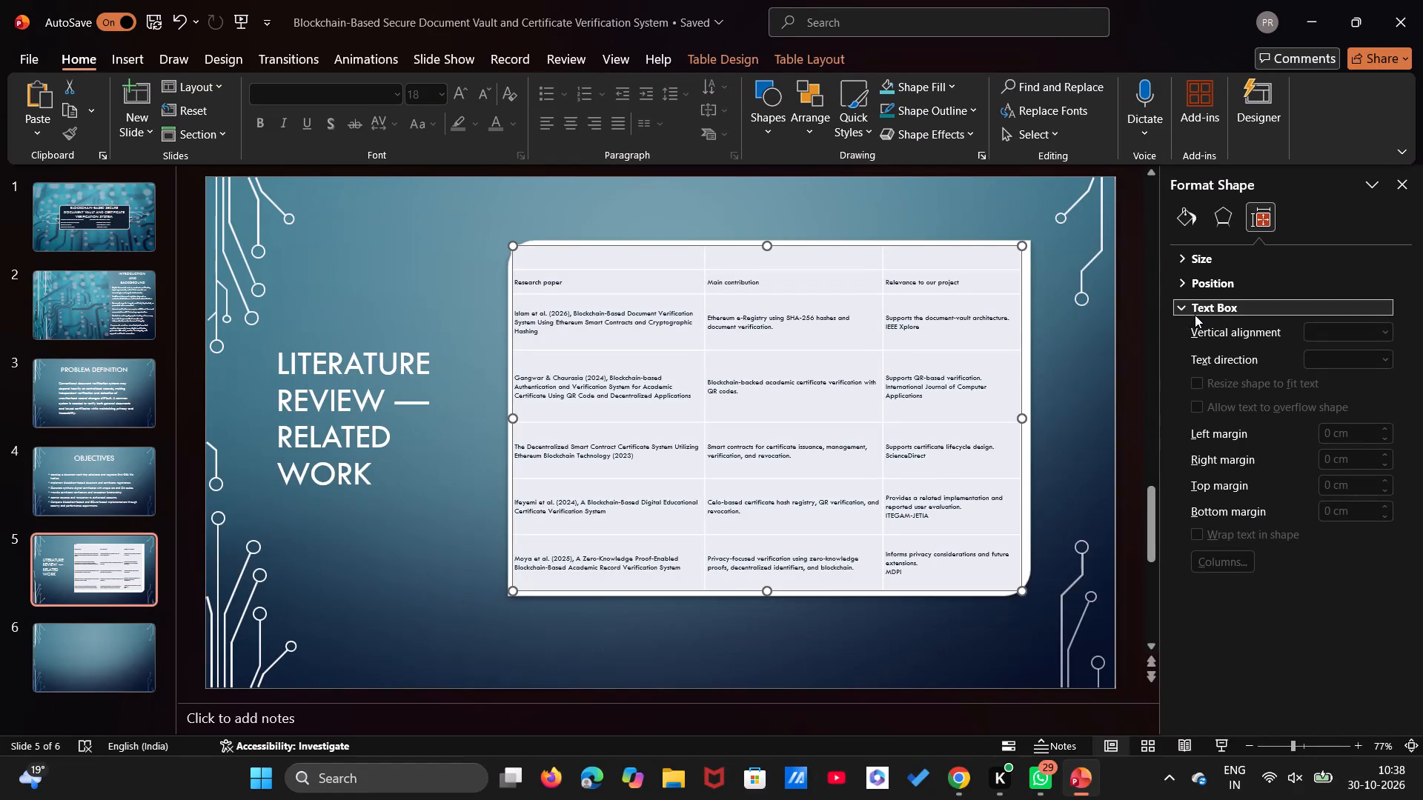
pyautogui.click(1184, 285)
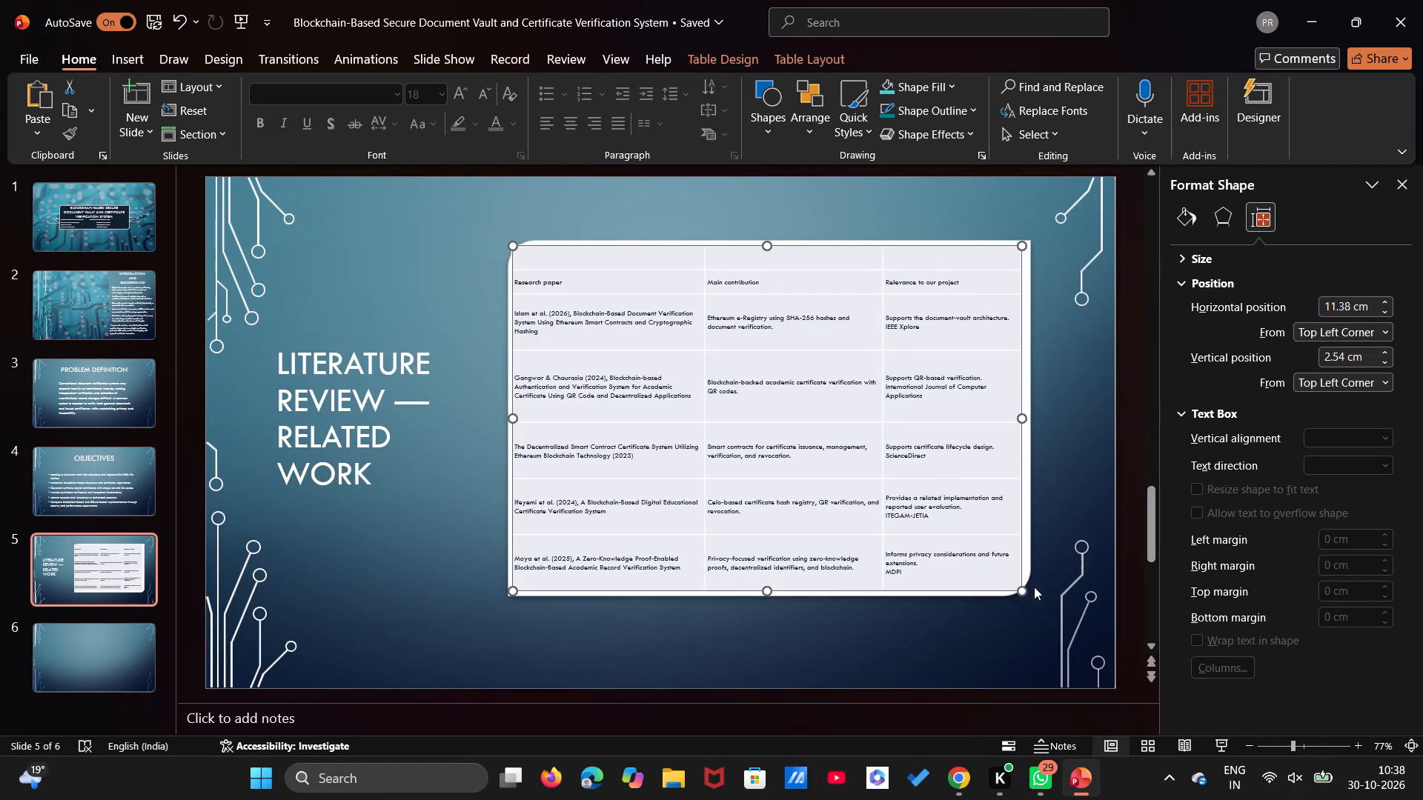
pyautogui.click(1178, 253)
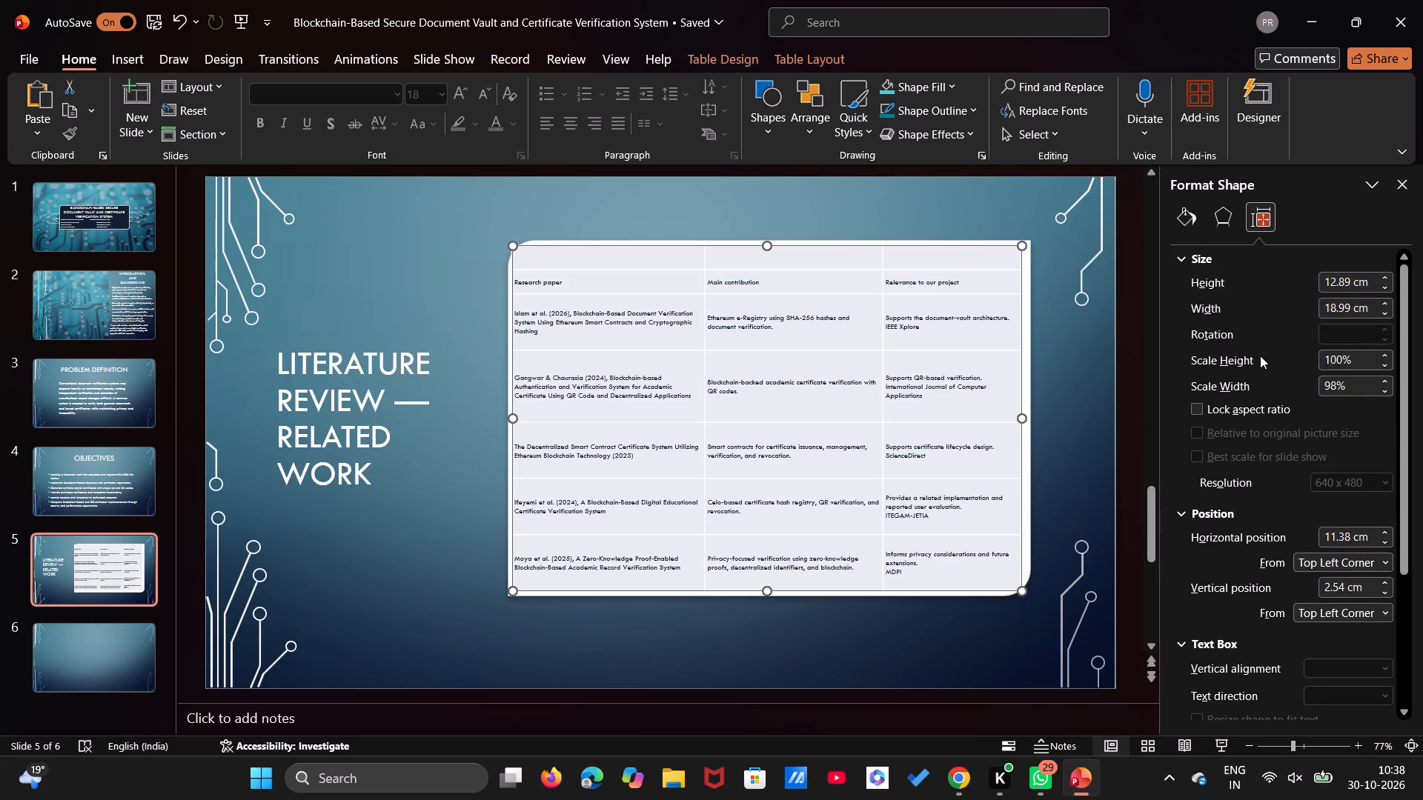
pyautogui.click(1204, 406)
pyautogui.scroll(-3, 1204, 406)
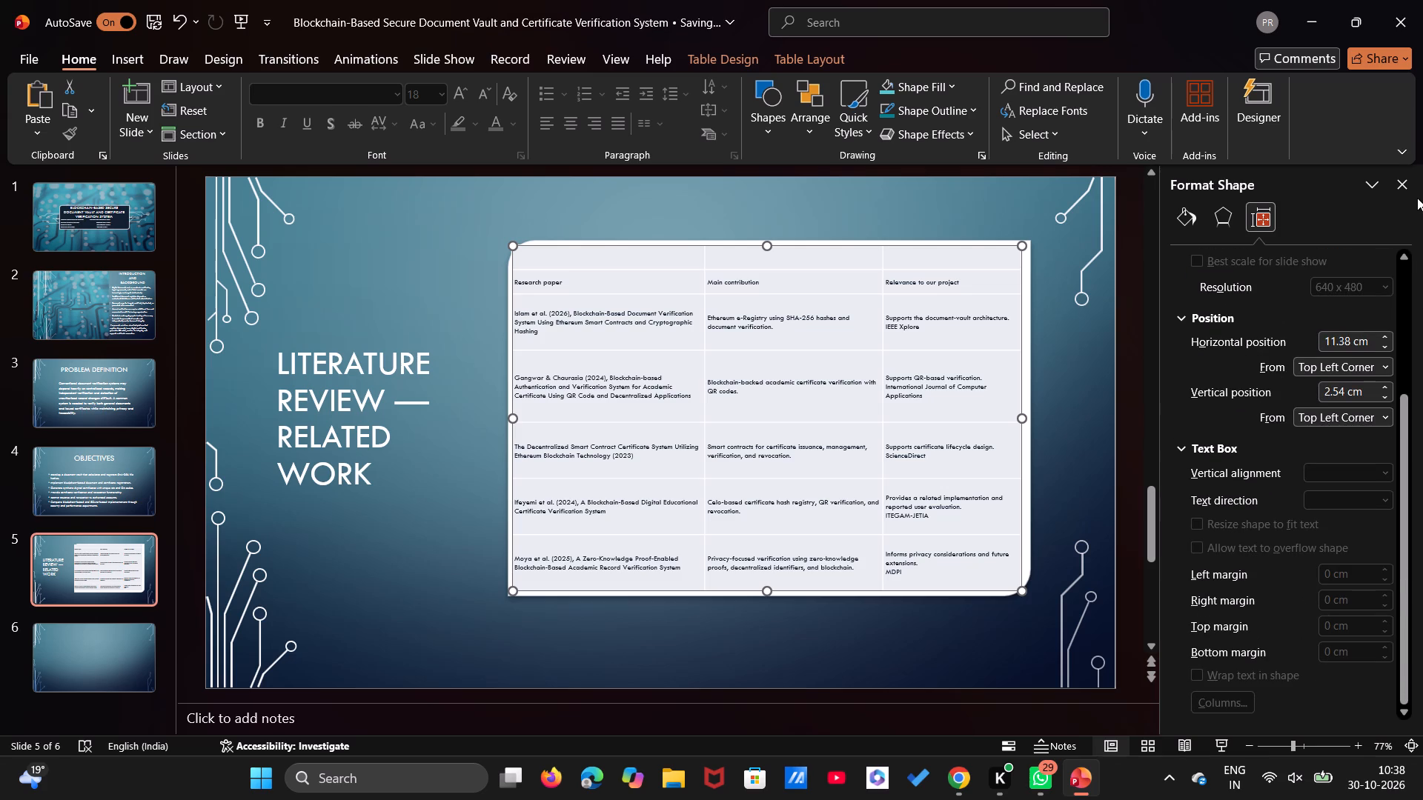
pyautogui.click(1404, 184)
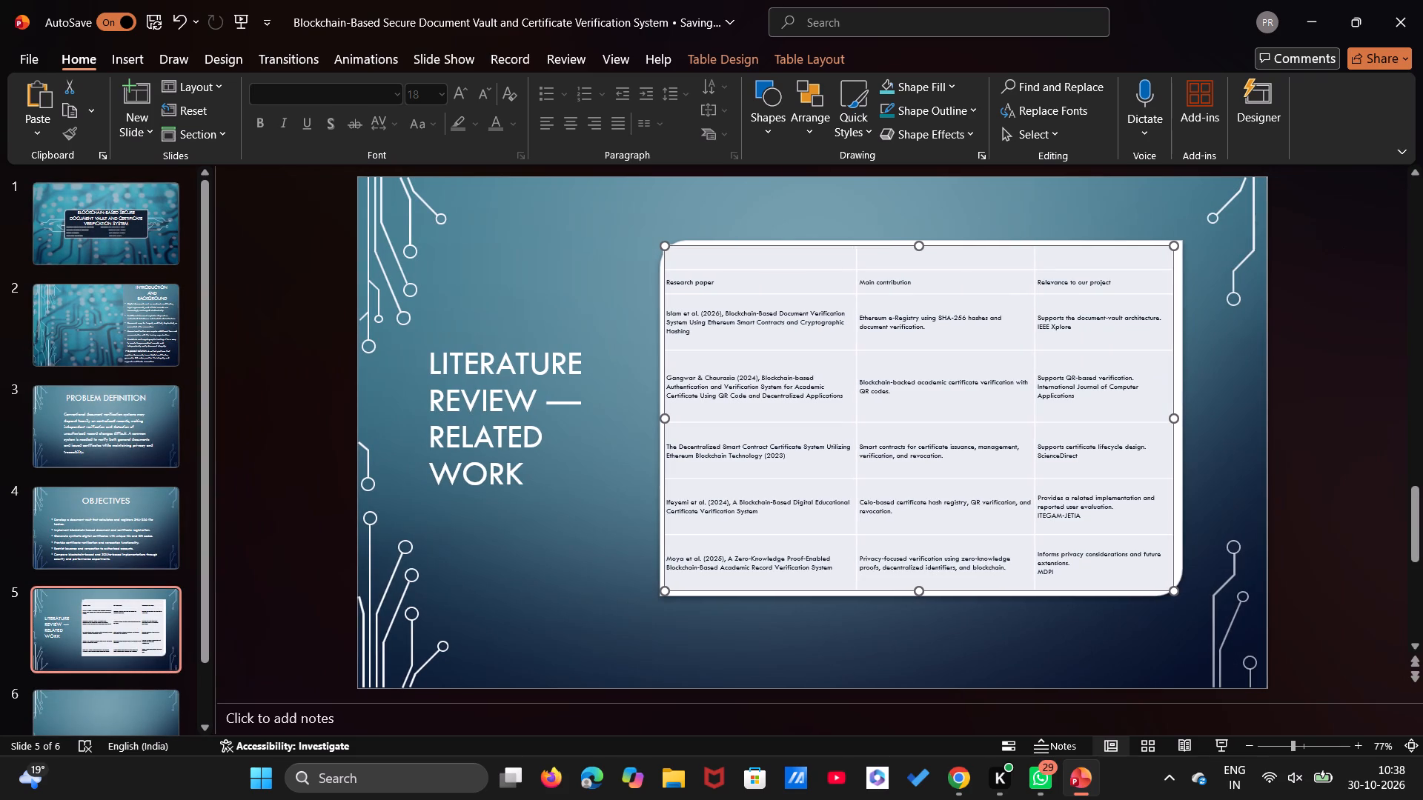
# Resize the literature review table so it sits inside the white panel with a small margin on every side.
pyautogui.moveTo(1175, 590); pyautogui.dragTo(1160, 573)
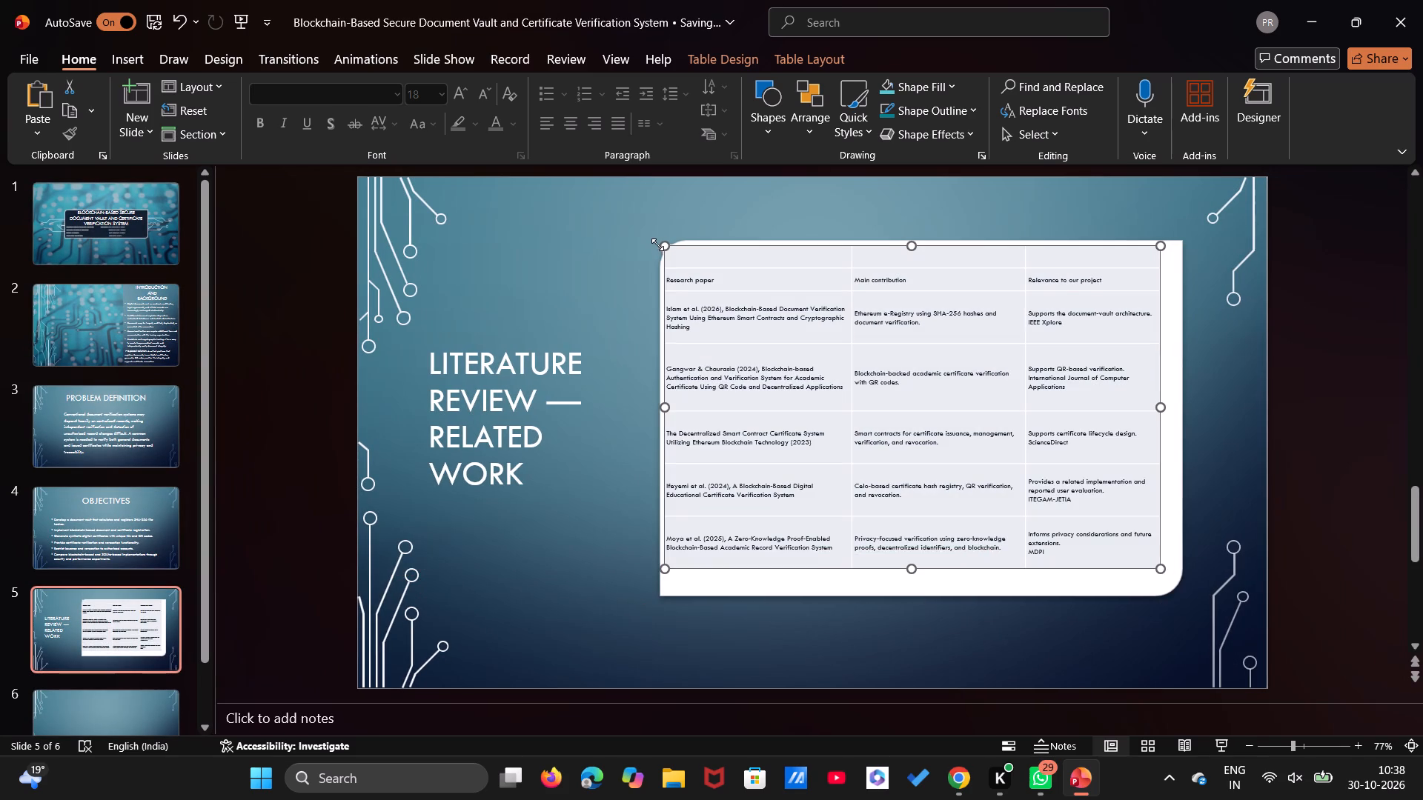
pyautogui.moveTo(665, 248); pyautogui.dragTo(685, 262)
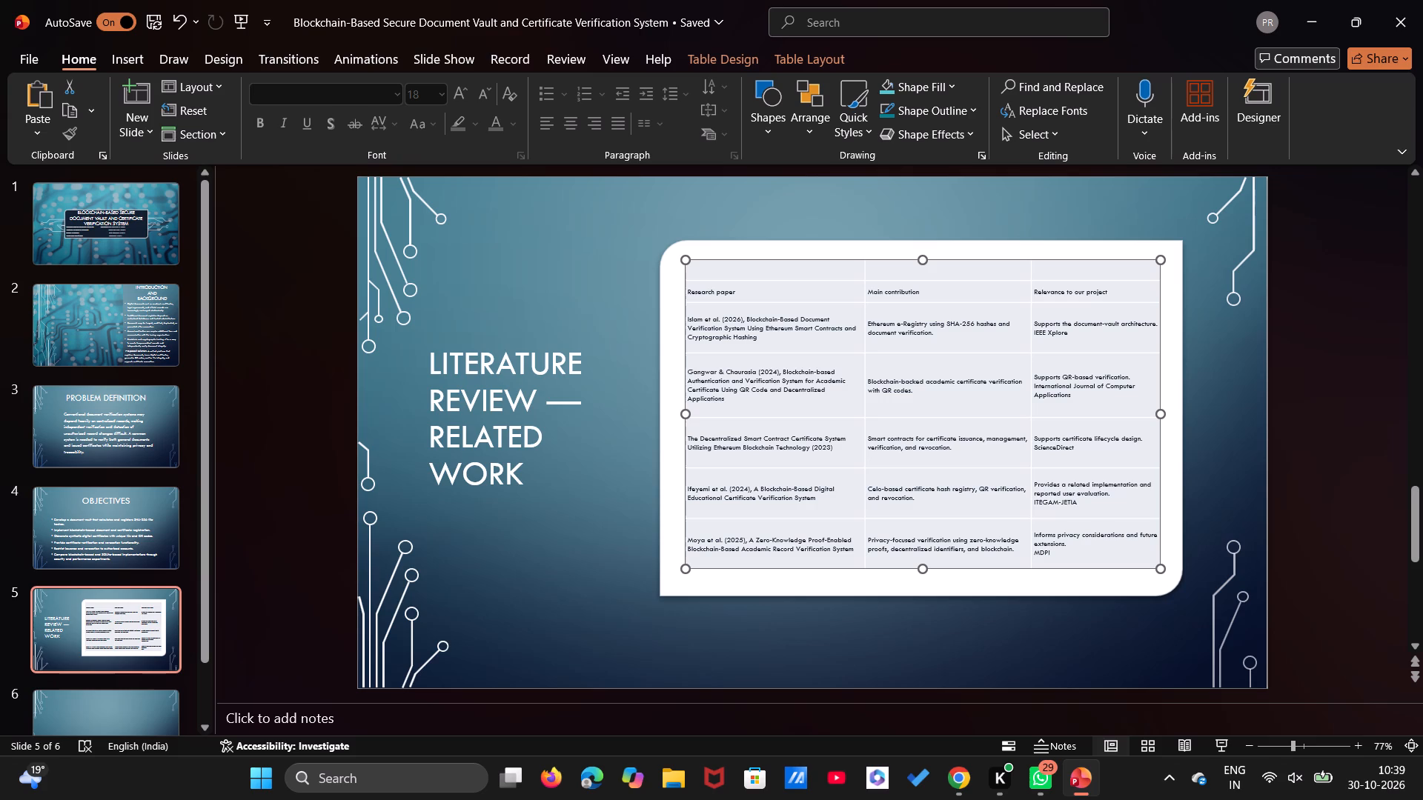
pyautogui.click(923, 565)
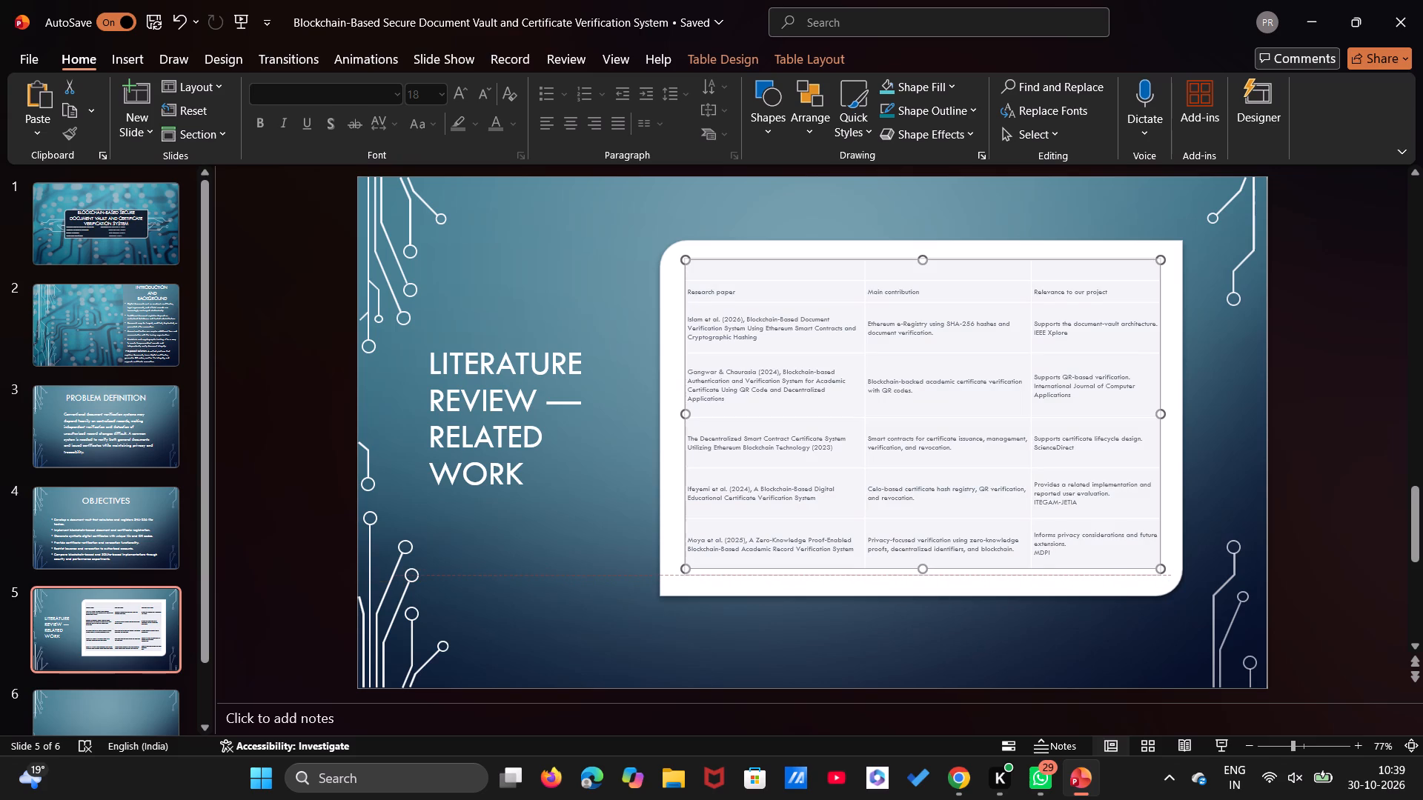
pyautogui.moveTo(924, 570); pyautogui.dragTo(924, 577)
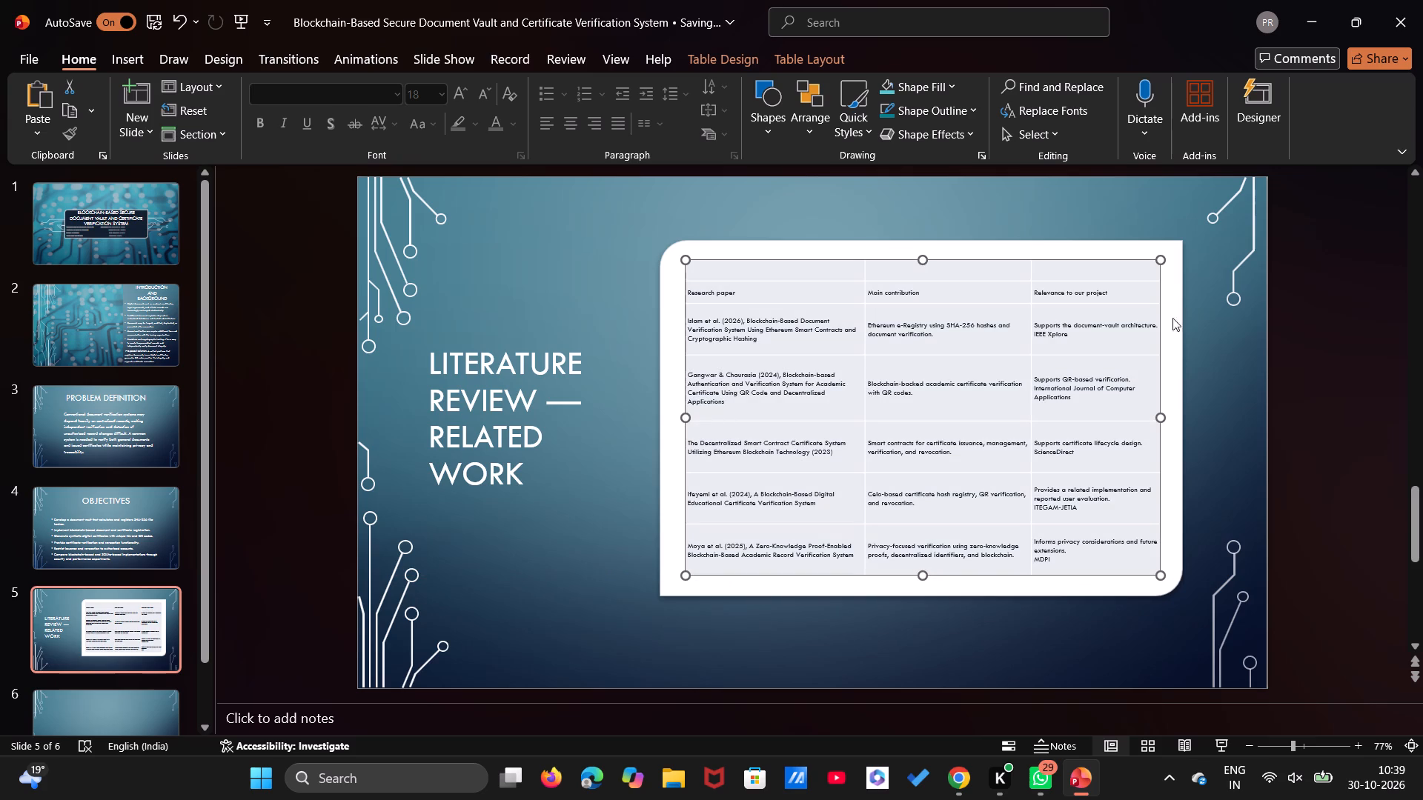
pyautogui.click(1159, 259)
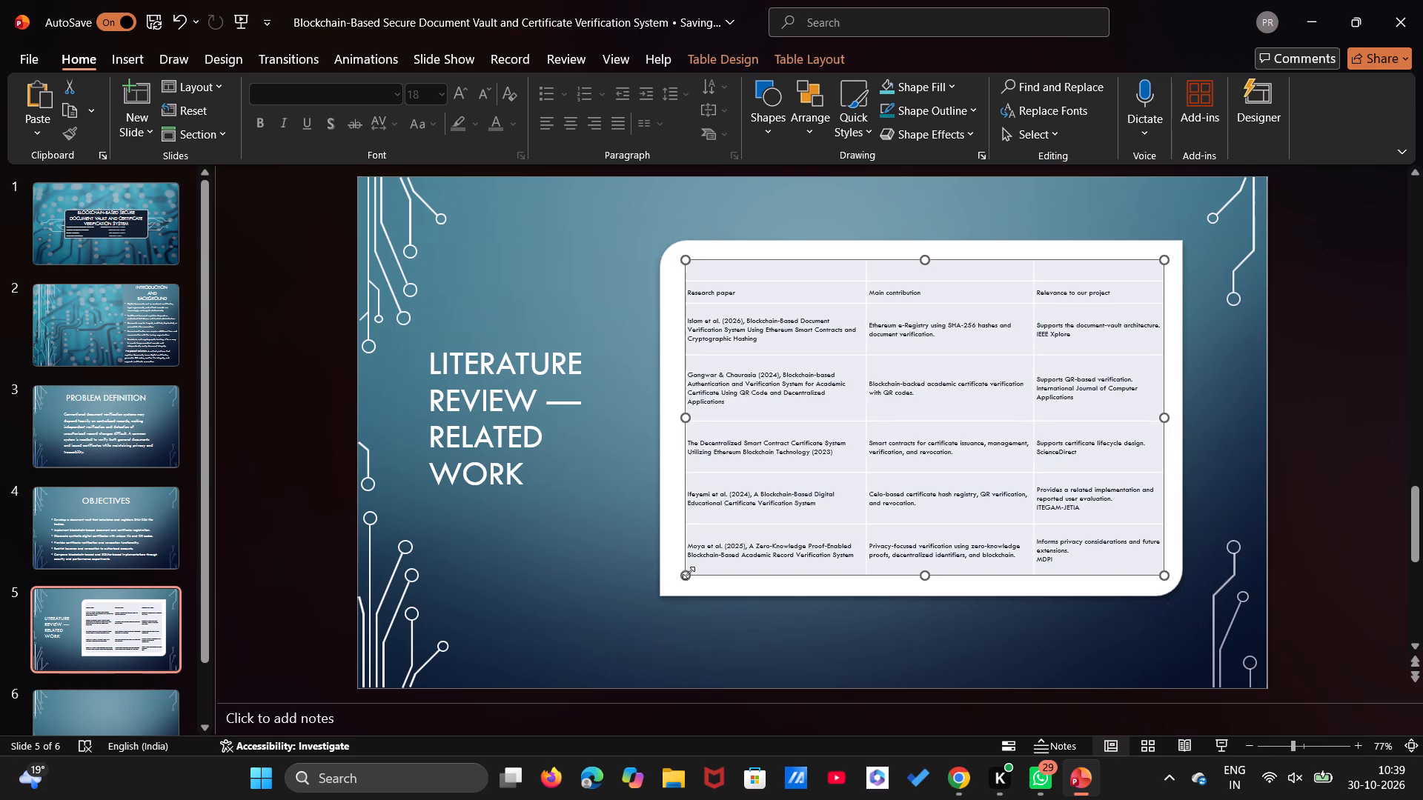
pyautogui.moveTo(689, 573); pyautogui.dragTo(676, 573)
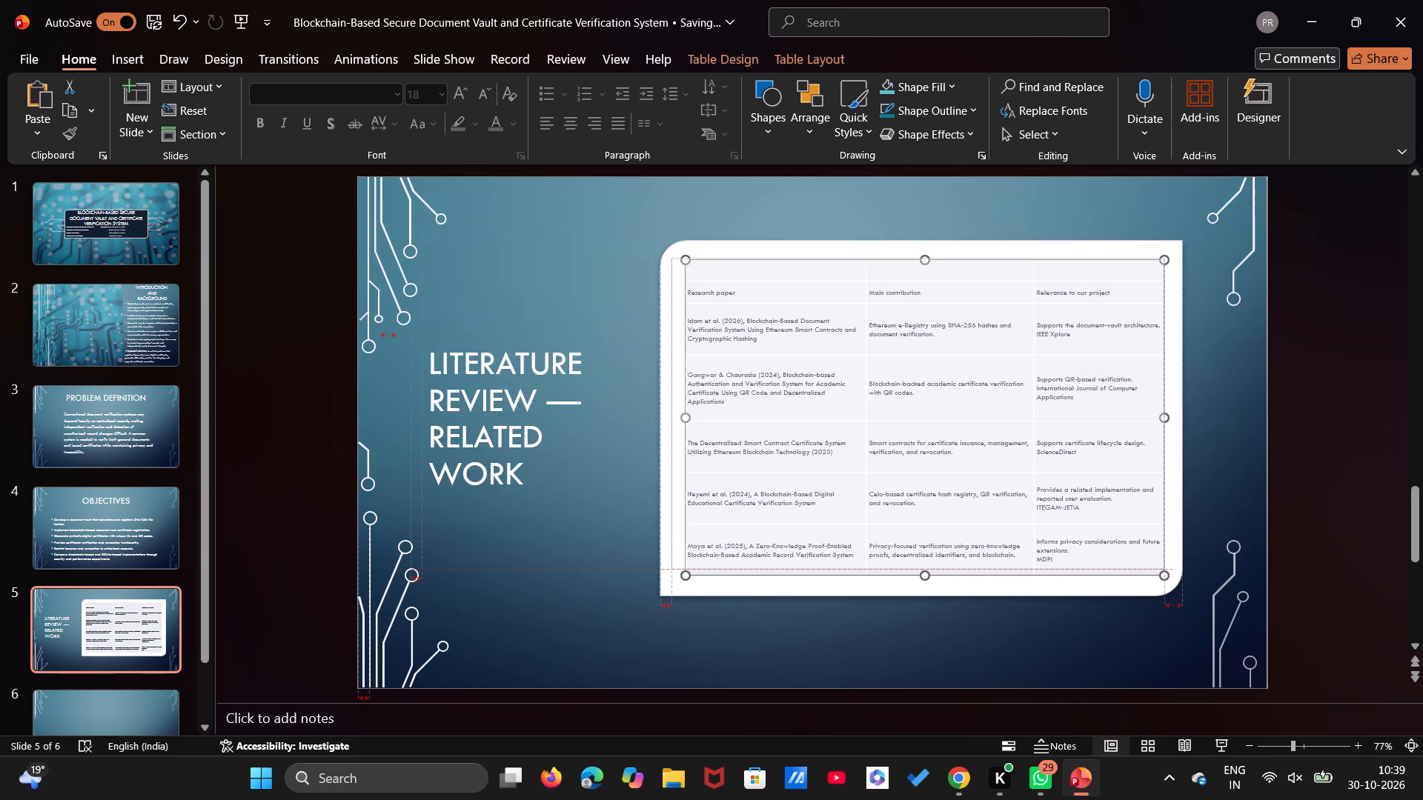
pyautogui.moveTo(676, 573); pyautogui.dragTo(677, 574)
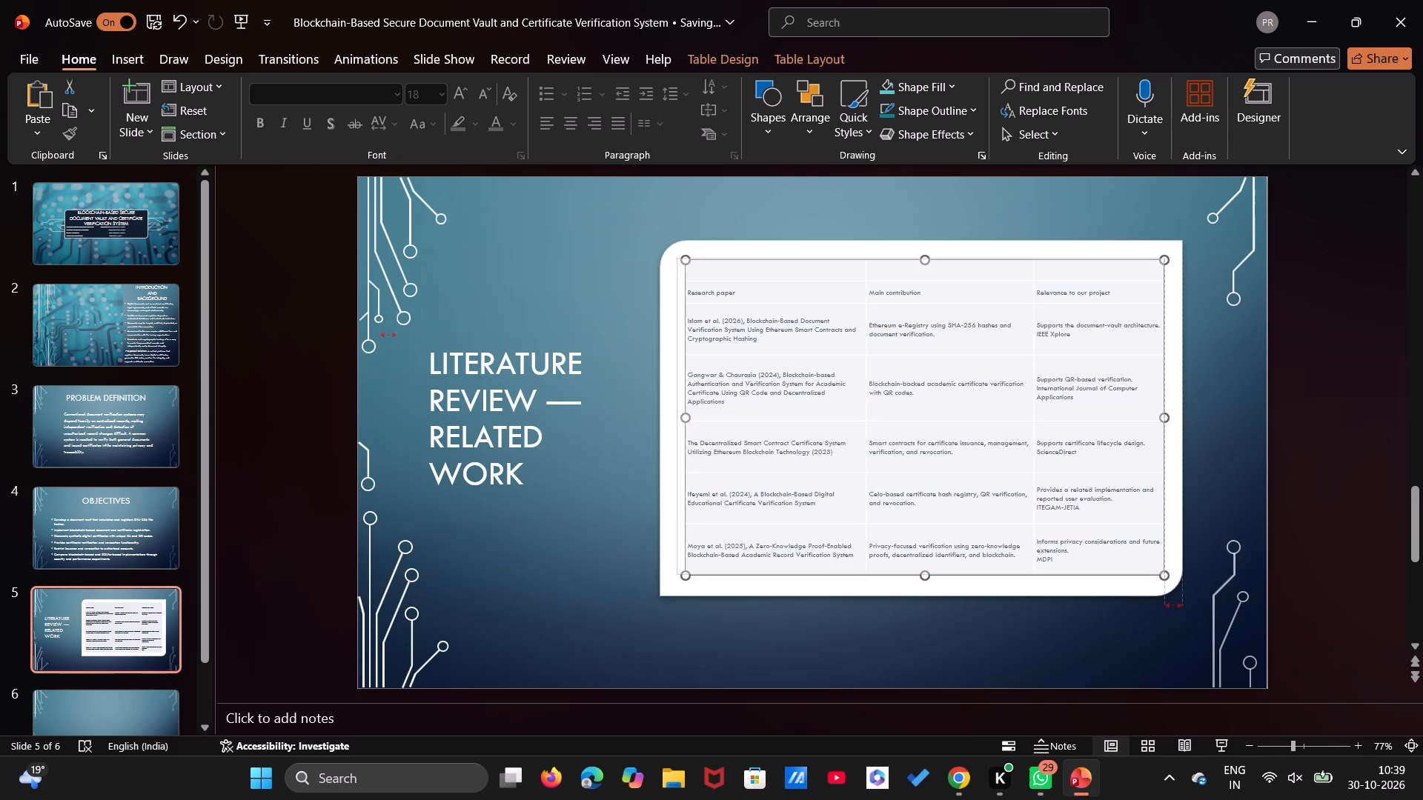
pyautogui.moveTo(677, 574); pyautogui.dragTo(679, 574)
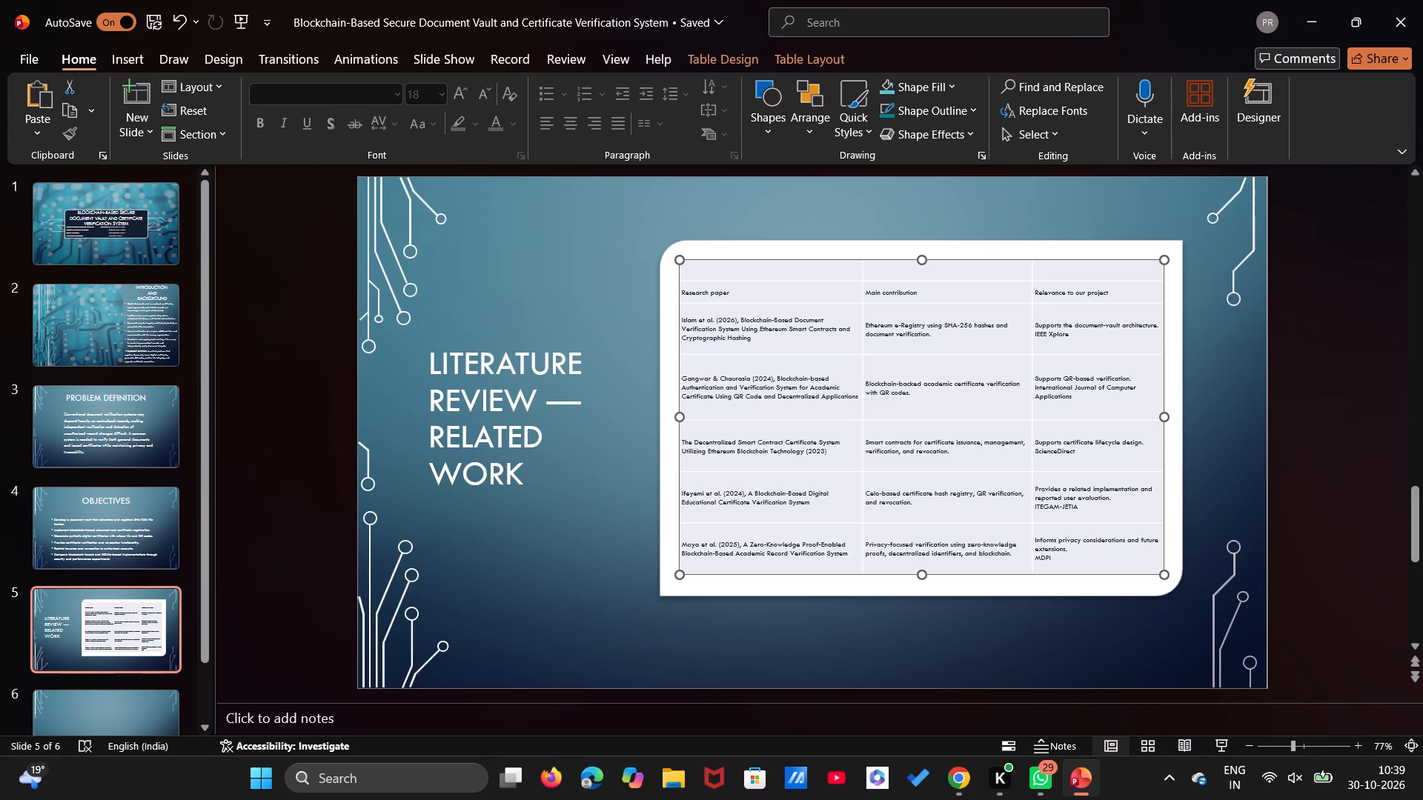
# Set the "Research paper" and "Main contribution" column headings to font size 12.
pyautogui.click(742, 295)
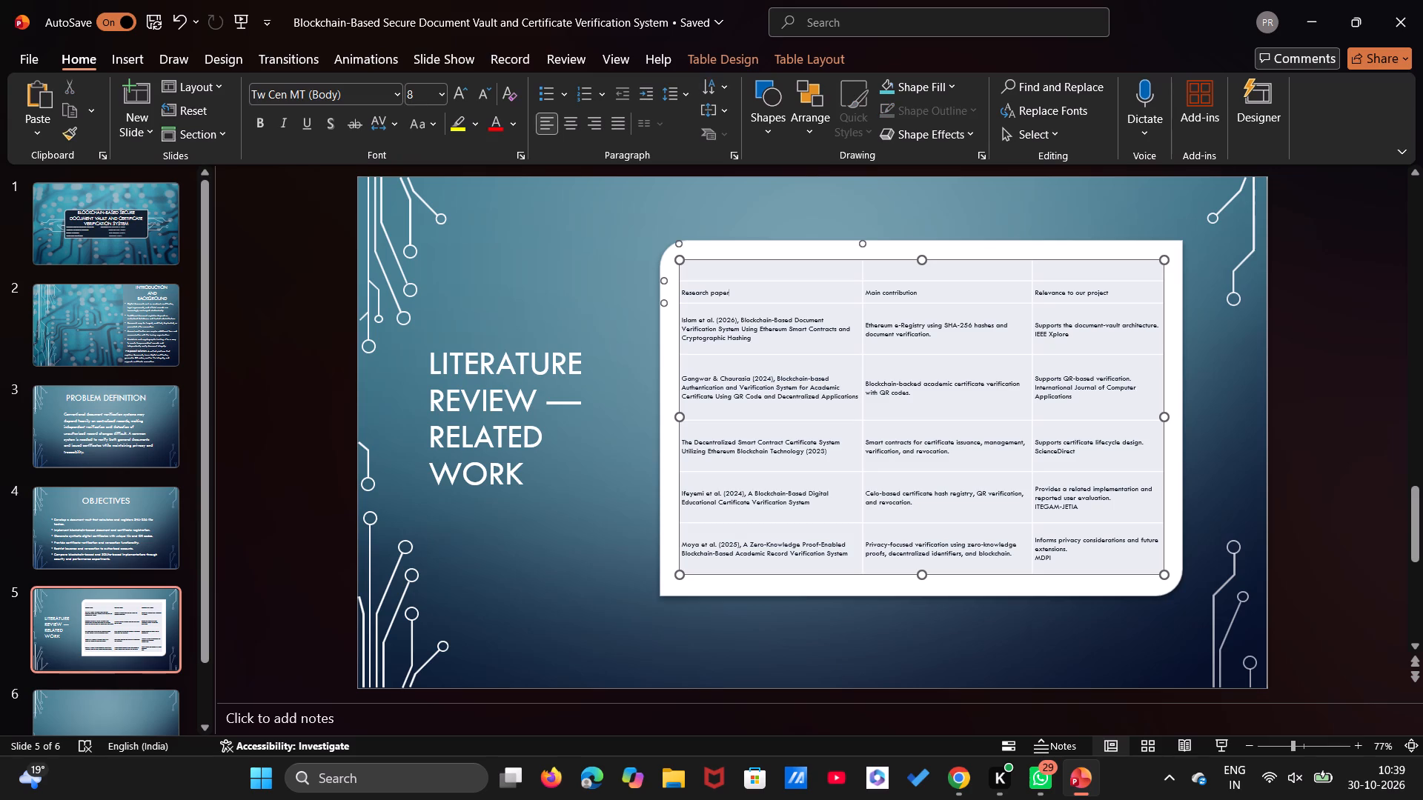
pyautogui.moveTo(742, 295); pyautogui.dragTo(732, 295)
pyautogui.moveTo(732, 295); pyautogui.dragTo(691, 287)
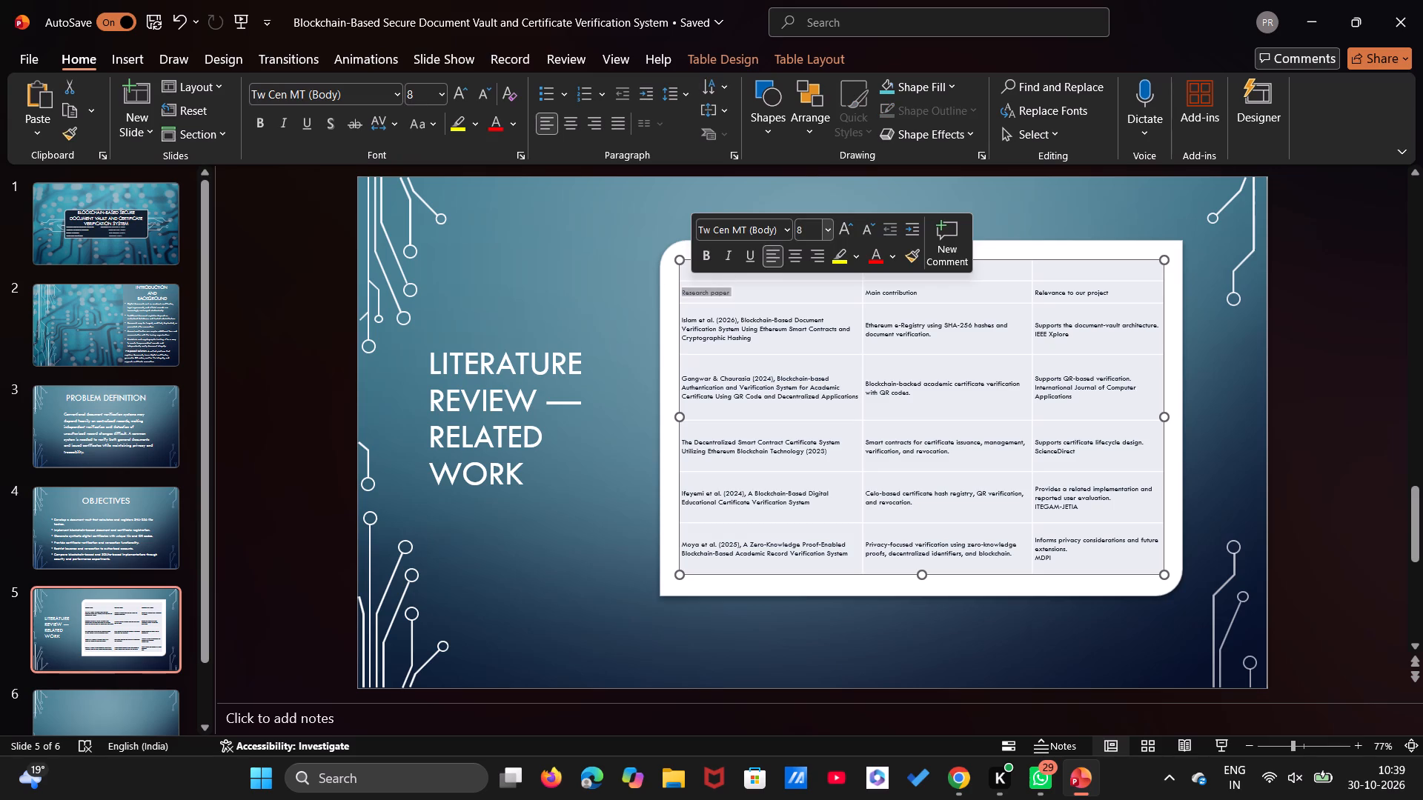
pyautogui.click(825, 235)
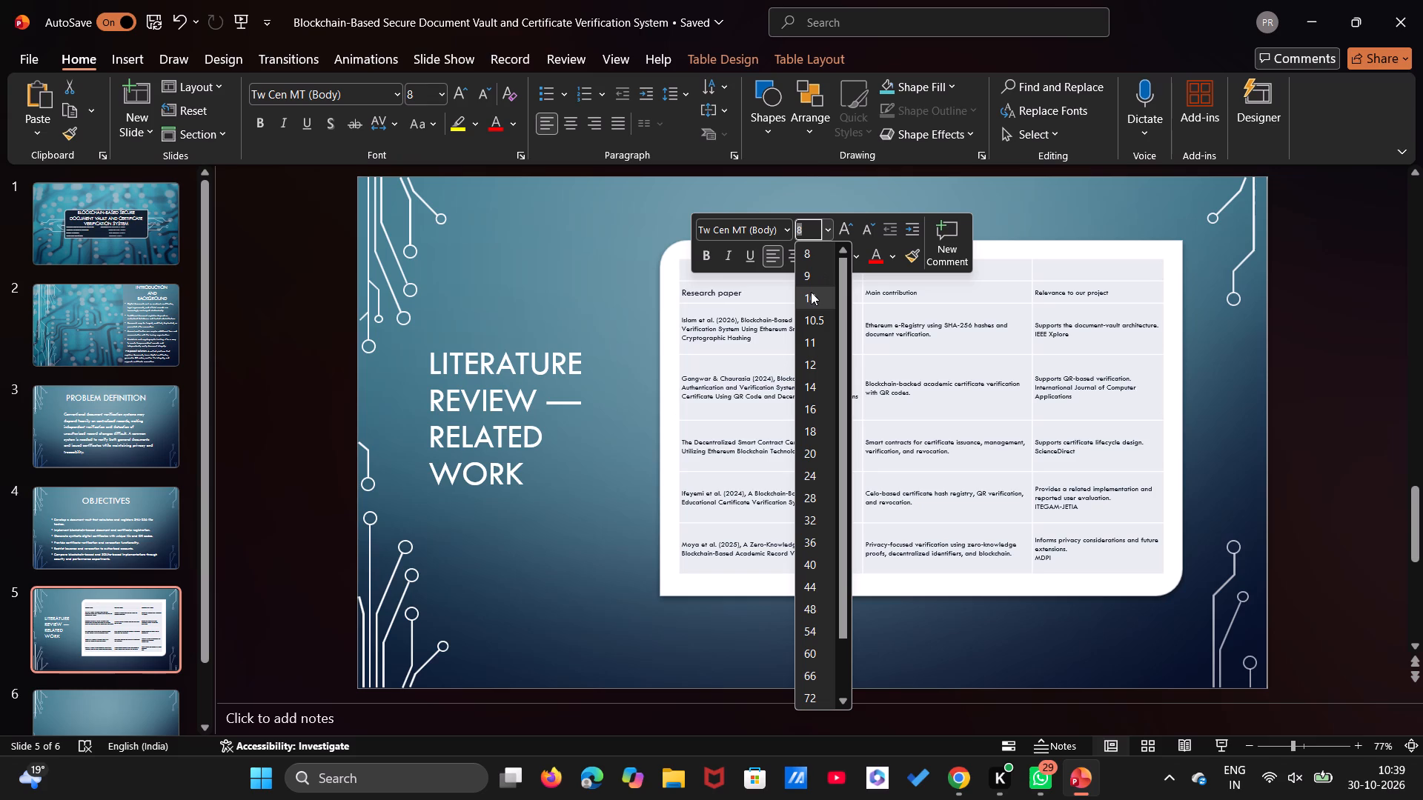
pyautogui.click(822, 359)
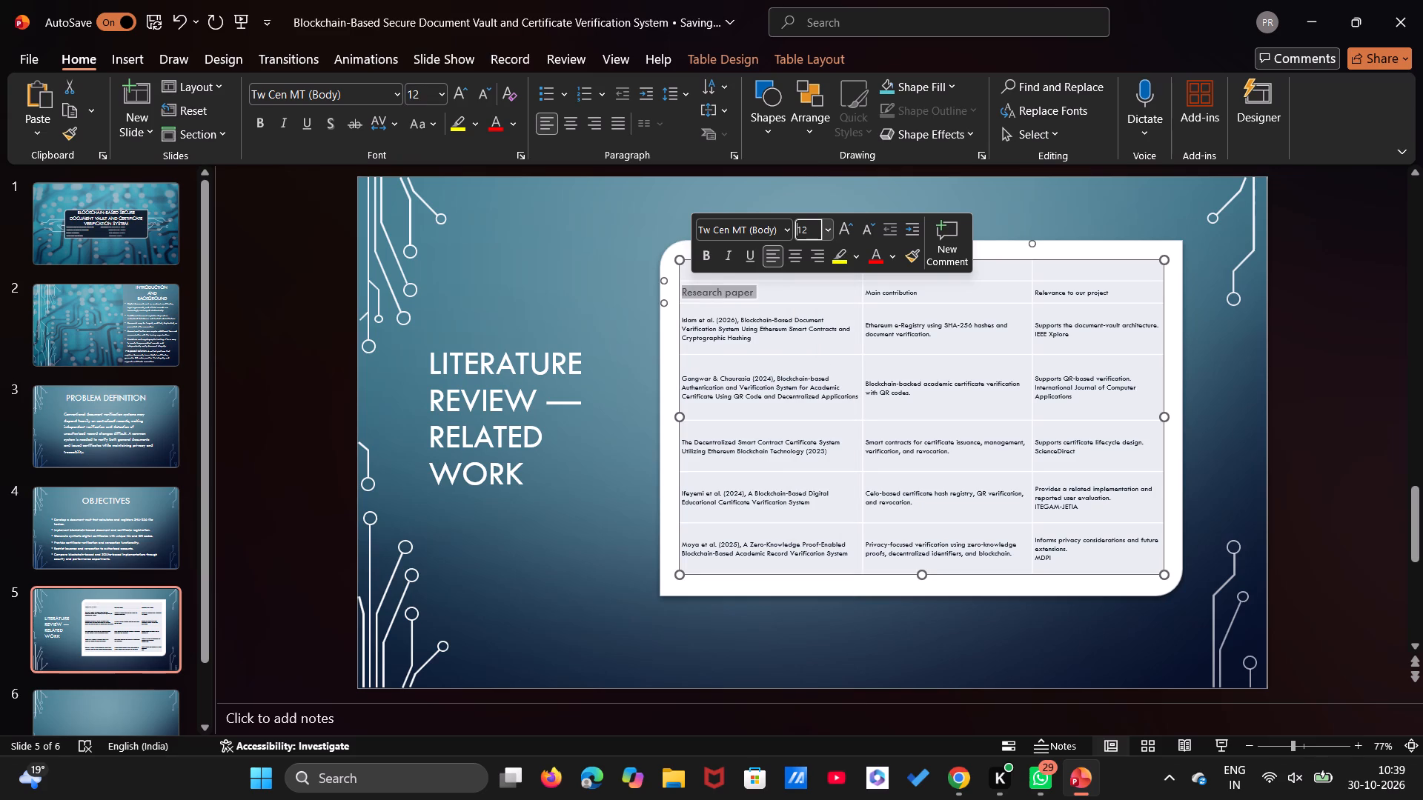
pyautogui.moveTo(931, 296); pyautogui.dragTo(873, 290)
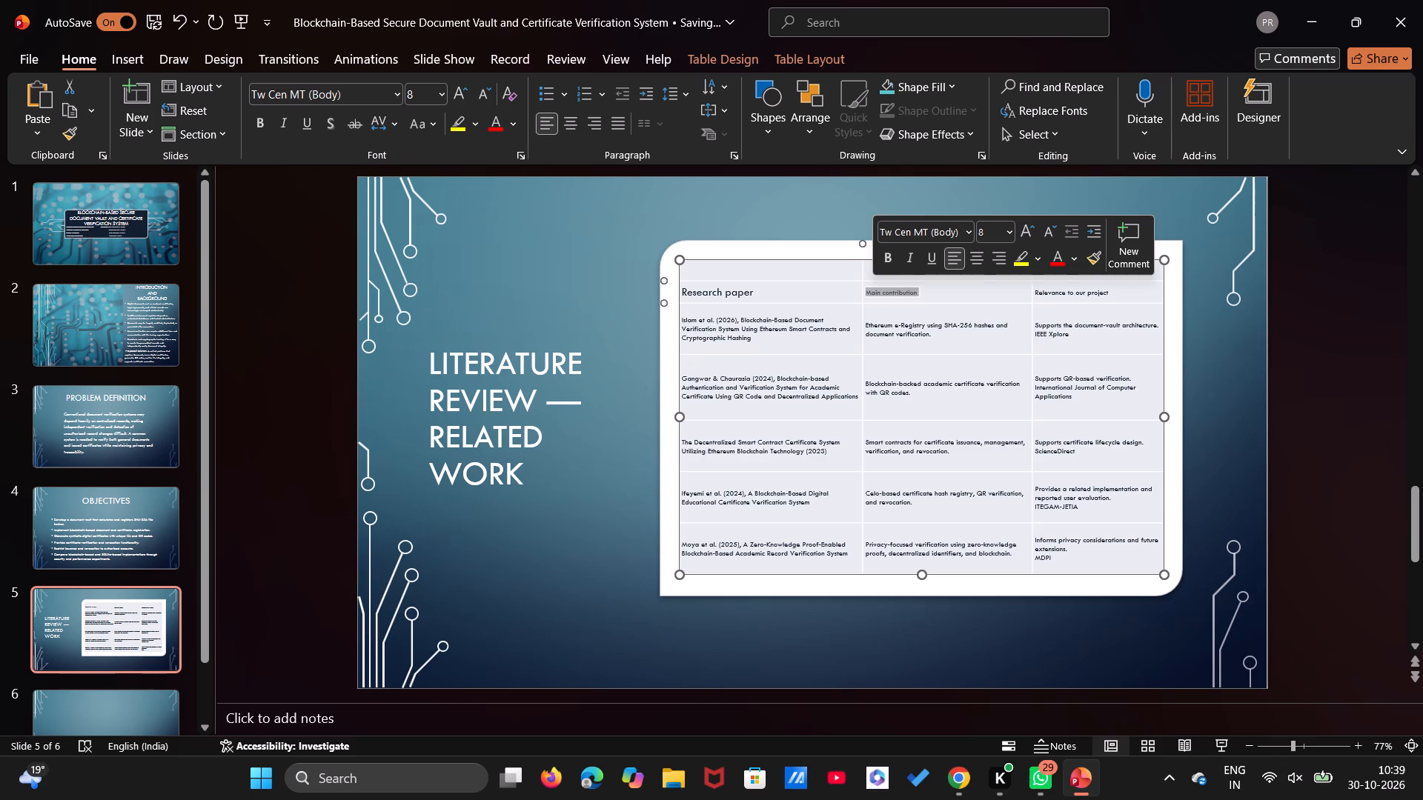
pyautogui.click(1006, 234)
pyautogui.click(995, 359)
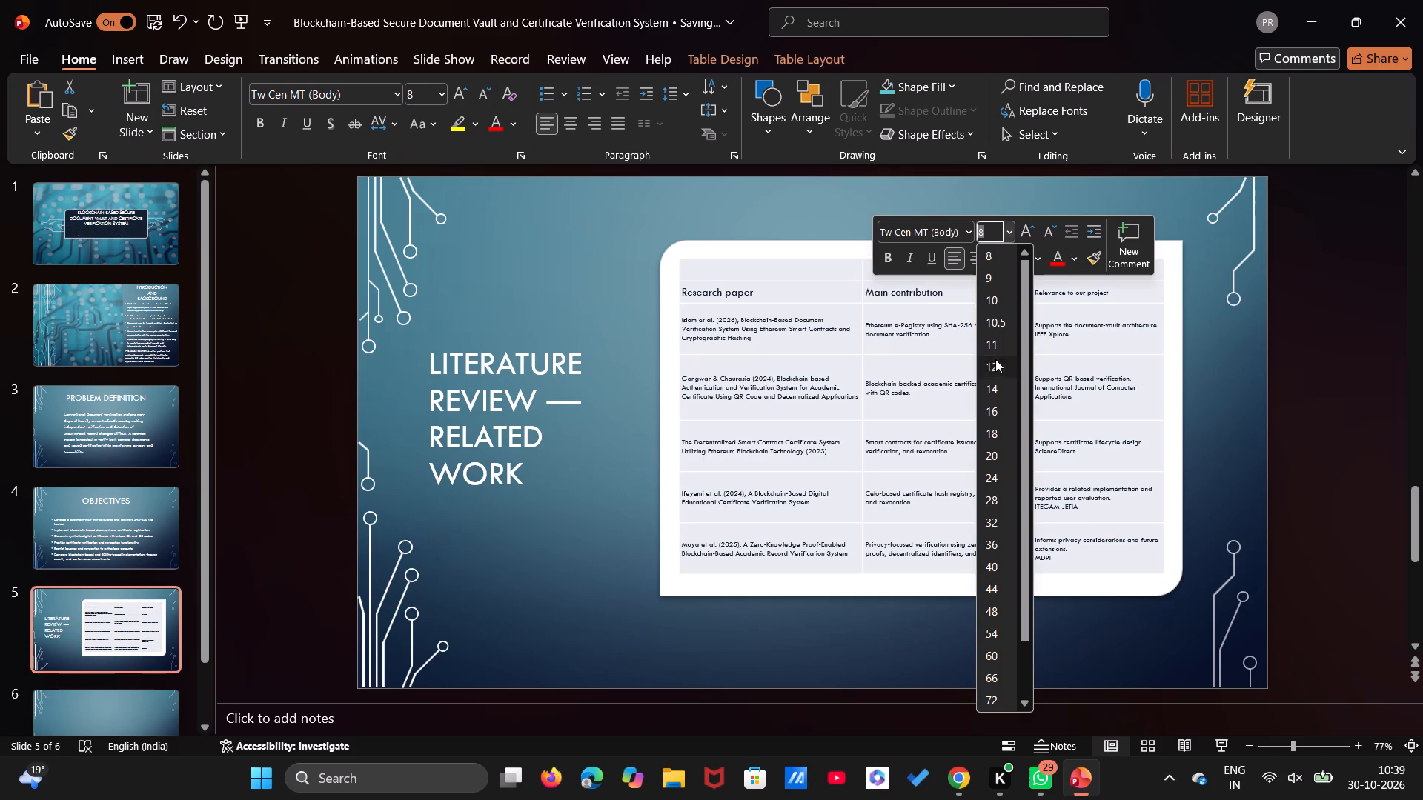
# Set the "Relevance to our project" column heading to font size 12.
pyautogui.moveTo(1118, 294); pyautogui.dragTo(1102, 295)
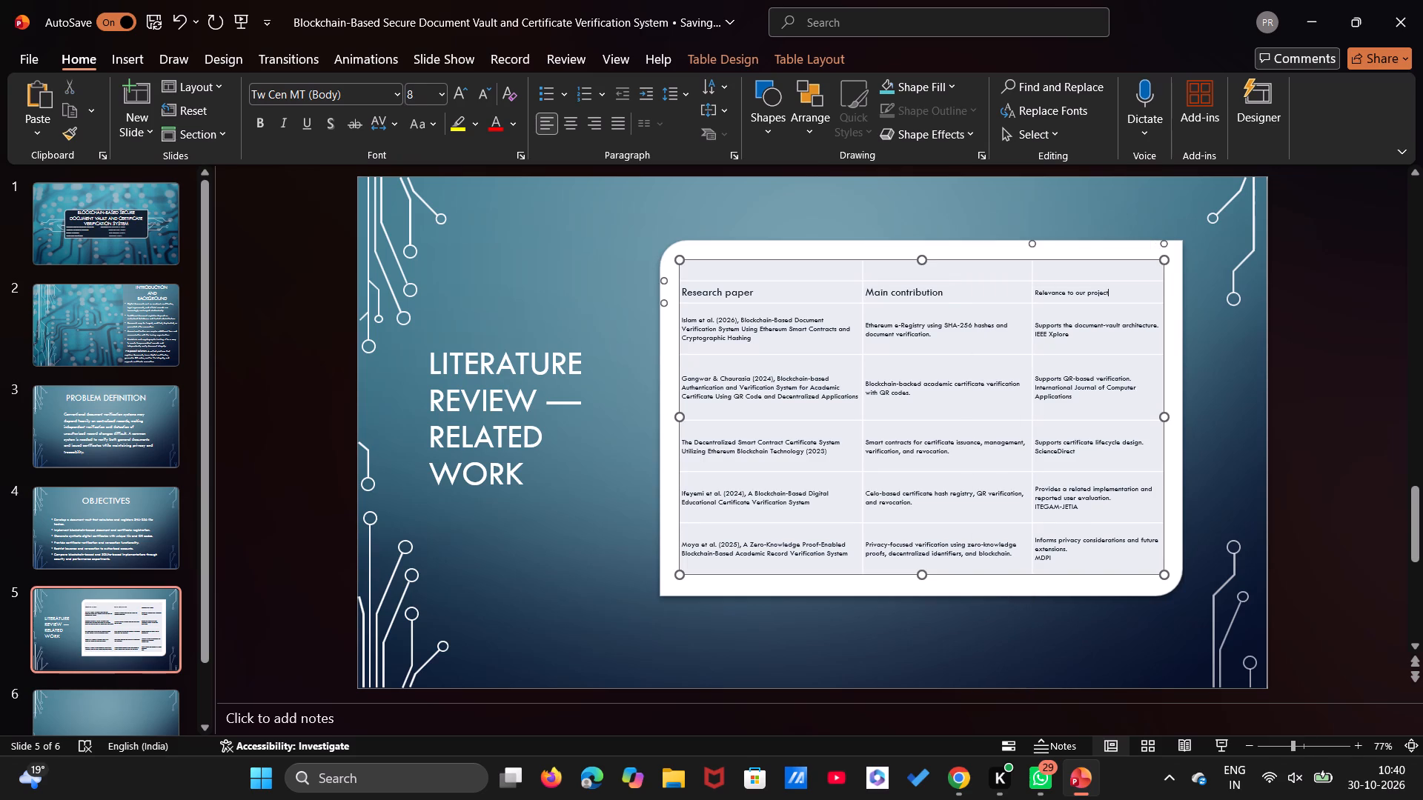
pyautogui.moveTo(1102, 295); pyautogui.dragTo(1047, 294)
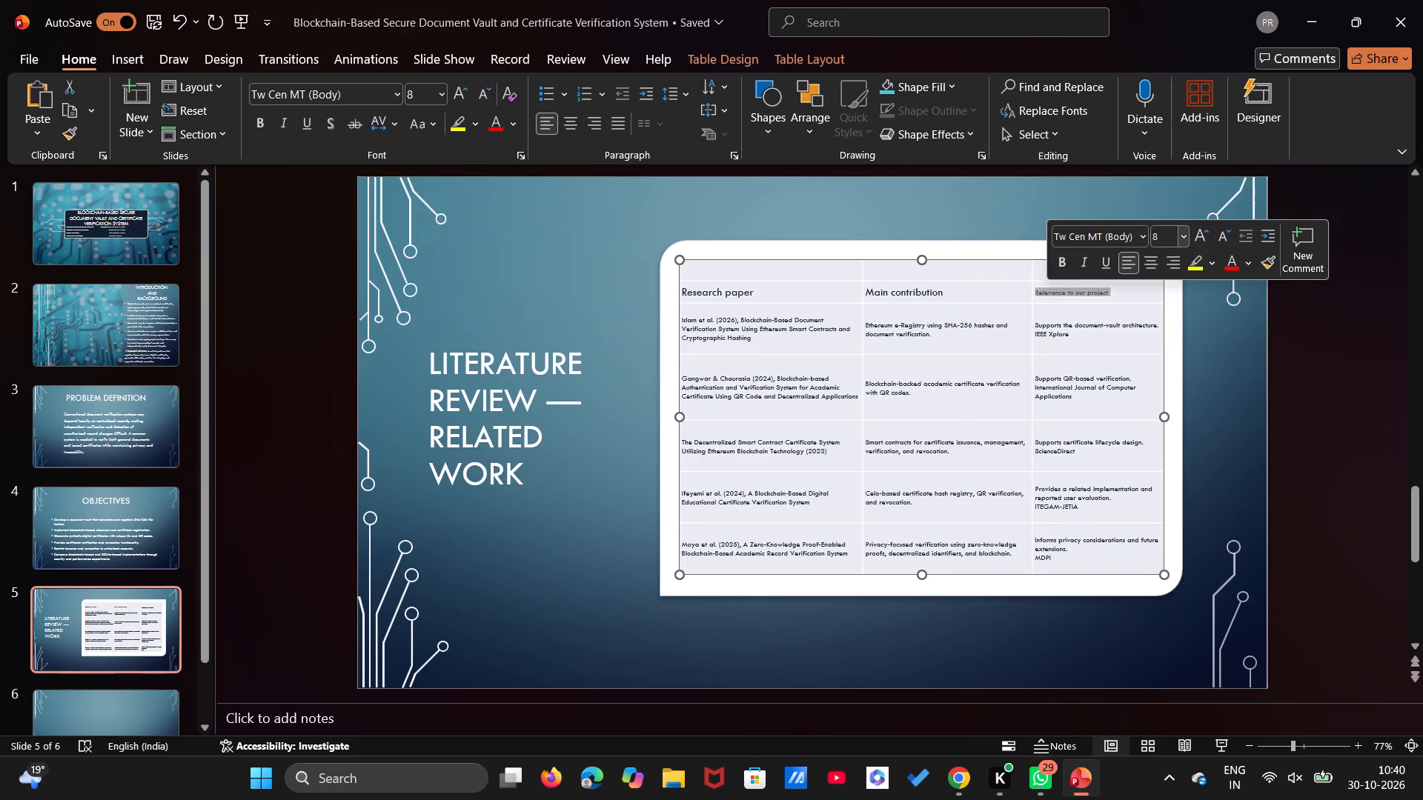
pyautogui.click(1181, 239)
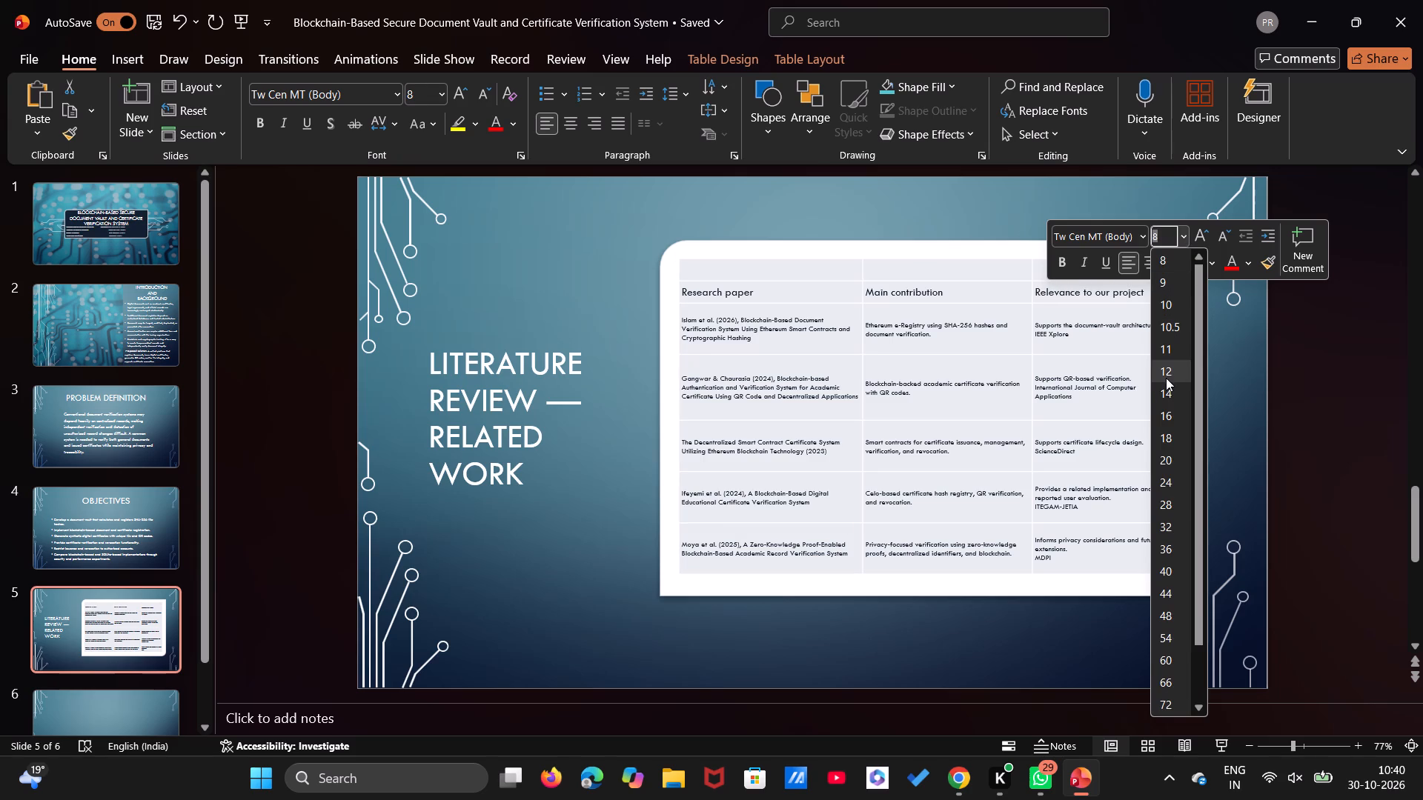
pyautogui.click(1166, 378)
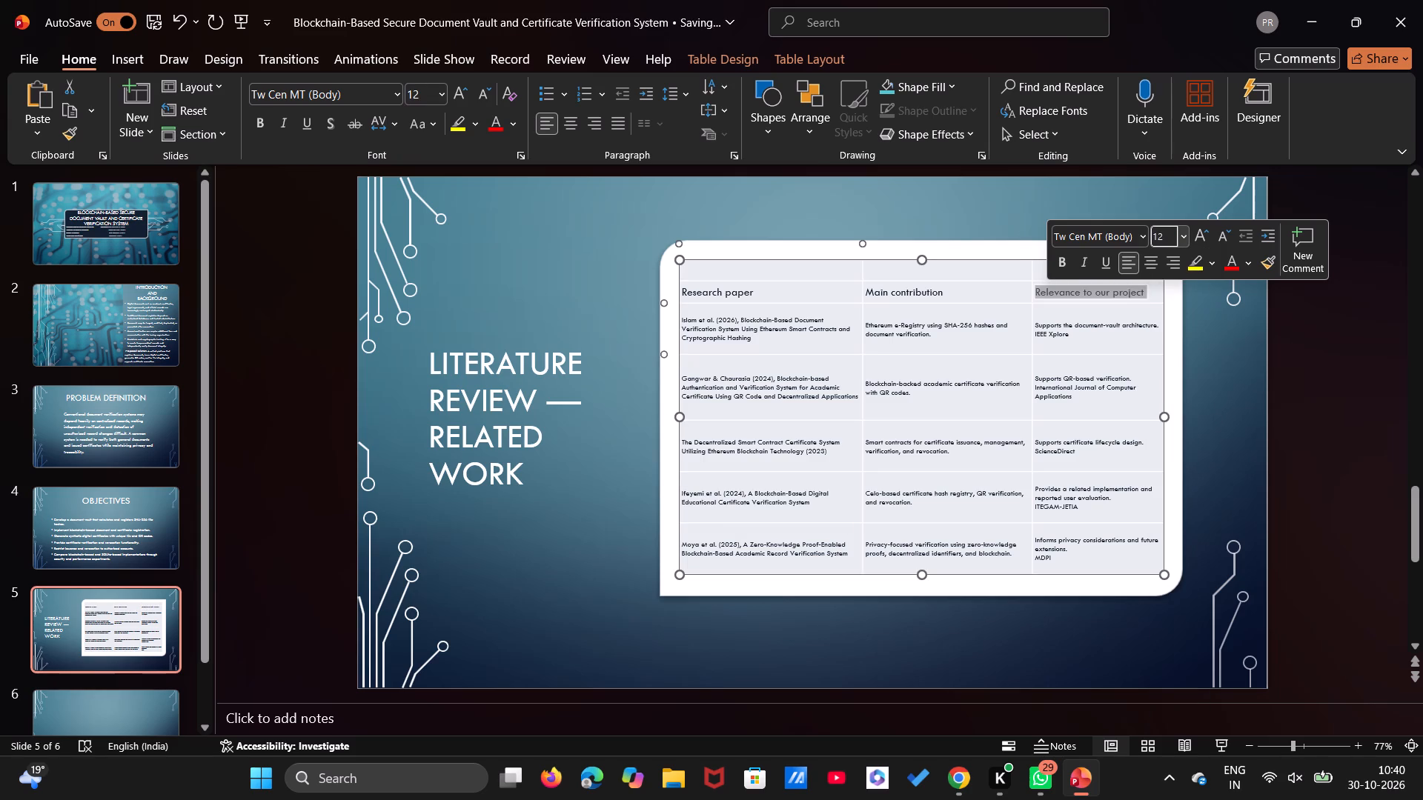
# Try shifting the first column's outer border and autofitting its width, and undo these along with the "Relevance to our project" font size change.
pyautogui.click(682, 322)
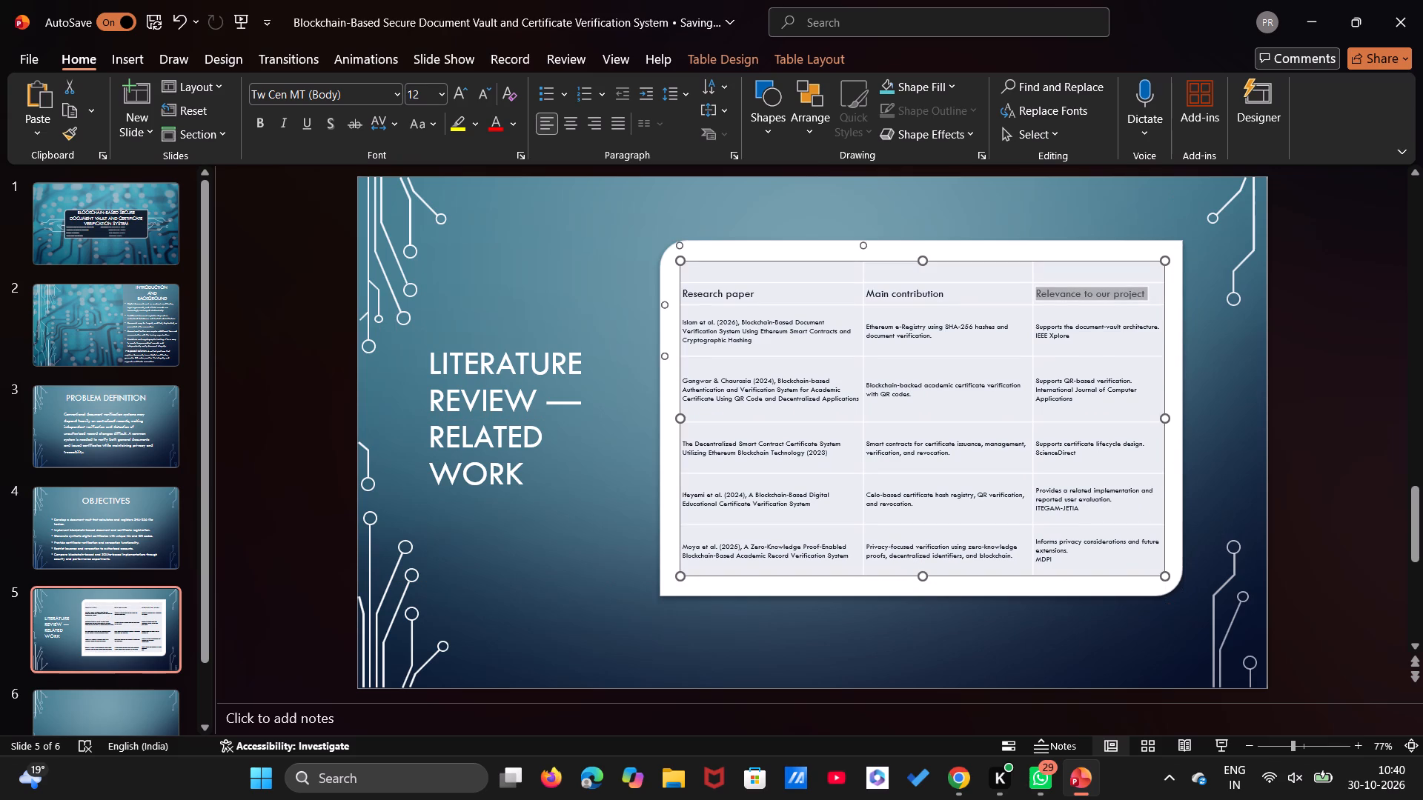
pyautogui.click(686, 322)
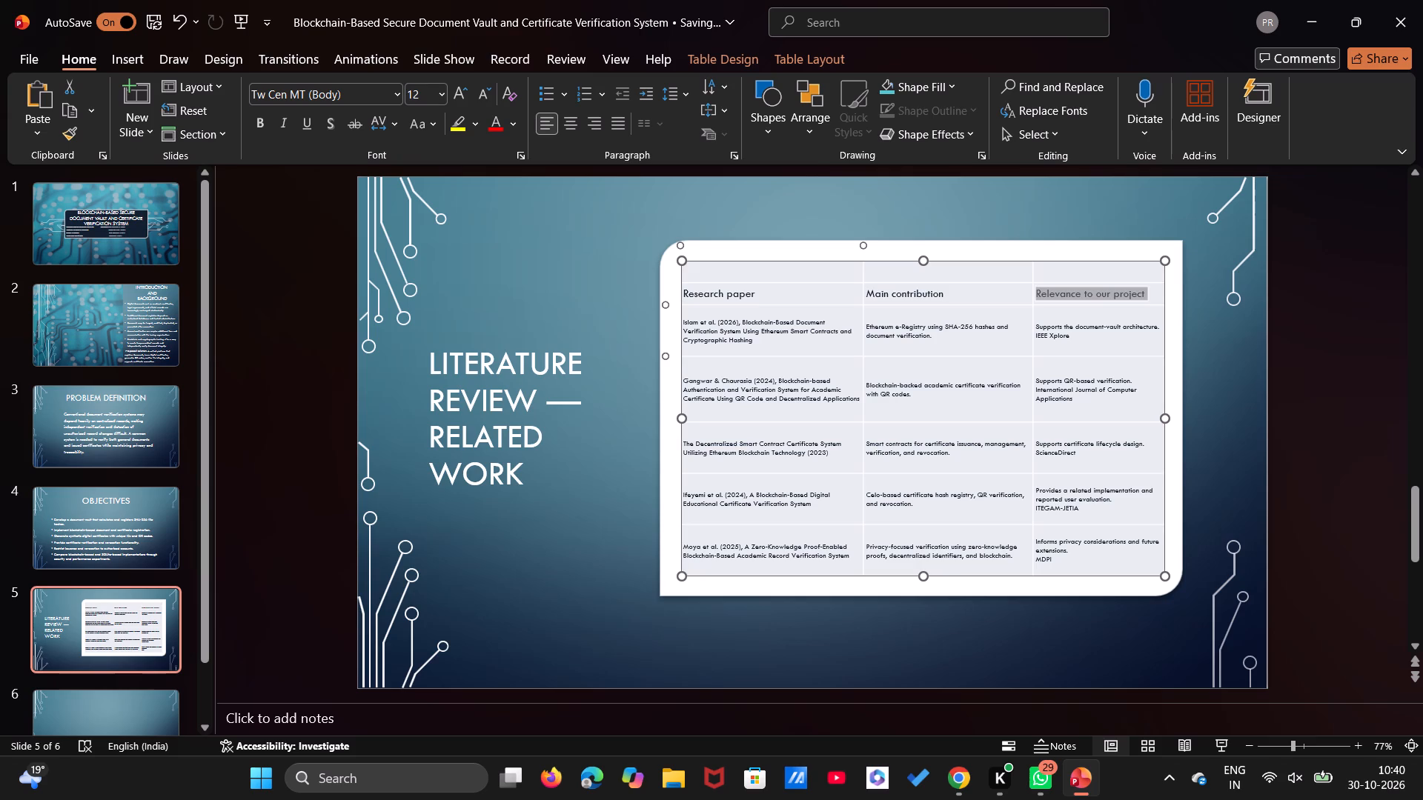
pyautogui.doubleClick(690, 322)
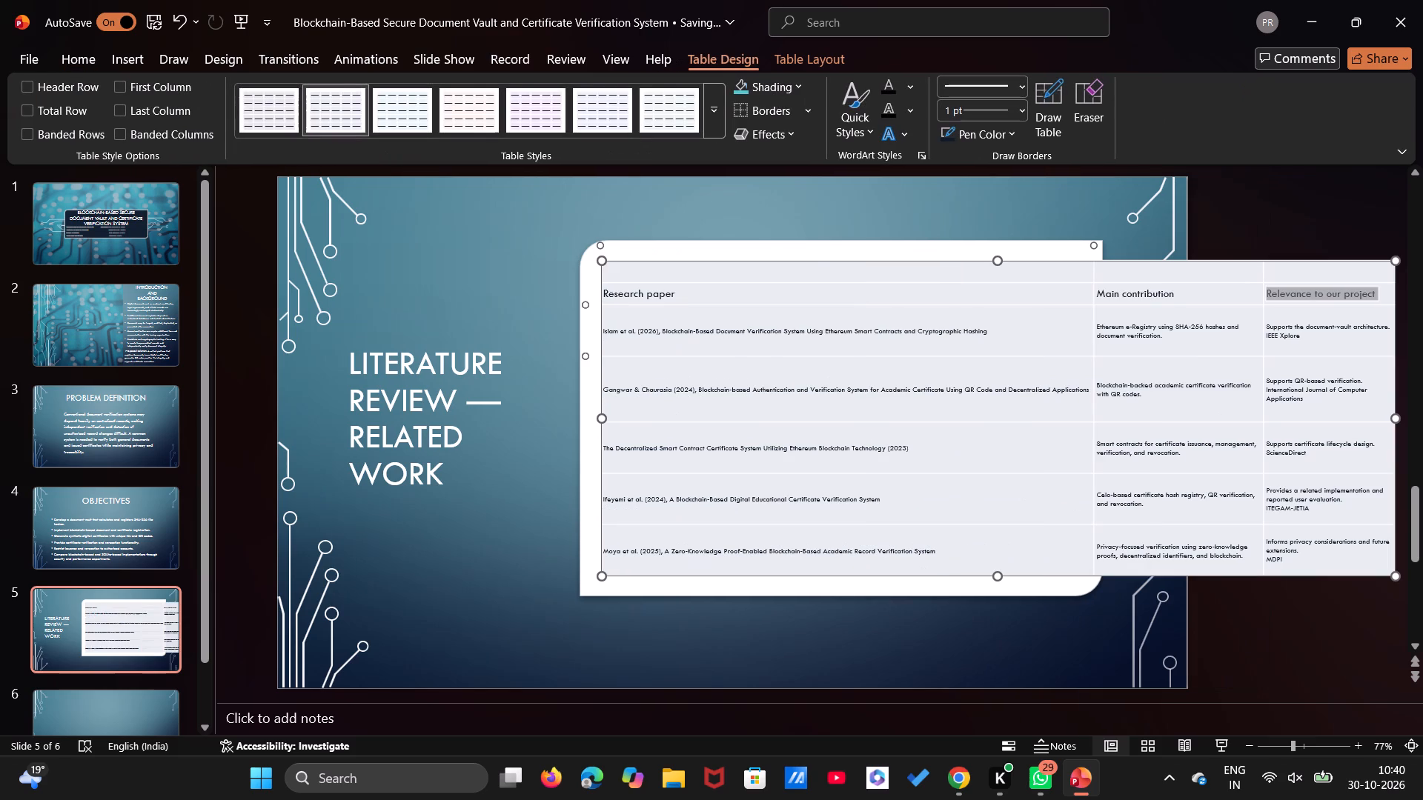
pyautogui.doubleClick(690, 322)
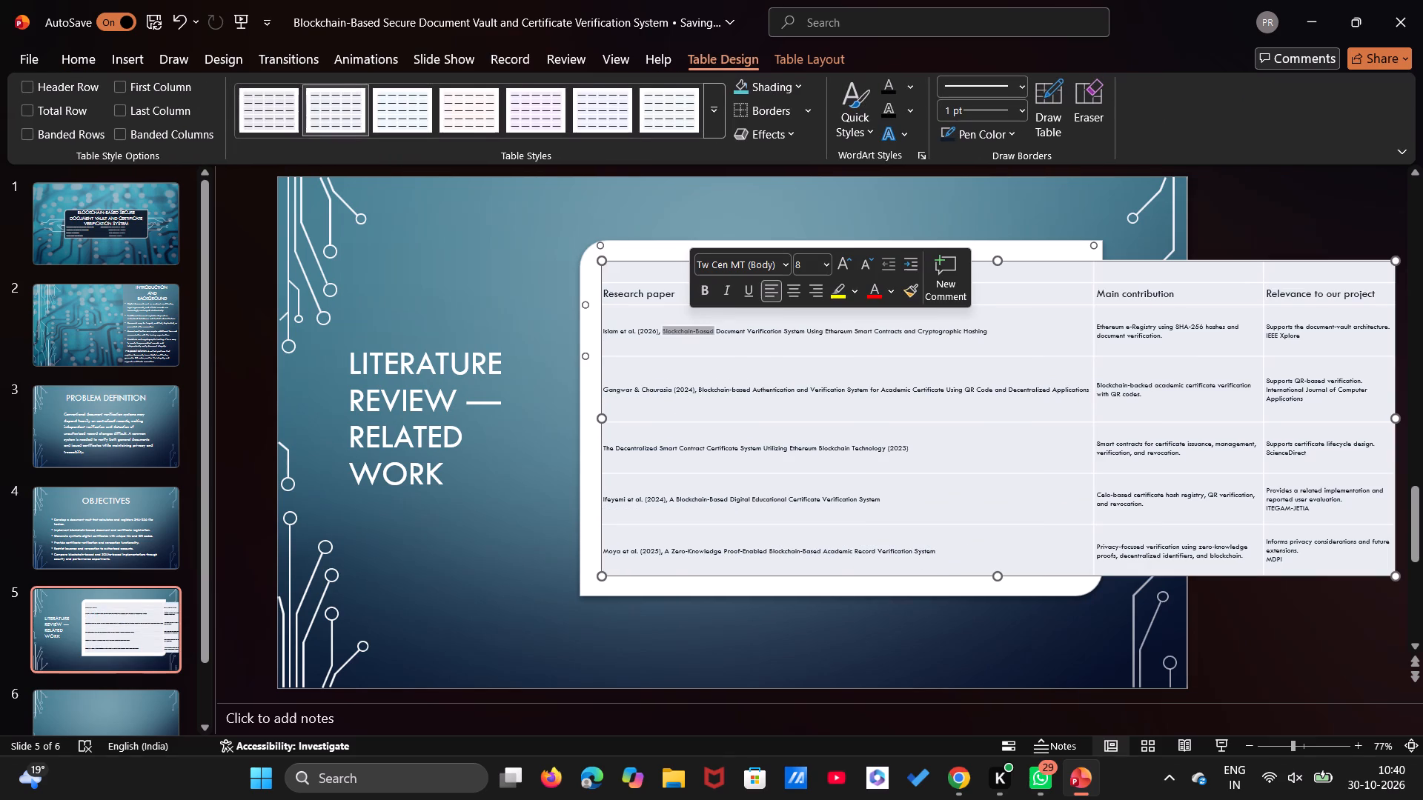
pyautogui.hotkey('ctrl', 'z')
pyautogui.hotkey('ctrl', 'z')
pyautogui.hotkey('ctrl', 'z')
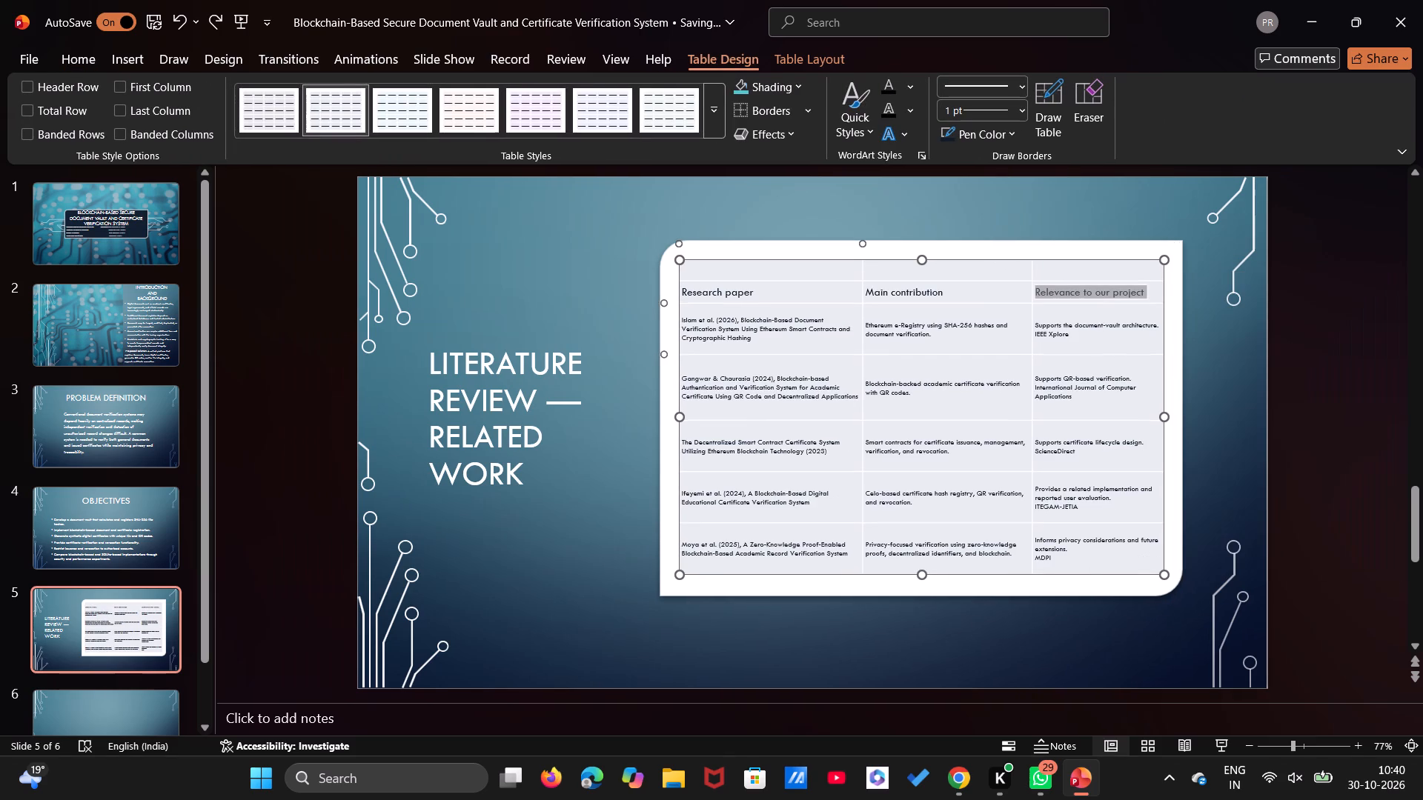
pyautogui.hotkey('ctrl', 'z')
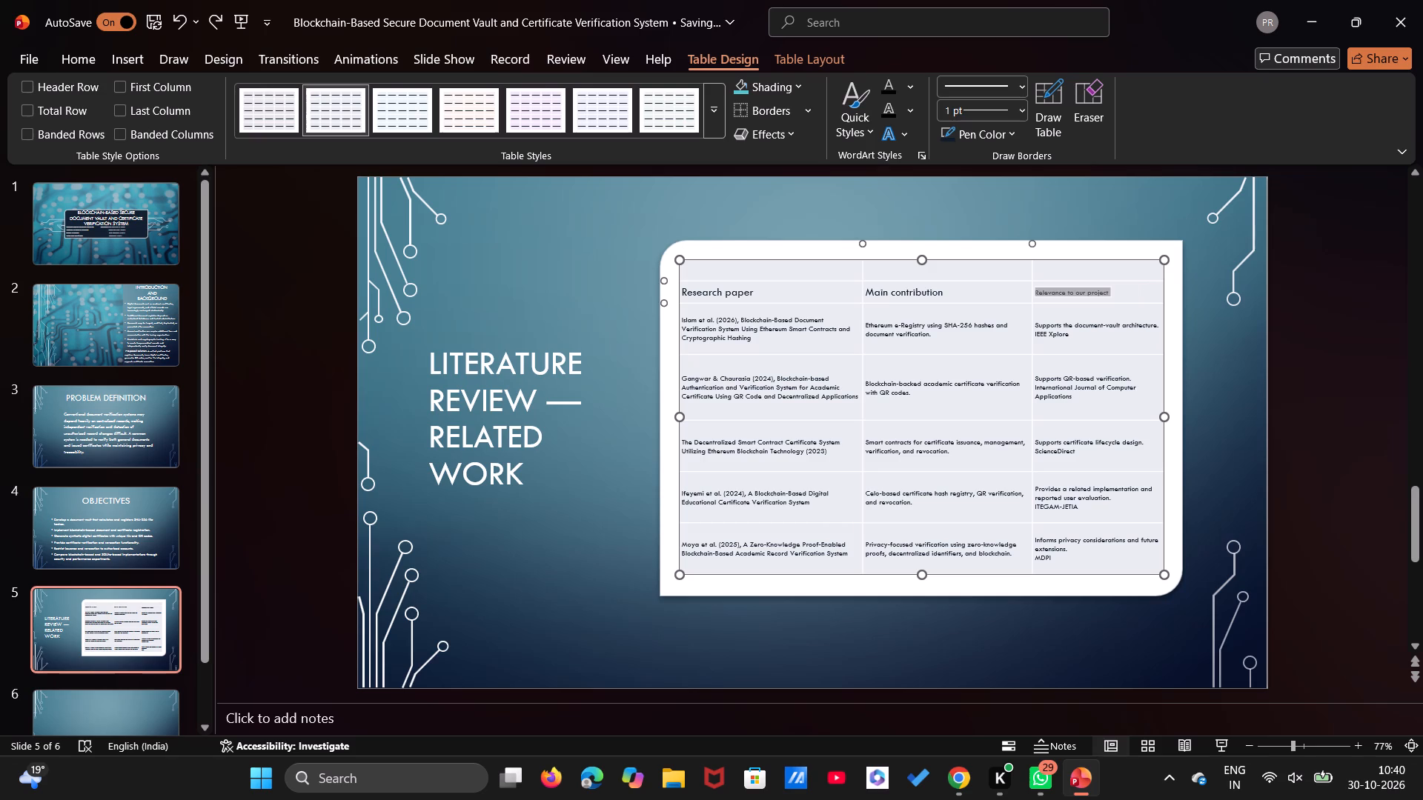
# Set the "Relevance to our project" column heading in slide 5's table to font size 12.
pyautogui.click(1107, 293)
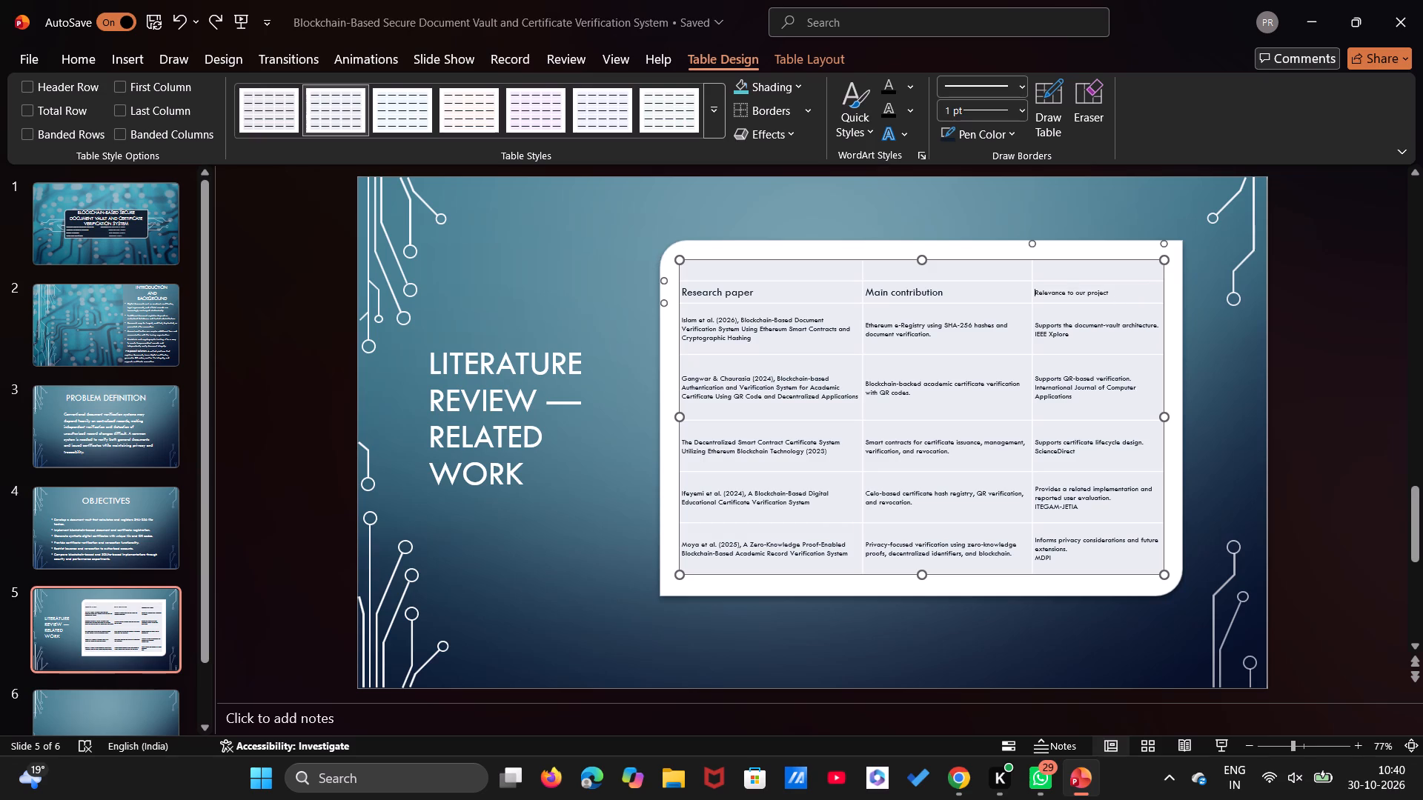
pyautogui.moveTo(1109, 293); pyautogui.dragTo(1052, 285)
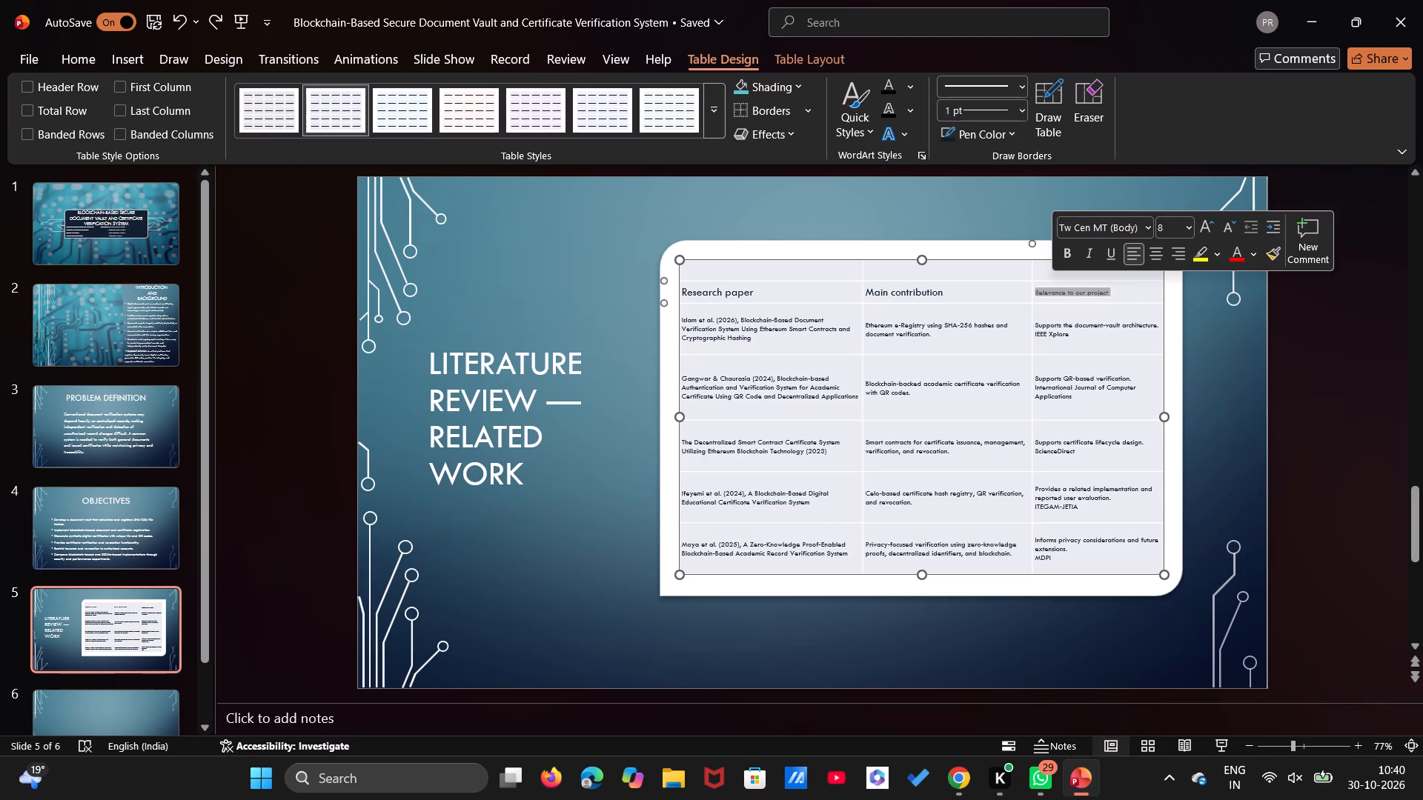
pyautogui.click(1186, 224)
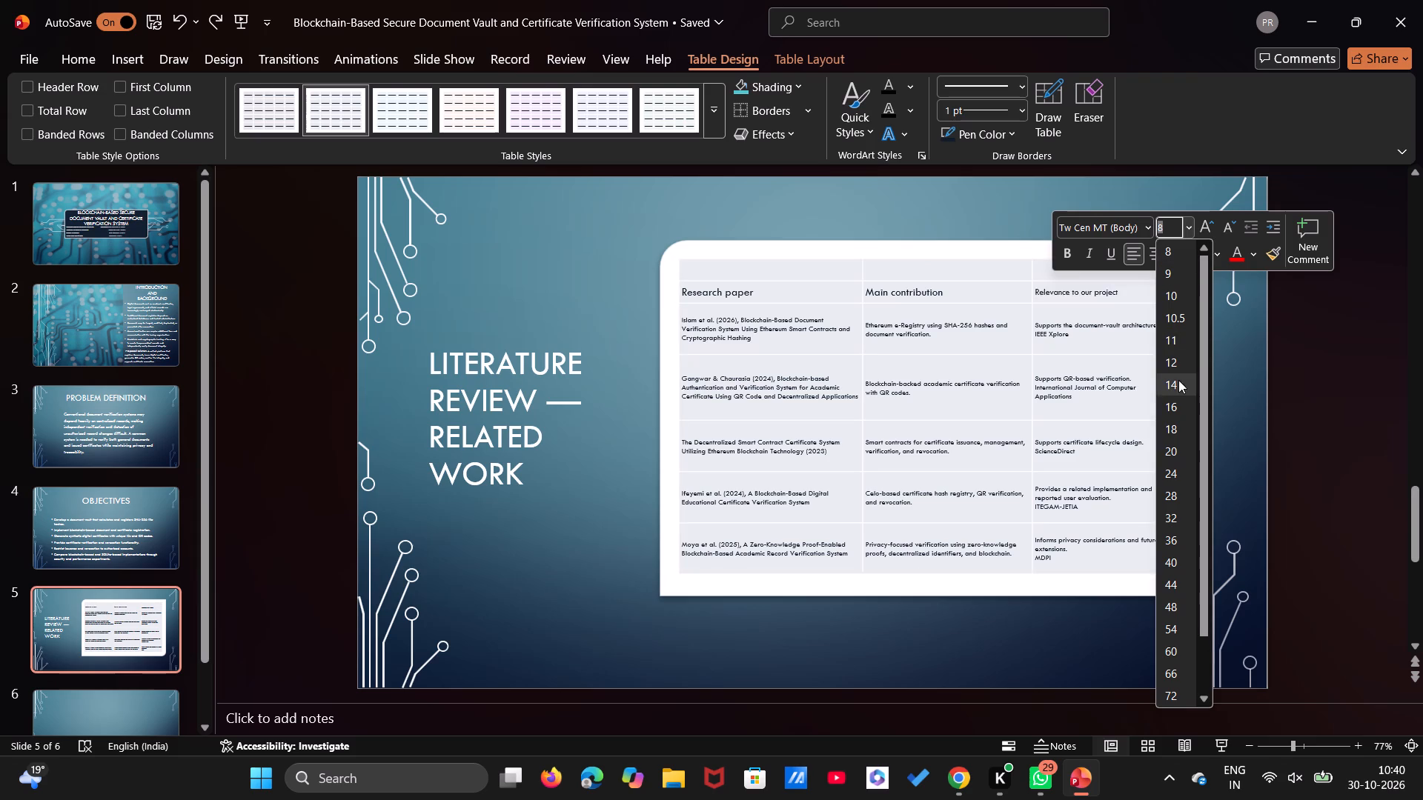
pyautogui.click(1171, 359)
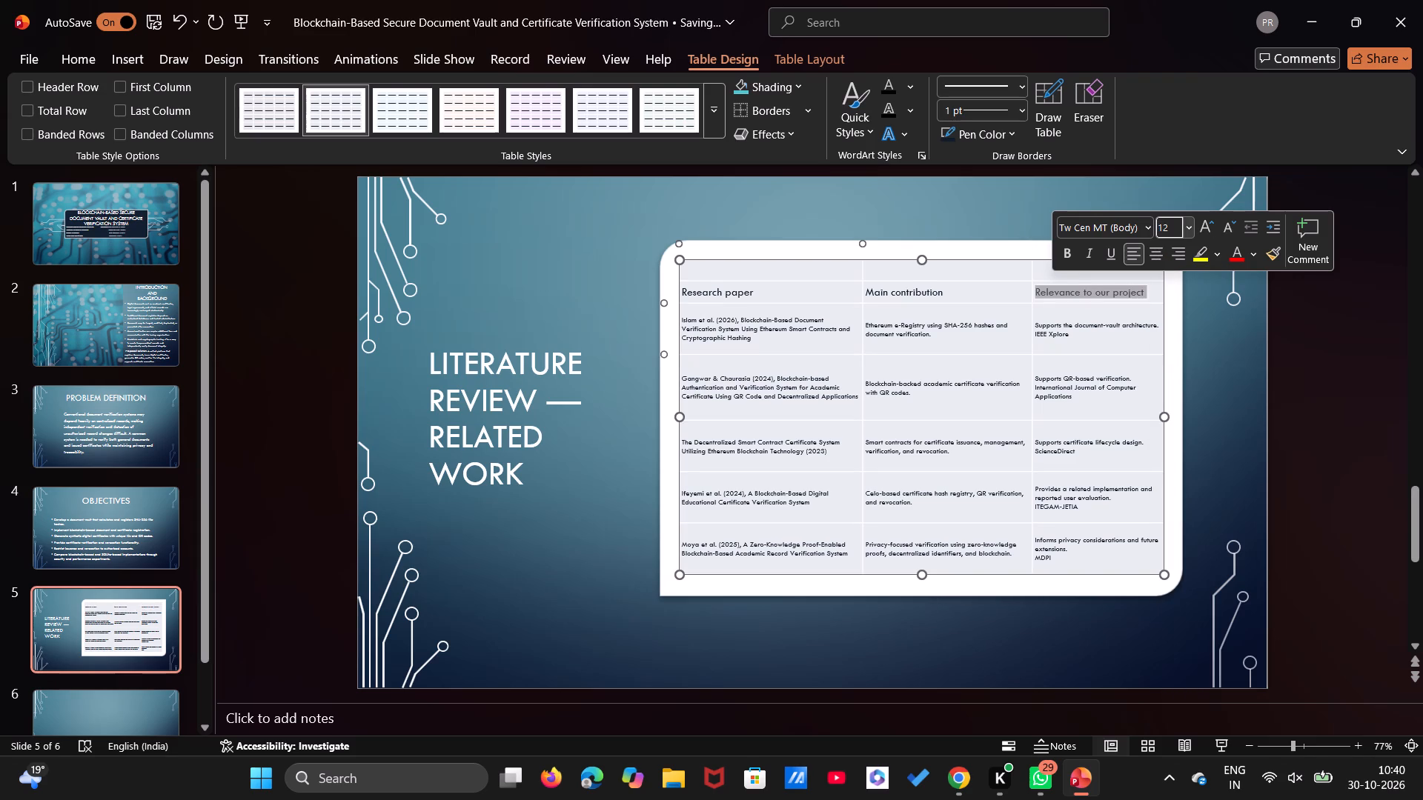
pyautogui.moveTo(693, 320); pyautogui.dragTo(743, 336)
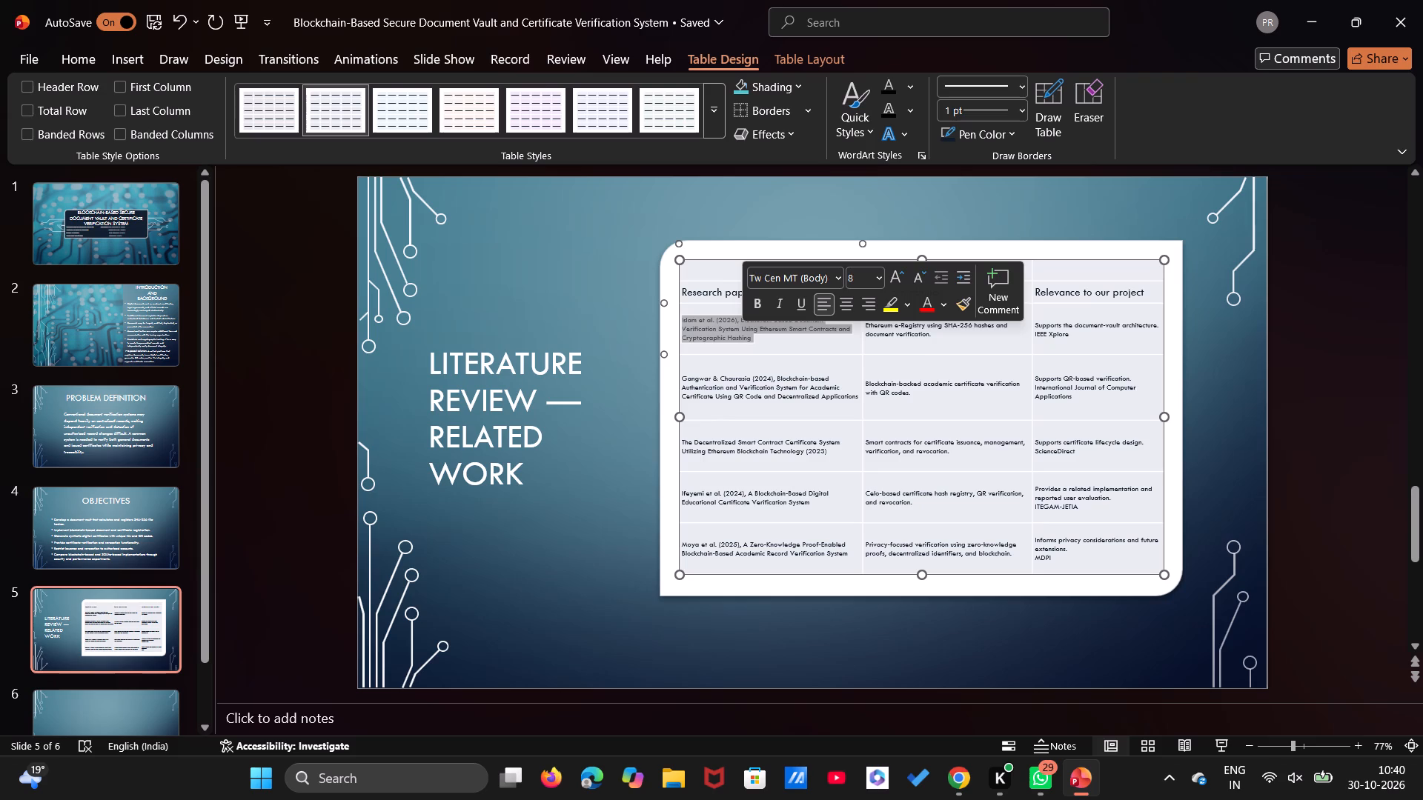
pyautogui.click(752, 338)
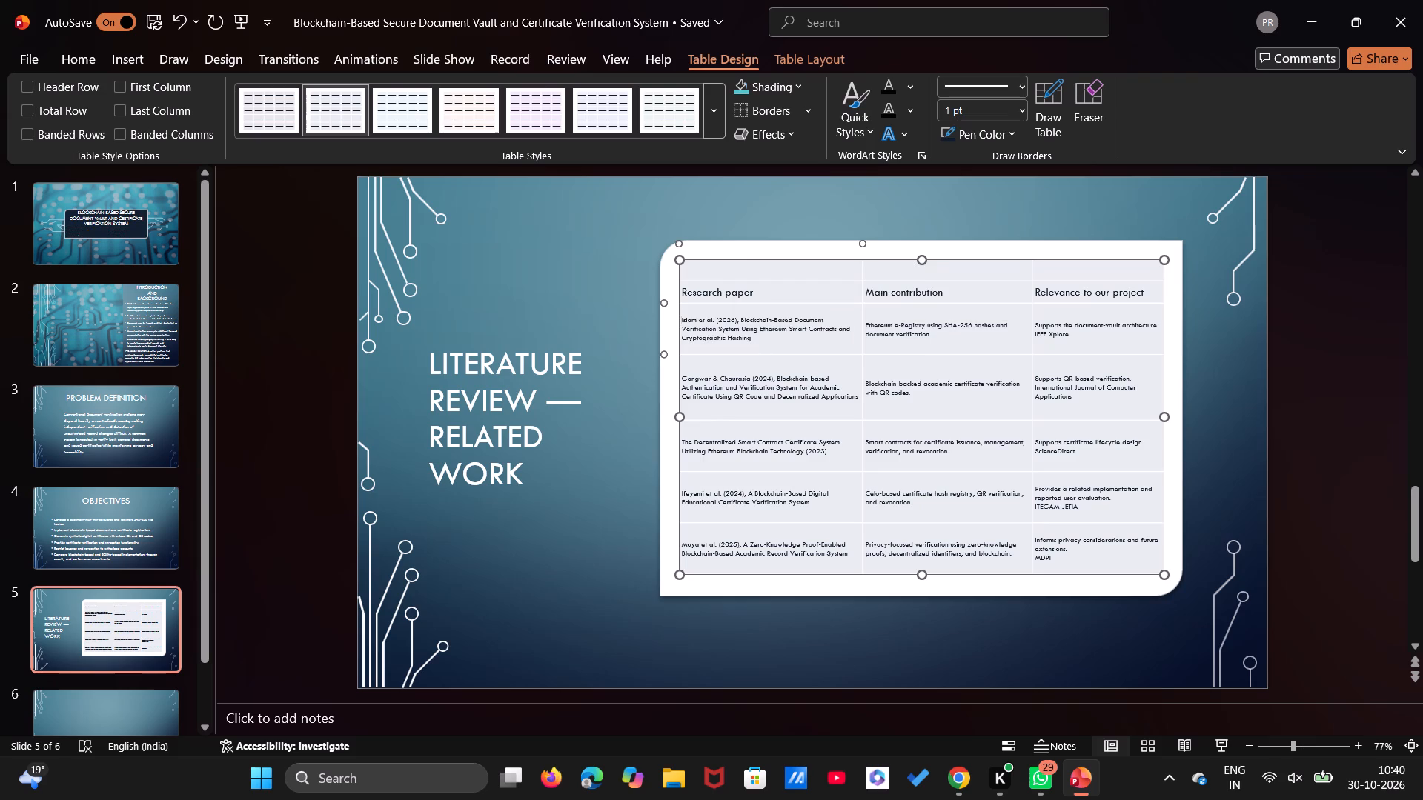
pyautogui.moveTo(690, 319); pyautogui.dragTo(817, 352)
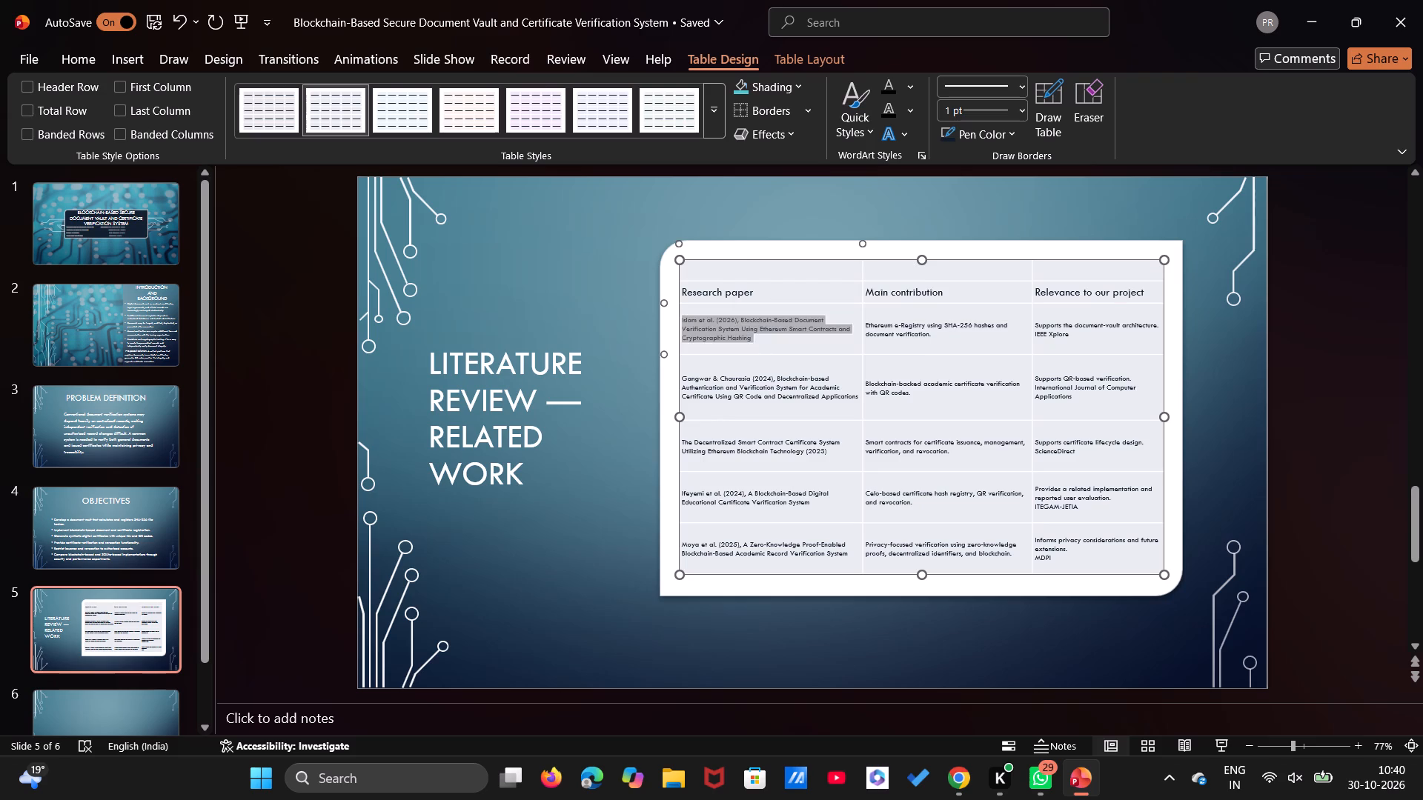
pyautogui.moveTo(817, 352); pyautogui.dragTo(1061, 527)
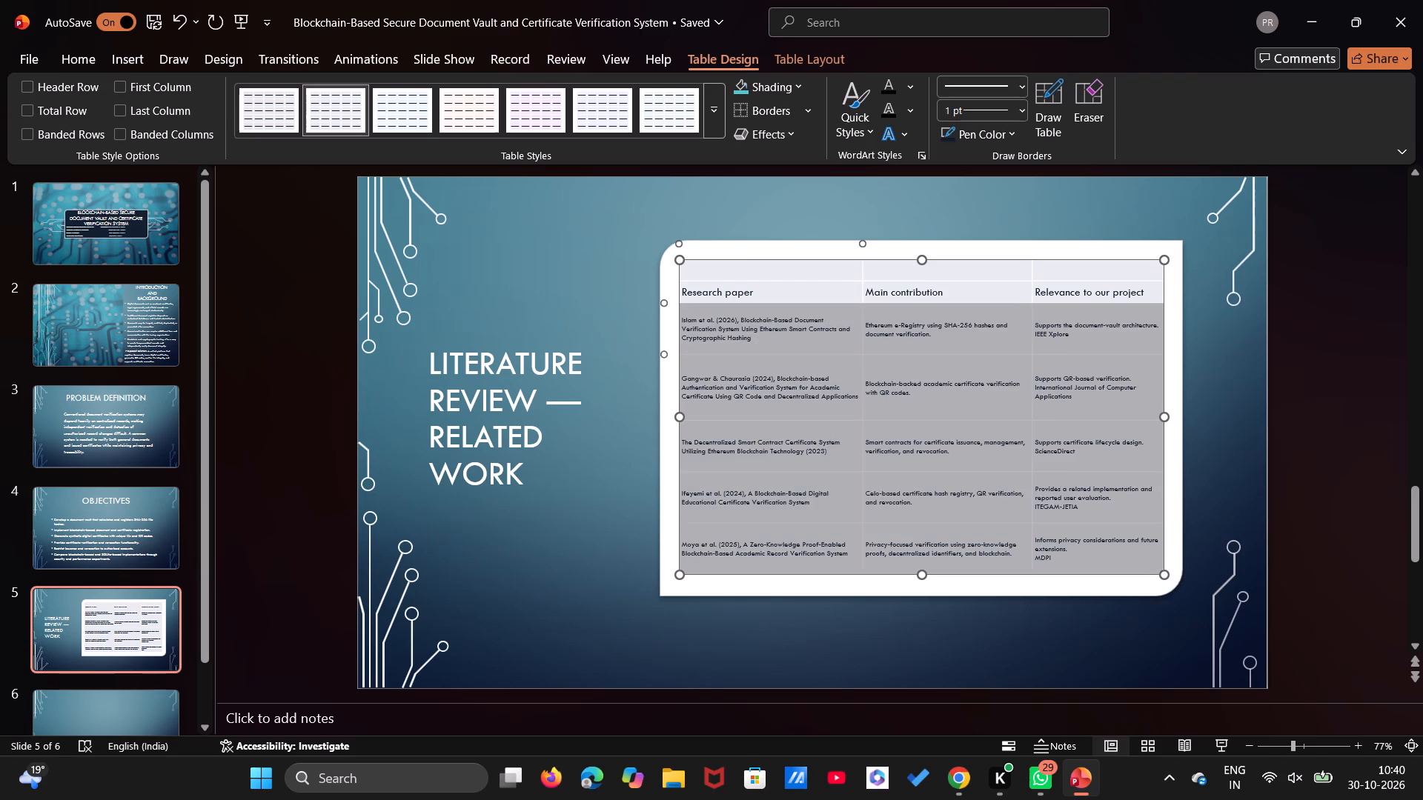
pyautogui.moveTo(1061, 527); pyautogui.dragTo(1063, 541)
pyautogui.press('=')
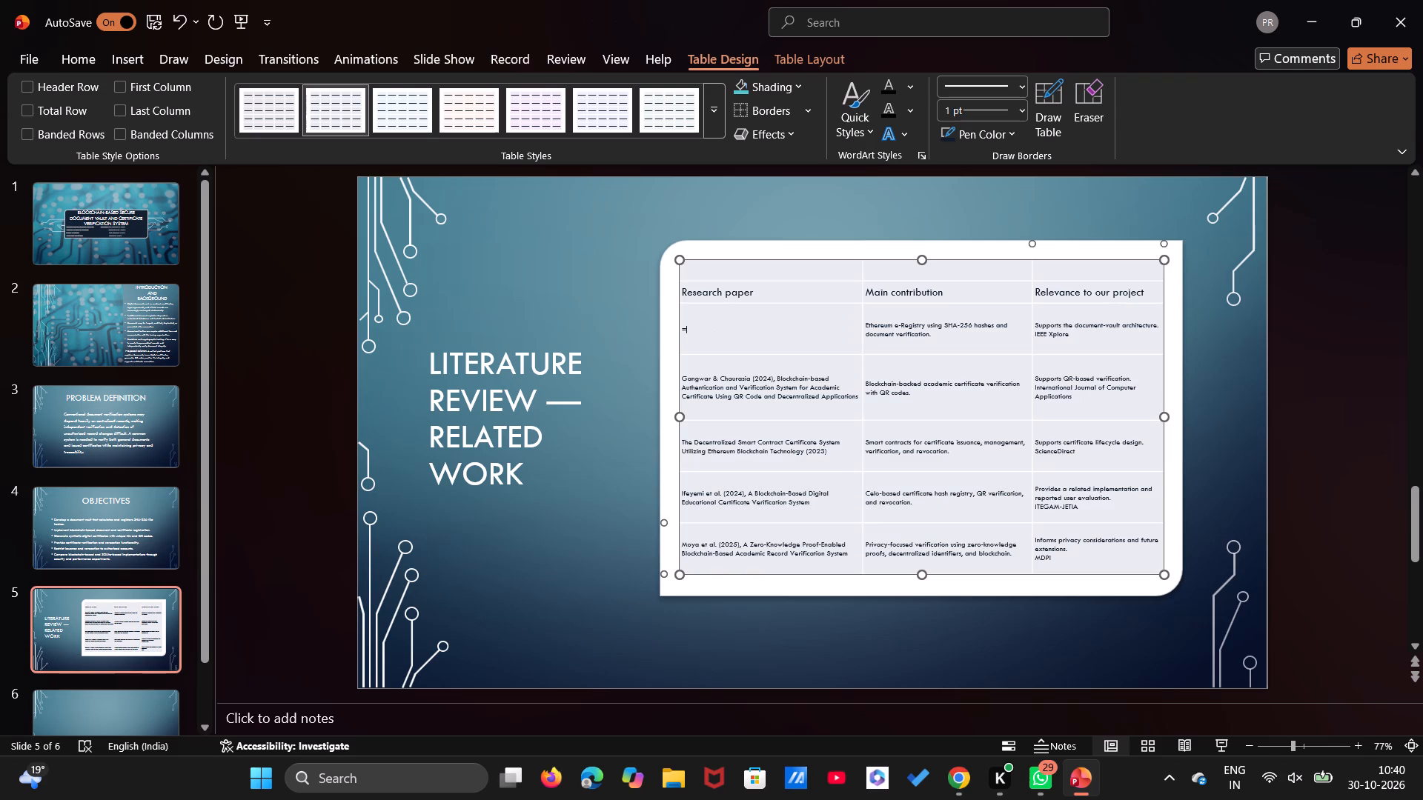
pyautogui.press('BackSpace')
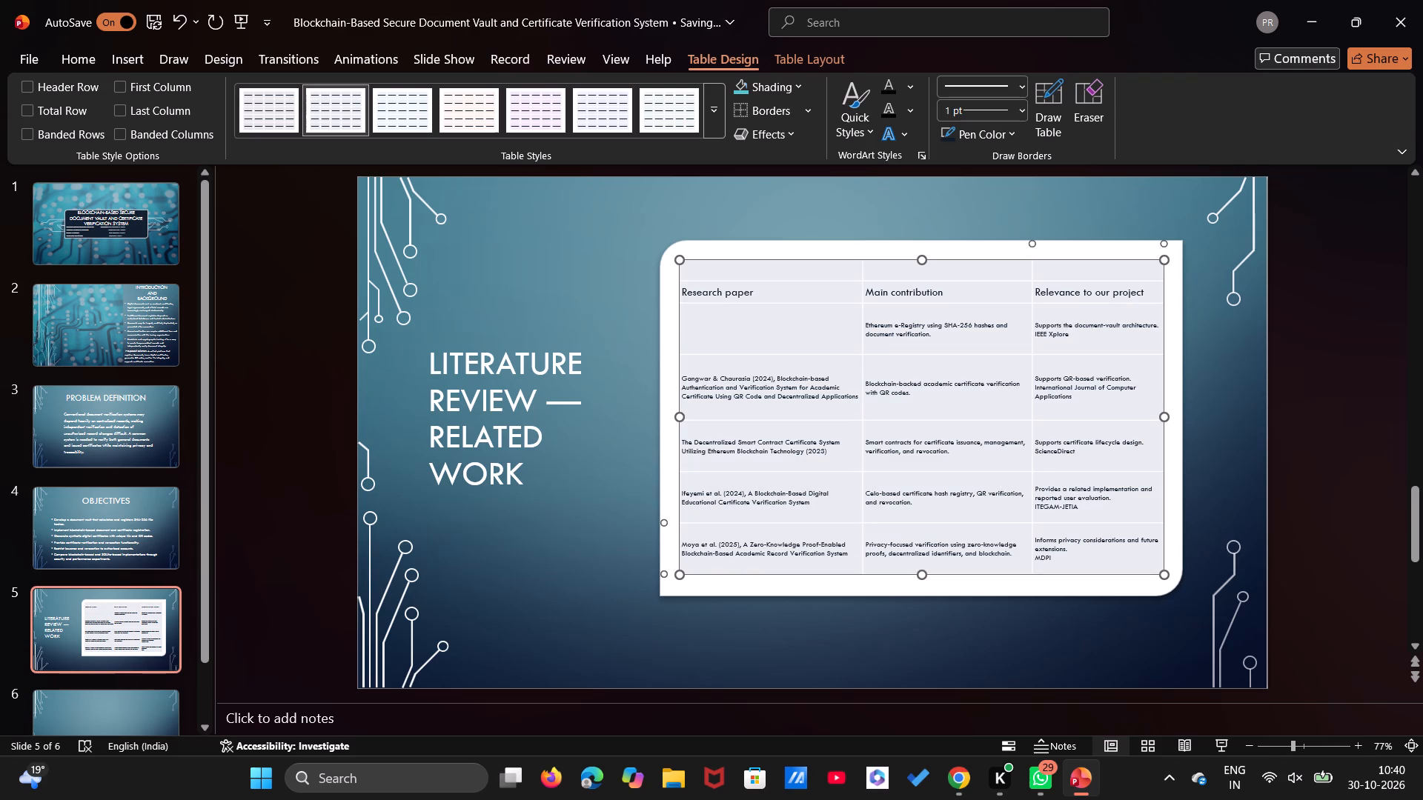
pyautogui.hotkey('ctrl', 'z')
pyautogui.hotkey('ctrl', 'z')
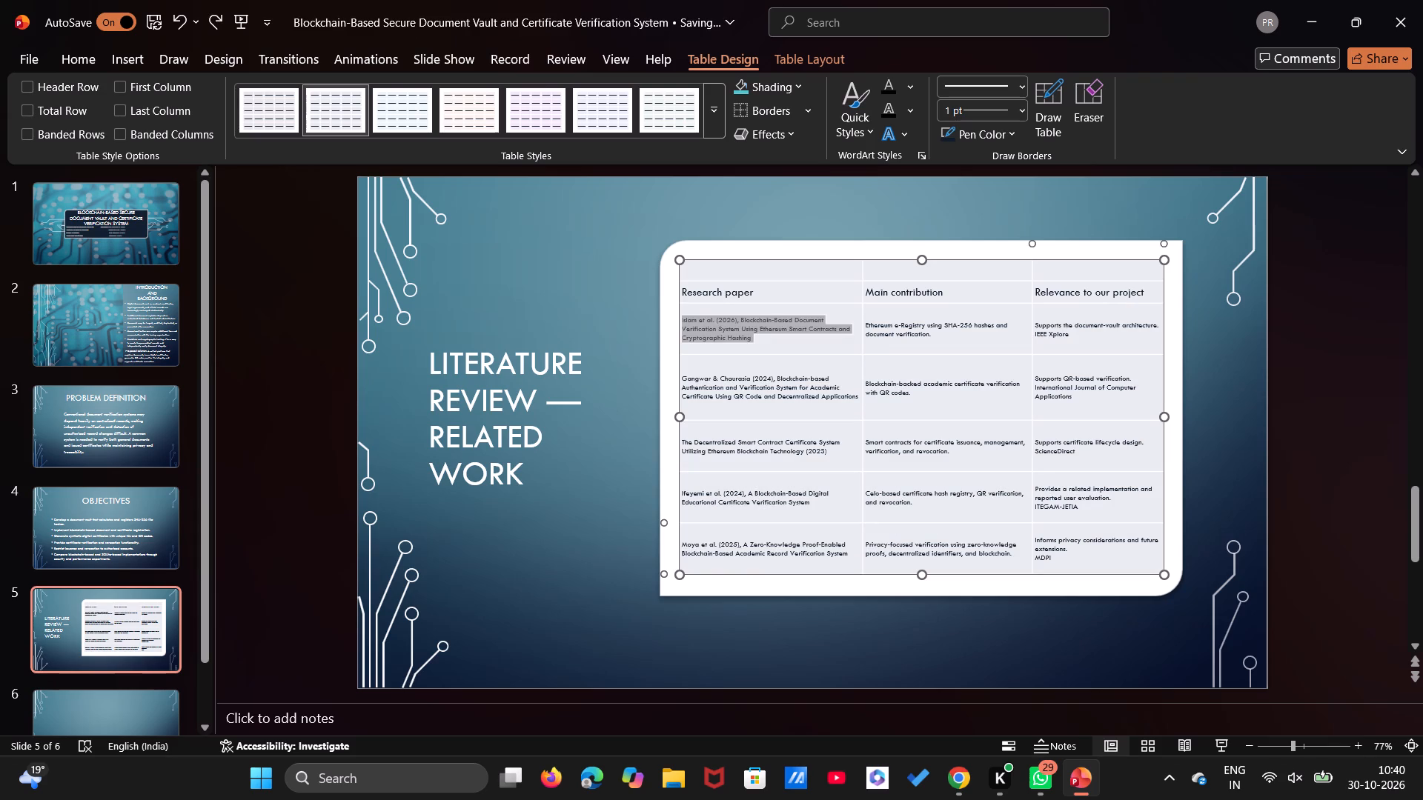
# Set the text of all five research paper rows below the table's column headings to font size 10.5.
pyautogui.click(739, 332)
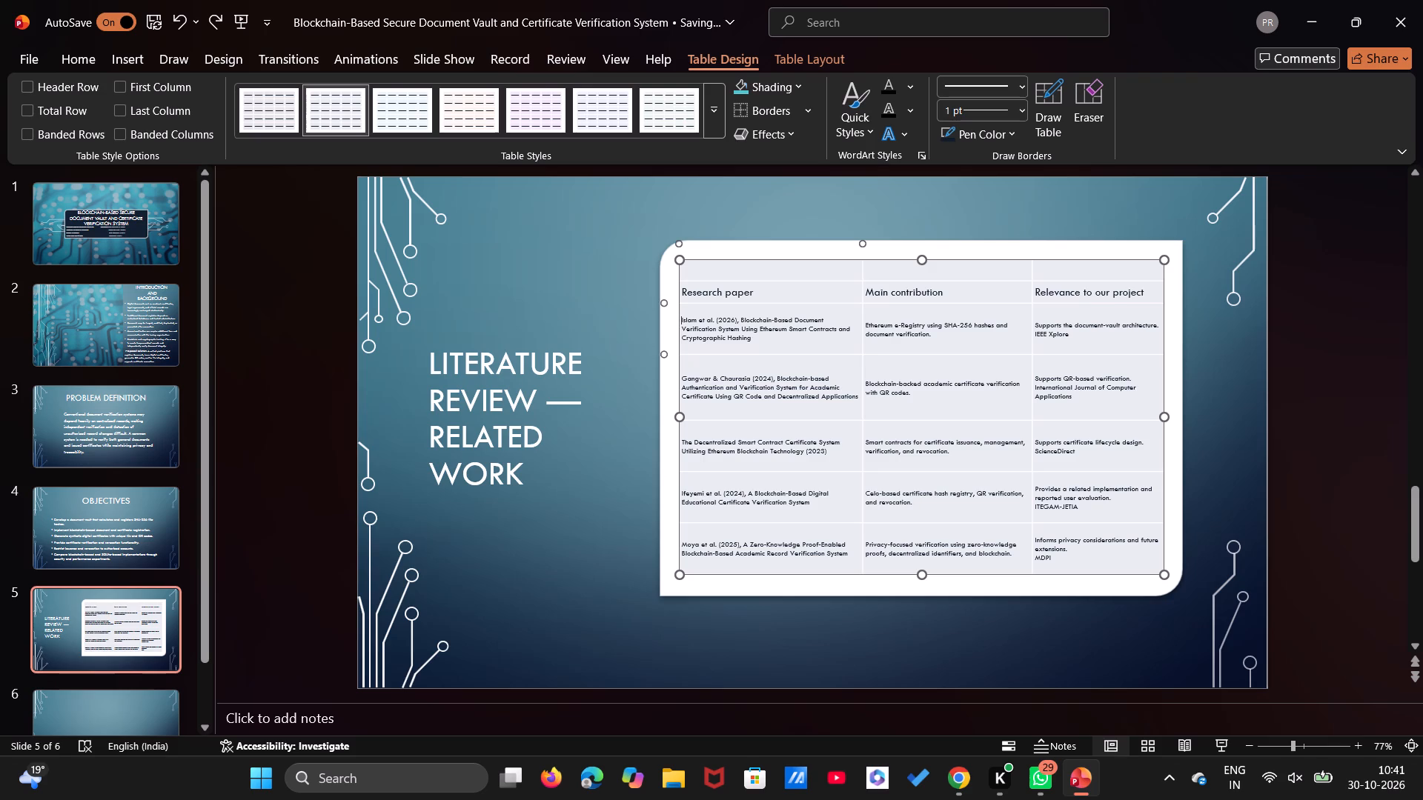
pyautogui.moveTo(692, 321); pyautogui.dragTo(905, 404)
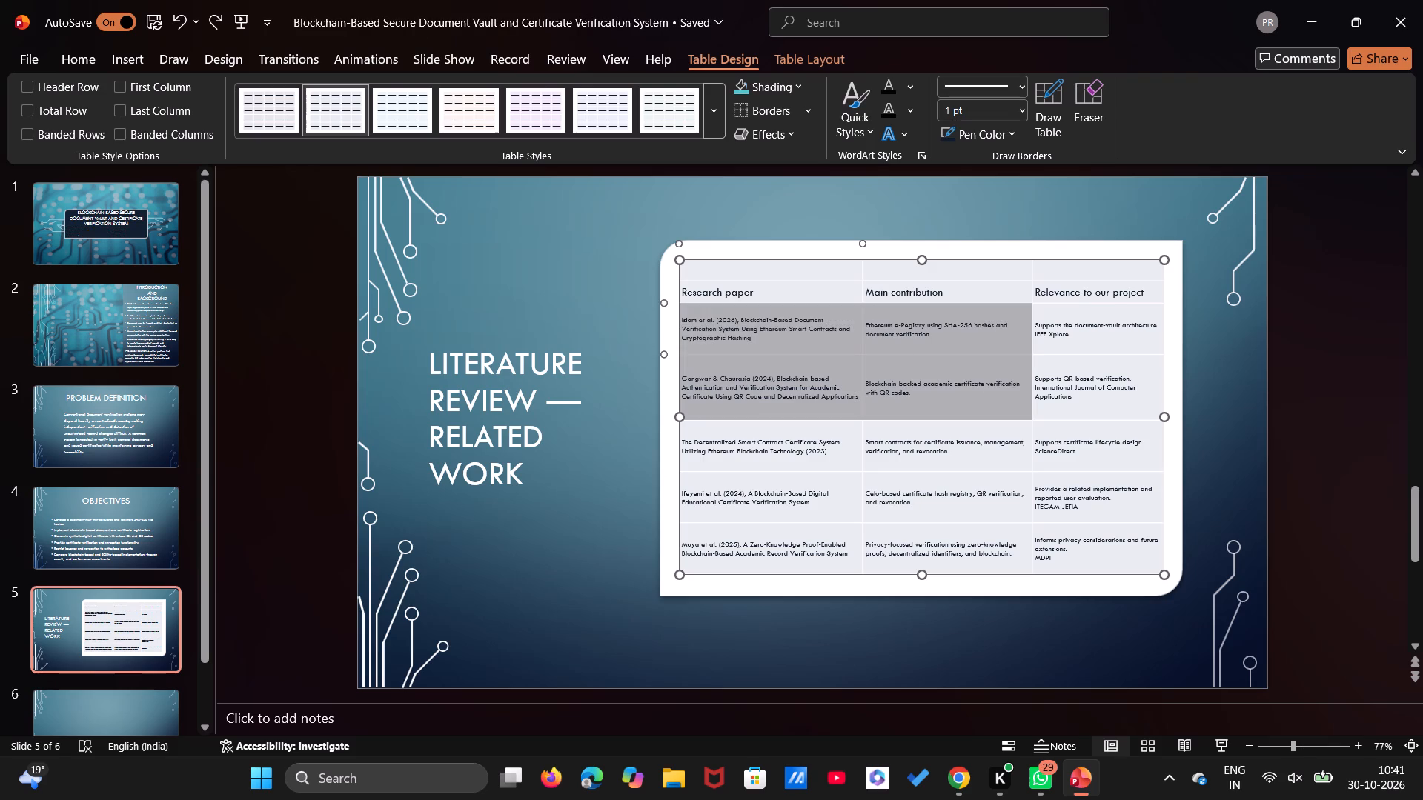
pyautogui.moveTo(905, 404); pyautogui.dragTo(1090, 557)
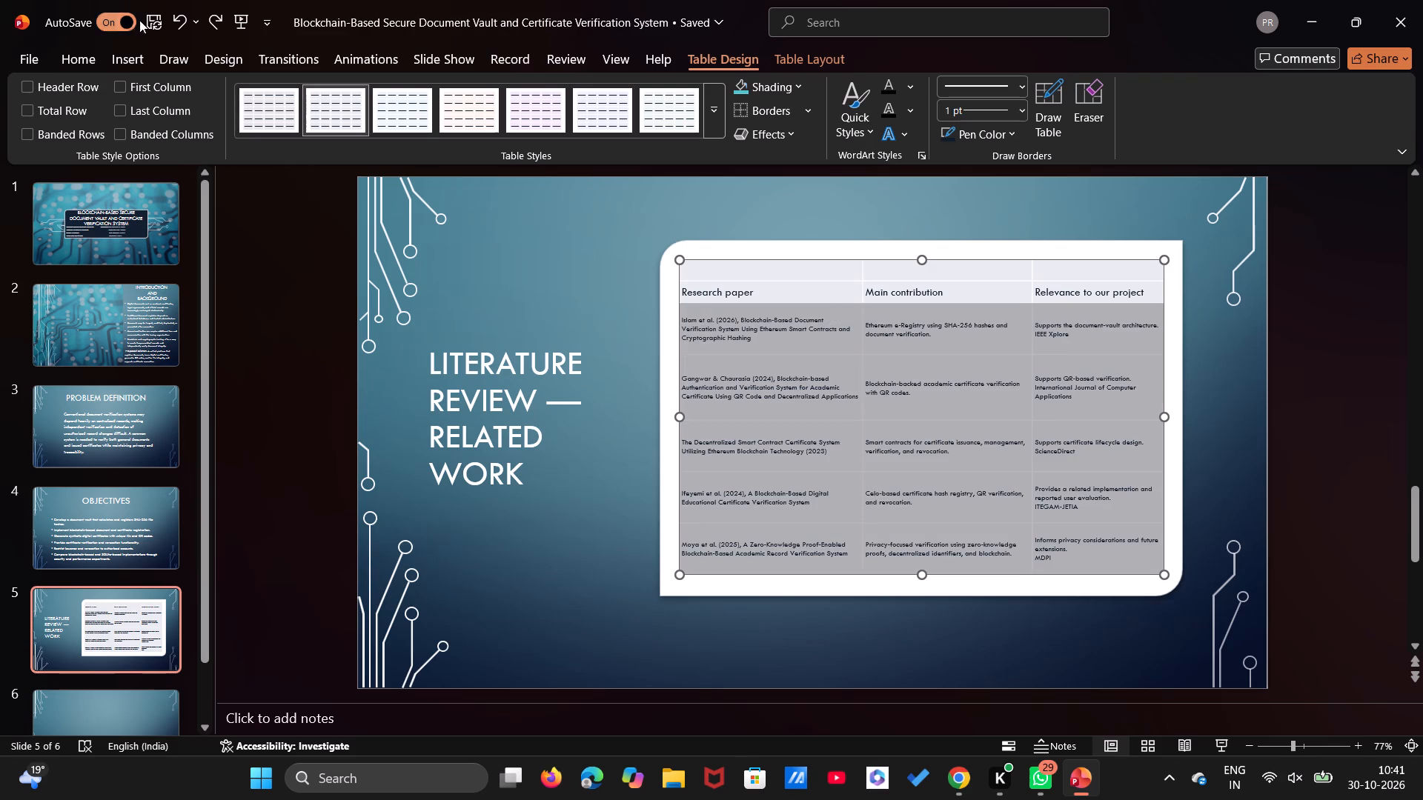
pyautogui.click(84, 53)
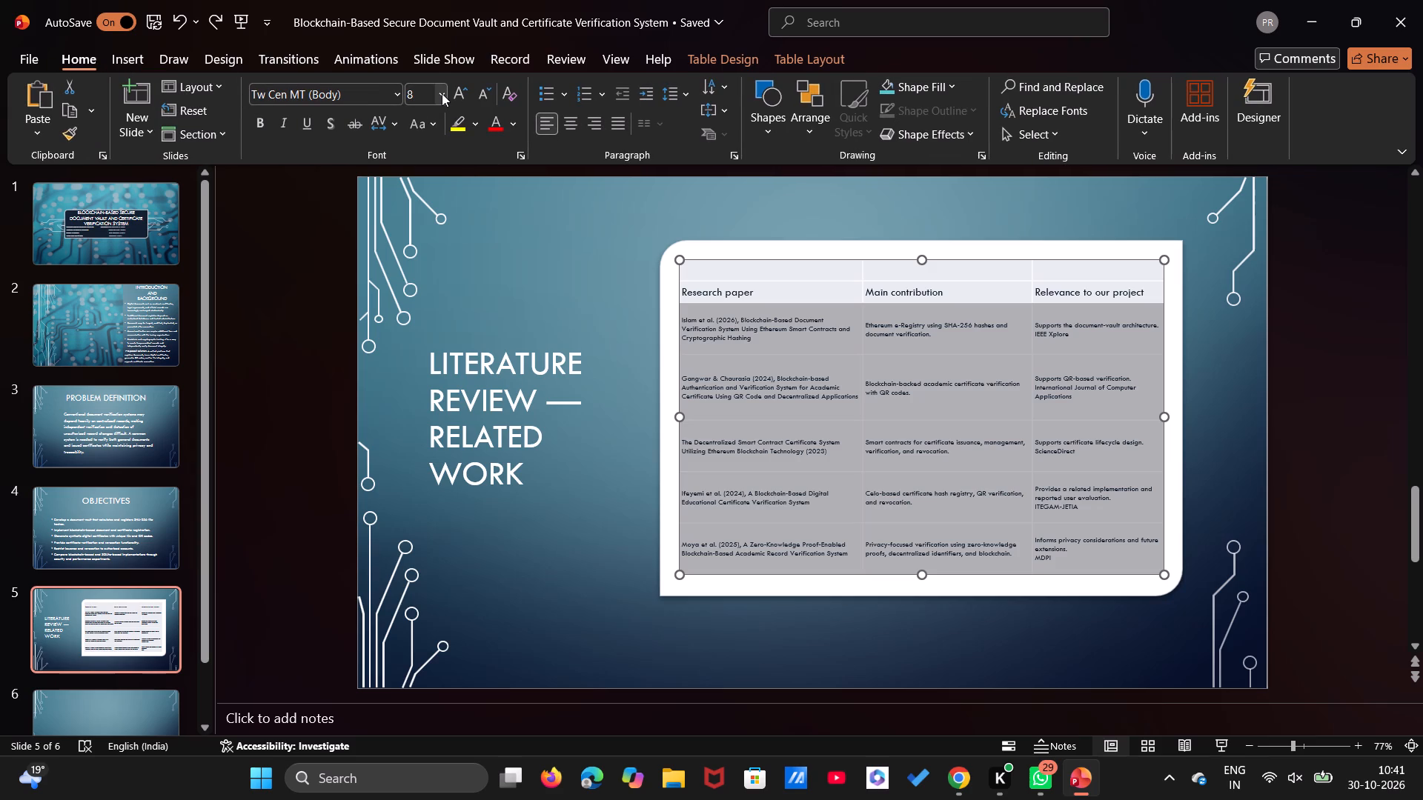
pyautogui.click(442, 93)
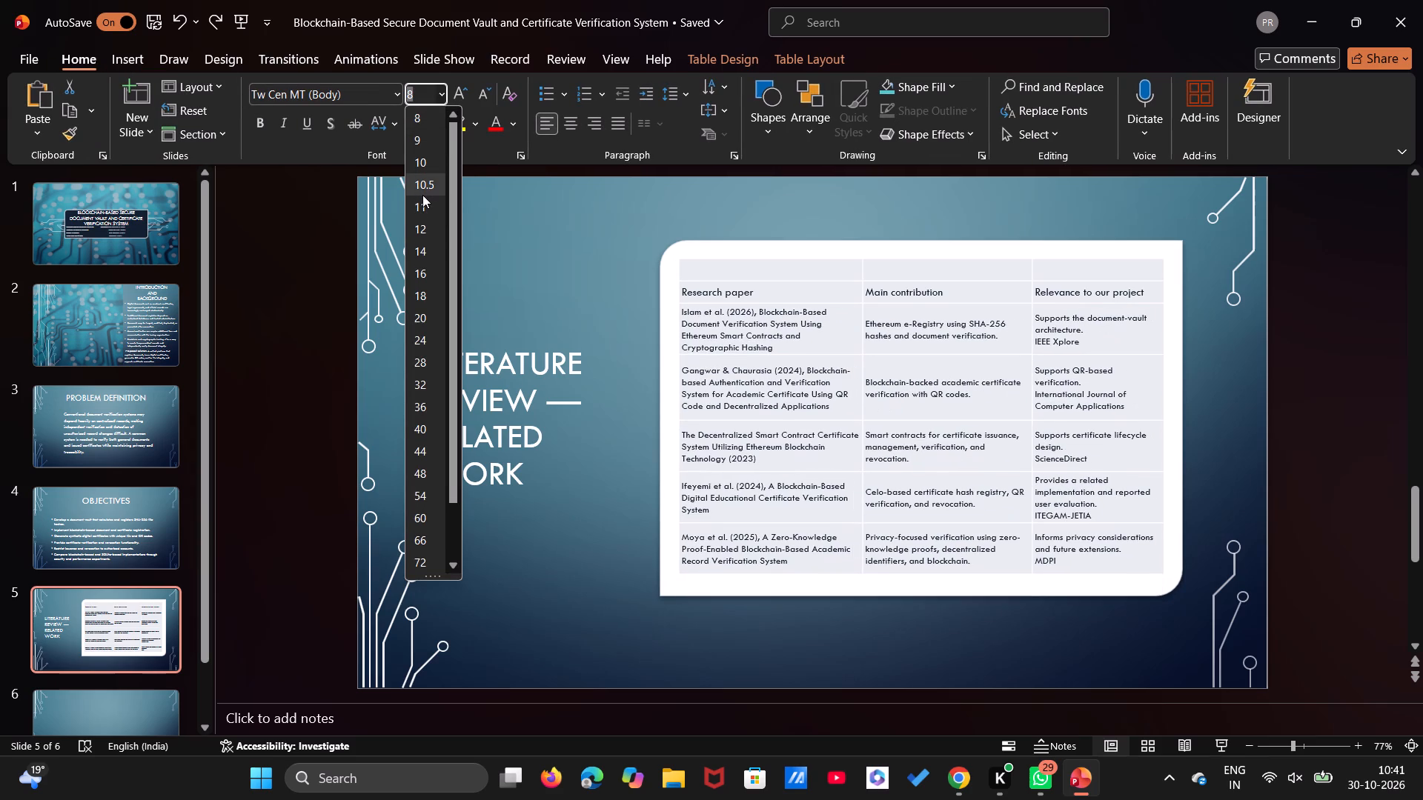
pyautogui.click(422, 195)
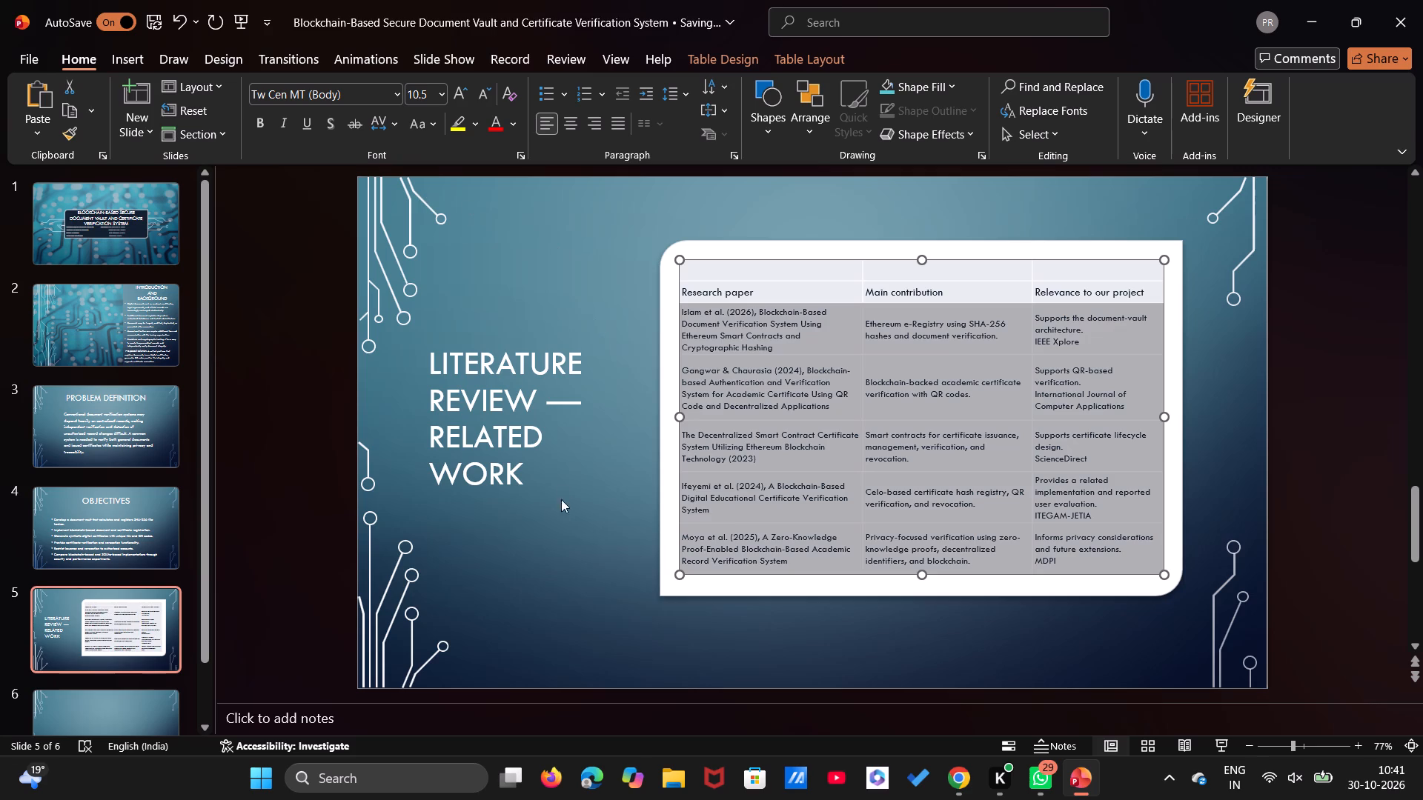
pyautogui.click(532, 531)
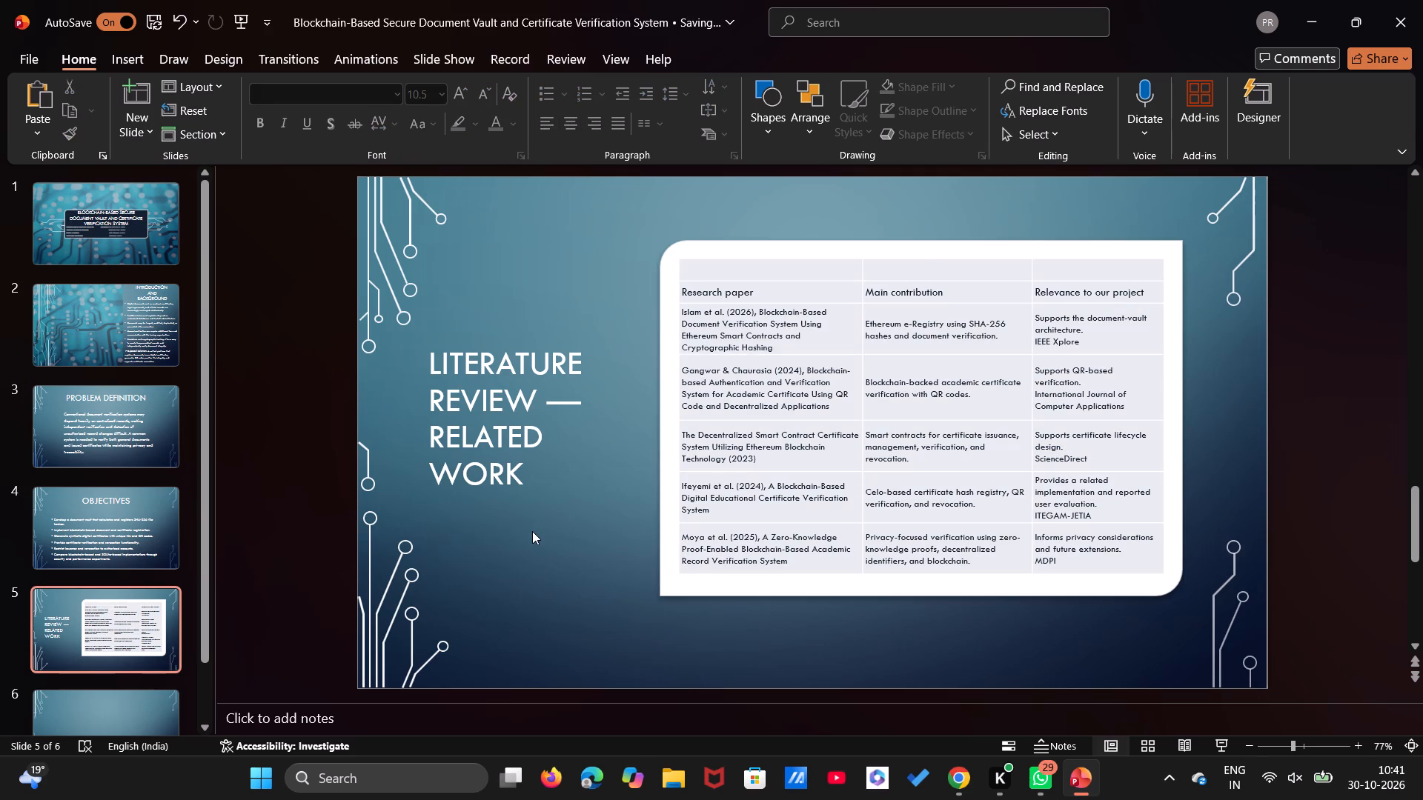
# Copy "Critical Analysis of Existing Systems" from the Slide 5 outline in ChatGPT and paste it as slide 6's title in PowerPoint.
pyautogui.click(953, 789)
pyautogui.scroll(-2, 929, 633)
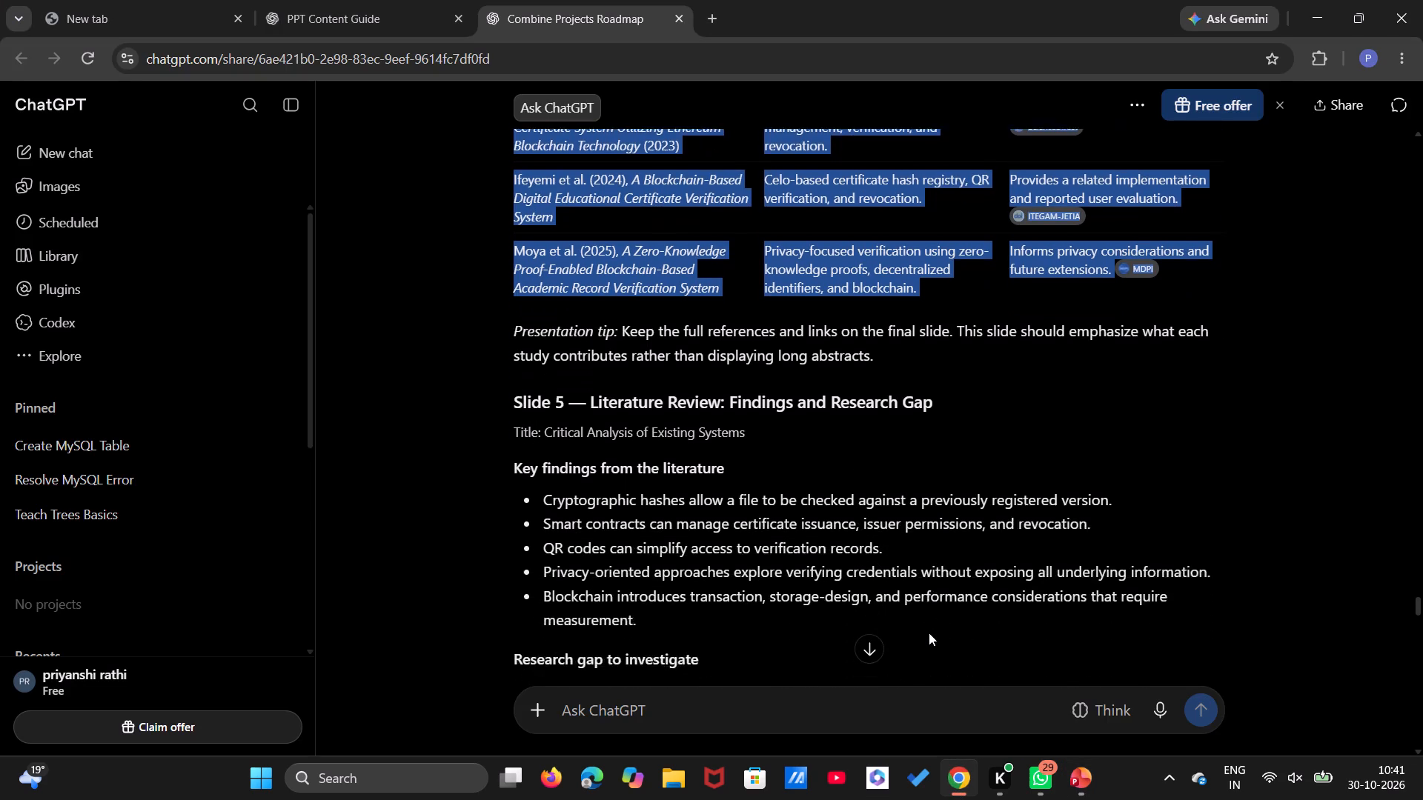
pyautogui.scroll(-3, 929, 633)
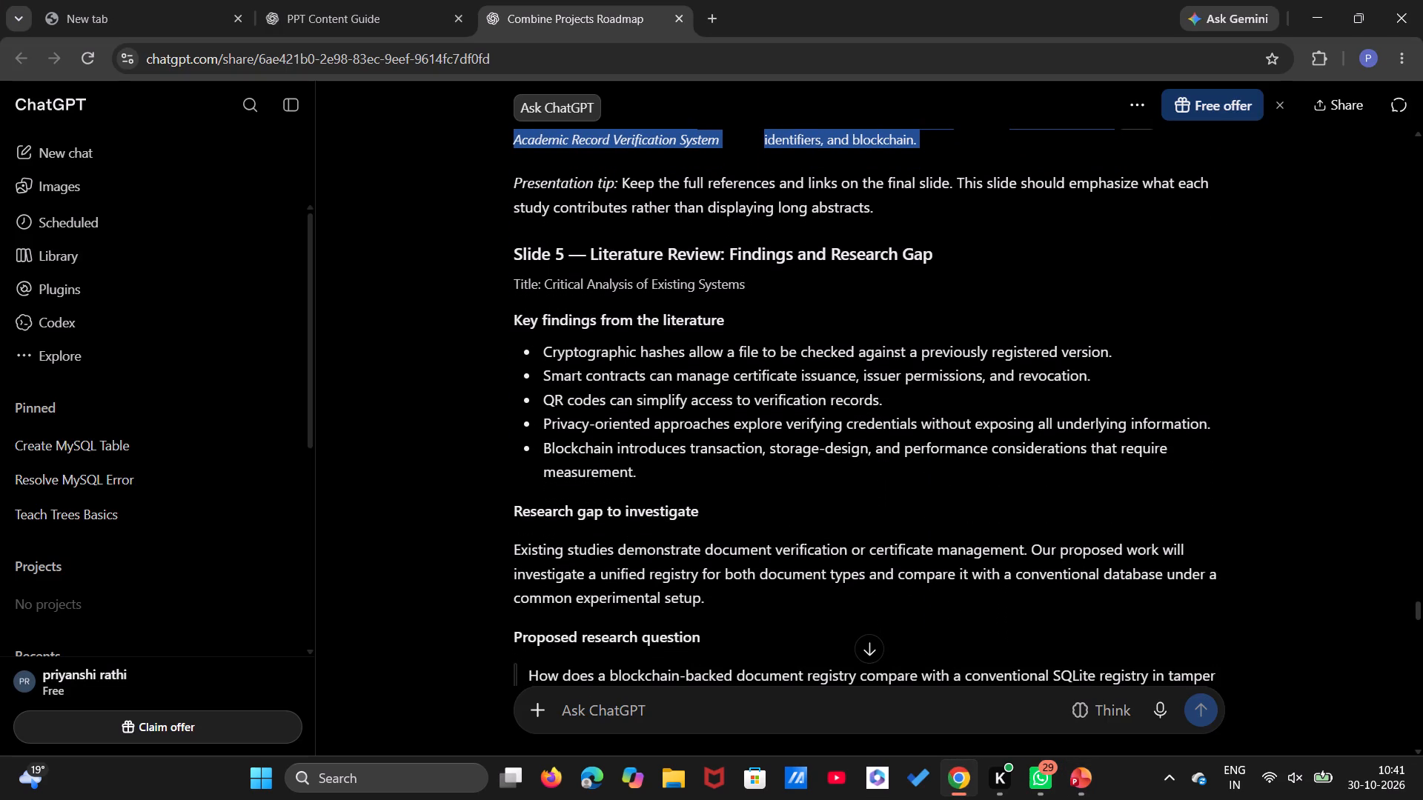
pyautogui.moveTo(540, 281); pyautogui.dragTo(734, 303)
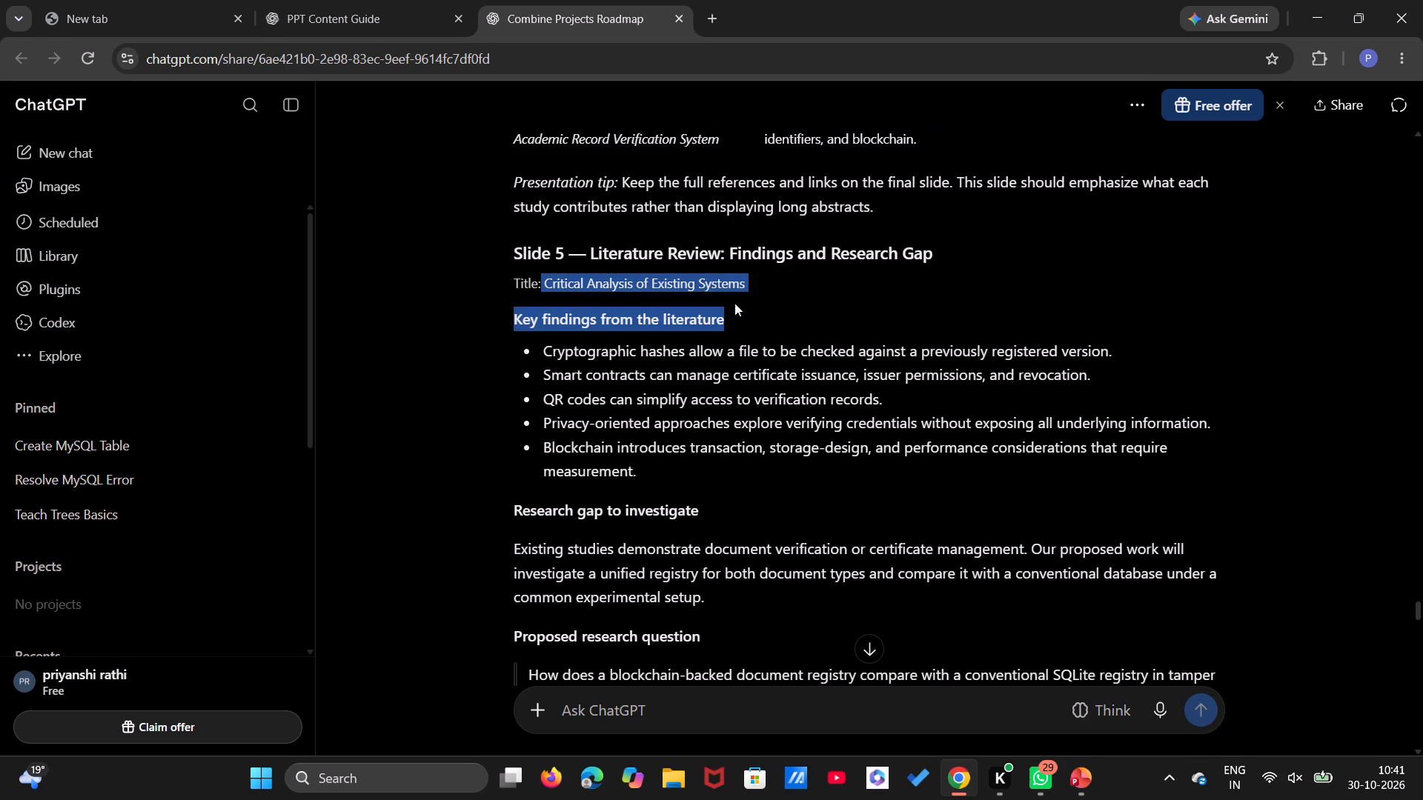
pyautogui.moveTo(734, 303); pyautogui.dragTo(746, 288)
pyautogui.hotkey('ctrl', 'c')
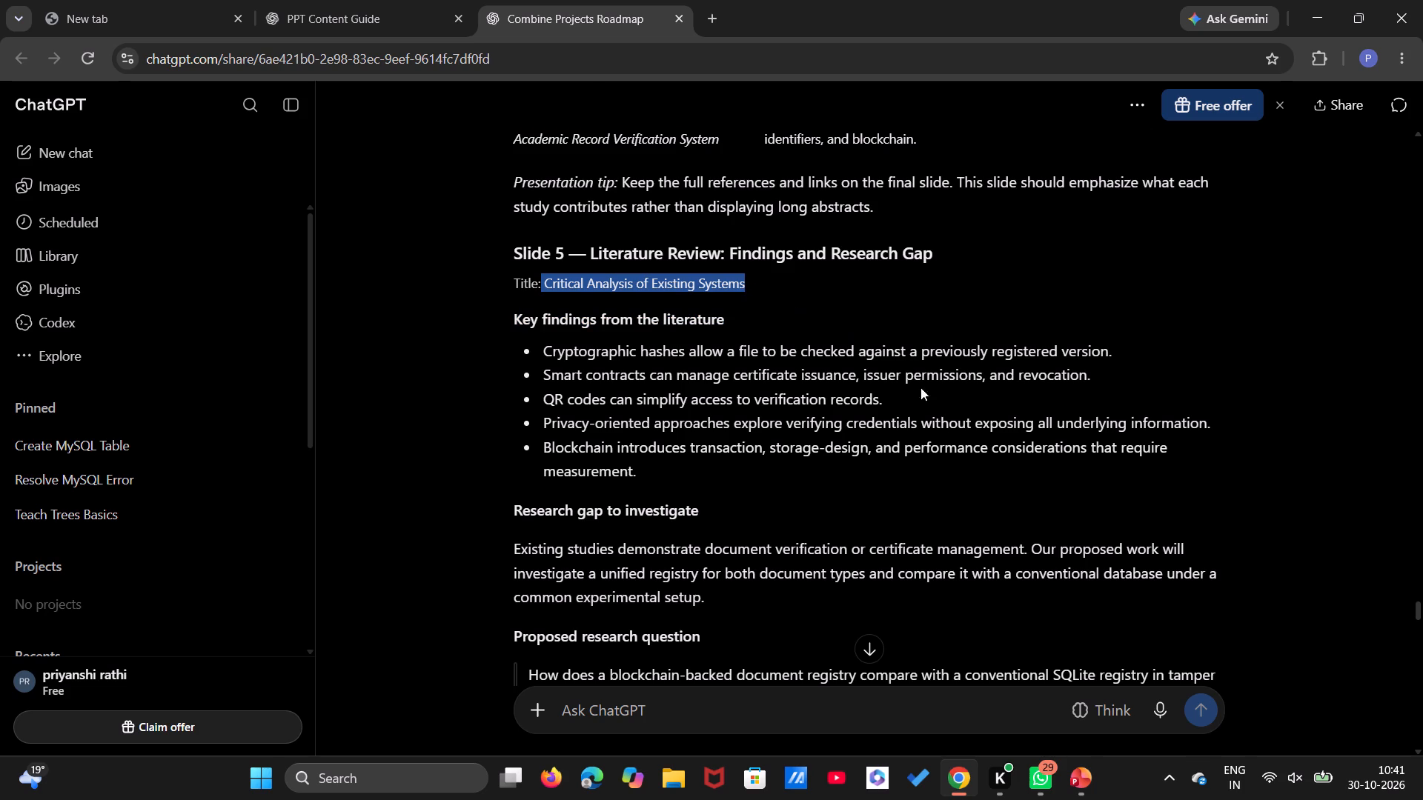
pyautogui.click(1073, 776)
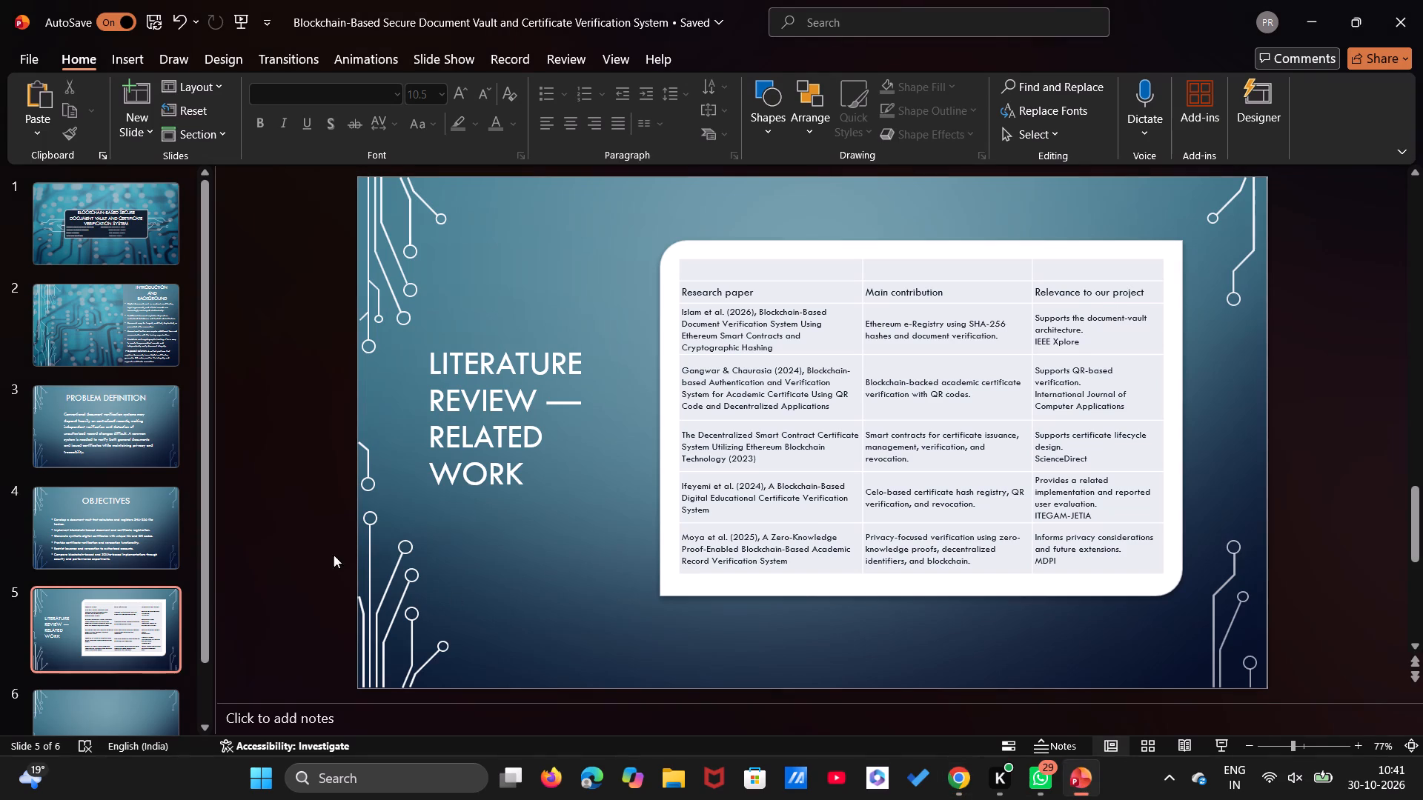
pyautogui.click(145, 715)
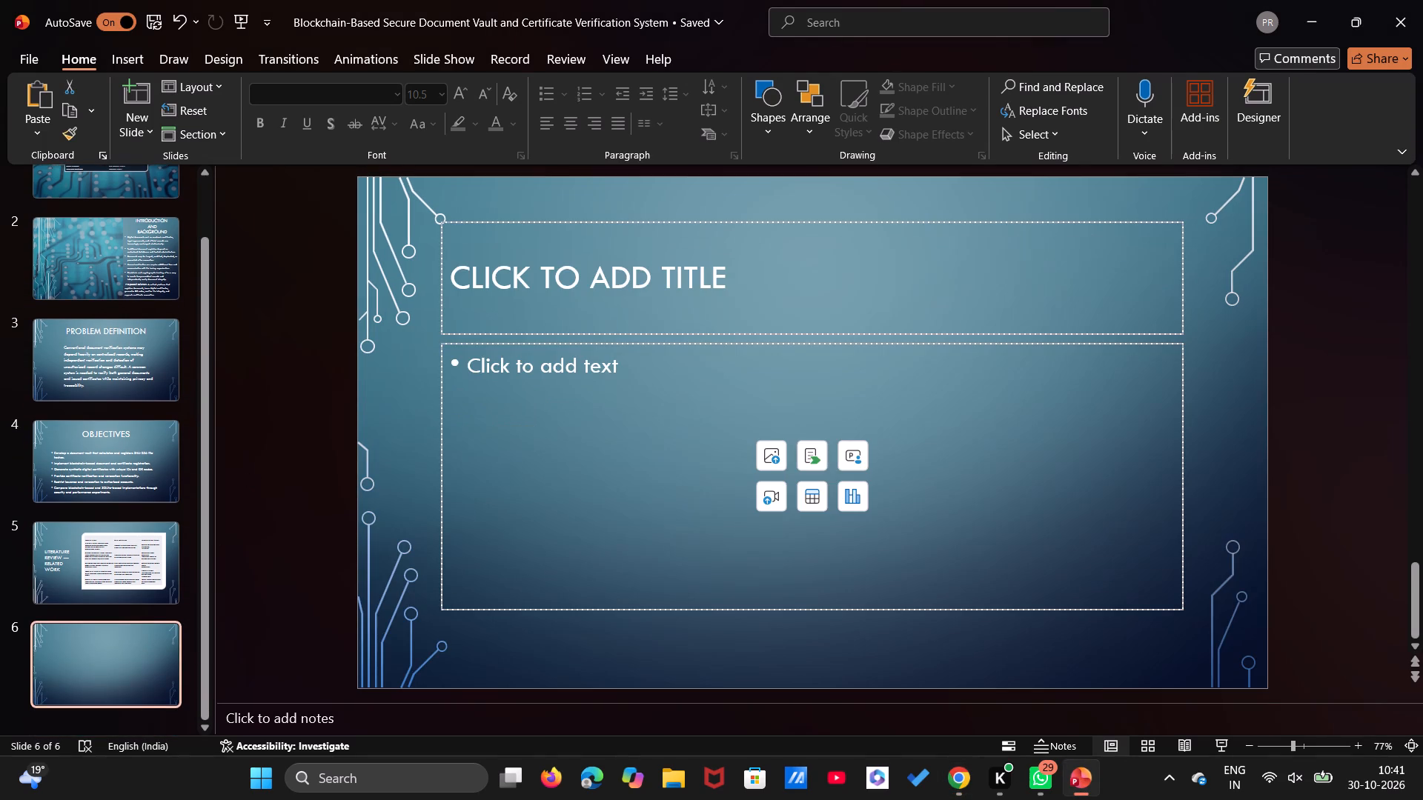
pyautogui.click(777, 258)
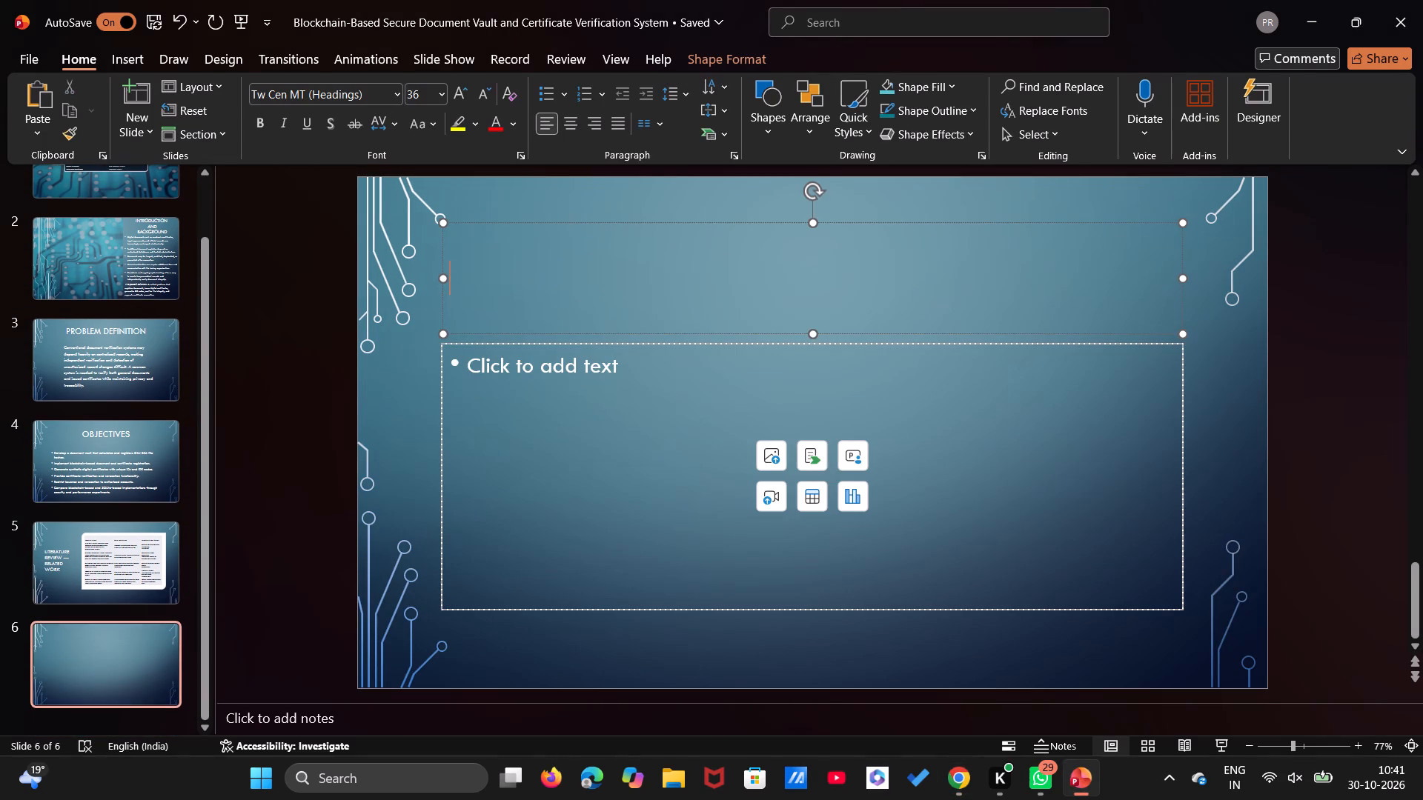
pyautogui.hotkey('ctrl', 'v')
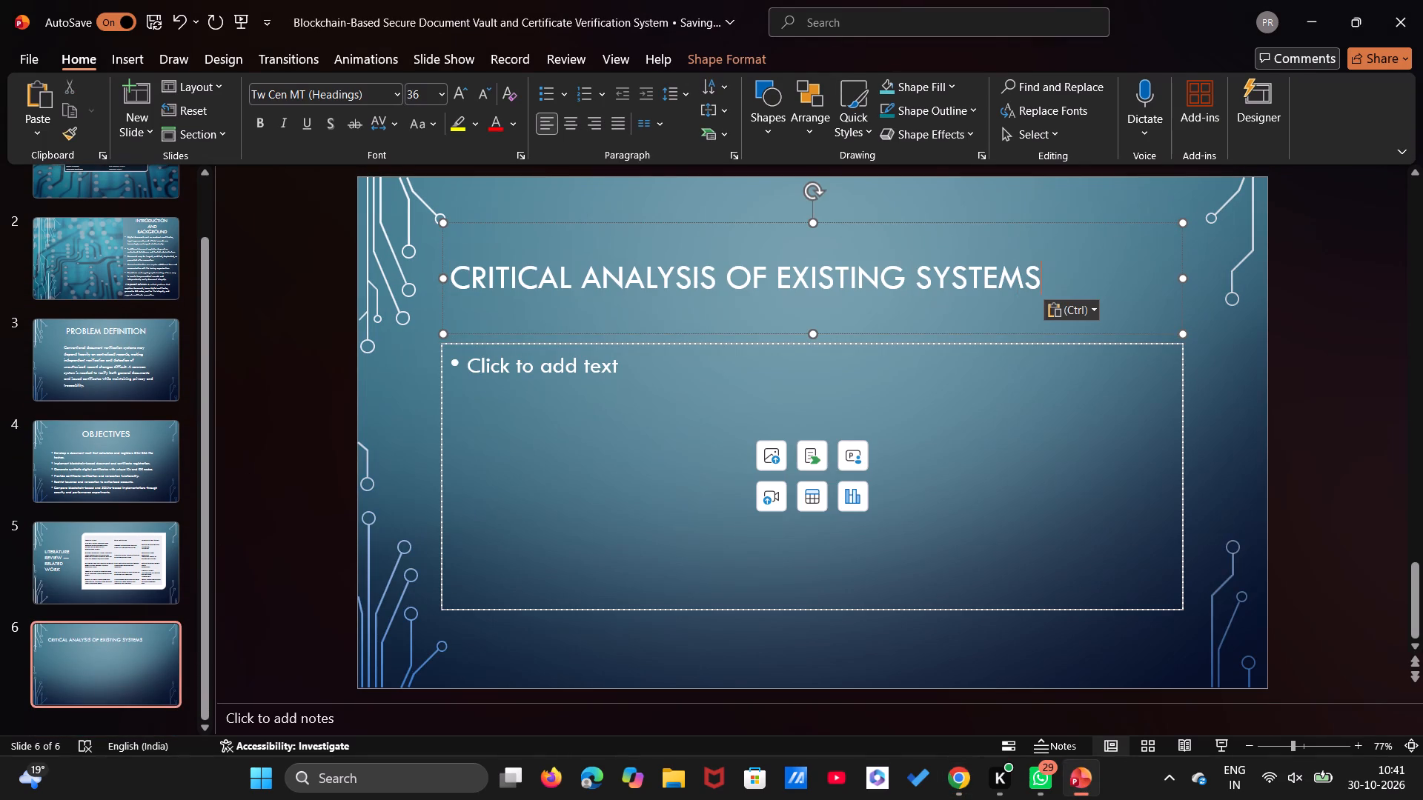
# Centre slide 6's title text and set its font size to 40.
pyautogui.moveTo(1032, 254); pyautogui.dragTo(542, 249)
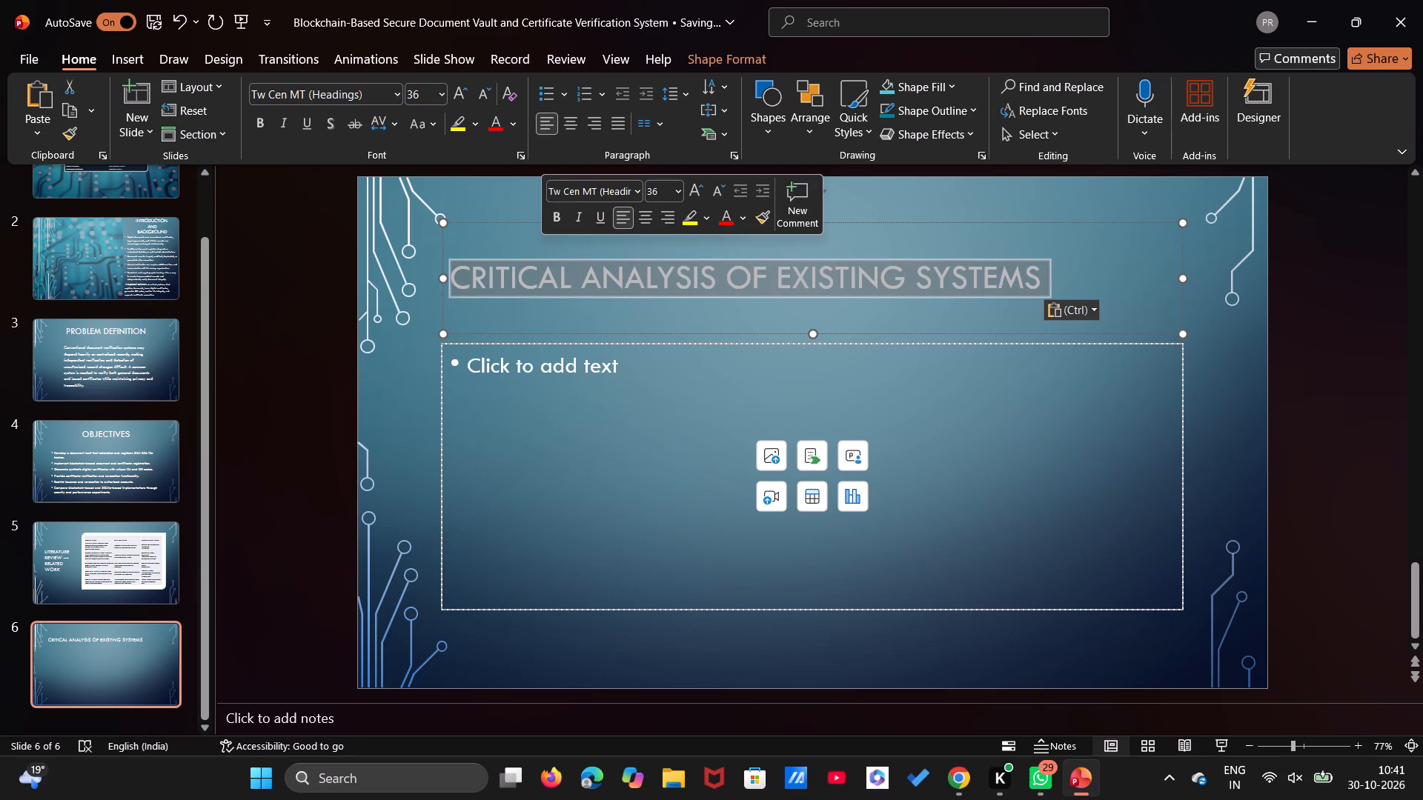
pyautogui.click(642, 216)
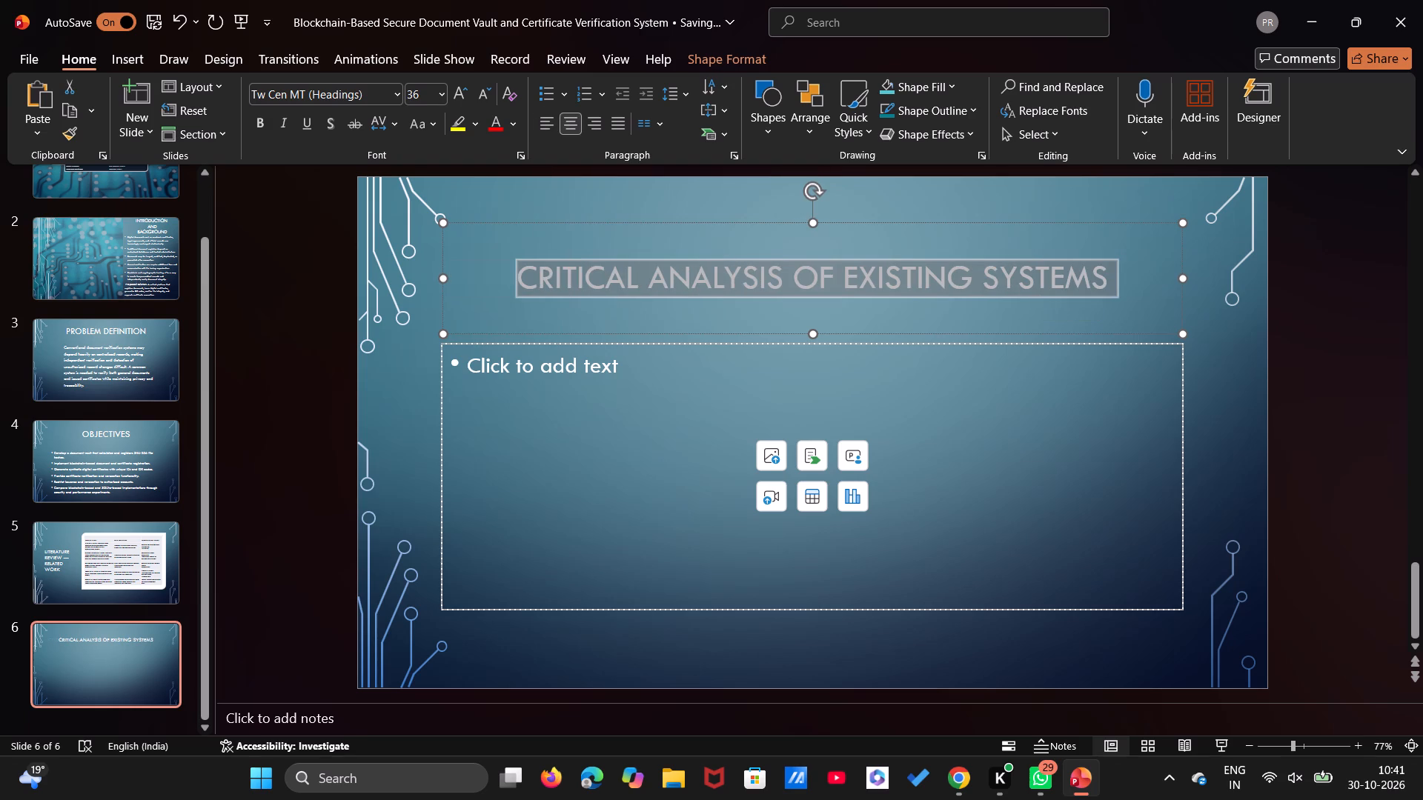
pyautogui.click(737, 453)
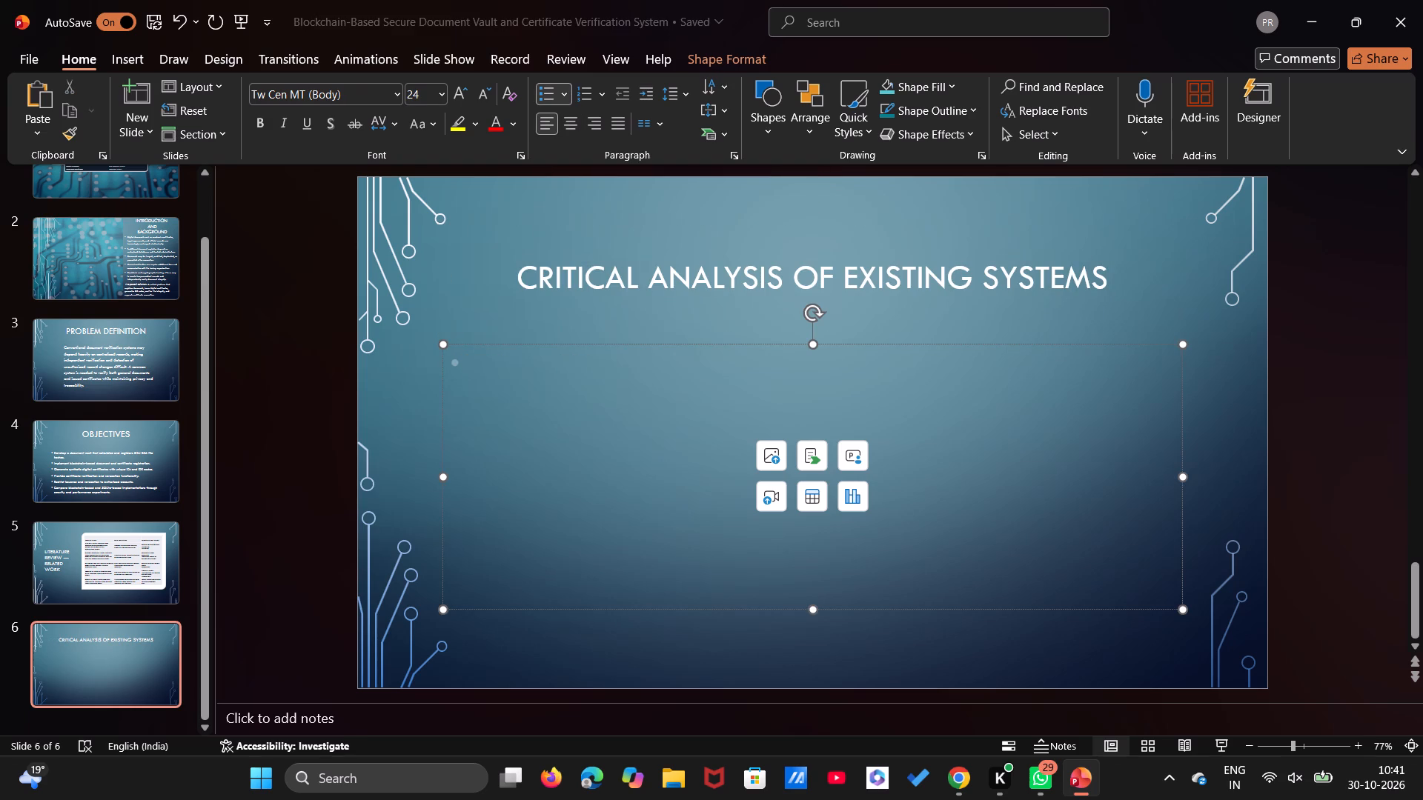
pyautogui.click(1132, 276)
pyautogui.moveTo(1132, 276); pyautogui.dragTo(594, 273)
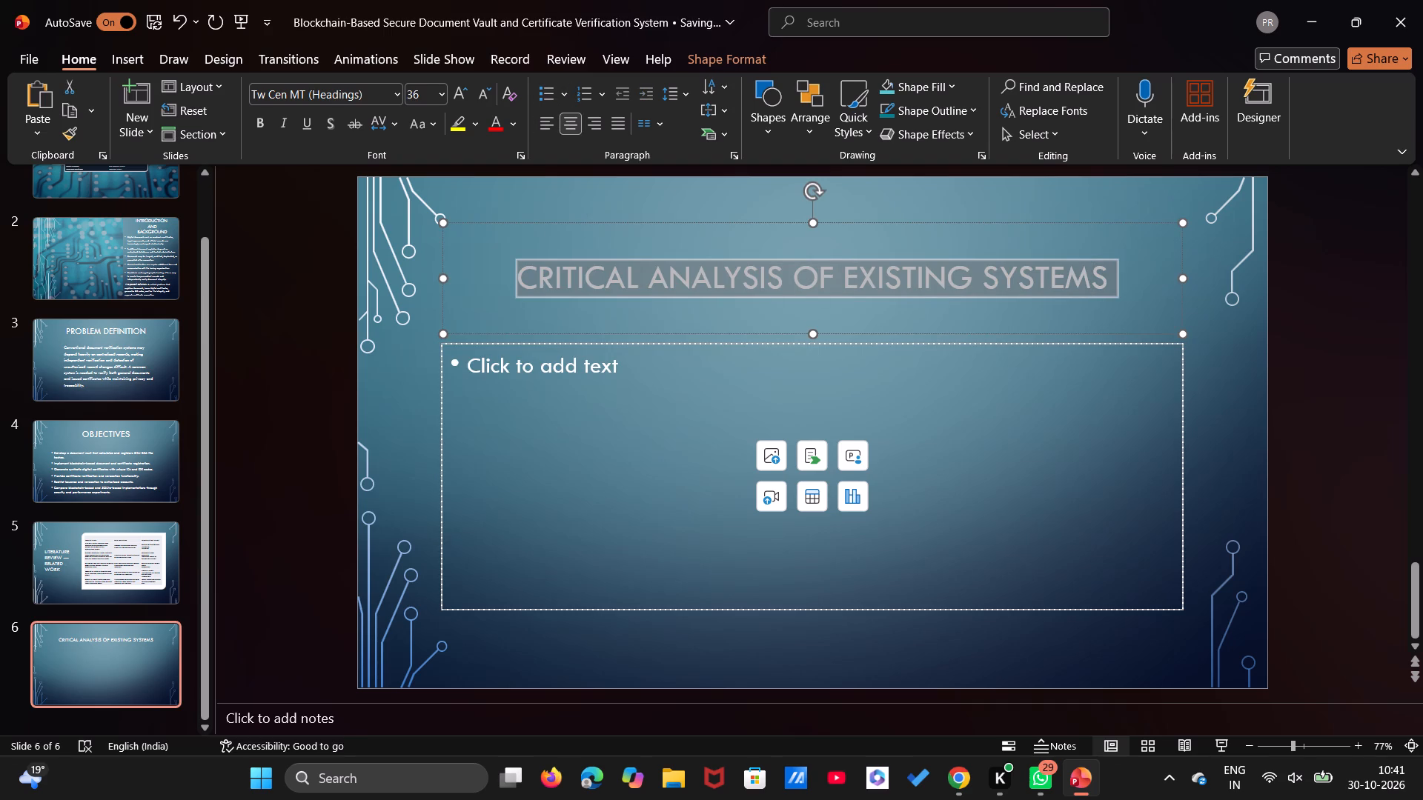
pyautogui.moveTo(594, 273); pyautogui.dragTo(556, 268)
pyautogui.click(691, 210)
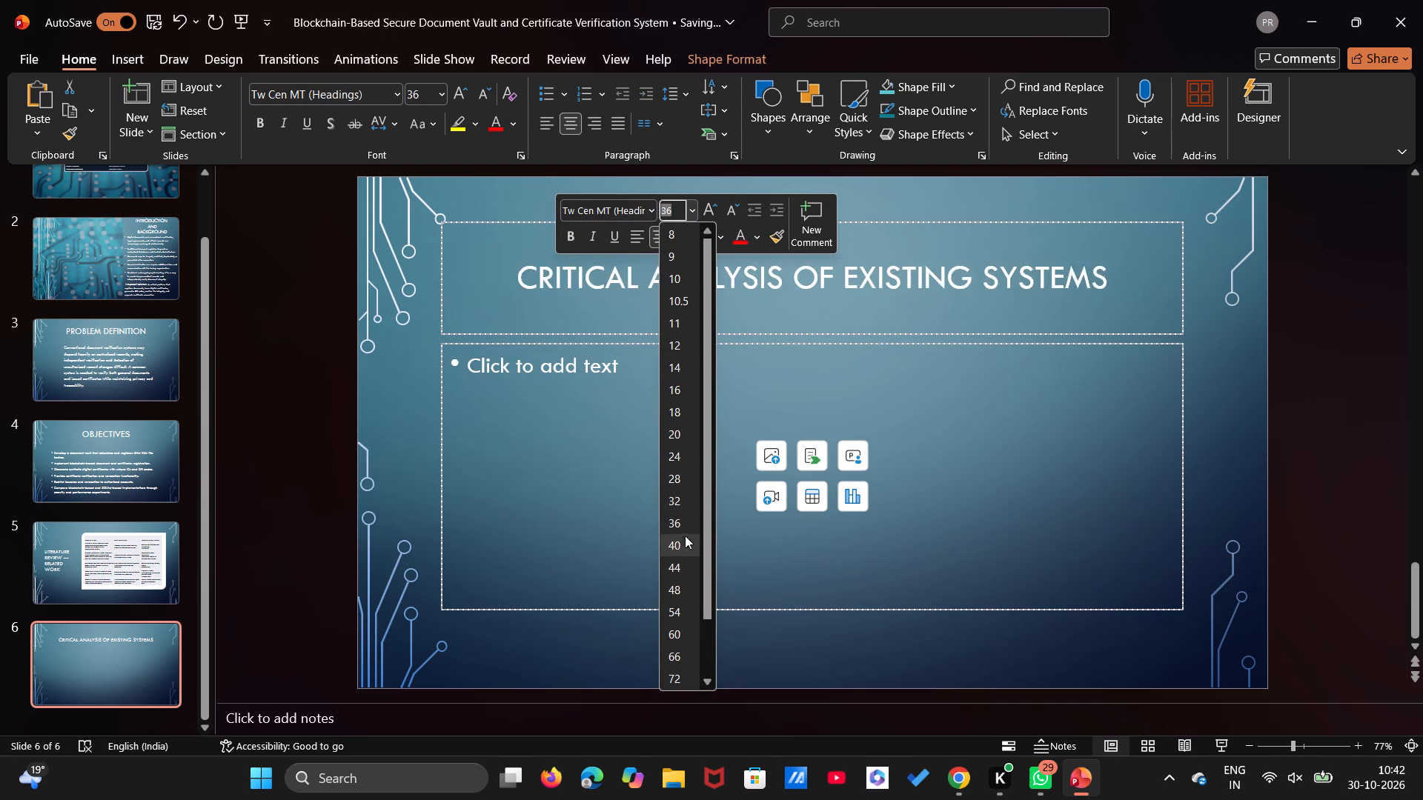
pyautogui.click(689, 541)
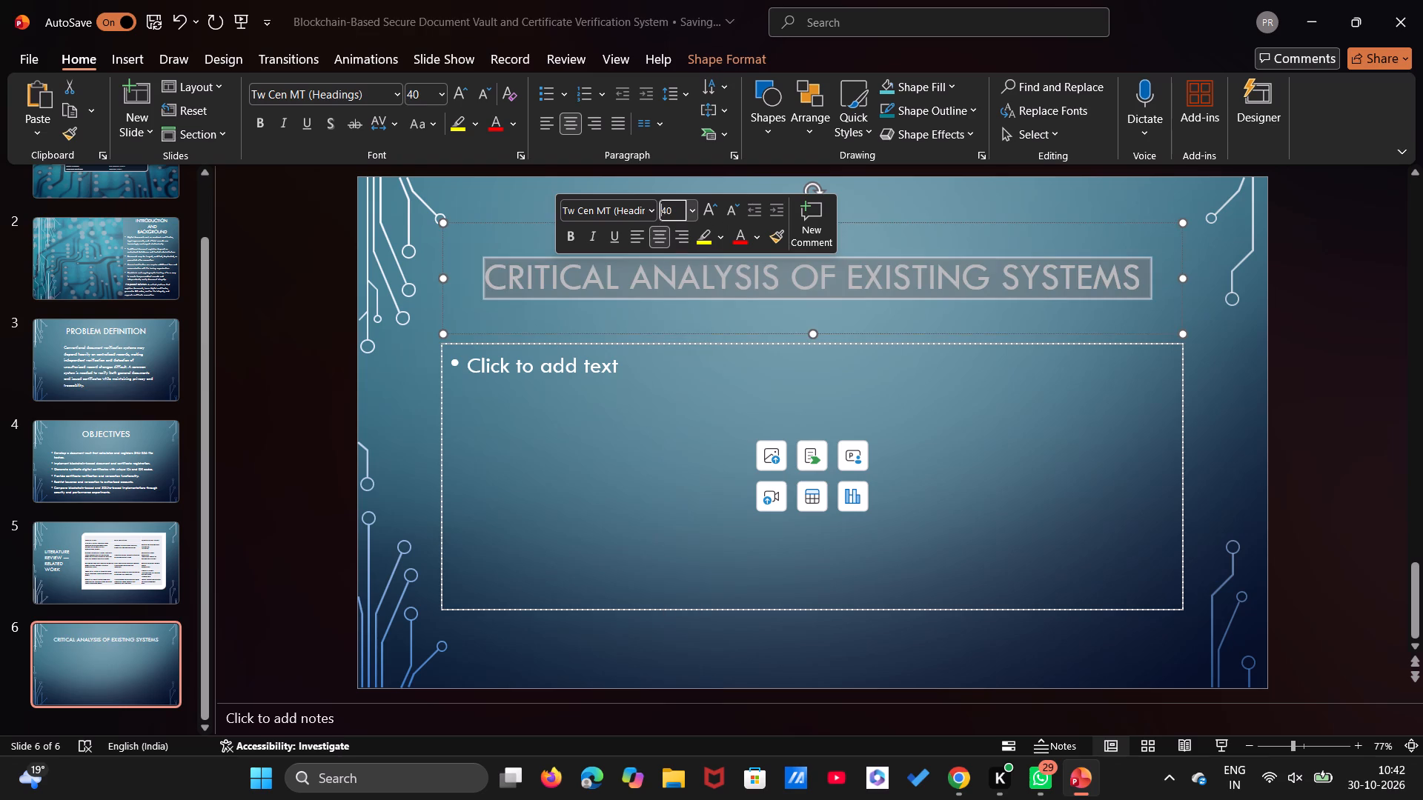
# Extend slide 6's title placeholder upward to the slide's top edge.
pyautogui.click(815, 293)
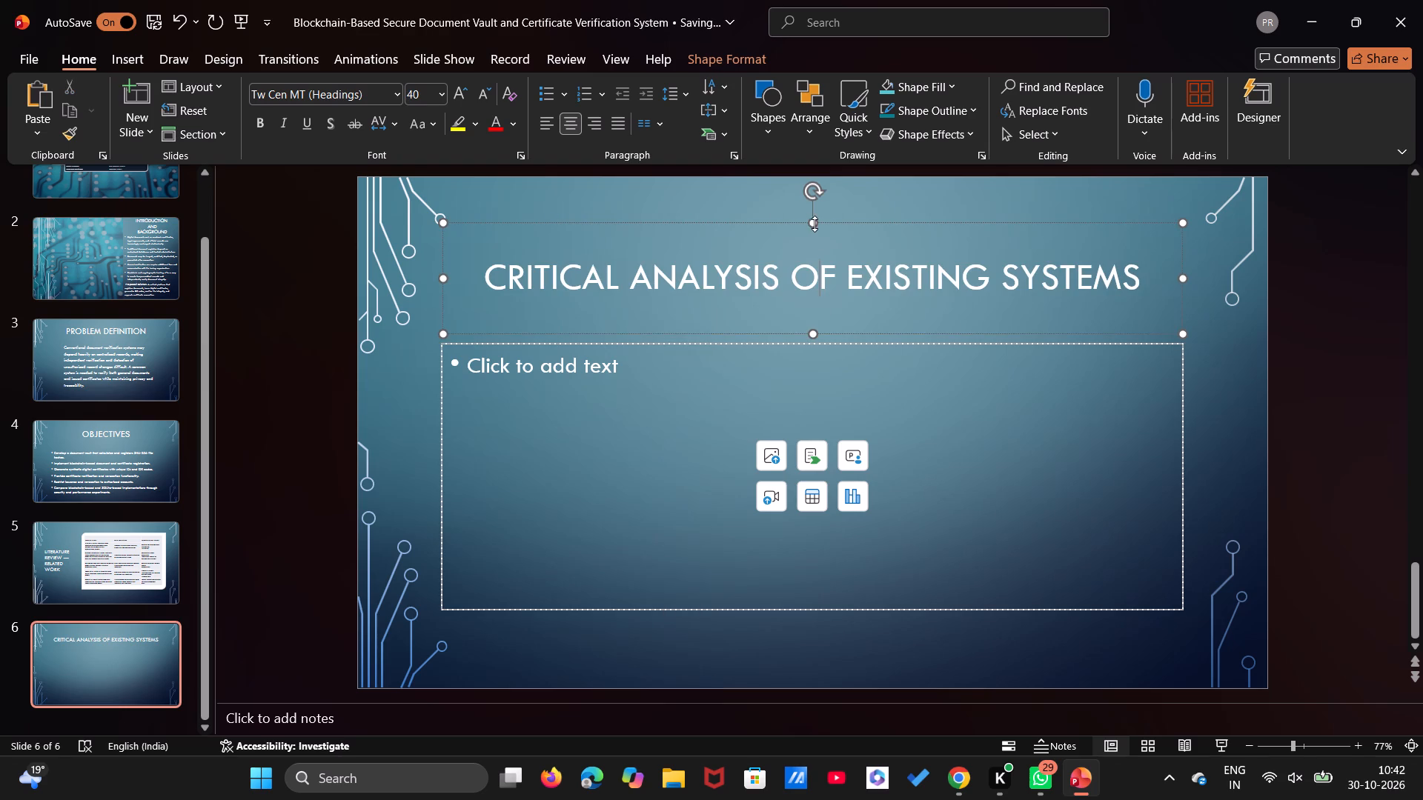
pyautogui.moveTo(815, 224); pyautogui.dragTo(800, 176)
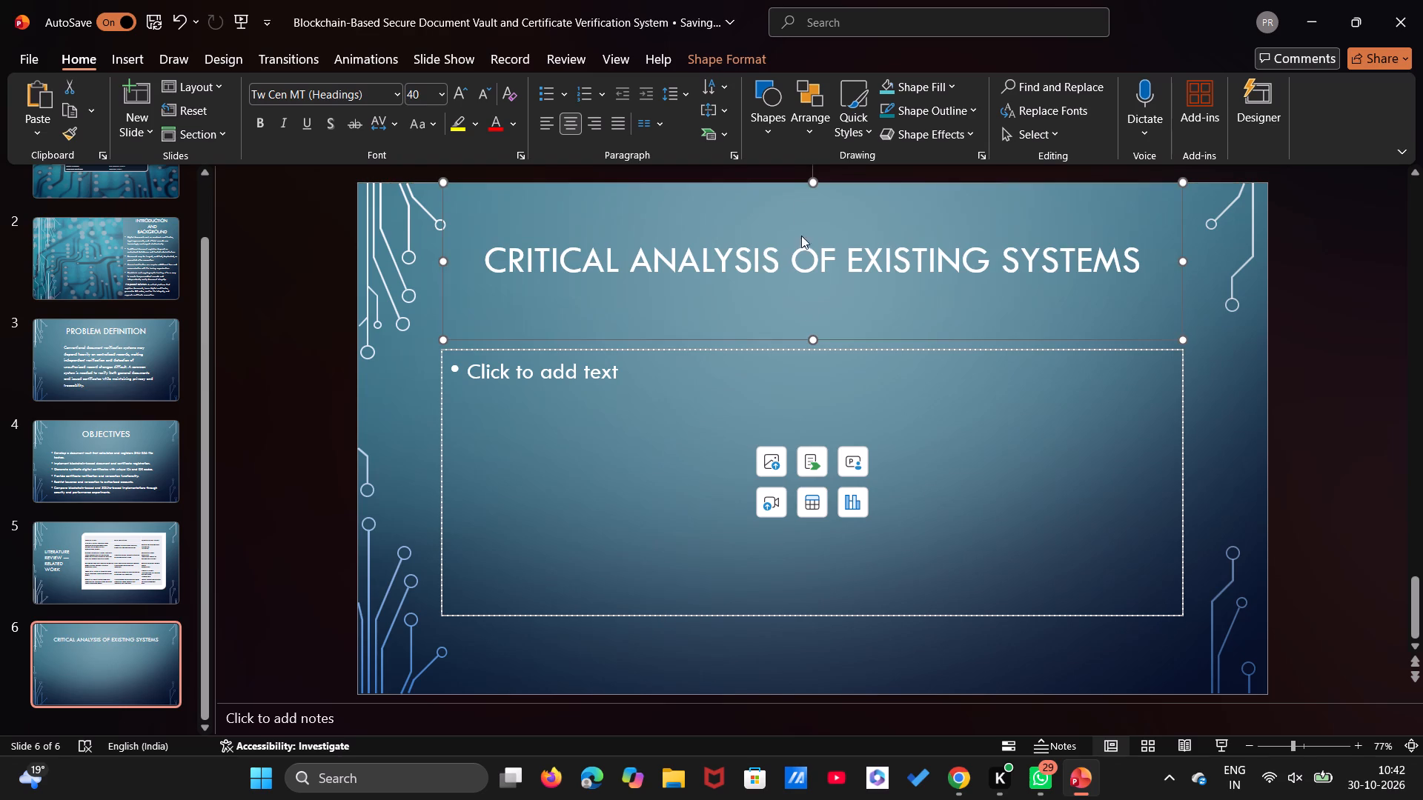
# Reduce the height of slide 6's title placeholder by raising its lower edge.
pyautogui.moveTo(813, 333); pyautogui.dragTo(813, 317)
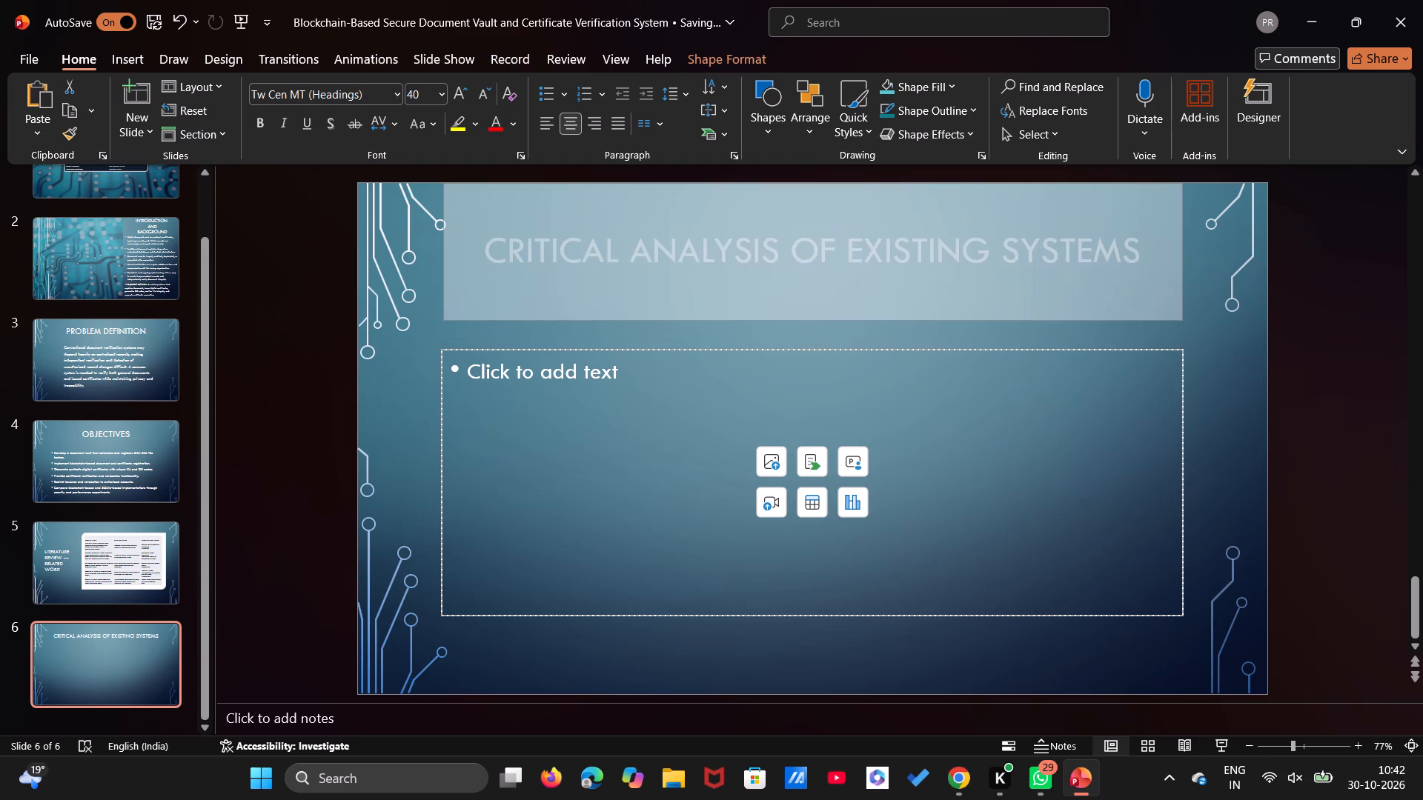
pyautogui.moveTo(813, 317); pyautogui.dragTo(813, 306)
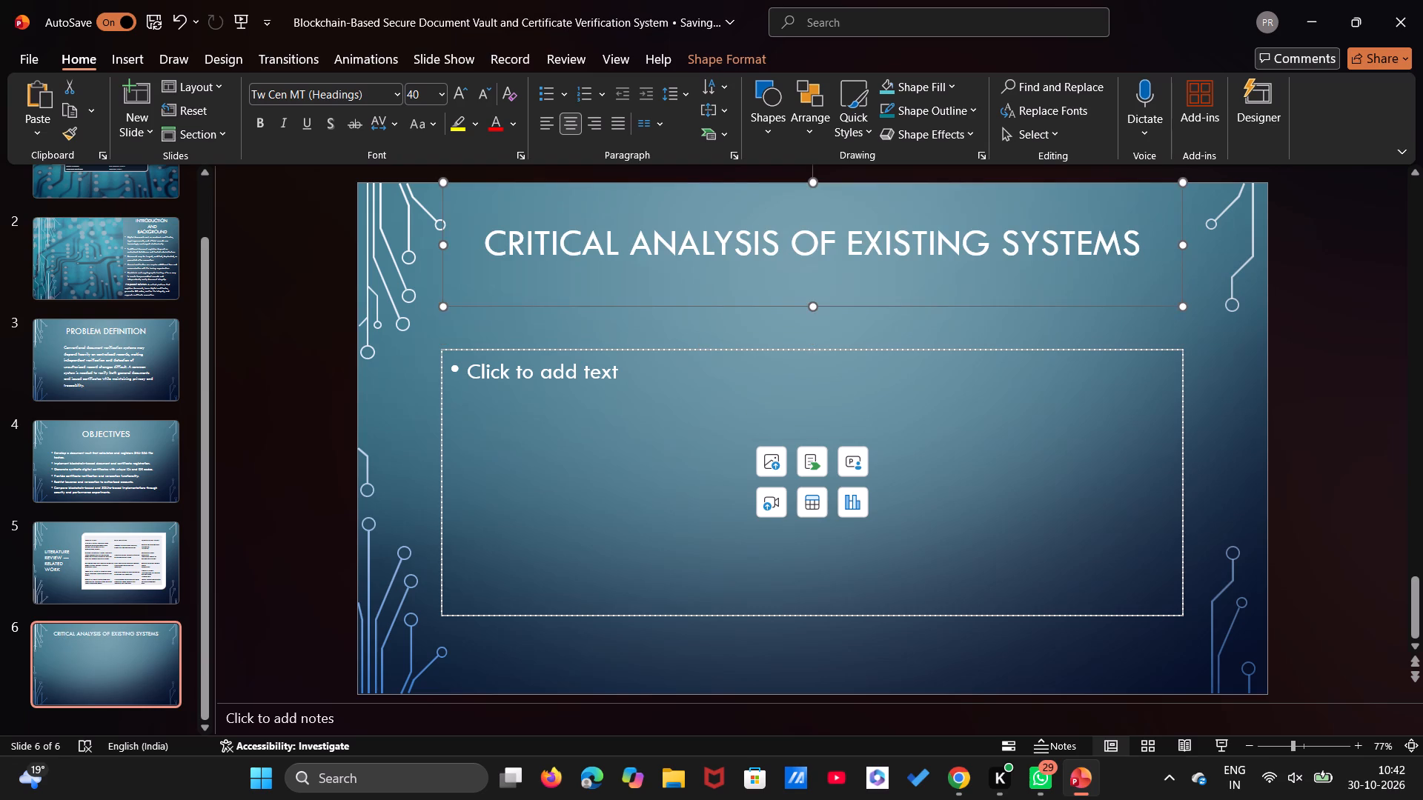
pyautogui.click(770, 386)
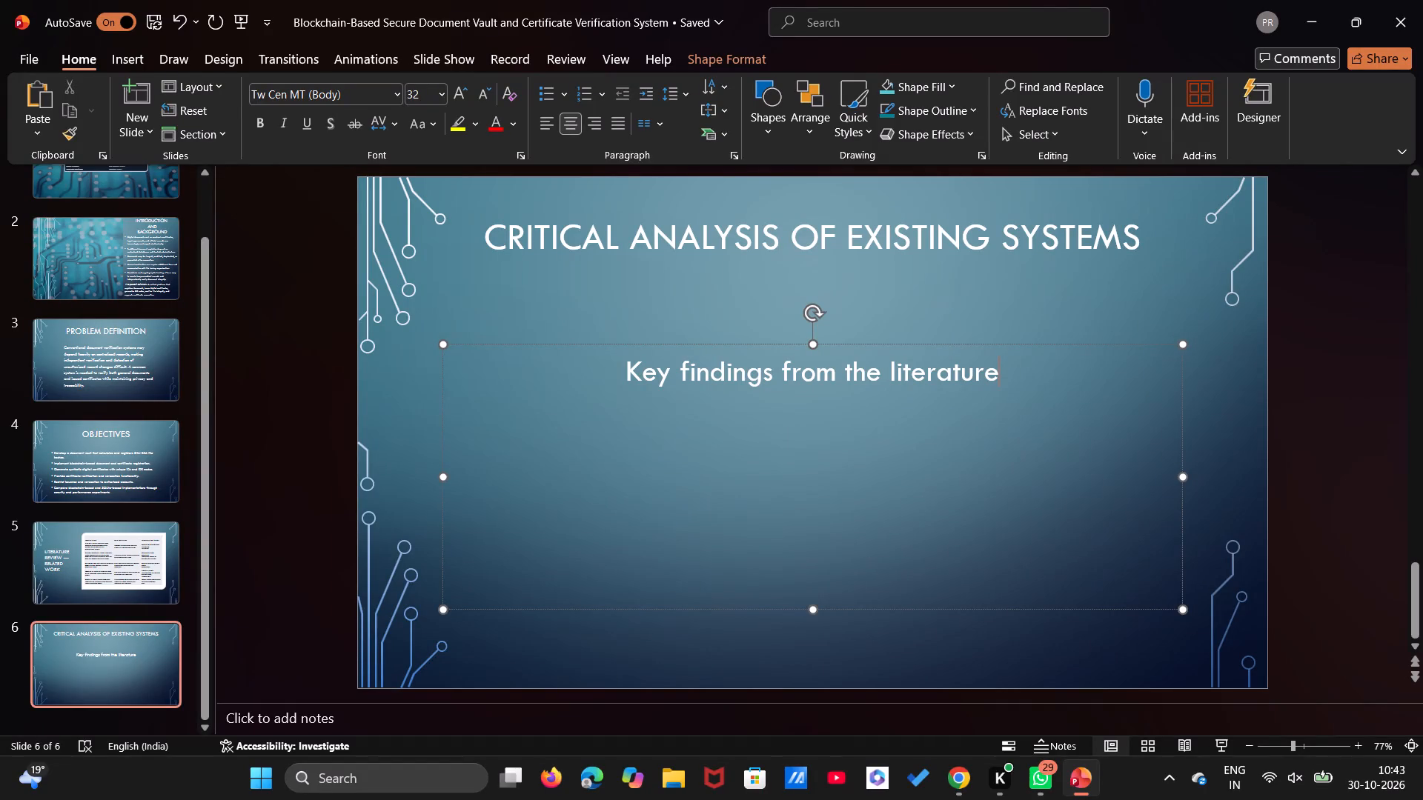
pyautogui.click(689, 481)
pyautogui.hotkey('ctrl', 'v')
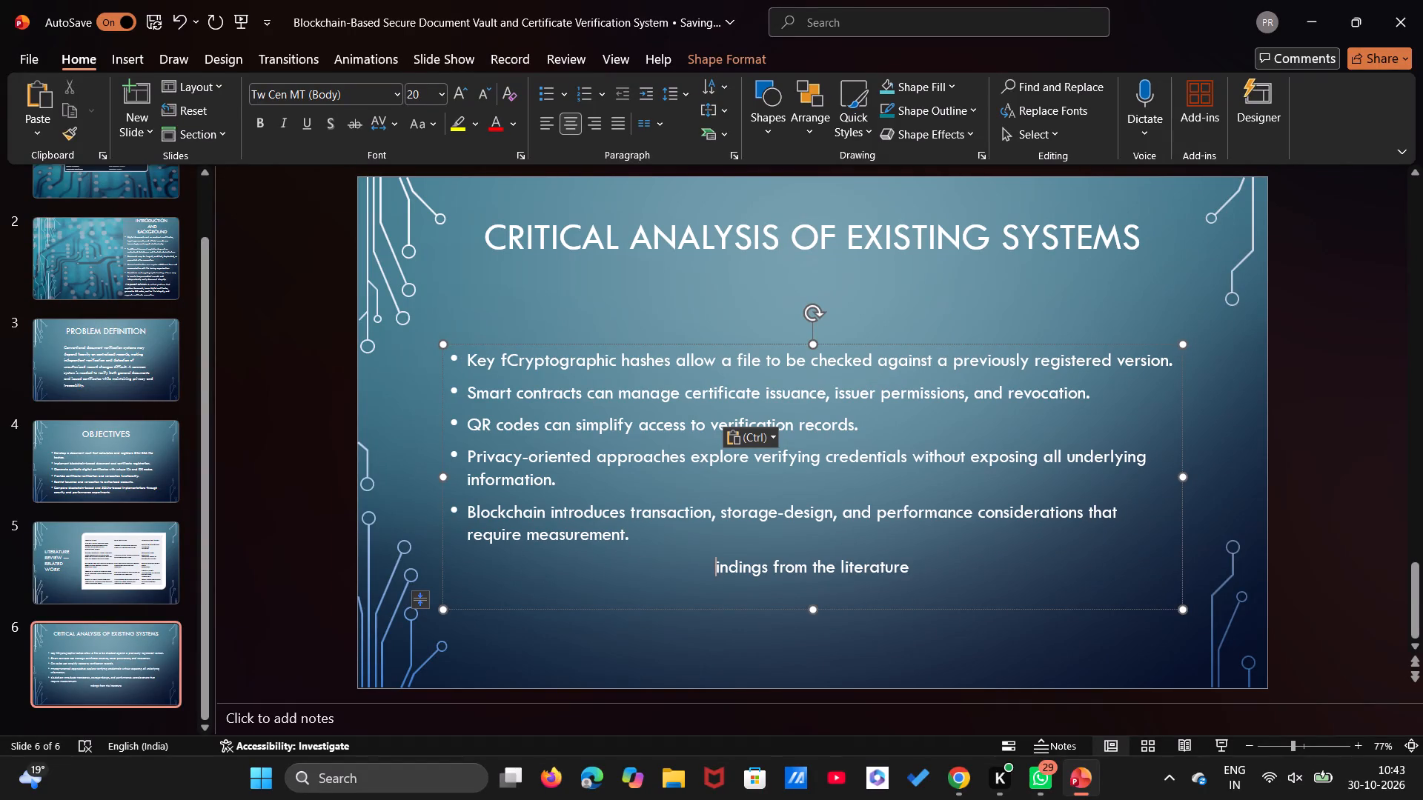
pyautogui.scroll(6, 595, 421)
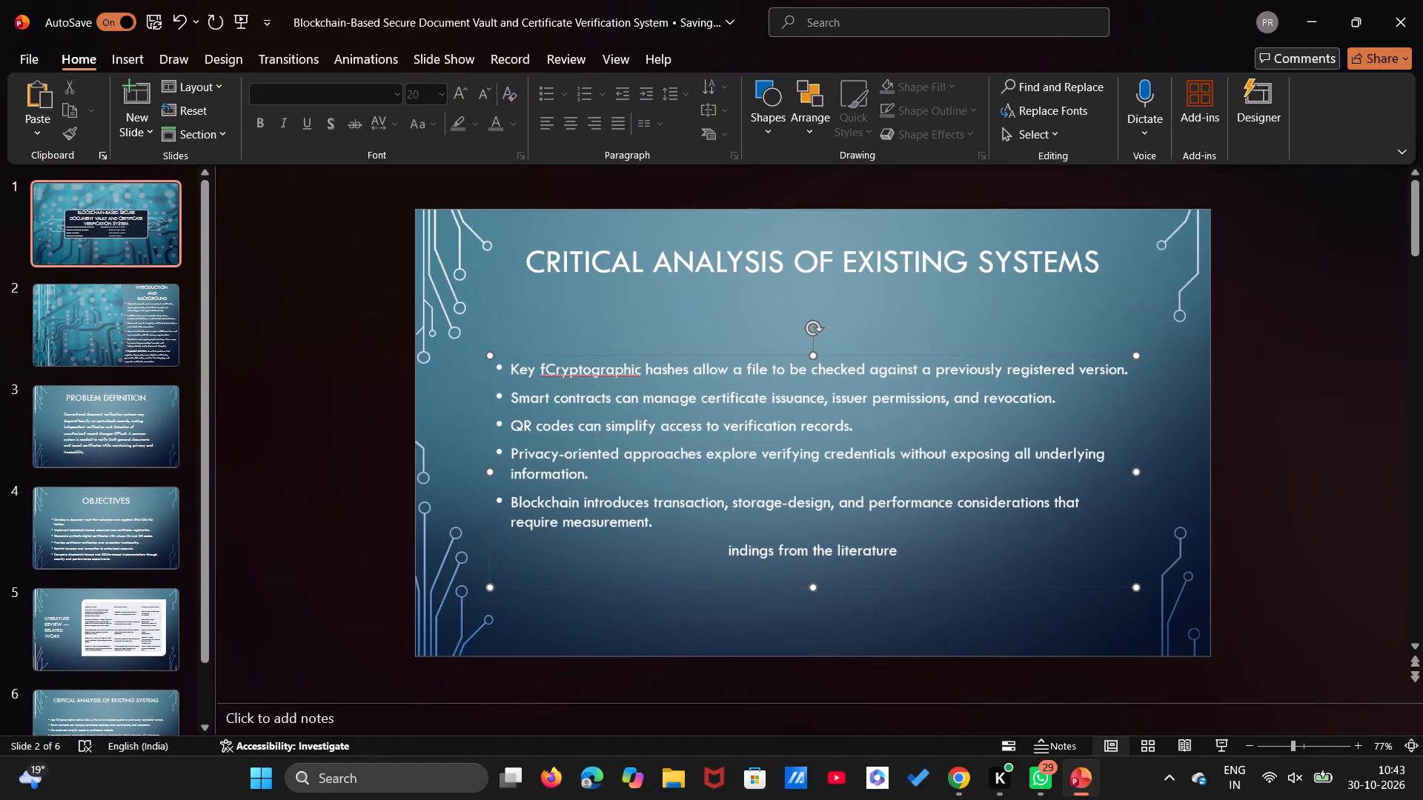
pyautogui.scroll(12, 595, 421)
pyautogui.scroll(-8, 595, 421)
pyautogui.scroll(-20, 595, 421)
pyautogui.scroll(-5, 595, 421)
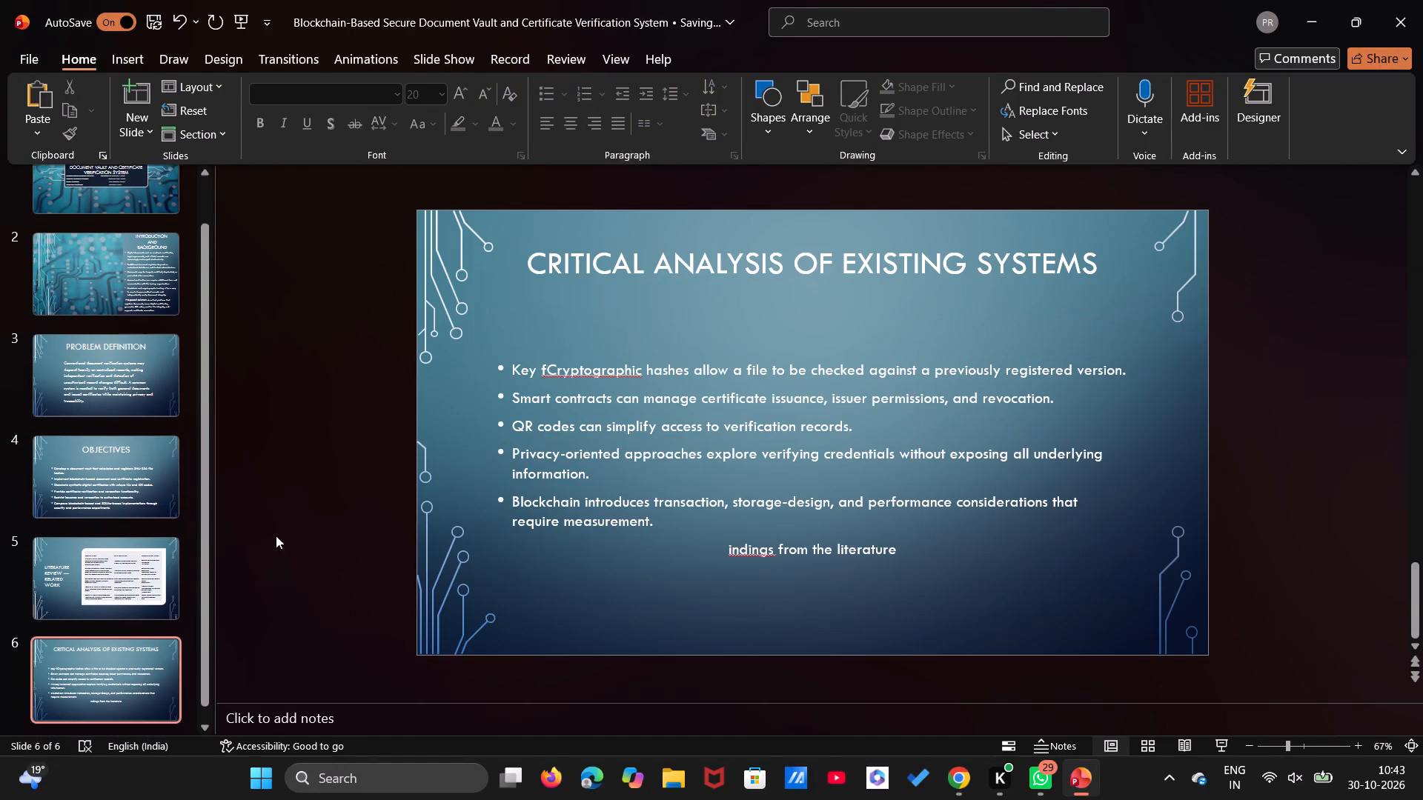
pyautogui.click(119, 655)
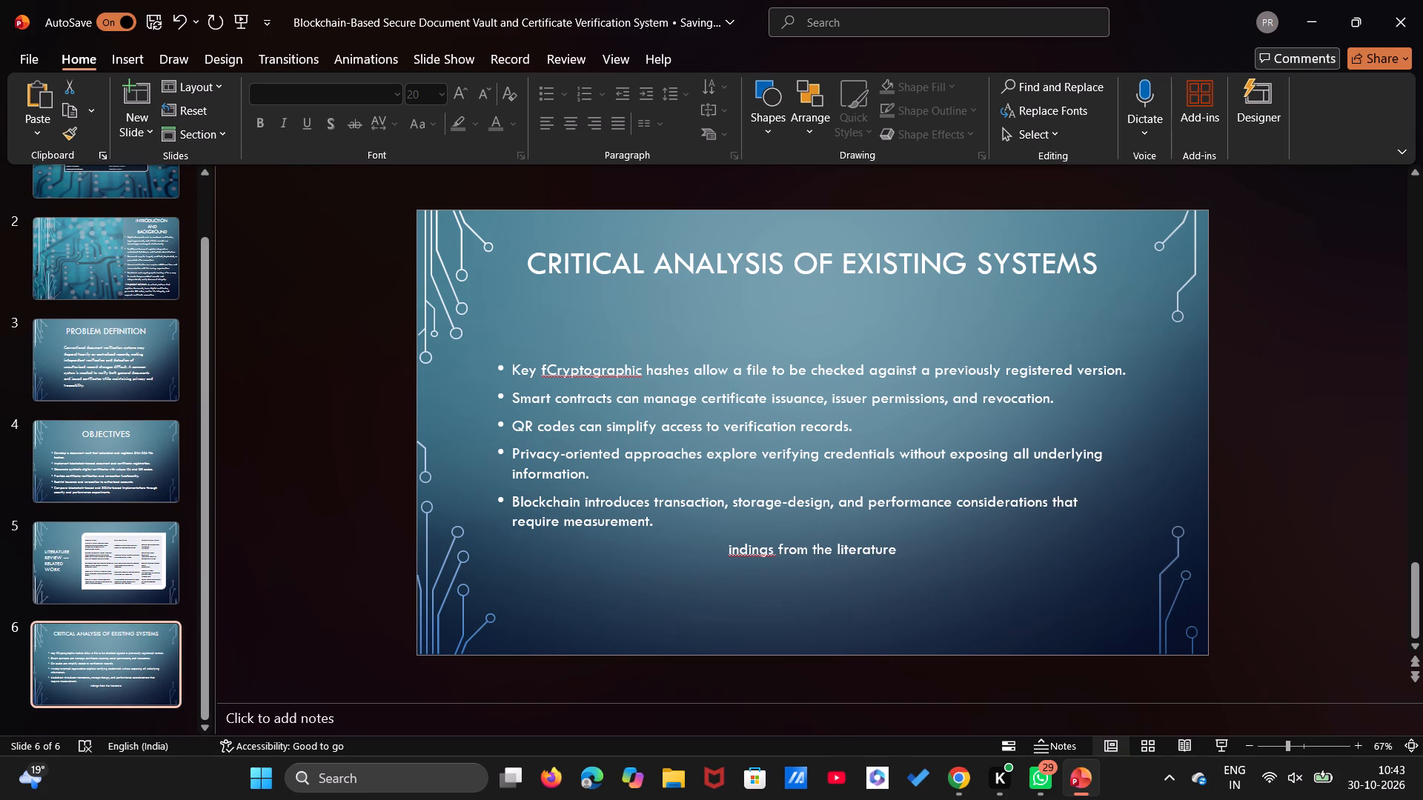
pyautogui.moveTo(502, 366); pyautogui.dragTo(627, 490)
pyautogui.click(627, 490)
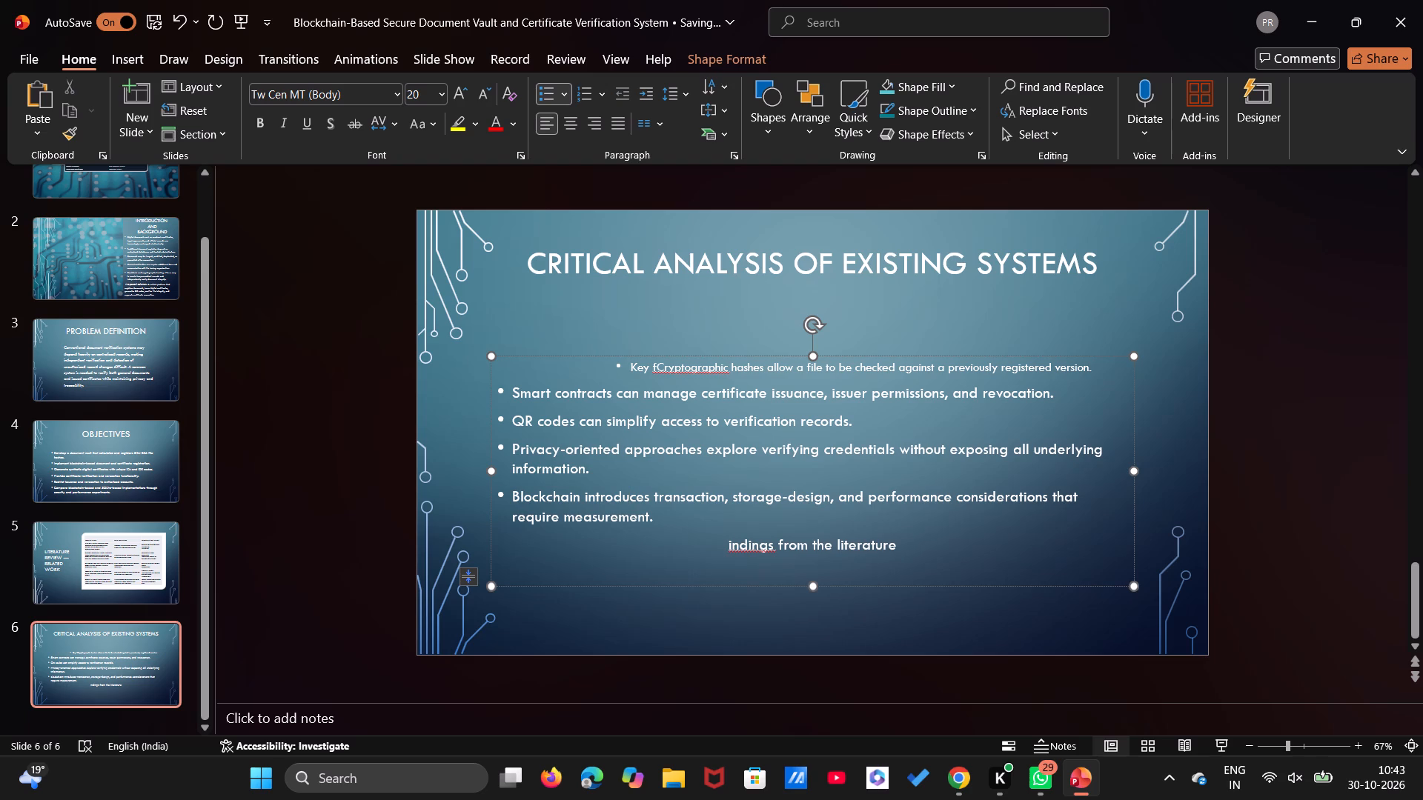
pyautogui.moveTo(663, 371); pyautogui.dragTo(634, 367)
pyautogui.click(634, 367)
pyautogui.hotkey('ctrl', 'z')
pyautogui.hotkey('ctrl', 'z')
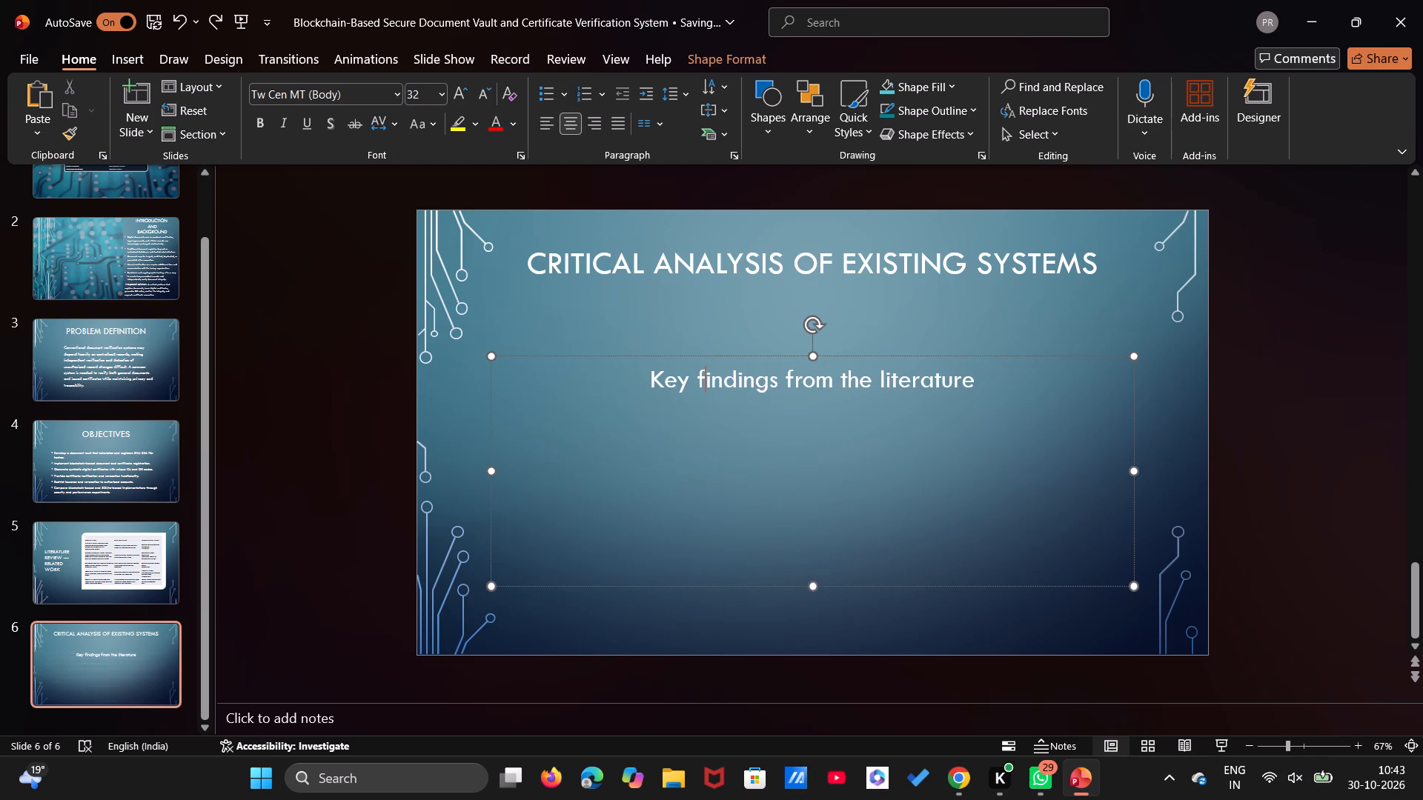
# Paste the five copied findings on a new line below slide 6's "Key findings from the literature" heading.
pyautogui.click(987, 390)
pyautogui.press('Return')
pyautogui.hotkey('ctrl', 'v')
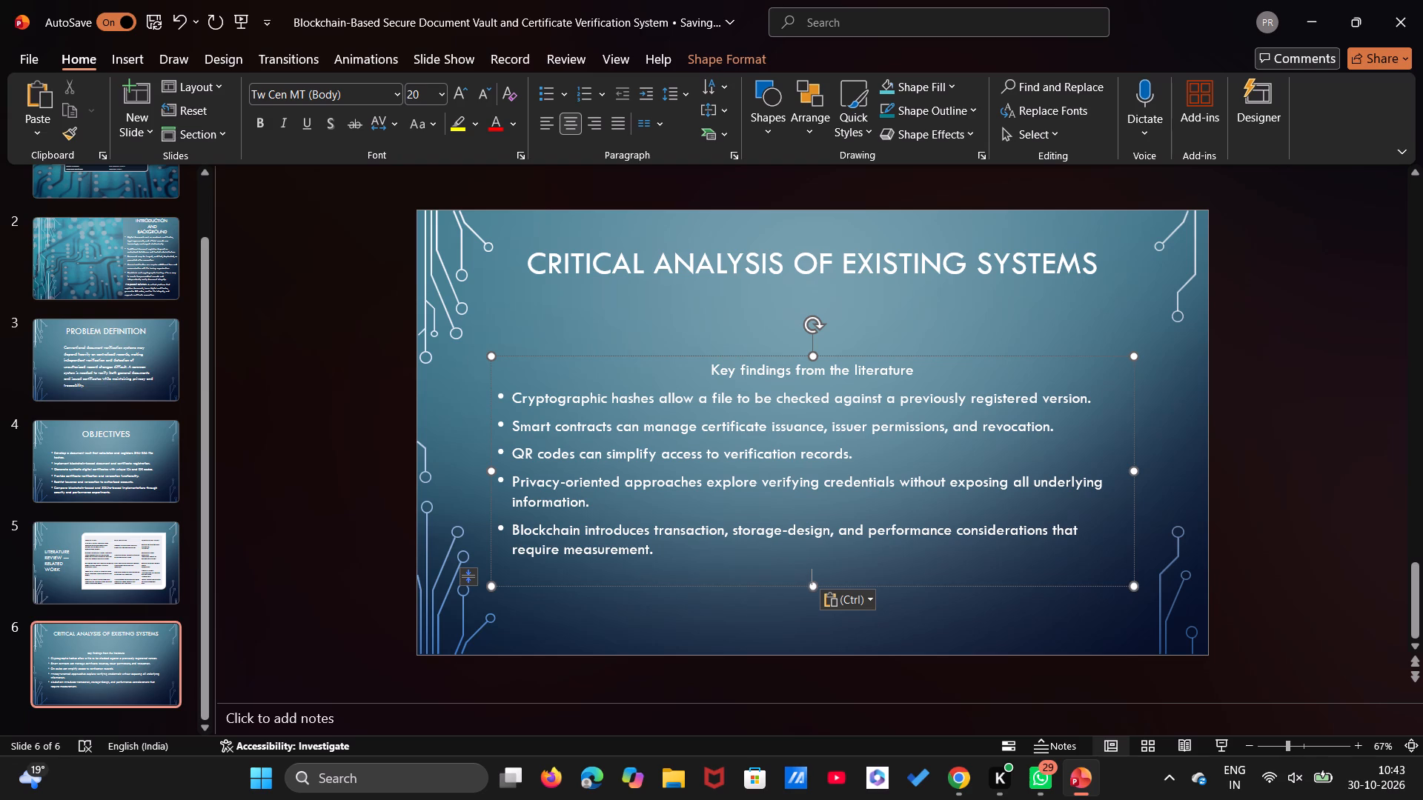
# Enlarge slide 6's body placeholder upward to just below the title and downward to the slide's bottom edge.
pyautogui.moveTo(809, 360); pyautogui.dragTo(806, 312)
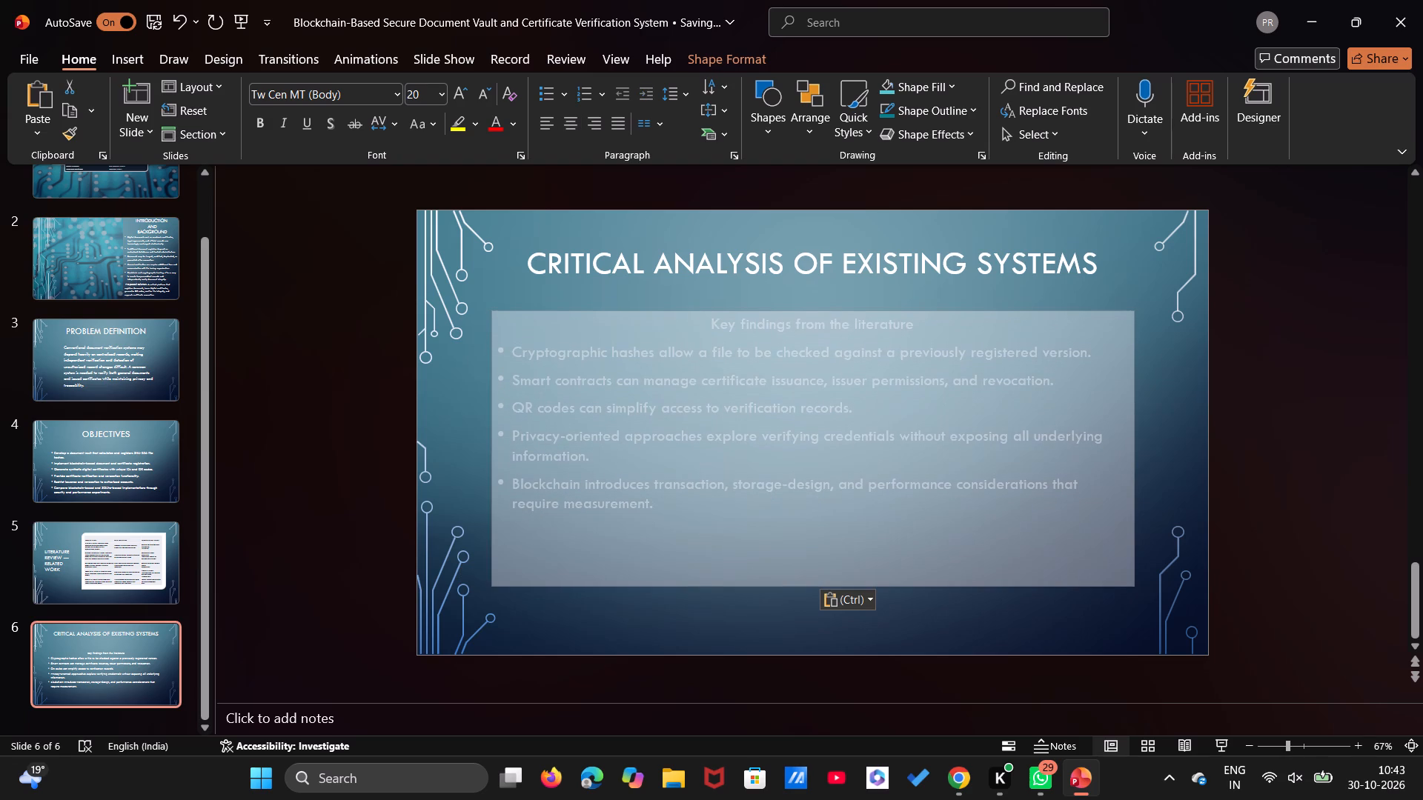
pyautogui.moveTo(806, 312); pyautogui.dragTo(806, 309)
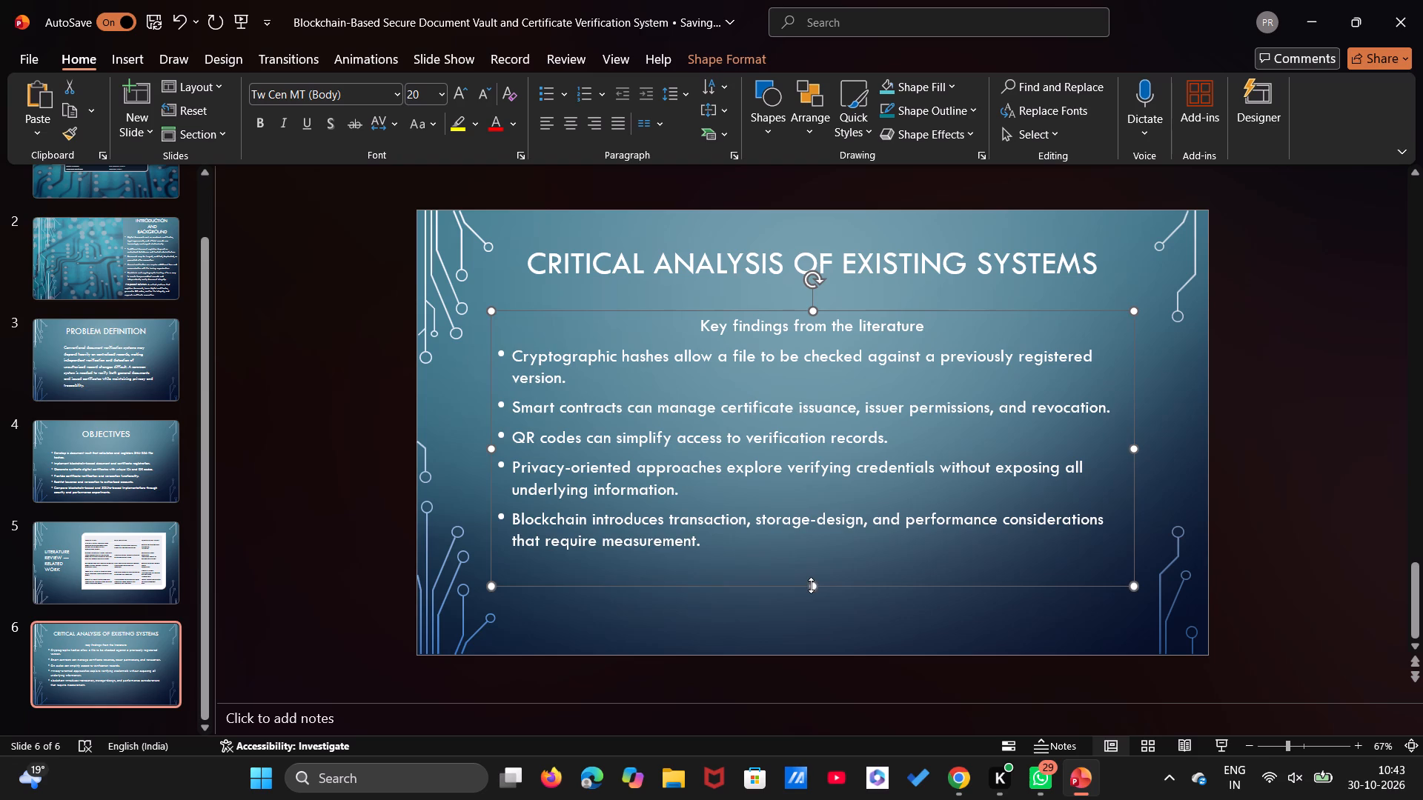
pyautogui.moveTo(810, 583); pyautogui.dragTo(826, 647)
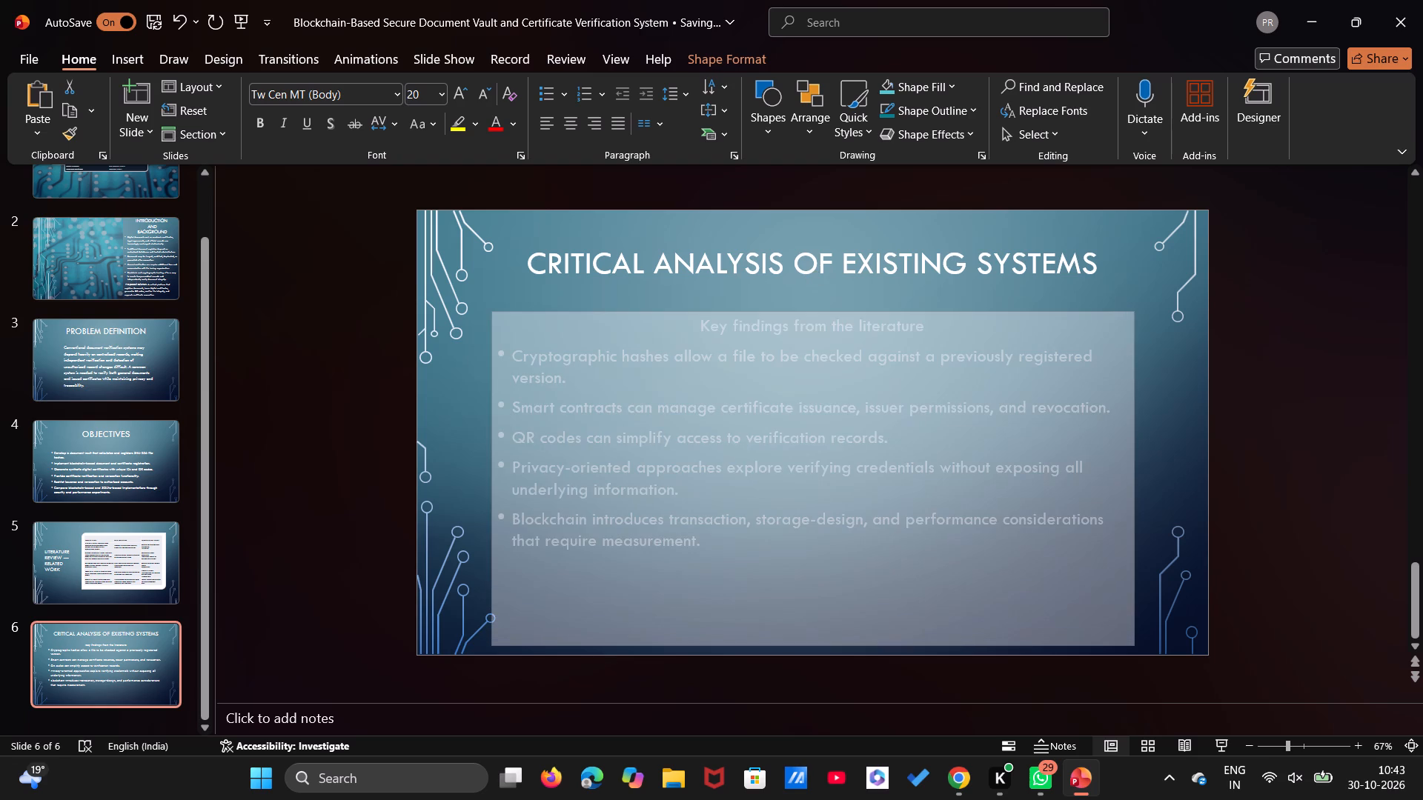
pyautogui.moveTo(826, 647); pyautogui.dragTo(827, 654)
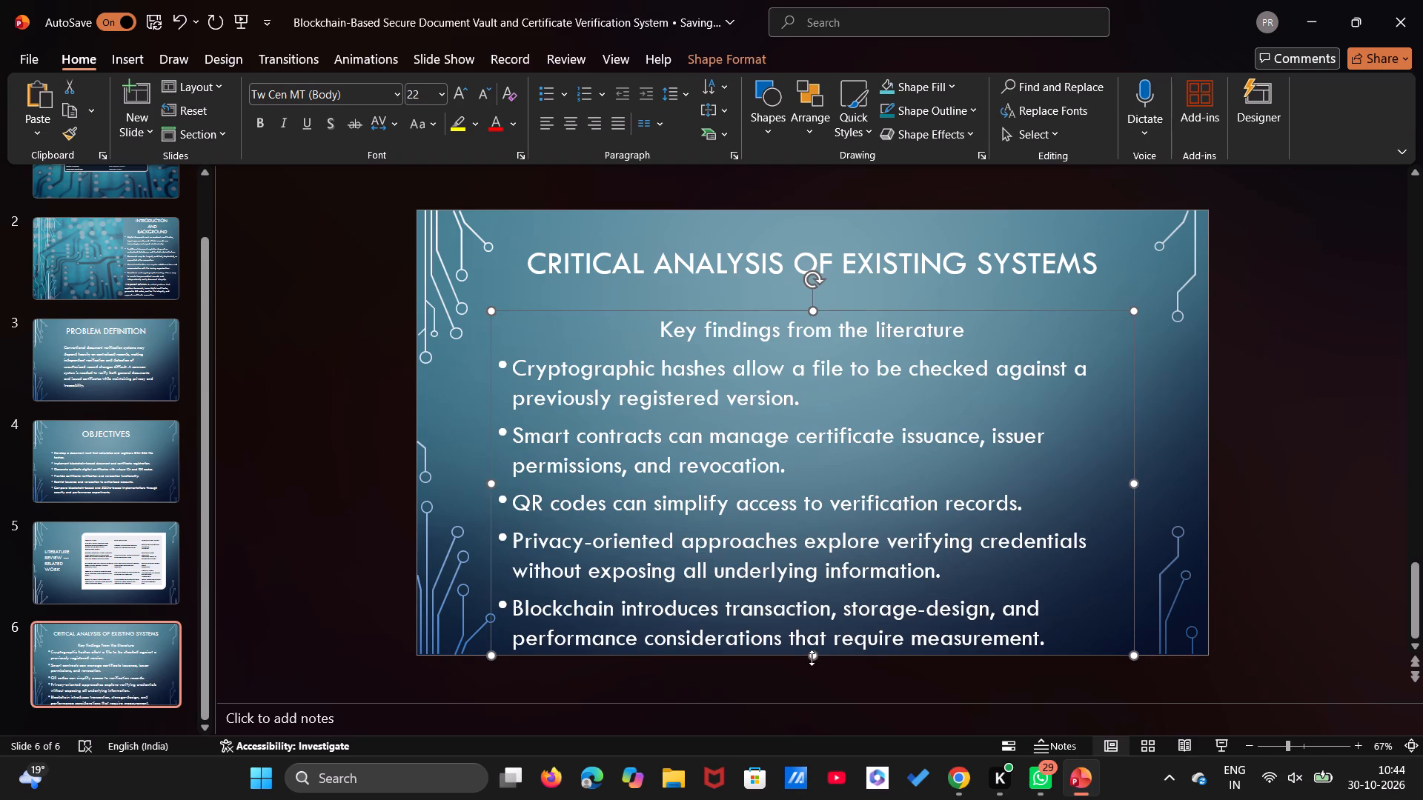
# Resize slide 6's body placeholder to end slightly above the slide's bottom edge, with its left edge moved inward and its top edge raised closer to the title.
pyautogui.moveTo(813, 658); pyautogui.dragTo(815, 612)
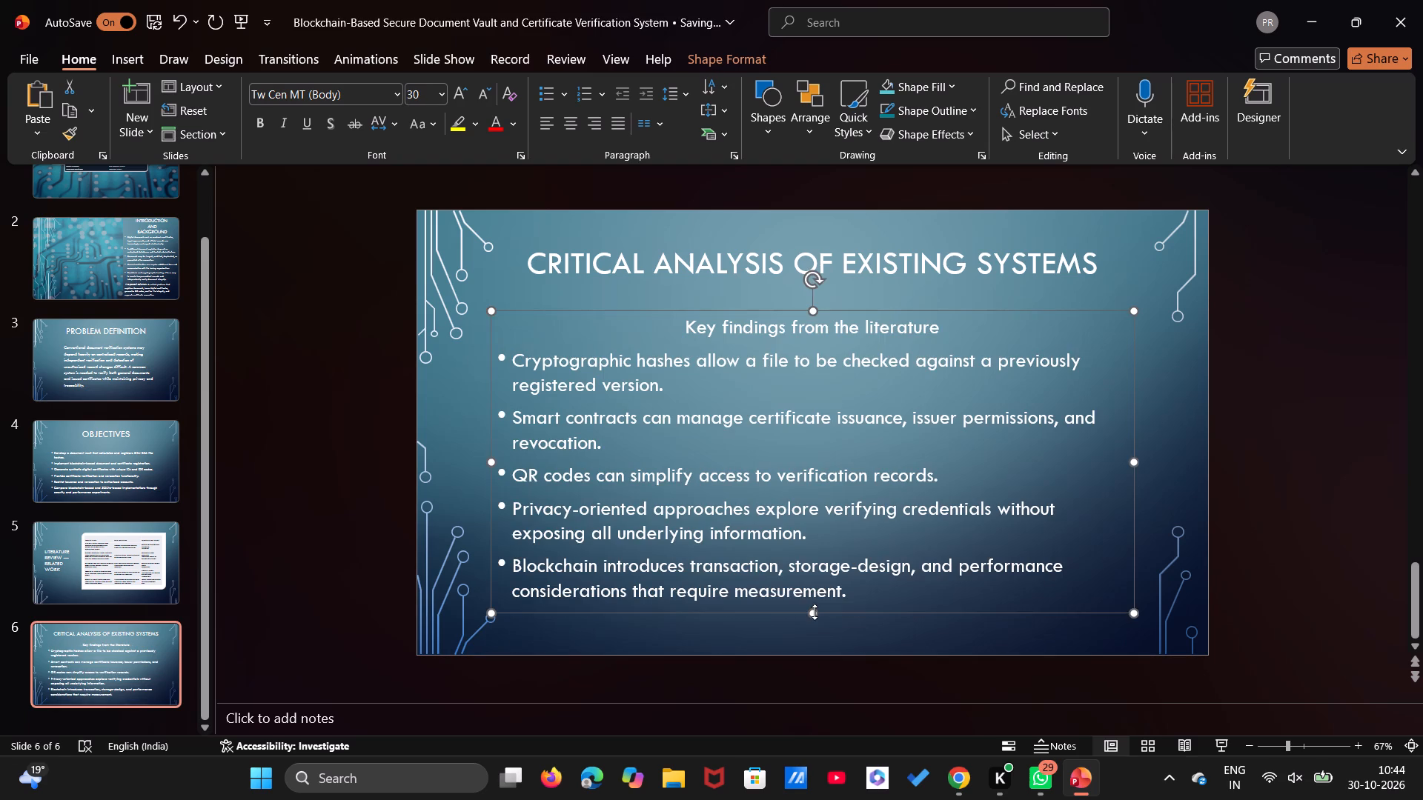
pyautogui.moveTo(815, 616); pyautogui.dragTo(818, 626)
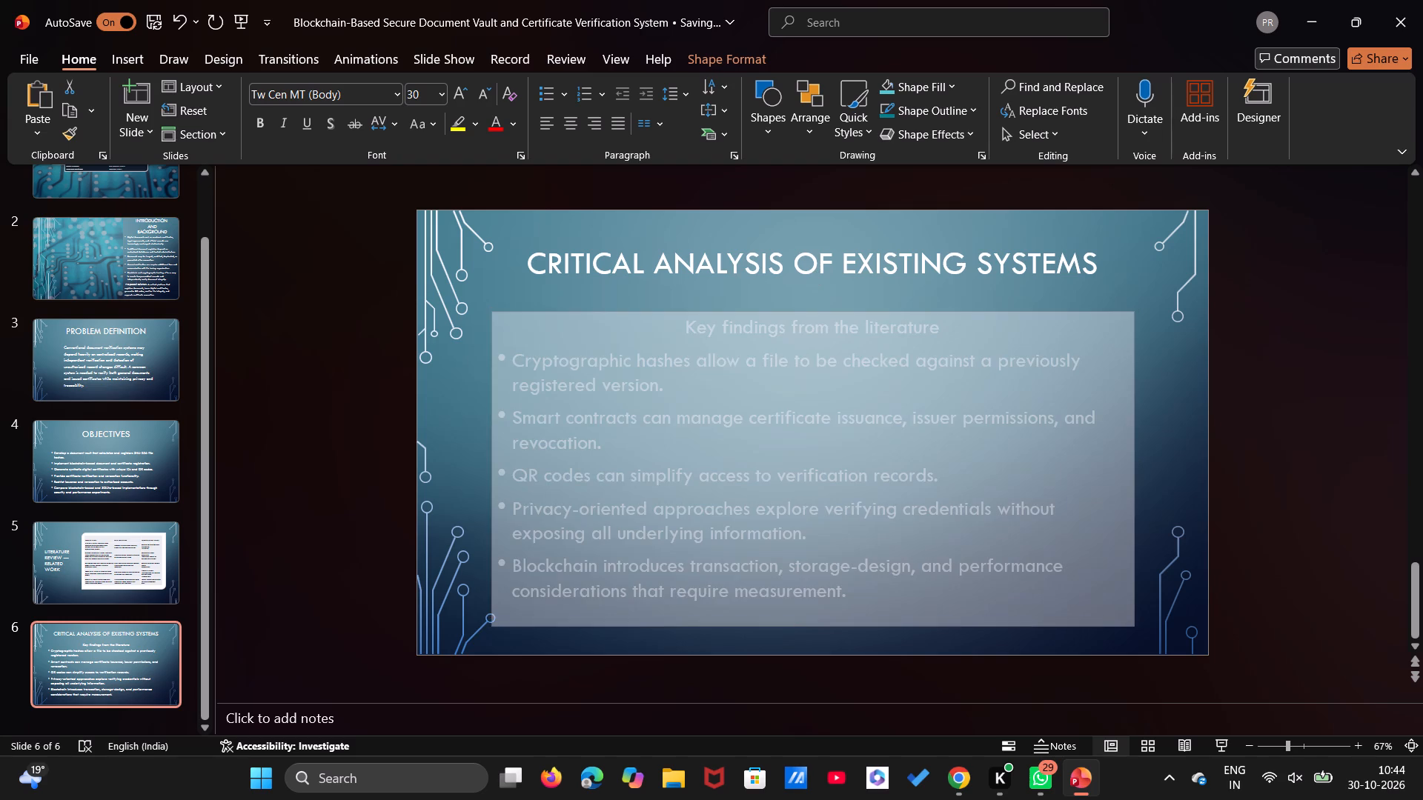
pyautogui.moveTo(818, 626); pyautogui.dragTo(820, 626)
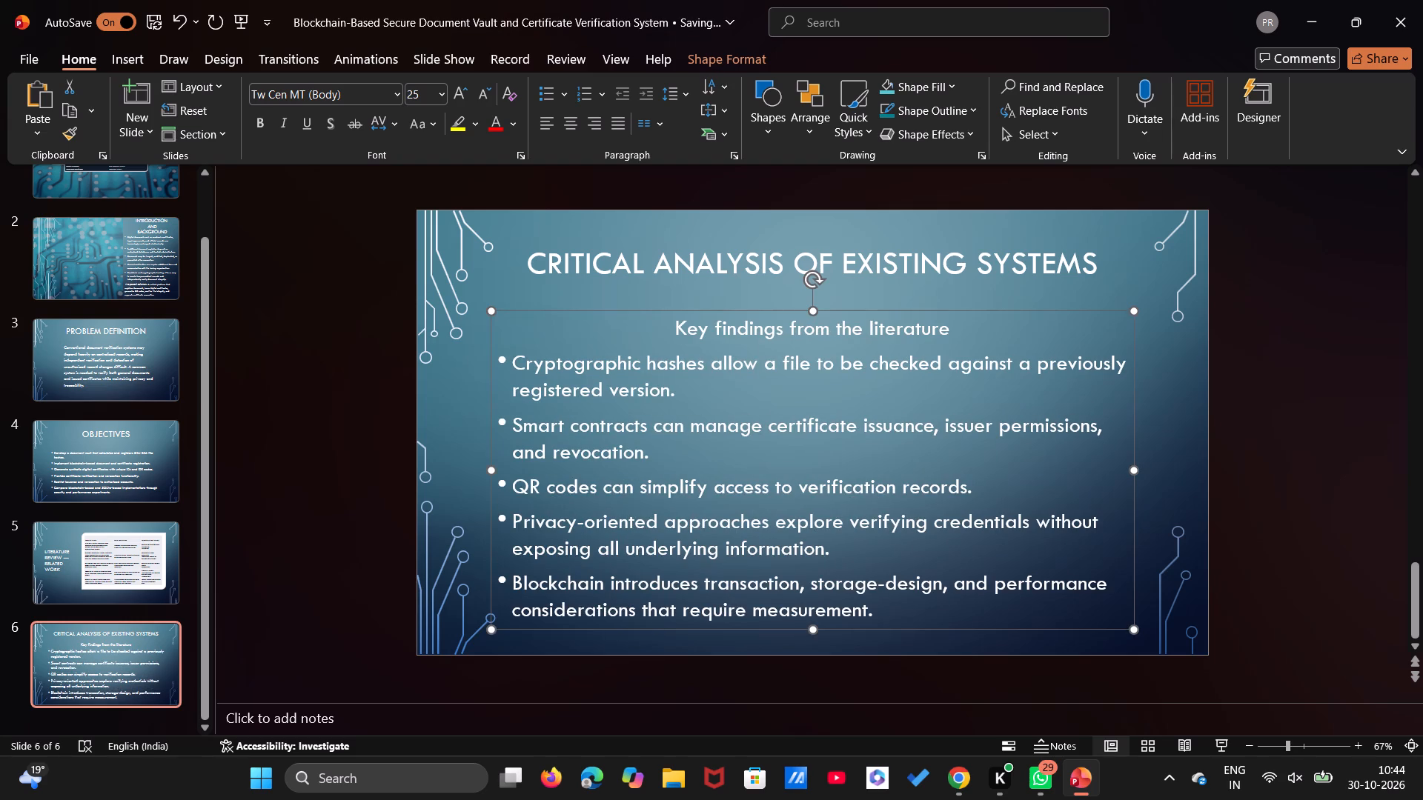
pyautogui.moveTo(491, 468); pyautogui.dragTo(500, 468)
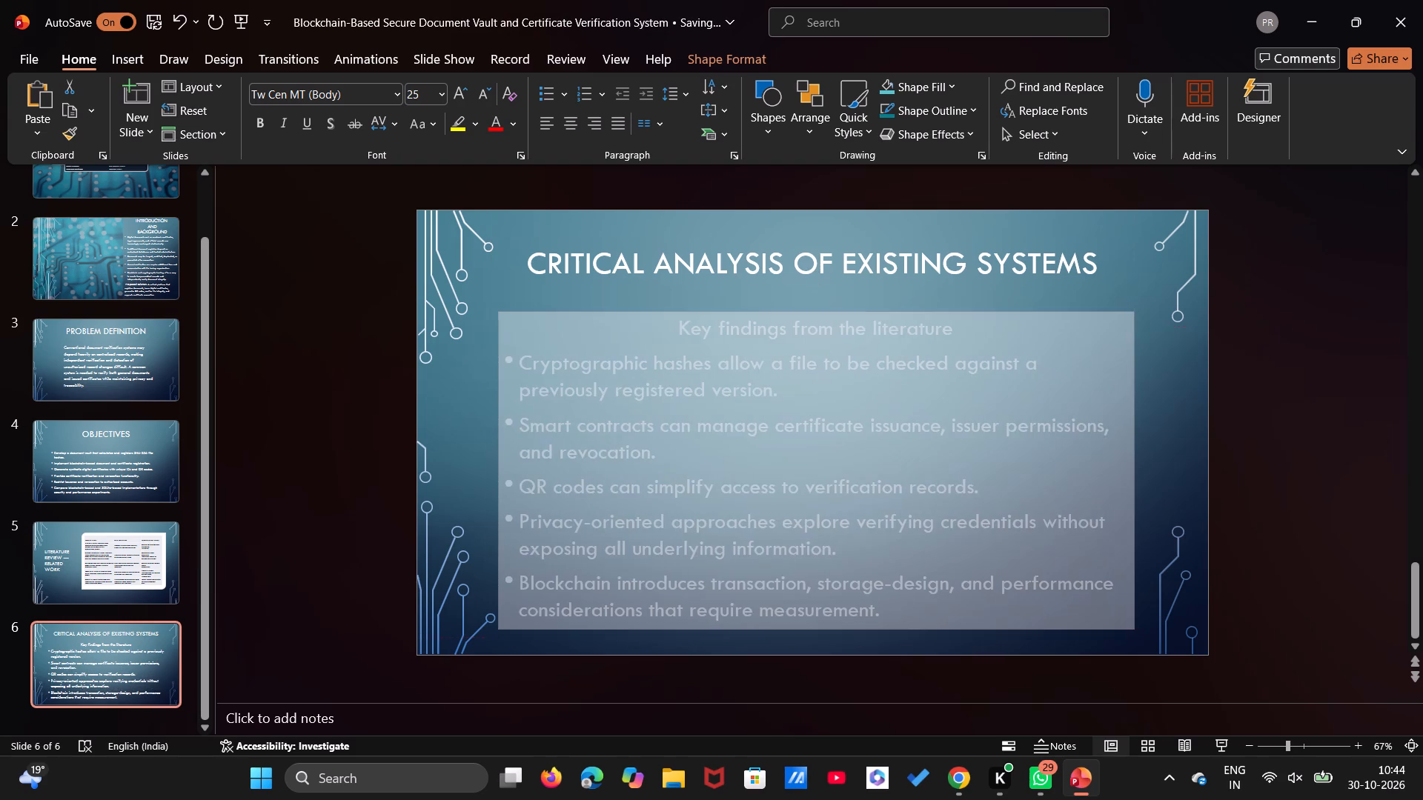
pyautogui.moveTo(500, 468); pyautogui.dragTo(506, 468)
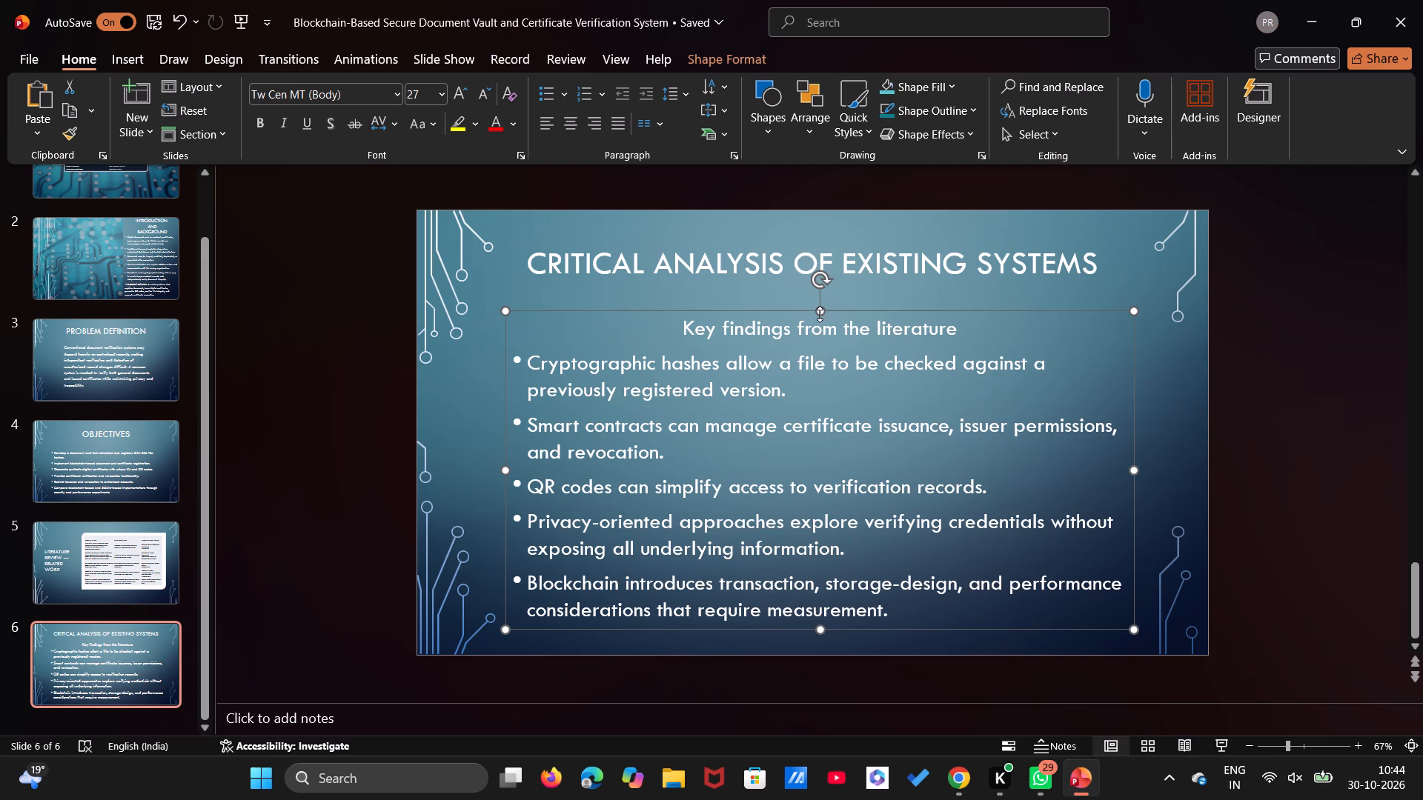
pyautogui.moveTo(820, 314); pyautogui.dragTo(820, 301)
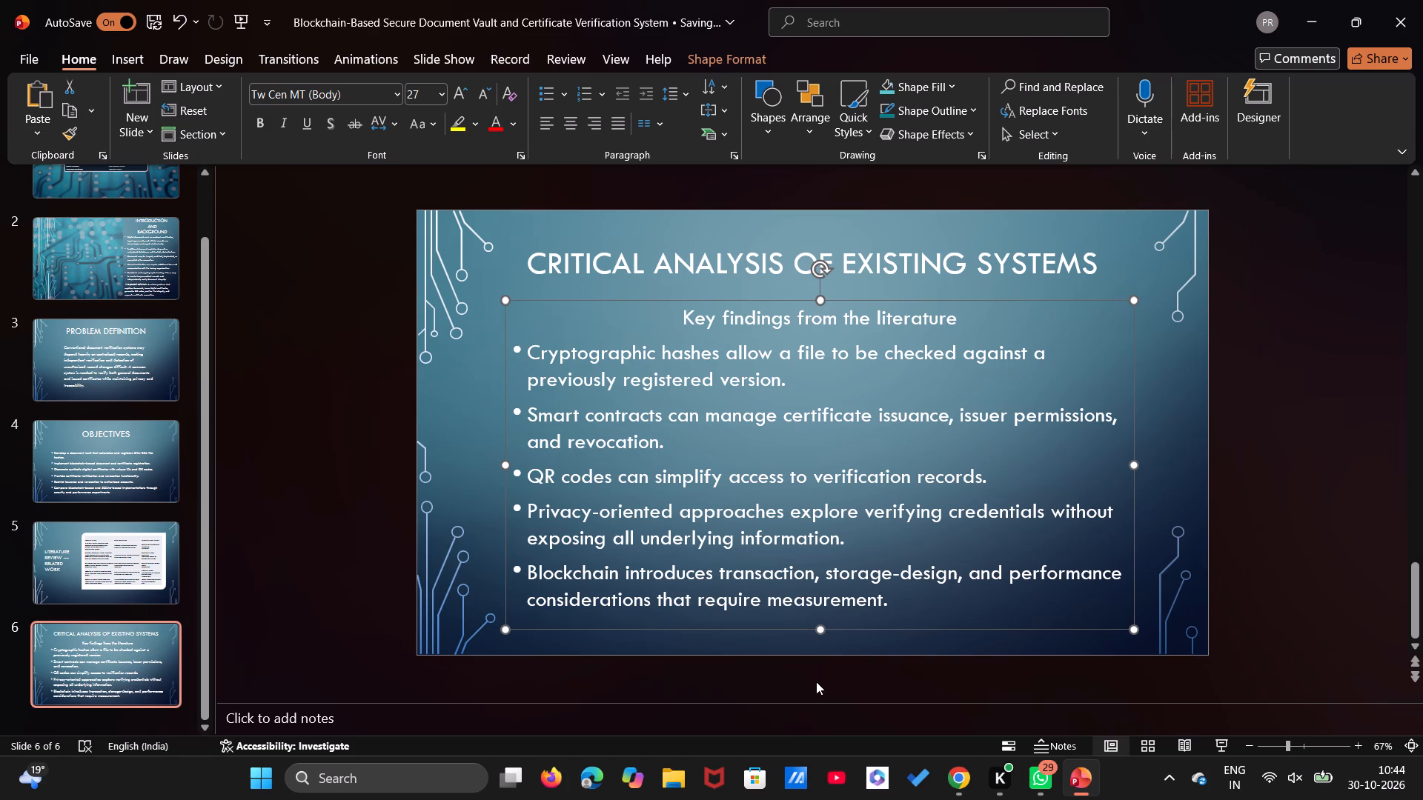
pyautogui.moveTo(818, 632); pyautogui.dragTo(820, 641)
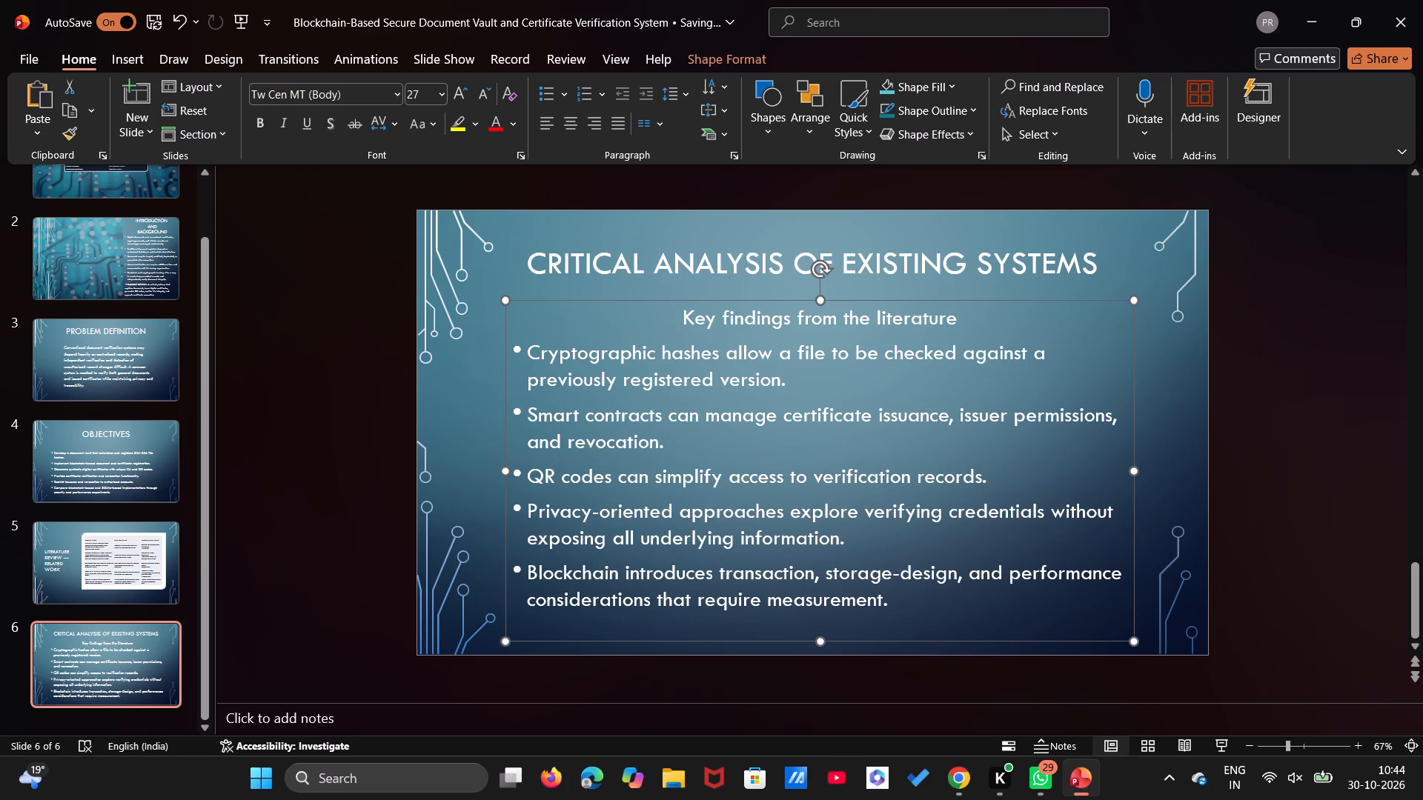
pyautogui.click(1155, 441)
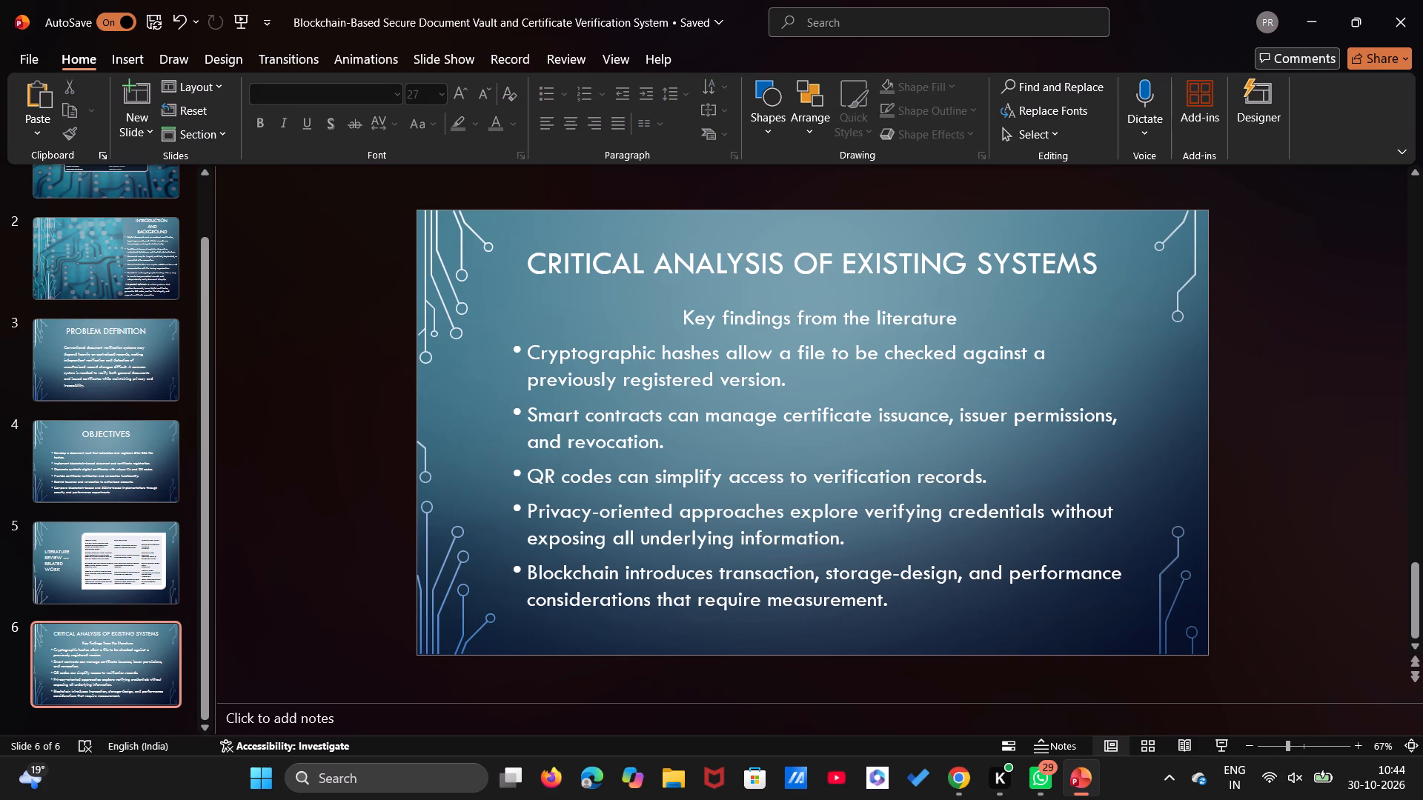
# Set slide 6's "Key findings from the literature" heading to font size 32 and extend the body placeholder slightly upward.
pyautogui.moveTo(679, 317); pyautogui.dragTo(889, 333)
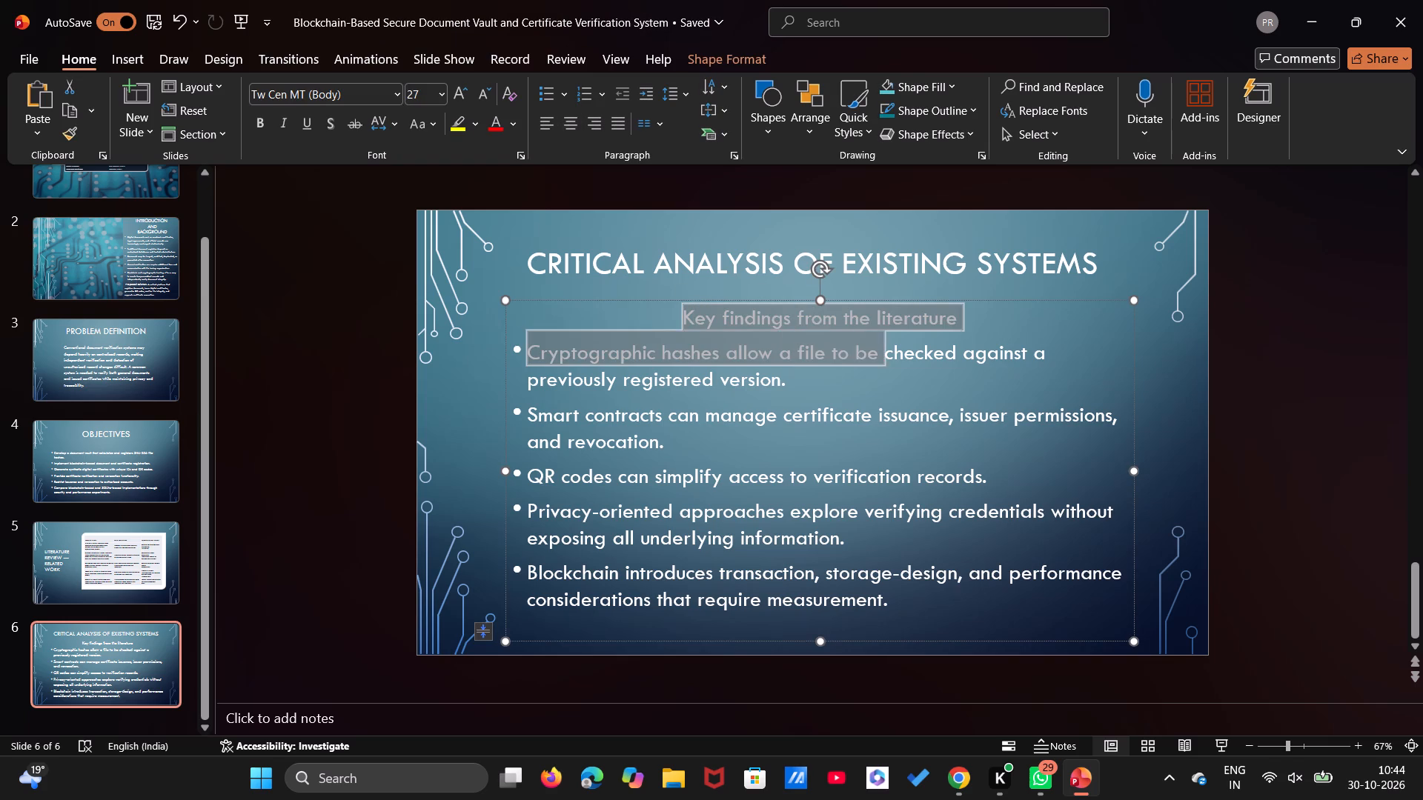
pyautogui.moveTo(889, 333); pyautogui.dragTo(949, 302)
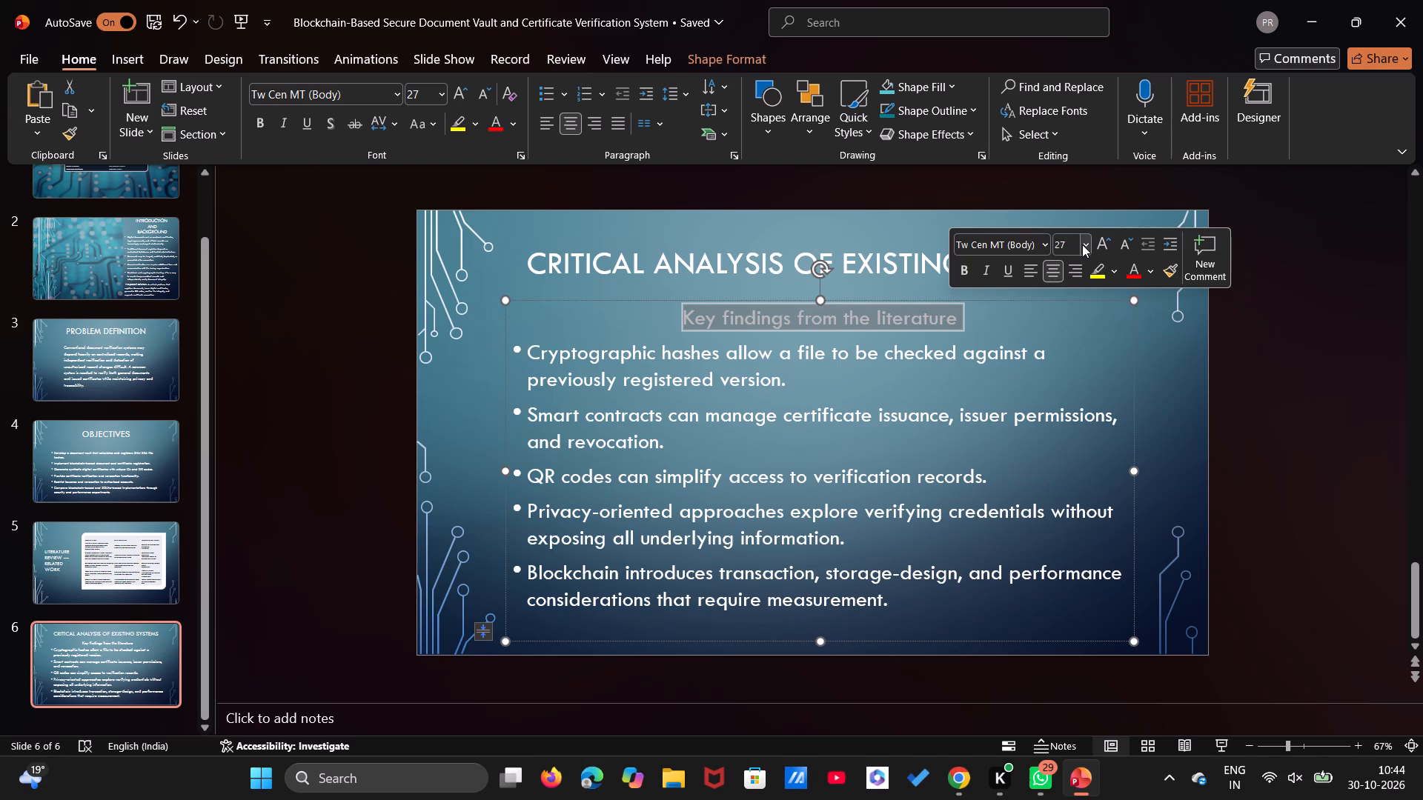
pyautogui.click(1082, 244)
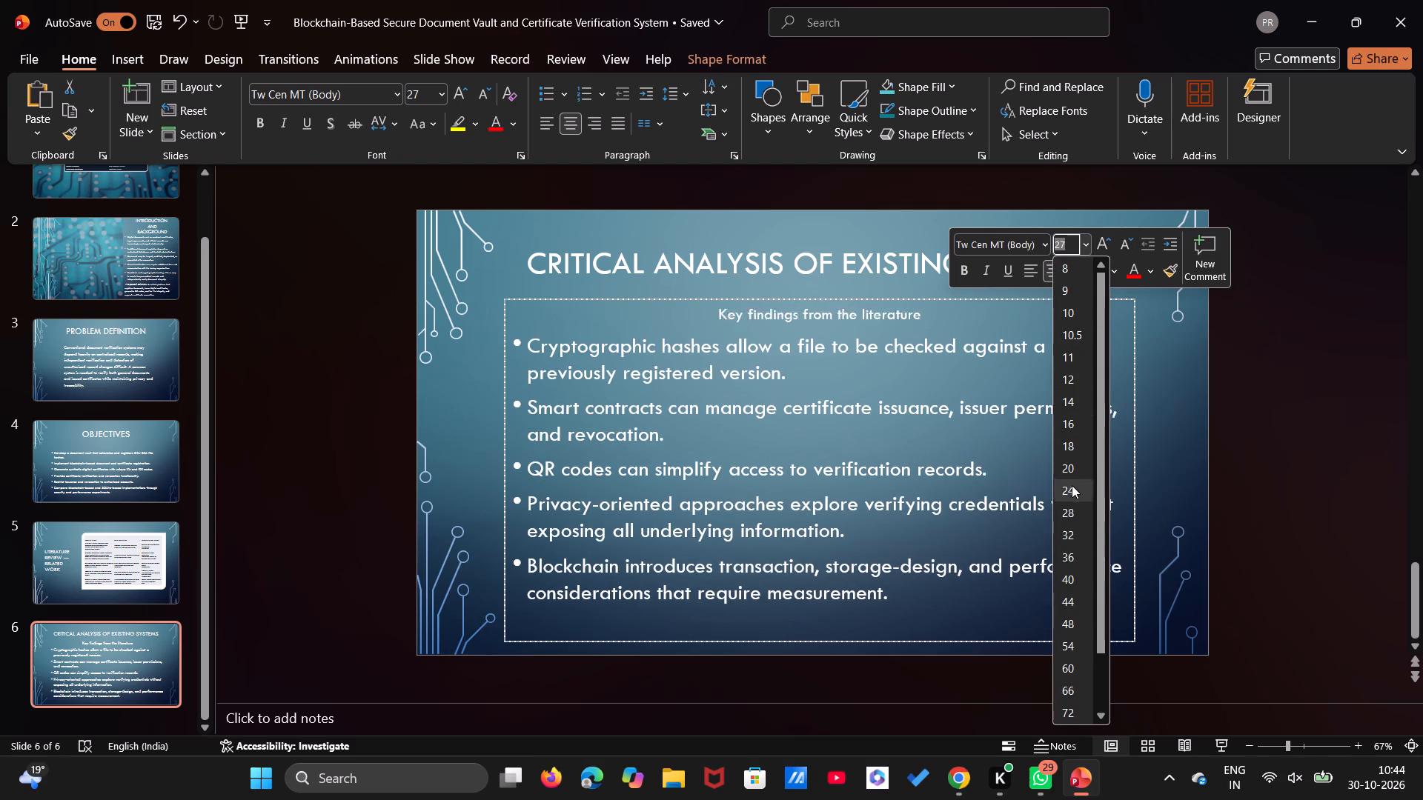
pyautogui.click(1066, 537)
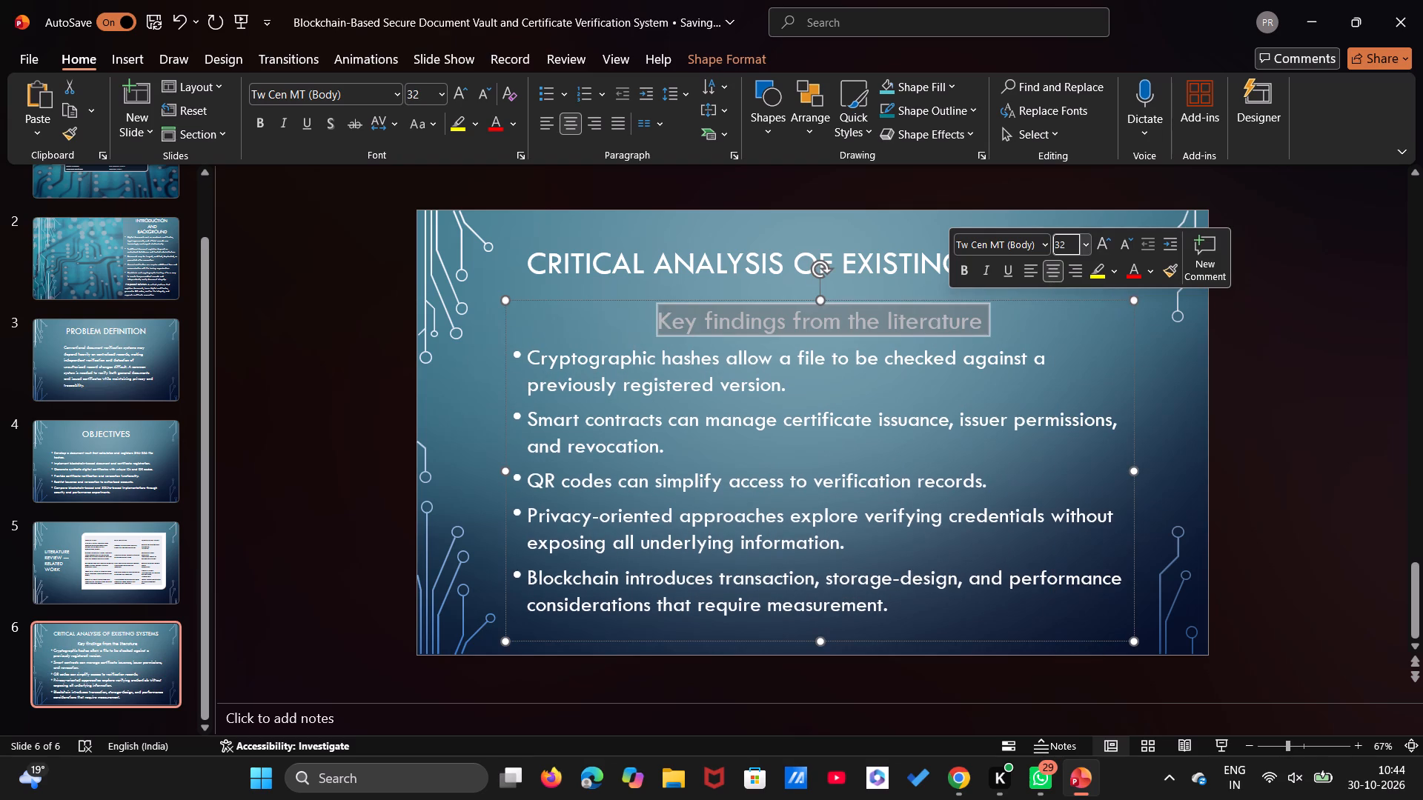
pyautogui.click(815, 302)
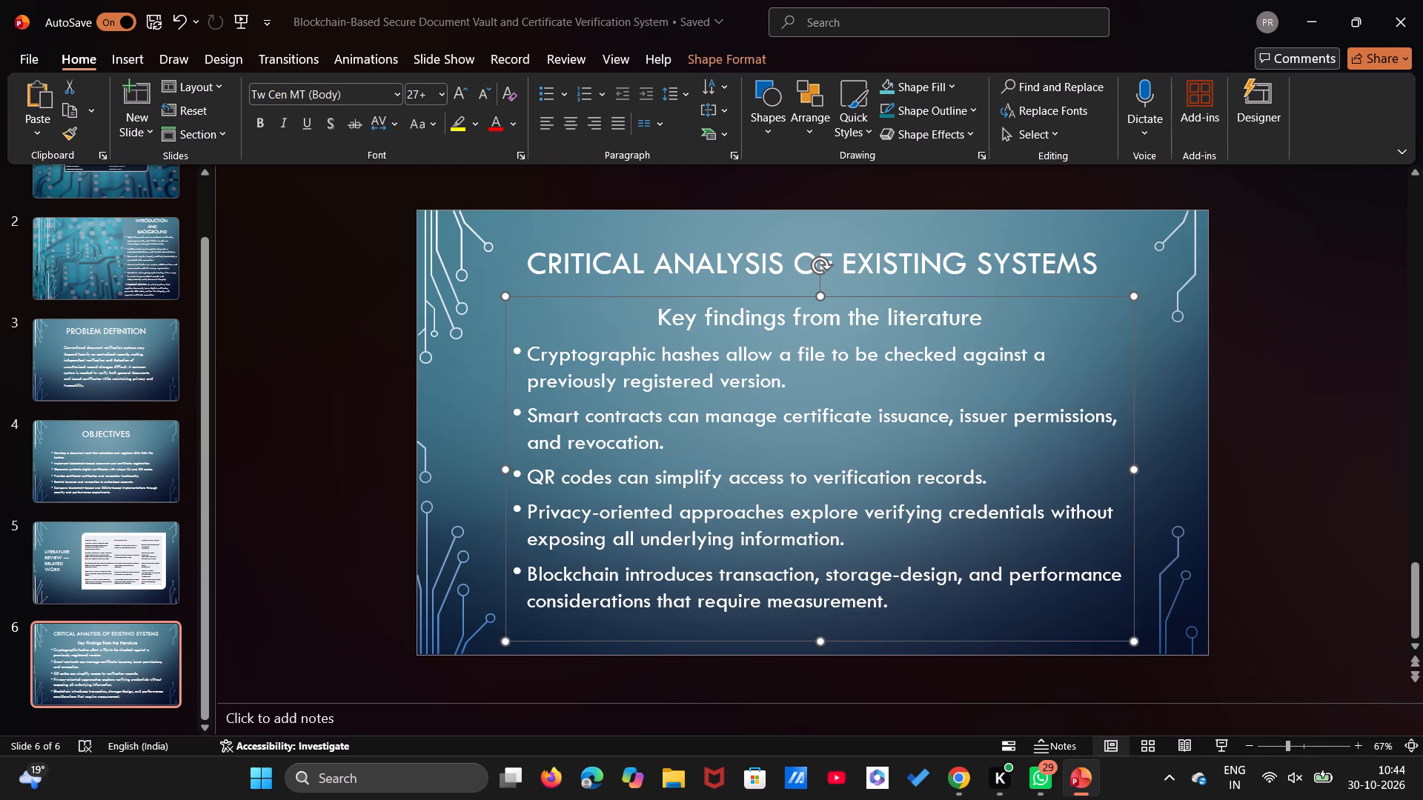
# Add a new slide after slide 6.
pyautogui.click(133, 671)
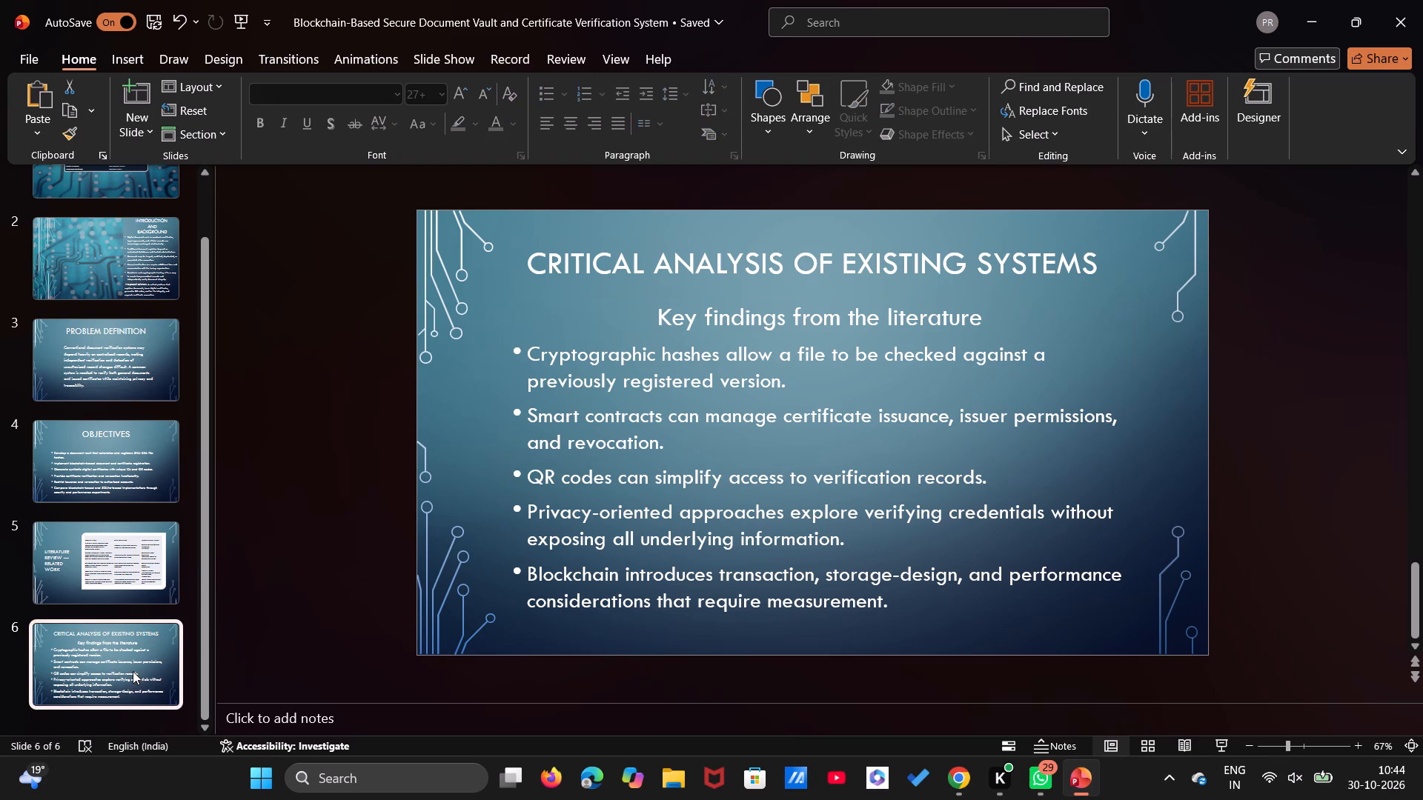
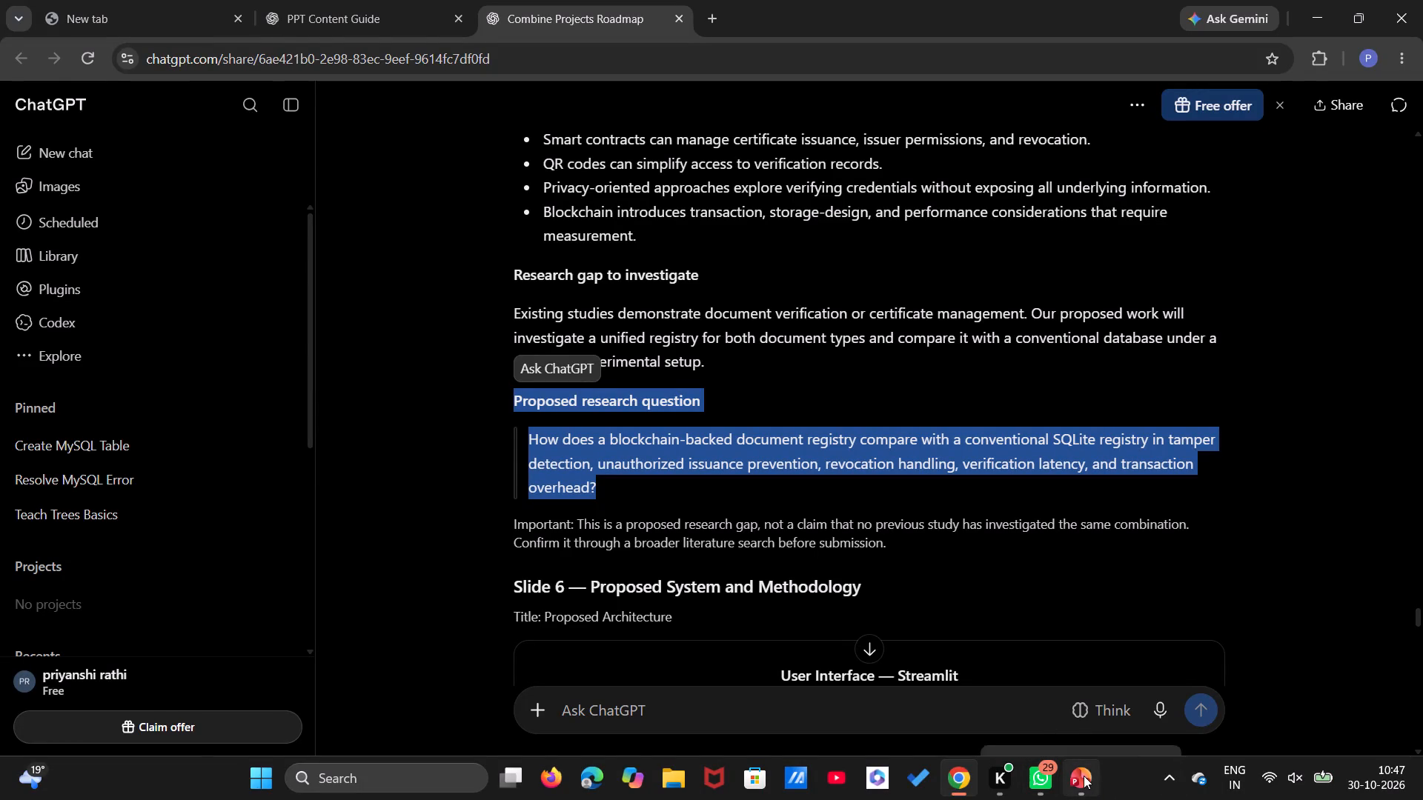
# Switch to PowerPoint and paste the copied proposed research question text below the existing paragraph on slide 7.
pyautogui.click(1084, 776)
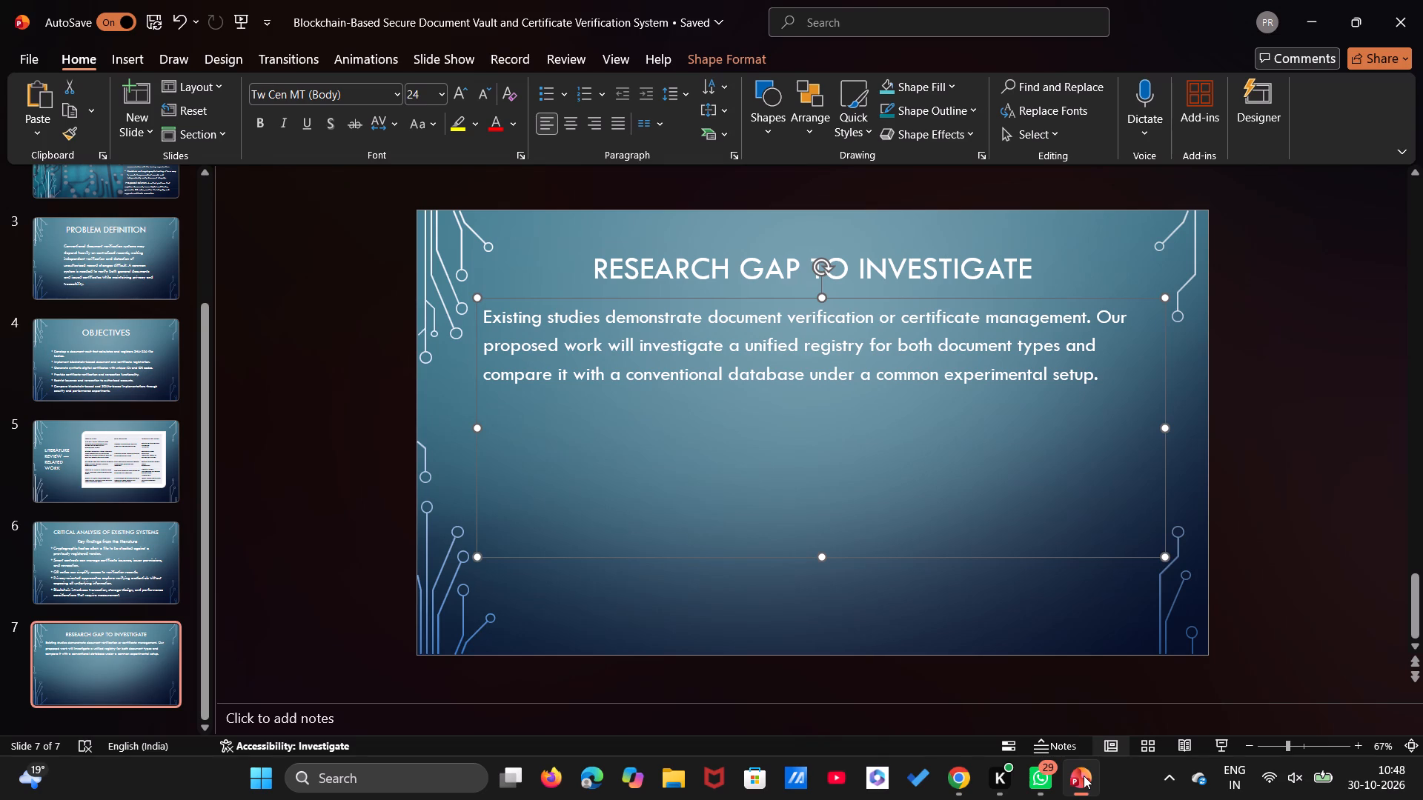
pyautogui.click(928, 467)
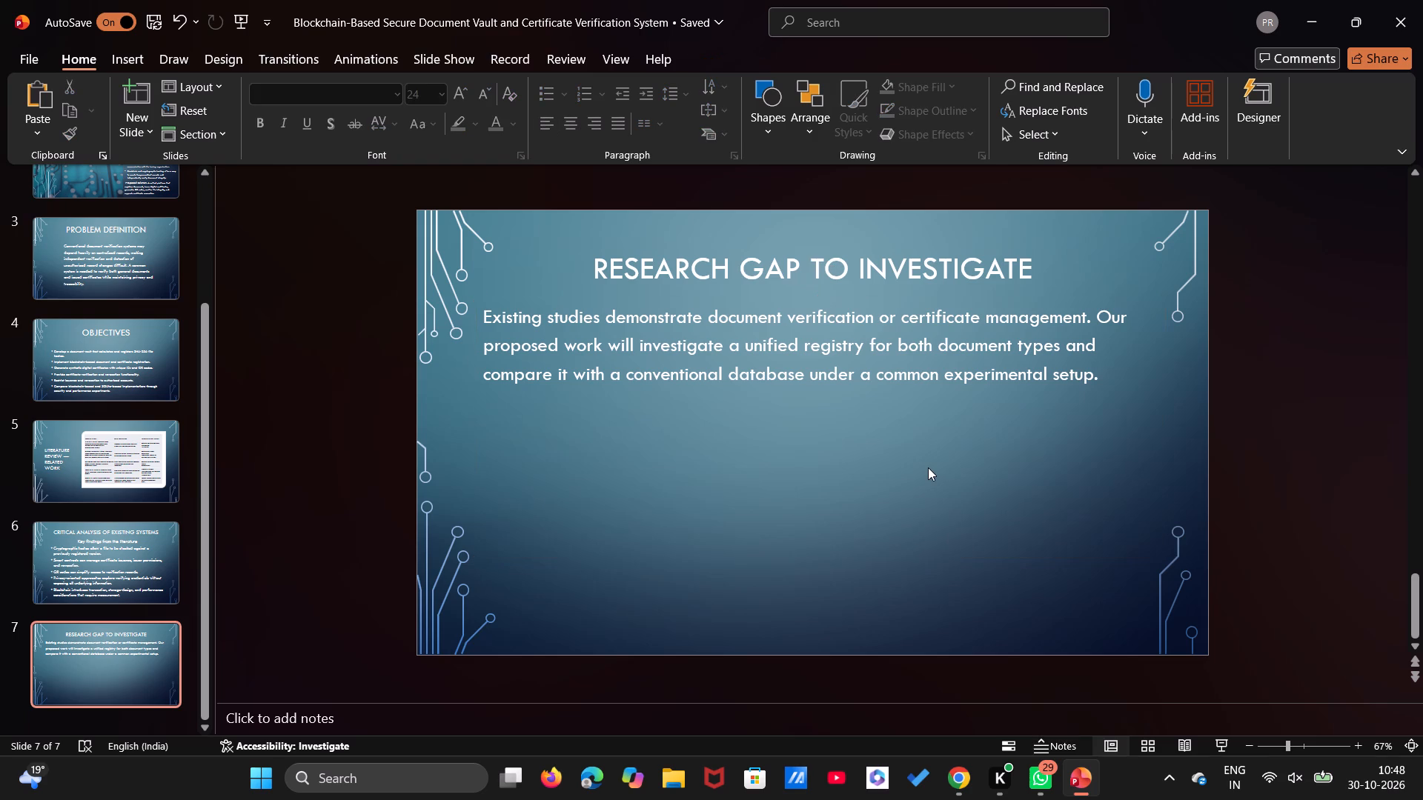
pyautogui.click(803, 446)
pyautogui.click(1116, 374)
pyautogui.press('Return')
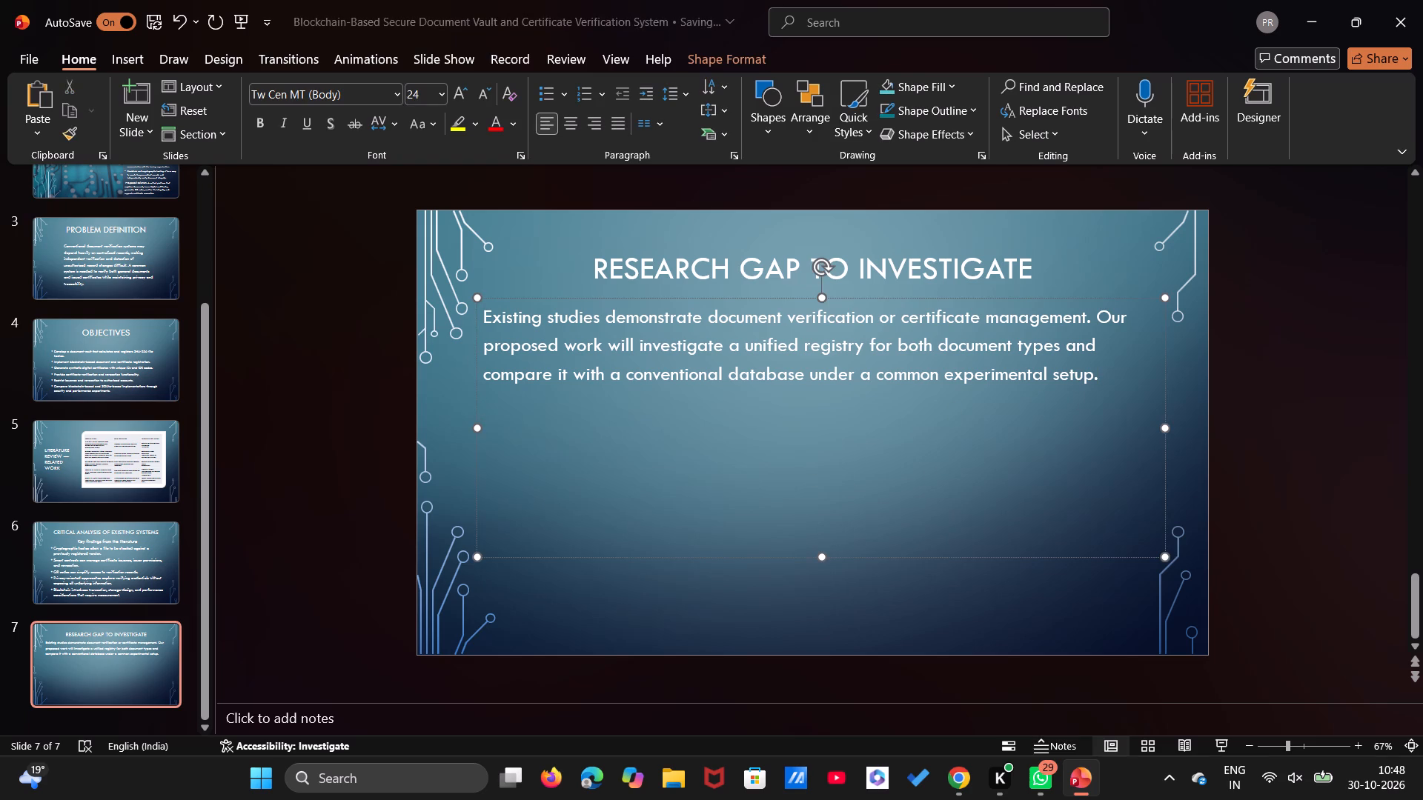
pyautogui.hotkey('ctrl', 'v')
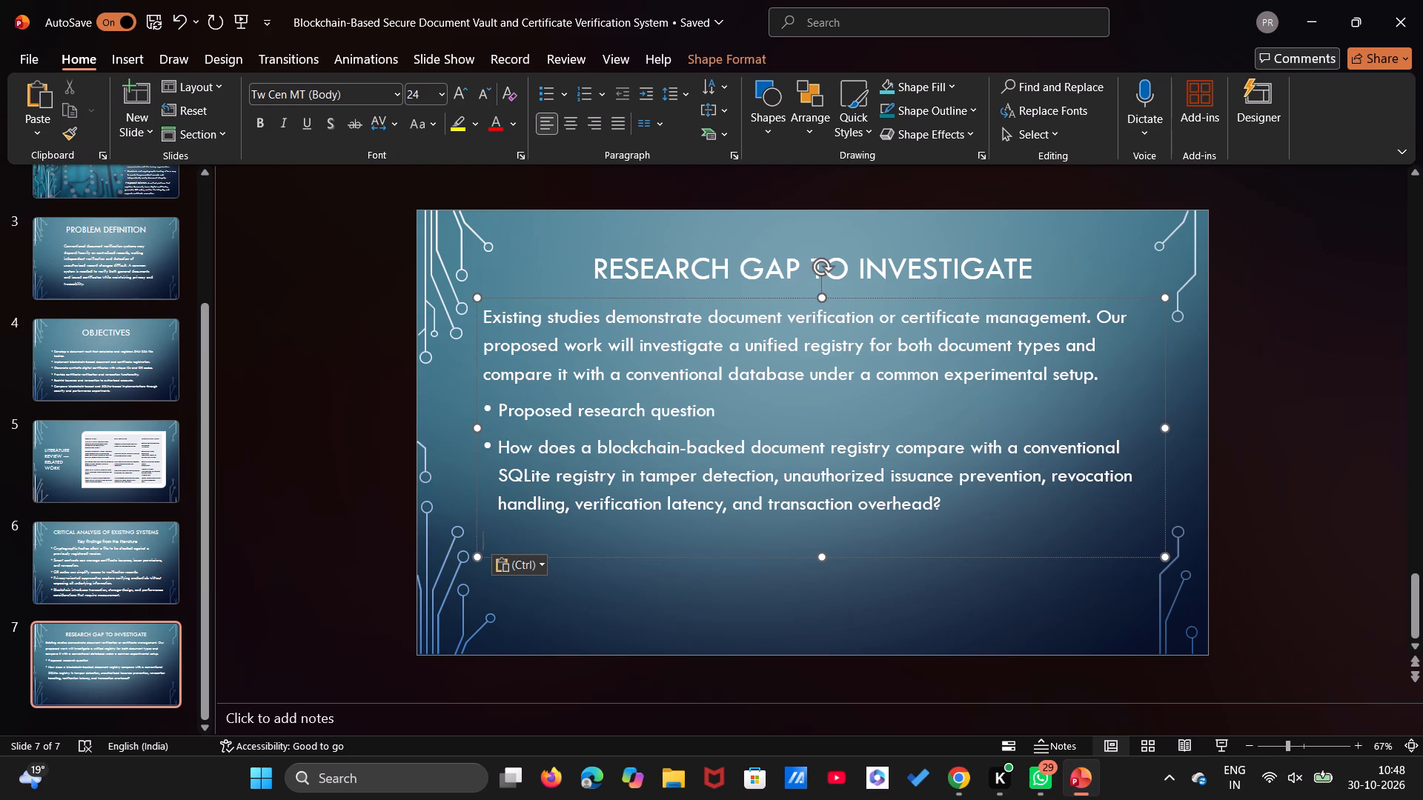
# Format the "Proposed research question" line as a centred heading without a bullet, at font size 40.
pyautogui.click(496, 408)
pyautogui.press('BackSpace')
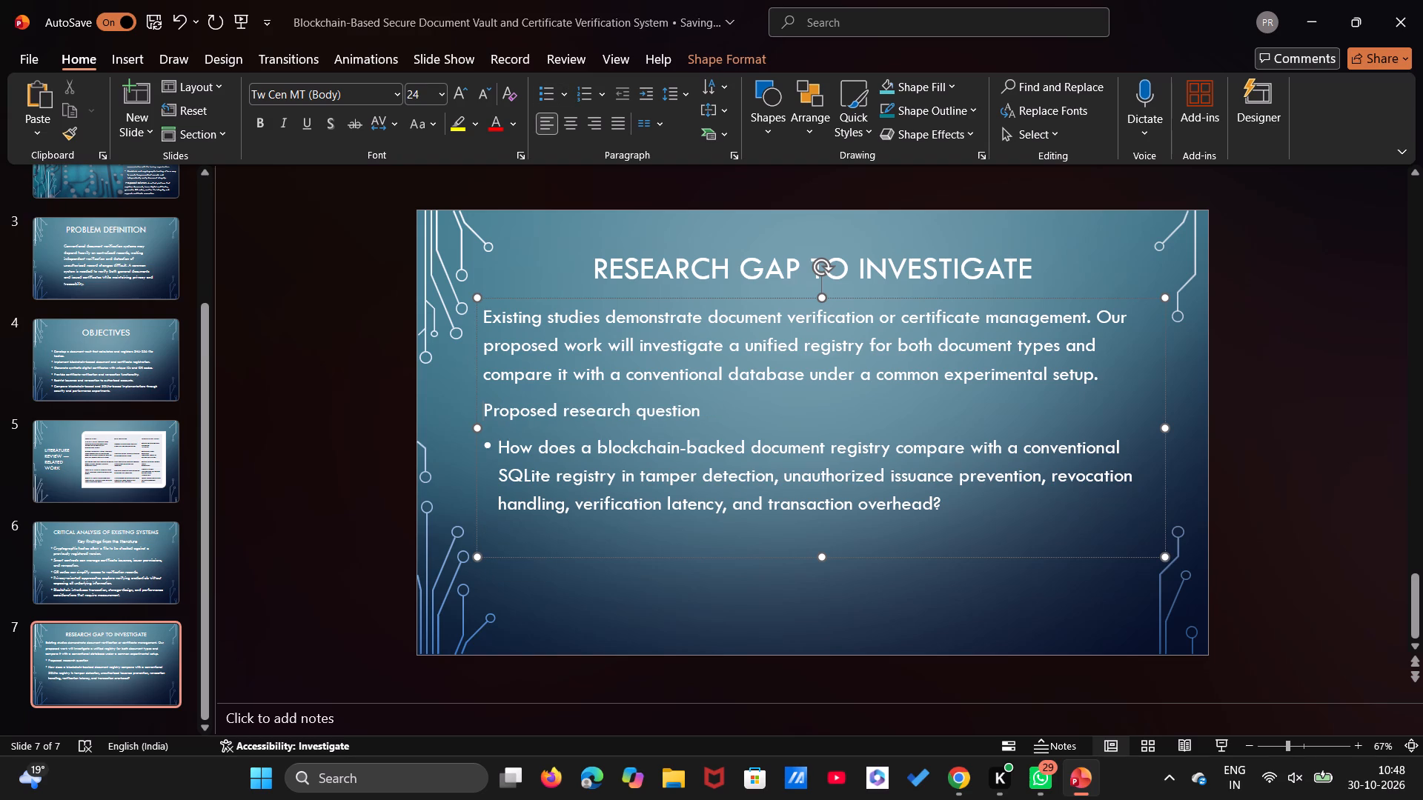
pyautogui.moveTo(482, 407); pyautogui.dragTo(491, 407)
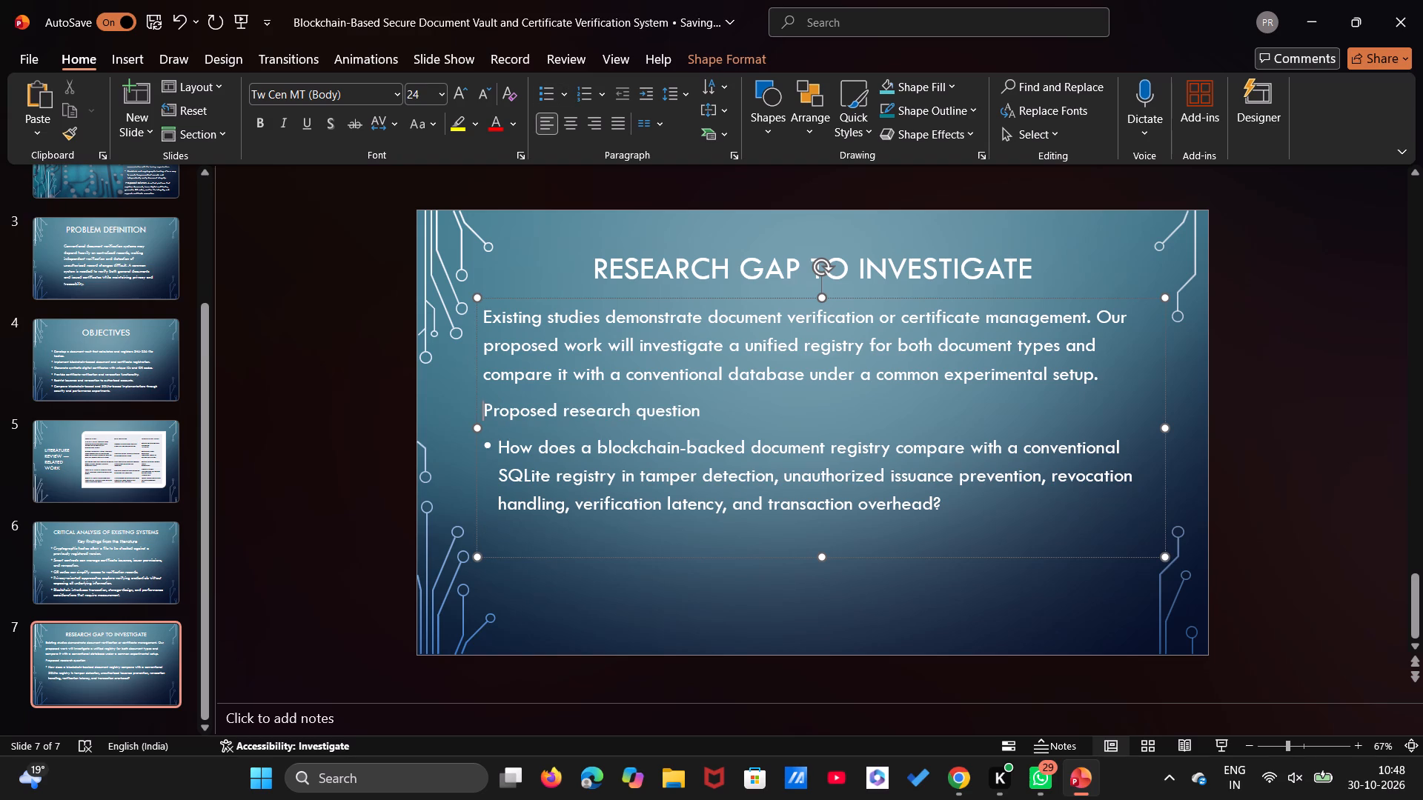
pyautogui.moveTo(491, 407); pyautogui.dragTo(683, 404)
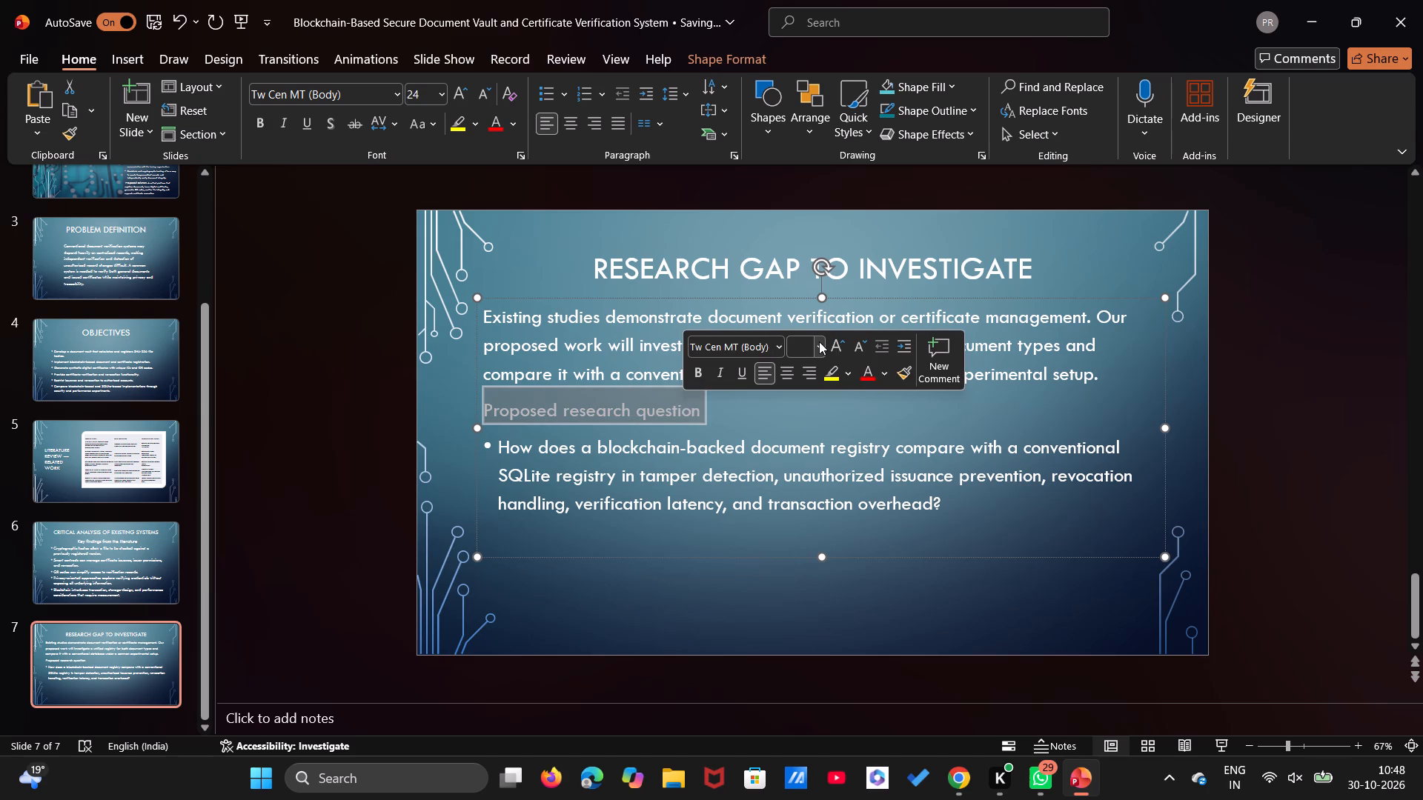
pyautogui.click(819, 341)
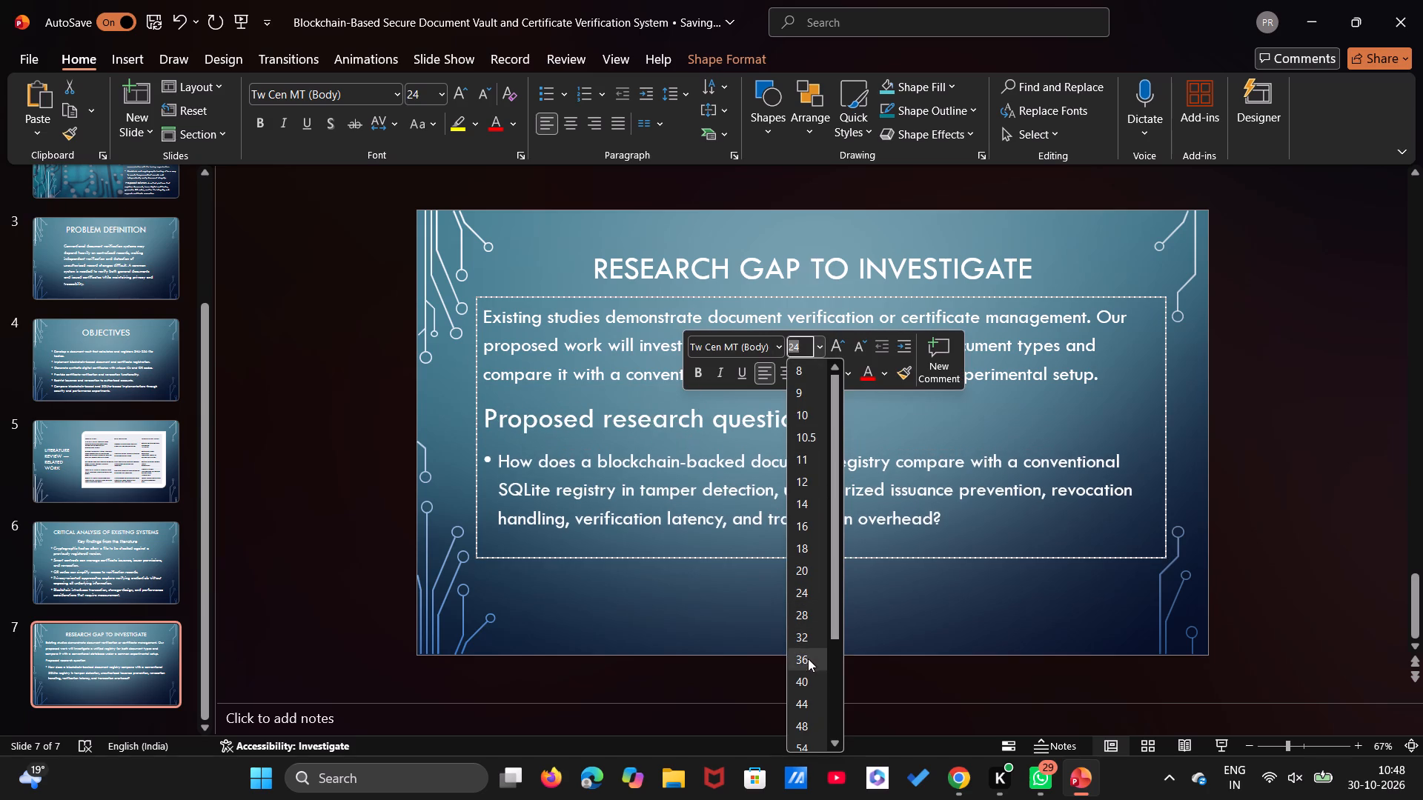
pyautogui.click(808, 676)
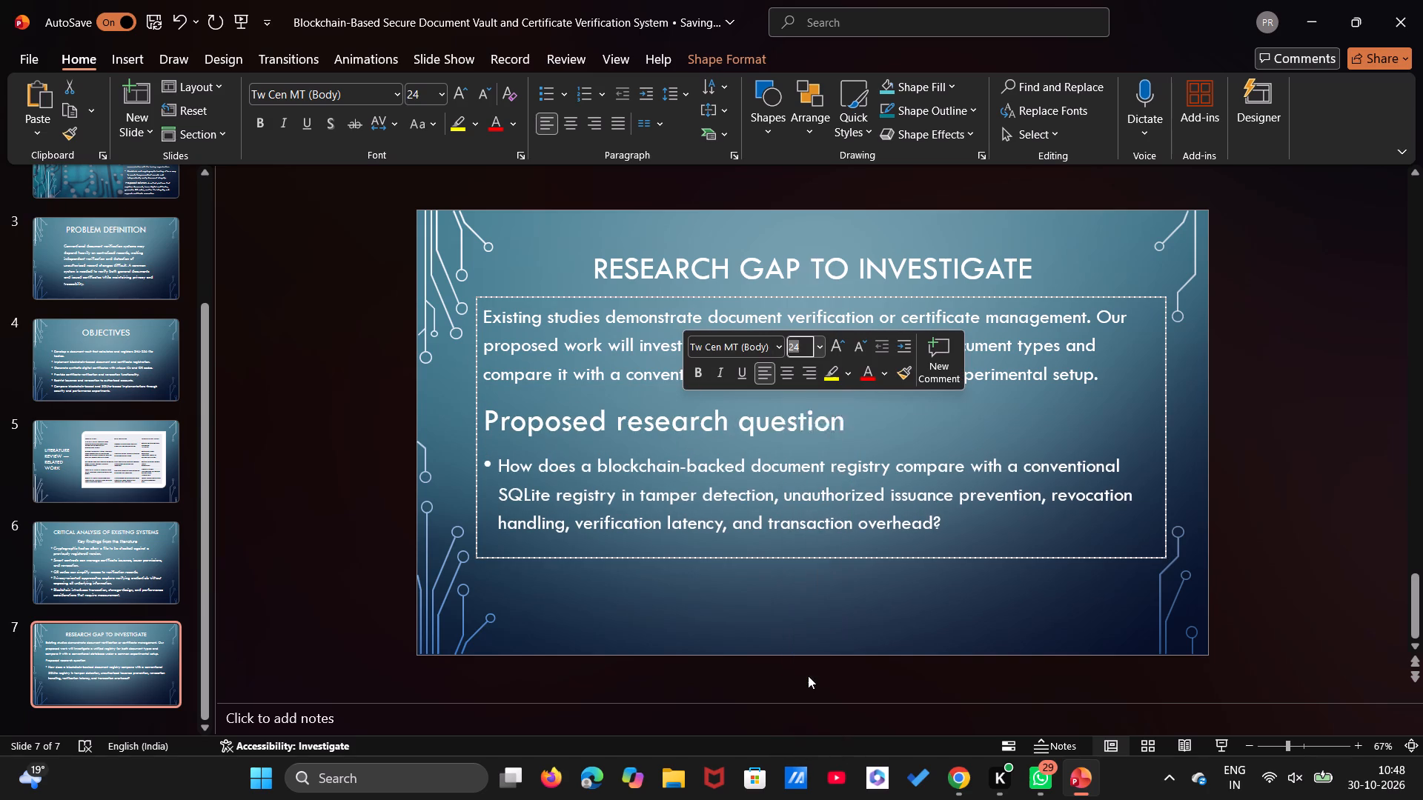
pyautogui.click(792, 369)
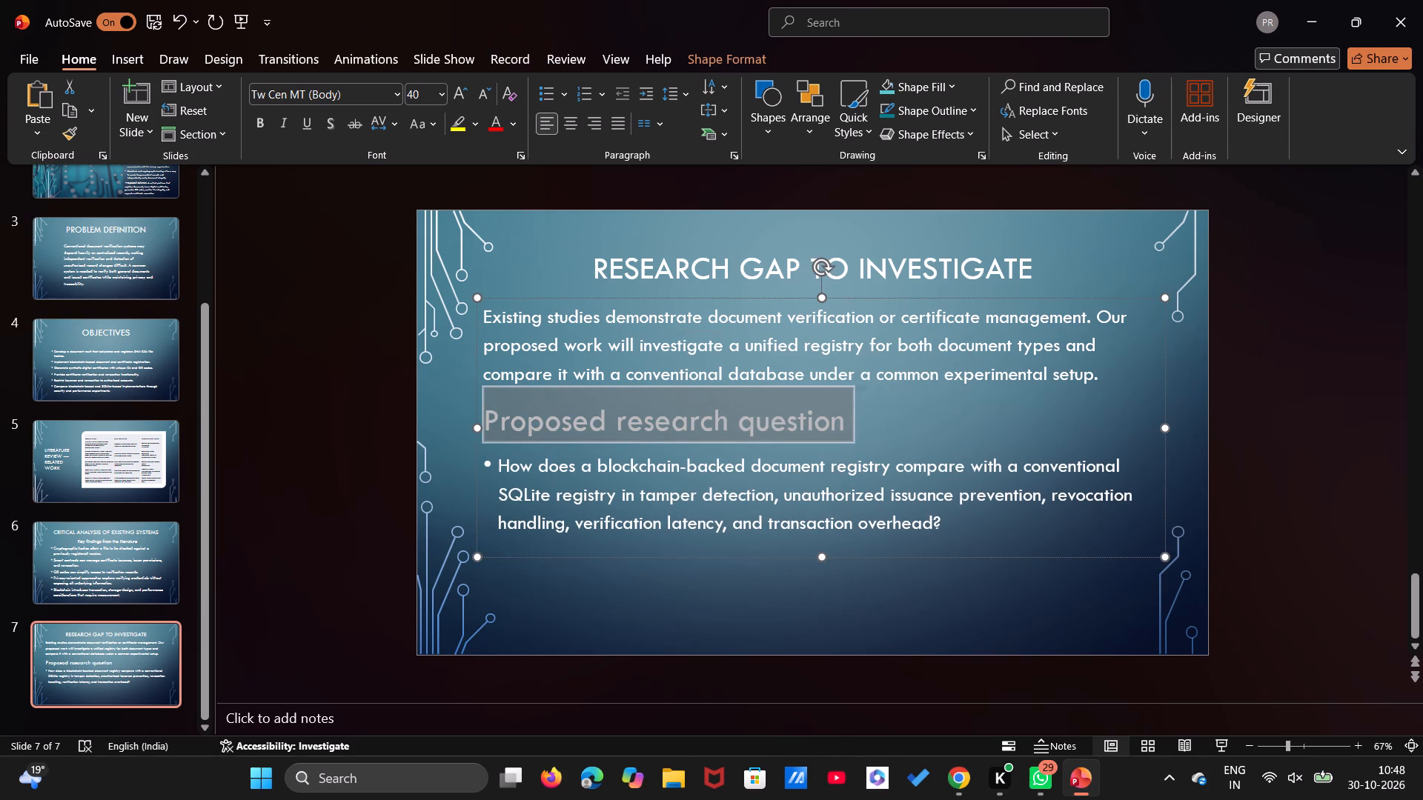
pyautogui.click(777, 409)
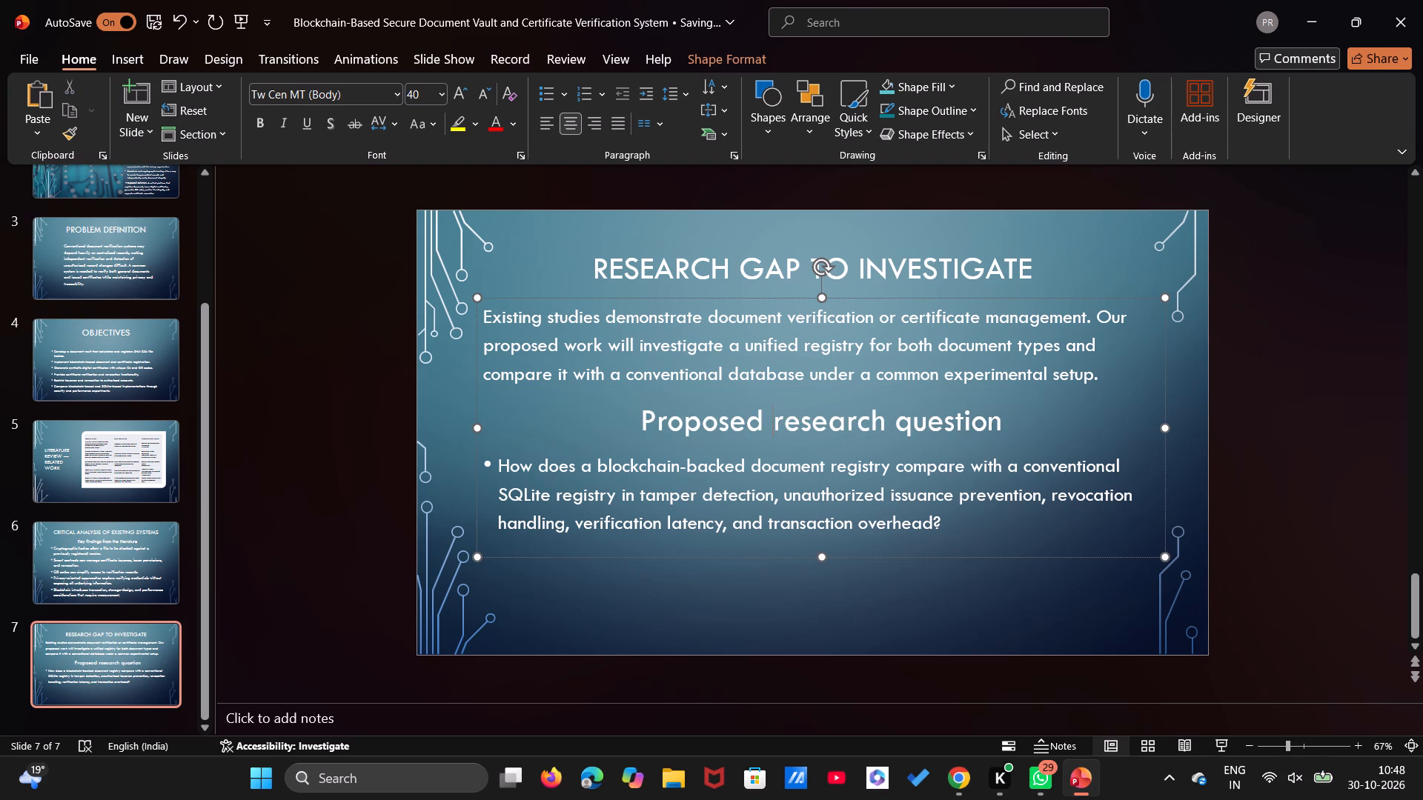
# Remove the bullet from the paragraph starting "How does a blockchain-backed document registry compare".
pyautogui.click(491, 463)
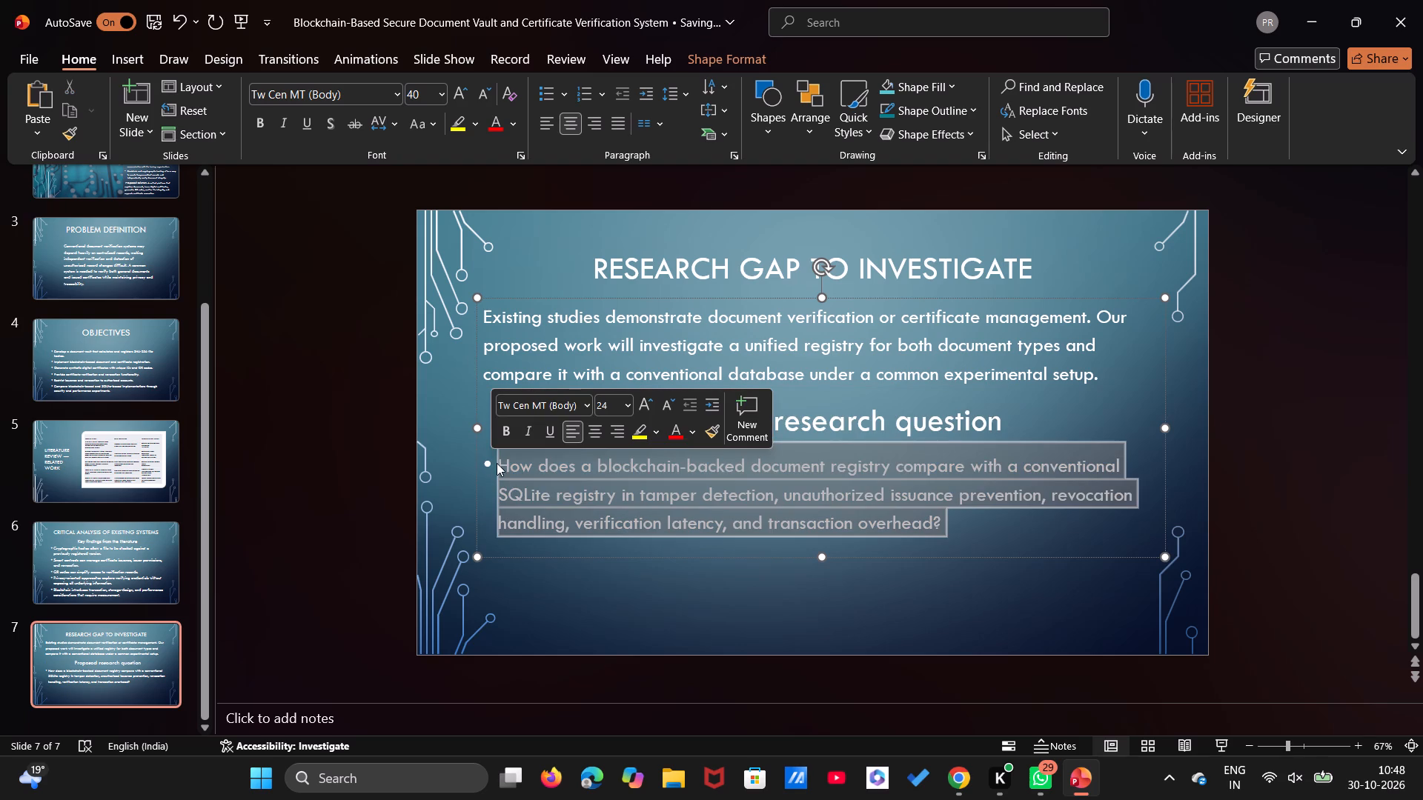
pyautogui.click(497, 463)
pyautogui.click(497, 463)
pyautogui.press('BackSpace')
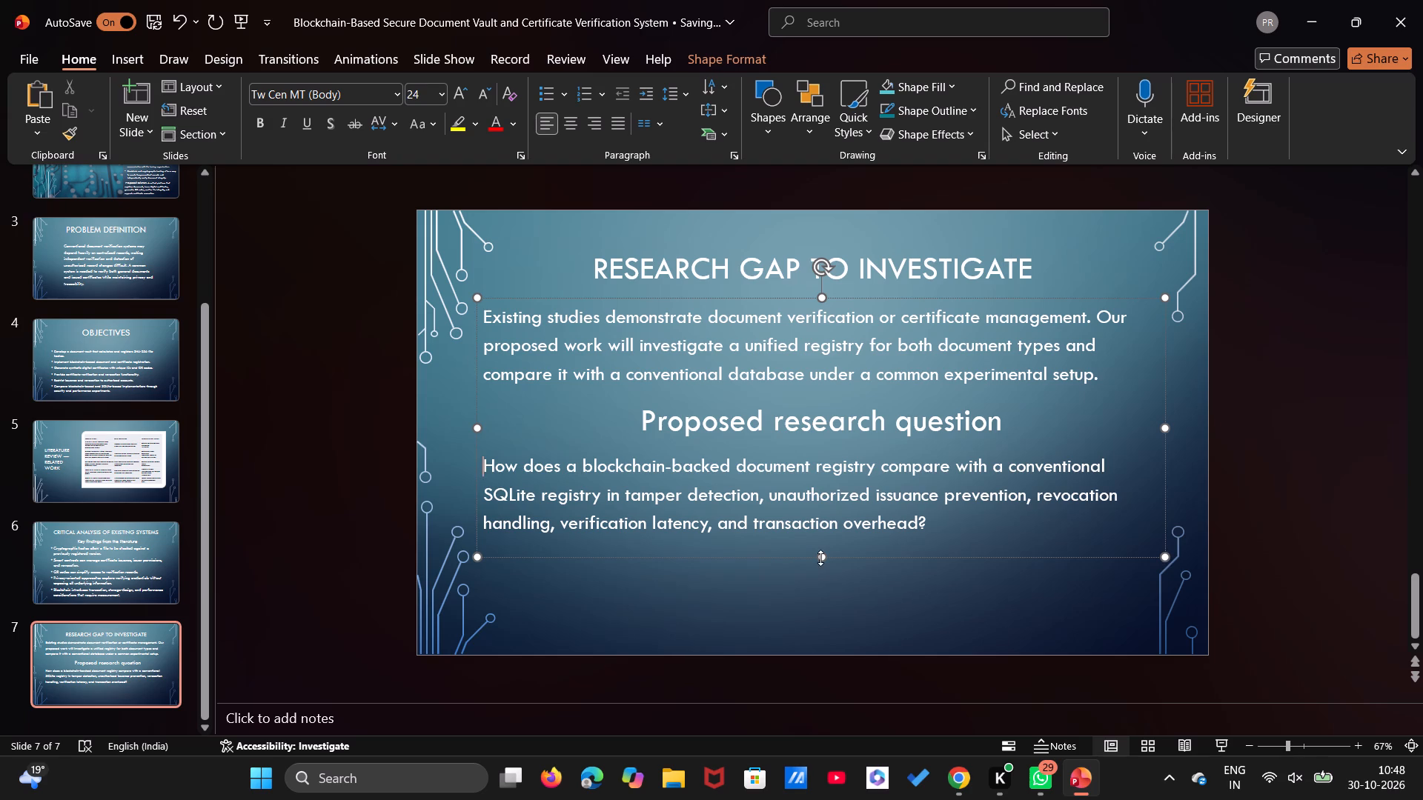
# Extend the bottom edge of slide 7's body text box slightly downward.
pyautogui.moveTo(820, 558); pyautogui.dragTo(829, 585)
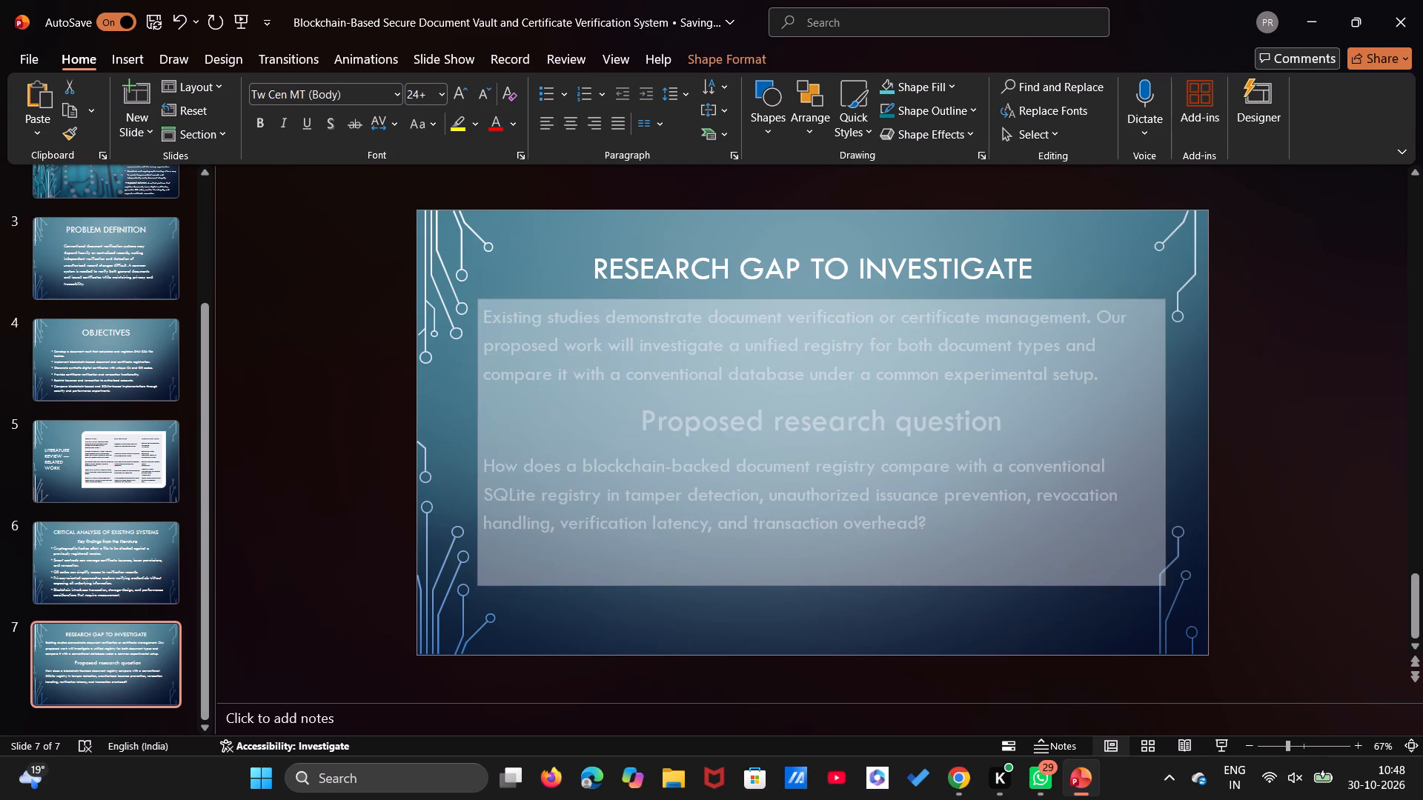
pyautogui.moveTo(829, 585); pyautogui.dragTo(829, 584)
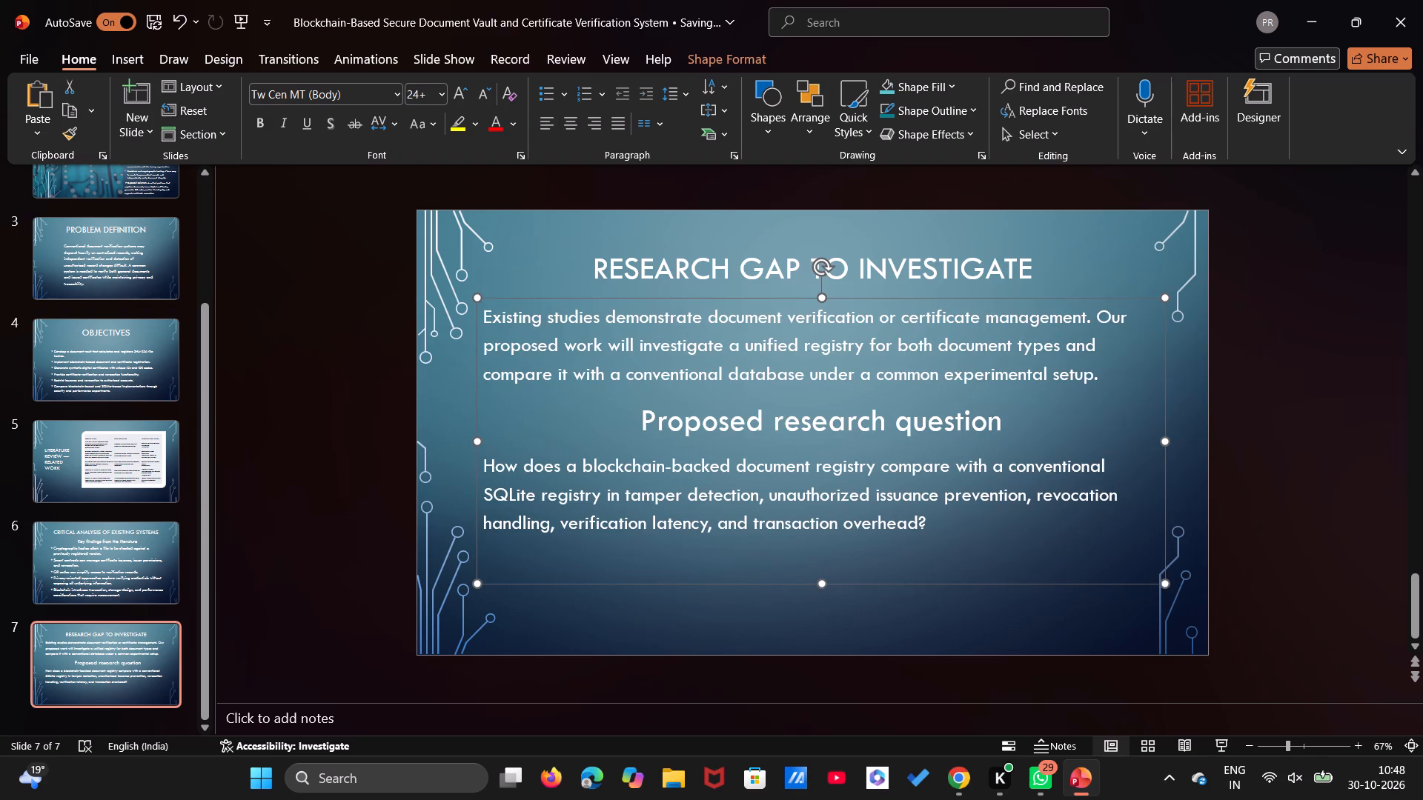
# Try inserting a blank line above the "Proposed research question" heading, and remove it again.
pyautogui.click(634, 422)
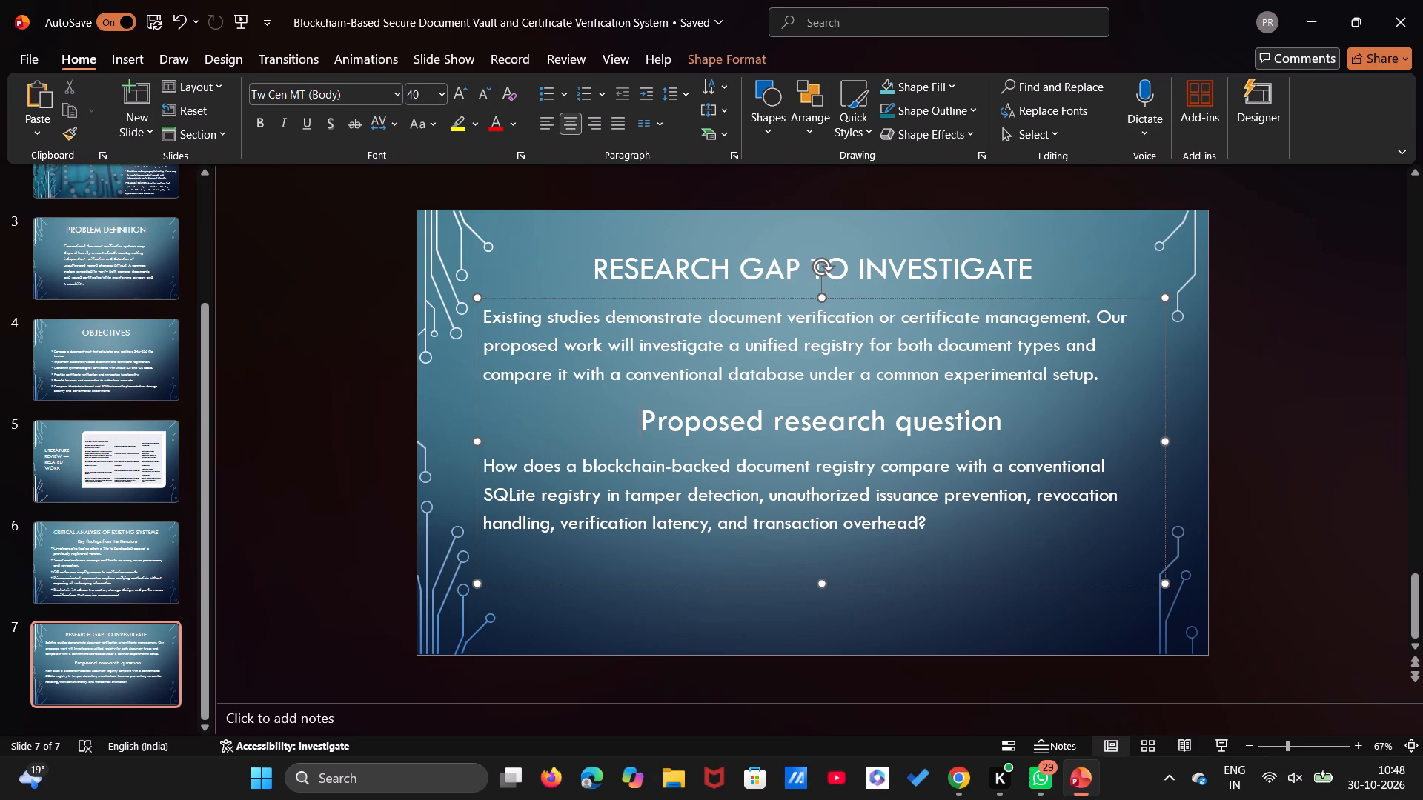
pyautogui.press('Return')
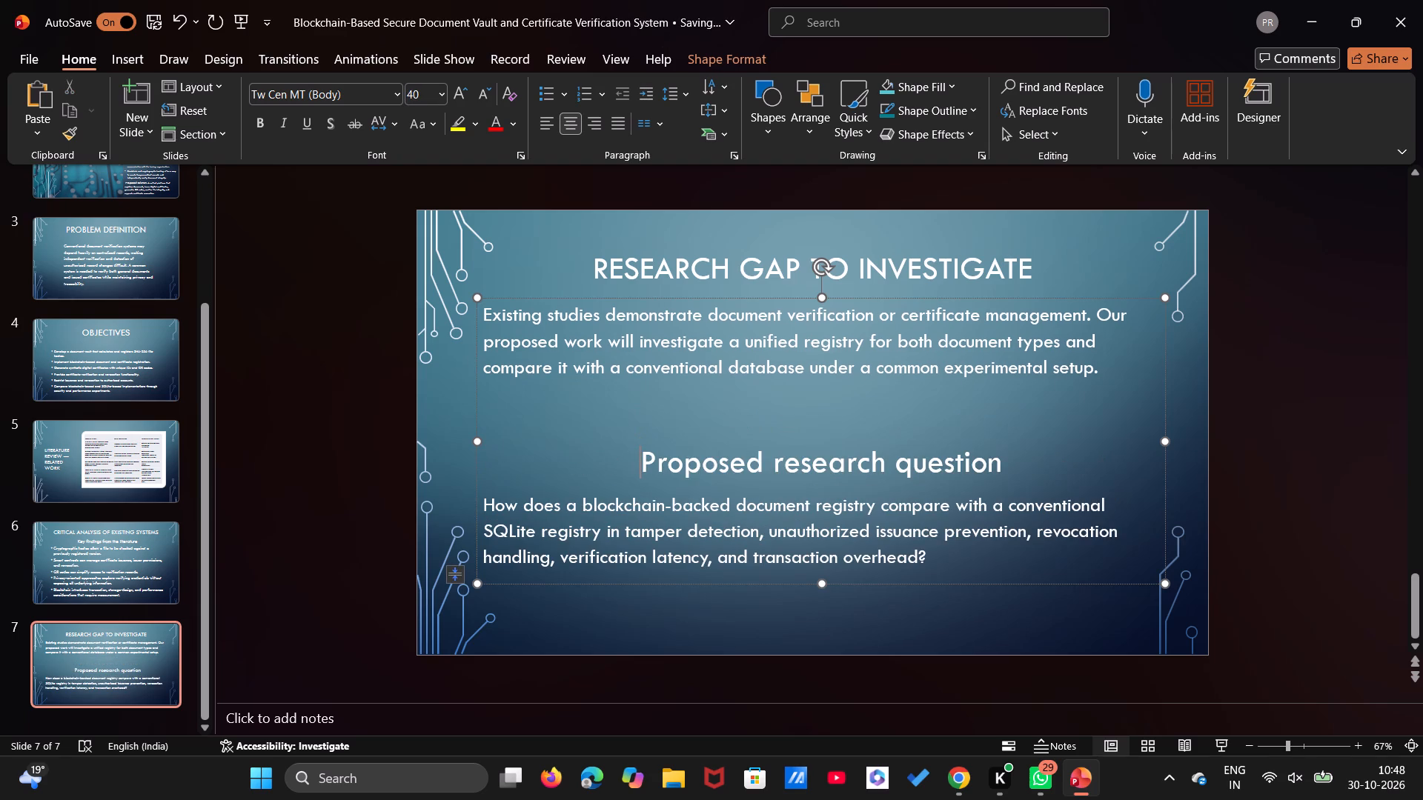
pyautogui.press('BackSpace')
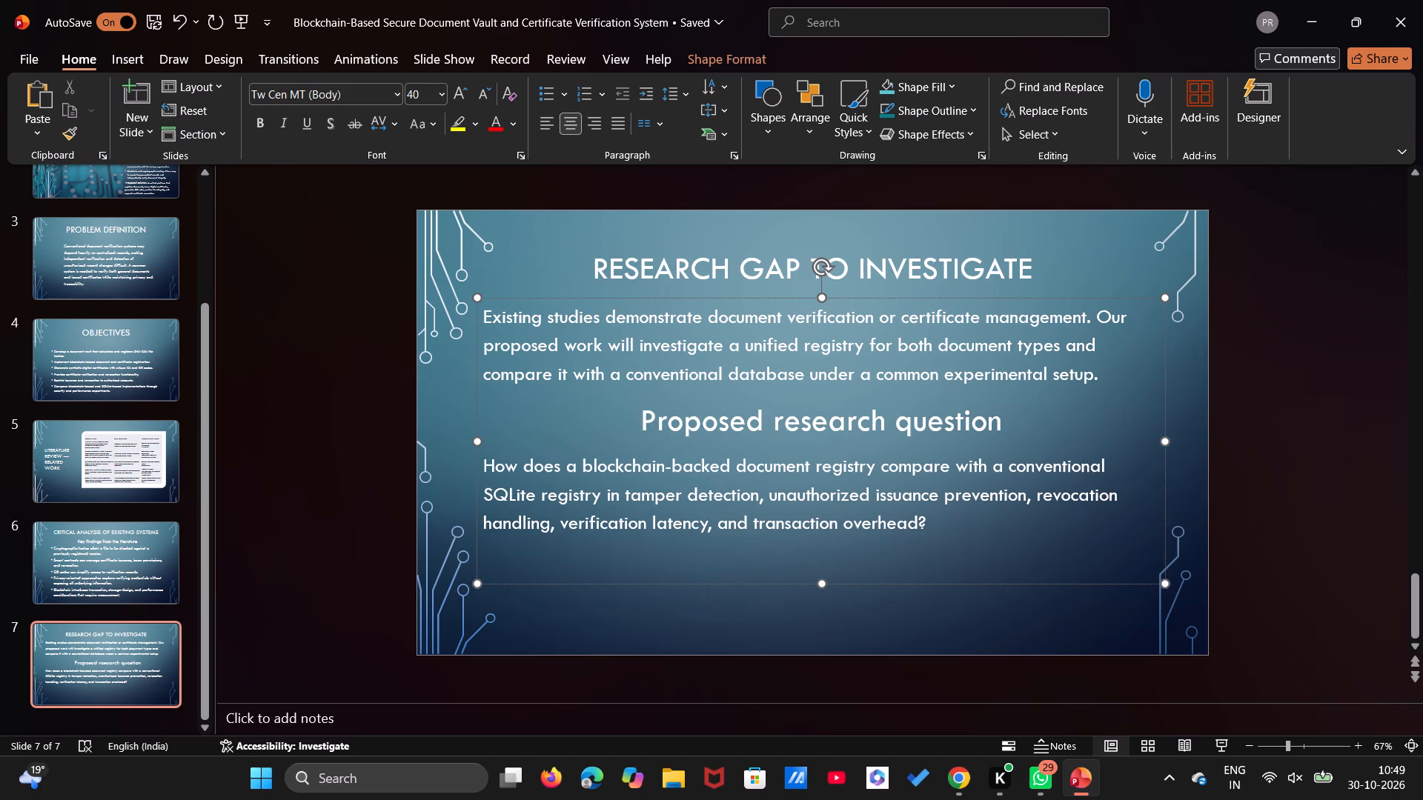
# Check the slide title's font size and set the "Proposed research question" heading to font size 44.
pyautogui.moveTo(593, 269); pyautogui.dragTo(1024, 246)
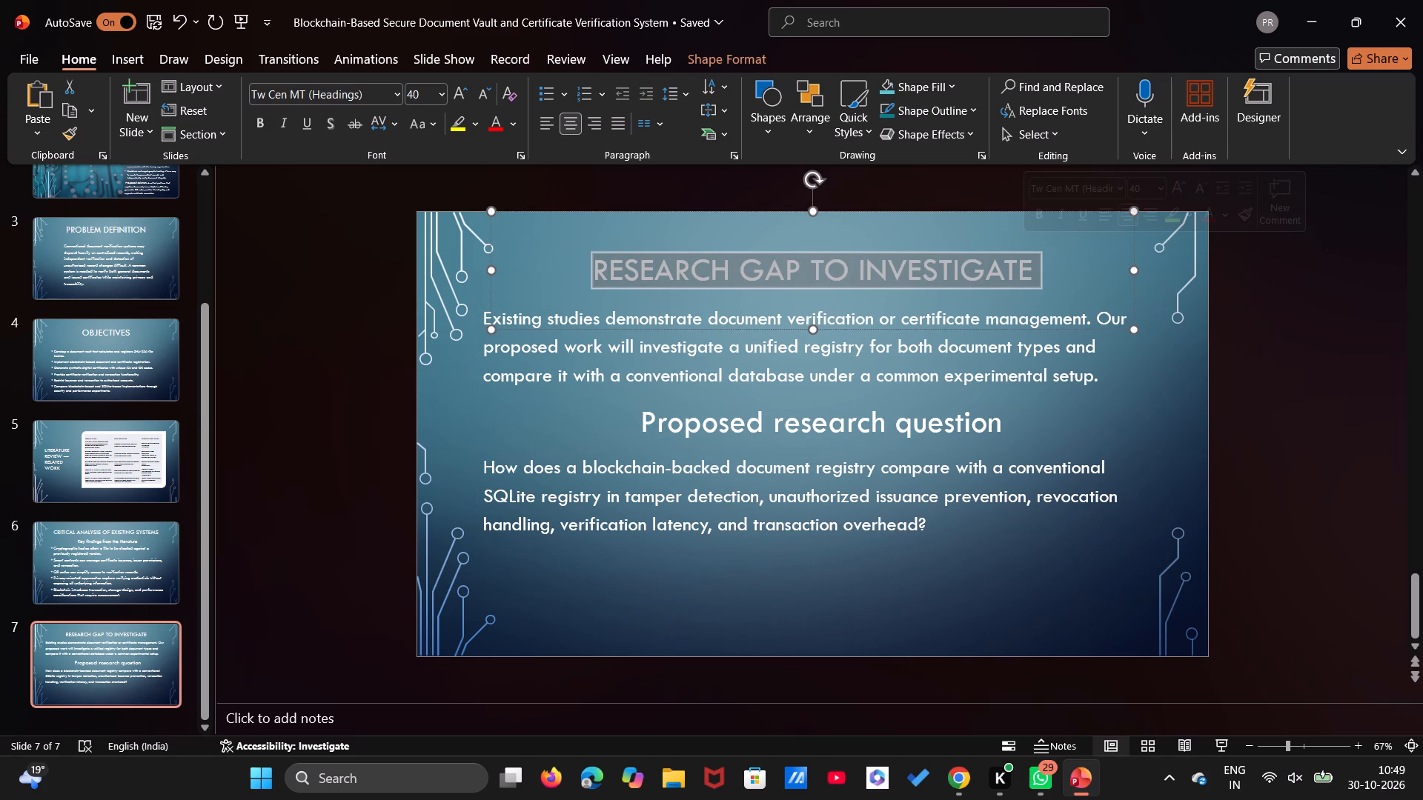
pyautogui.moveTo(640, 428); pyautogui.dragTo(913, 419)
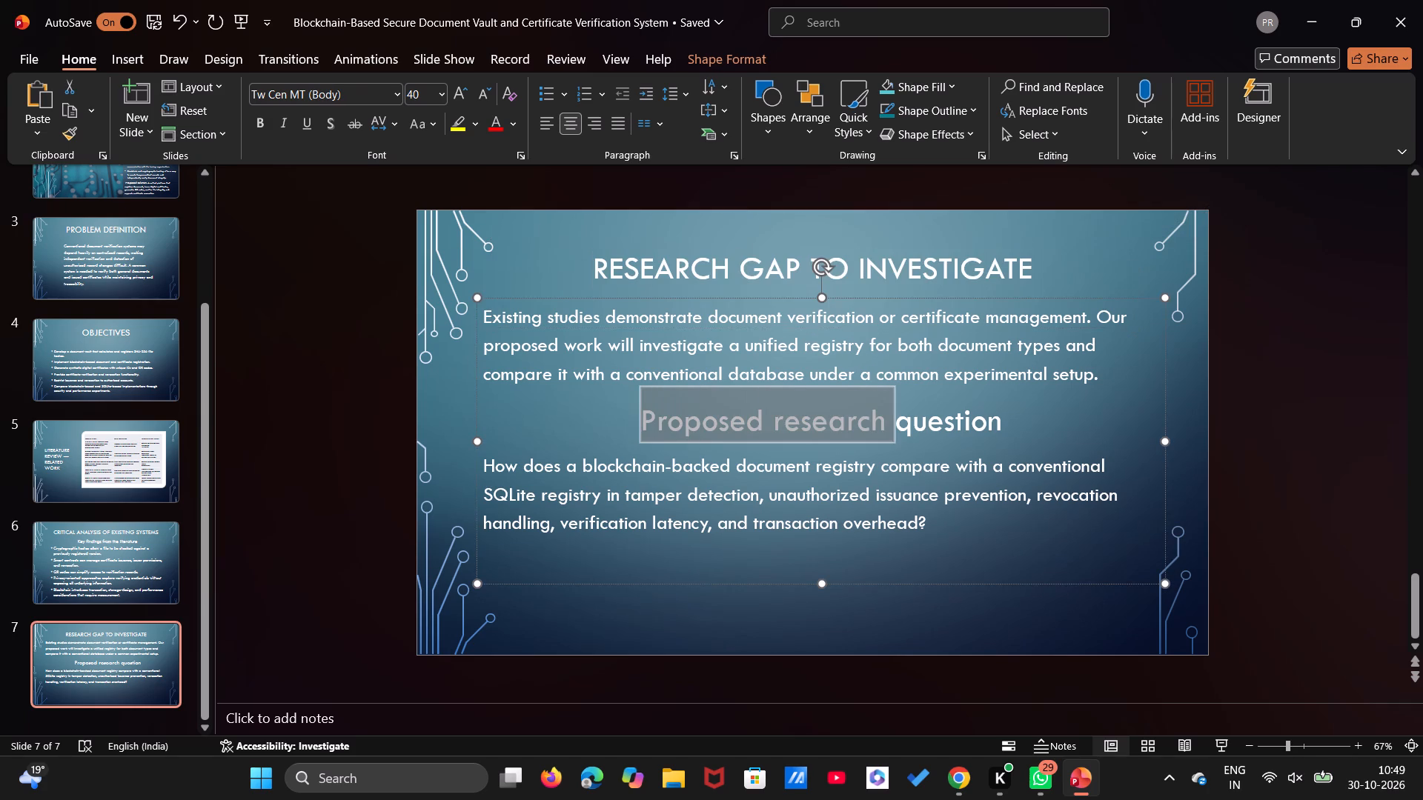
pyautogui.moveTo(913, 419); pyautogui.dragTo(959, 416)
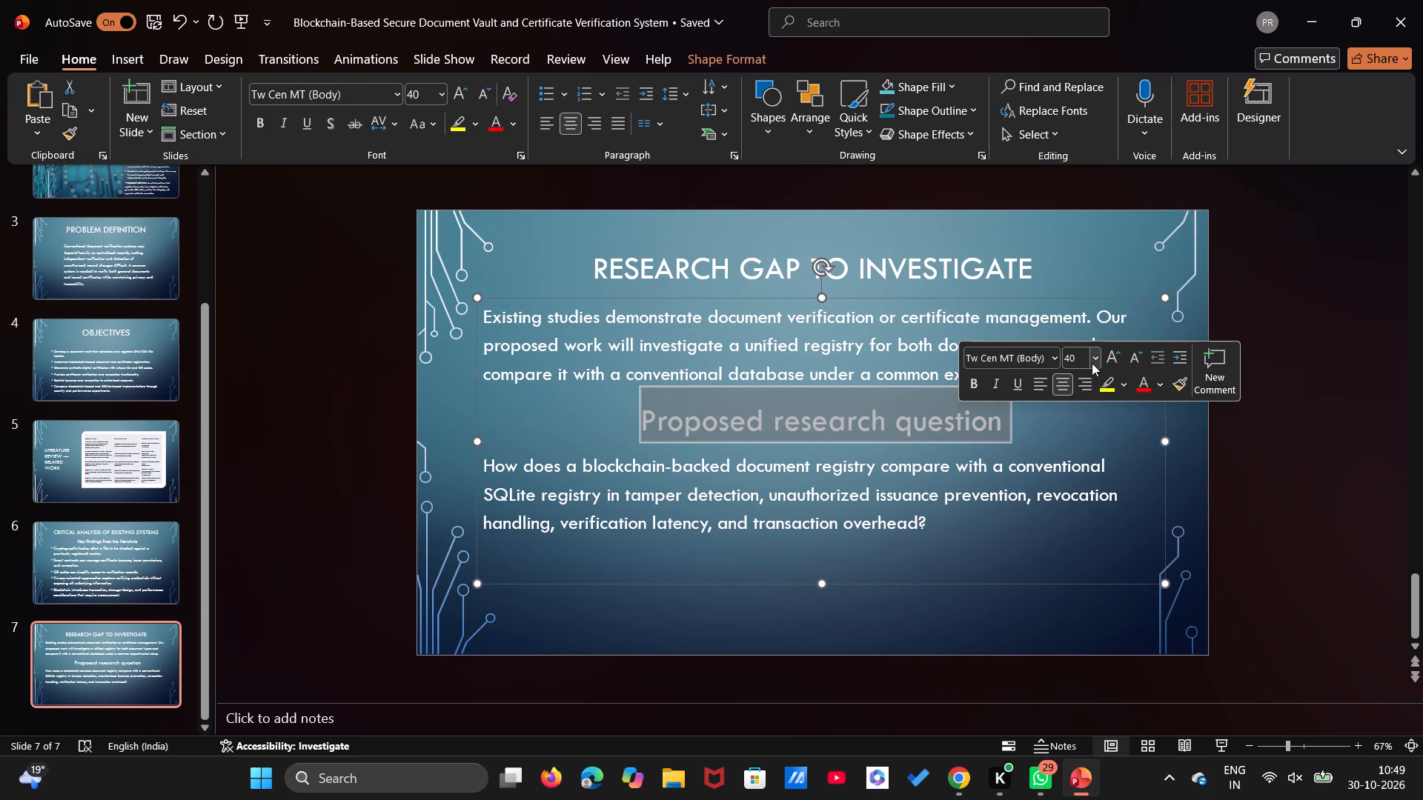
pyautogui.click(1098, 362)
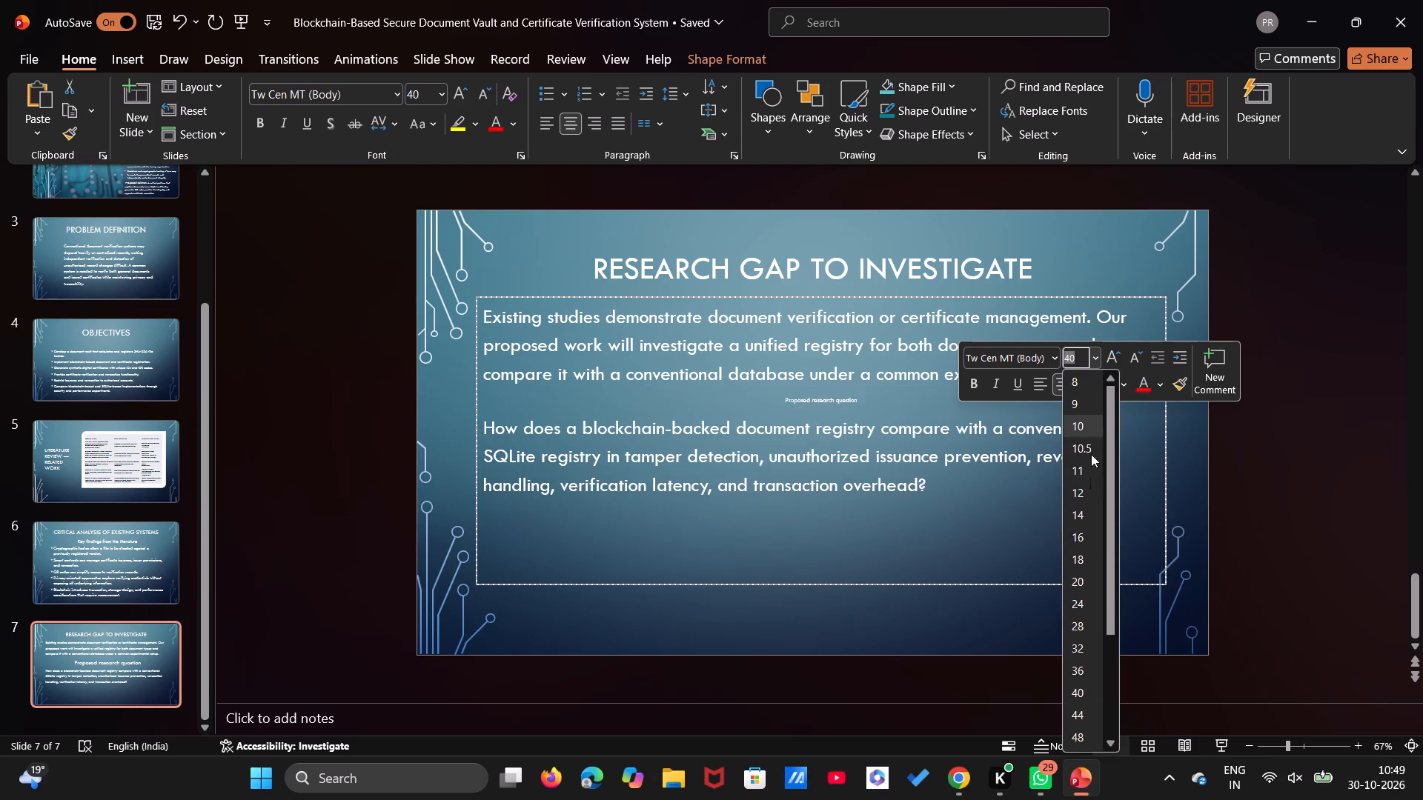
pyautogui.click(1075, 713)
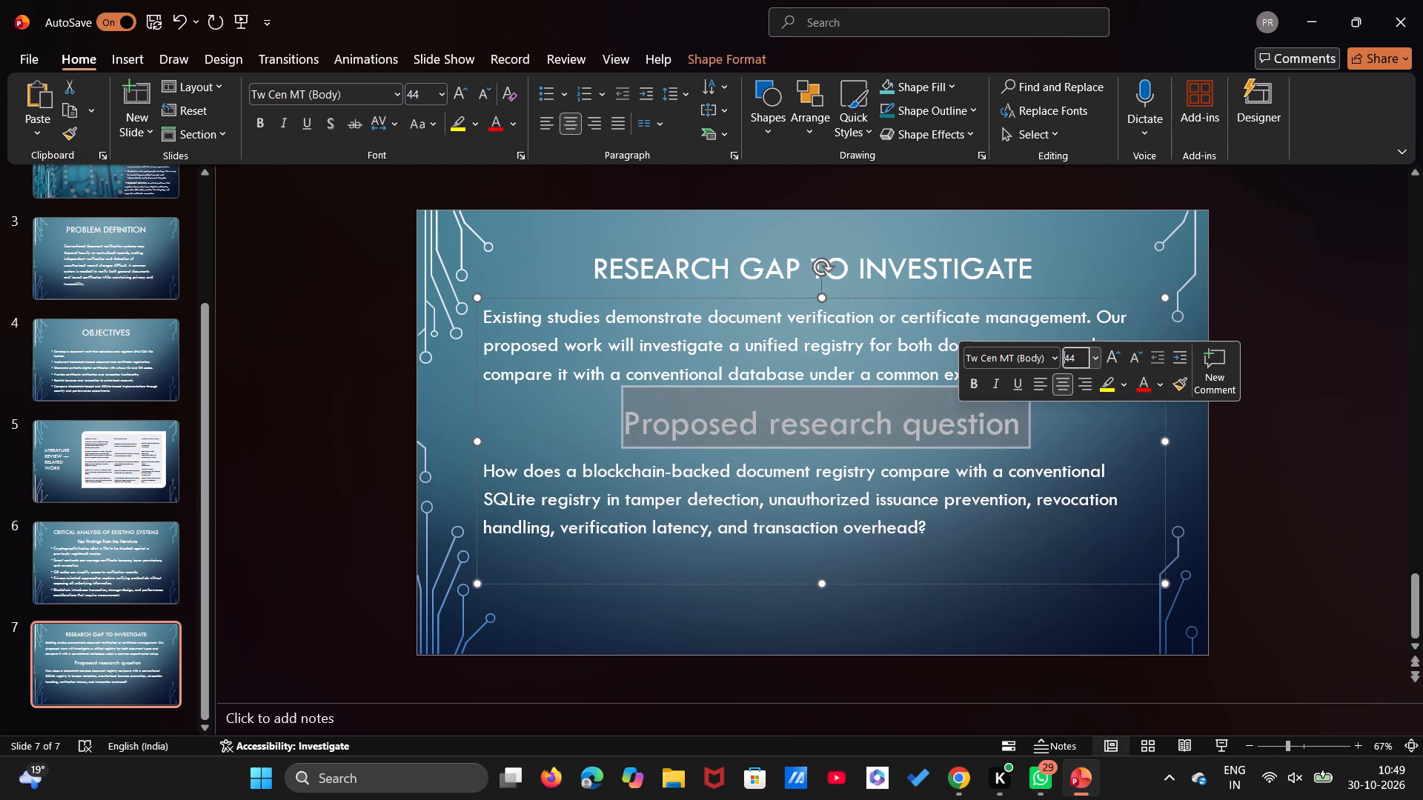
pyautogui.click(946, 564)
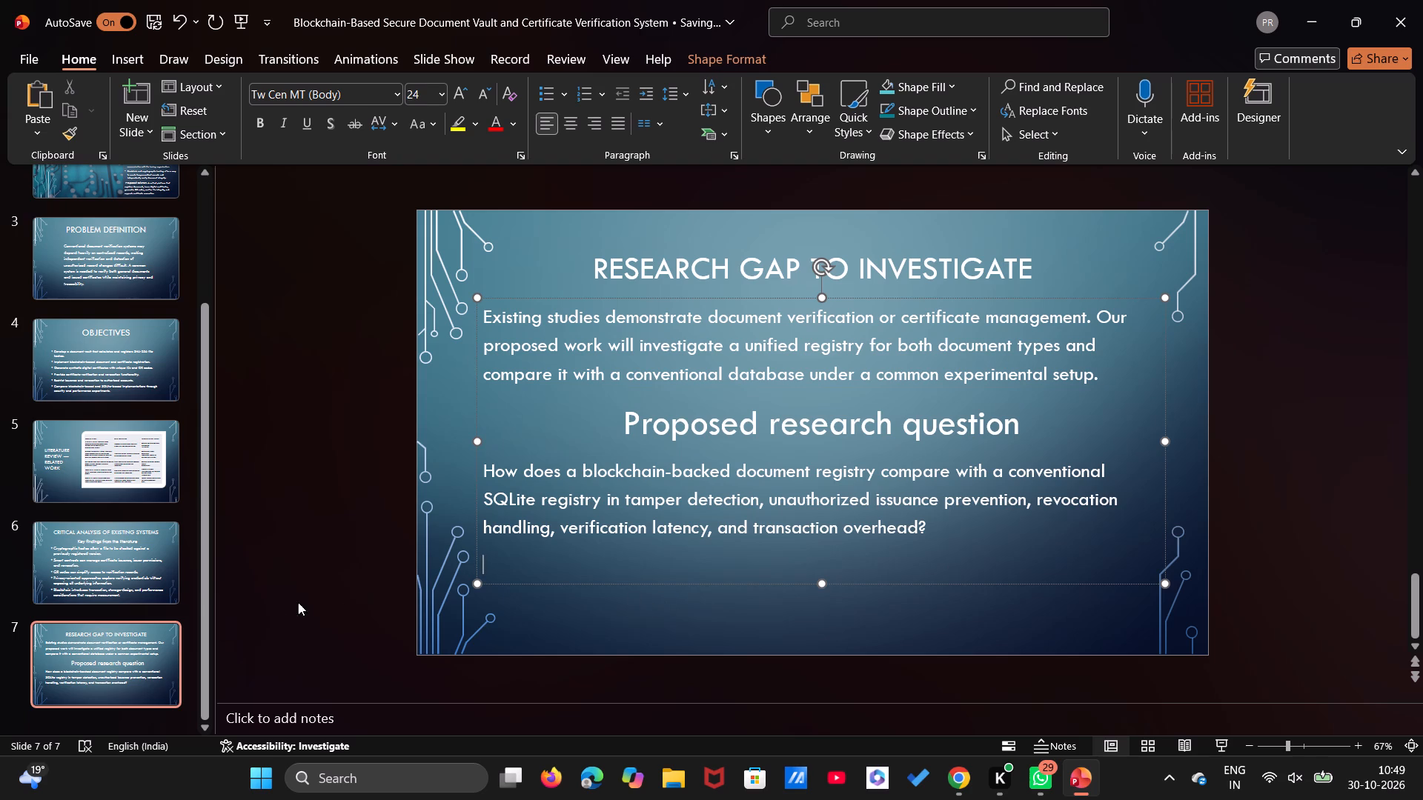
# Add a new blank title-and-content slide after slide 7.
pyautogui.click(154, 668)
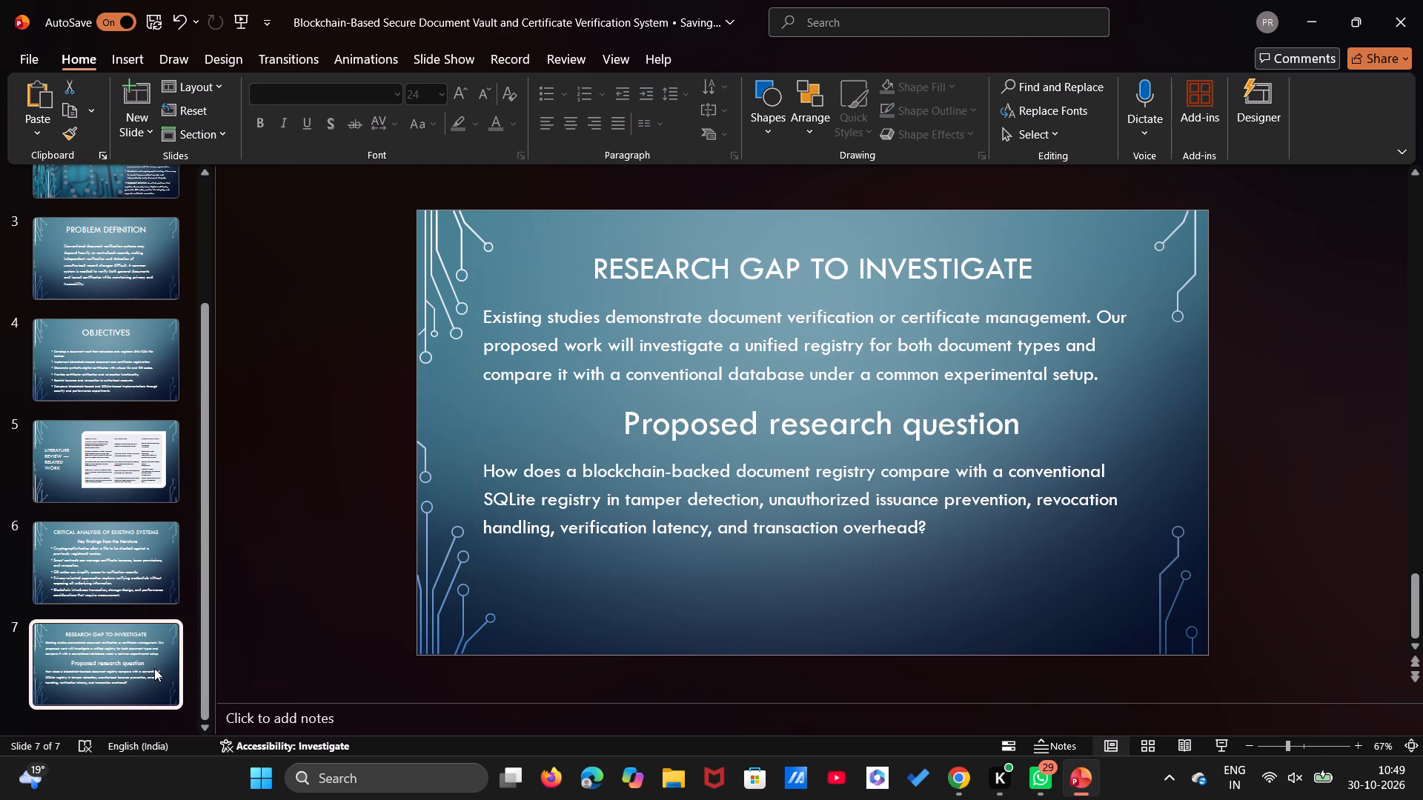
pyautogui.hotkey('ctrl', 'm')
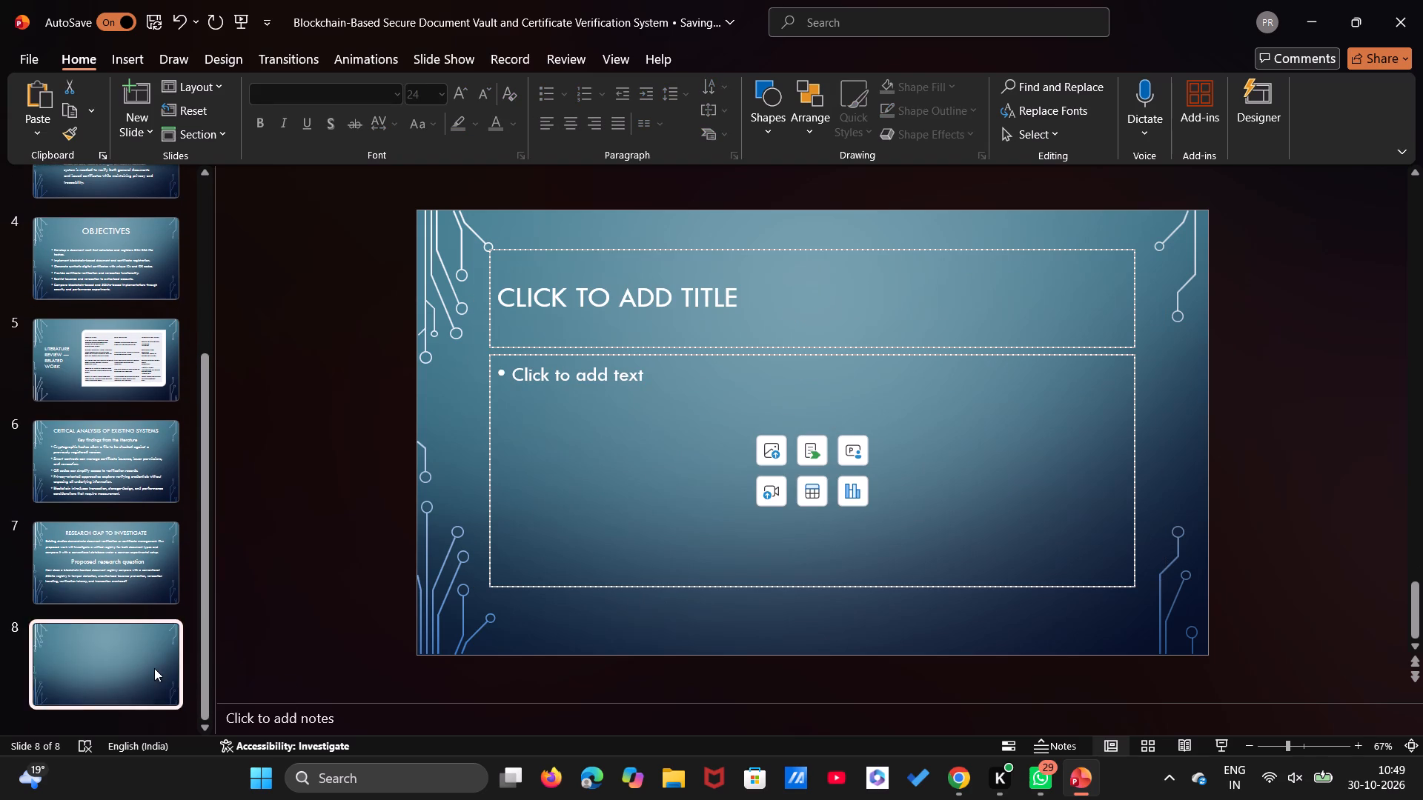
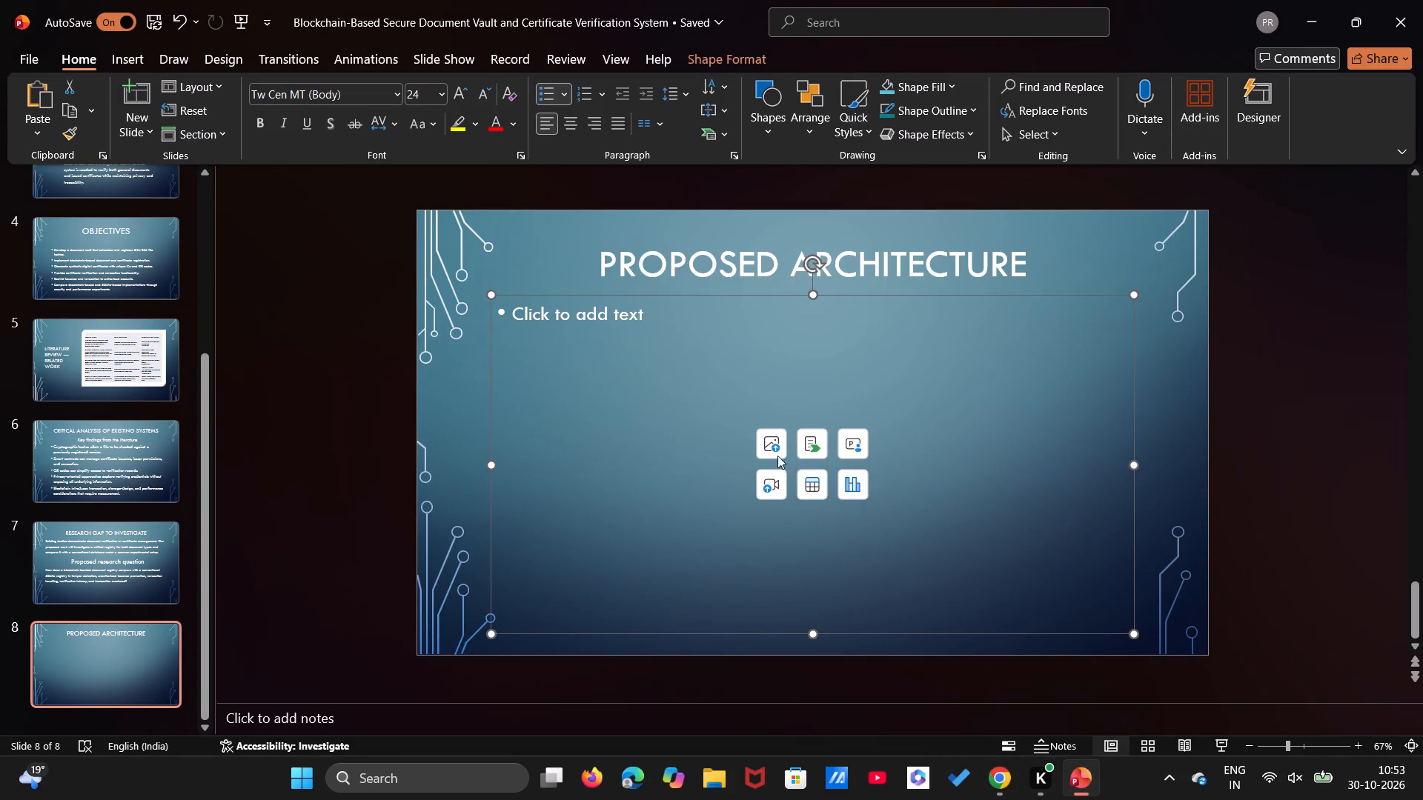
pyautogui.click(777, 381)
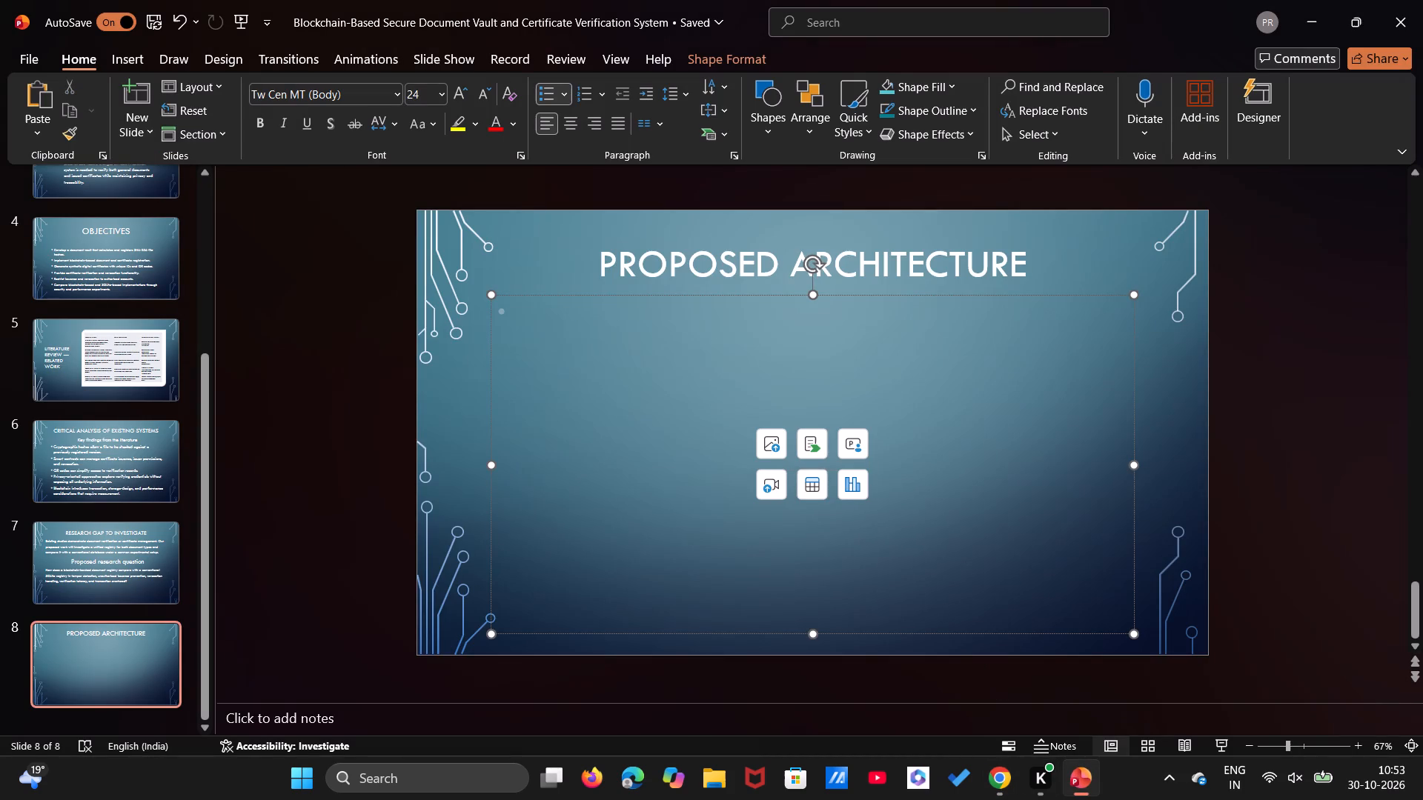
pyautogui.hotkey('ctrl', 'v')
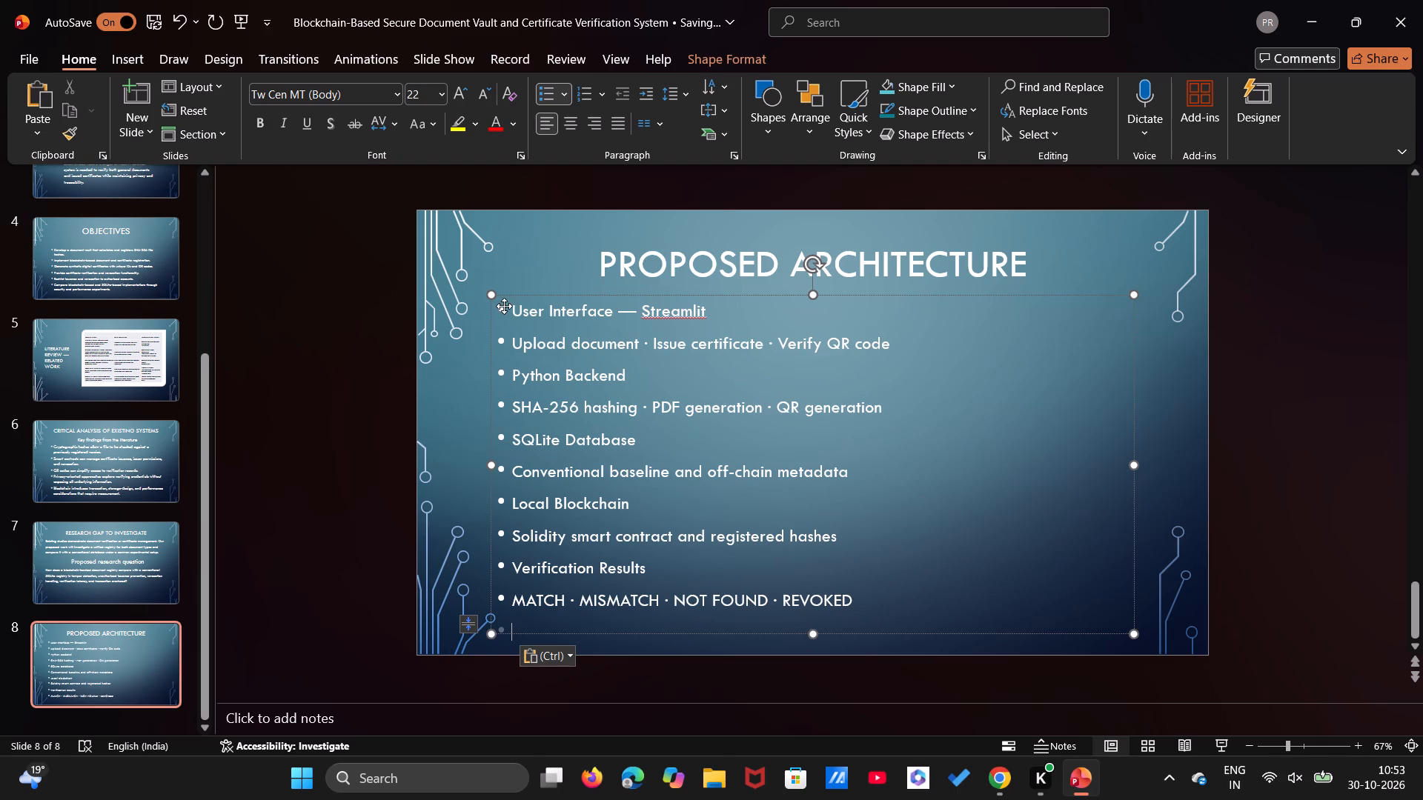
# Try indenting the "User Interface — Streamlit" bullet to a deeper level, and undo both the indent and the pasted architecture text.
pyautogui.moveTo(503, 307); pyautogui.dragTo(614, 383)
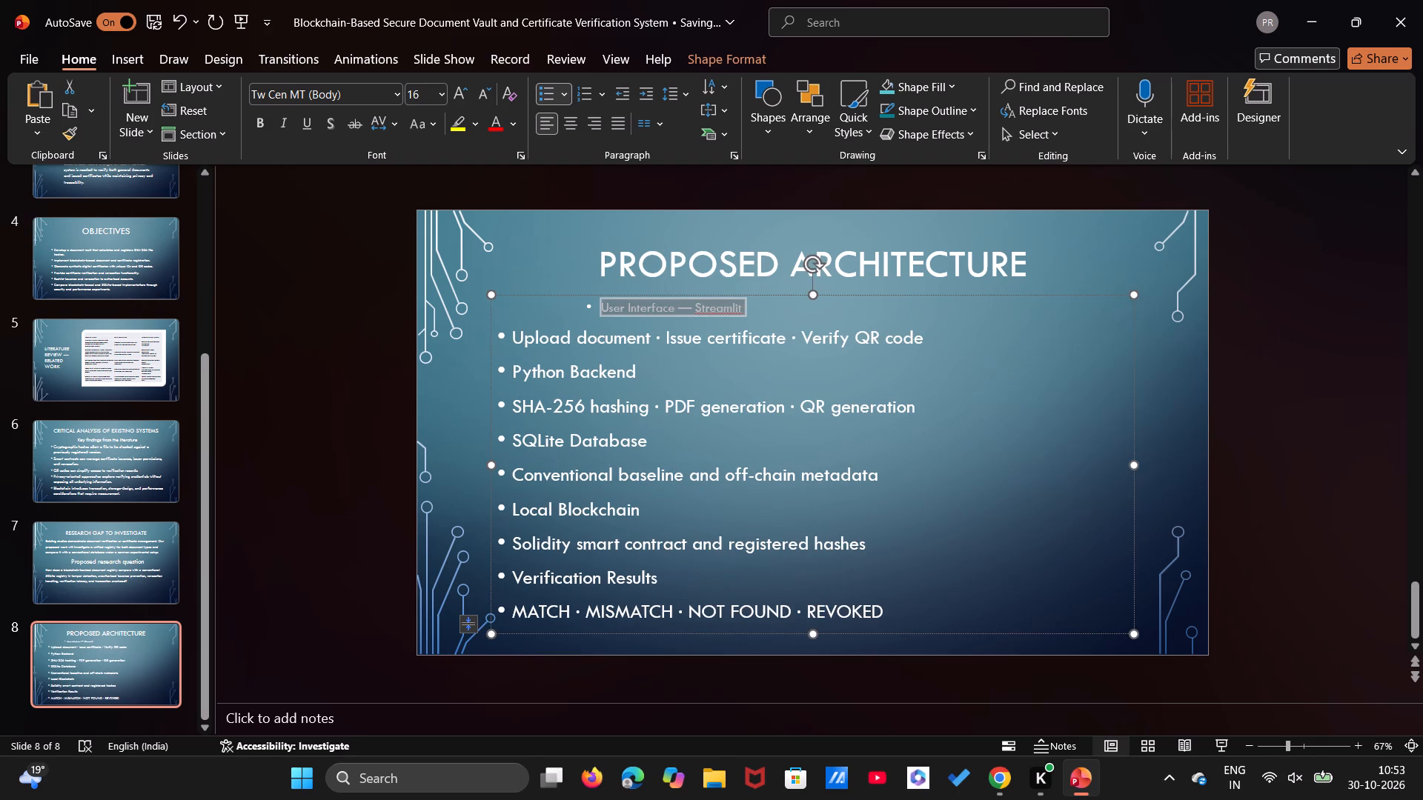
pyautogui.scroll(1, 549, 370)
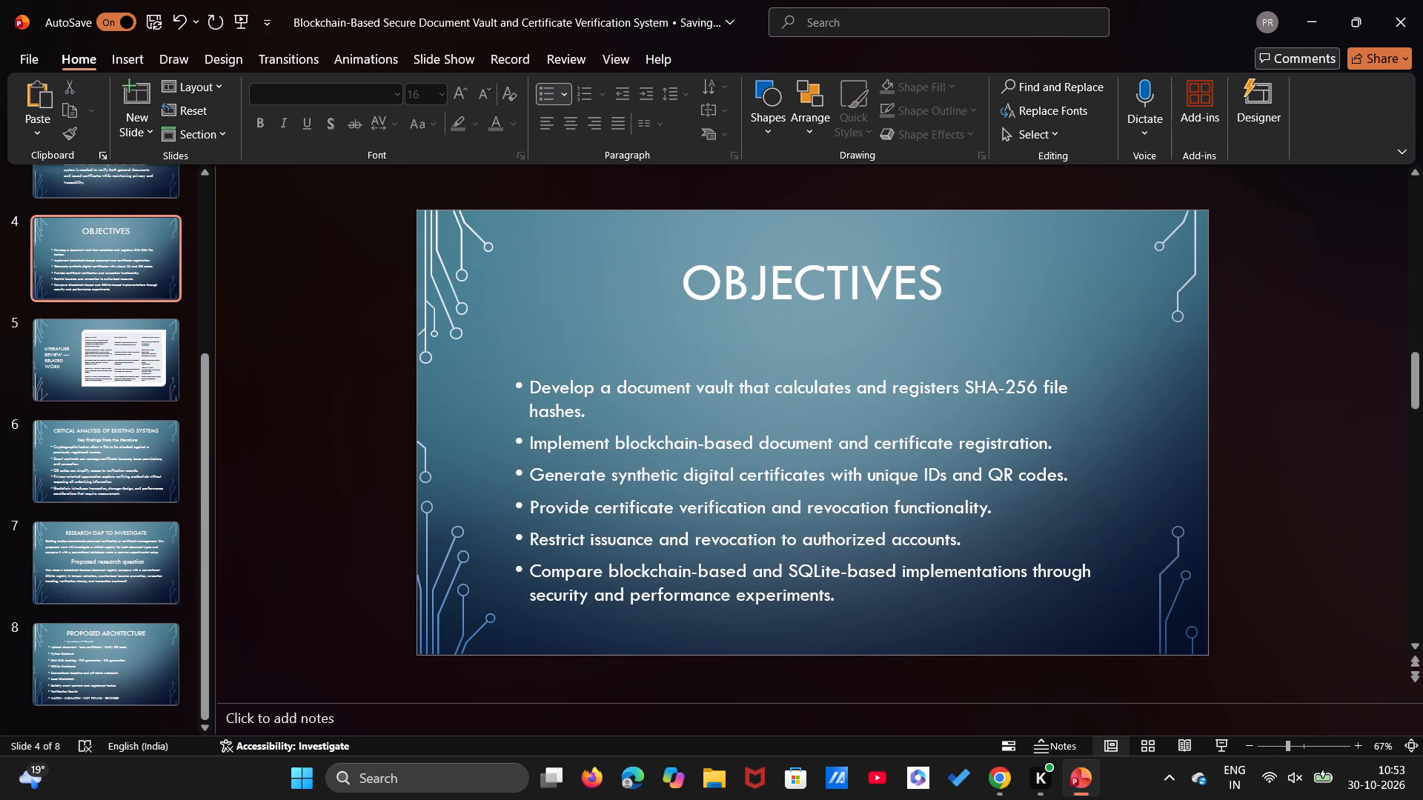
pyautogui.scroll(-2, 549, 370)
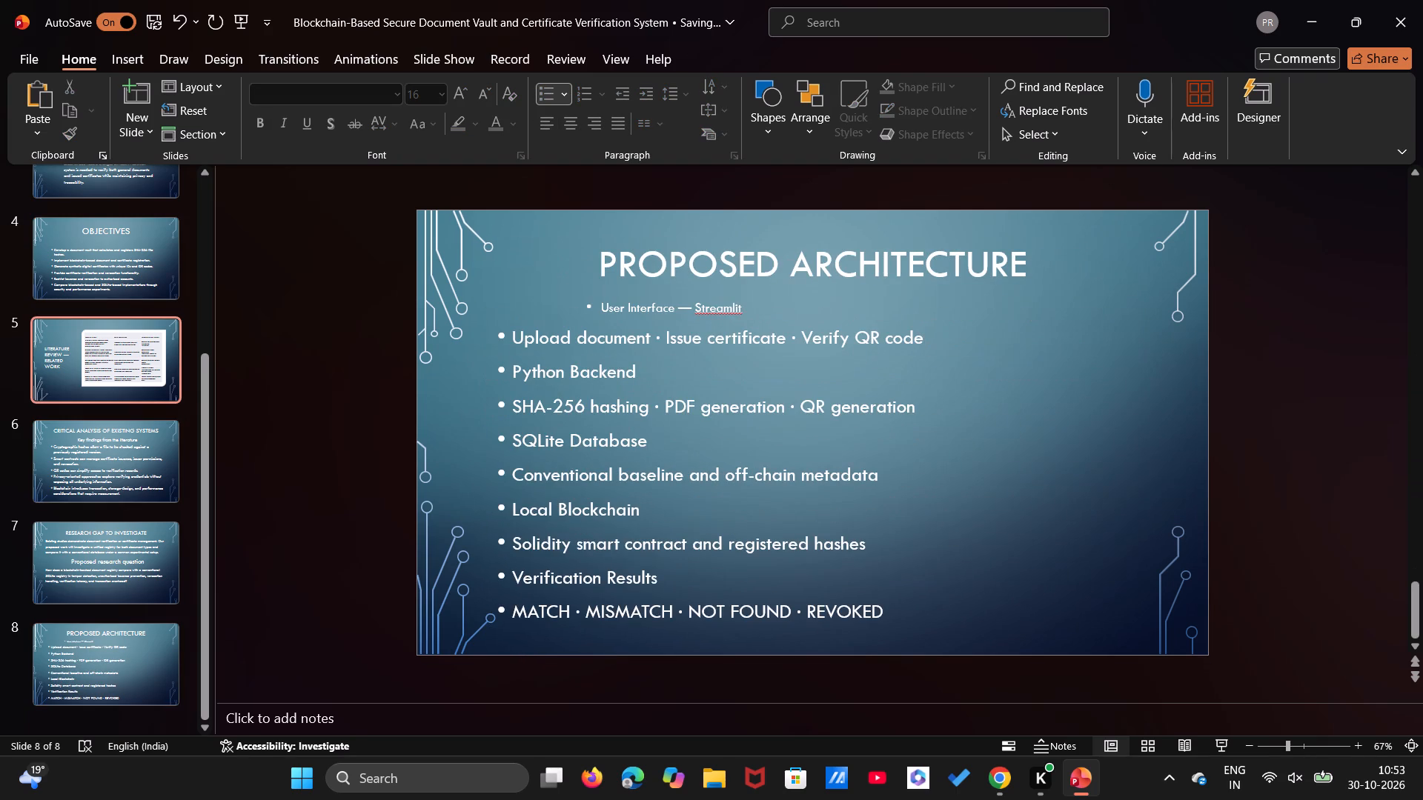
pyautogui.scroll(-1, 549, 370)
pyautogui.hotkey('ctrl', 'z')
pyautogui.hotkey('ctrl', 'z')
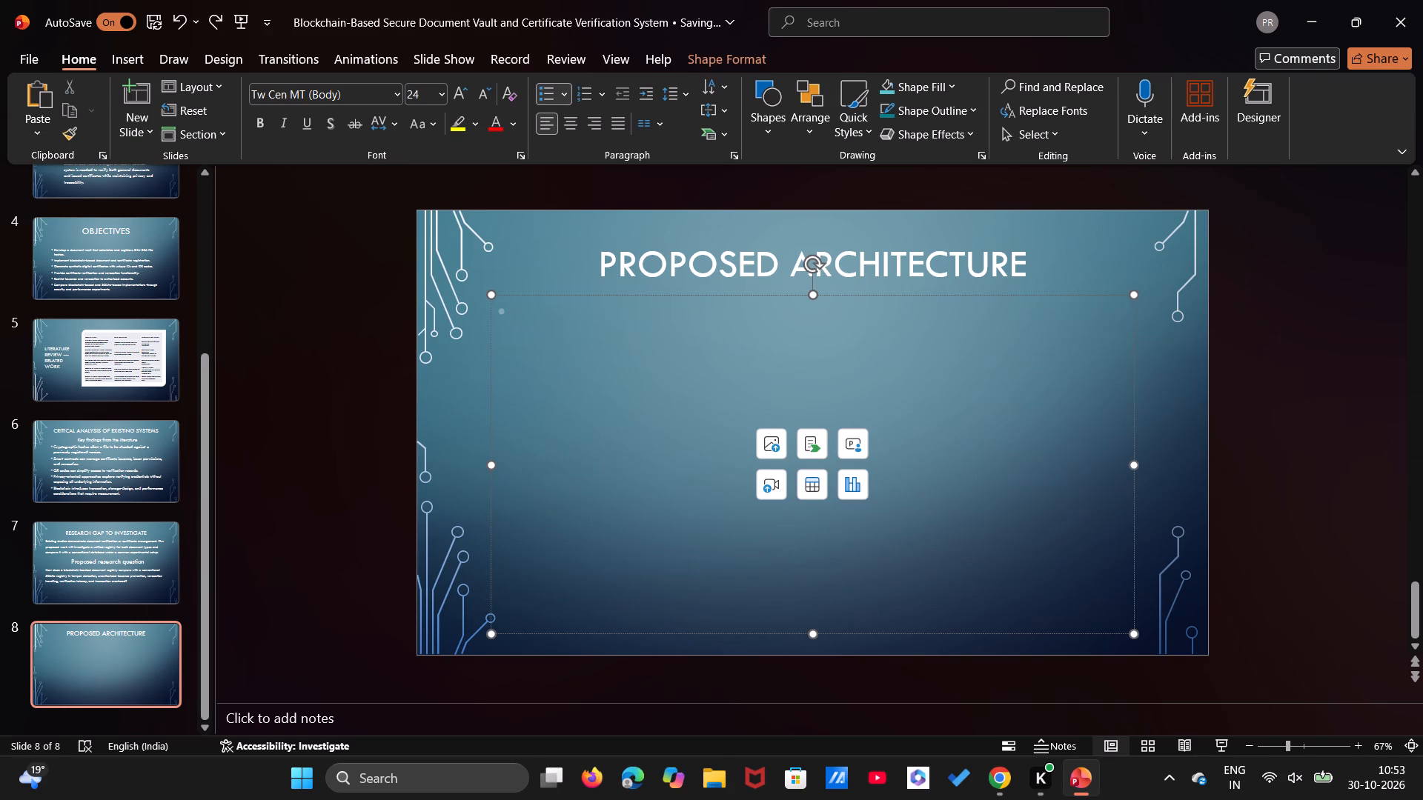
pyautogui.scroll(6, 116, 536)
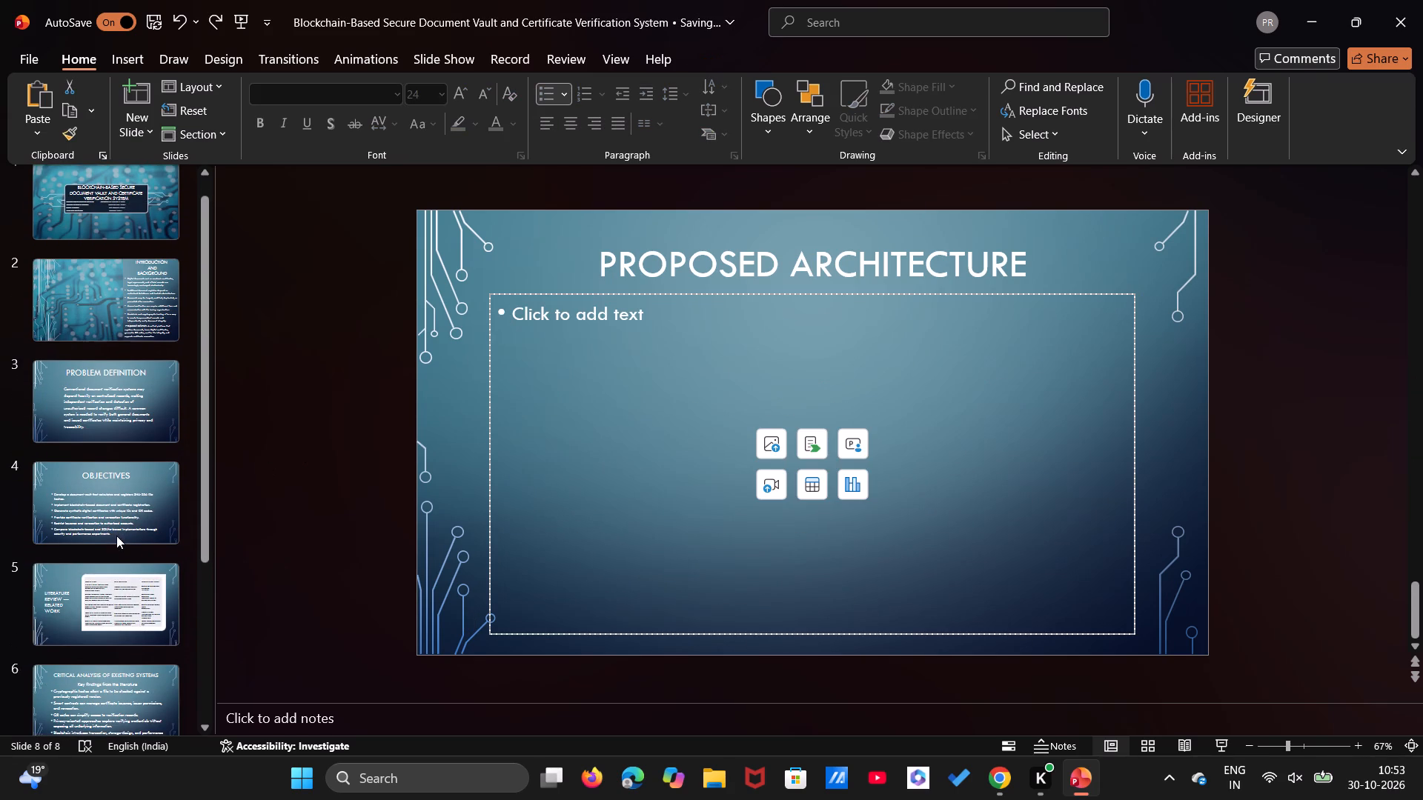
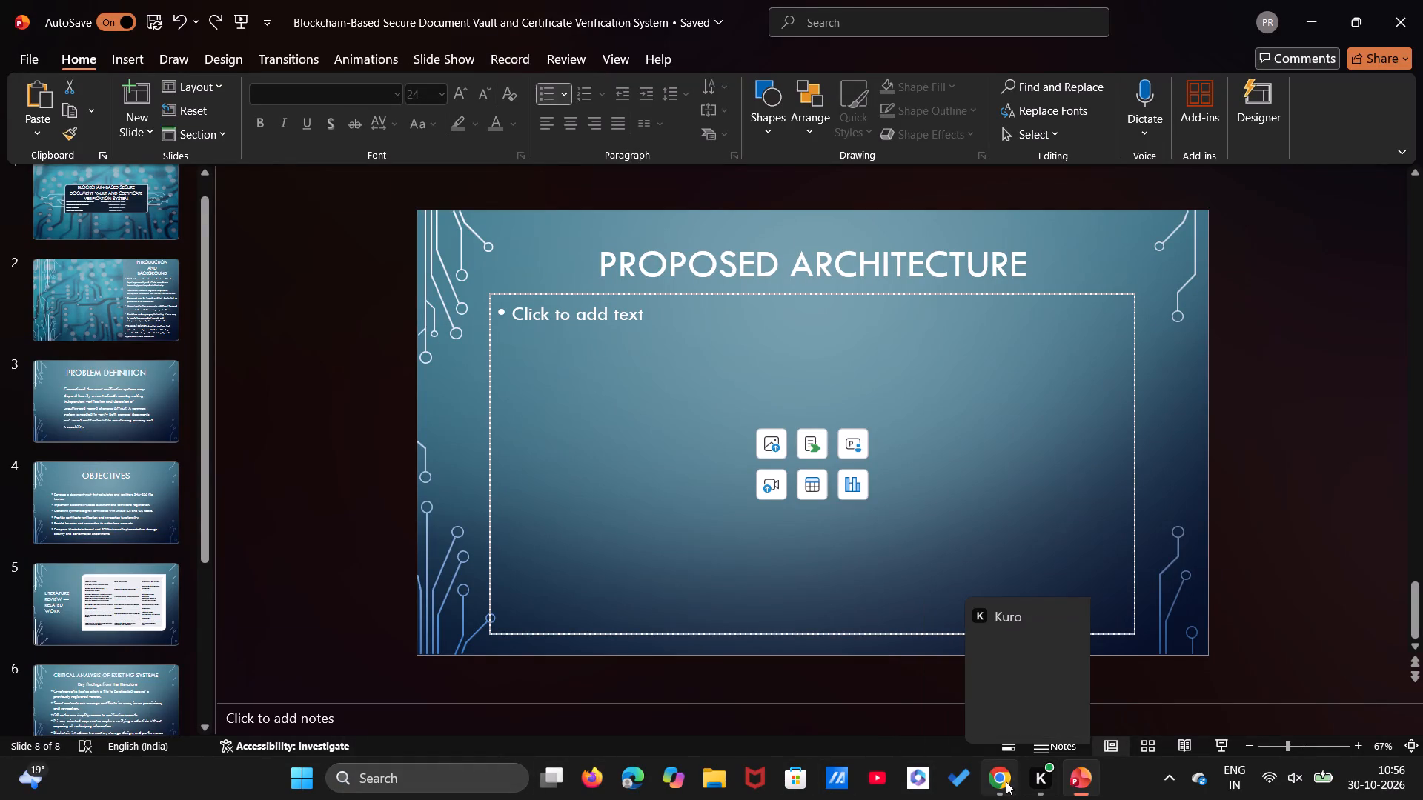
# Browse the SmartArt layouts category by category, from Process and Hierarchy through Text Card and Office.com, for an architecture diagram.
pyautogui.click(176, 55)
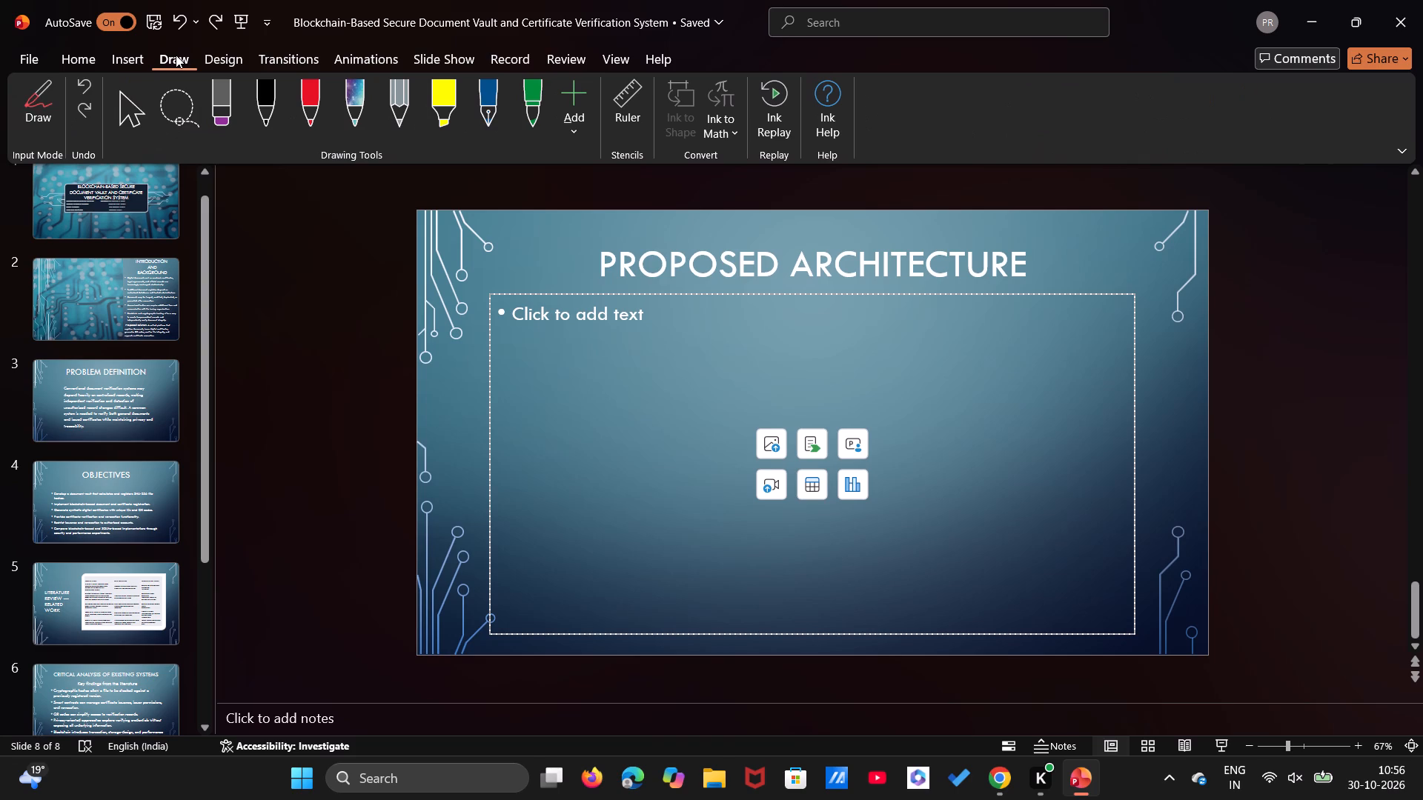
pyautogui.scroll(-1, 176, 55)
pyautogui.click(120, 52)
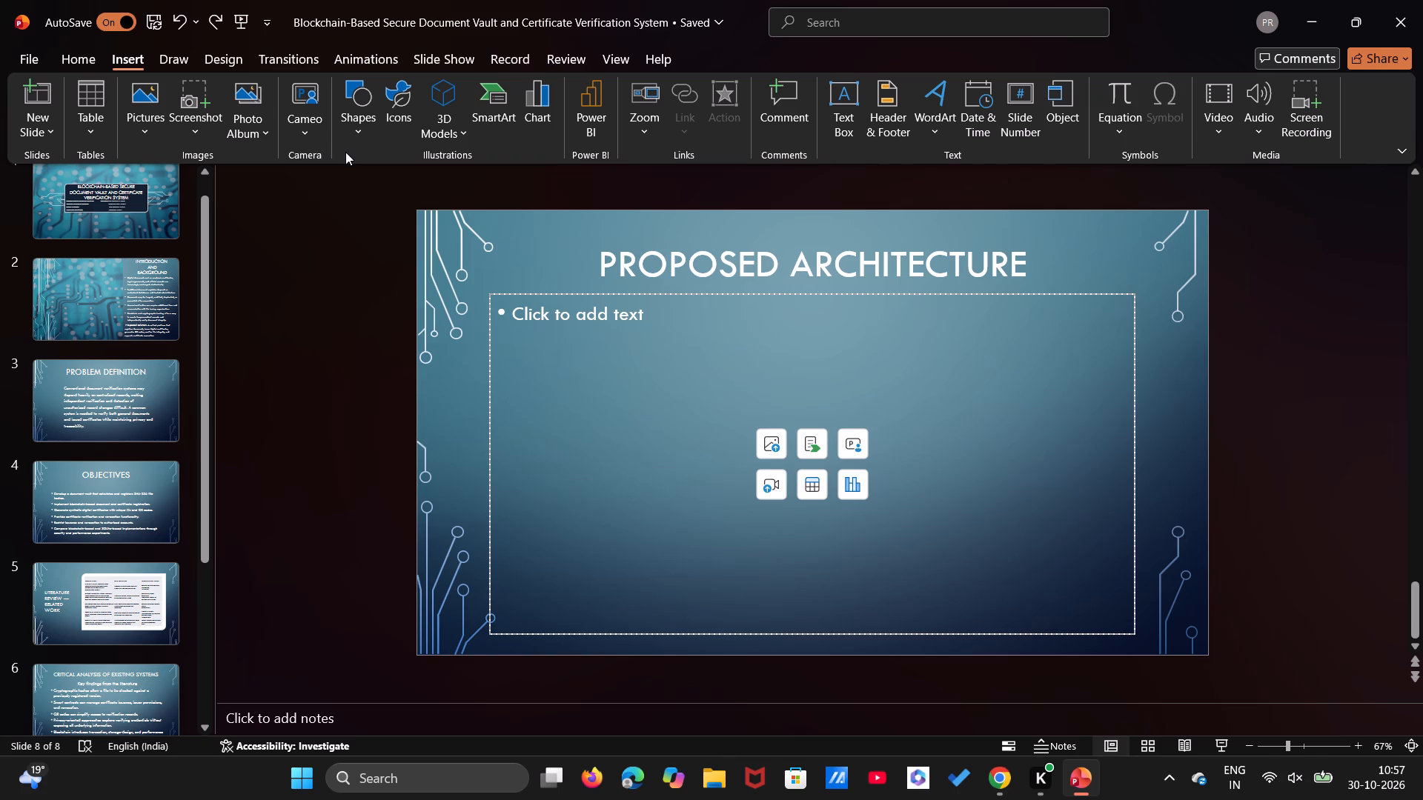
pyautogui.click(503, 99)
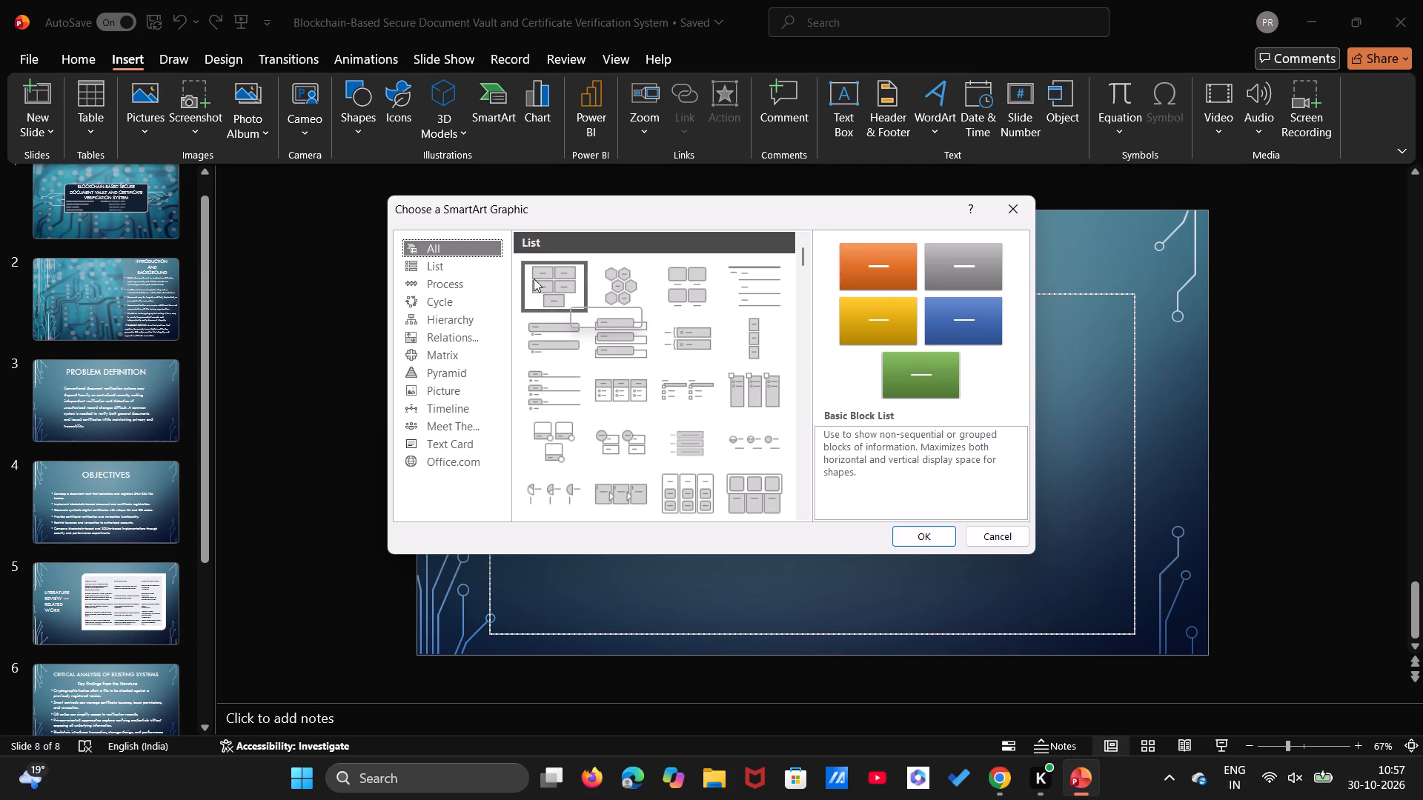
pyautogui.click(448, 281)
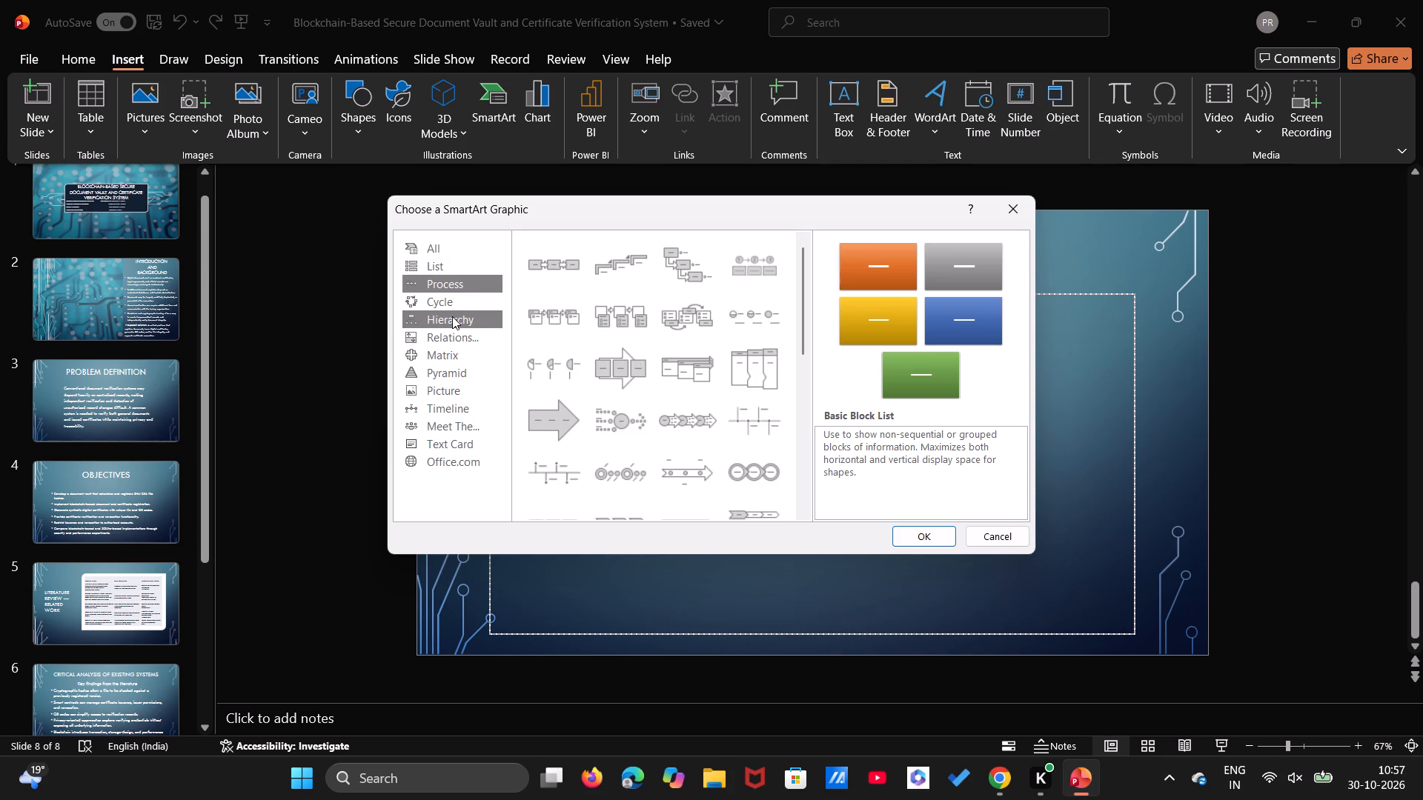
pyautogui.click(452, 316)
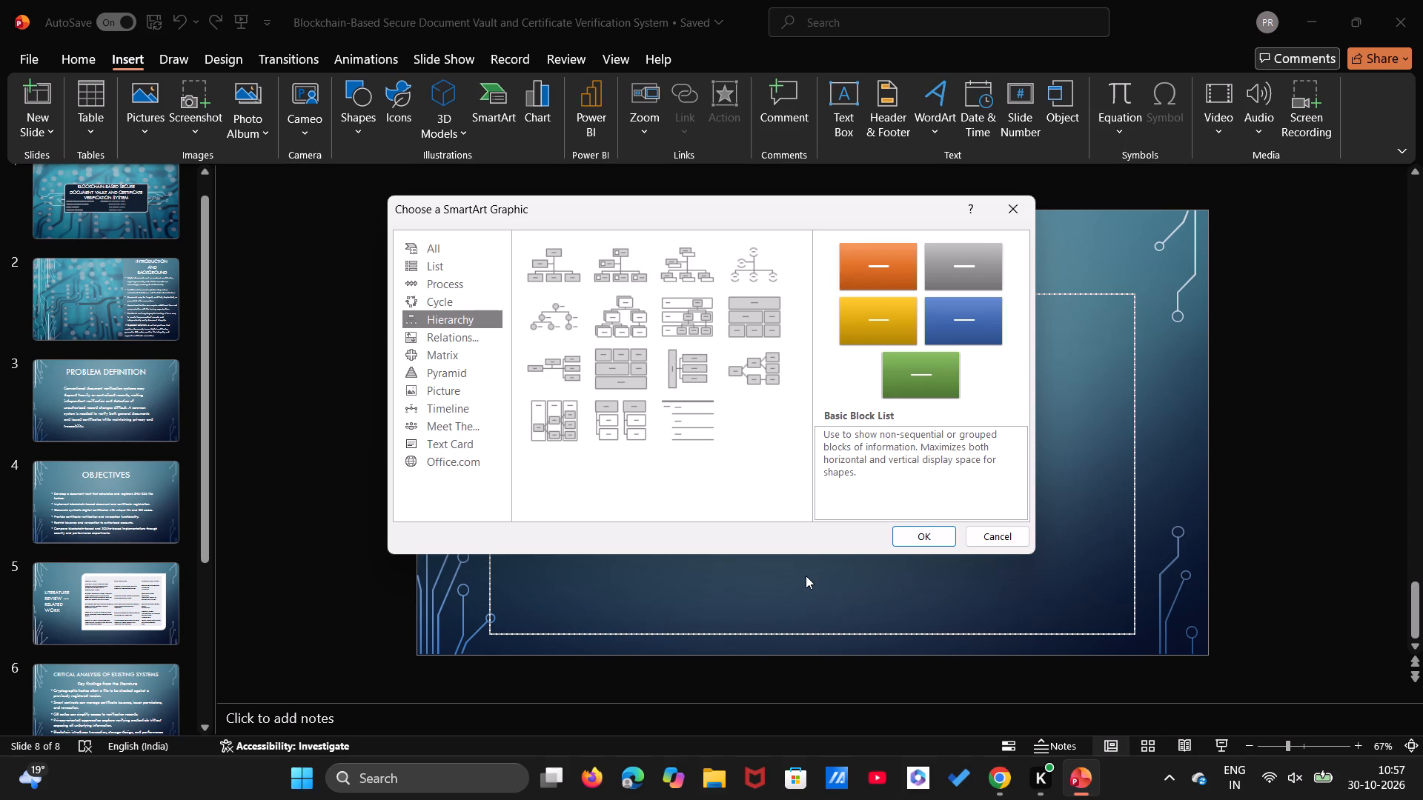
pyautogui.click(460, 339)
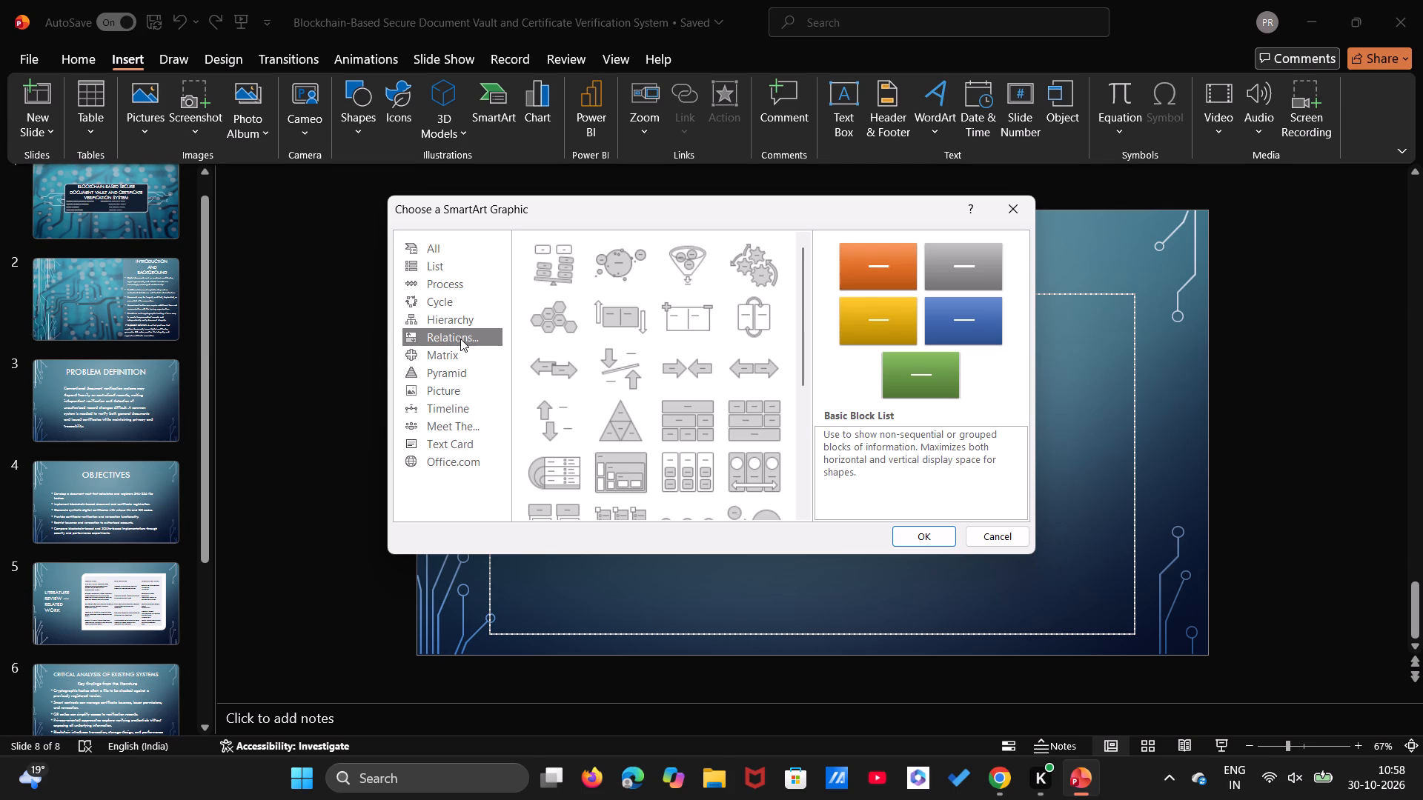
pyautogui.click(439, 351)
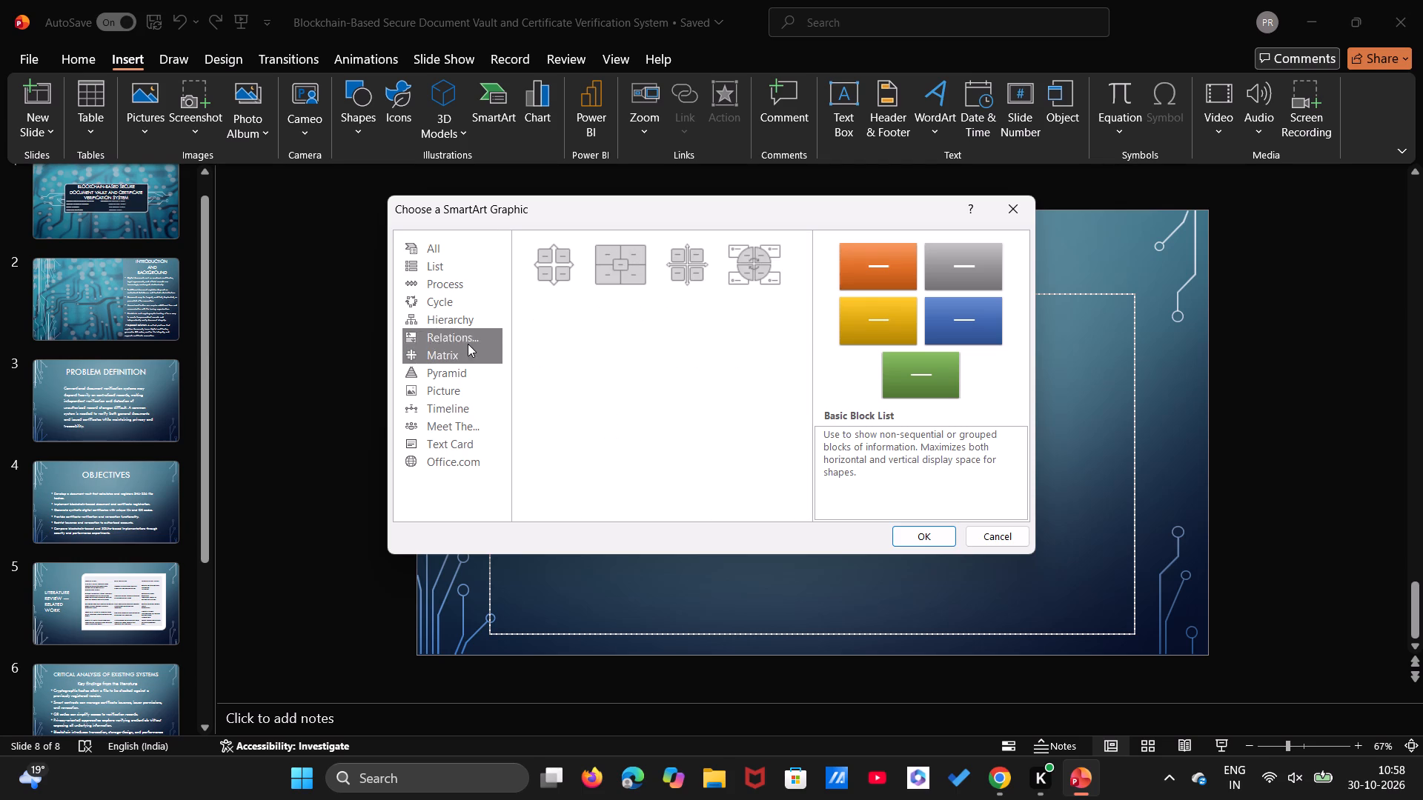
pyautogui.click(455, 374)
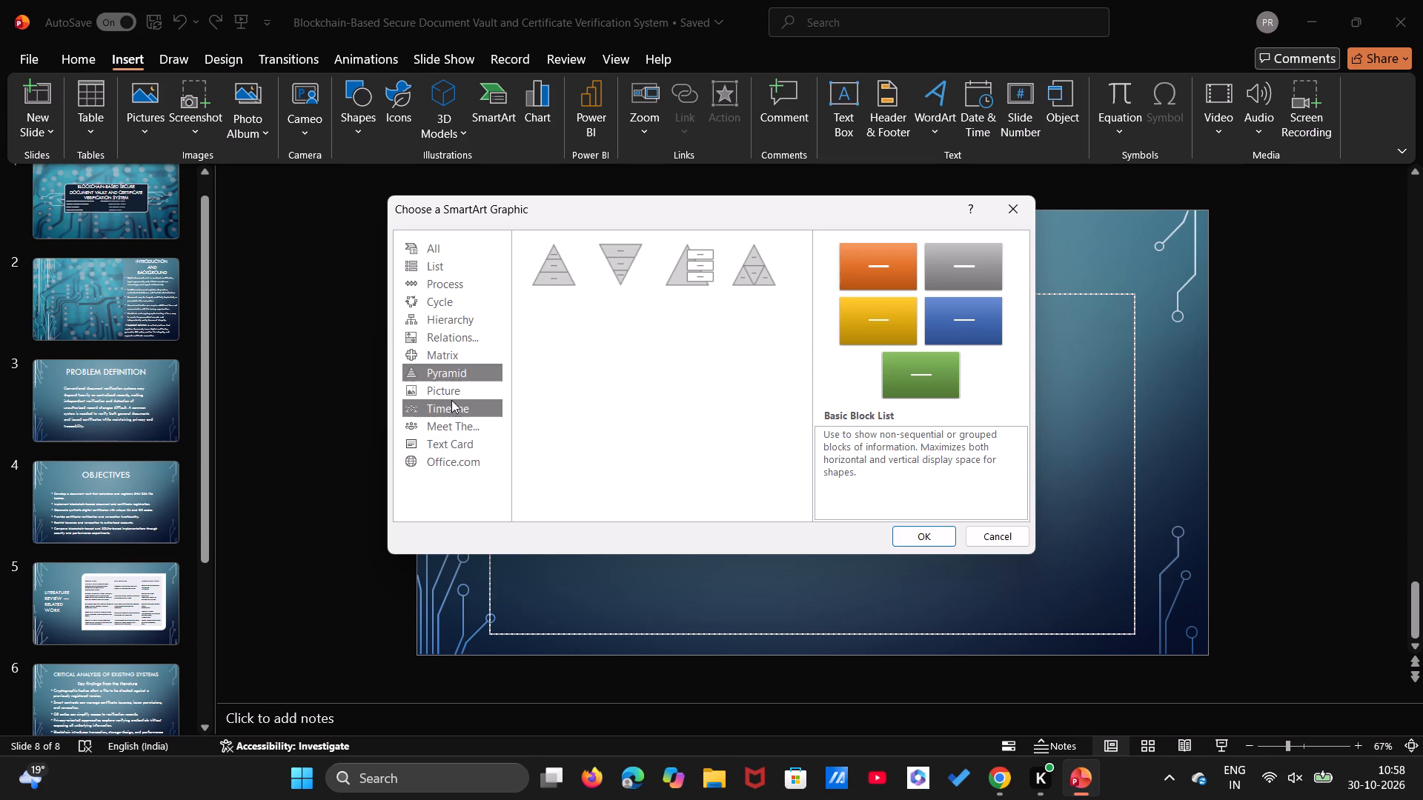
pyautogui.click(447, 389)
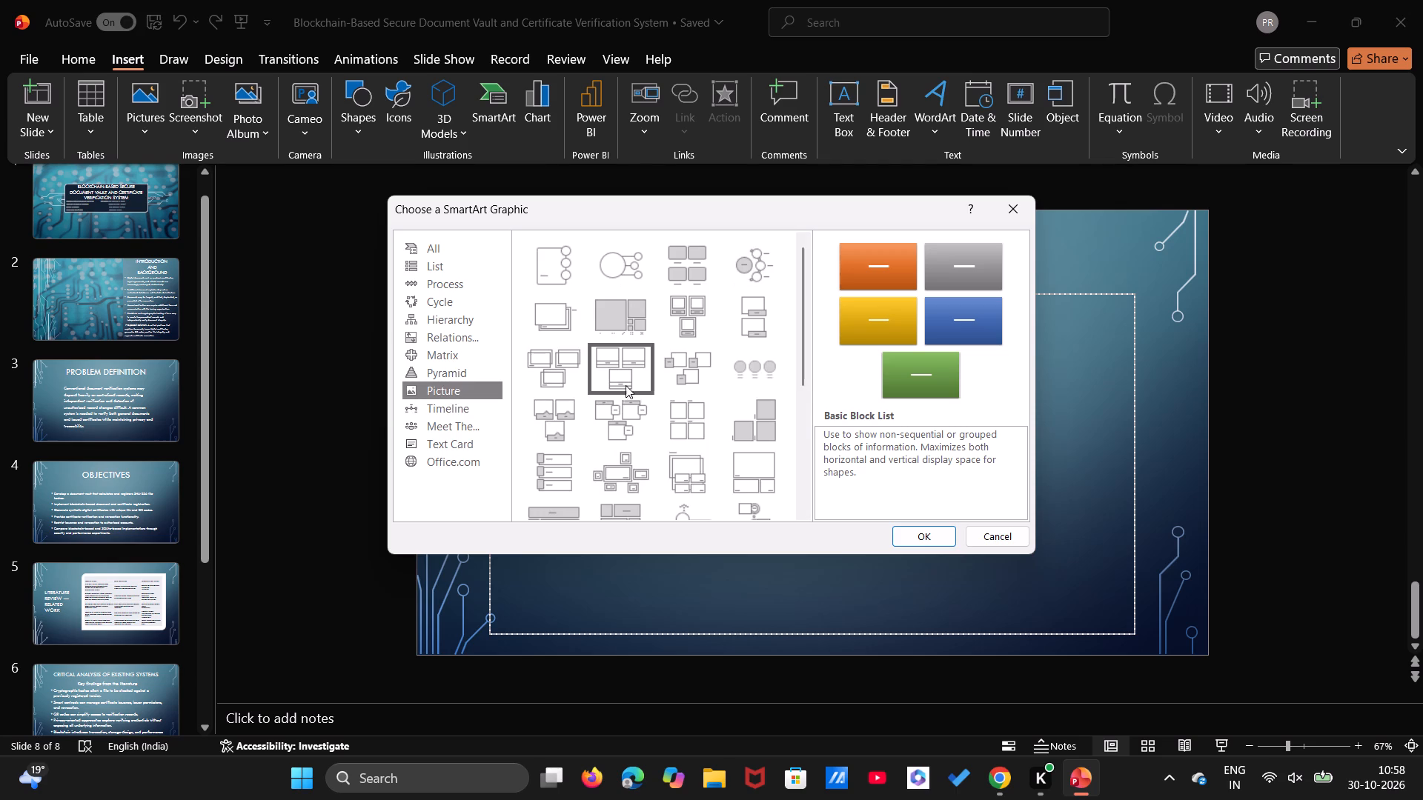
pyautogui.scroll(-1, 640, 387)
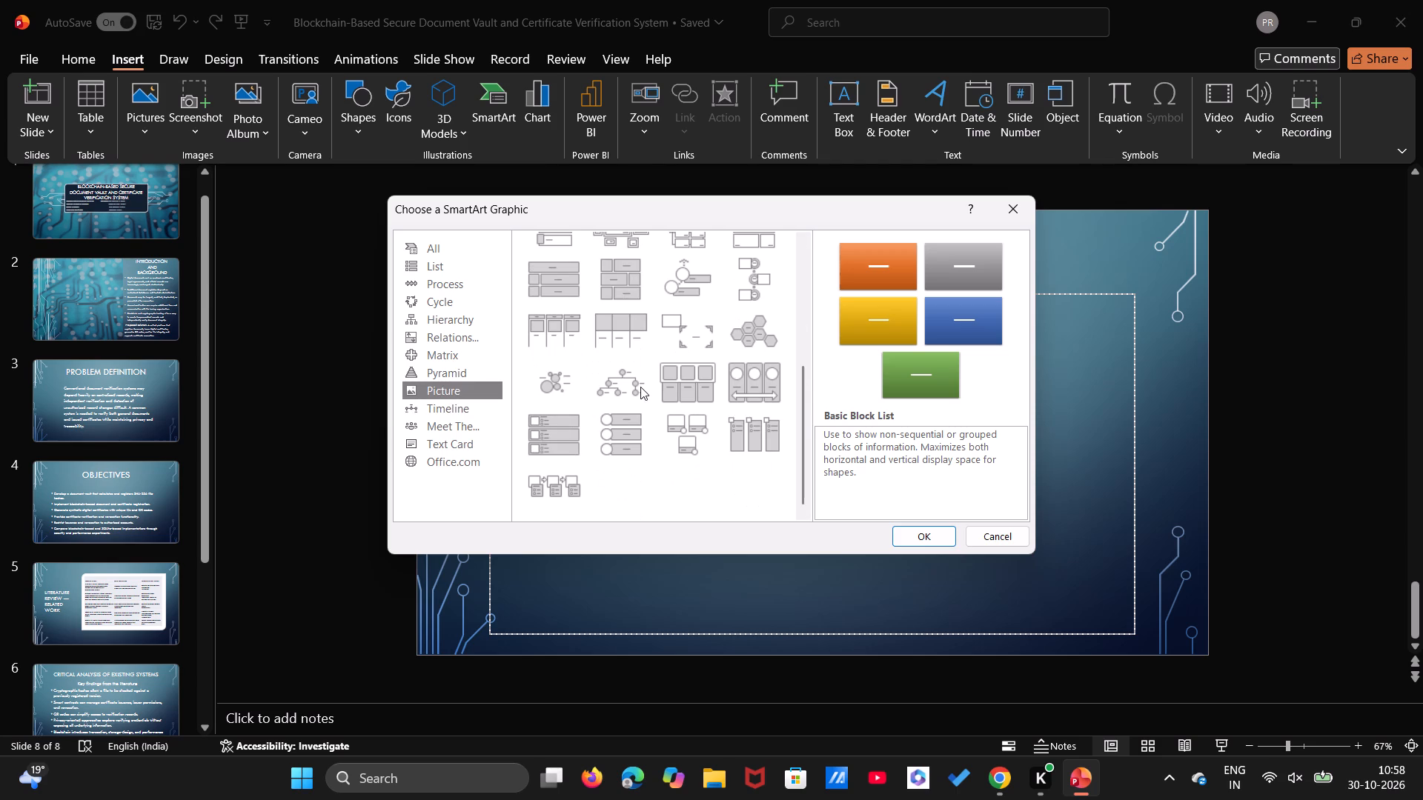
pyautogui.click(471, 401)
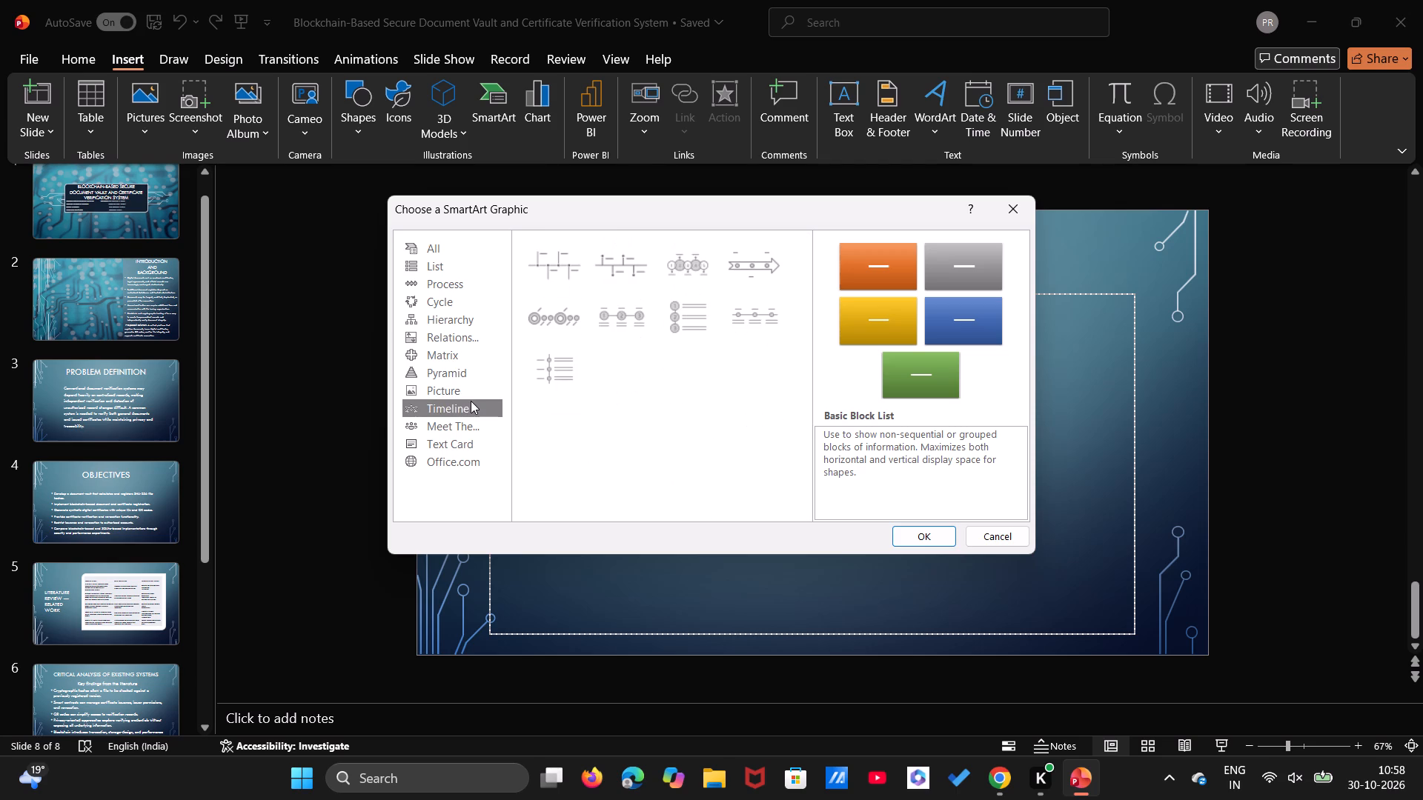
pyautogui.click(444, 428)
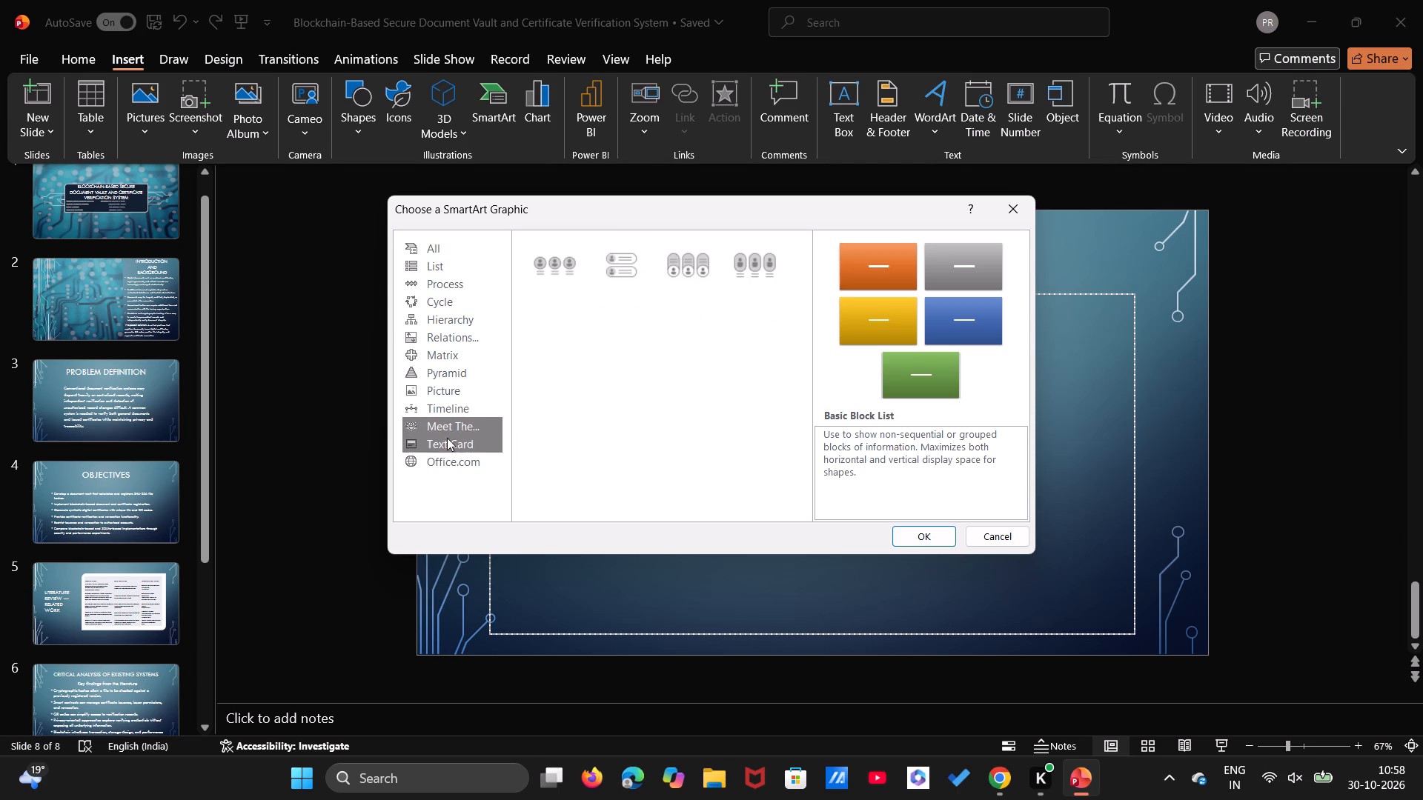
pyautogui.click(447, 441)
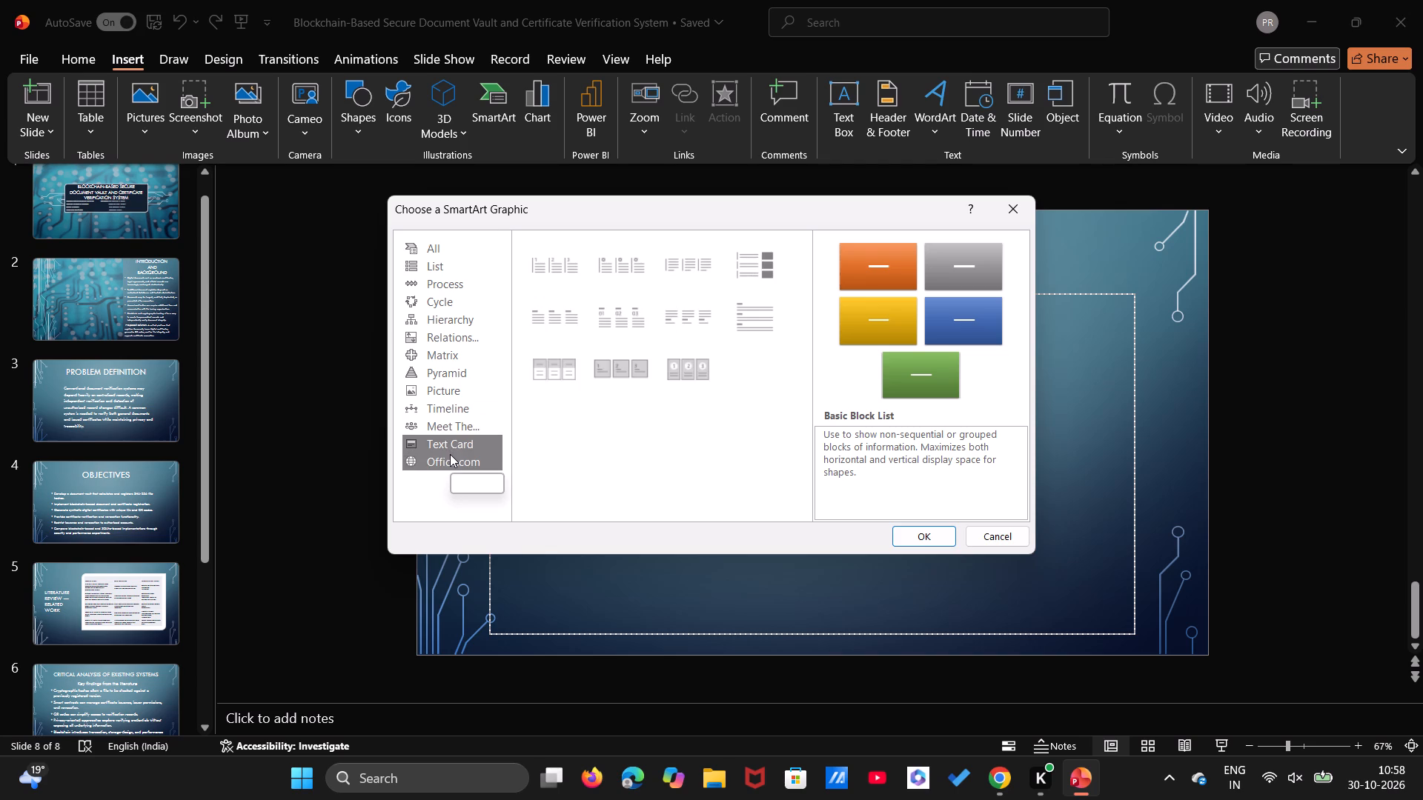
pyautogui.click(450, 454)
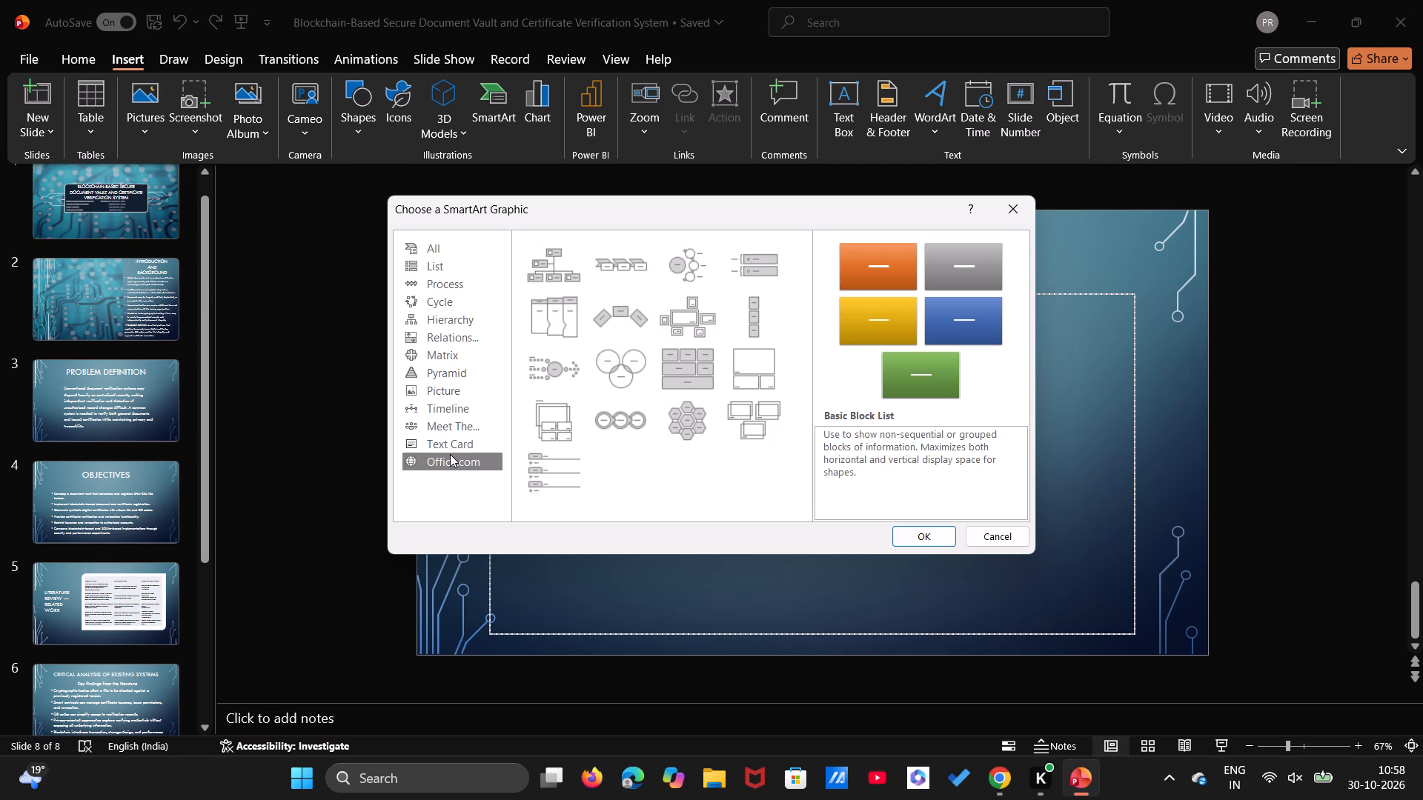
# Look through the complete list of SmartArt layouts, including the Process, Cycle, Hierarchy and Relationship groups.
pyautogui.click(436, 254)
pyautogui.scroll(-1, 718, 381)
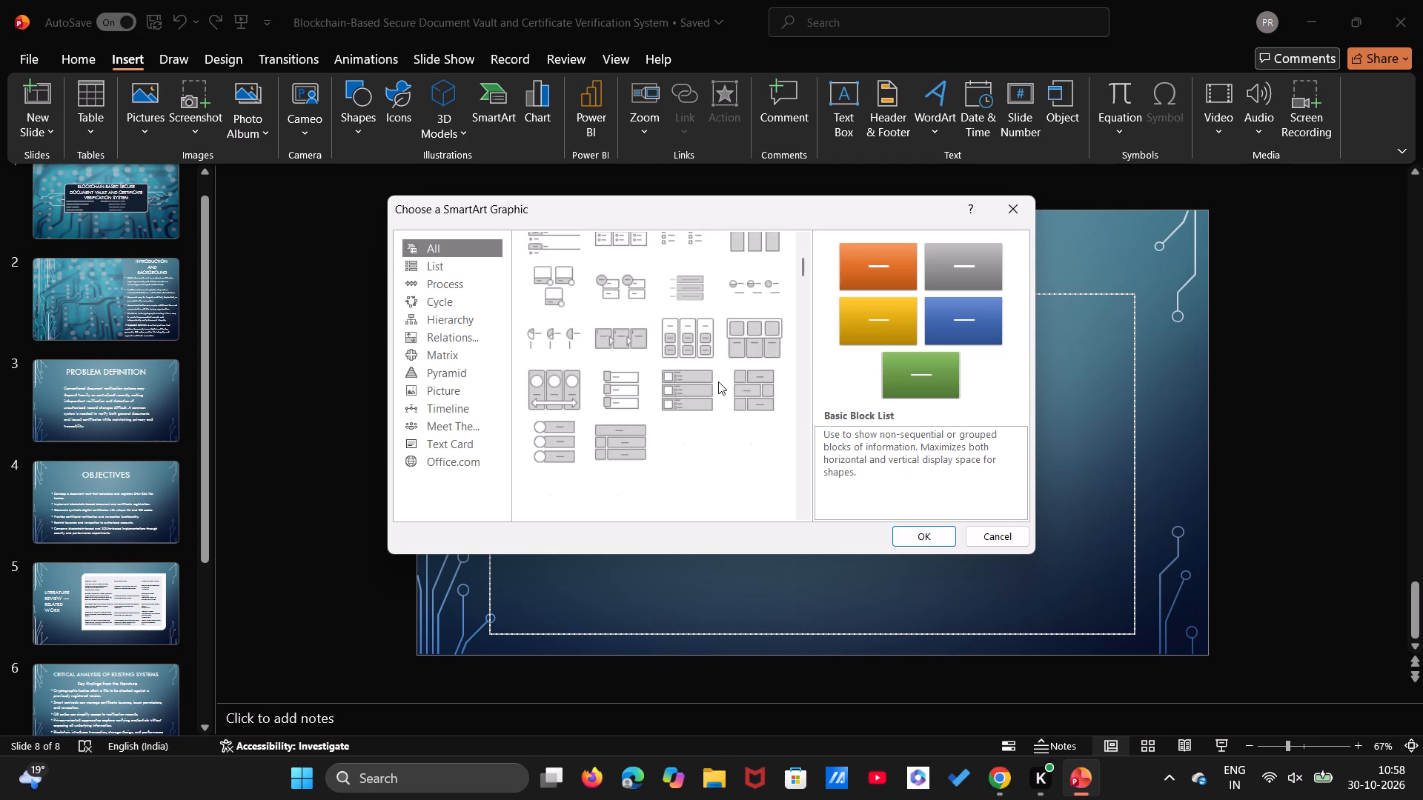
pyautogui.scroll(-1, 718, 381)
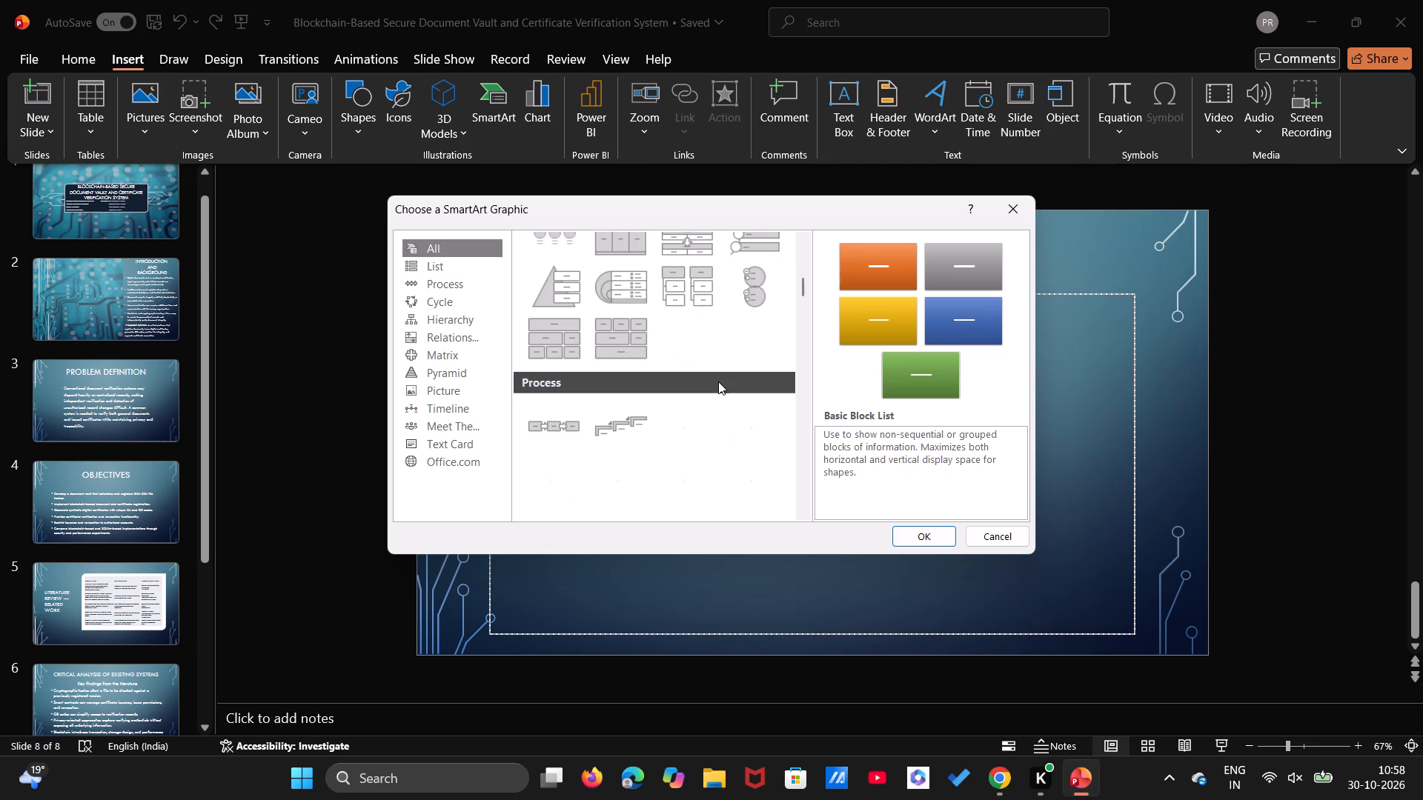
pyautogui.scroll(-2, 718, 381)
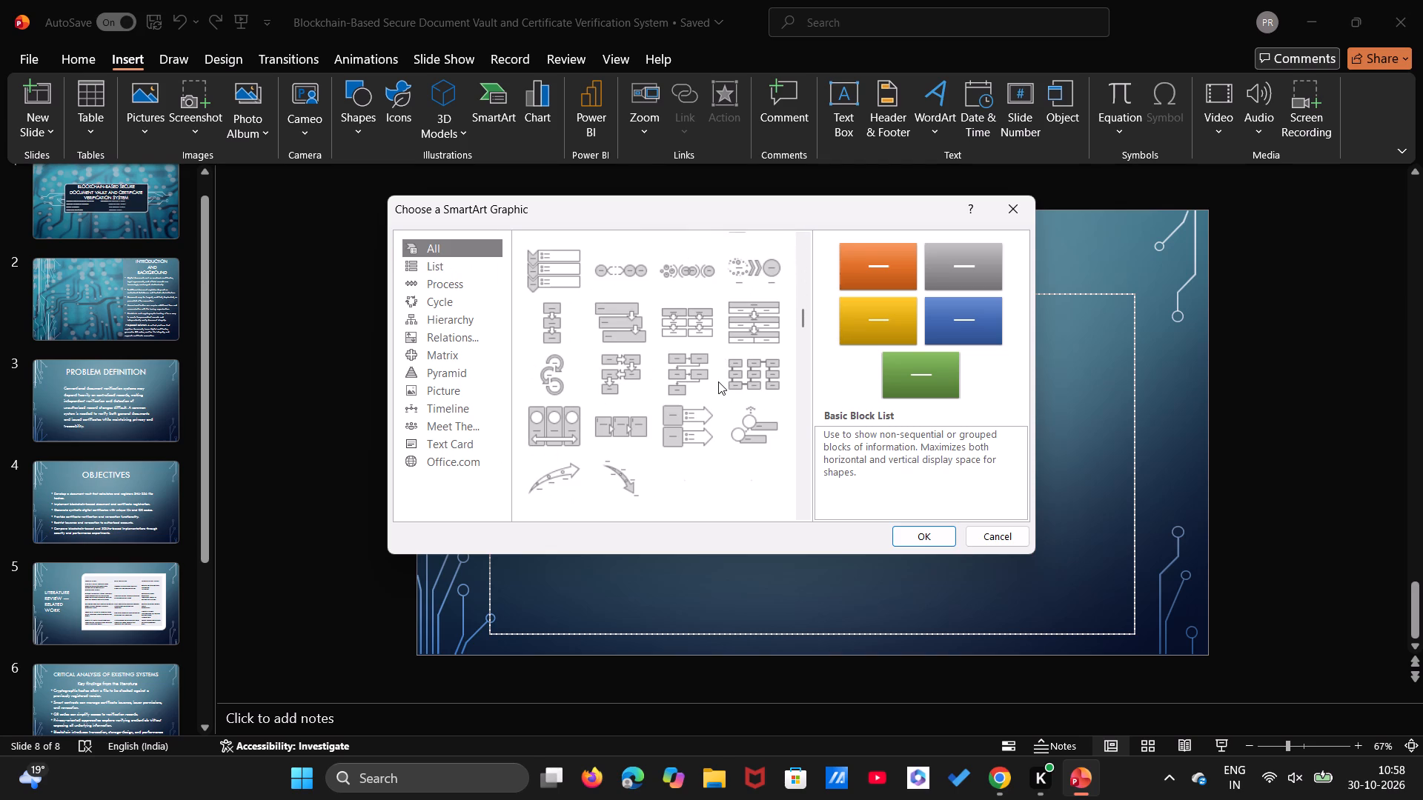
pyautogui.scroll(-1, 718, 381)
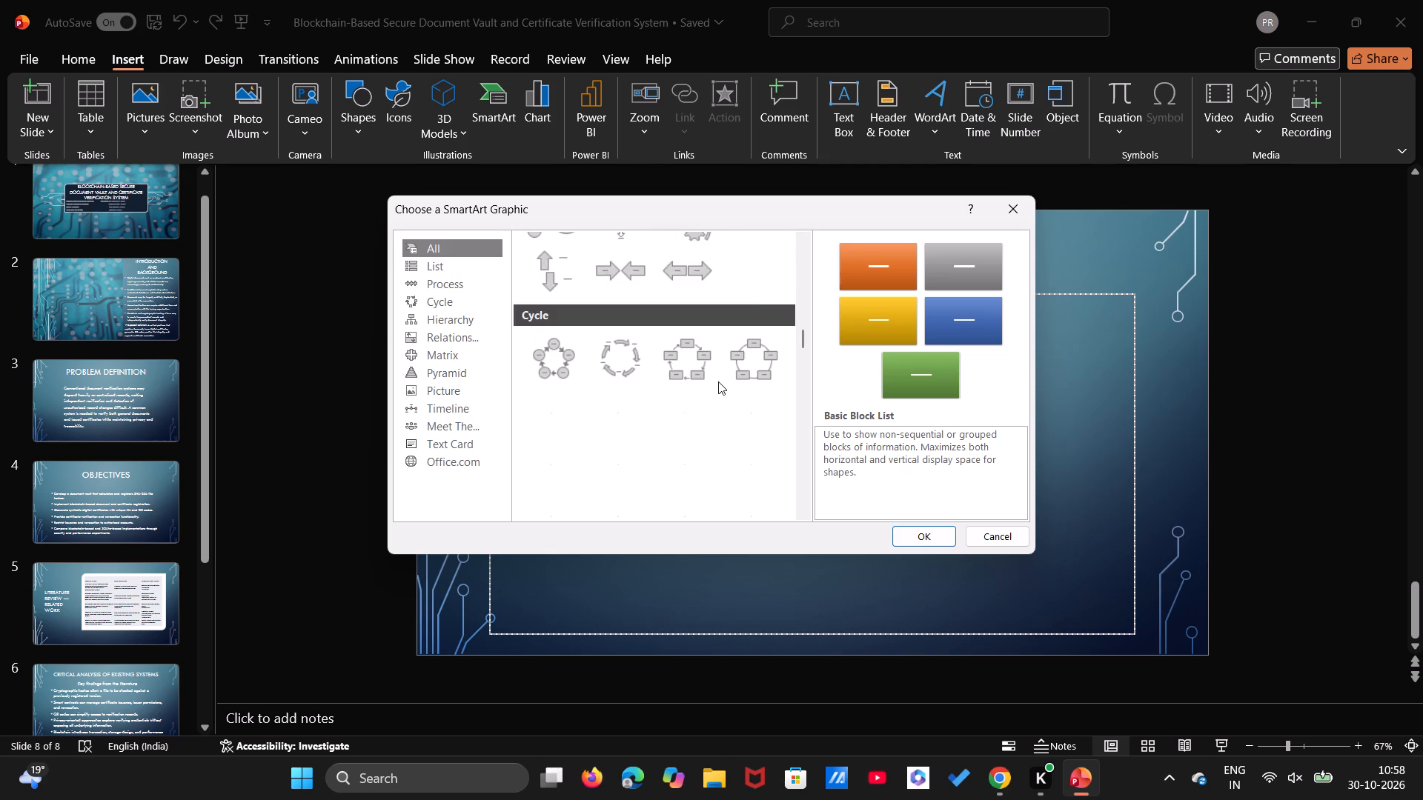
pyautogui.scroll(-2, 718, 381)
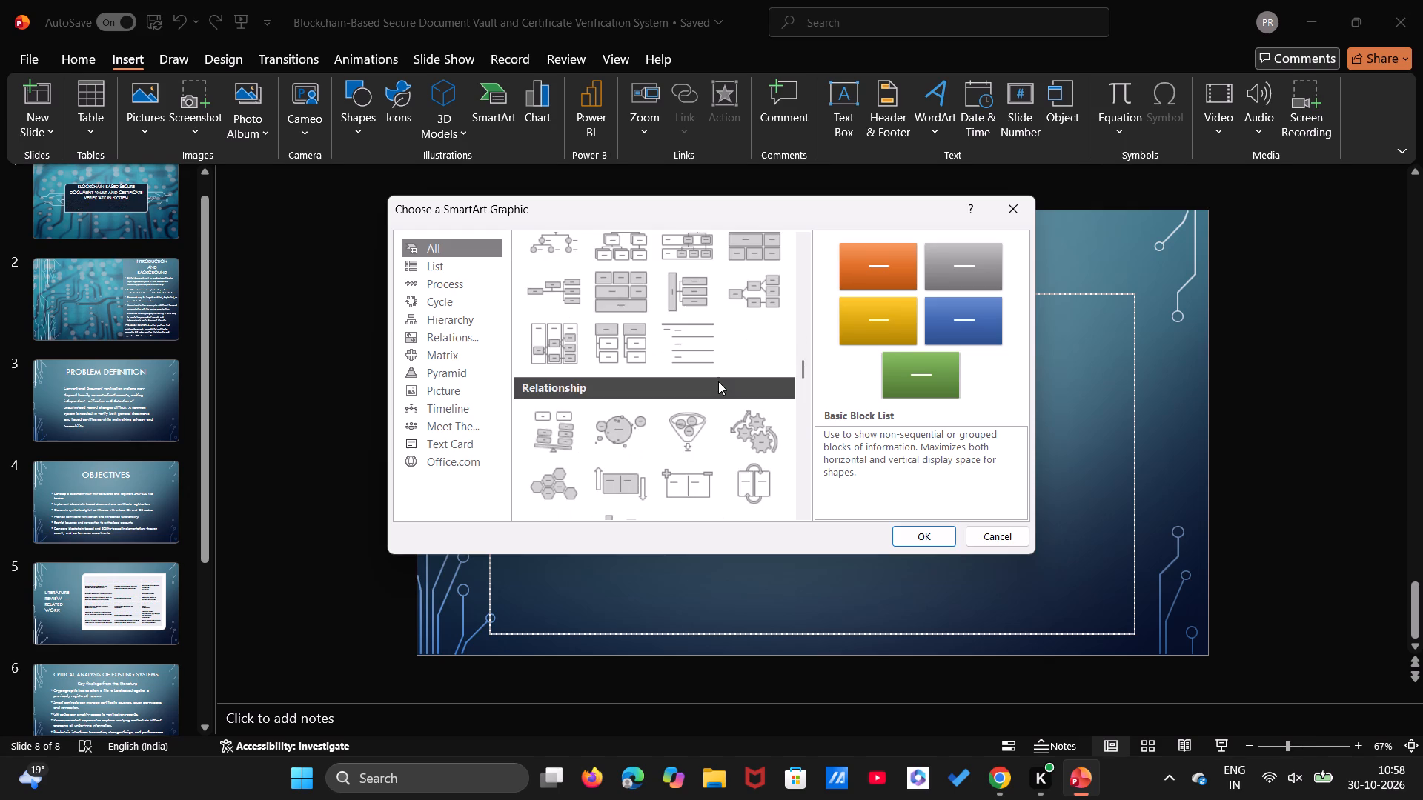
pyautogui.scroll(-3, 718, 381)
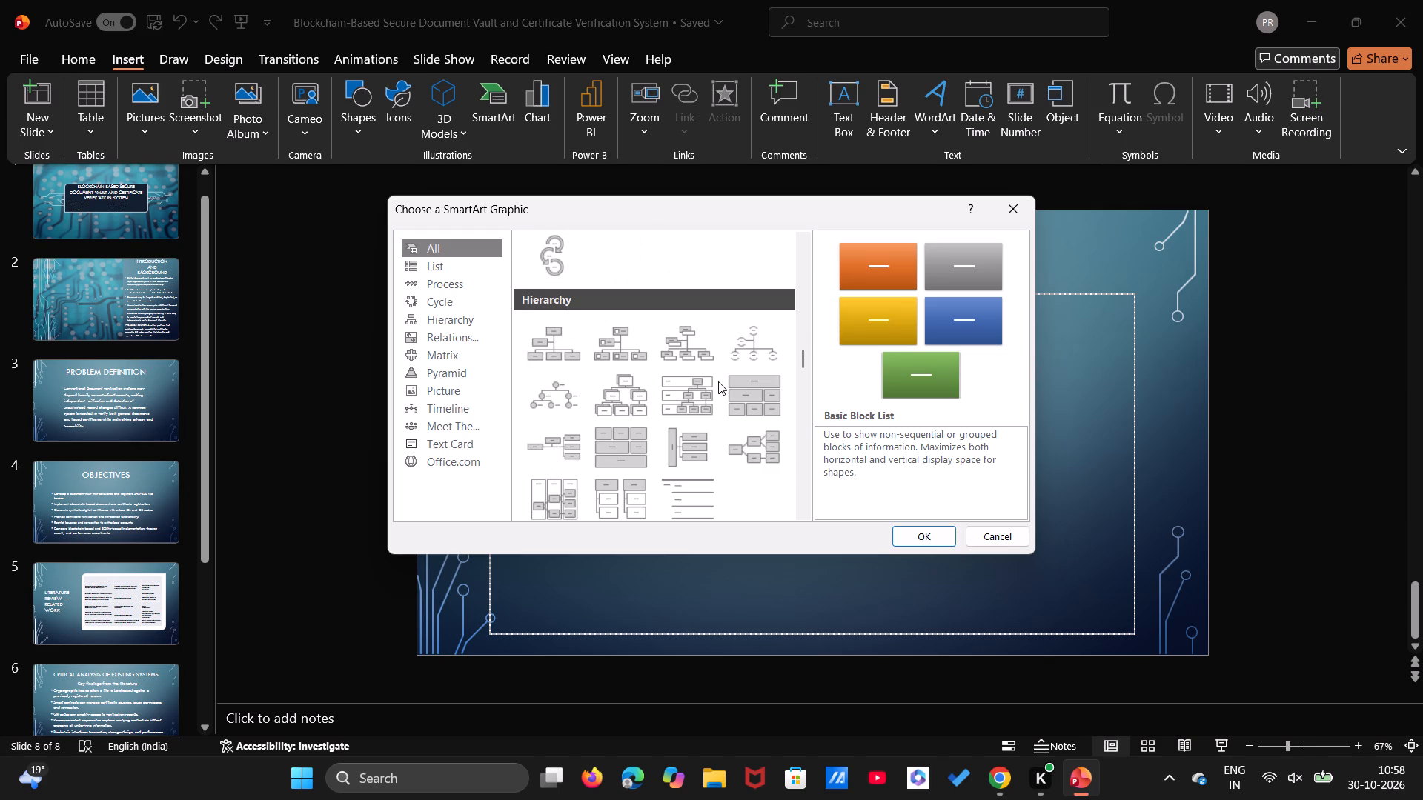
pyautogui.scroll(-1, 718, 381)
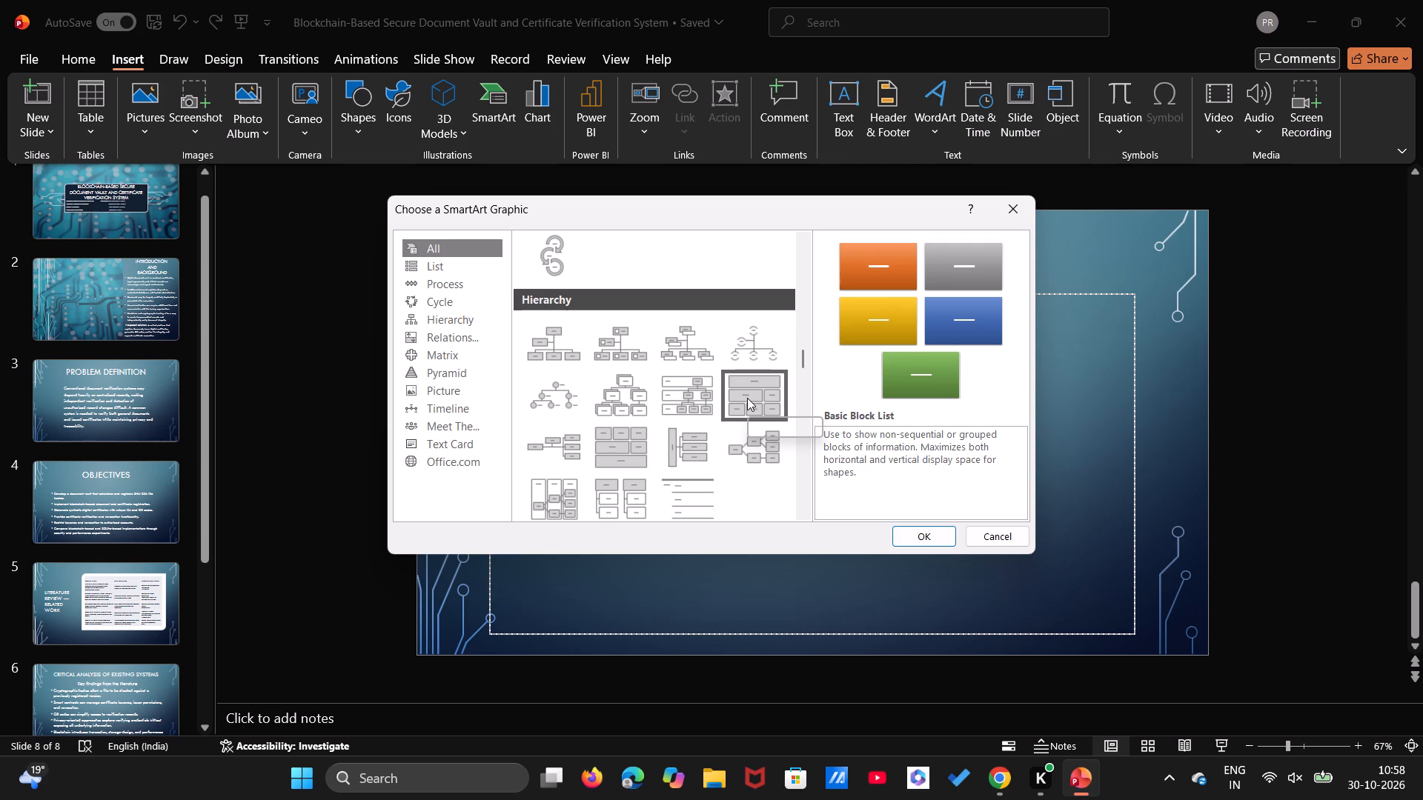
# Compare the Table Hierarchy and Labeled Hierarchy layouts, and insert a Table Hierarchy SmartArt graphic on slide 8.
pyautogui.click(747, 398)
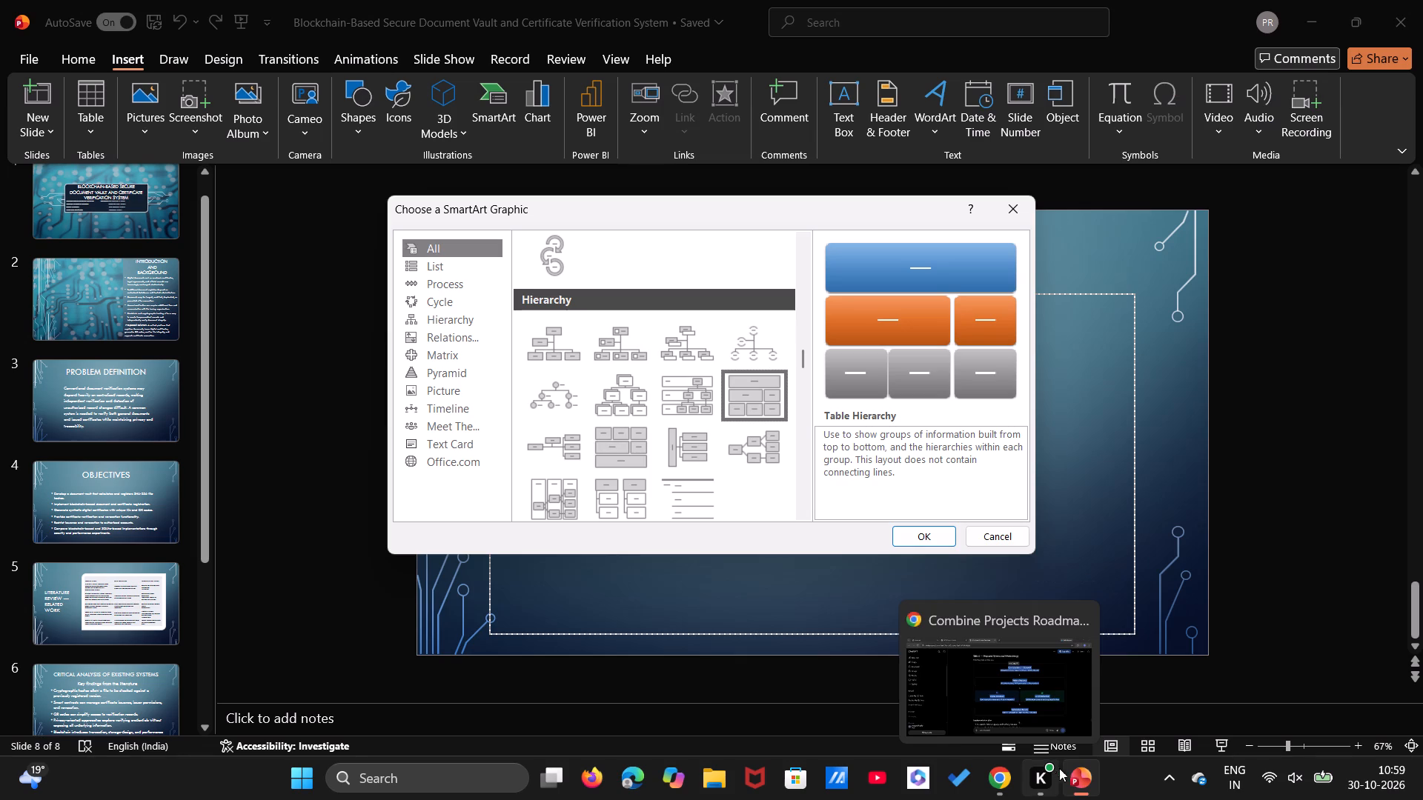
pyautogui.click(1072, 776)
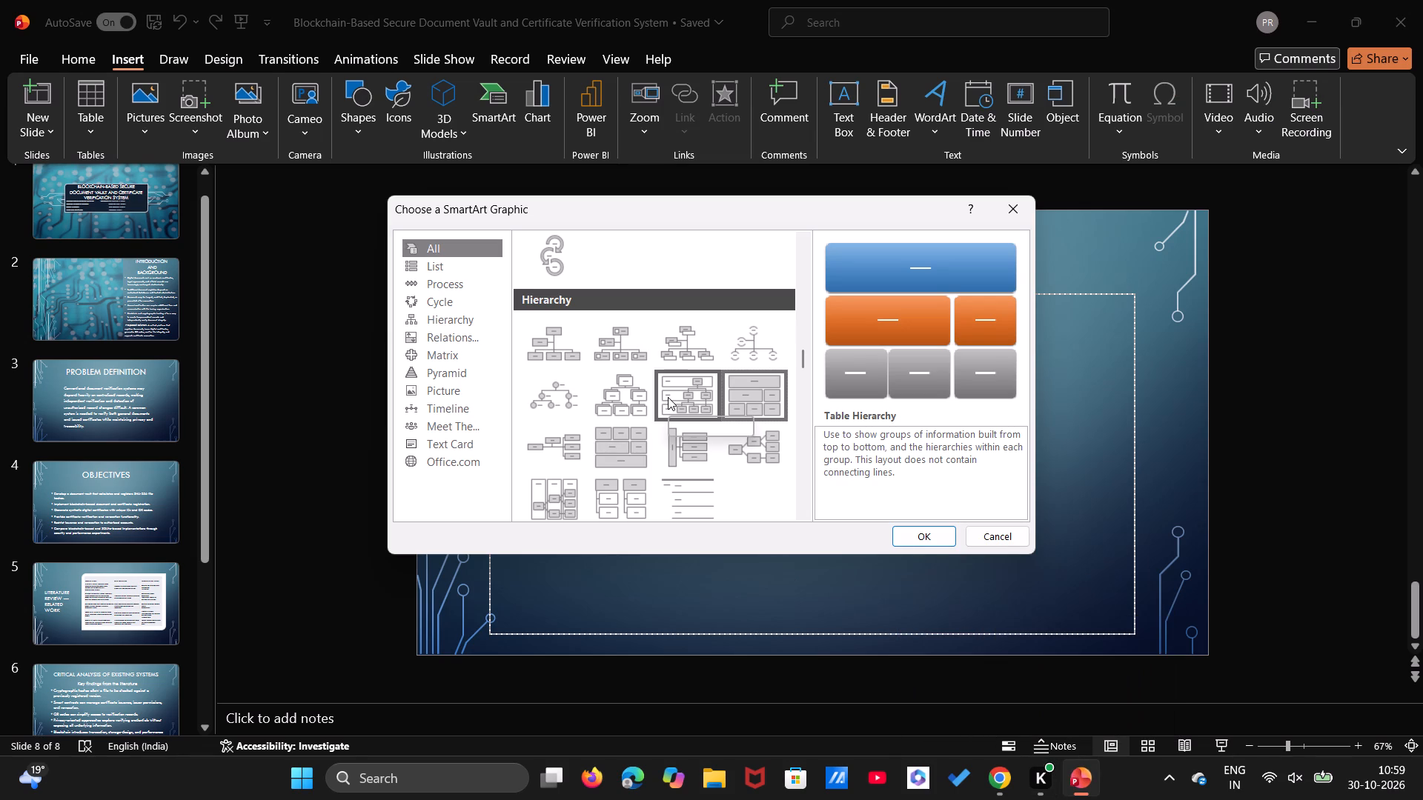
pyautogui.click(668, 397)
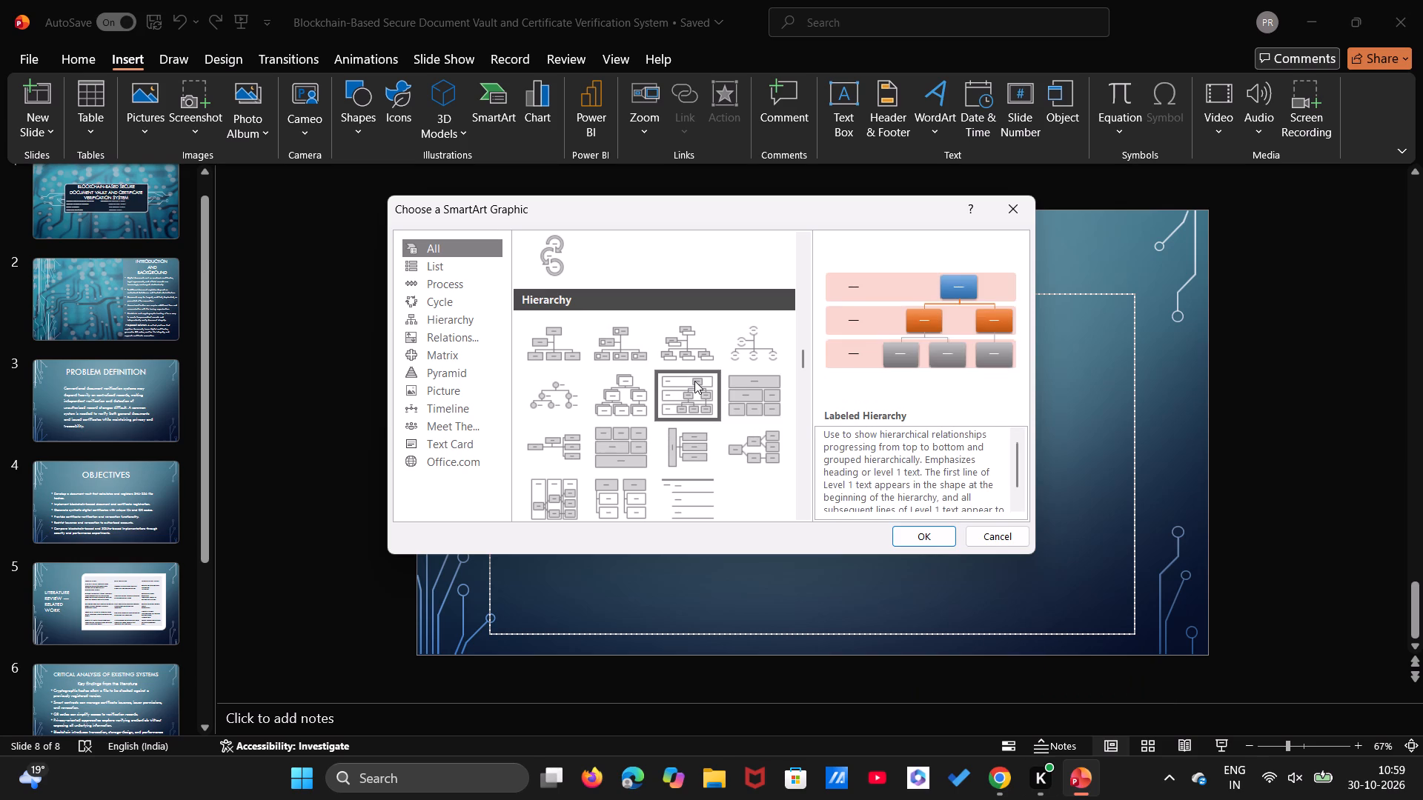
pyautogui.click(743, 390)
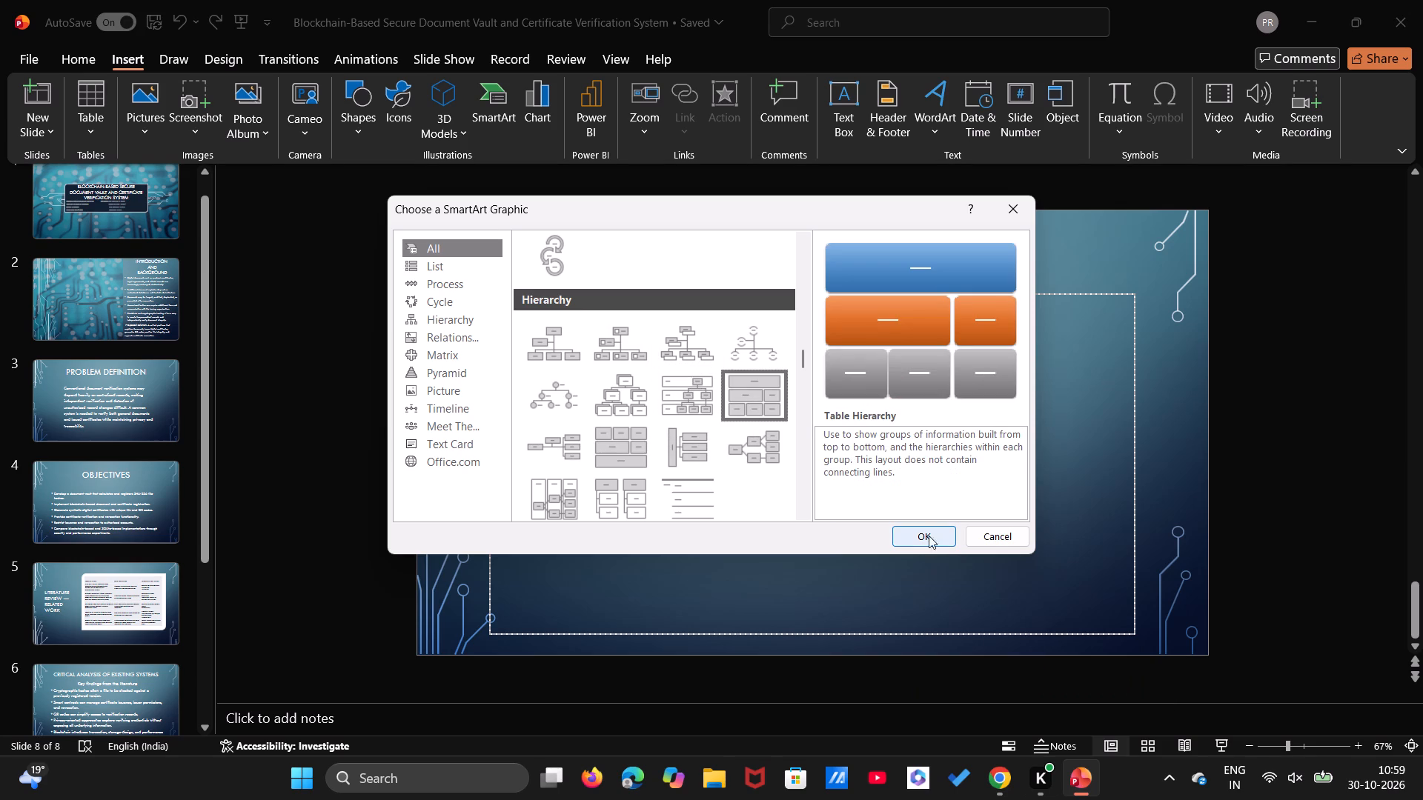
pyautogui.click(933, 544)
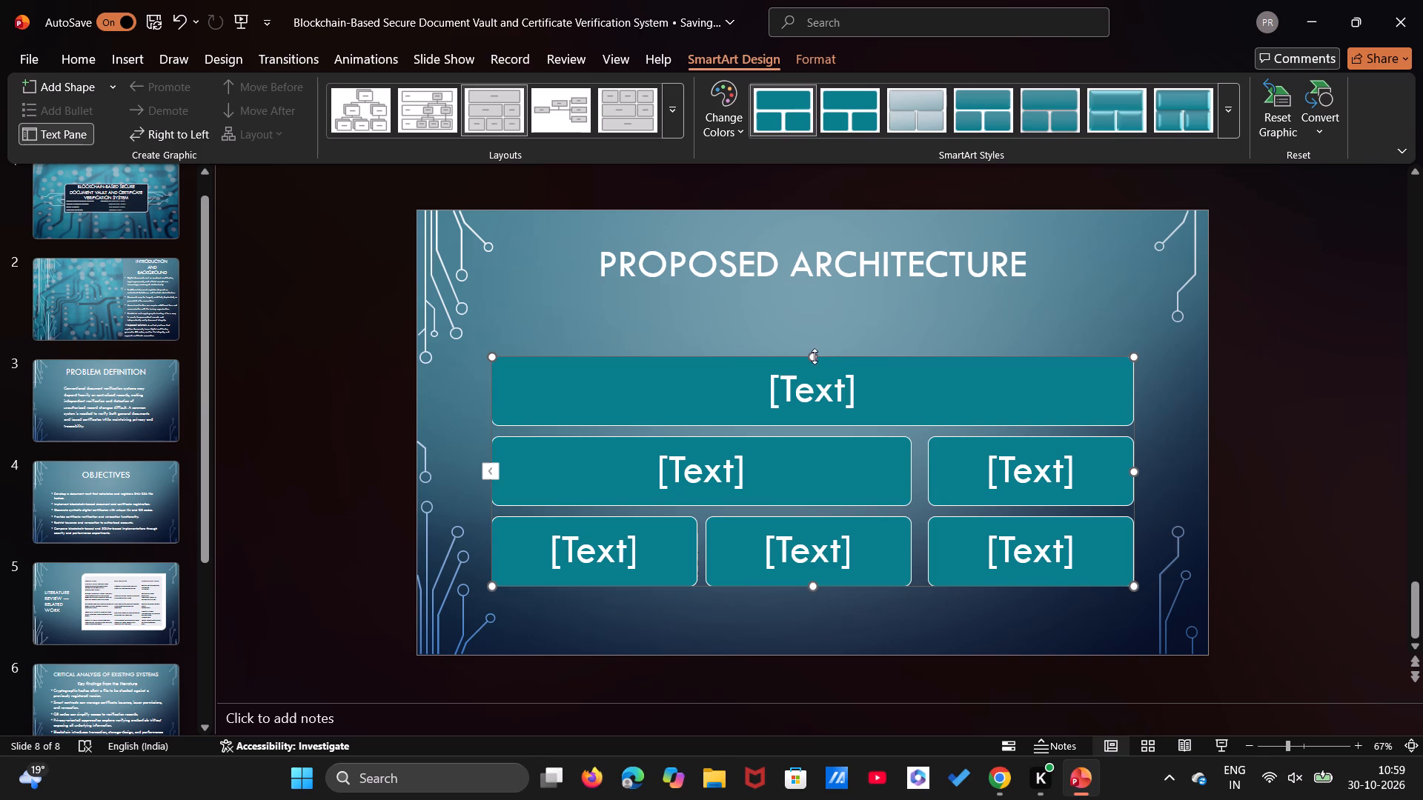
# Enlarge the SmartArt graphic upward to just below the slide title and downward to near the slide's bottom edge.
pyautogui.moveTo(812, 353); pyautogui.dragTo(811, 338)
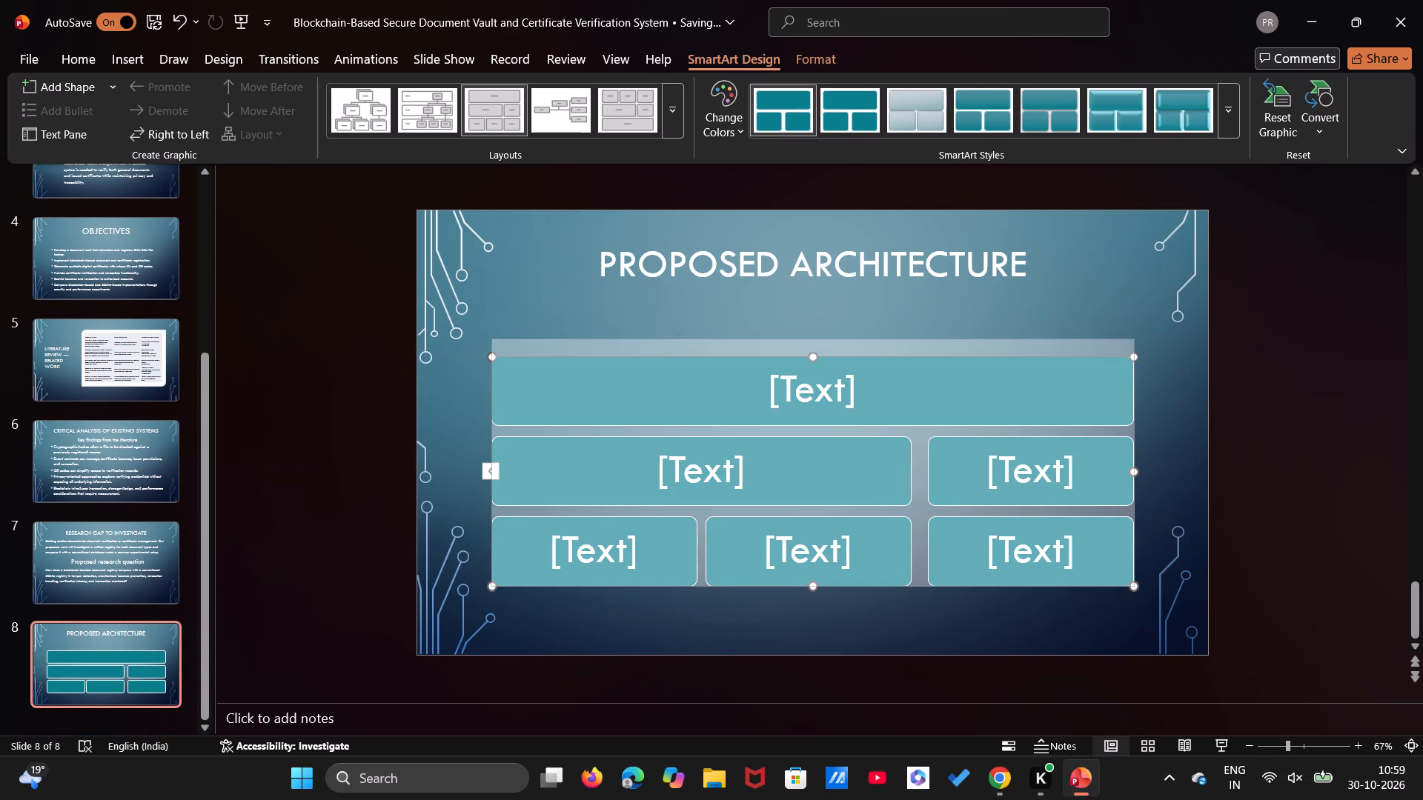
pyautogui.moveTo(811, 338); pyautogui.dragTo(795, 302)
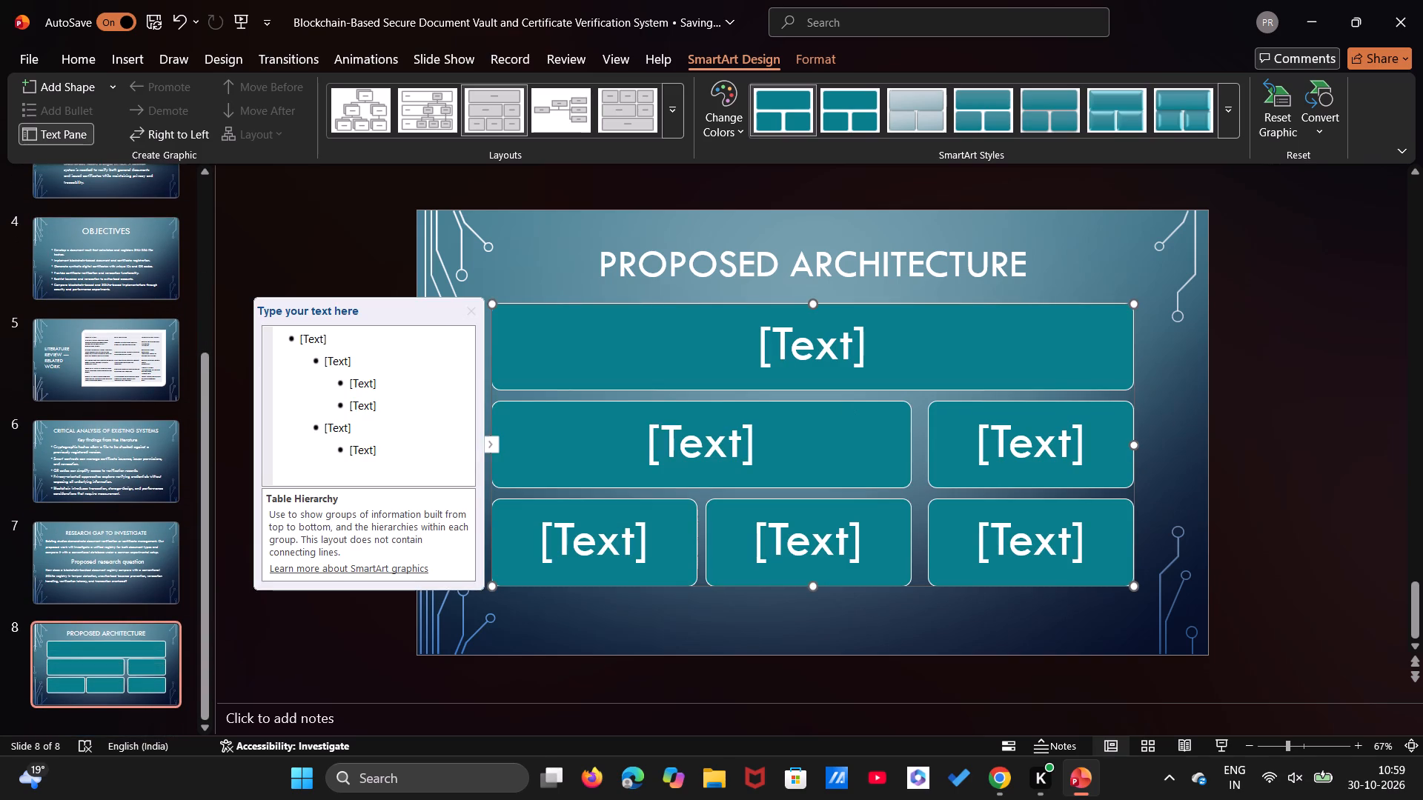
pyautogui.moveTo(813, 583); pyautogui.dragTo(823, 615)
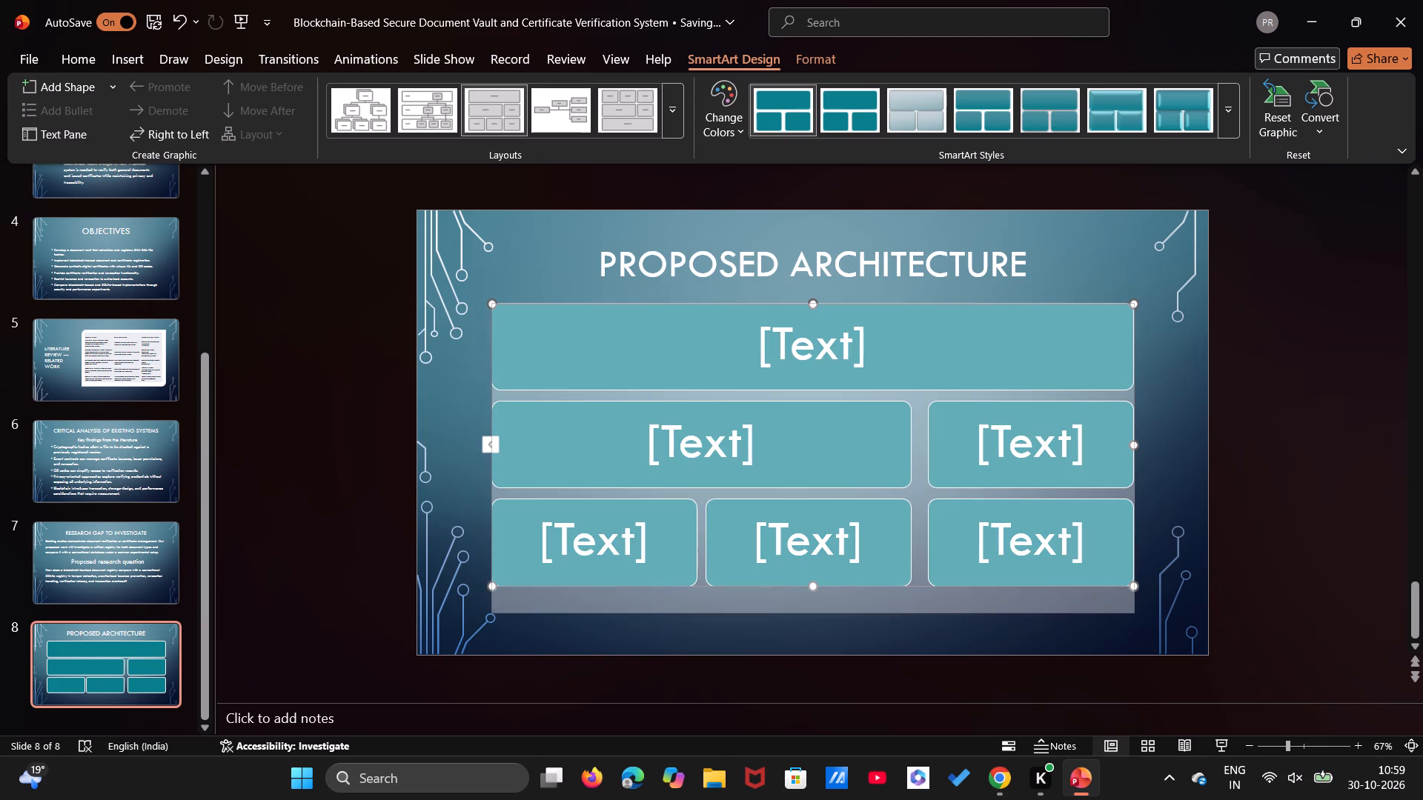
pyautogui.moveTo(823, 615); pyautogui.dragTo(824, 624)
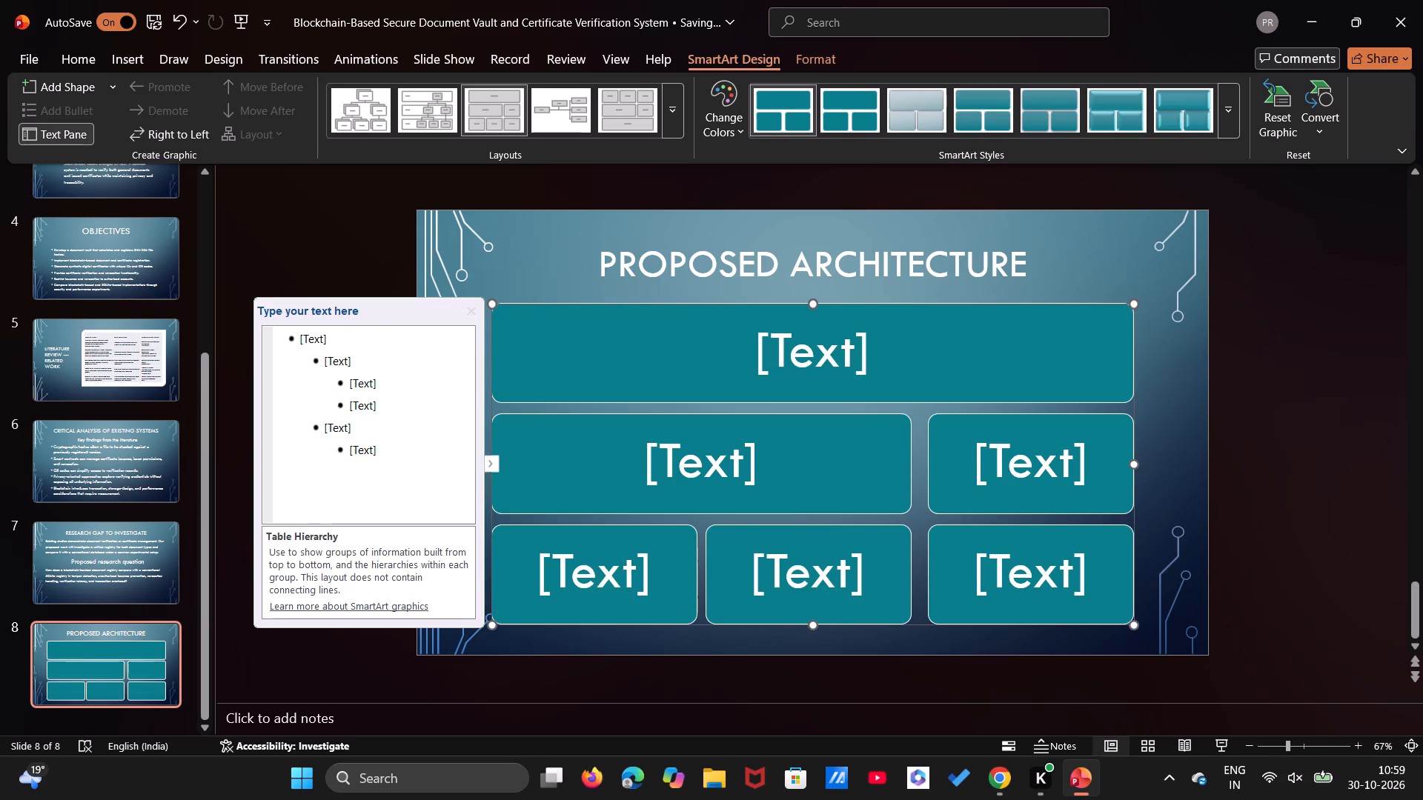
# Delete one of the two third-level boxes under the hierarchy's first second-level box, leaving one box beneath each.
pyautogui.click(907, 462)
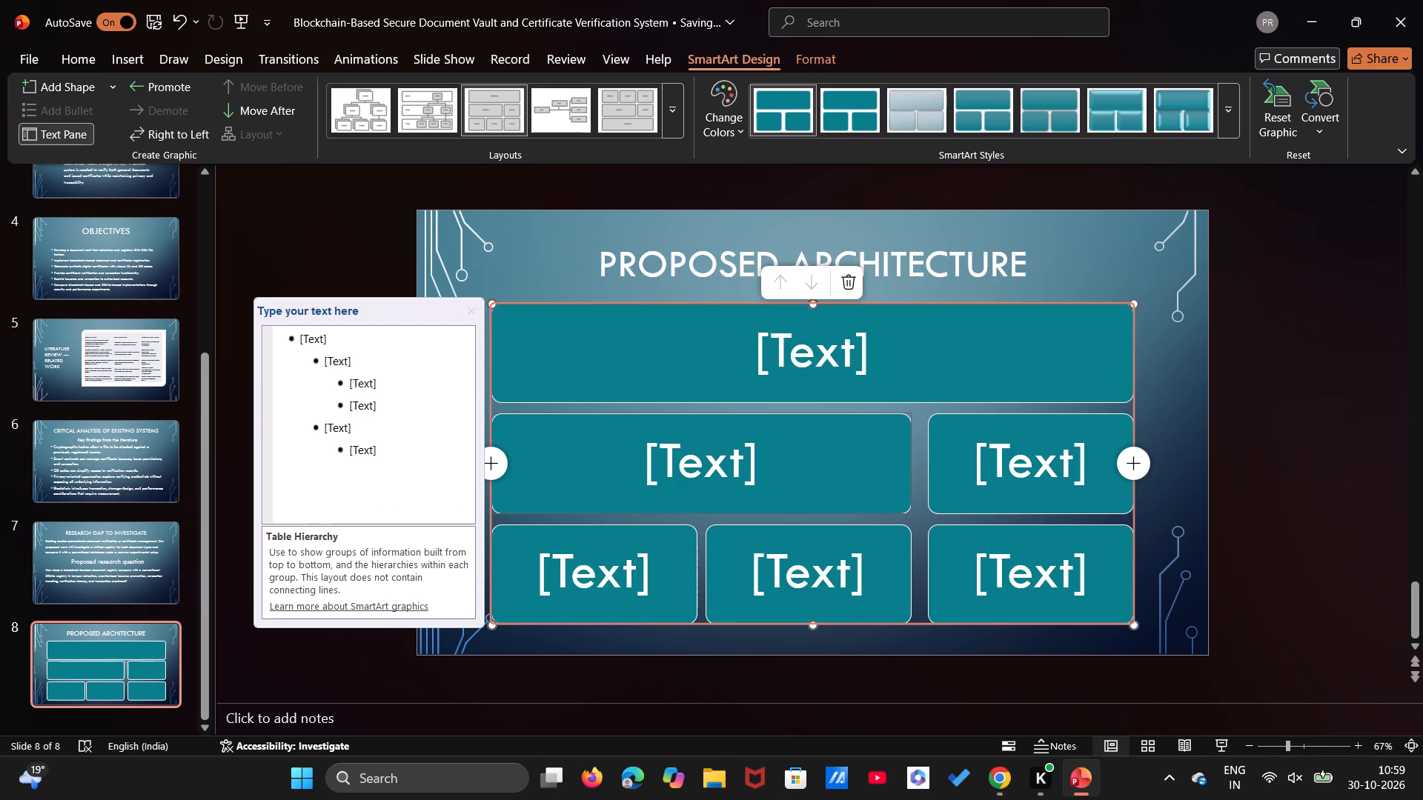
pyautogui.press('BackSpace')
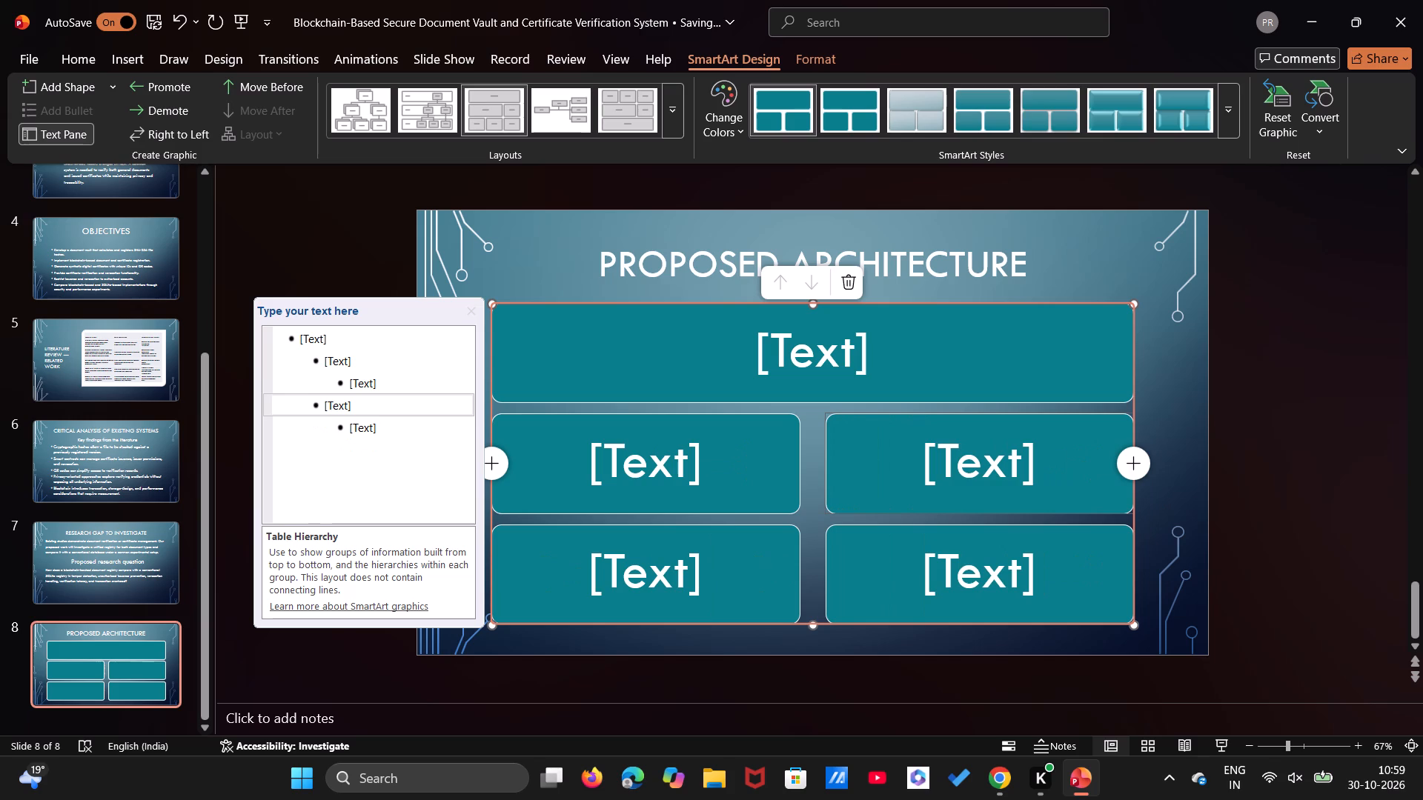
pyautogui.scroll(-2, 909, 464)
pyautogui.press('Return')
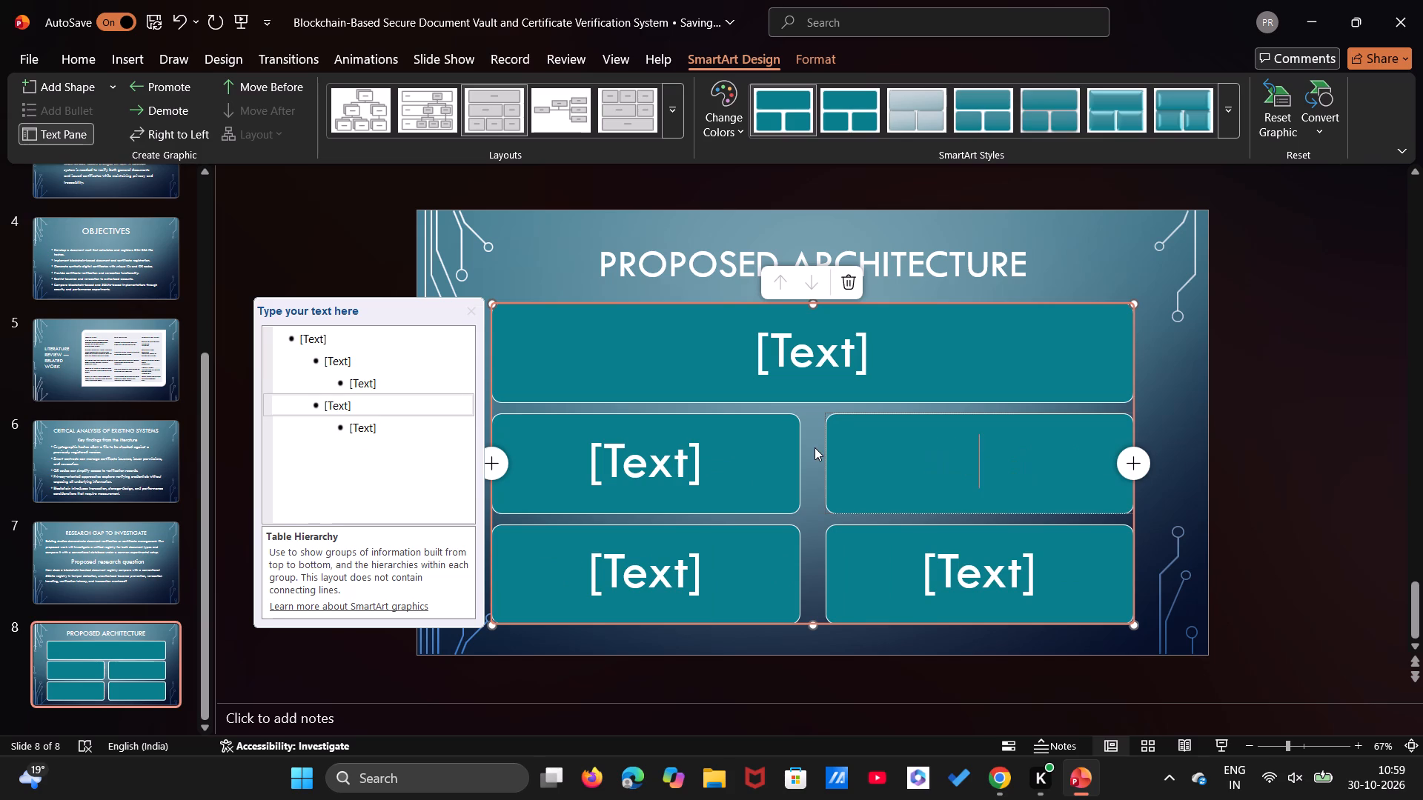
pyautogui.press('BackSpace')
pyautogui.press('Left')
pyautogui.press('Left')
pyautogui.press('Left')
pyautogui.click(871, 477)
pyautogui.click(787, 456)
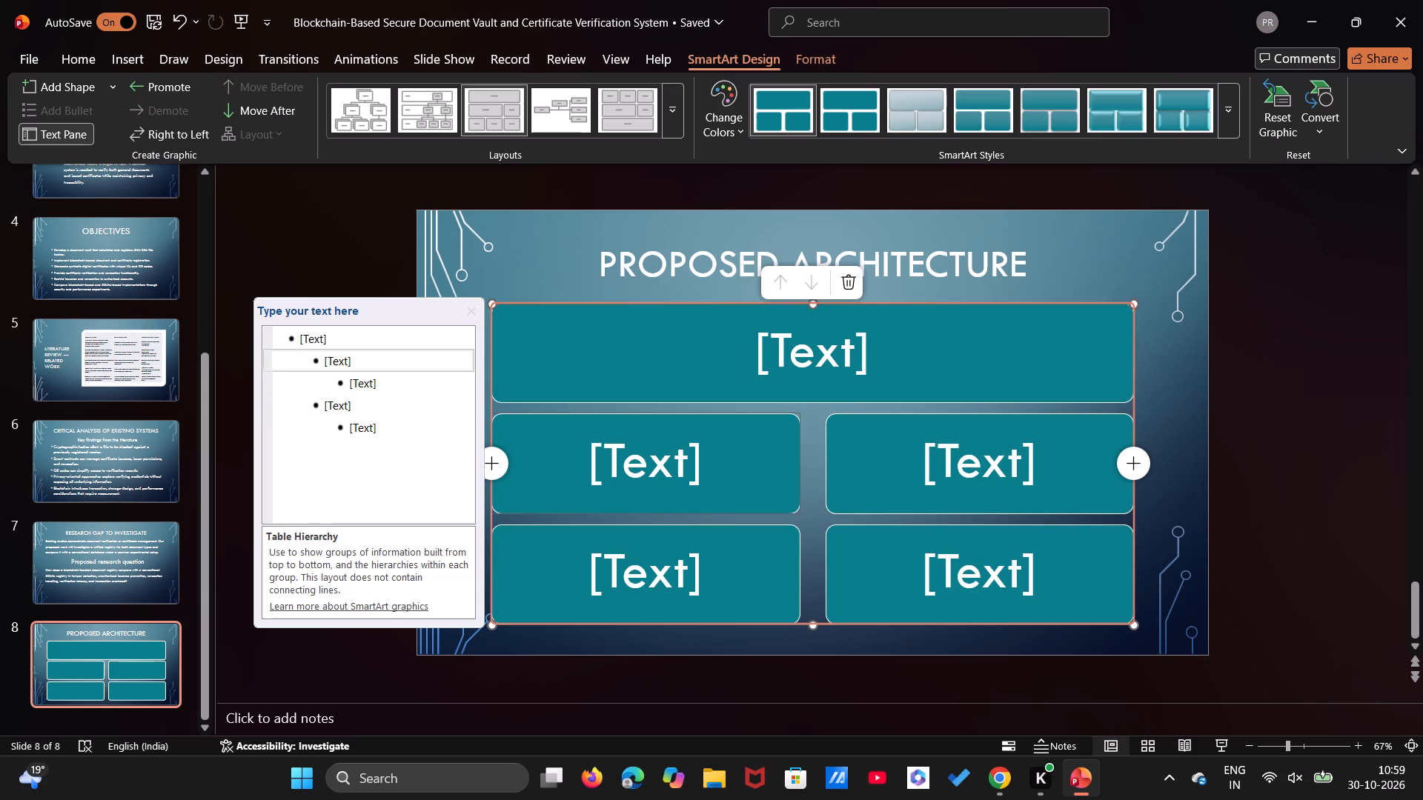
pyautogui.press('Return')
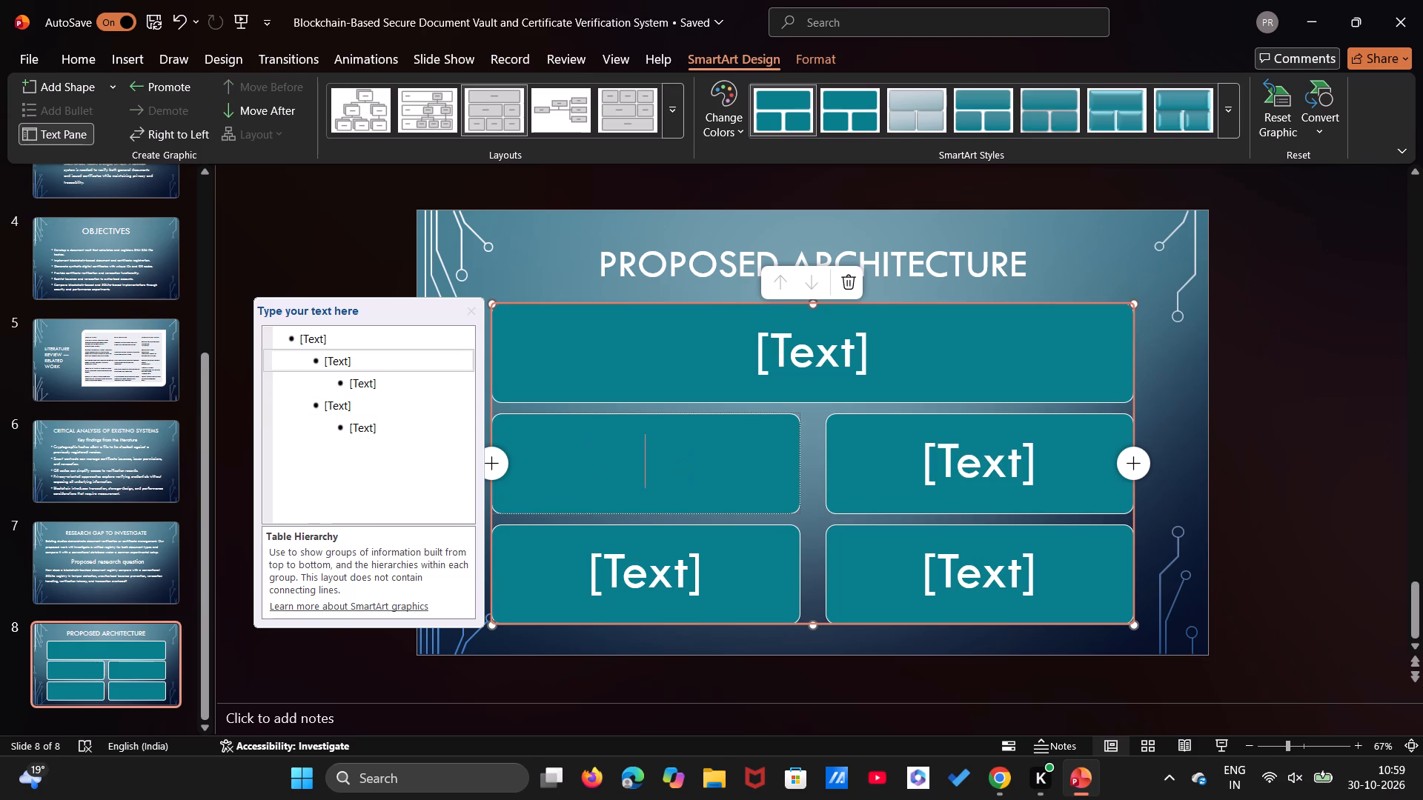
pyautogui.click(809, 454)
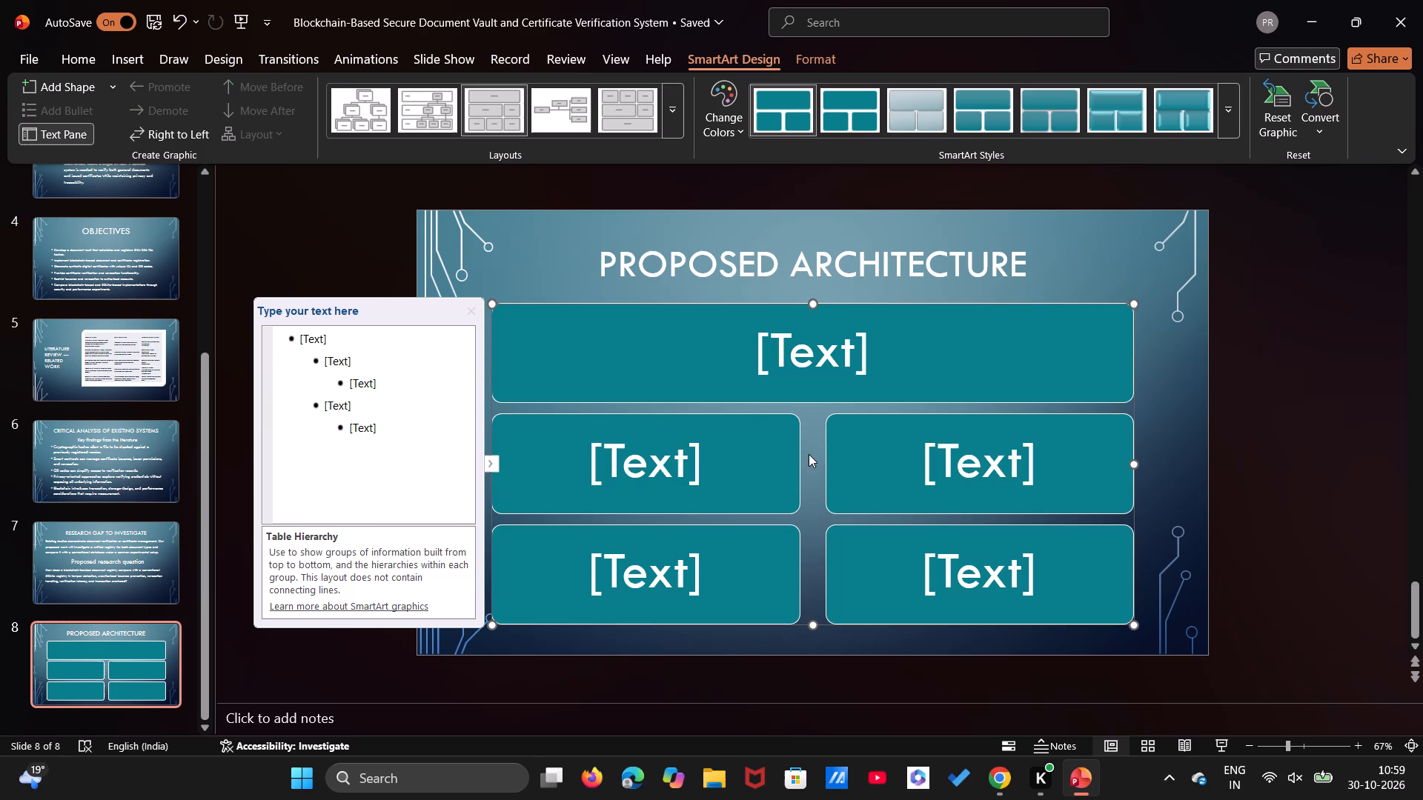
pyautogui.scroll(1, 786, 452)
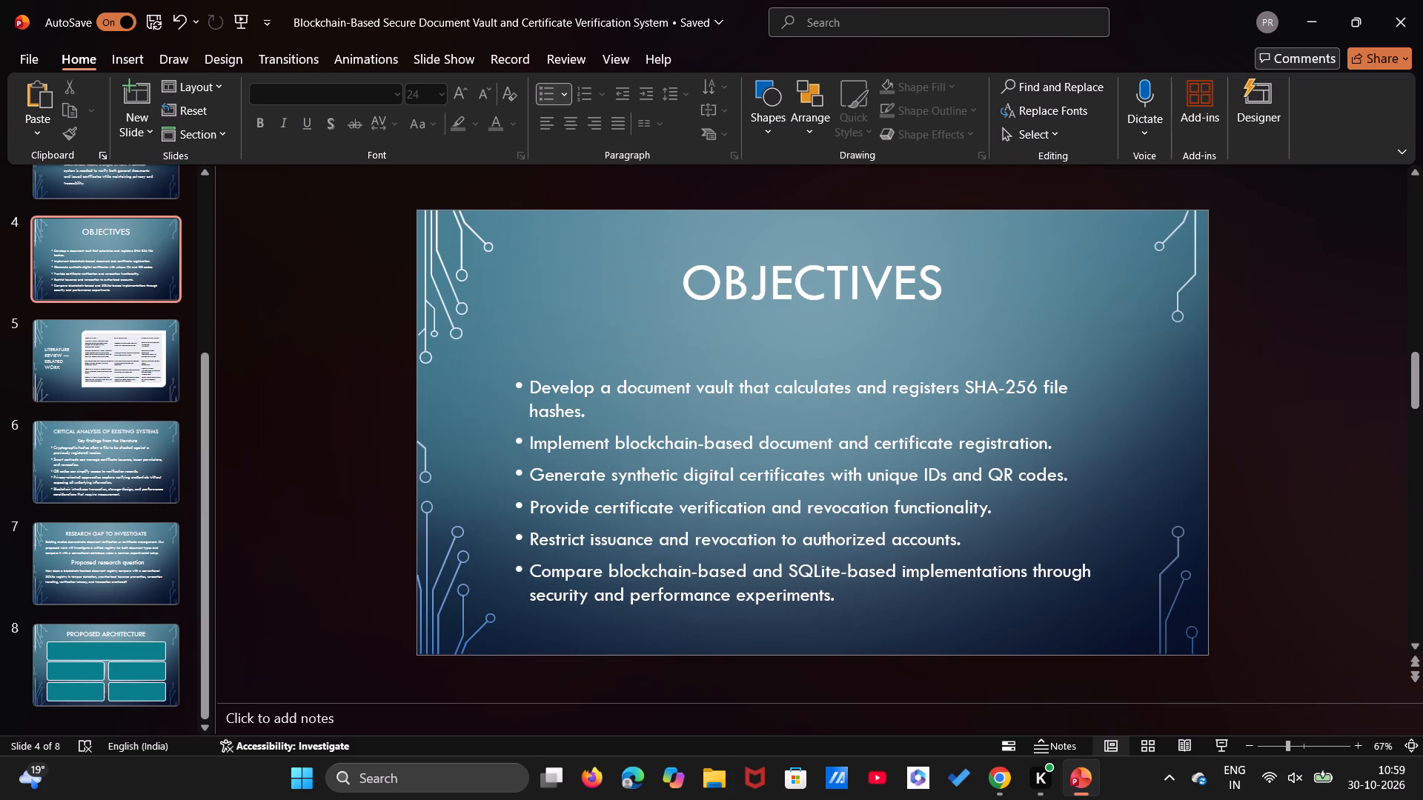
# Undo the deletion of the third-level box under the first second-level box.
pyautogui.hotkey('ctrl', 'z')
pyautogui.hotkey('ctrl', 'z')
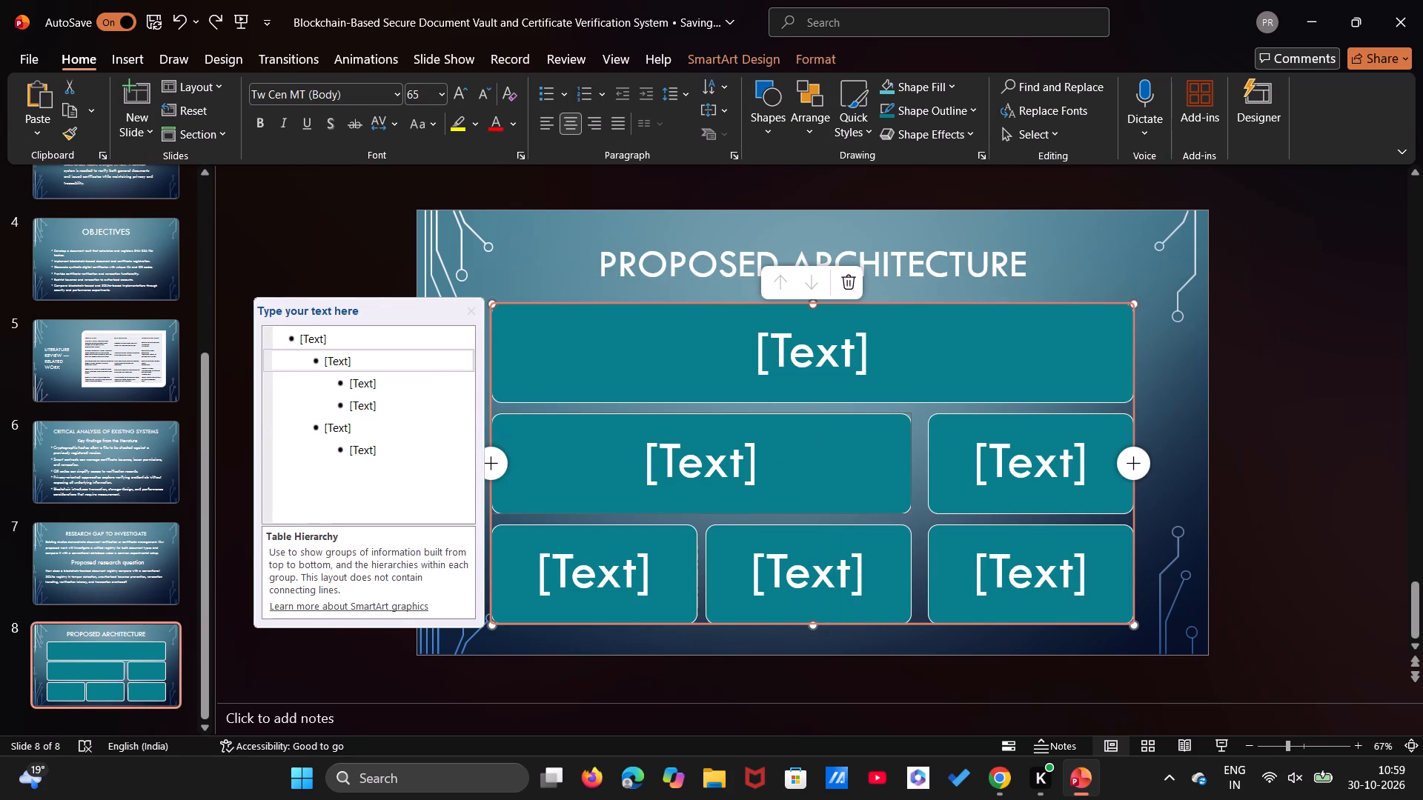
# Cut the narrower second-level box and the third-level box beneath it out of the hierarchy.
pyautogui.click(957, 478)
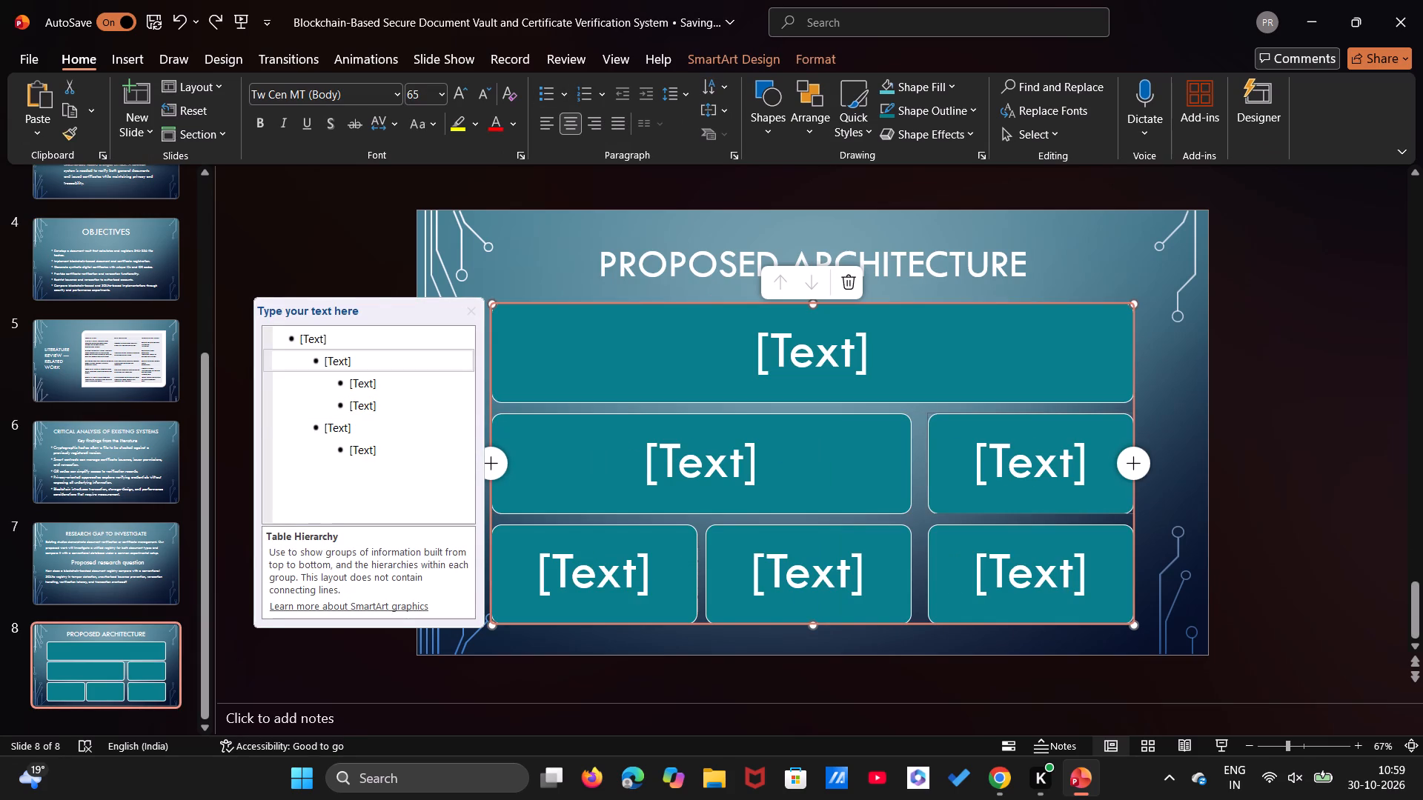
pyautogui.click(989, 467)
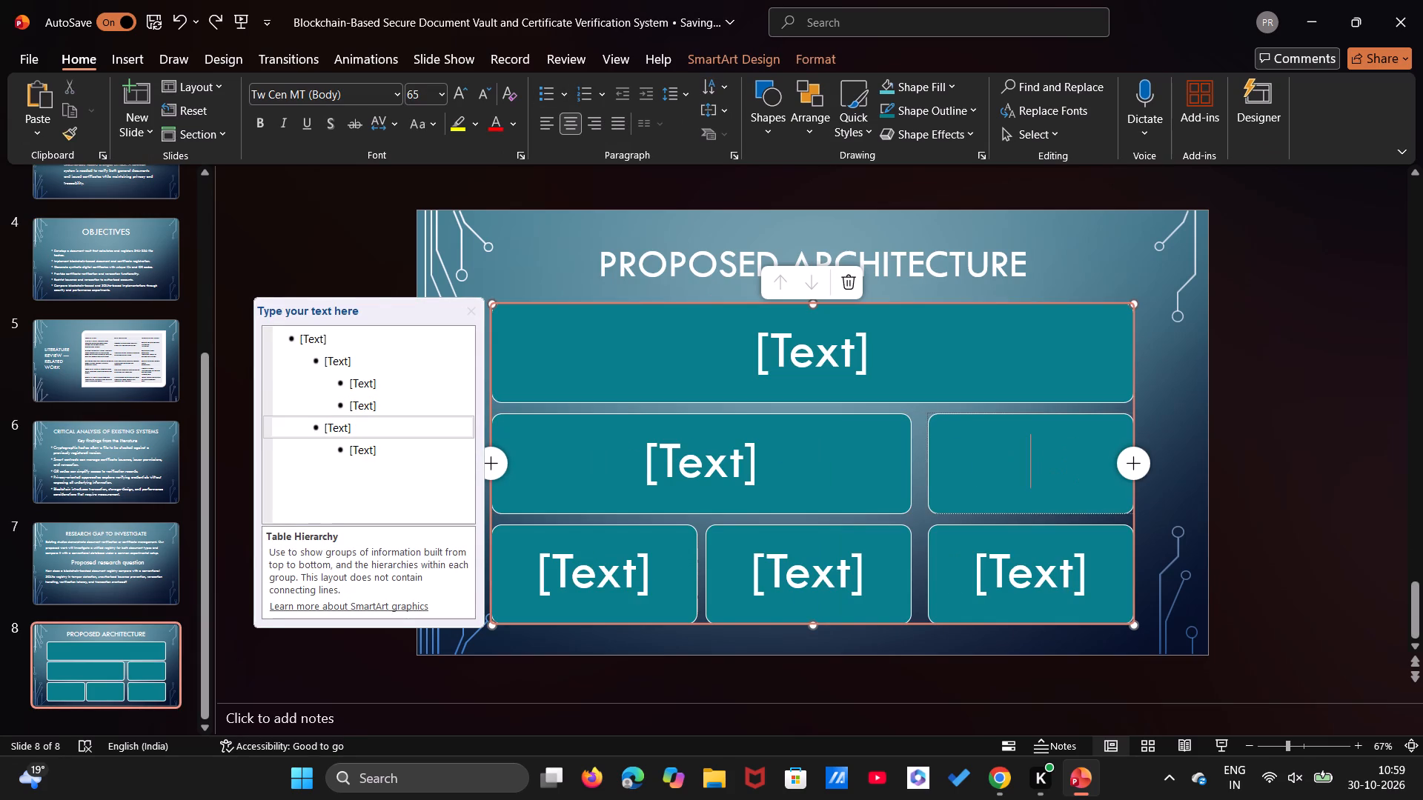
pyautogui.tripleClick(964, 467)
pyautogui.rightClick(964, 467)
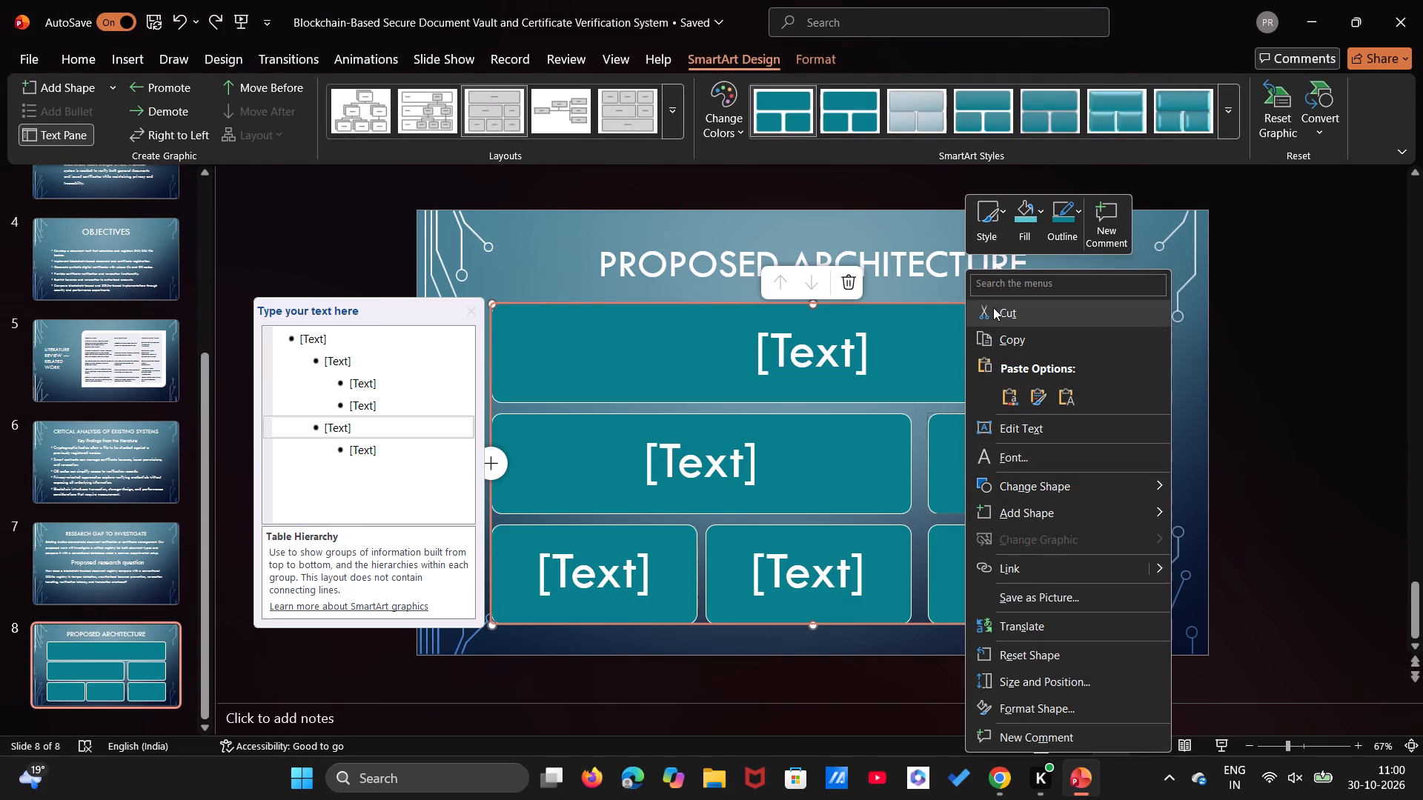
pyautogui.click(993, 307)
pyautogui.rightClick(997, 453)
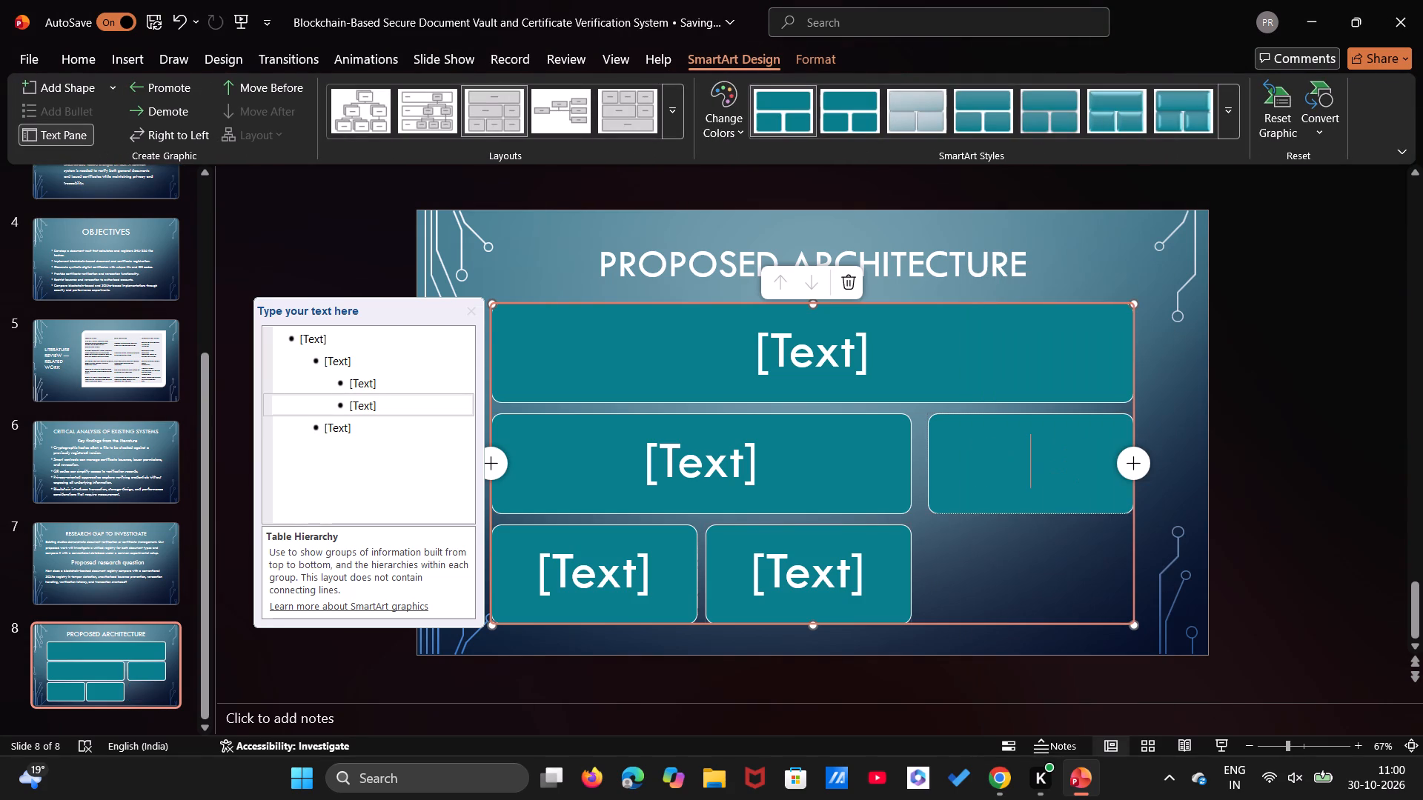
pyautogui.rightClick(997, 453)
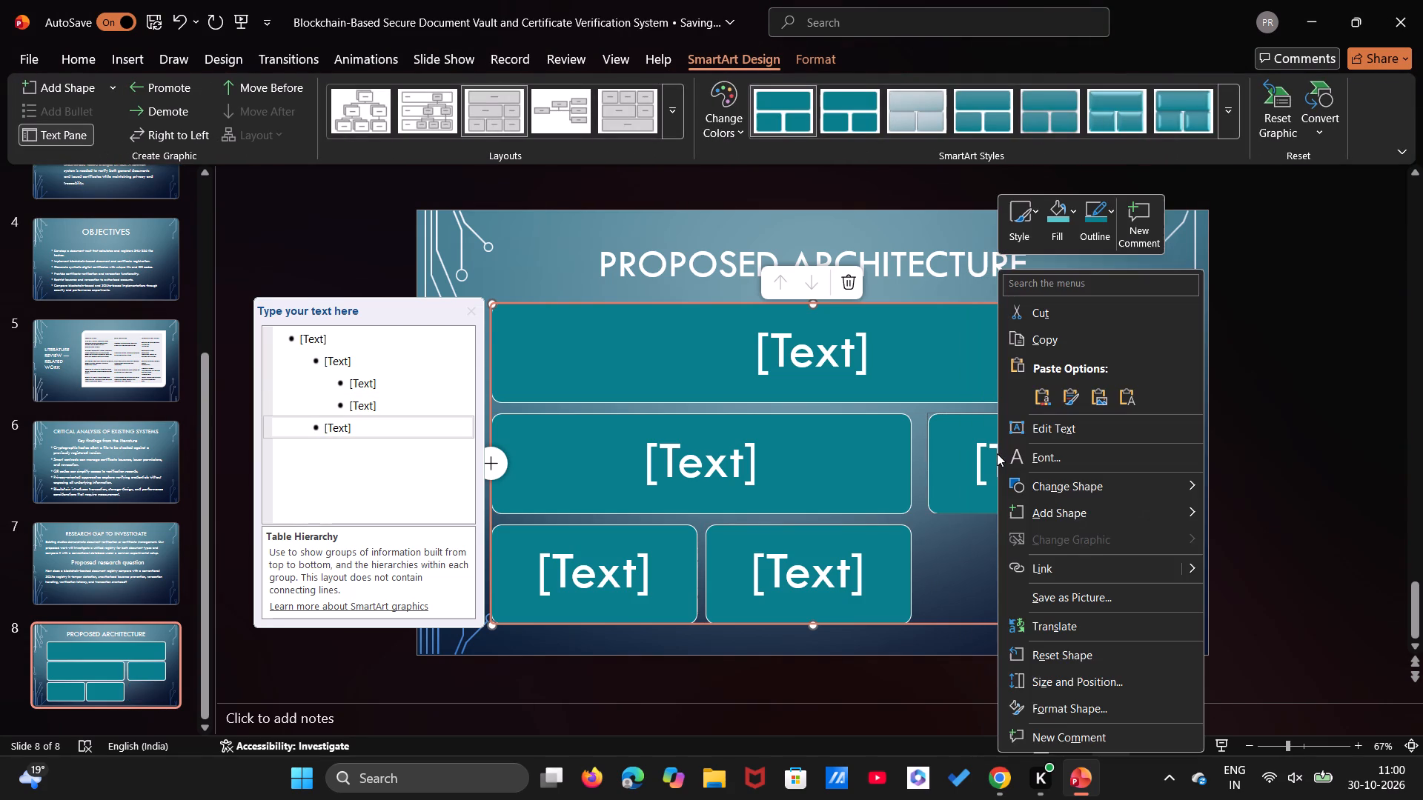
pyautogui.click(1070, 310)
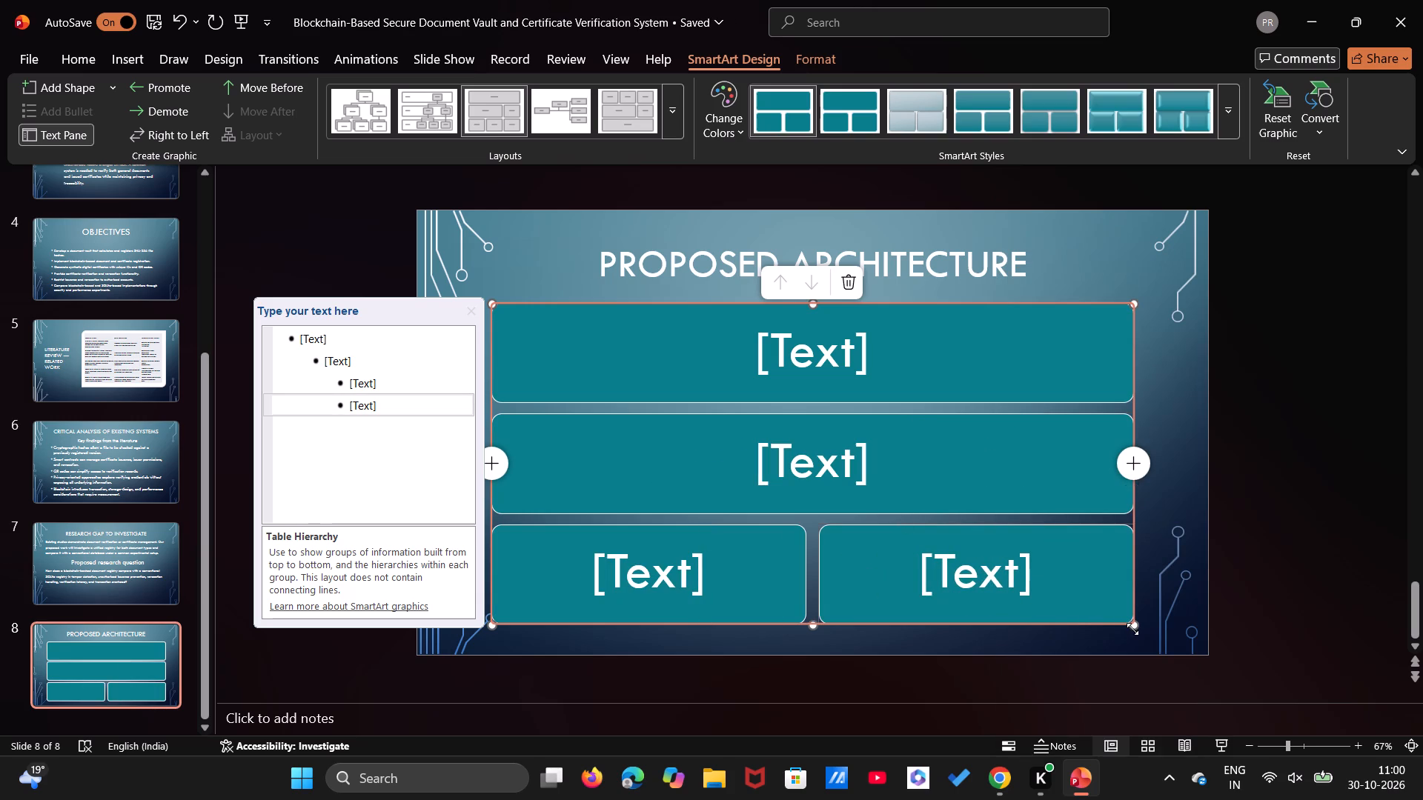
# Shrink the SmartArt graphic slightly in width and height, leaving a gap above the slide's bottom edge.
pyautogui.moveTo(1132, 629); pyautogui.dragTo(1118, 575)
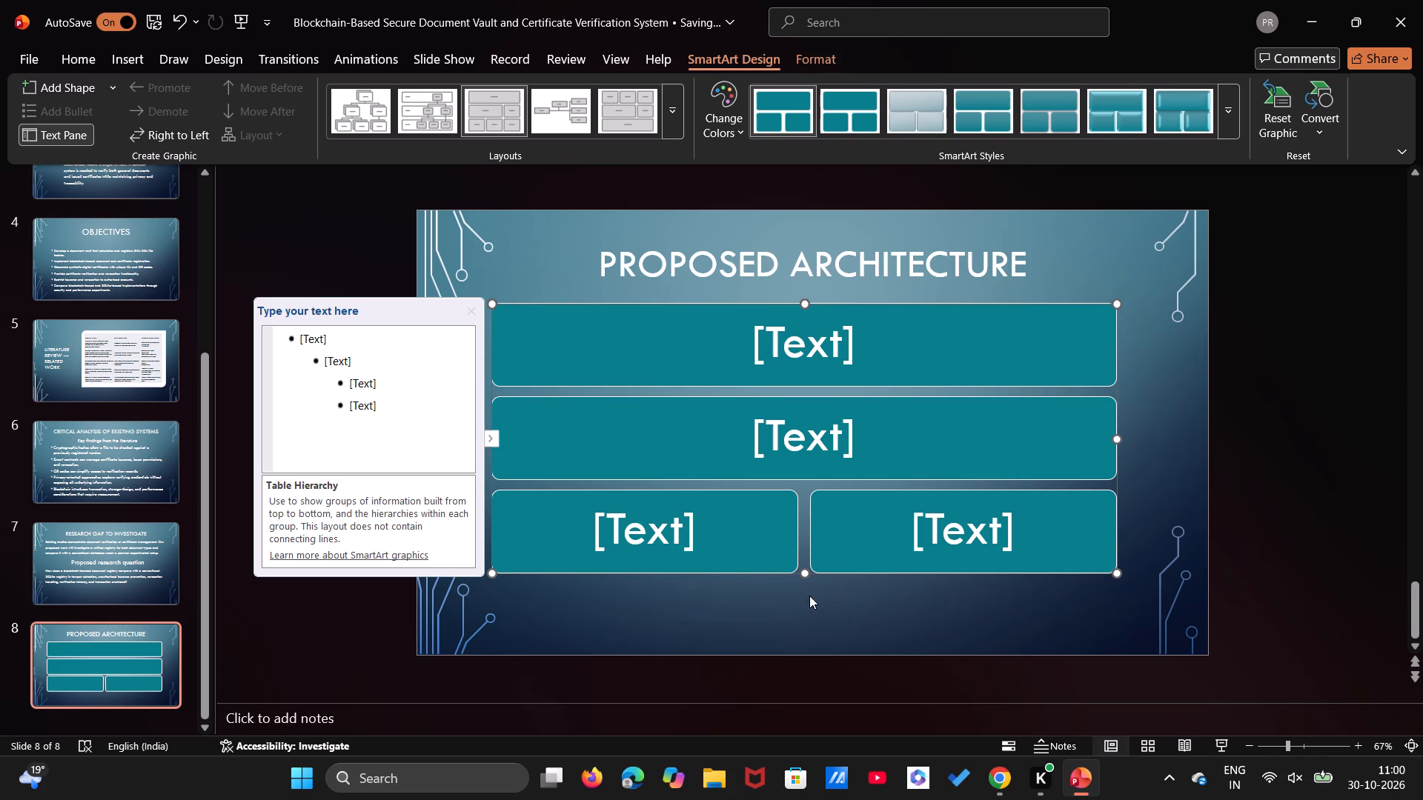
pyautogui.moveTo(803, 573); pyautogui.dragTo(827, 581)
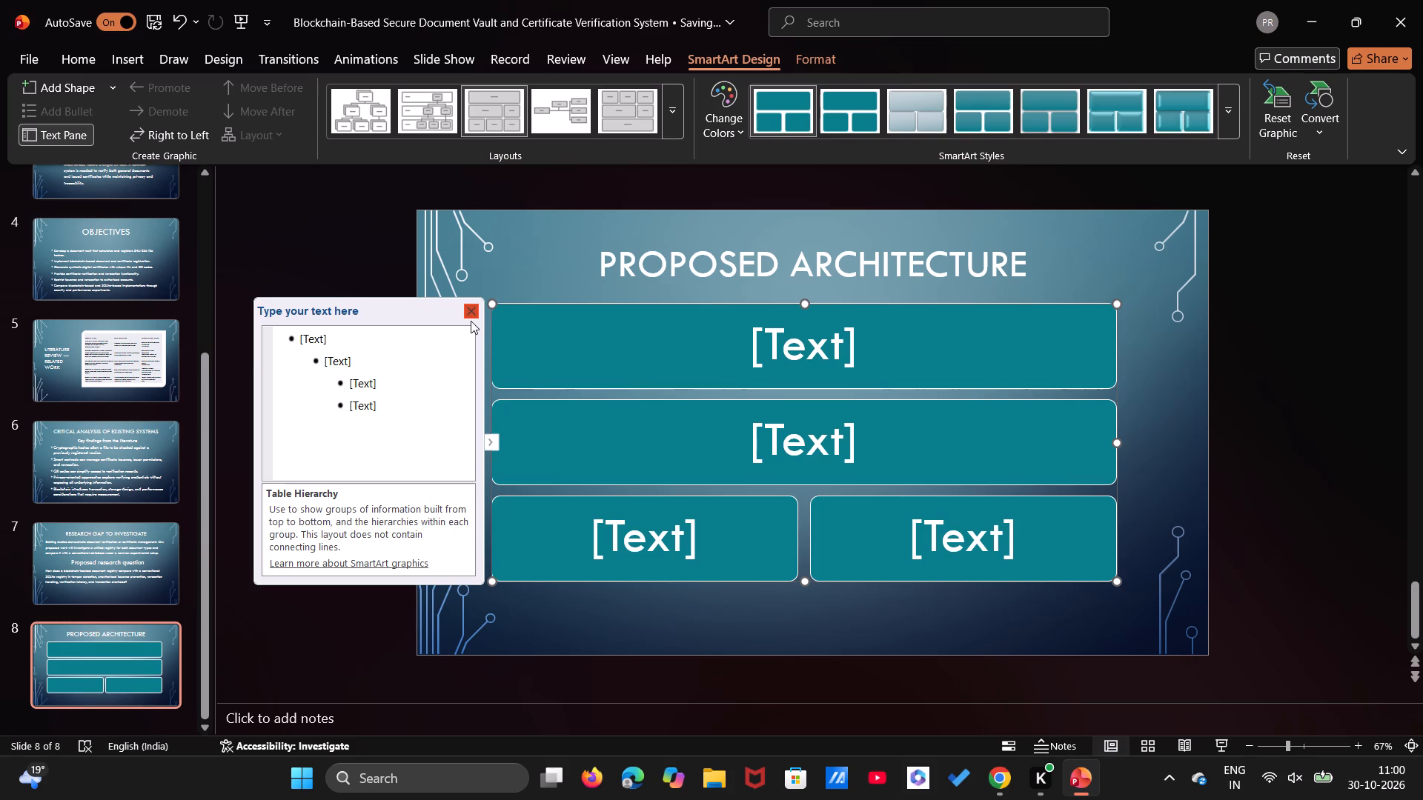
# Close the SmartArt graphic's text entry pane.
pyautogui.click(471, 321)
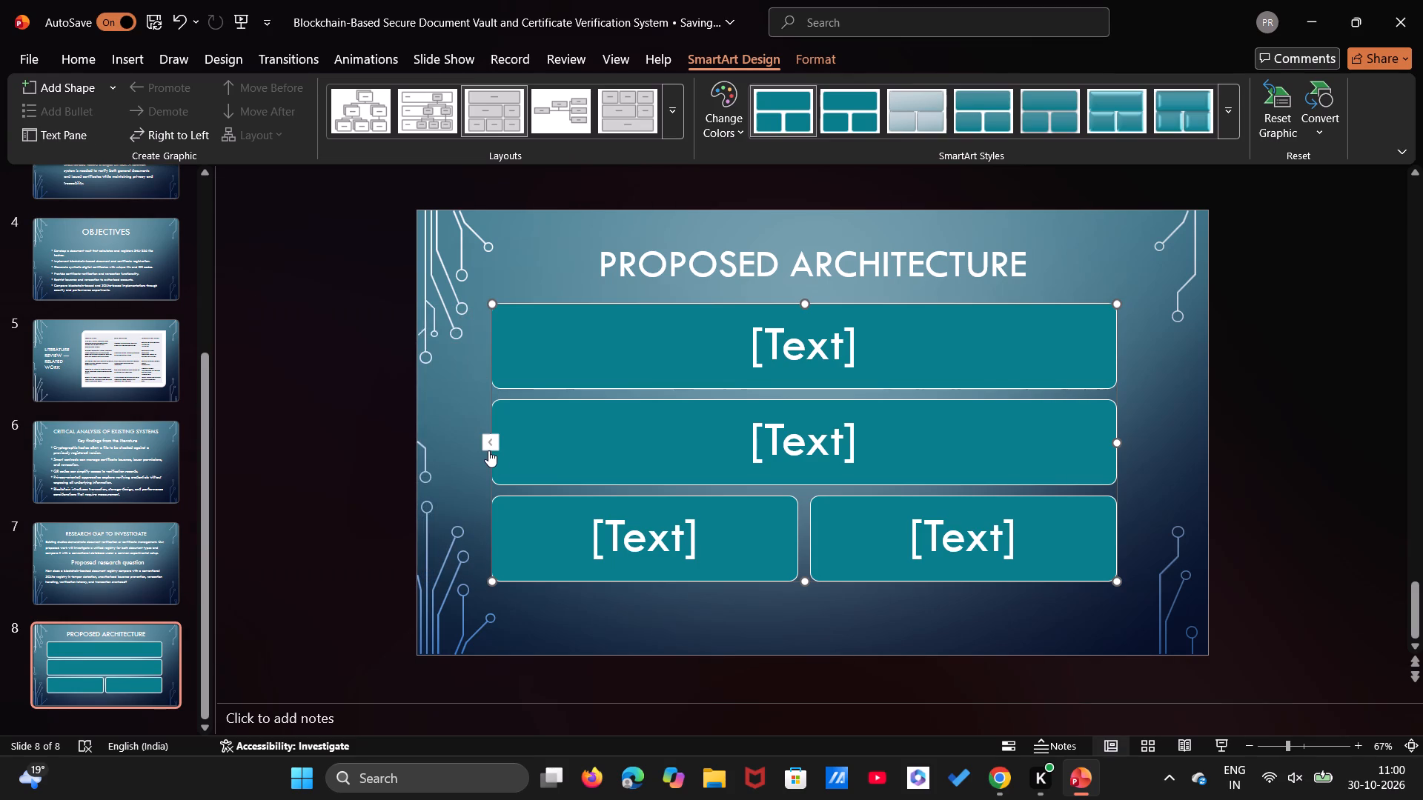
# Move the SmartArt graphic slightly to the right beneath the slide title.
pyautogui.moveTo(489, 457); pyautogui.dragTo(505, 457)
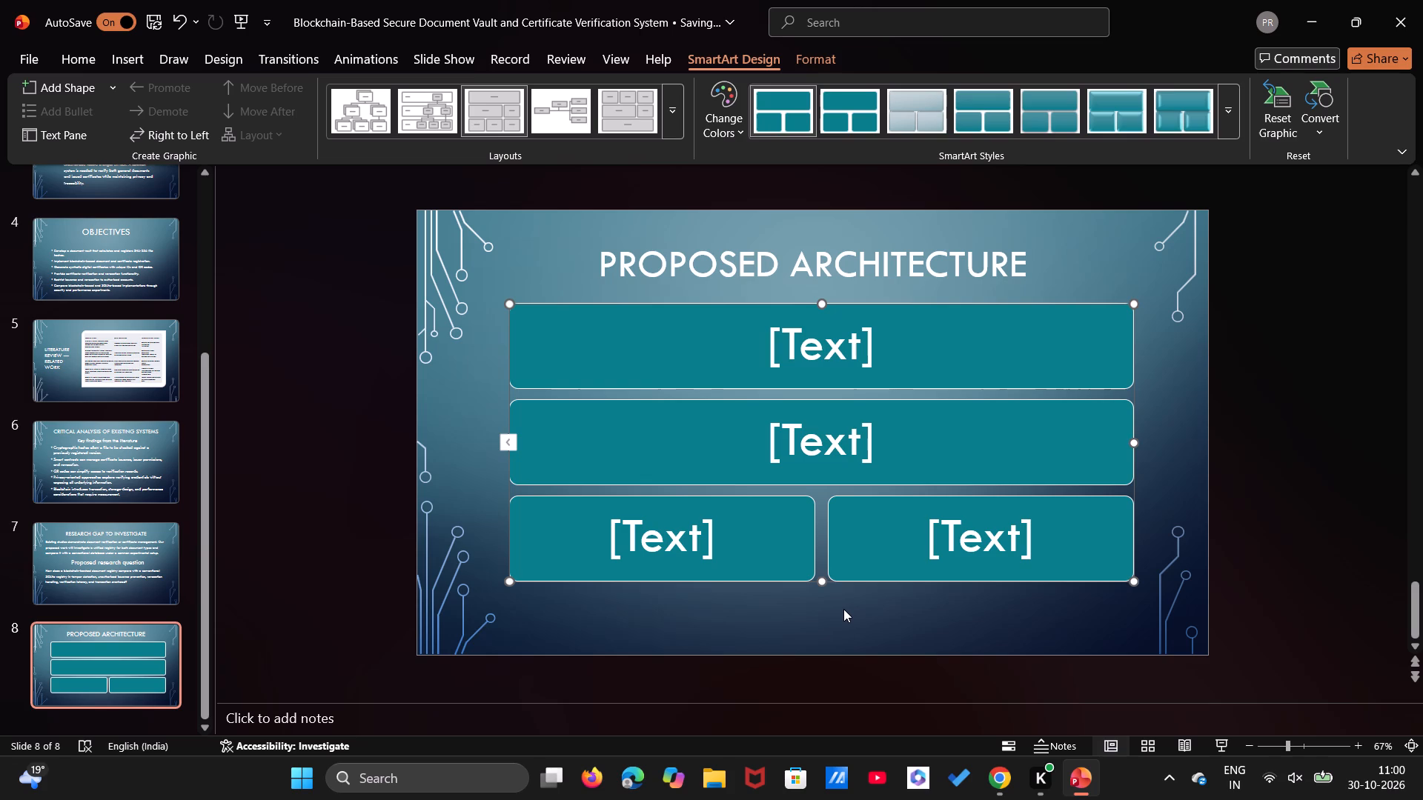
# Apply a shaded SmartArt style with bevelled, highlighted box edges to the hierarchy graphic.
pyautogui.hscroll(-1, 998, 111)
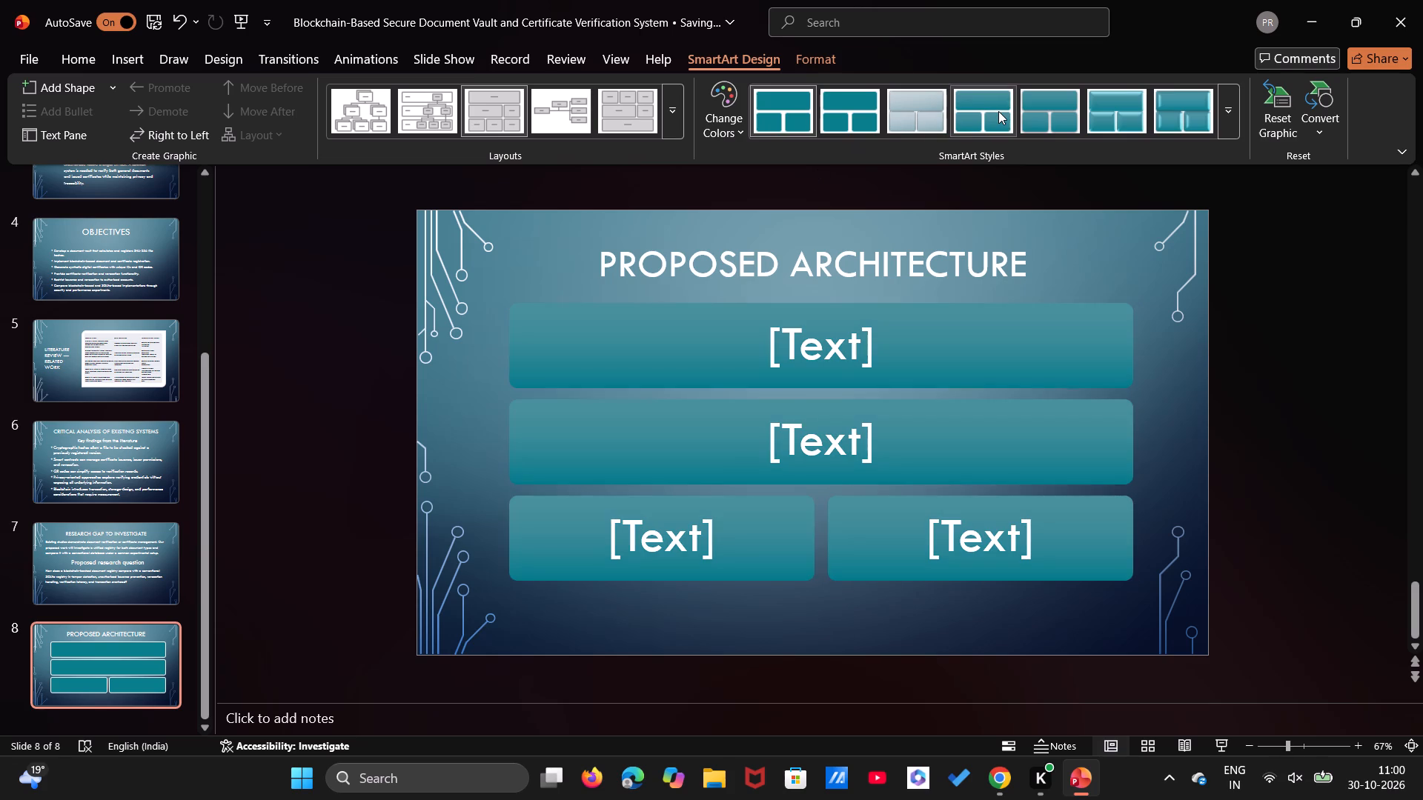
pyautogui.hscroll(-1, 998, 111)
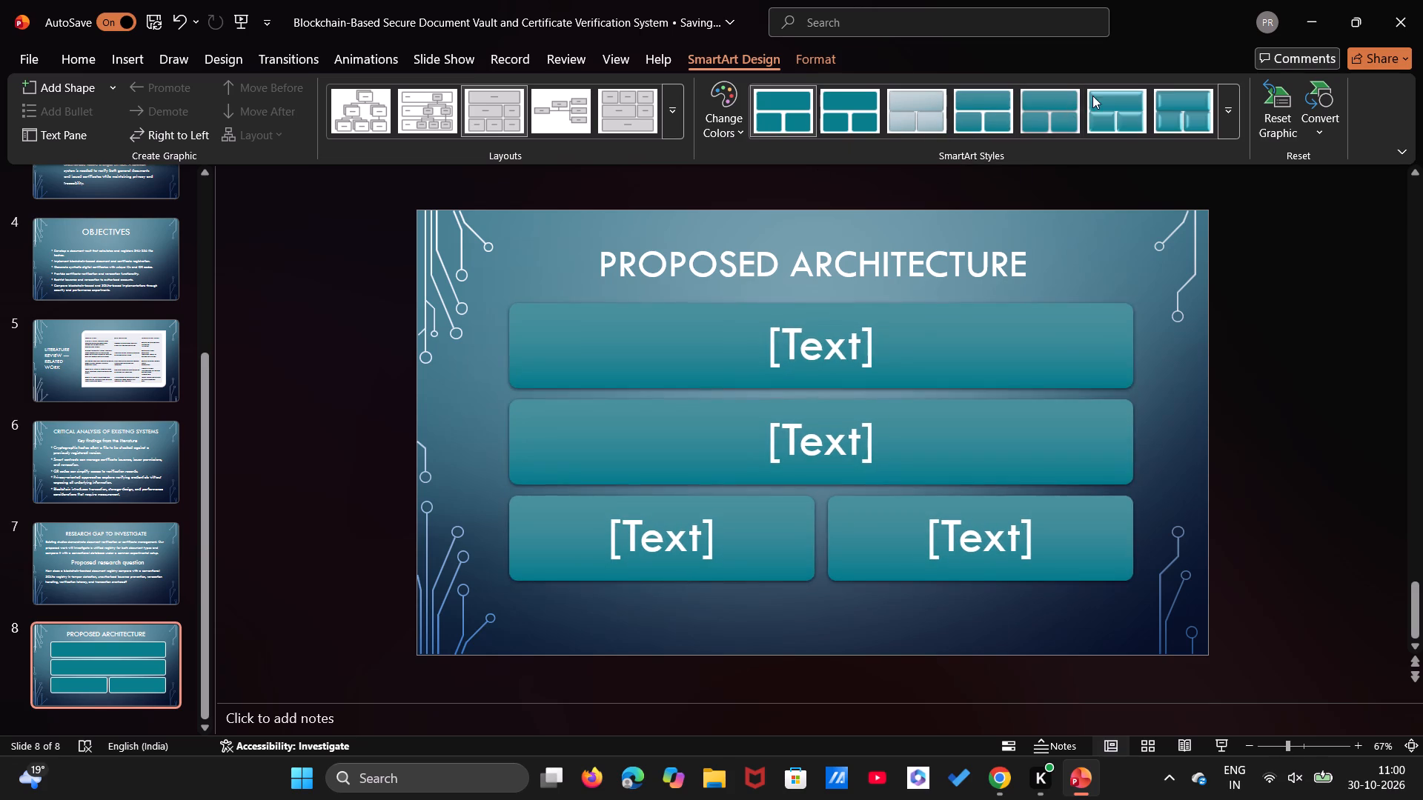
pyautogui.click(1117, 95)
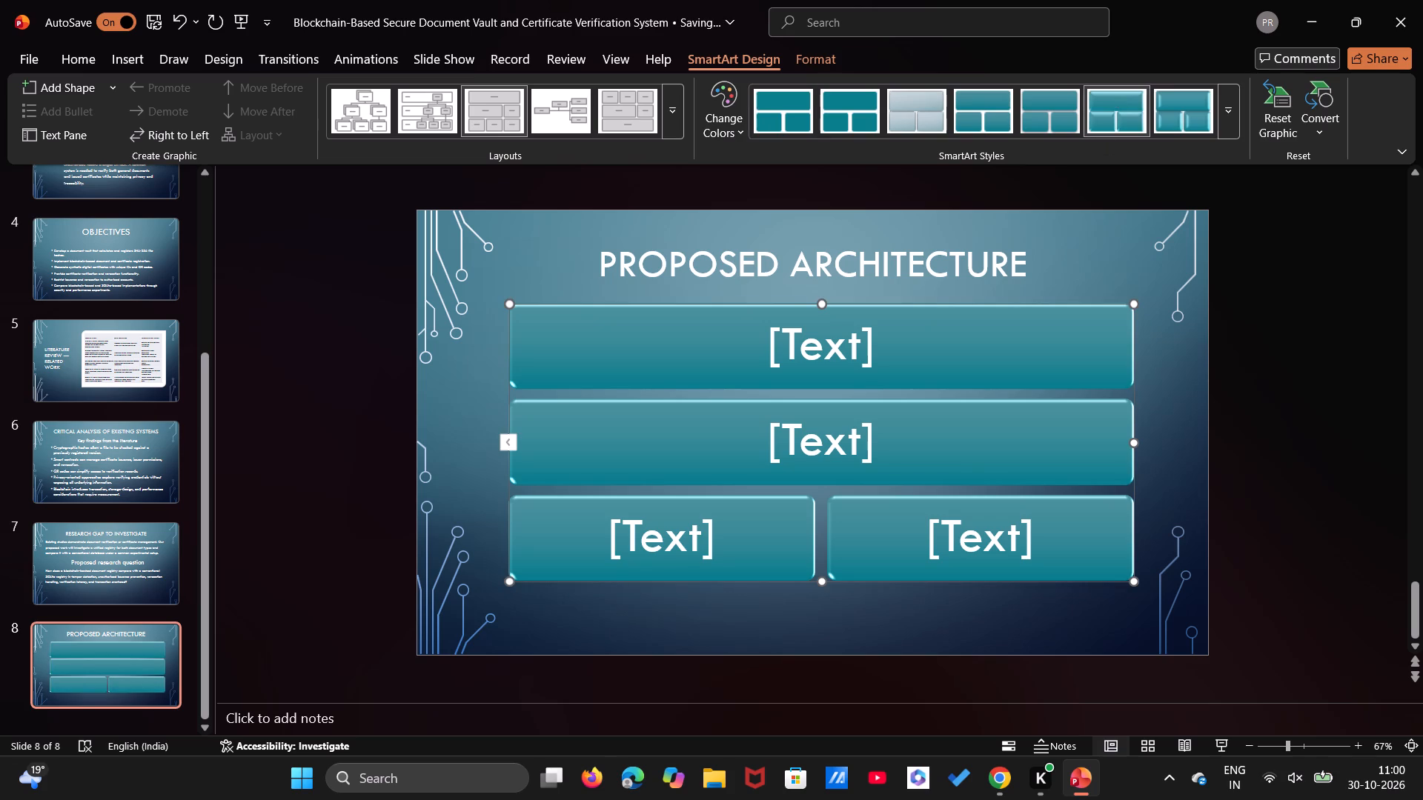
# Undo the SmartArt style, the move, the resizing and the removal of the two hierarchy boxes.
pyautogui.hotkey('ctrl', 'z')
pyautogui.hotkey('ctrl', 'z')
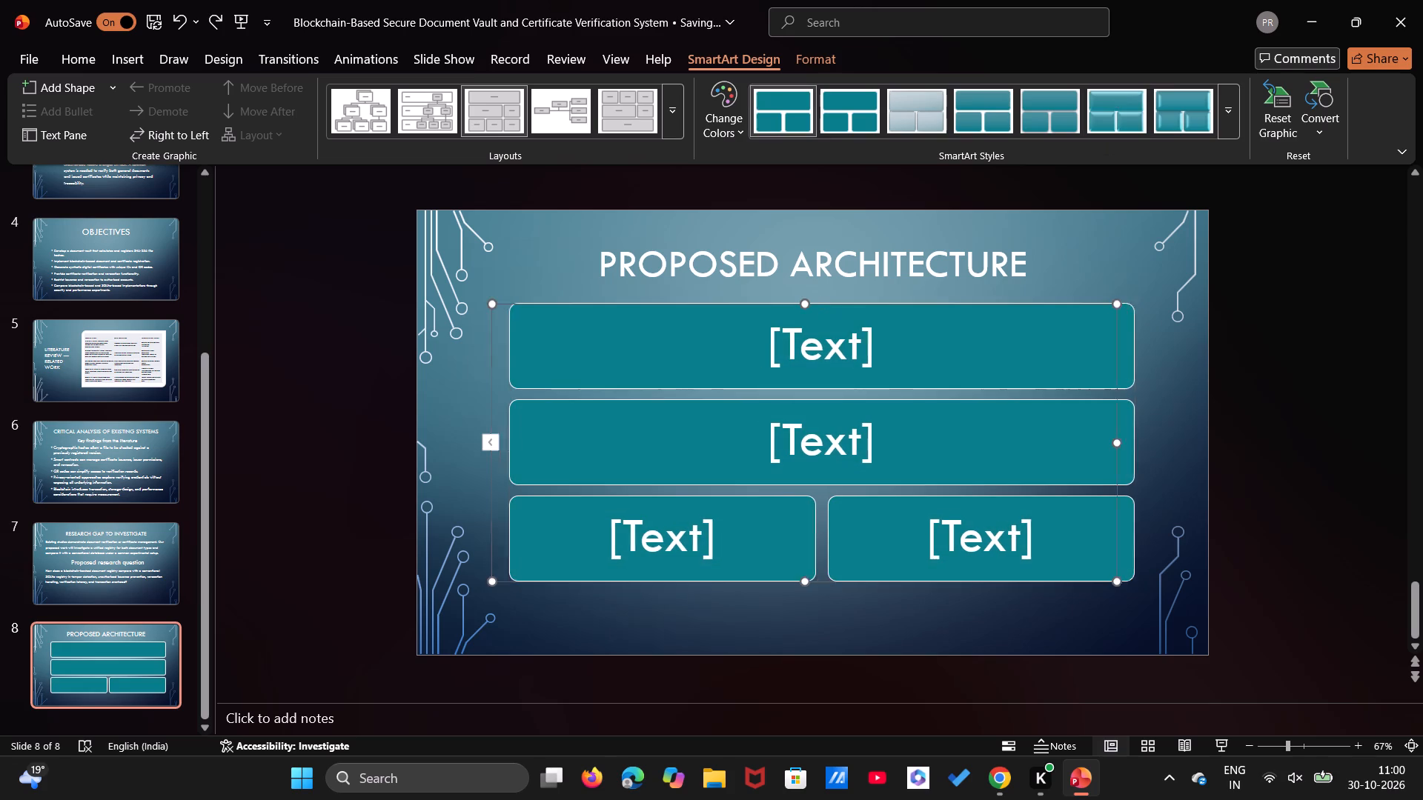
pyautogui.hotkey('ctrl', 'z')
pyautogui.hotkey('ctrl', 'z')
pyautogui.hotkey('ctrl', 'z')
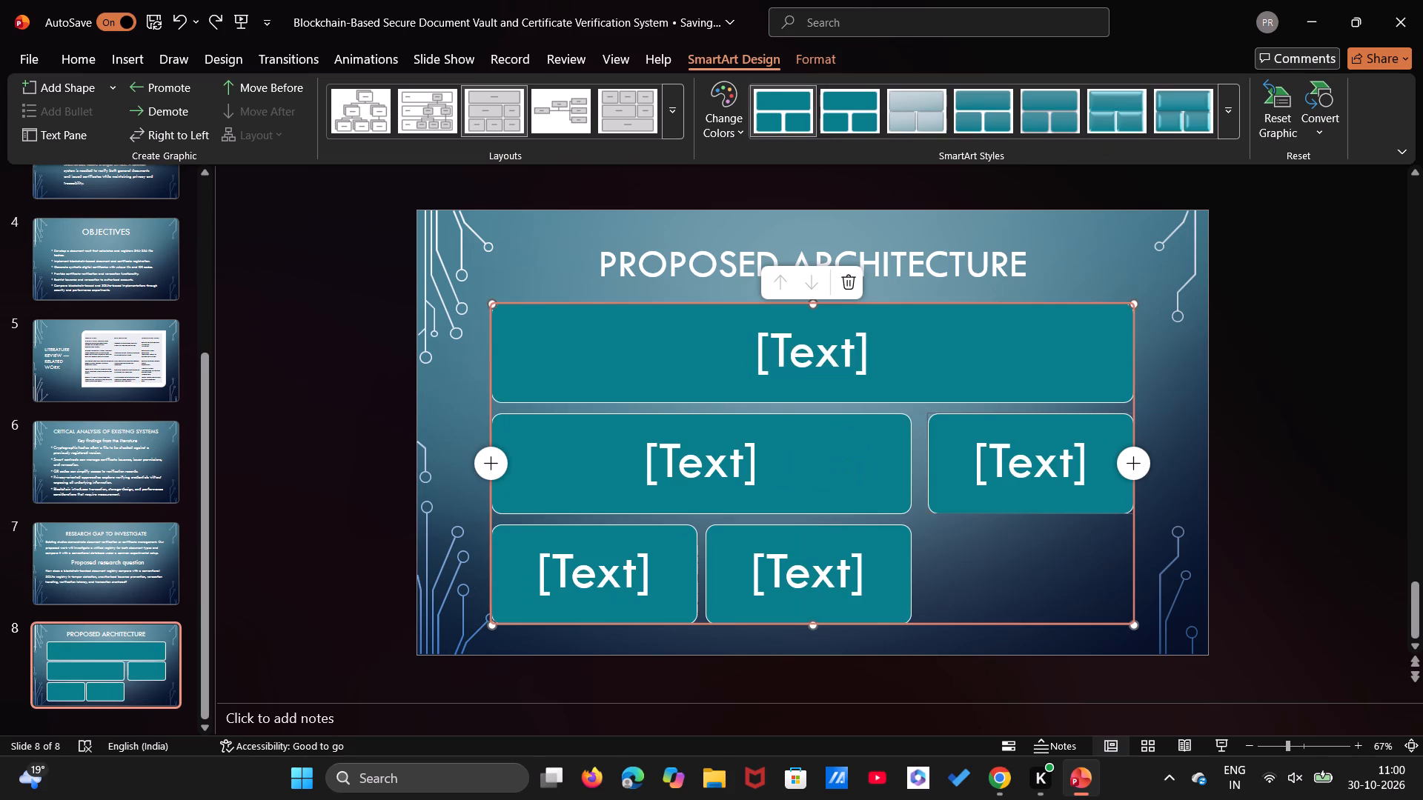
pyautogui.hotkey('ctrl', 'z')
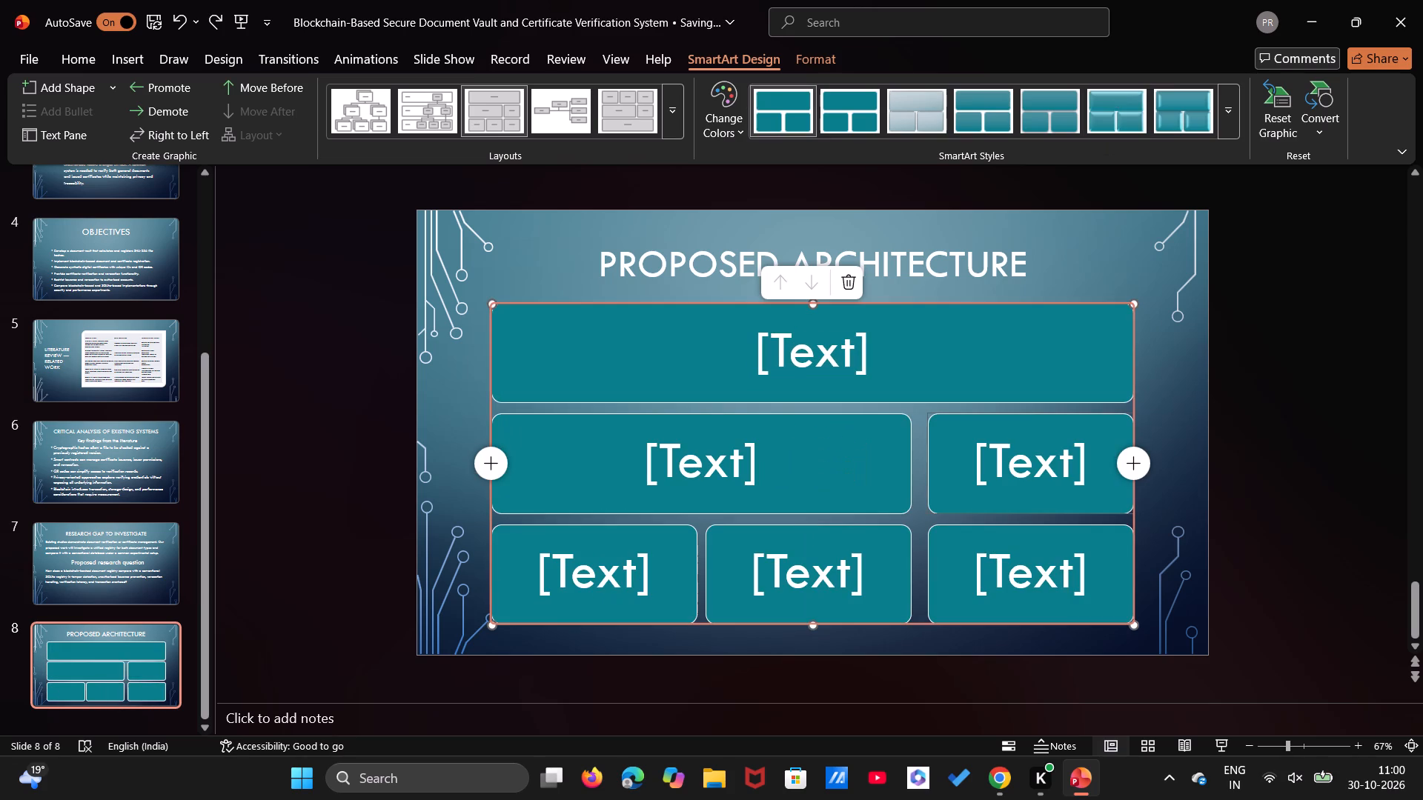
# Cut the third-level box under the narrower second-level box, and that second-level box too, from the hierarchy.
pyautogui.moveTo(1012, 571); pyautogui.dragTo(1002, 578)
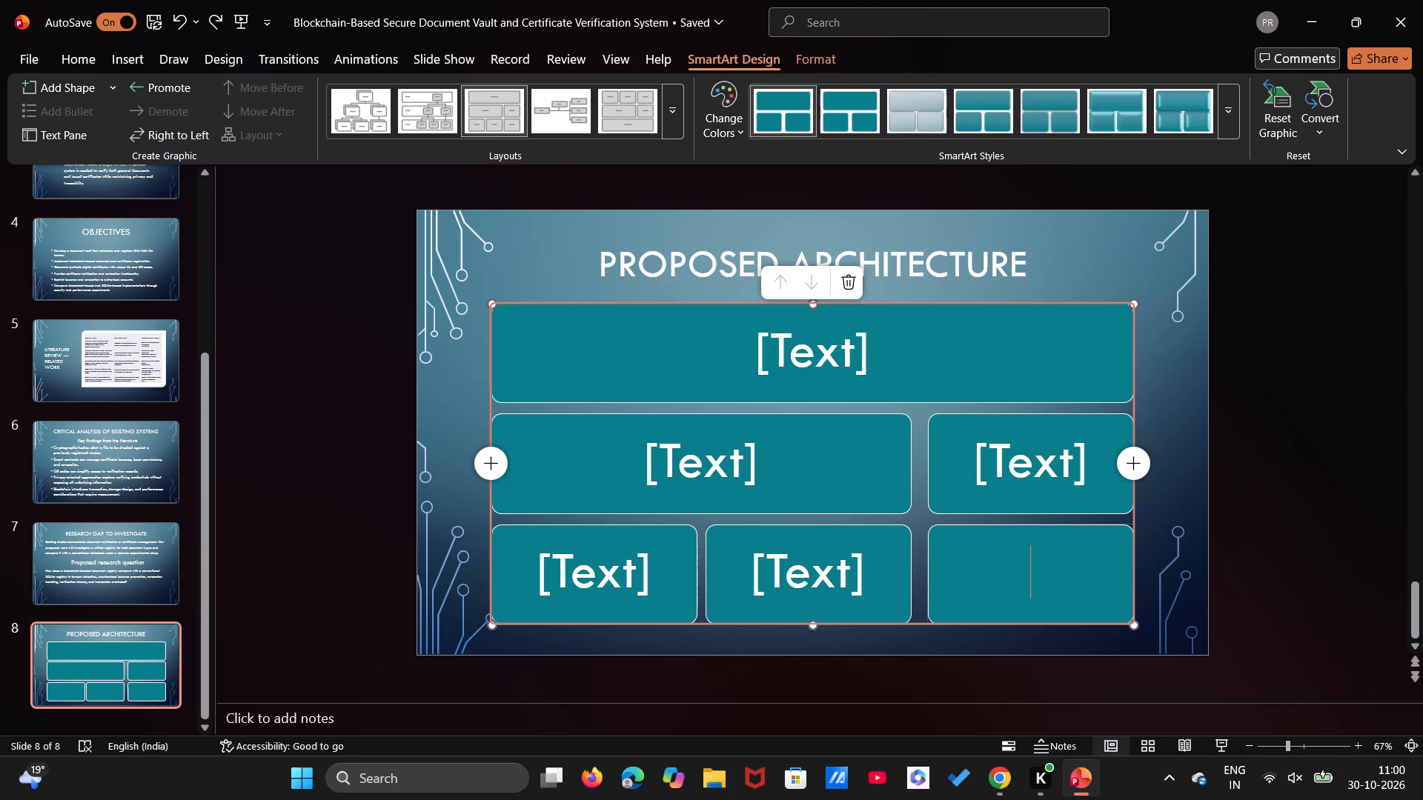
pyautogui.moveTo(1002, 578); pyautogui.dragTo(972, 595)
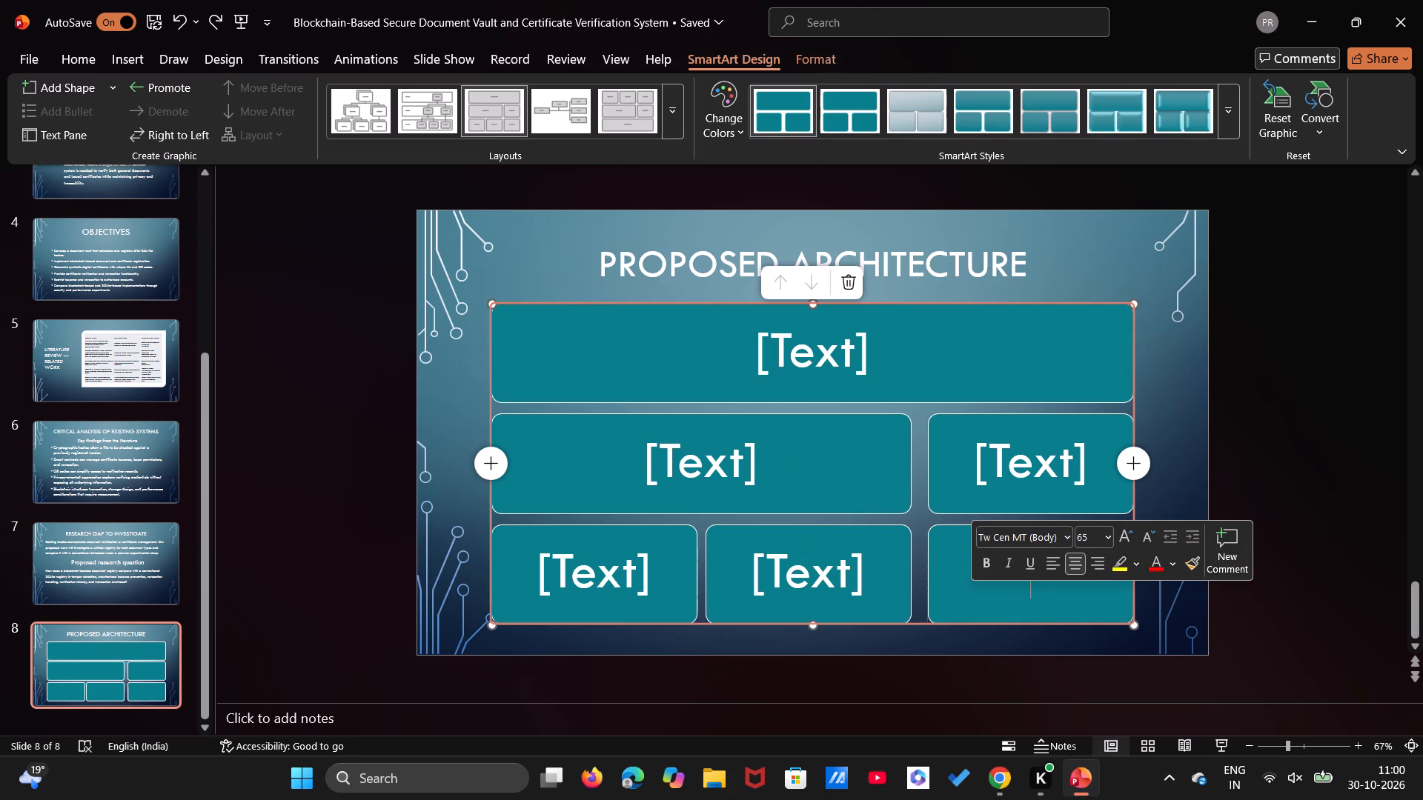
pyautogui.click(972, 595)
pyautogui.rightClick(972, 595)
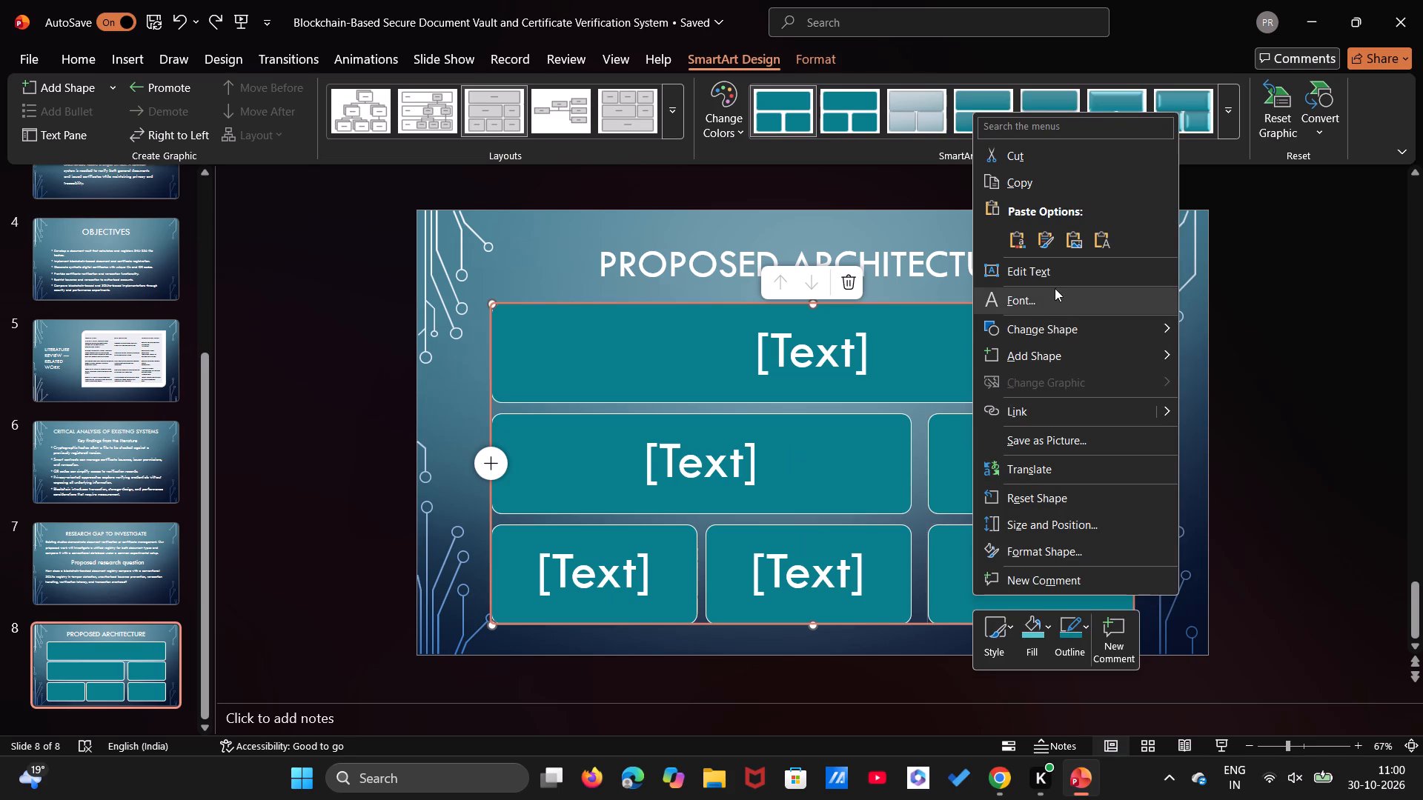
pyautogui.click(1055, 184)
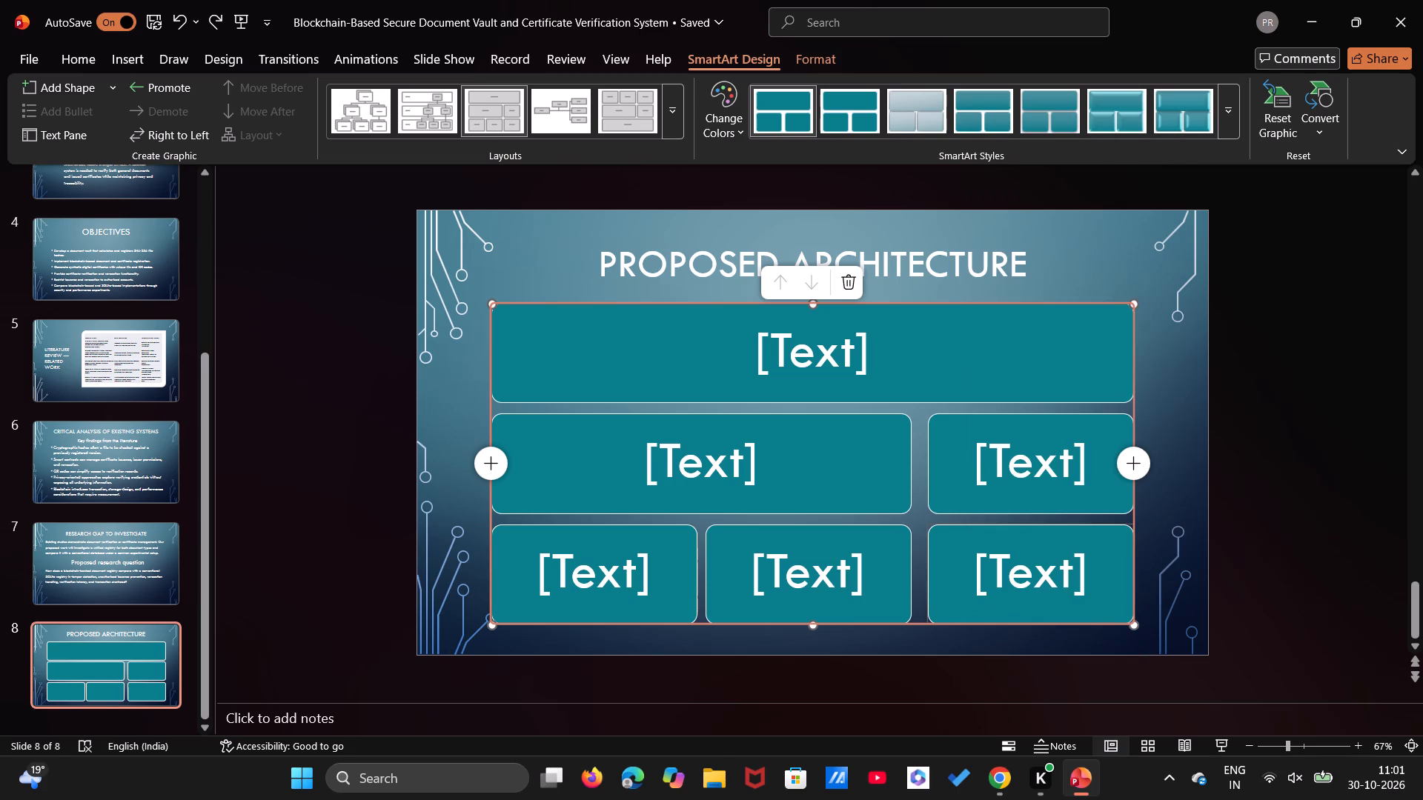
pyautogui.click(1085, 590)
pyautogui.rightClick(1085, 590)
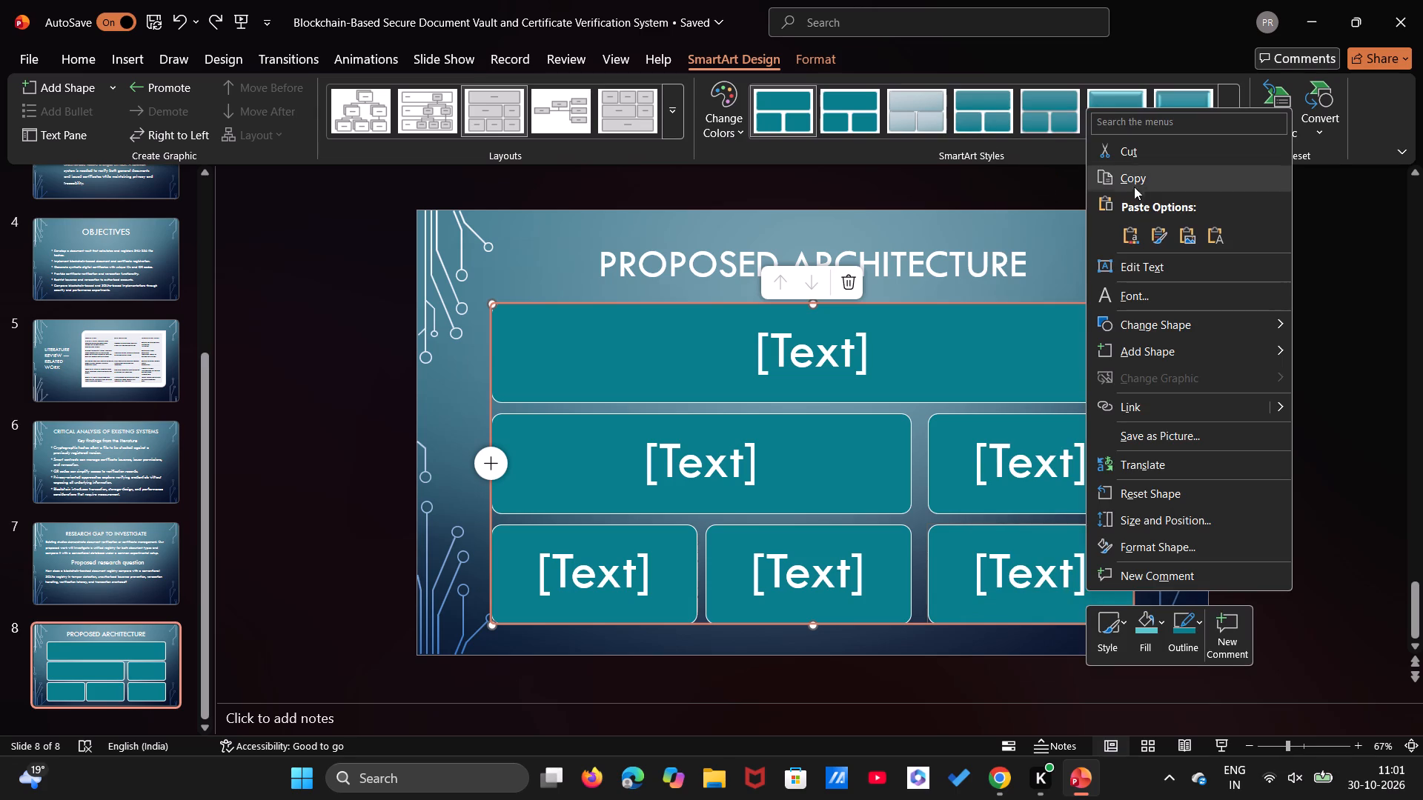
pyautogui.click(1140, 150)
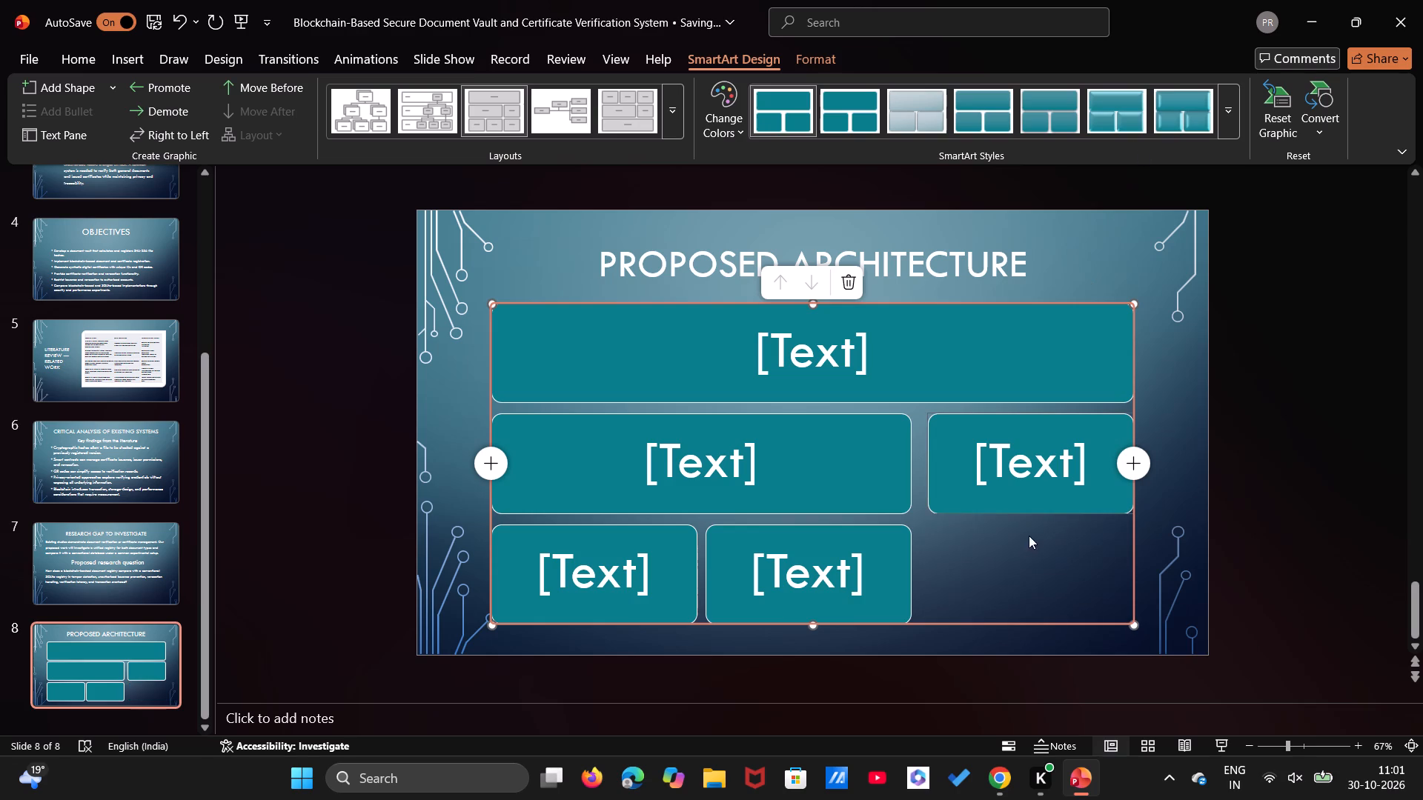
pyautogui.click(1038, 458)
pyautogui.rightClick(1038, 458)
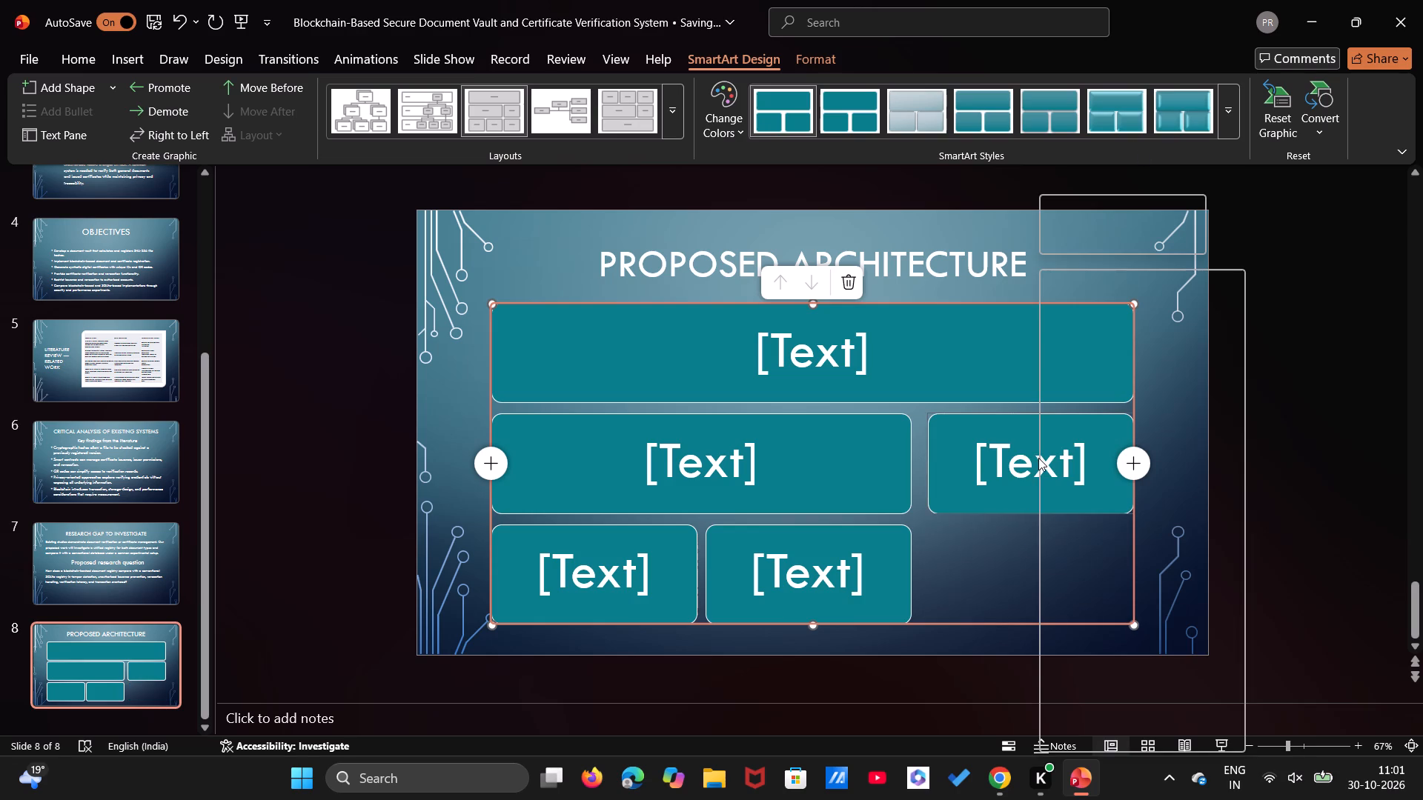
pyautogui.click(1096, 307)
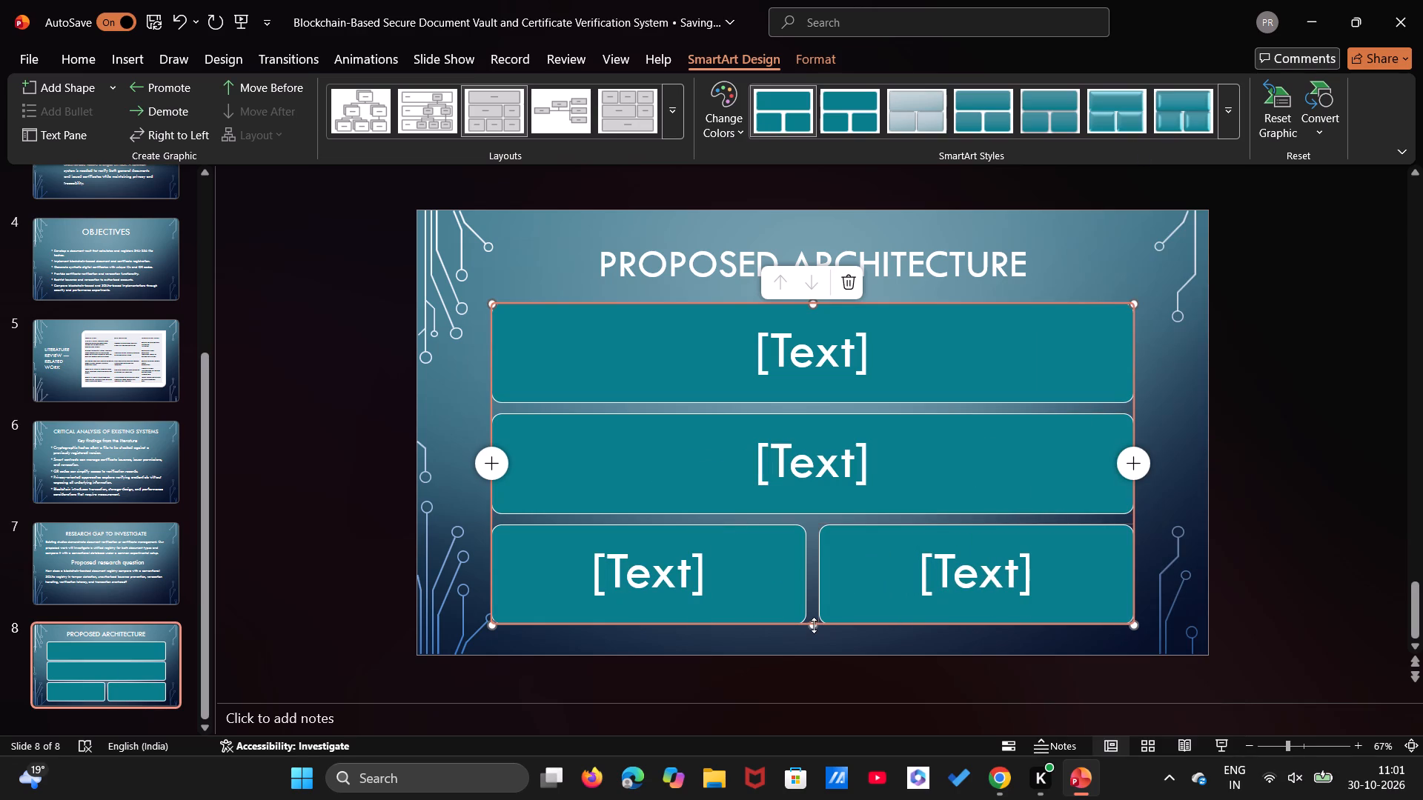
# Resize the SmartArt graphic slightly wider on its right side, with its bottom edge just above the slide's bottom.
pyautogui.moveTo(814, 625); pyautogui.dragTo(813, 531)
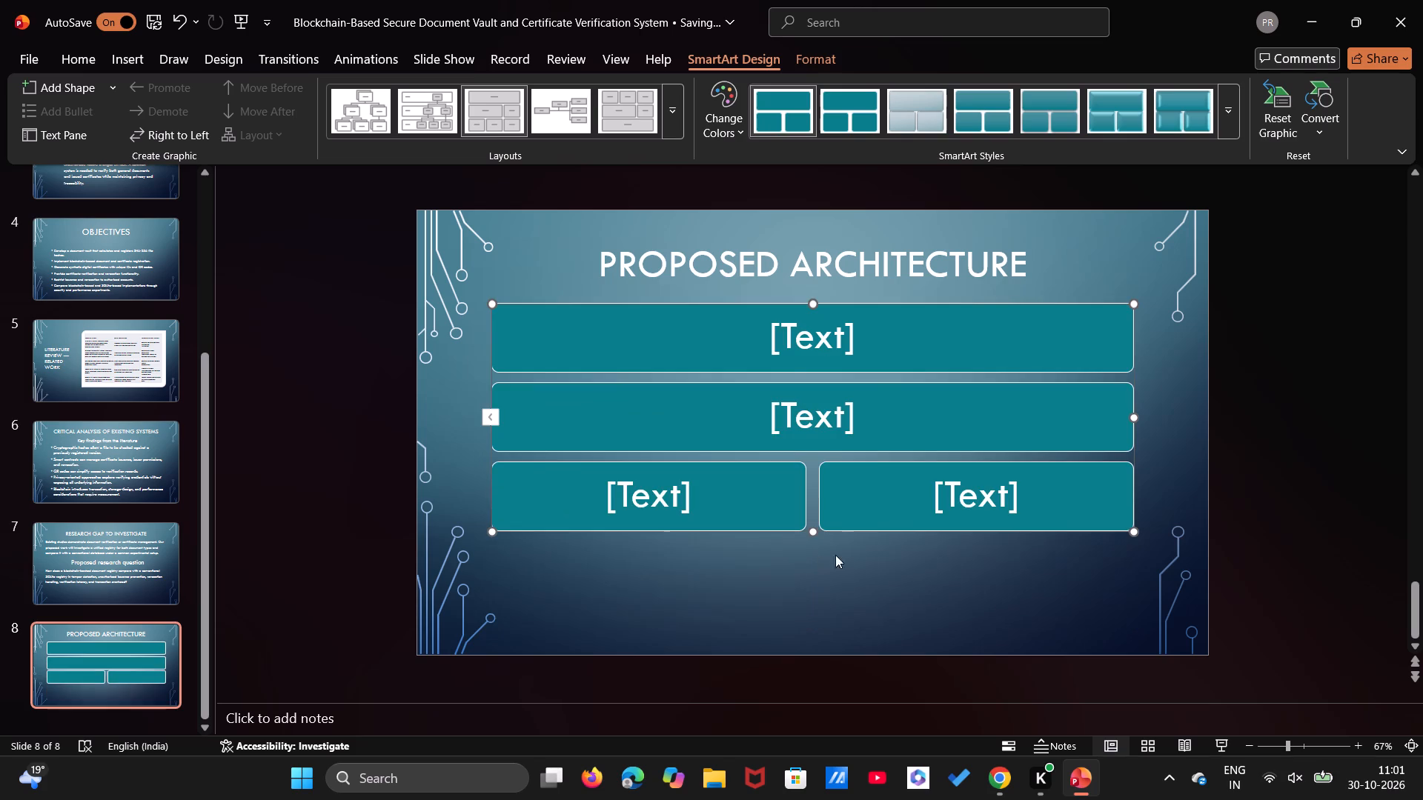
pyautogui.moveTo(1133, 532); pyautogui.dragTo(1158, 548)
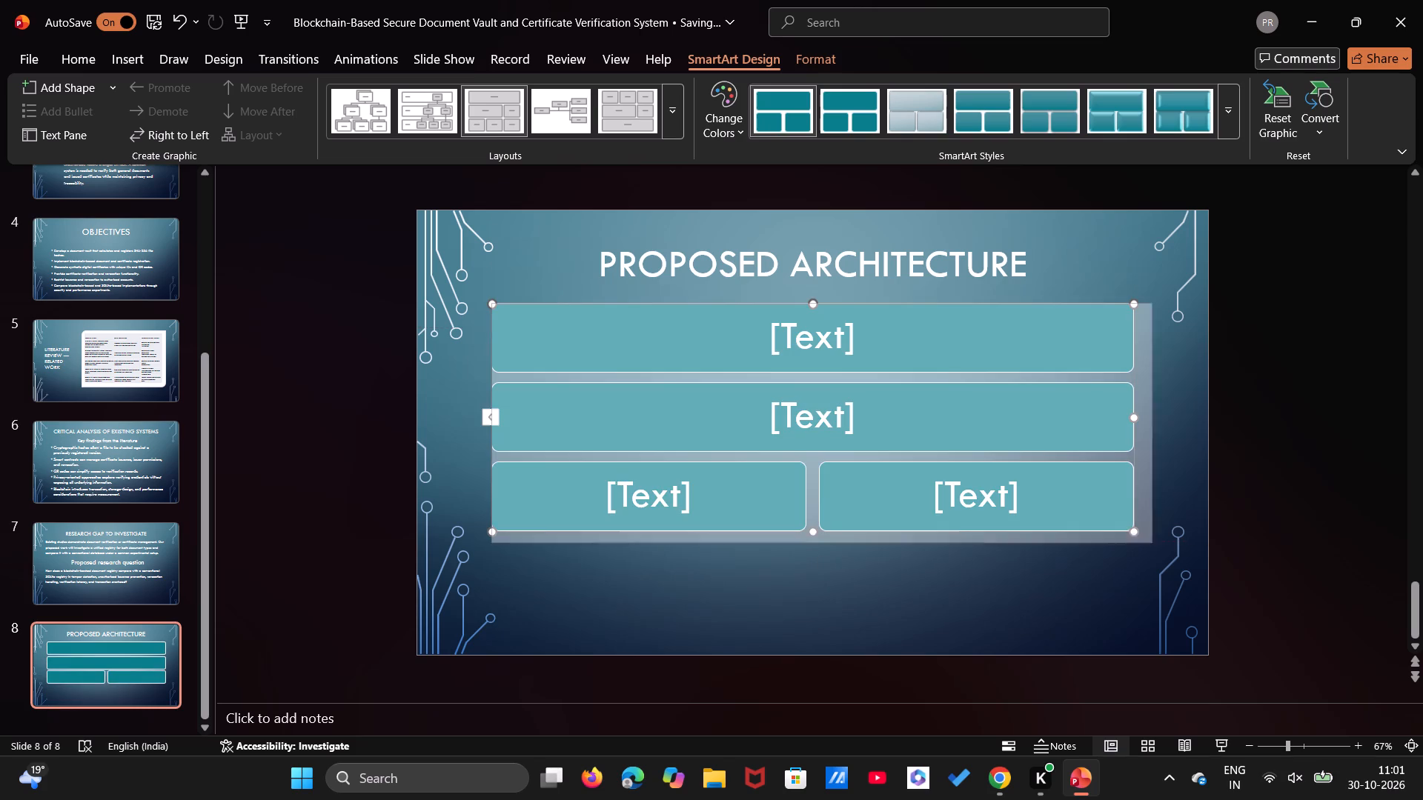
pyautogui.moveTo(1158, 548); pyautogui.dragTo(1159, 626)
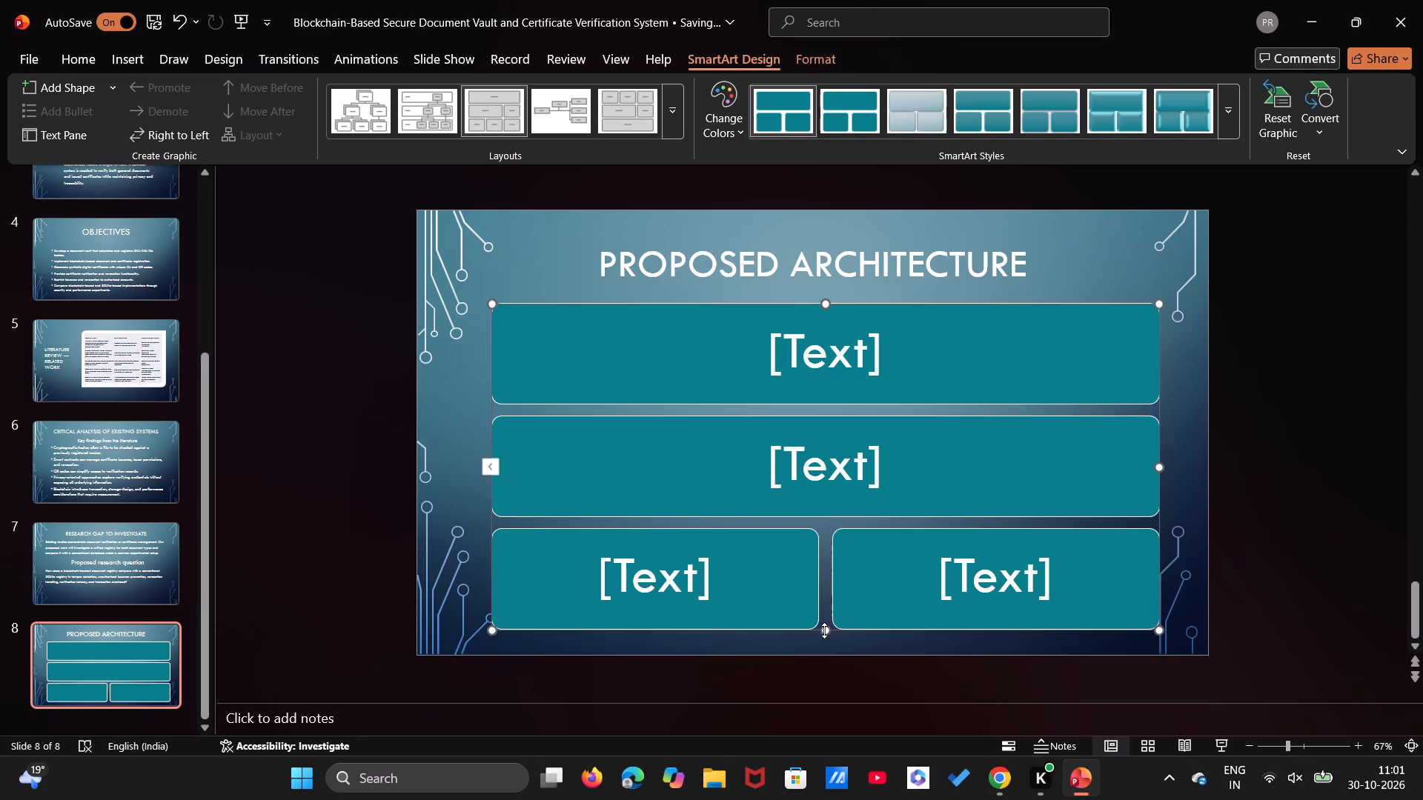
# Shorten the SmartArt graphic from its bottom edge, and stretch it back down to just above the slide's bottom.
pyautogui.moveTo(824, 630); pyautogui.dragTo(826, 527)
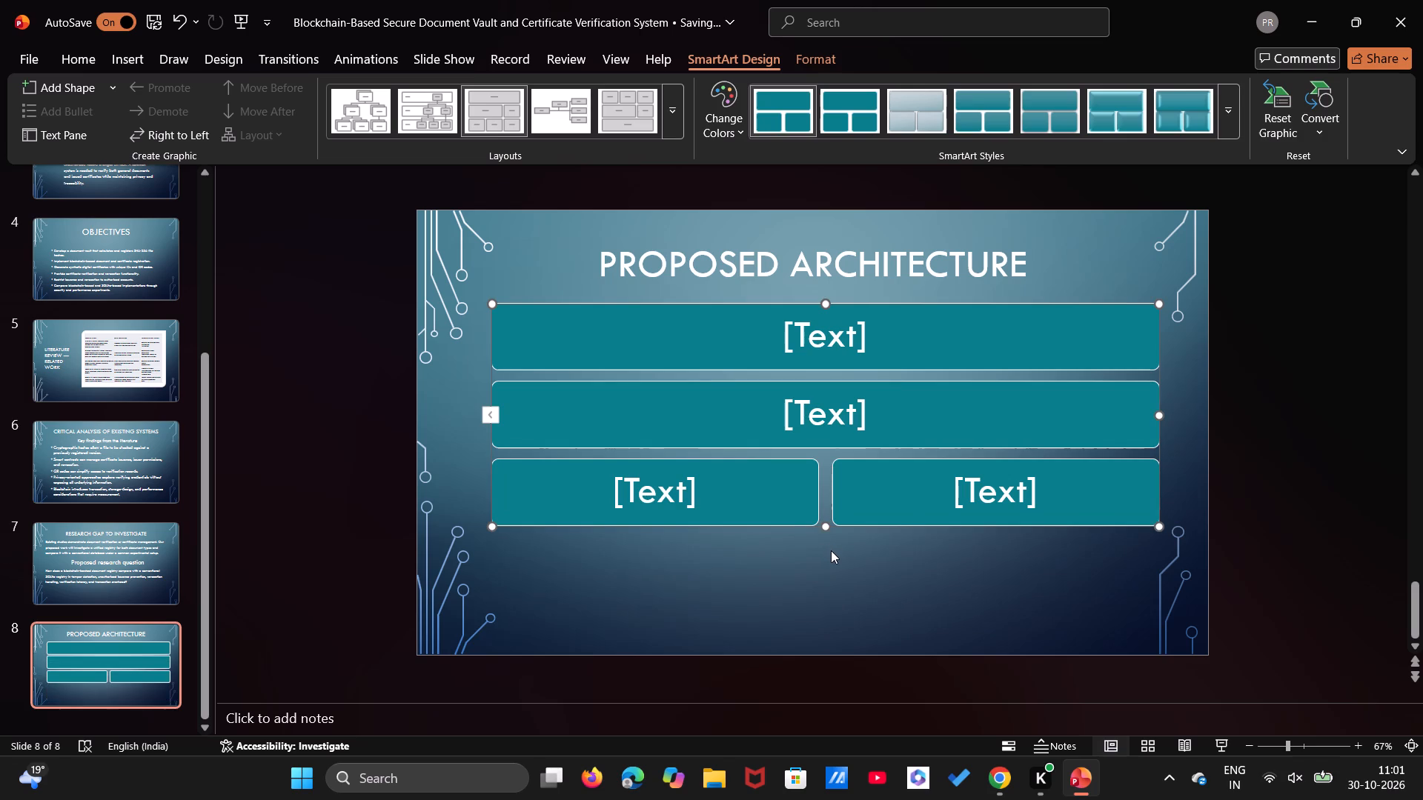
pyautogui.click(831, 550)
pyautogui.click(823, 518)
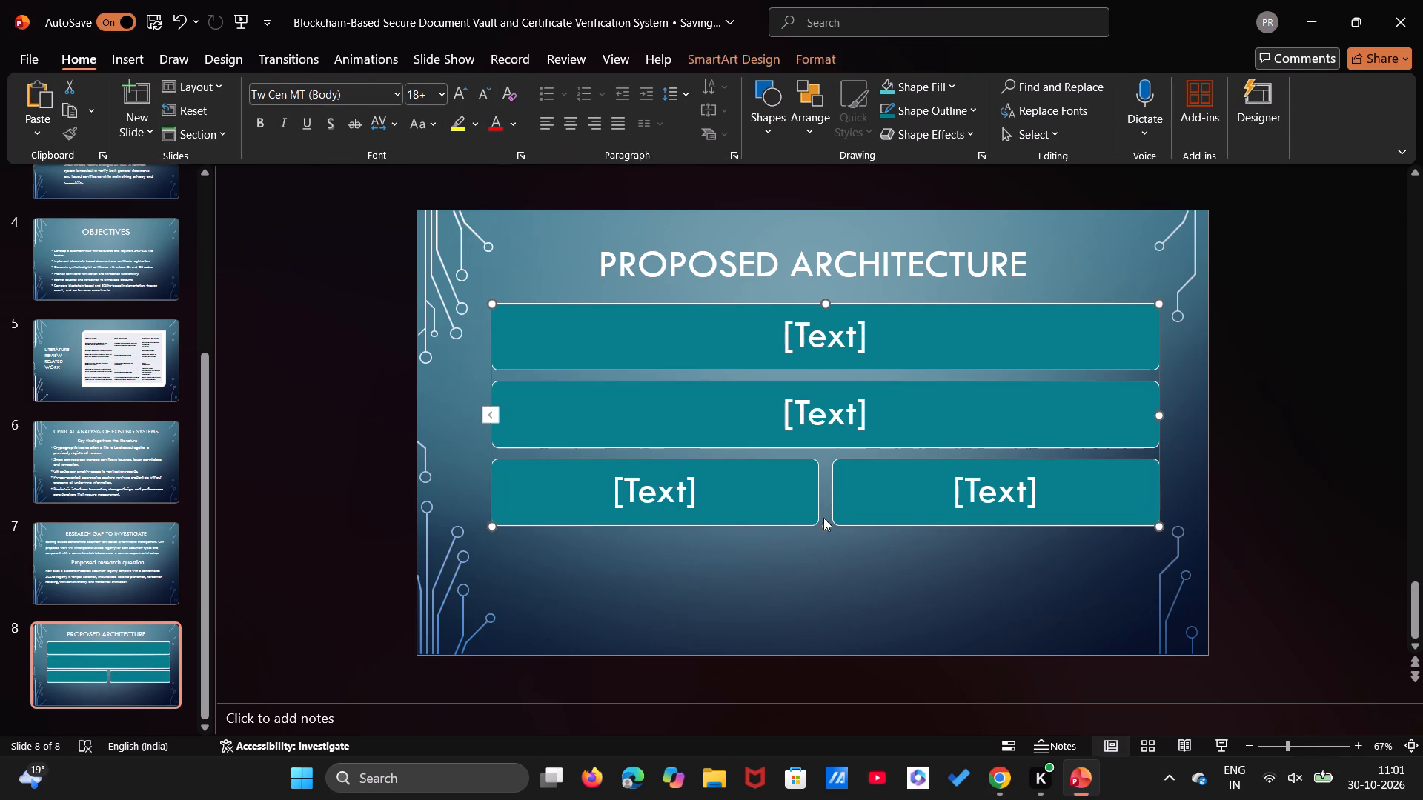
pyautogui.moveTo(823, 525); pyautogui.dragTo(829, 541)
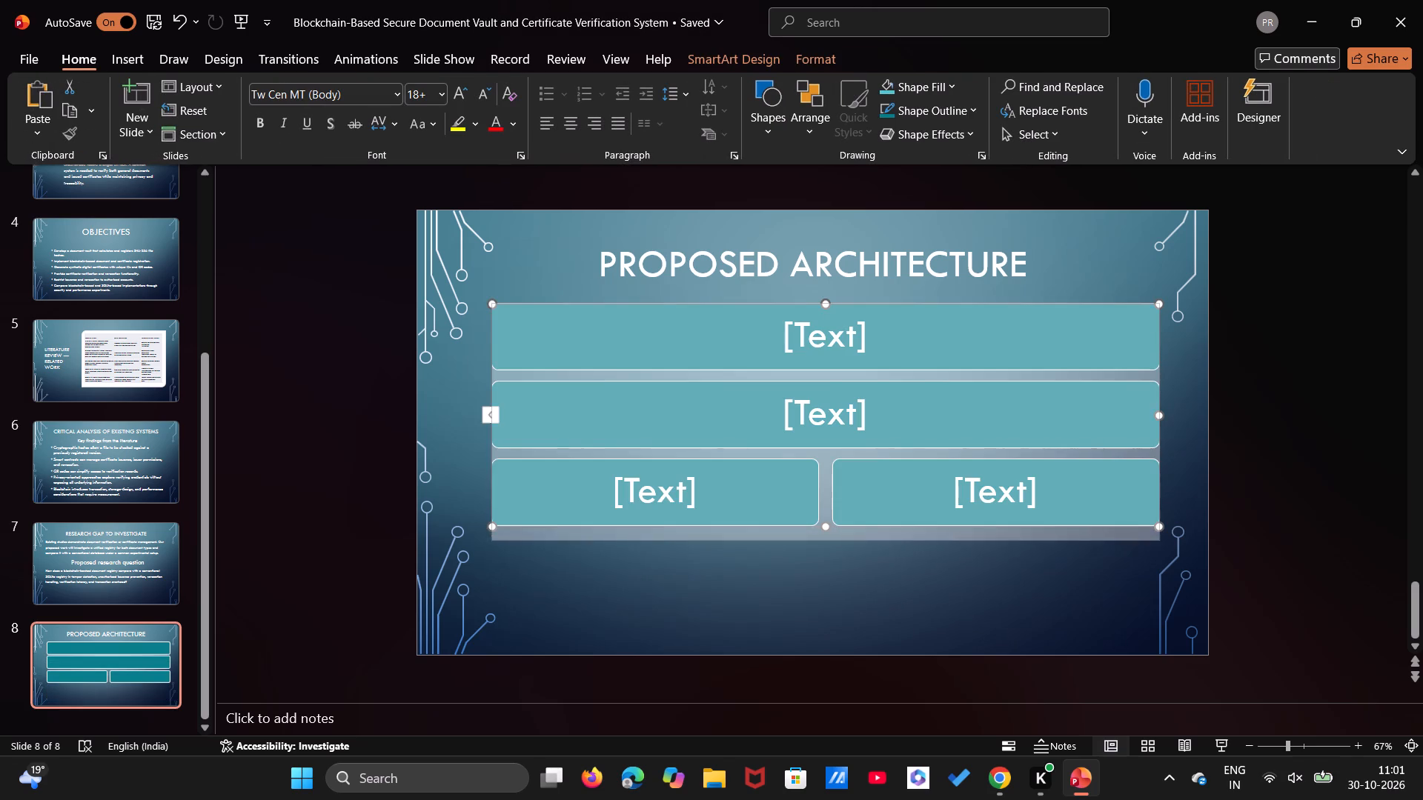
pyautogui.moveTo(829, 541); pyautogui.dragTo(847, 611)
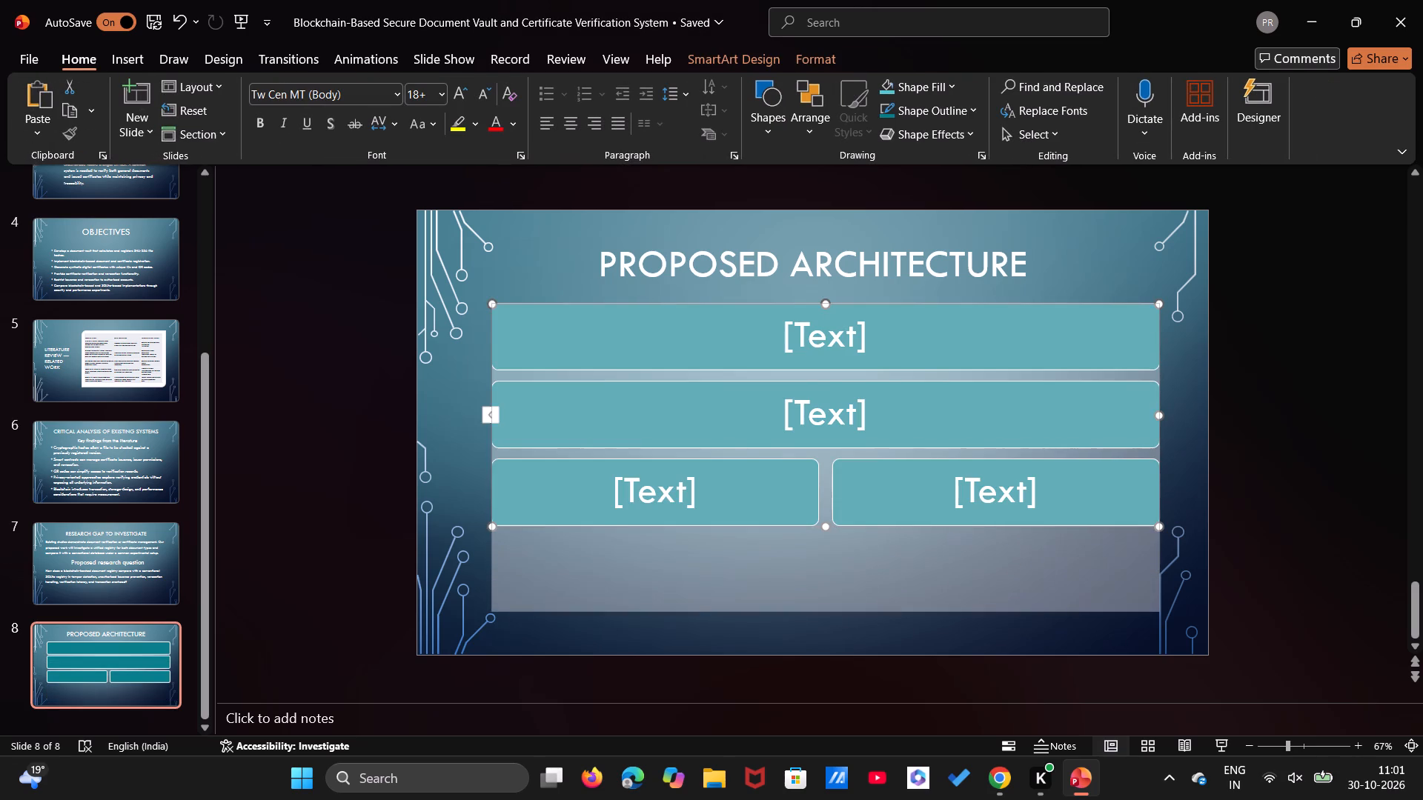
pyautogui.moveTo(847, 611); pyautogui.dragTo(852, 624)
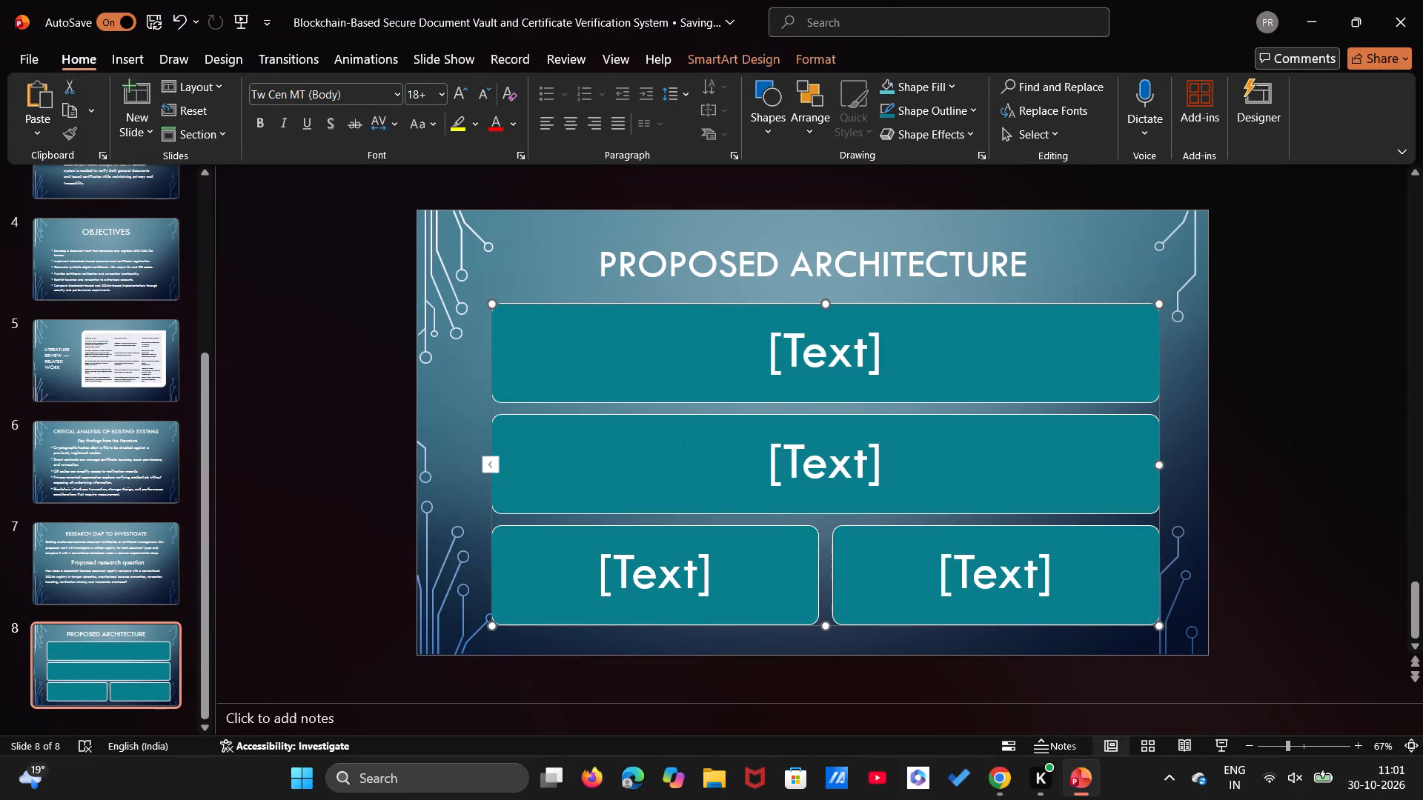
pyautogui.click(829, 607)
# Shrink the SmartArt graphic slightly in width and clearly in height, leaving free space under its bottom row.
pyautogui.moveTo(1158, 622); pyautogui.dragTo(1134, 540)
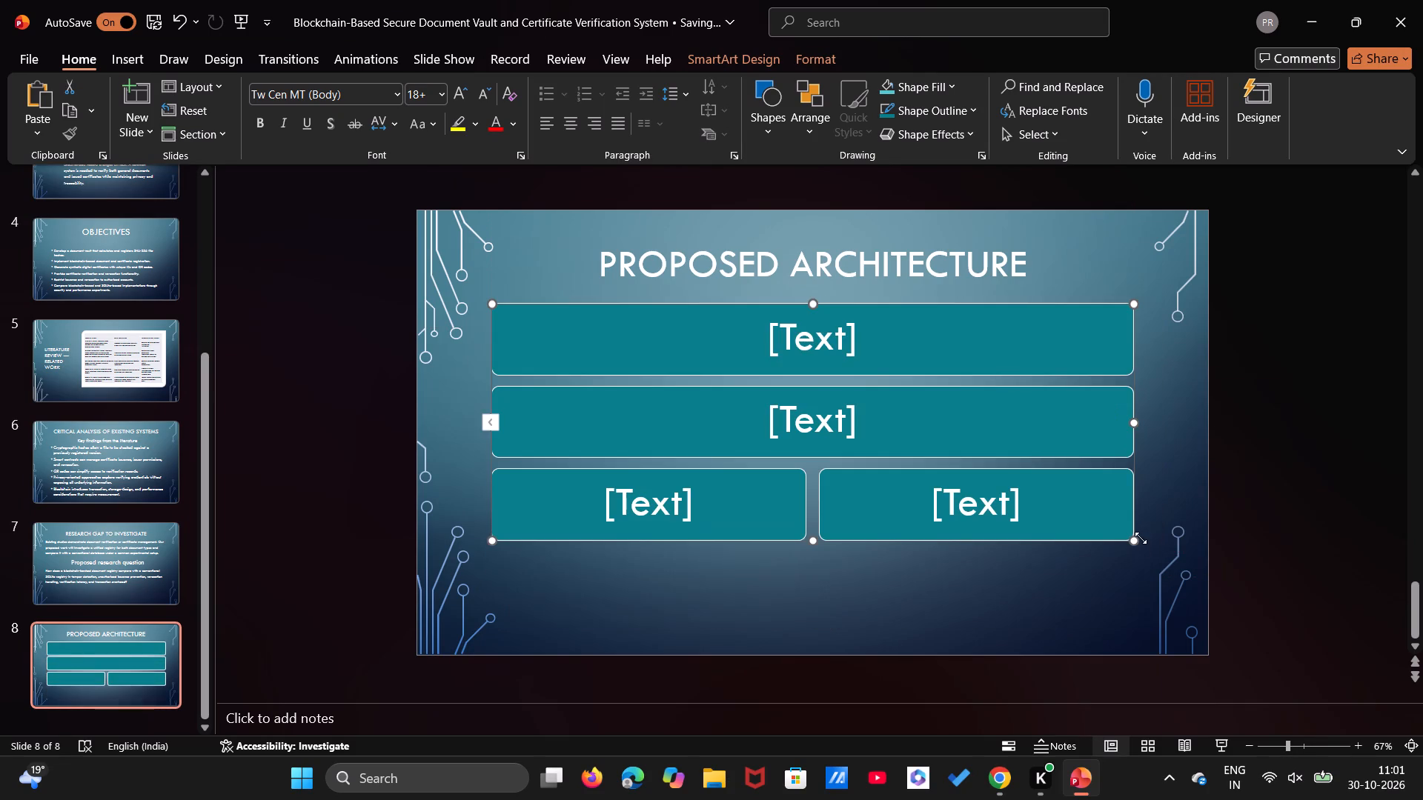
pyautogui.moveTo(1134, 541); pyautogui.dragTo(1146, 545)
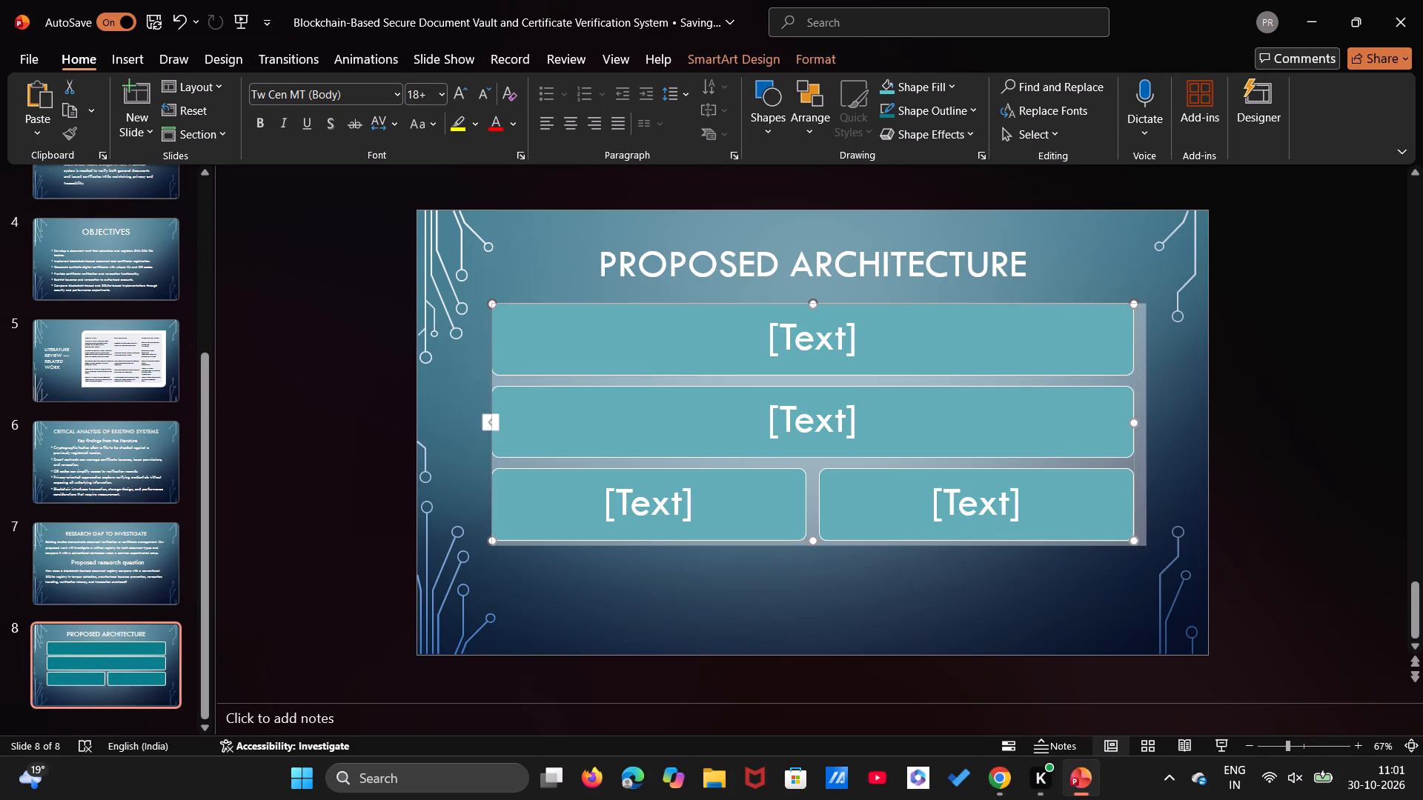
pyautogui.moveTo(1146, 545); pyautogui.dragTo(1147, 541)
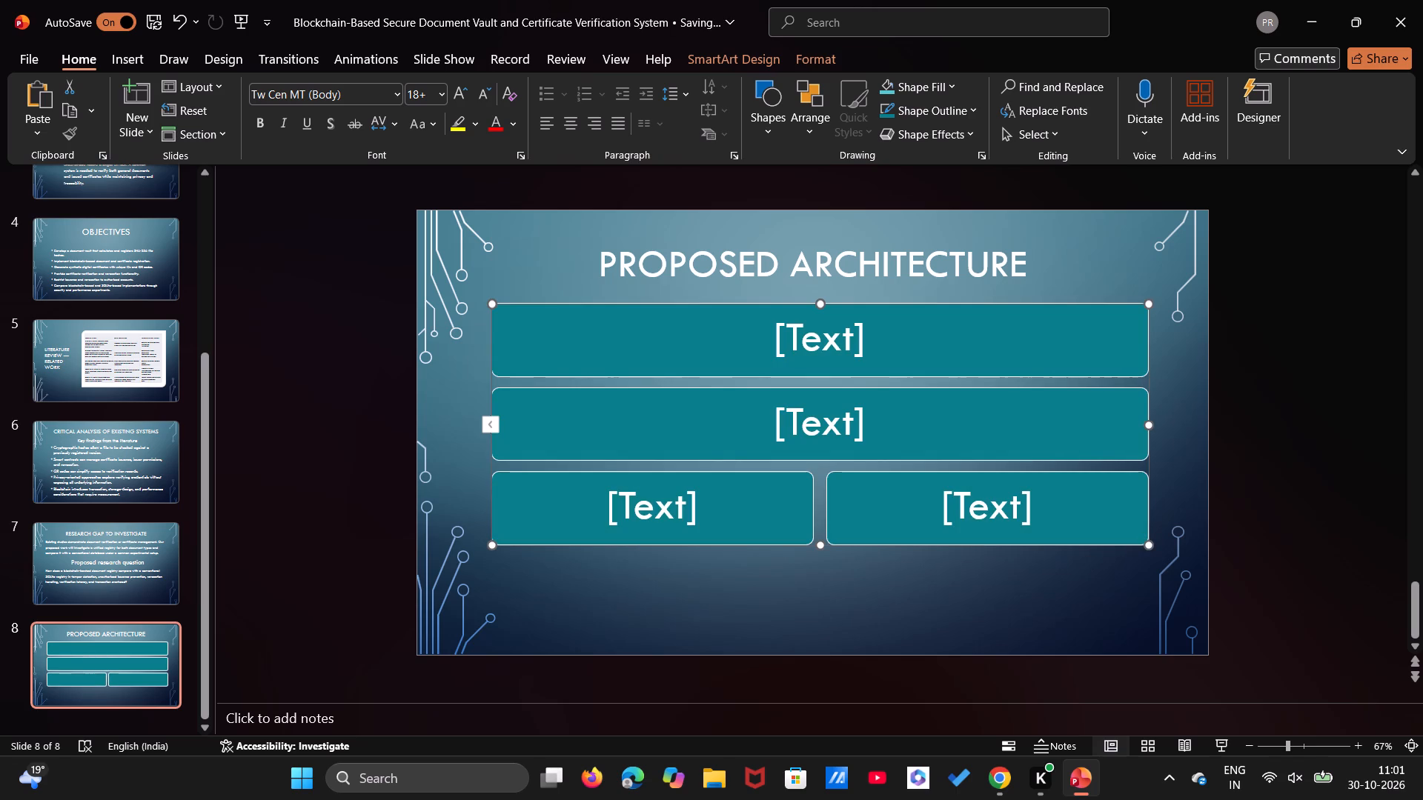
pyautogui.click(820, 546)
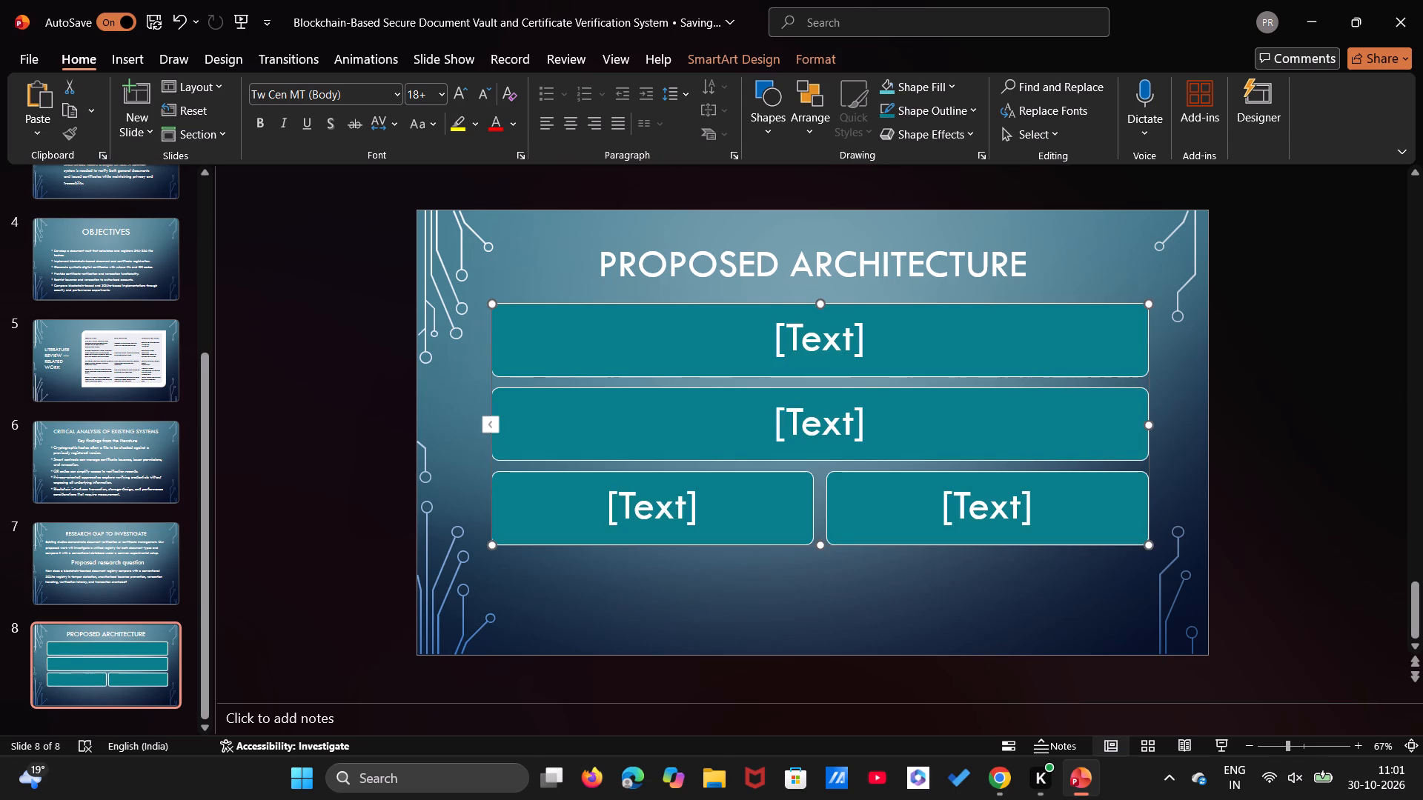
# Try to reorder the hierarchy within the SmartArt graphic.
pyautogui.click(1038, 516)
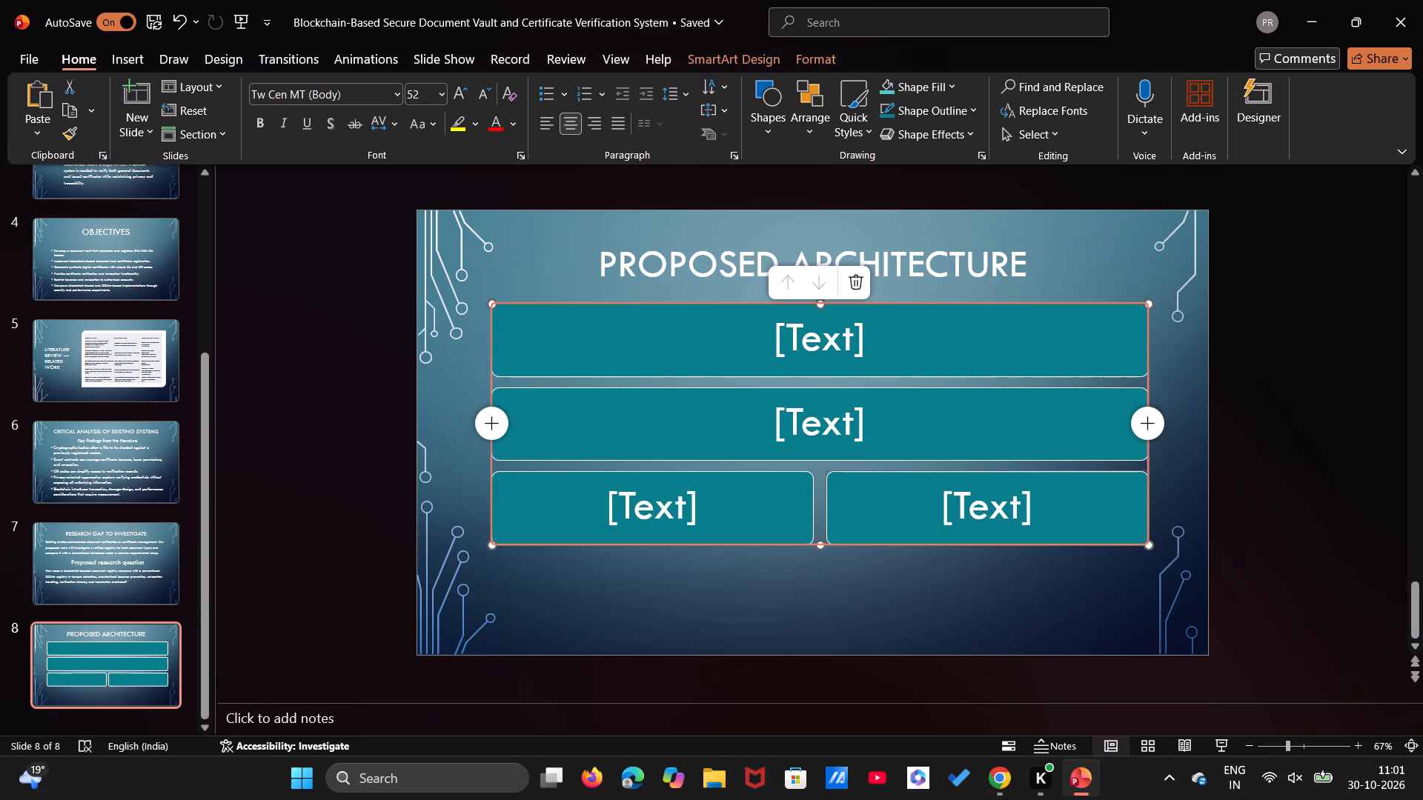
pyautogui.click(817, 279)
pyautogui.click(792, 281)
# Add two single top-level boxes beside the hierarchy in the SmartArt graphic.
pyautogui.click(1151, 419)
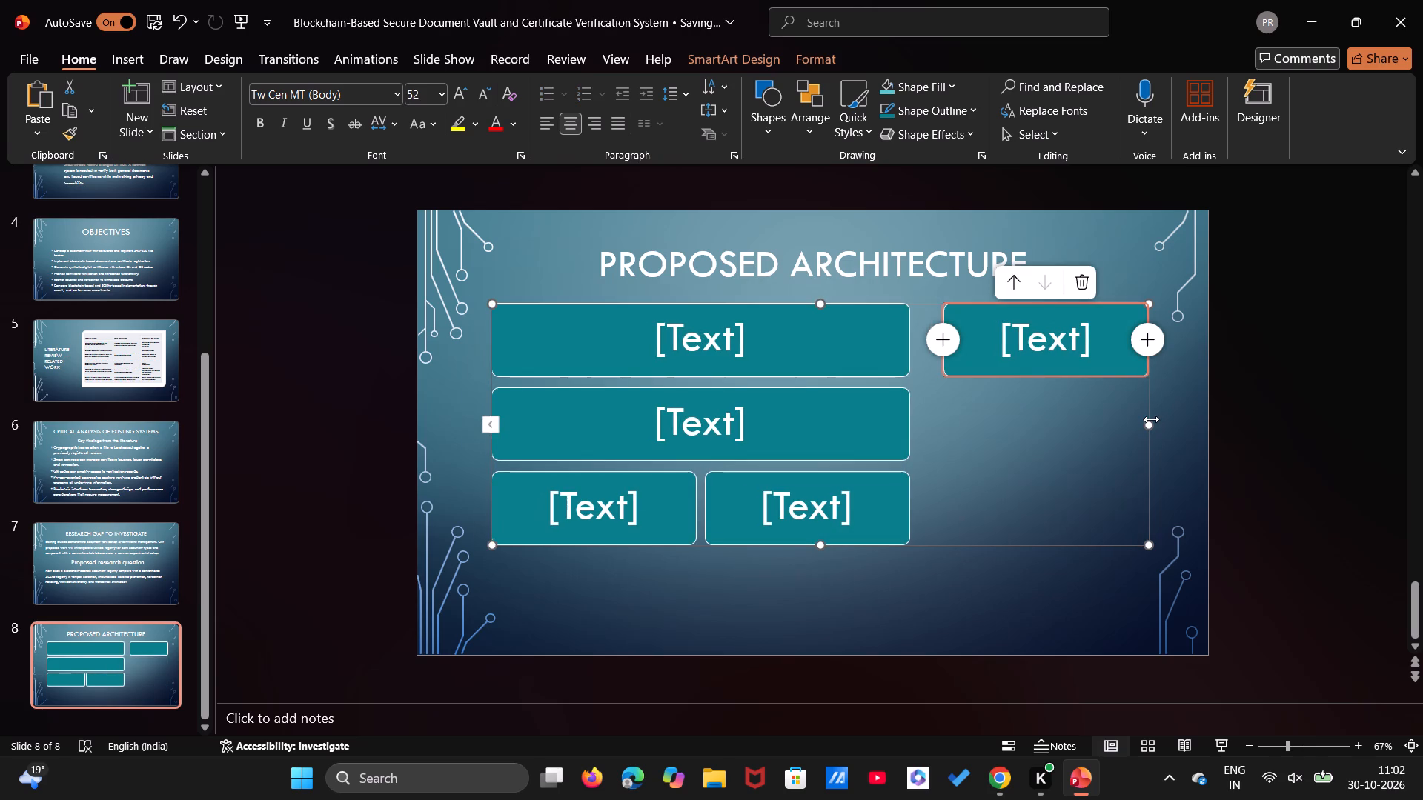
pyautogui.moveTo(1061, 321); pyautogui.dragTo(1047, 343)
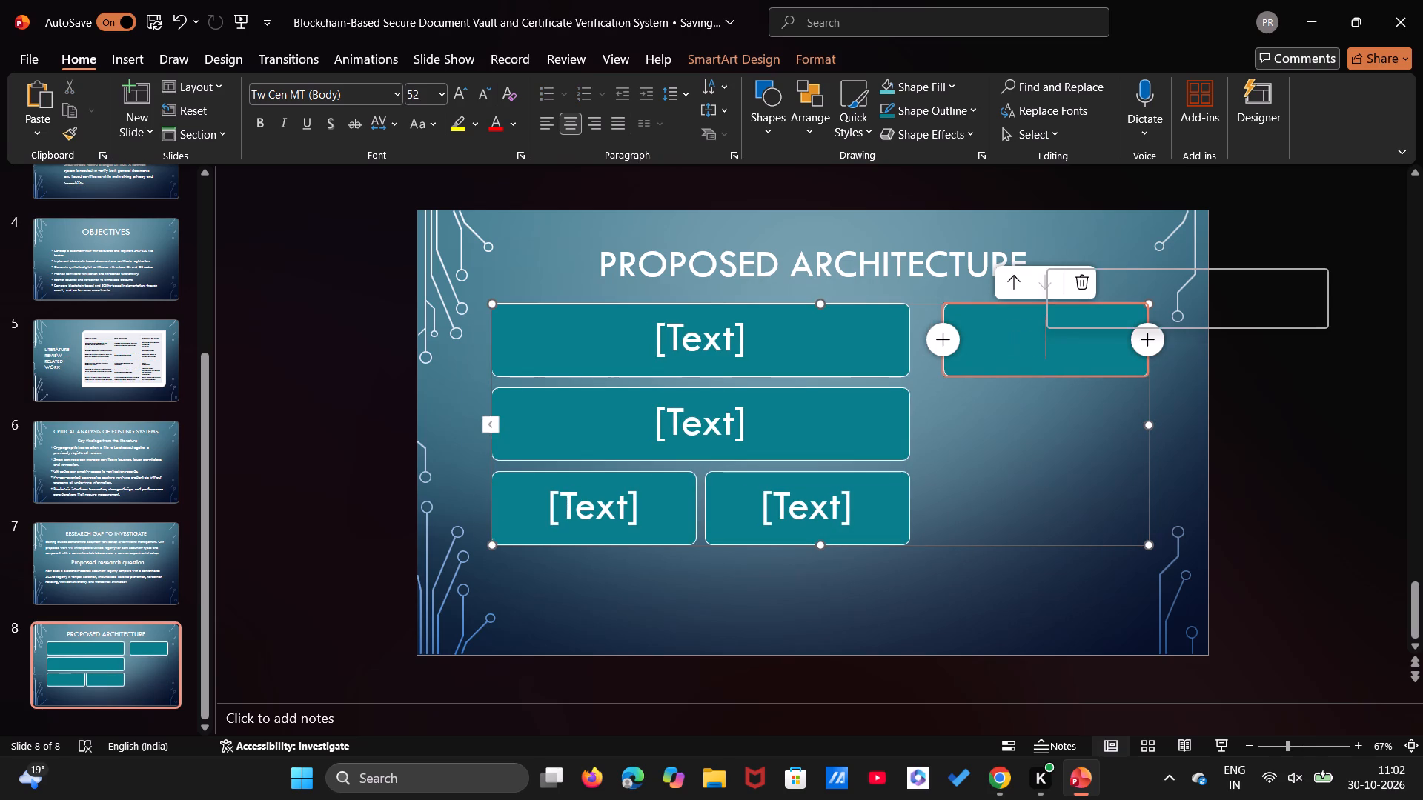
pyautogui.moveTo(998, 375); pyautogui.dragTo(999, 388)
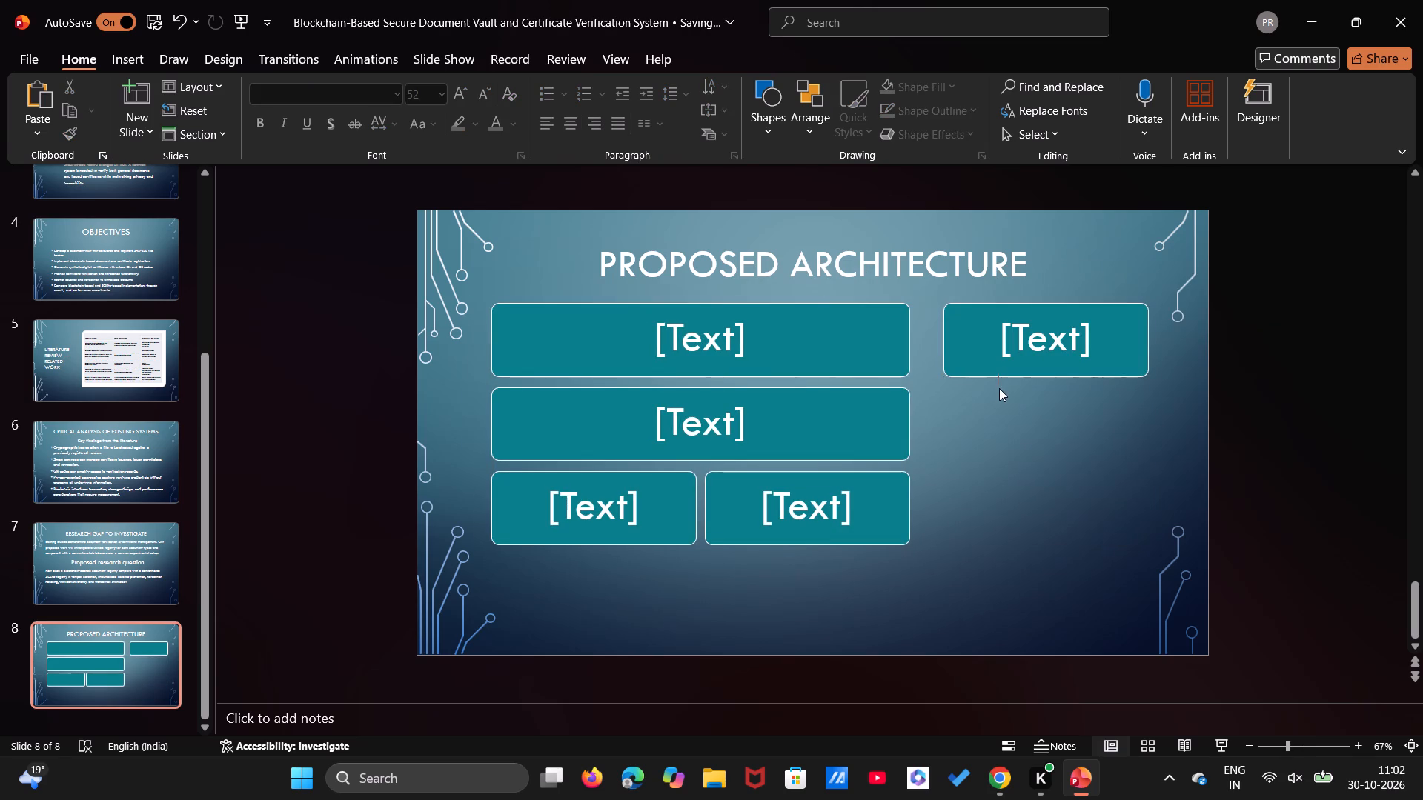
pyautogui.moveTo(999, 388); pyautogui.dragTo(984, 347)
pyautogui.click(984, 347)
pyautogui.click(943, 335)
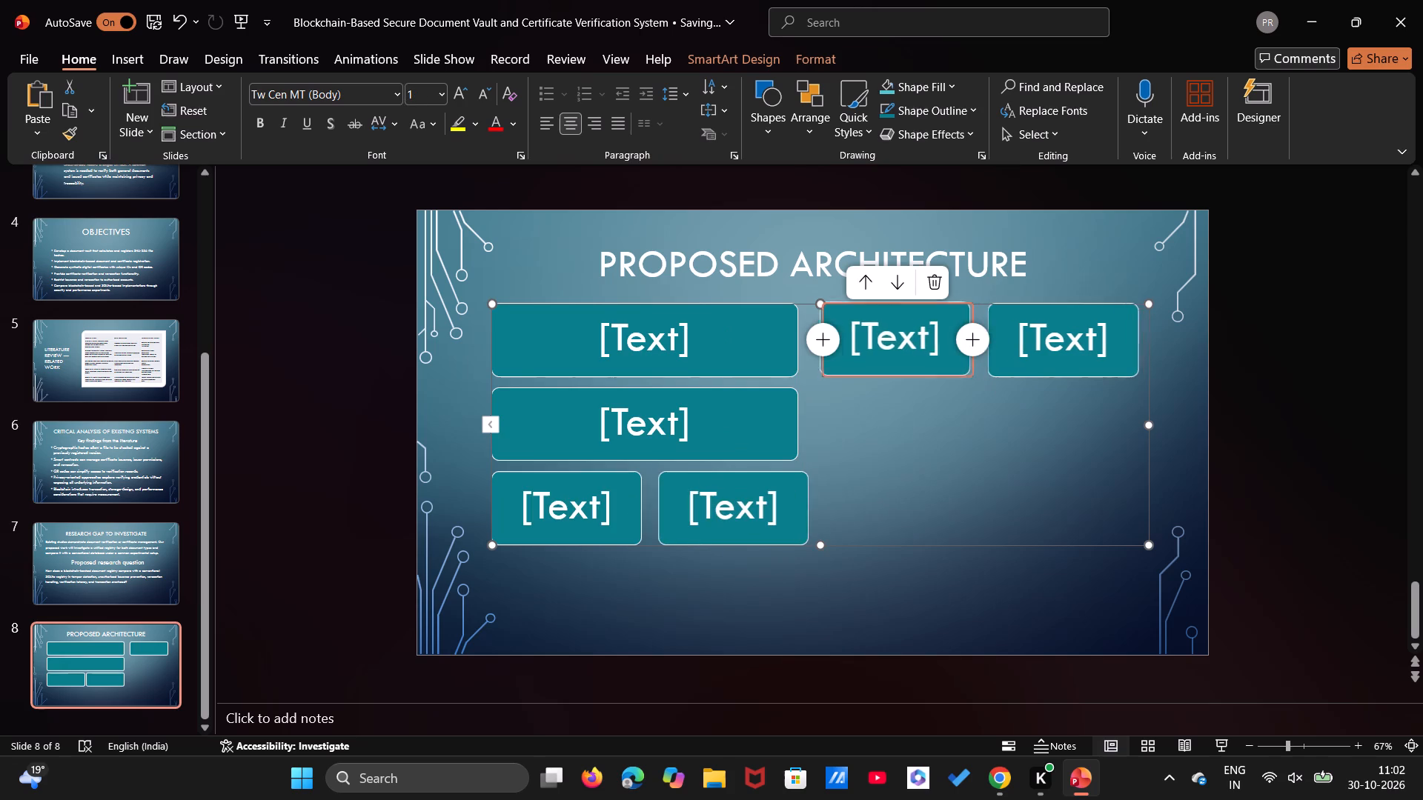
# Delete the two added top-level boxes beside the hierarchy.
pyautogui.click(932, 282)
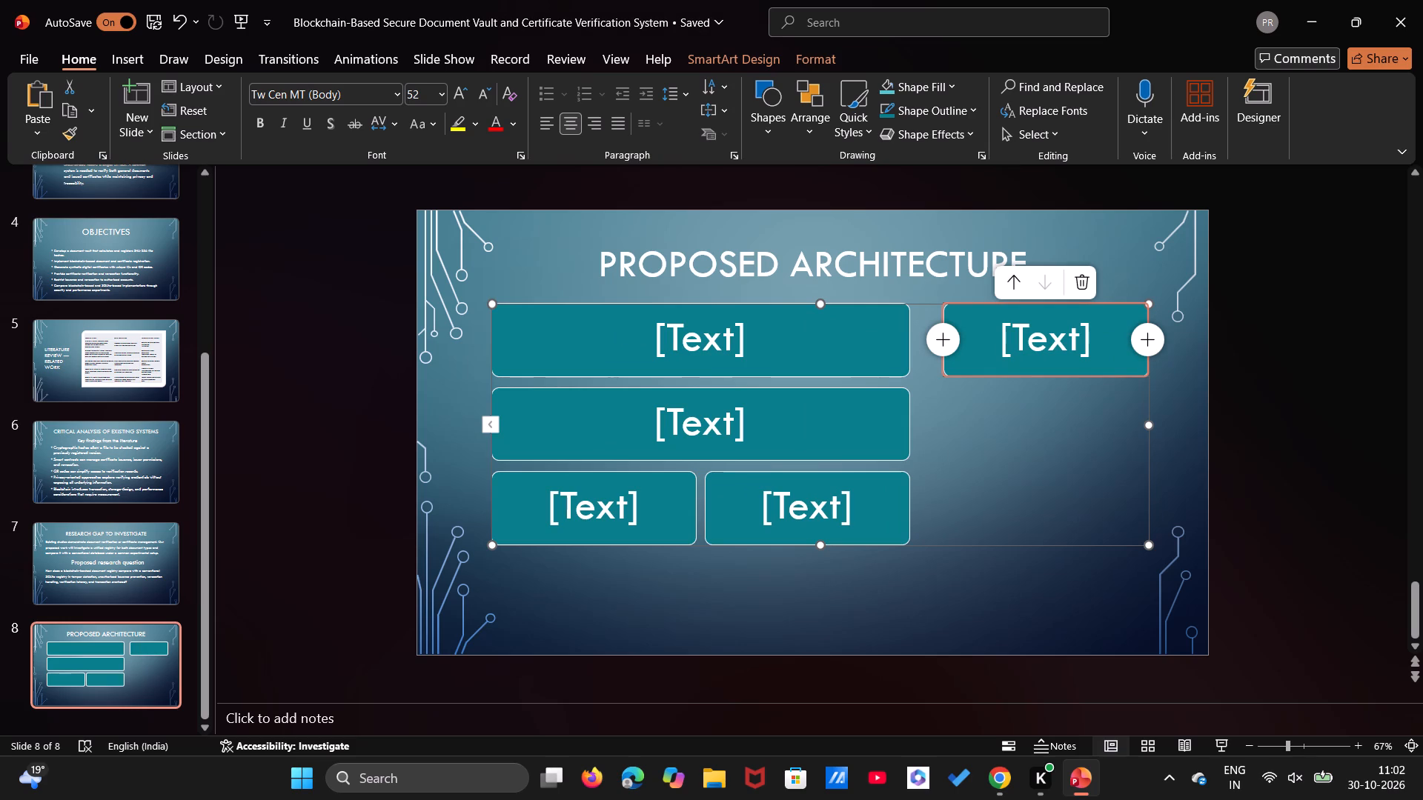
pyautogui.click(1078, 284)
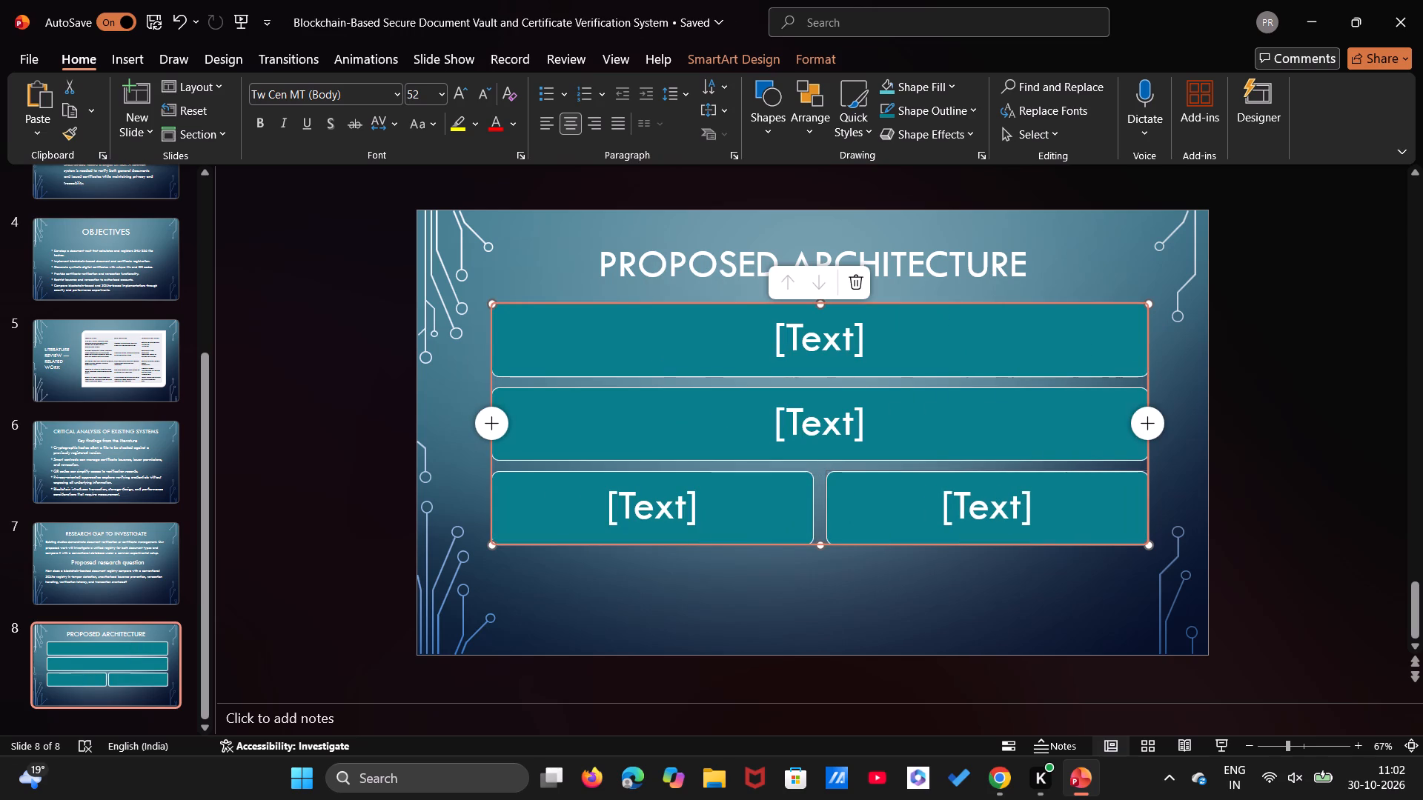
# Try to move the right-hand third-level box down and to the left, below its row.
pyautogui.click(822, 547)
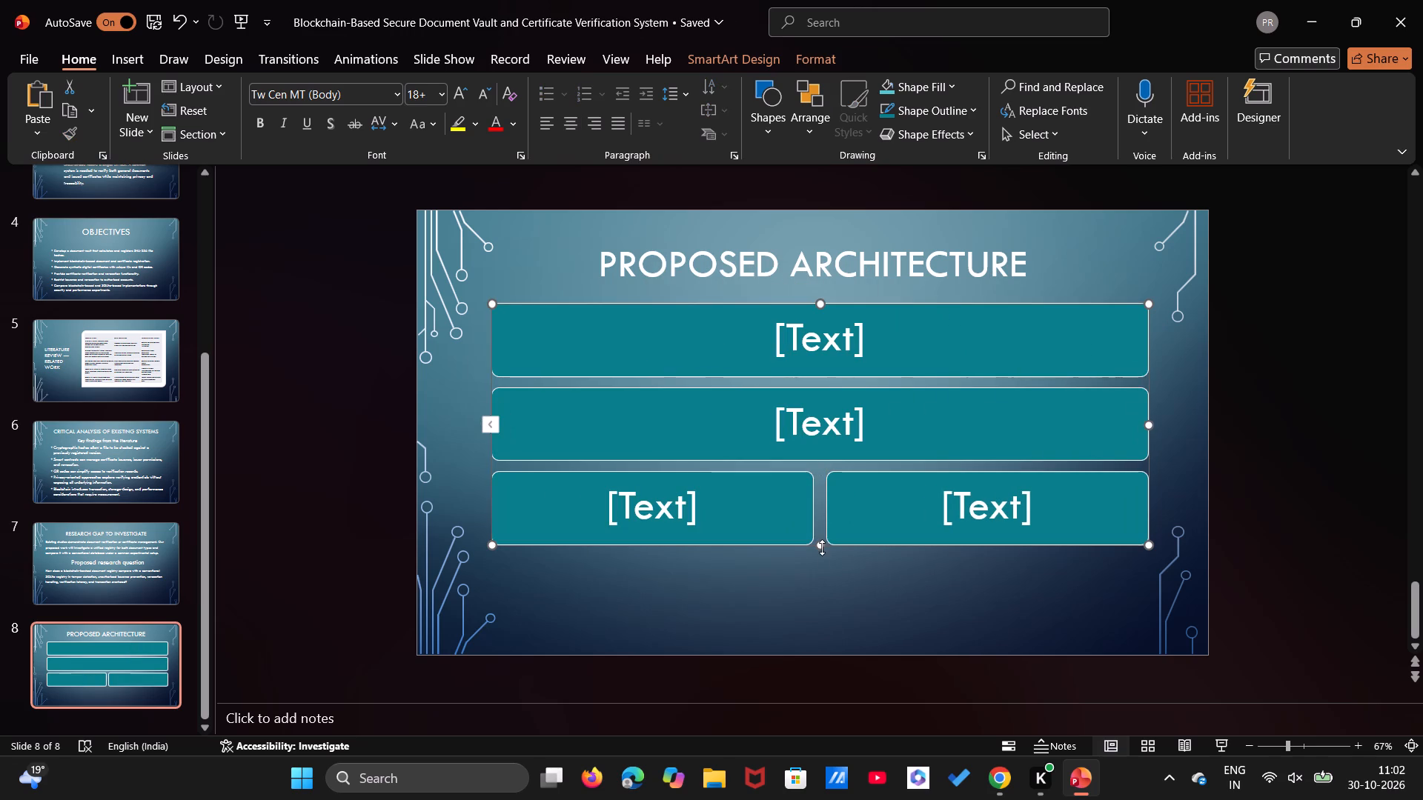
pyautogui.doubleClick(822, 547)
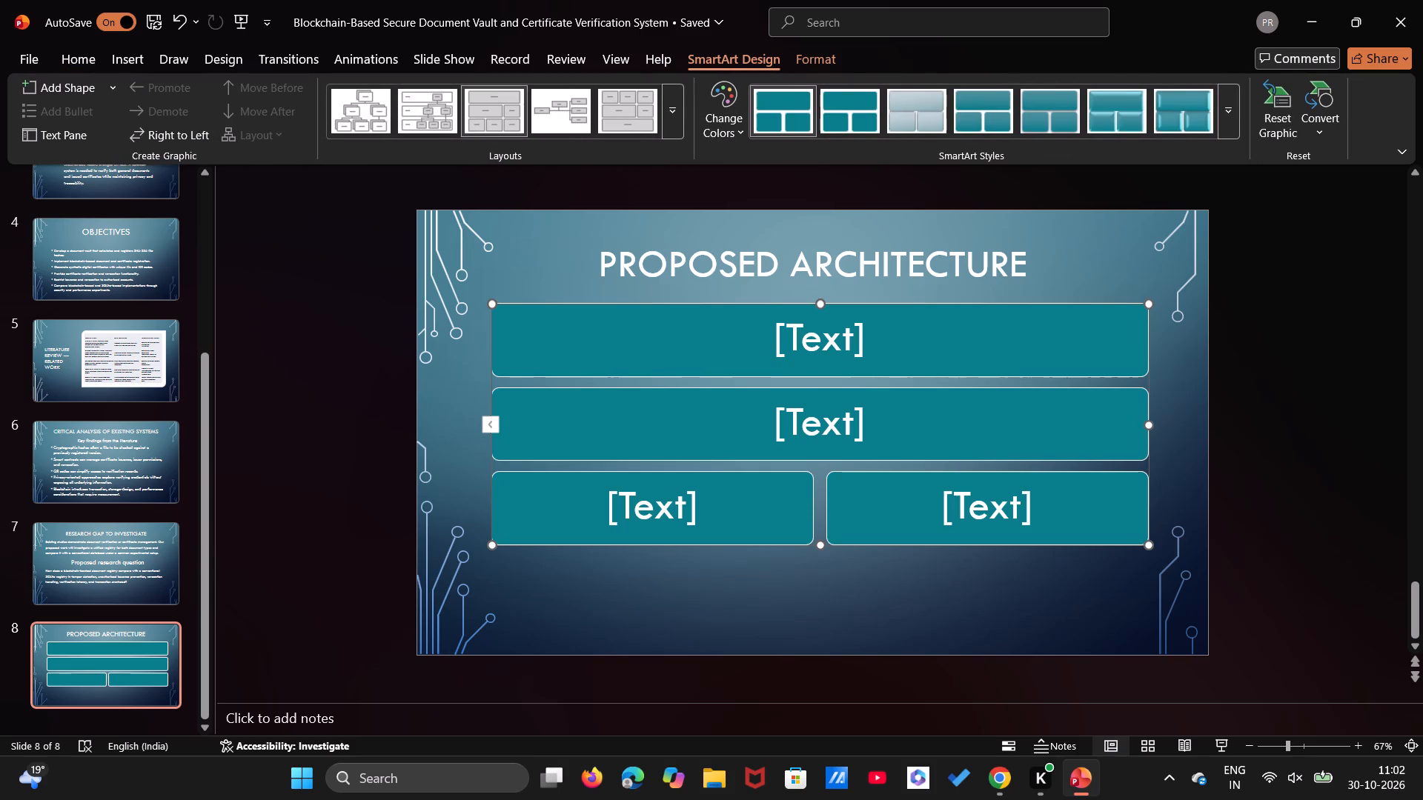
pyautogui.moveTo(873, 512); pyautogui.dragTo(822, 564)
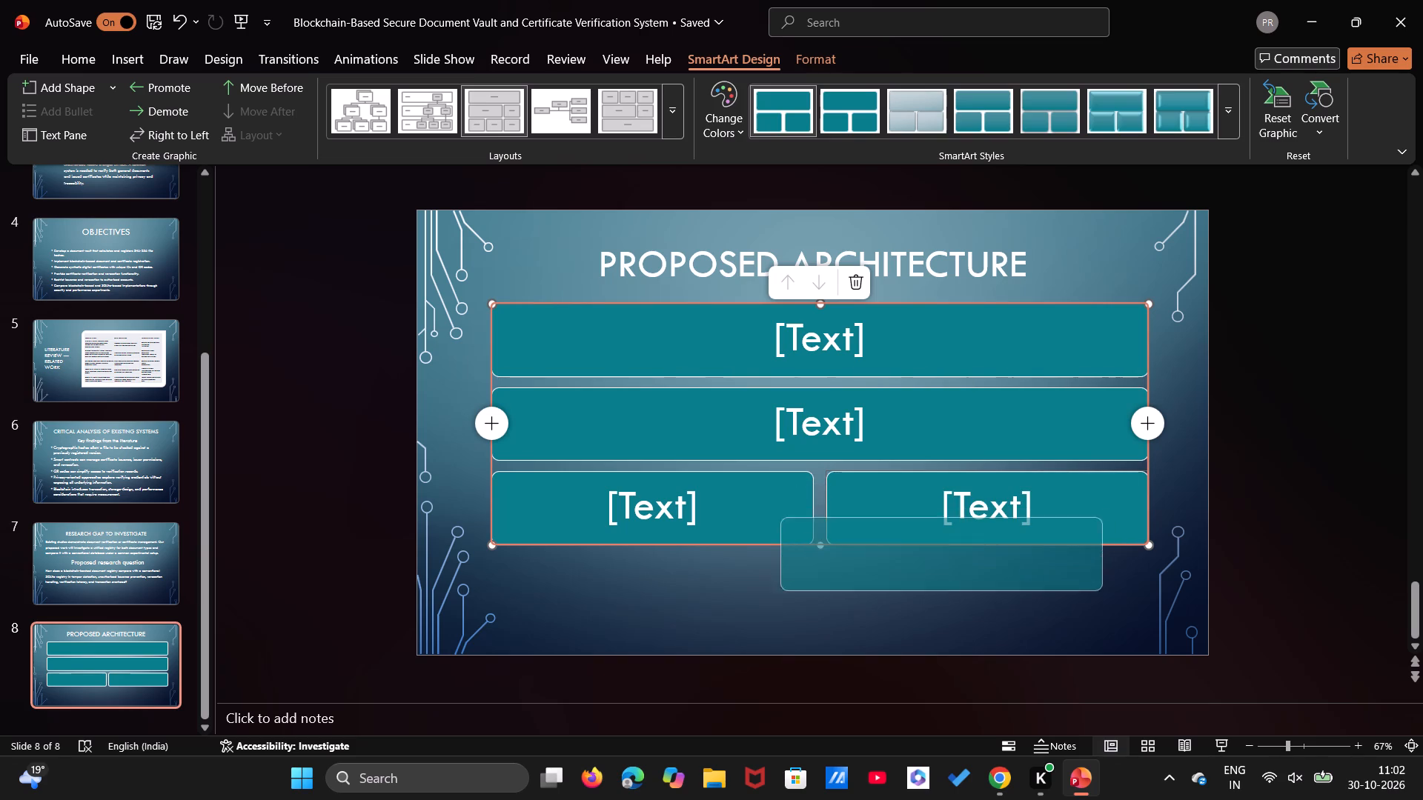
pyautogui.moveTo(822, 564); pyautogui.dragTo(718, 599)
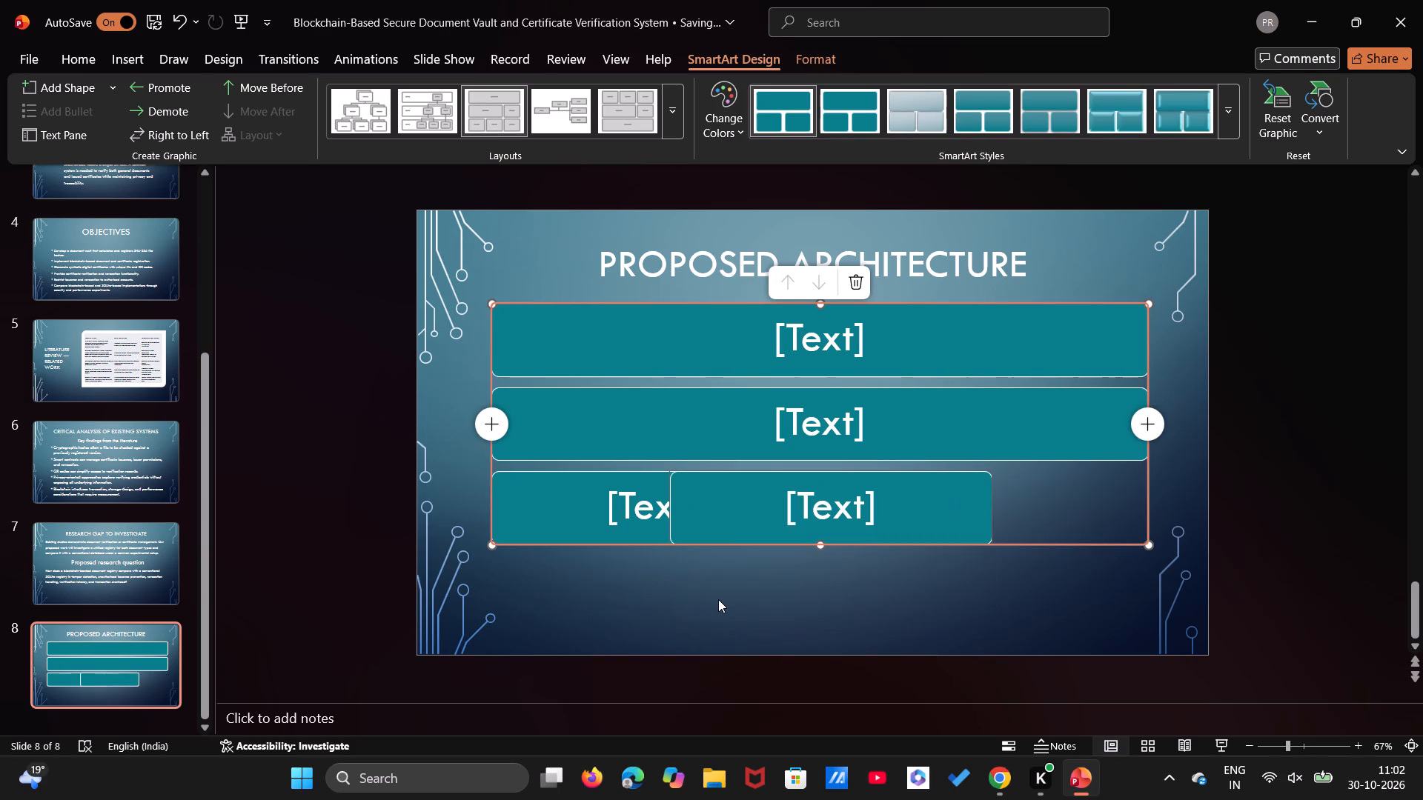
# Move the overlapping third-level box back beside its left neighbour, slightly higher than that box.
pyautogui.moveTo(809, 507); pyautogui.dragTo(890, 534)
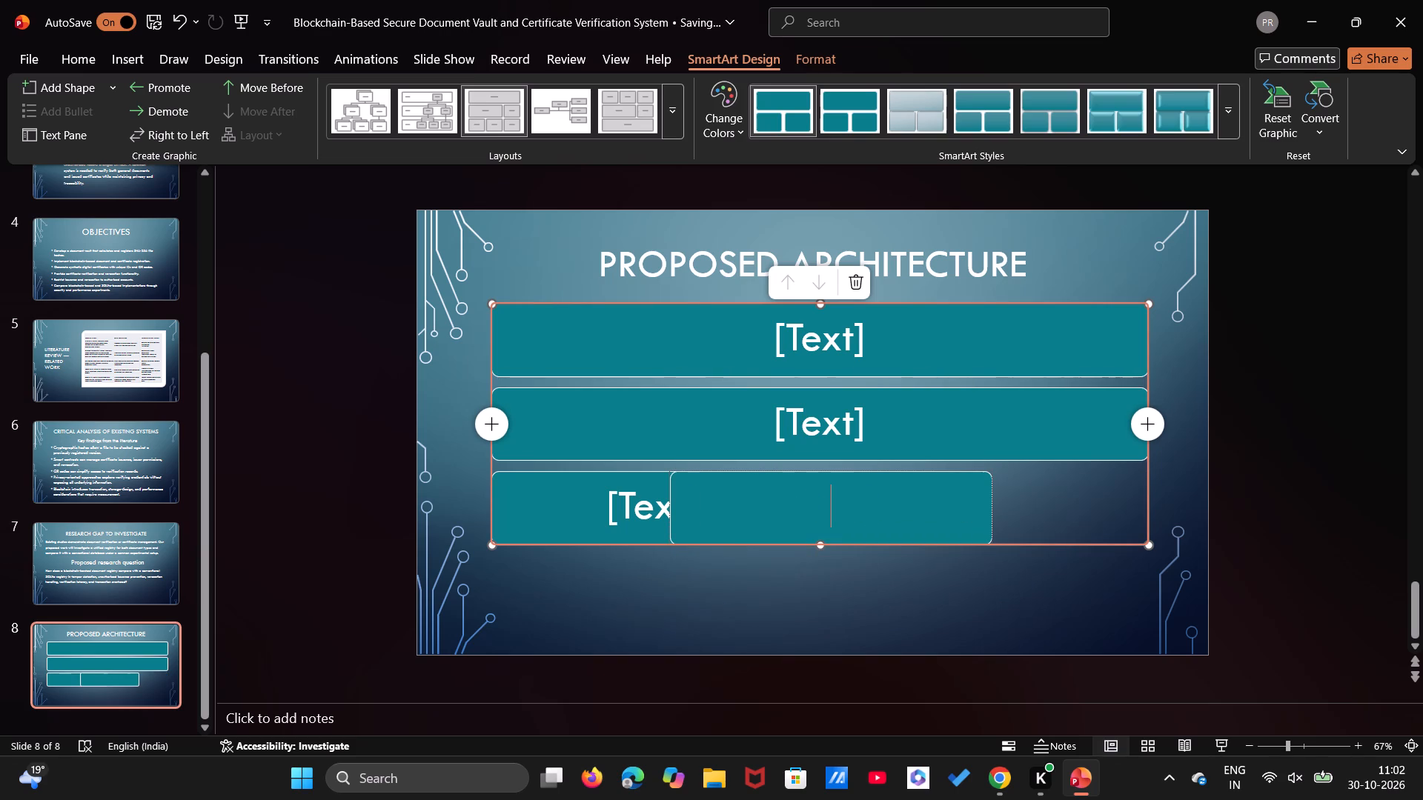
pyautogui.moveTo(890, 534); pyautogui.dragTo(891, 513)
pyautogui.moveTo(891, 513); pyautogui.dragTo(957, 516)
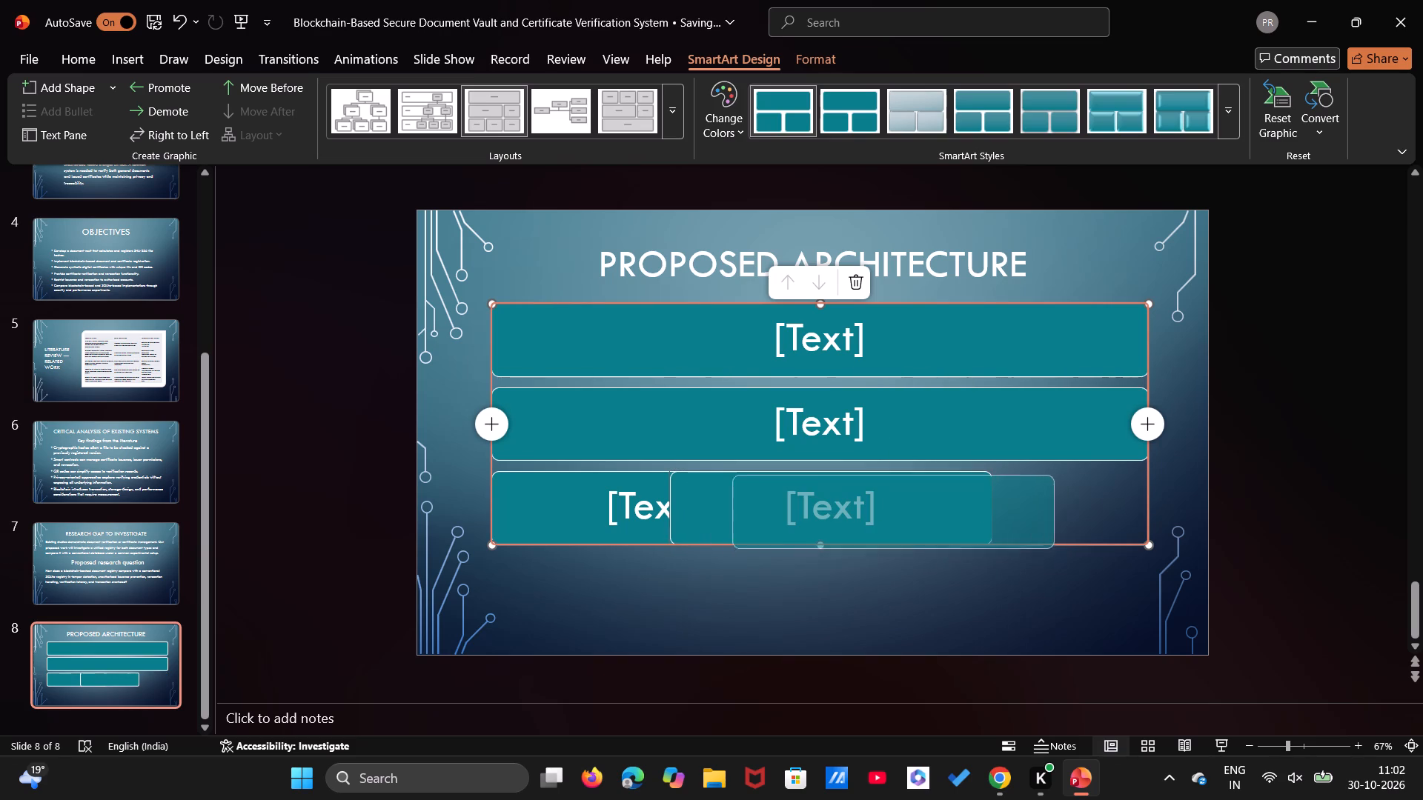
pyautogui.moveTo(957, 516); pyautogui.dragTo(1052, 517)
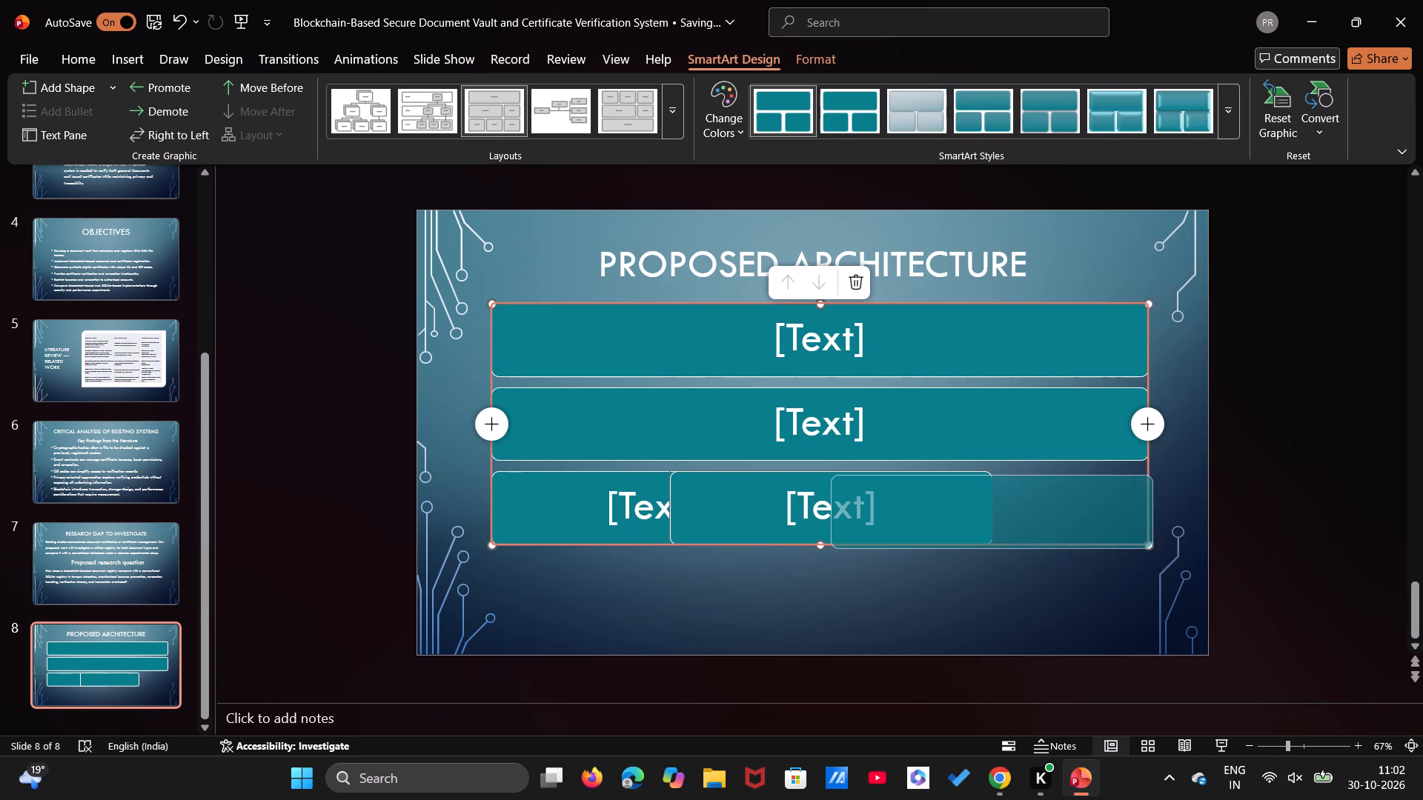
pyautogui.moveTo(1052, 517); pyautogui.dragTo(1039, 507)
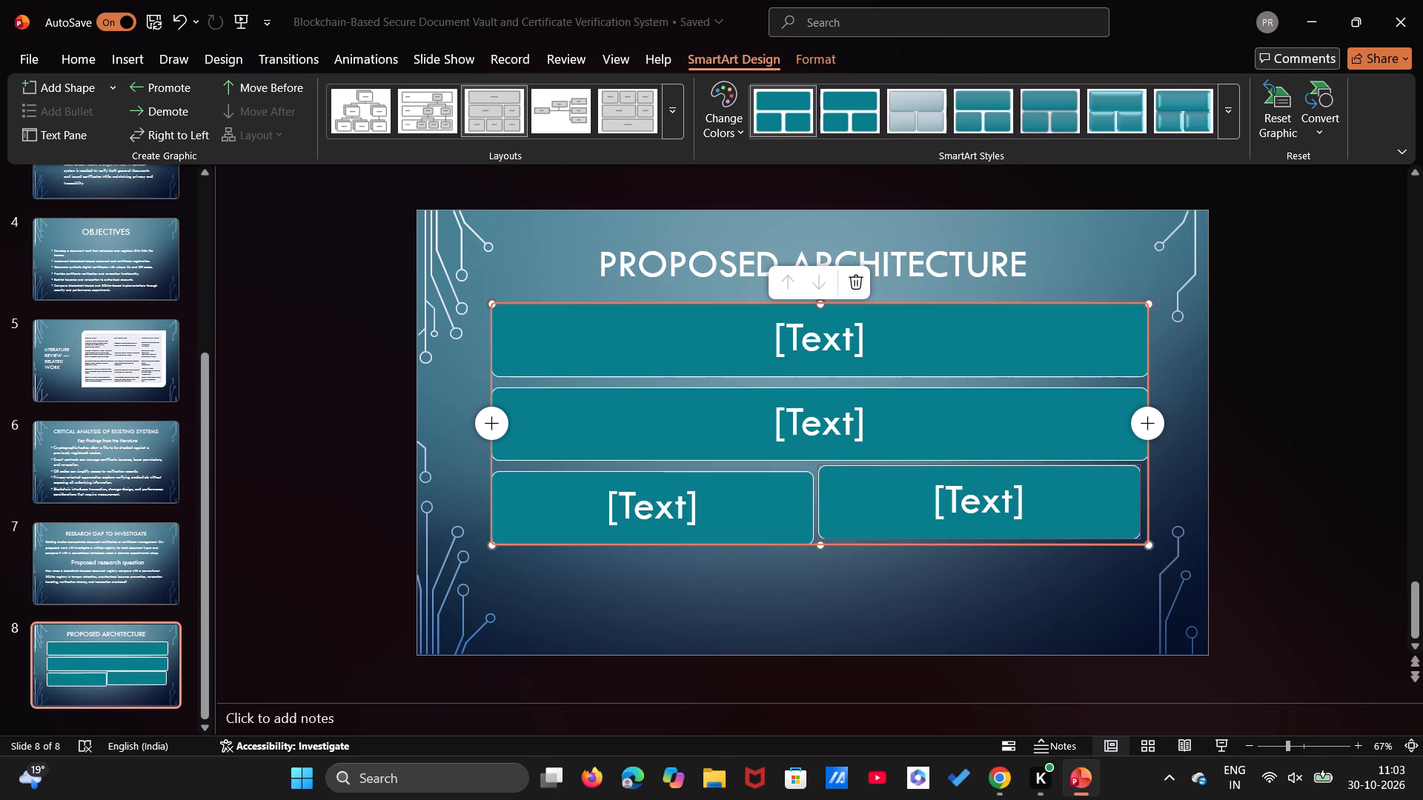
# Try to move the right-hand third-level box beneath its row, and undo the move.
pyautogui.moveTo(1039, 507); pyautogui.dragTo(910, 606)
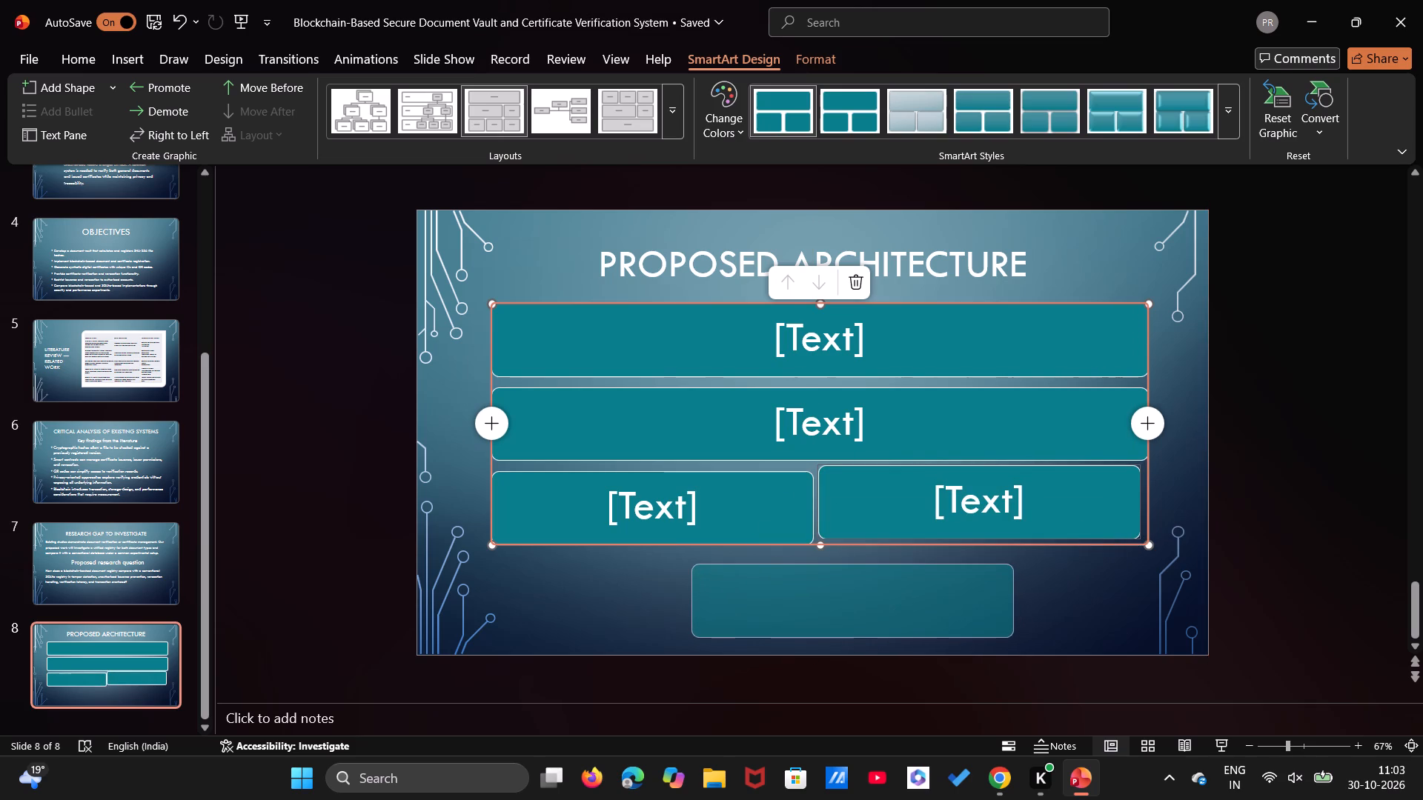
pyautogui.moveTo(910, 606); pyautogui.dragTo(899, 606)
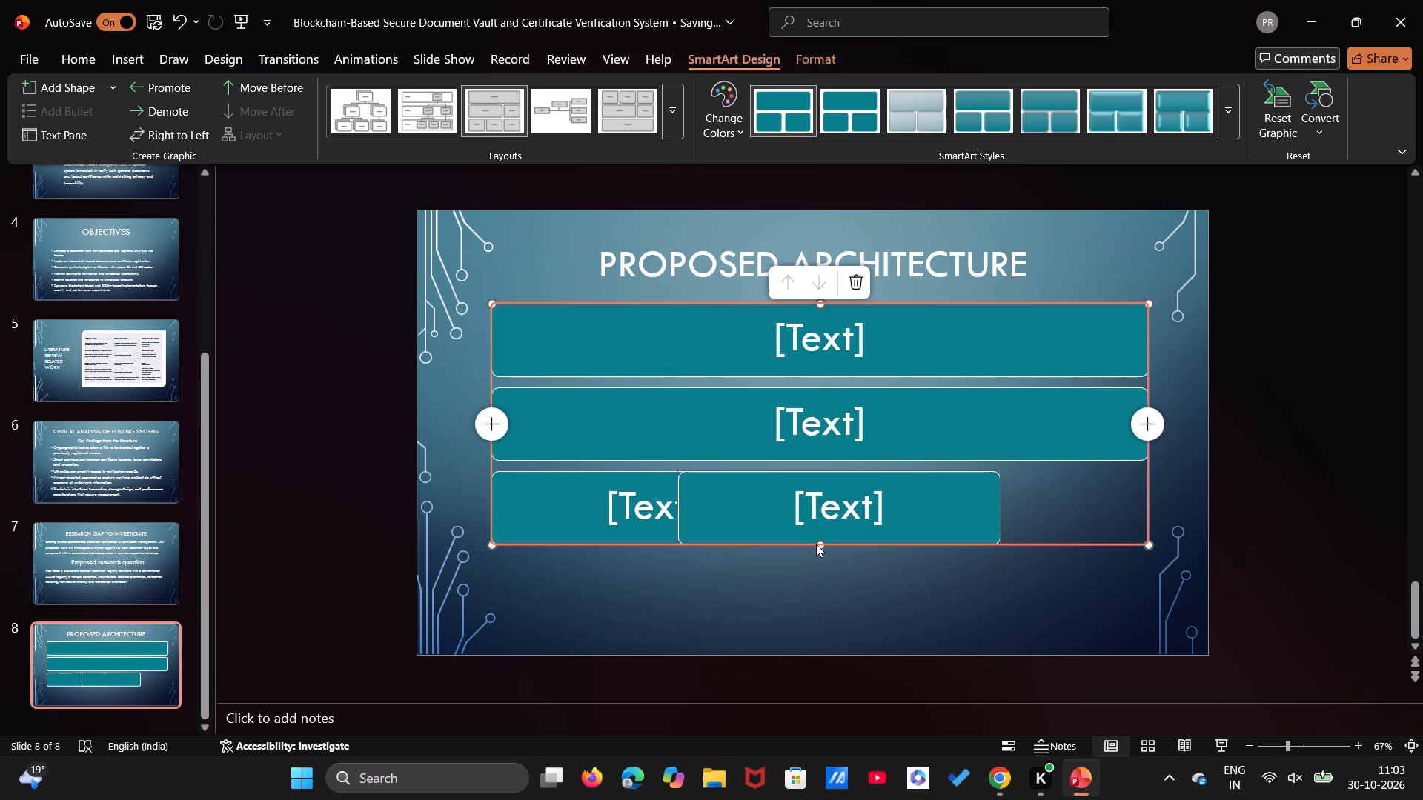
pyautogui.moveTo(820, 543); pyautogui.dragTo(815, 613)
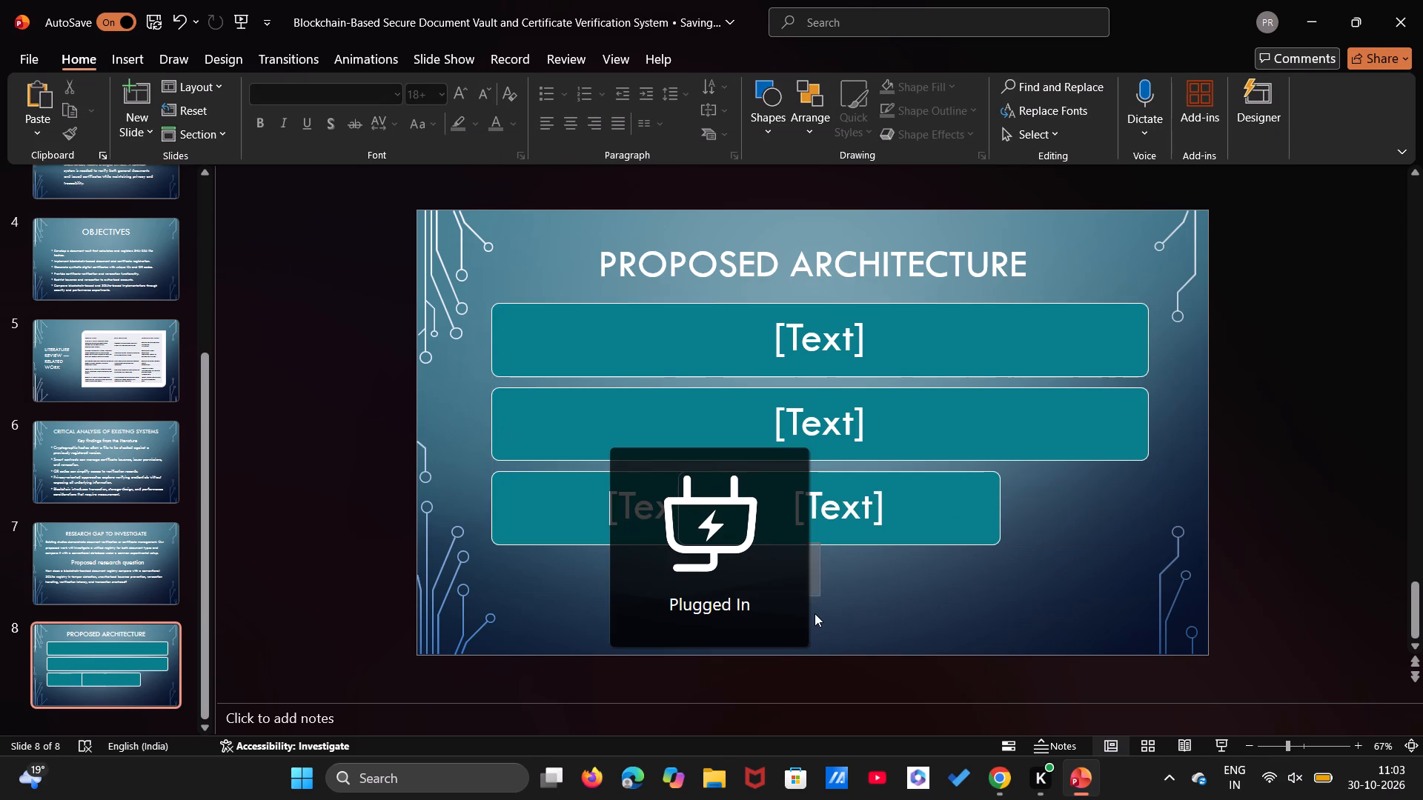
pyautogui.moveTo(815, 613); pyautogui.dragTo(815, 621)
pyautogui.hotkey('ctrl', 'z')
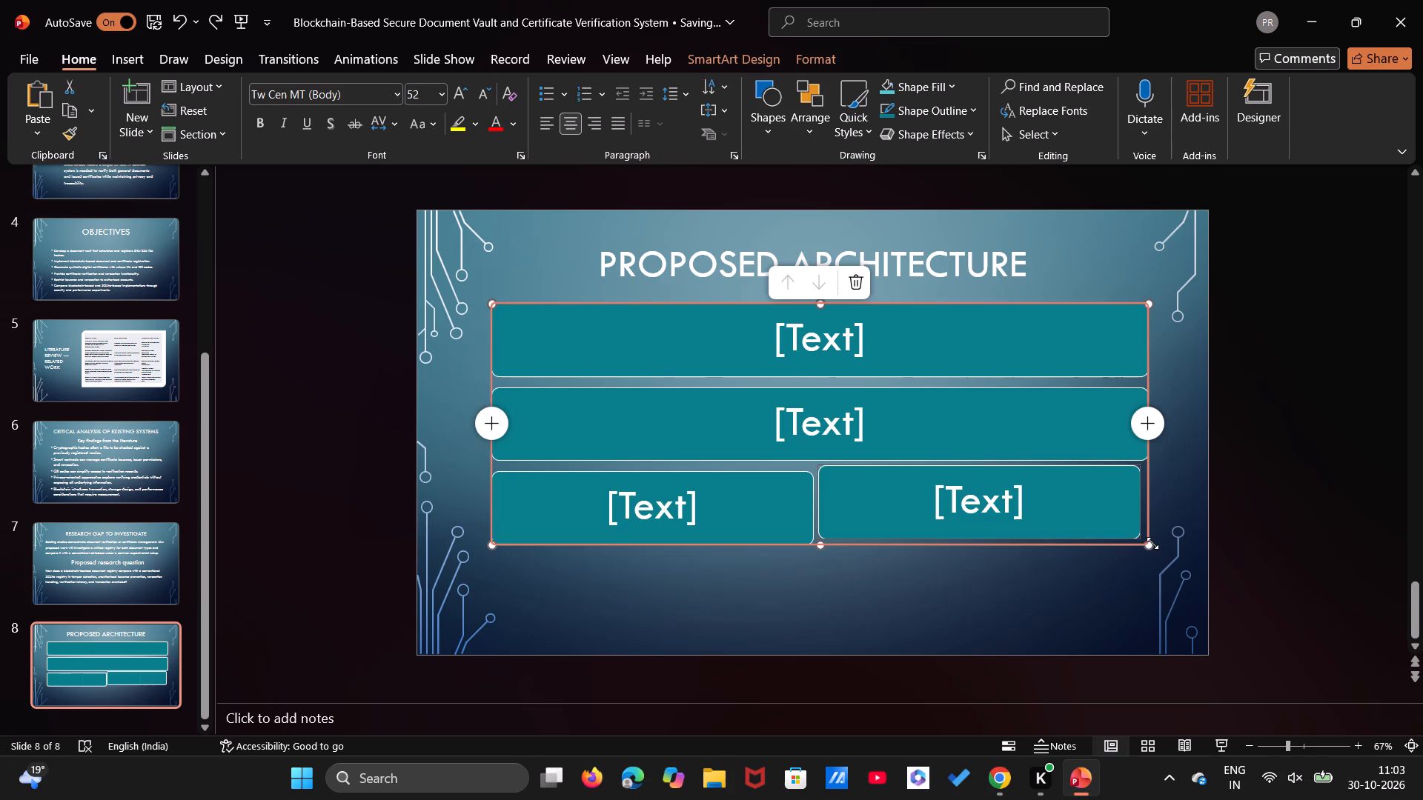
# Enlarge the SmartArt graphic so it extends past the slide's bottom and right edges.
pyautogui.moveTo(1152, 543); pyautogui.dragTo(1158, 633)
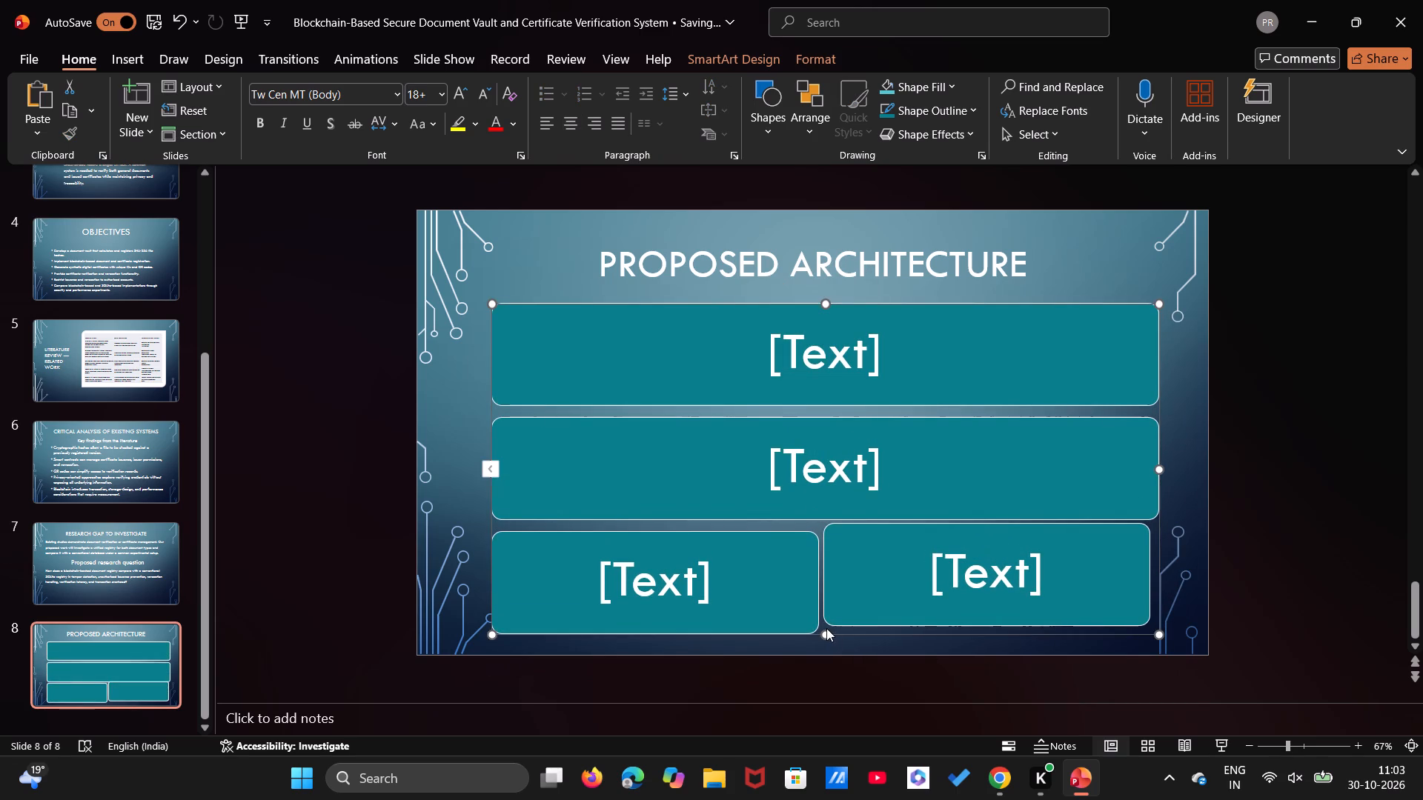
pyautogui.moveTo(823, 633); pyautogui.dragTo(830, 724)
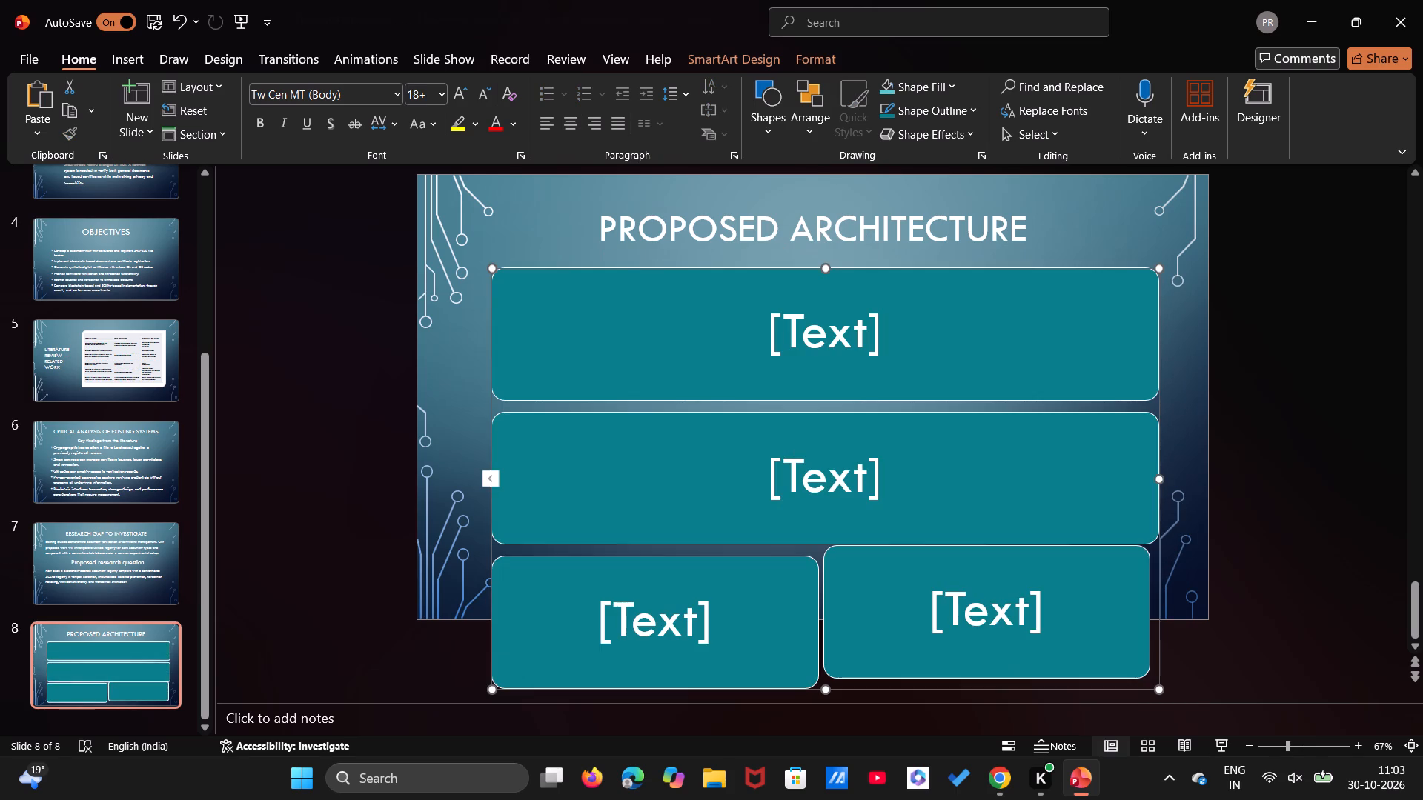
pyautogui.moveTo(1163, 688); pyautogui.dragTo(1327, 684)
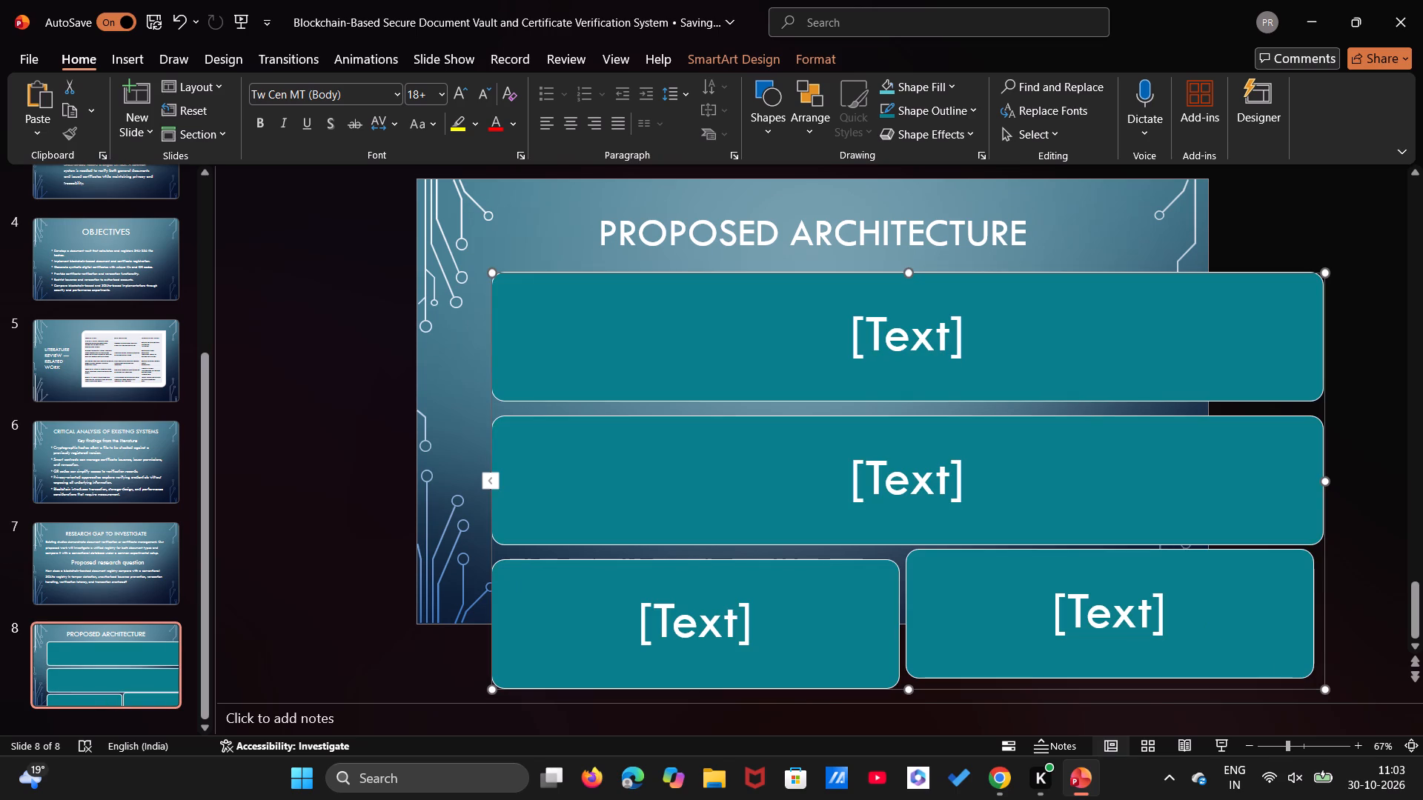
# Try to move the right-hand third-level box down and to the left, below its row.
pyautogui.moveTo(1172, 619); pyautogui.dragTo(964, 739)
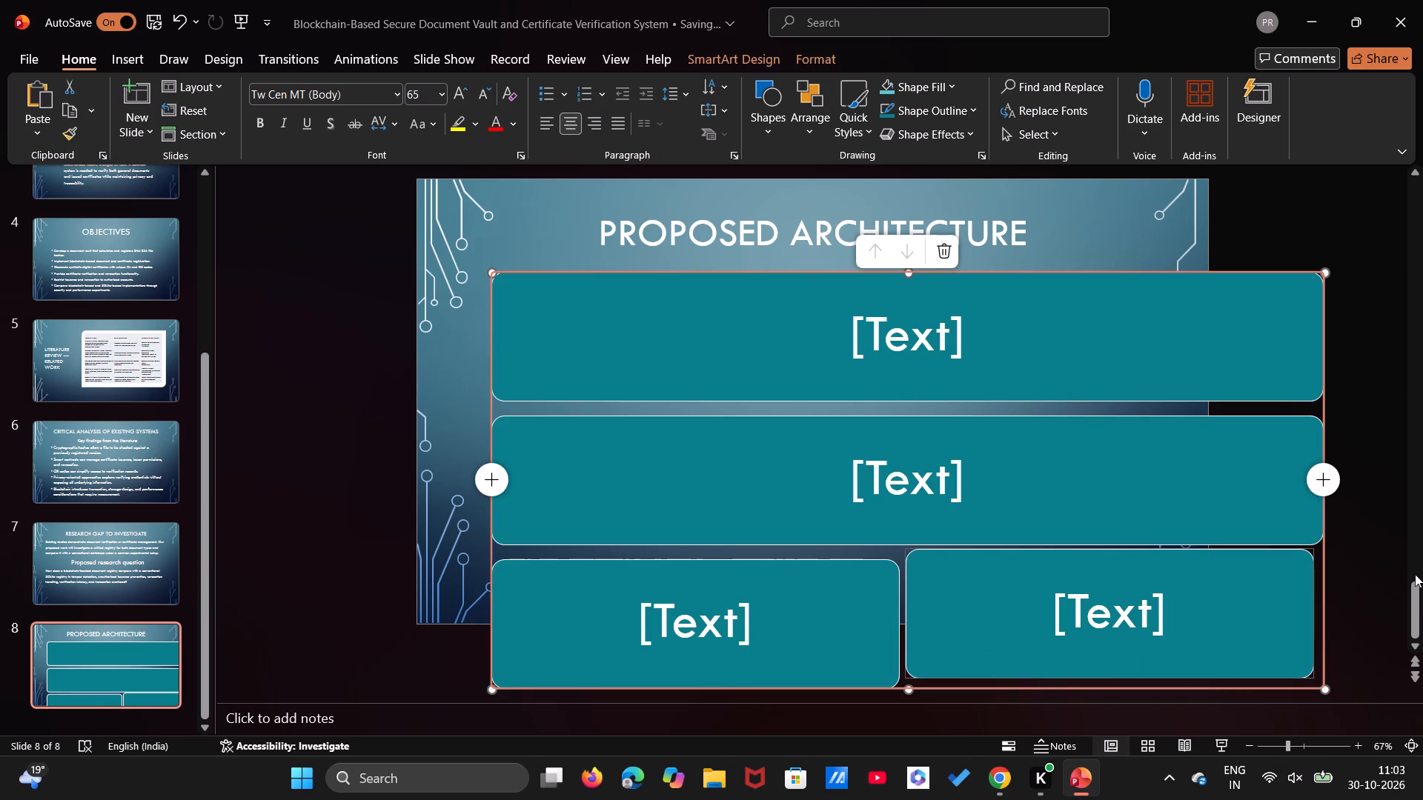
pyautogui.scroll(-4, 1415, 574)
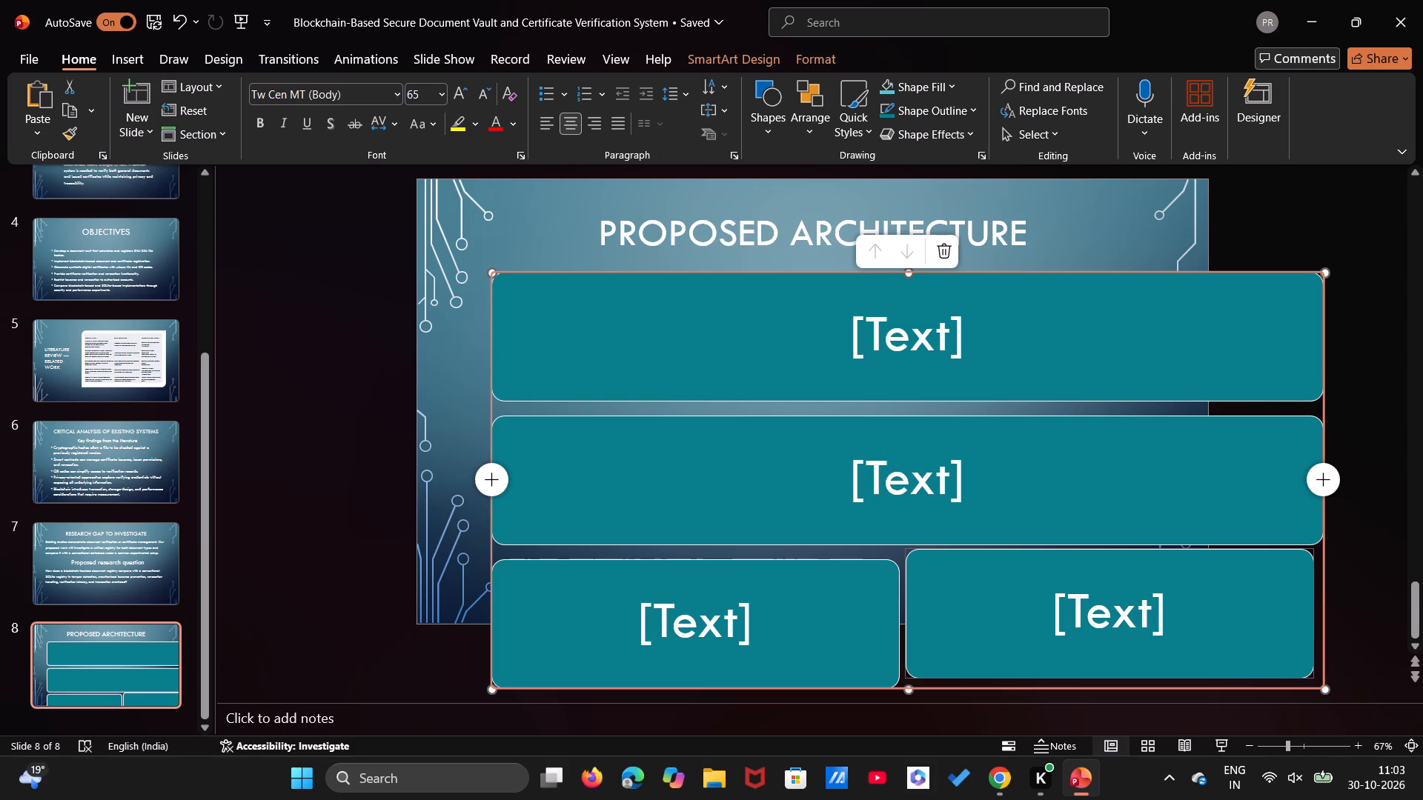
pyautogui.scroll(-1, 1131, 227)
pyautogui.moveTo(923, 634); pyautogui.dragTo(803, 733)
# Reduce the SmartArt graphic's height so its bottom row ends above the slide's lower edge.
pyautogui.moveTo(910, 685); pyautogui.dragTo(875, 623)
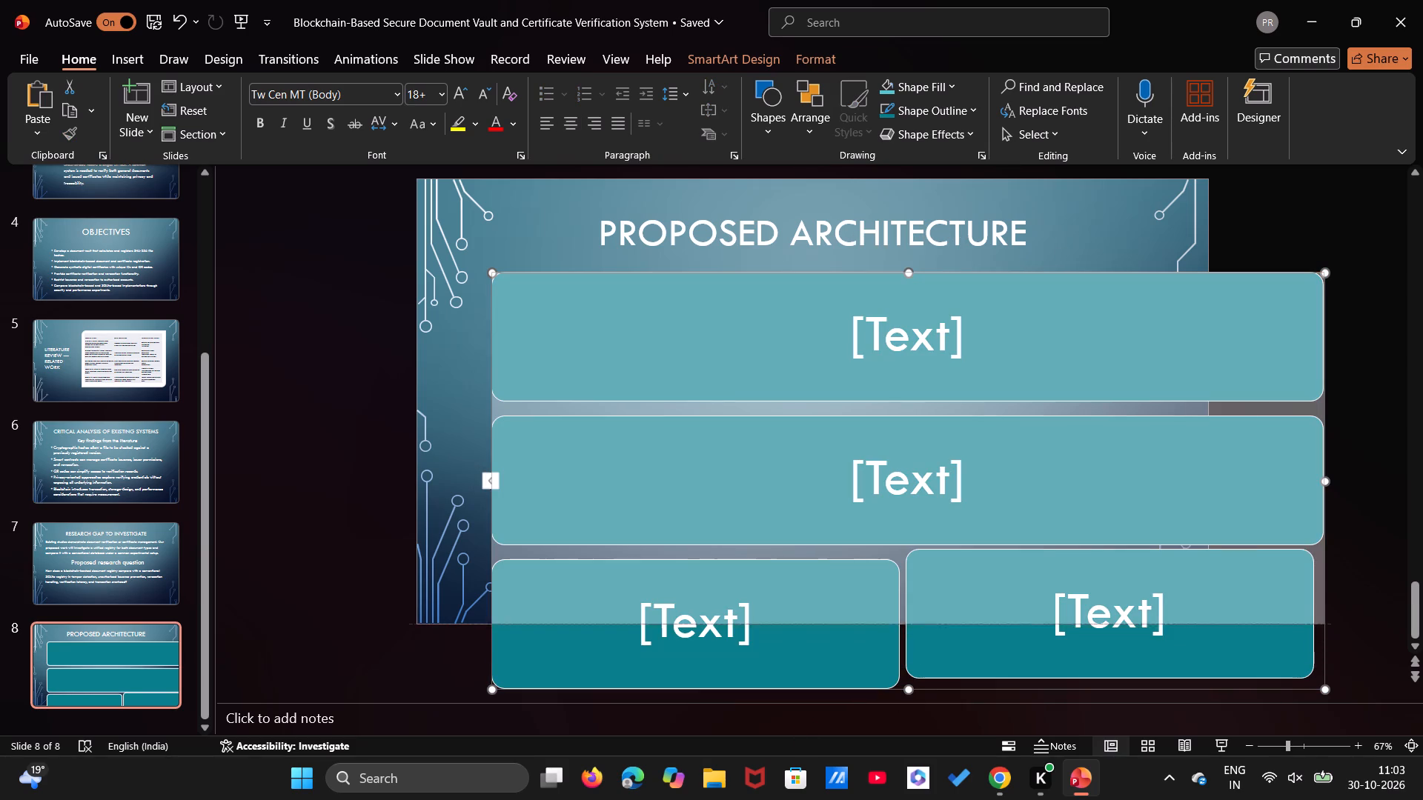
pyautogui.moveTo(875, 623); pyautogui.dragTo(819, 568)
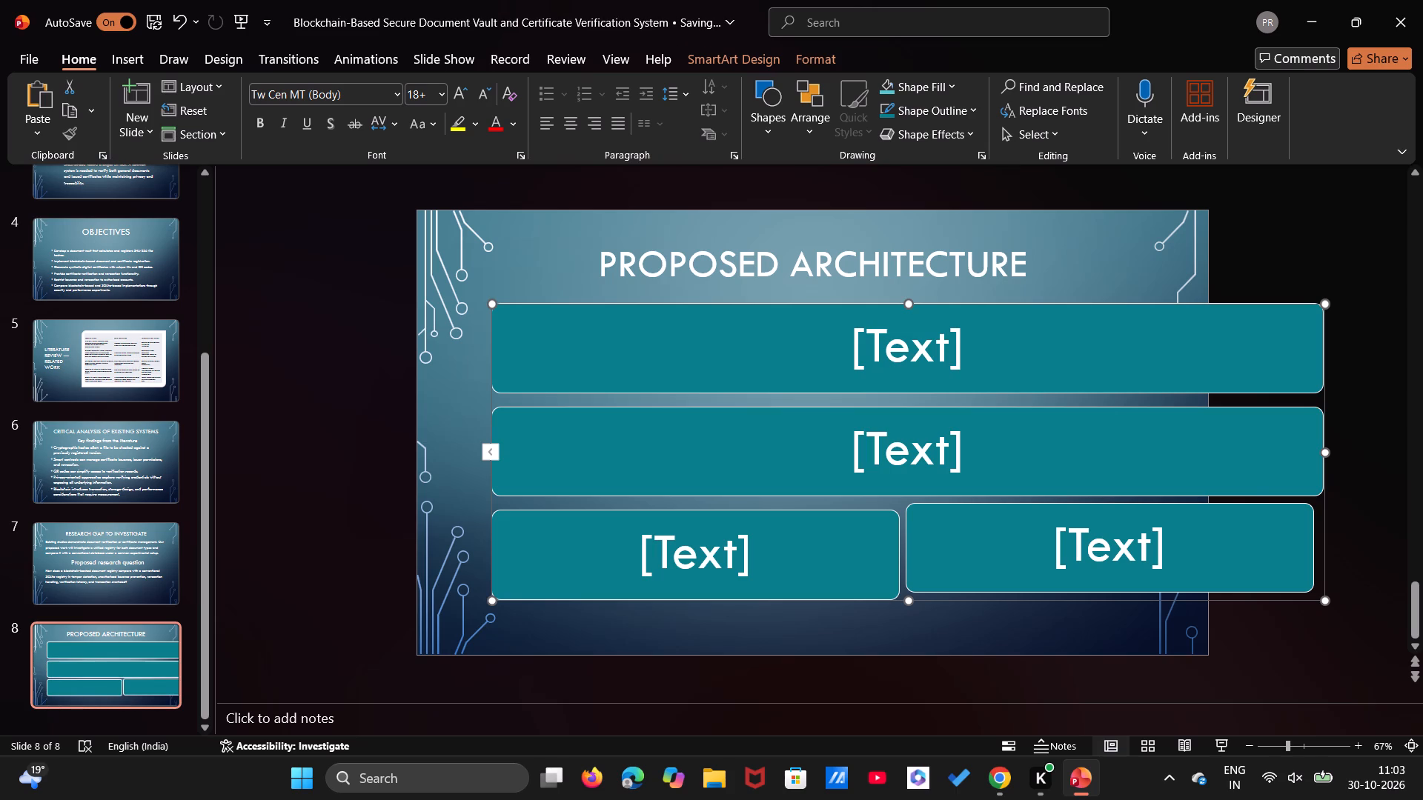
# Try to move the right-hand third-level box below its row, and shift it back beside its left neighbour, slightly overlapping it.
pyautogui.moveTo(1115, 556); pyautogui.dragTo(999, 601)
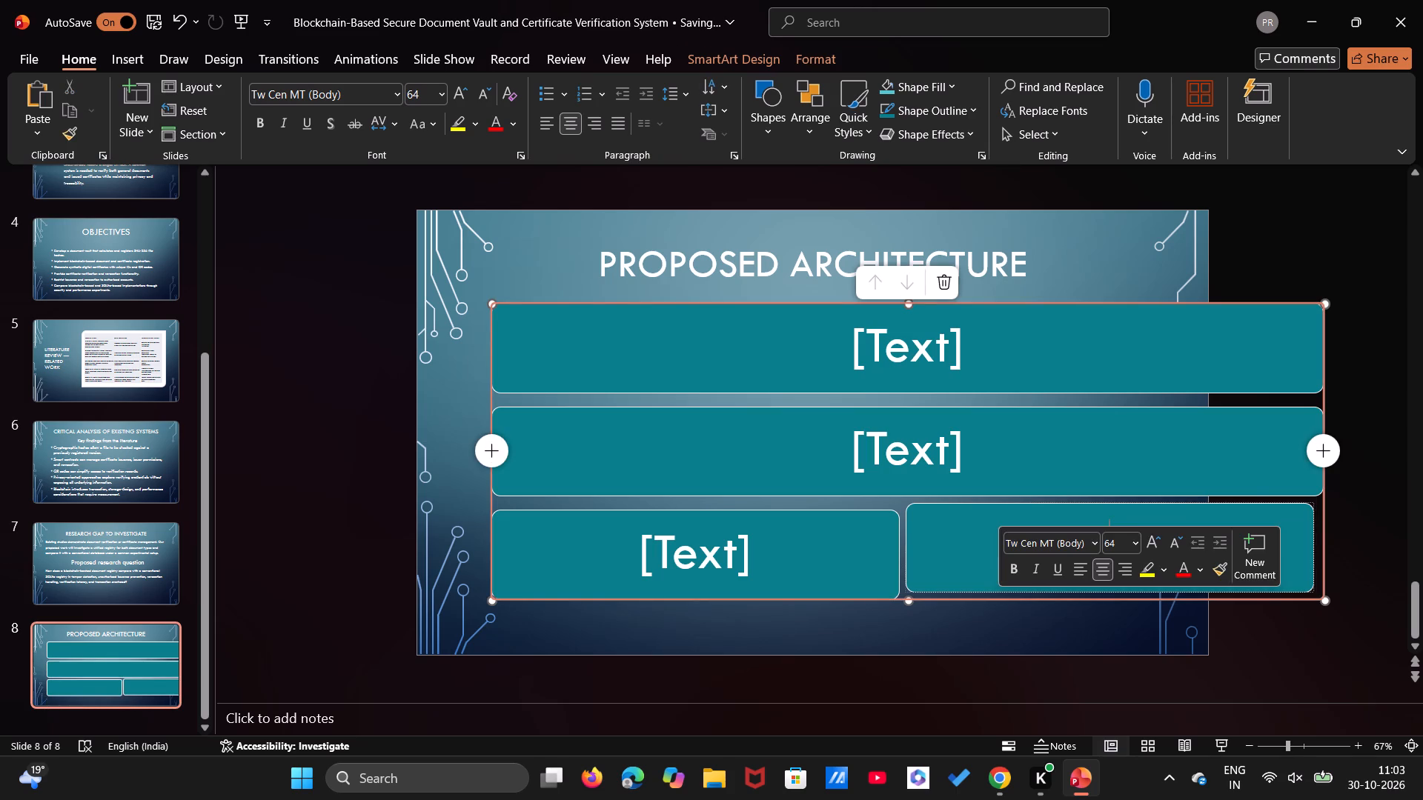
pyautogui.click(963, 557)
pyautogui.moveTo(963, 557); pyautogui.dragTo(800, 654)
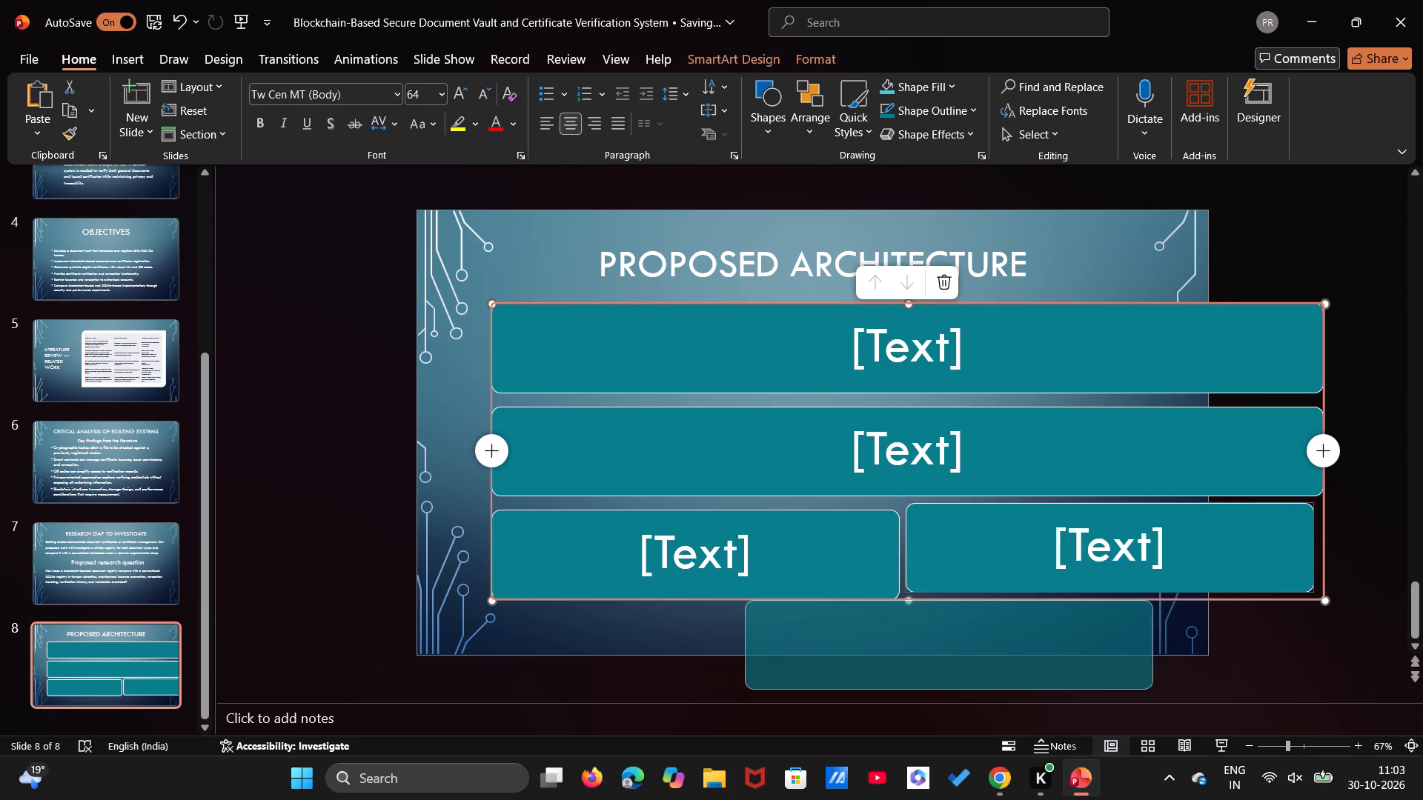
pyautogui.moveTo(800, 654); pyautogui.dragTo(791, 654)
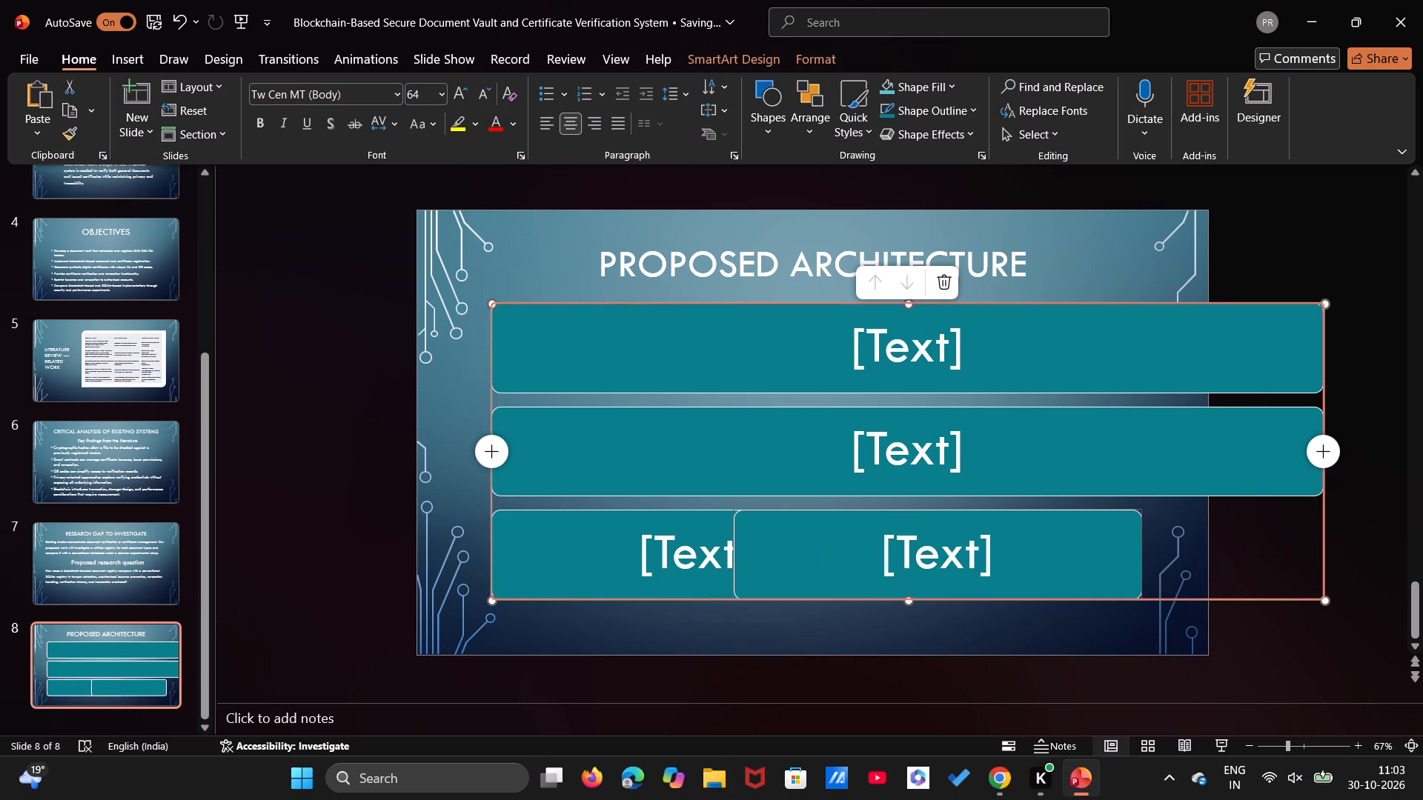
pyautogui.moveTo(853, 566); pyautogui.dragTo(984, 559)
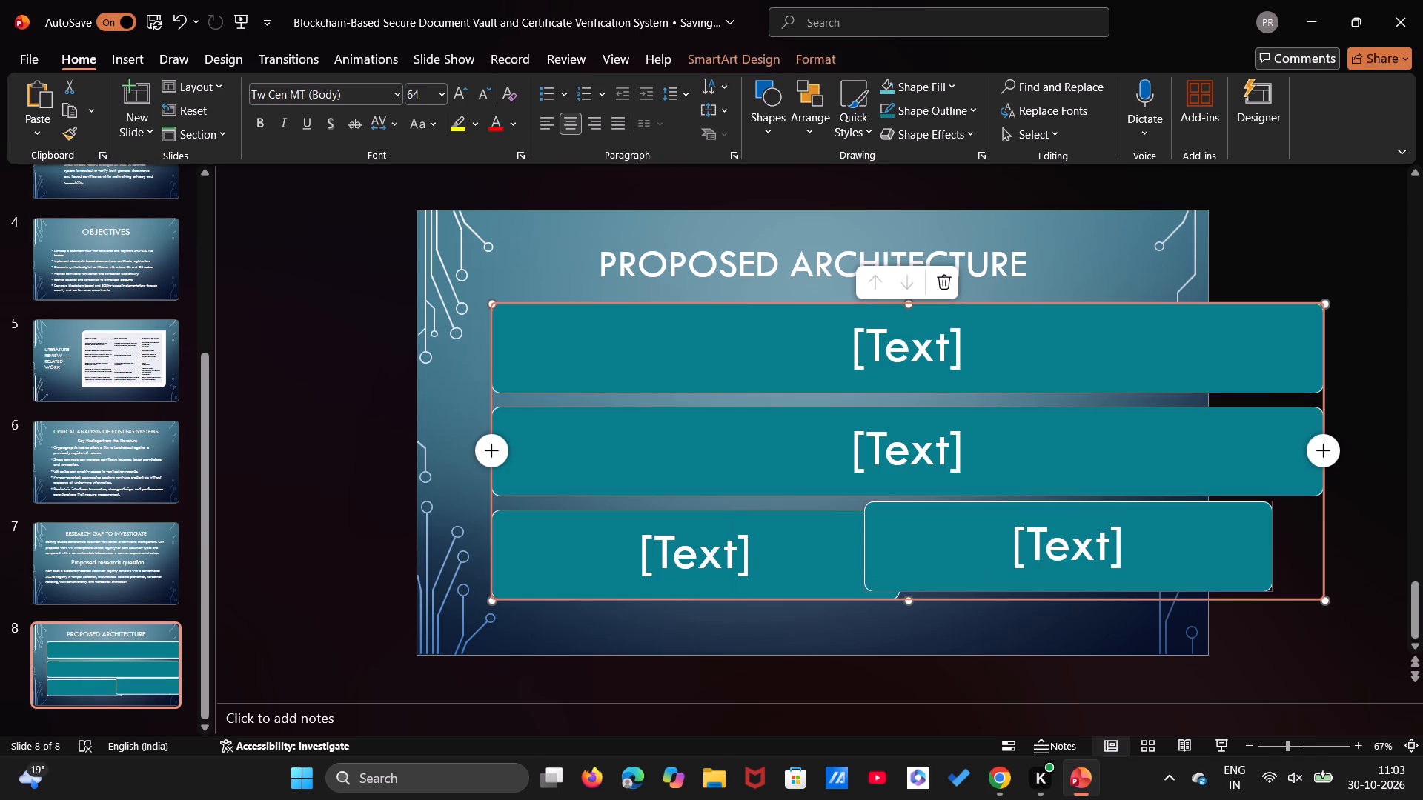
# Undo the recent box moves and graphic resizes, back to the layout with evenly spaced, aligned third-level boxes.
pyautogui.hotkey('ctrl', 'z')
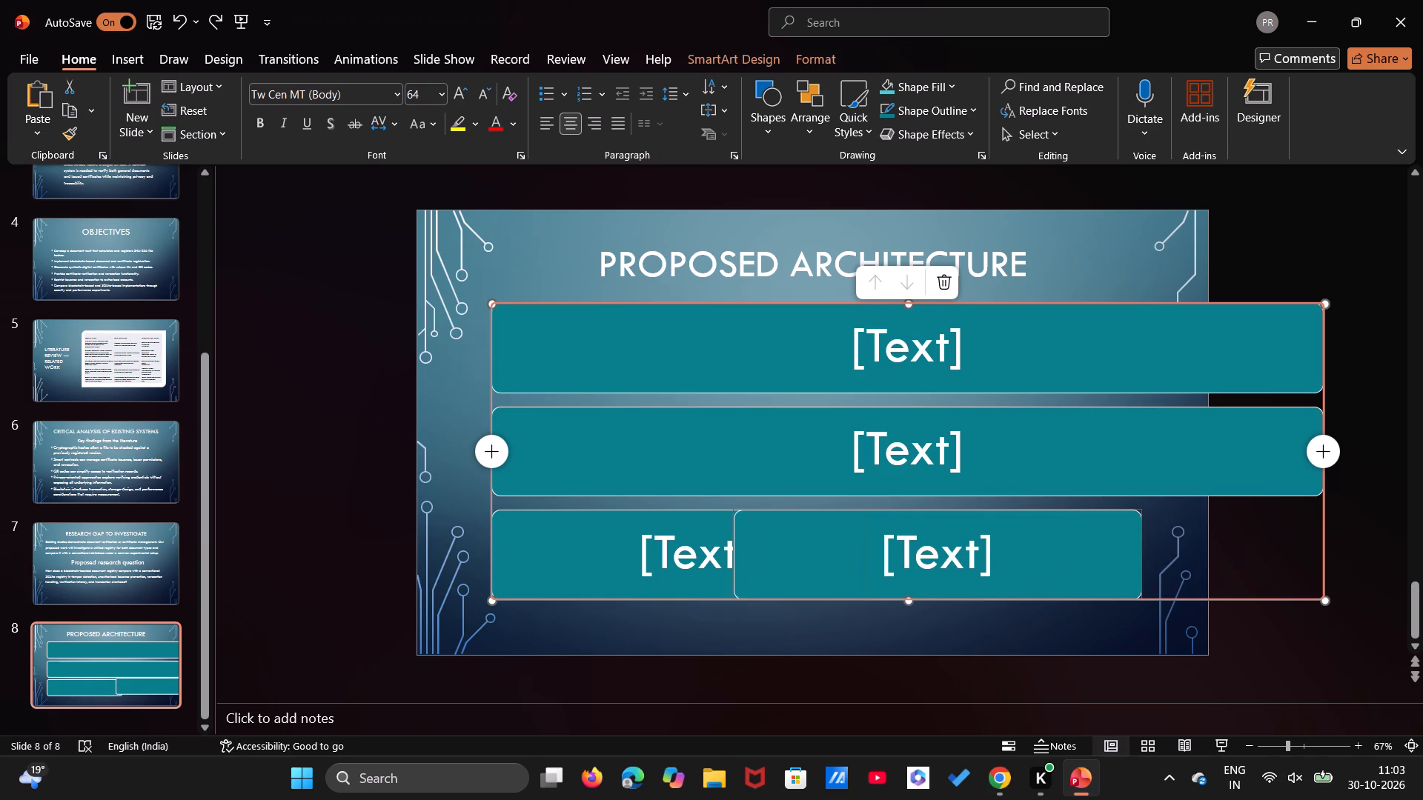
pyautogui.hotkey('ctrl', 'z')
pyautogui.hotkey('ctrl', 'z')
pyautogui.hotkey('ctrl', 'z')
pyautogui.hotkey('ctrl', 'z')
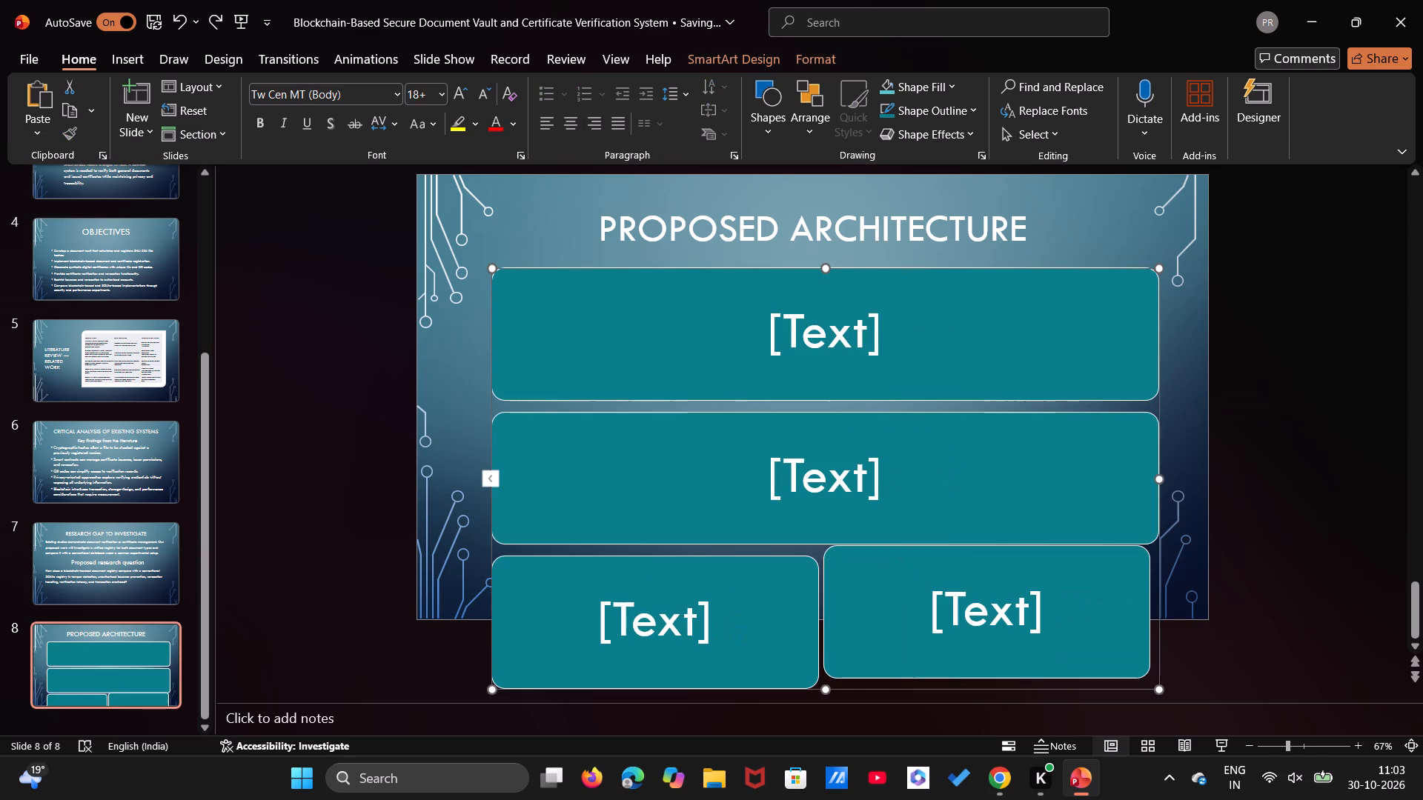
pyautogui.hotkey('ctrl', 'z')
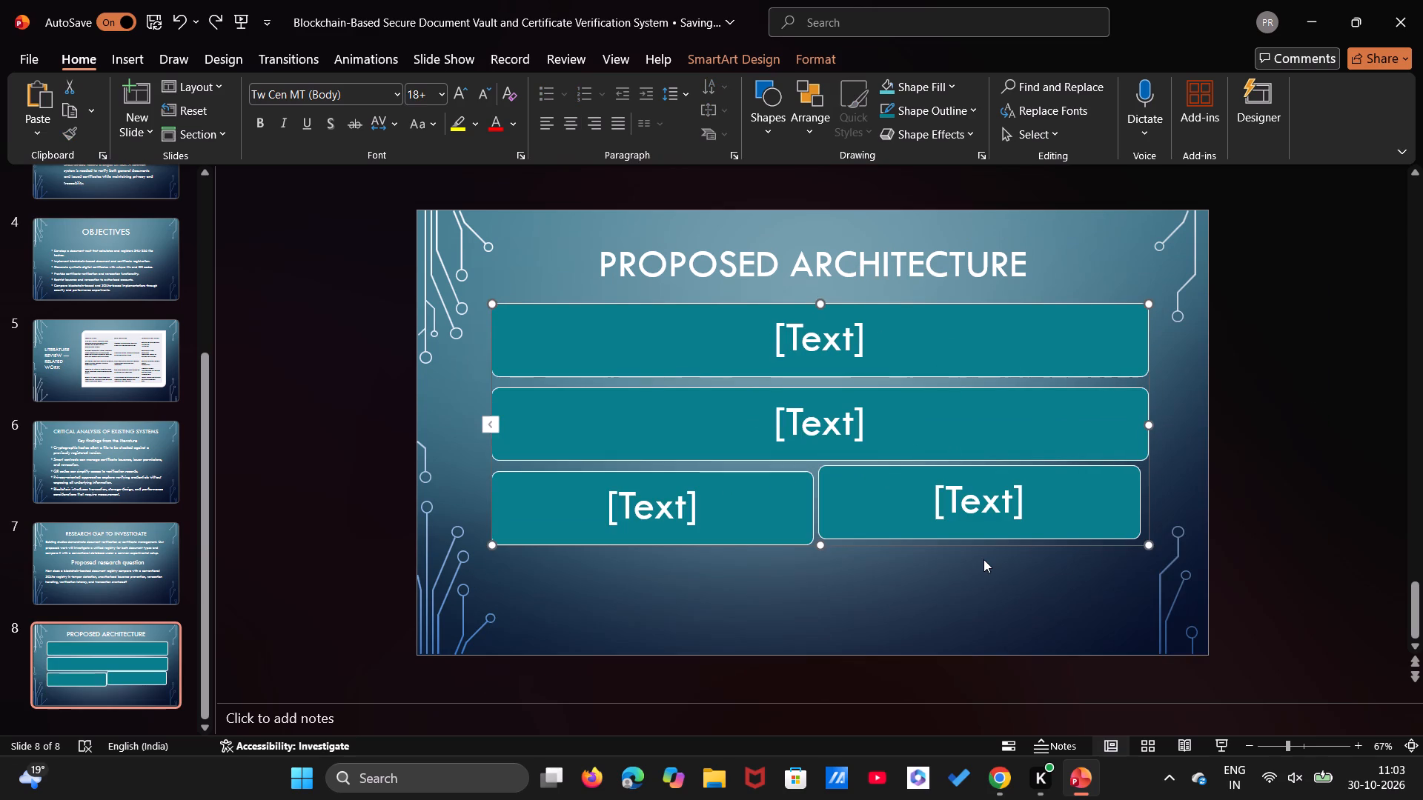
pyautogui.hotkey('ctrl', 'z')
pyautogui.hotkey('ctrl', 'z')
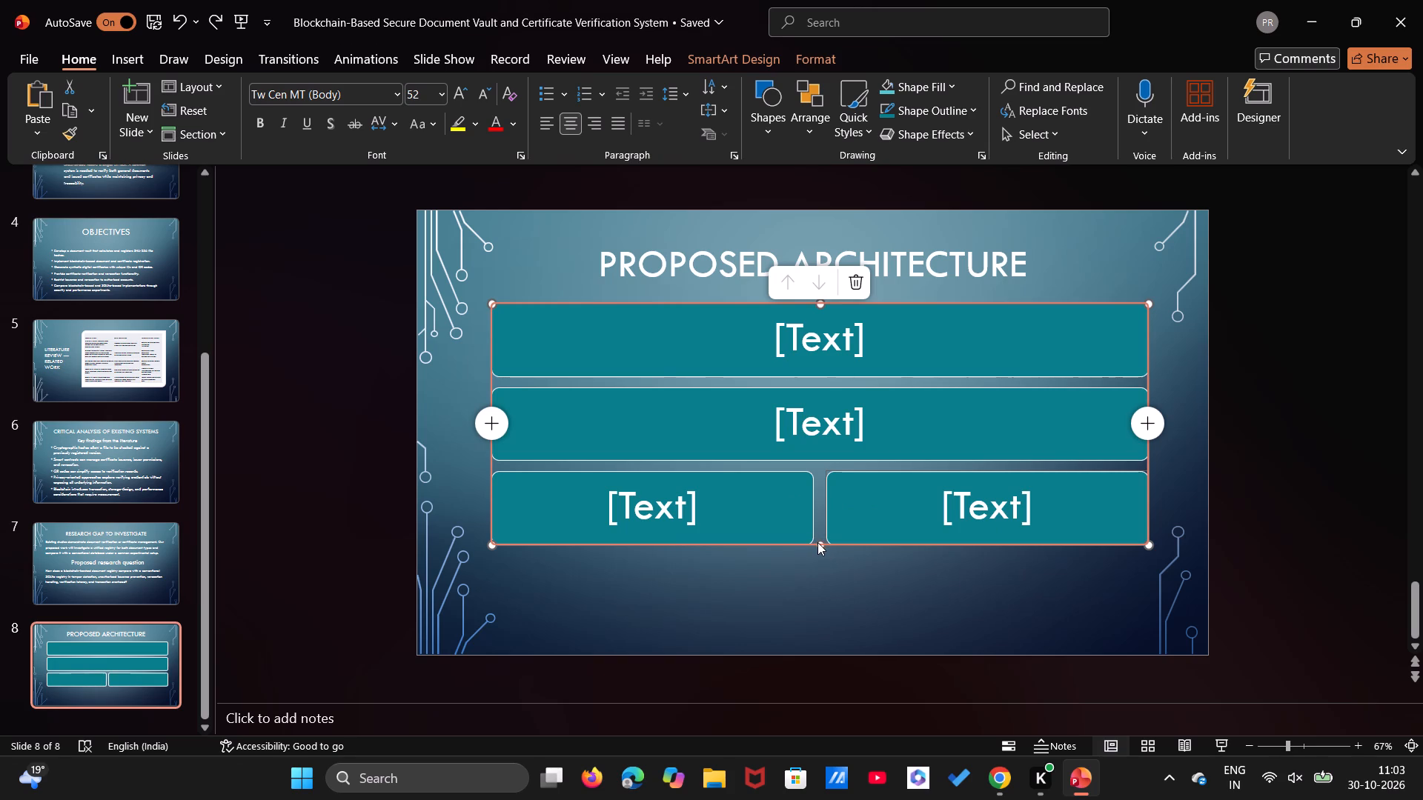
# Move the right-hand third-level box over the second-level box and back down, flush against its left neighbour.
pyautogui.moveTo(817, 542); pyautogui.dragTo(817, 576)
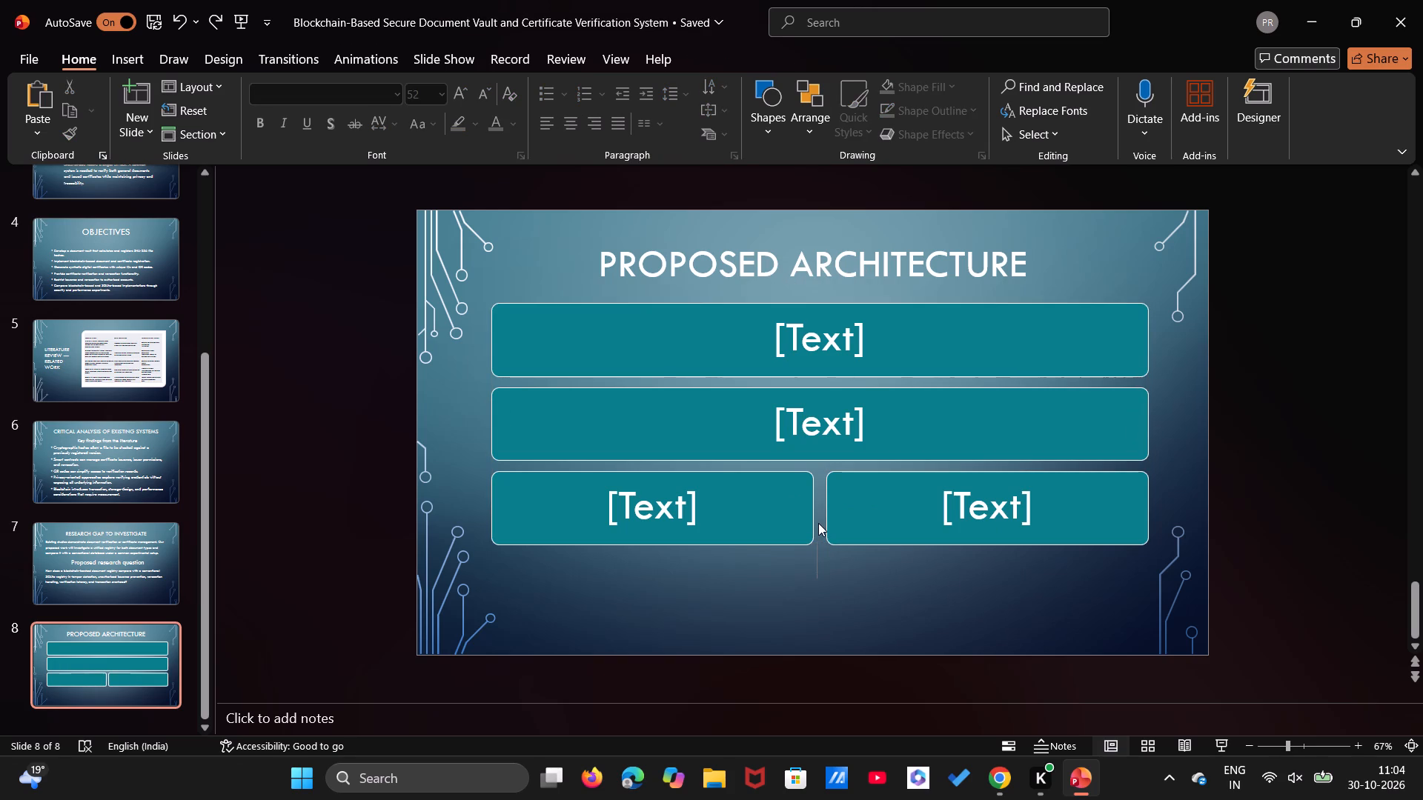
pyautogui.click(936, 550)
pyautogui.click(1084, 486)
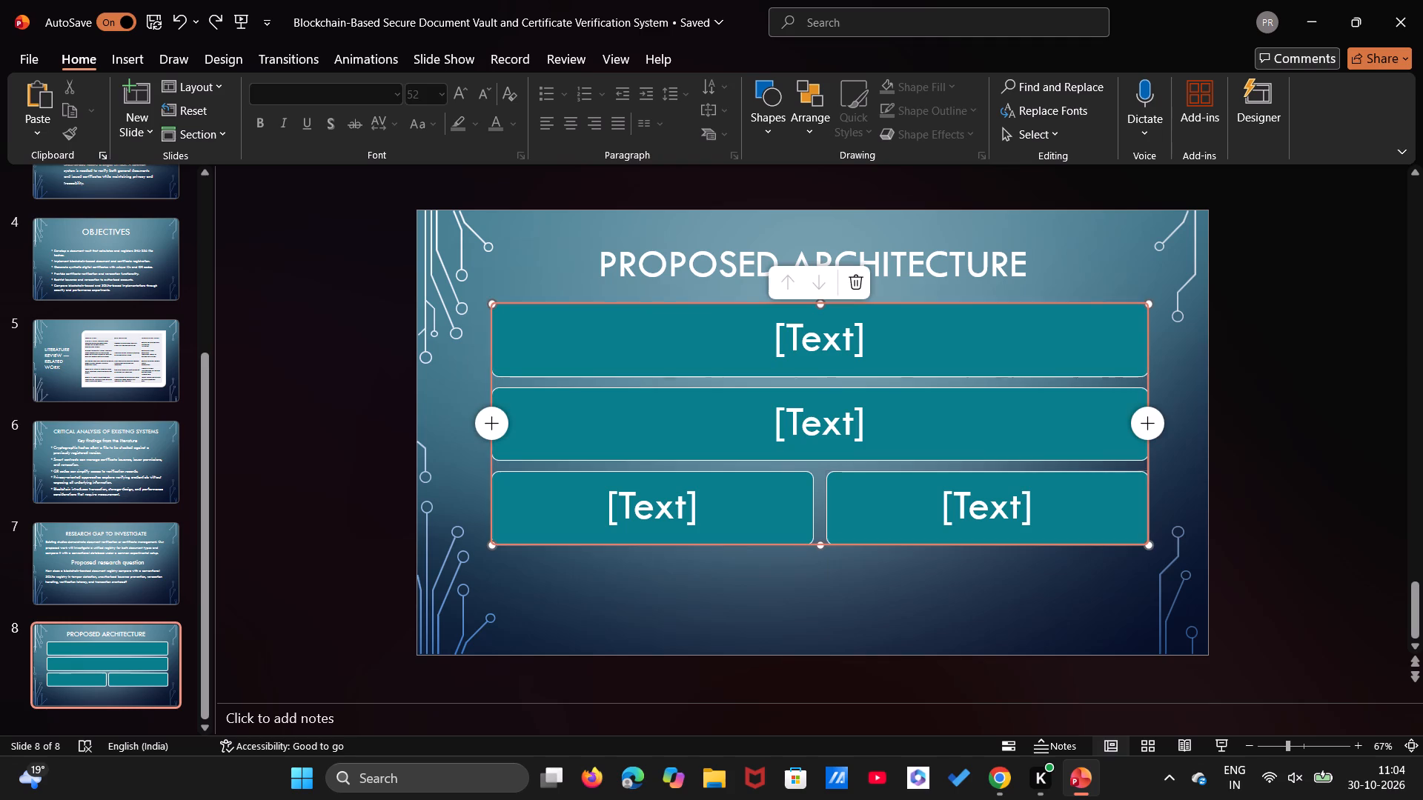
pyautogui.moveTo(1145, 539); pyautogui.dragTo(1133, 539)
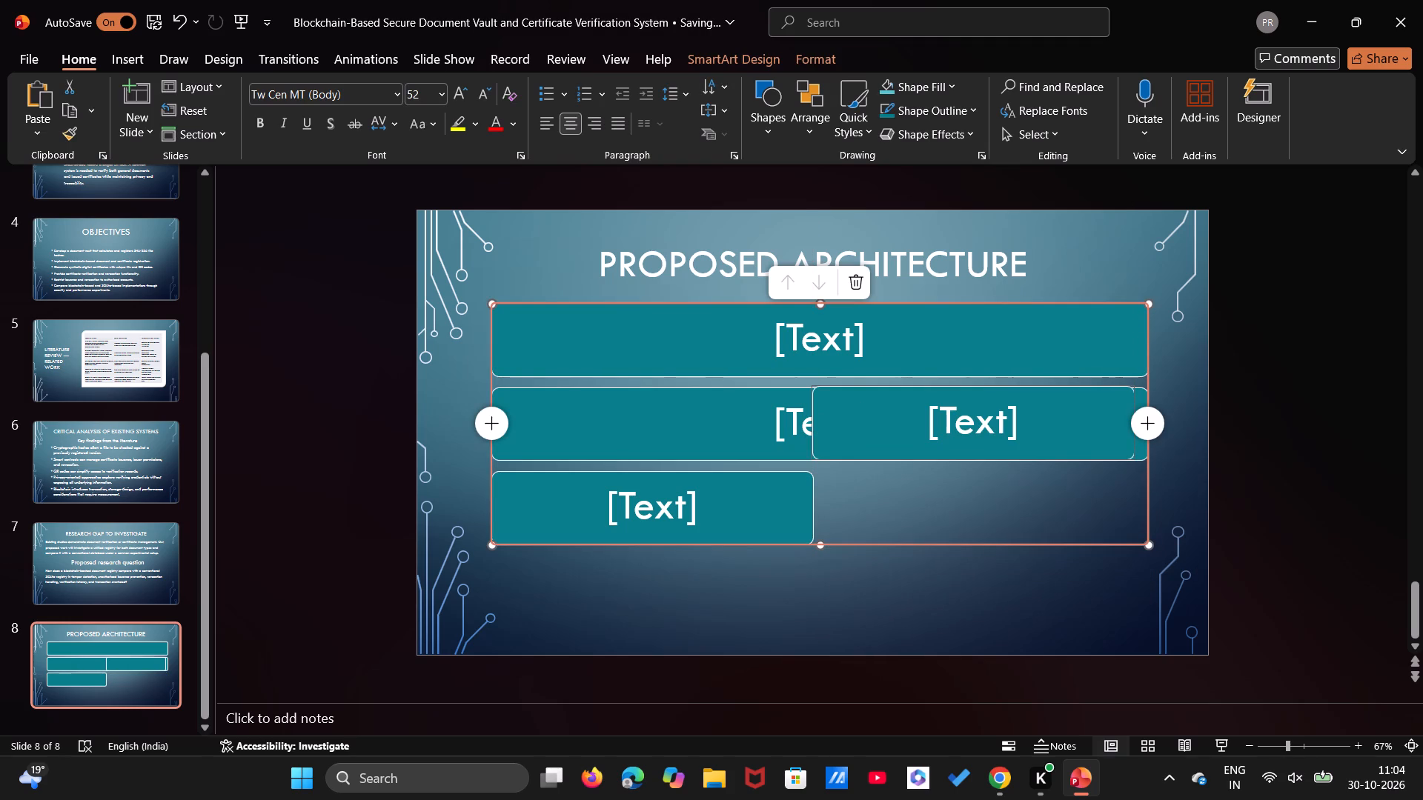
pyautogui.moveTo(1106, 436); pyautogui.dragTo(996, 619)
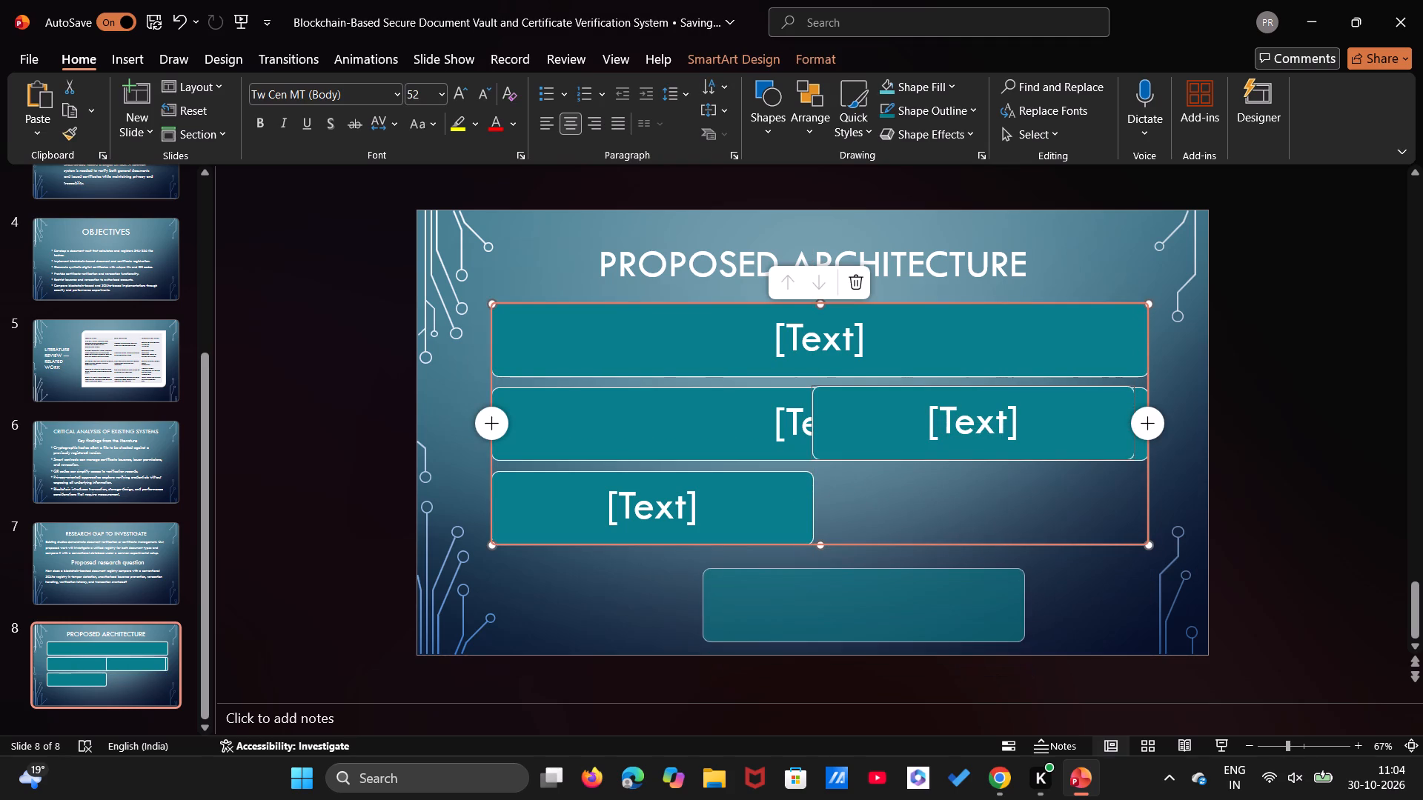
pyautogui.moveTo(996, 619); pyautogui.dragTo(1101, 619)
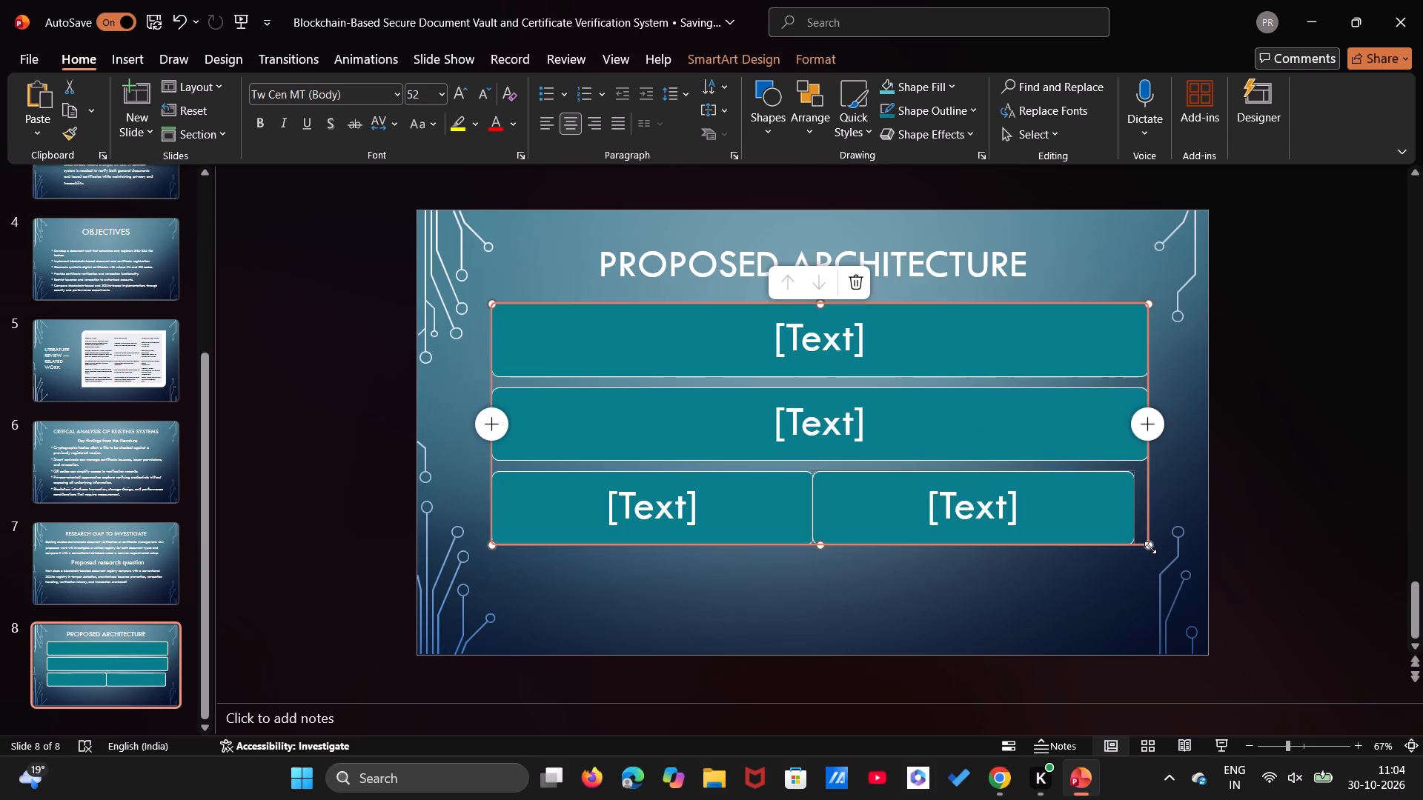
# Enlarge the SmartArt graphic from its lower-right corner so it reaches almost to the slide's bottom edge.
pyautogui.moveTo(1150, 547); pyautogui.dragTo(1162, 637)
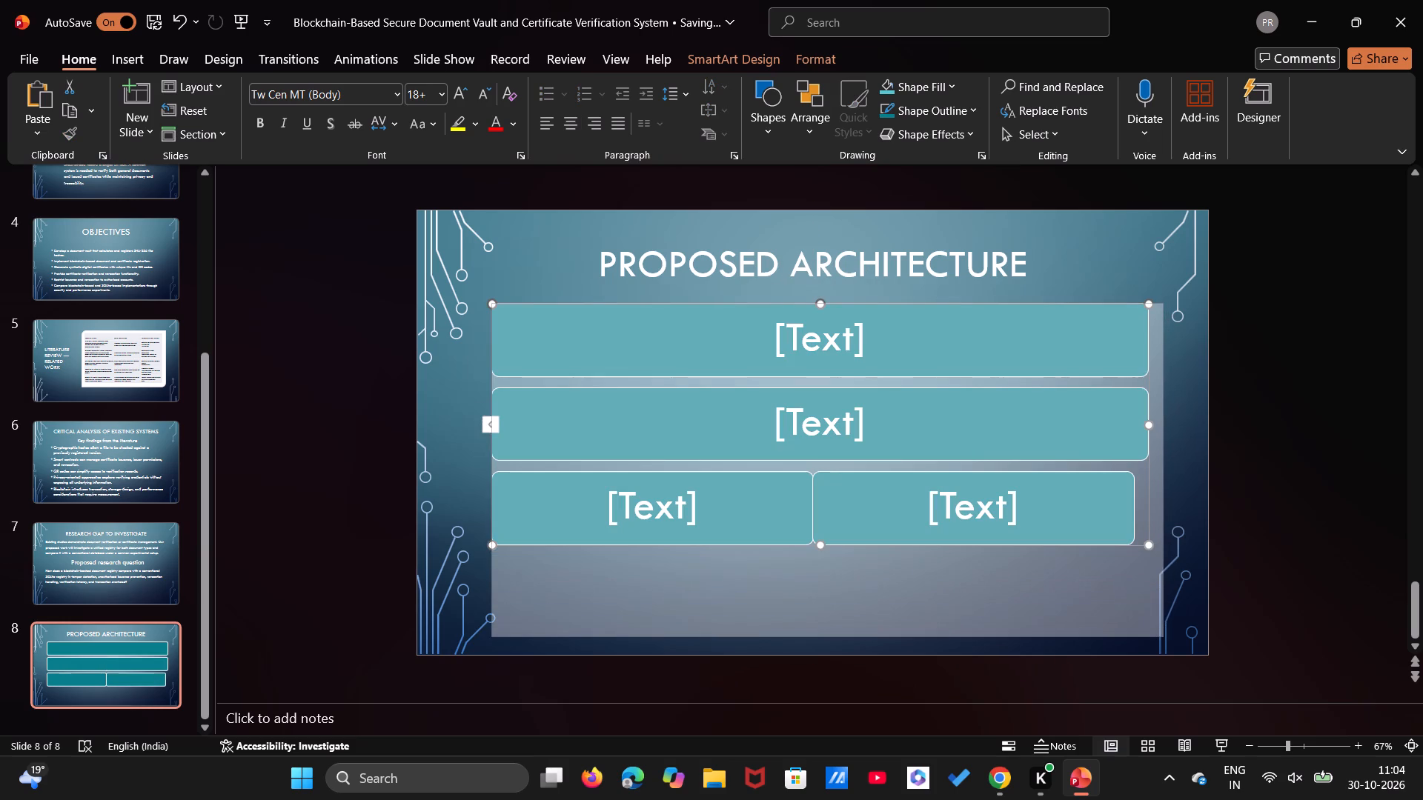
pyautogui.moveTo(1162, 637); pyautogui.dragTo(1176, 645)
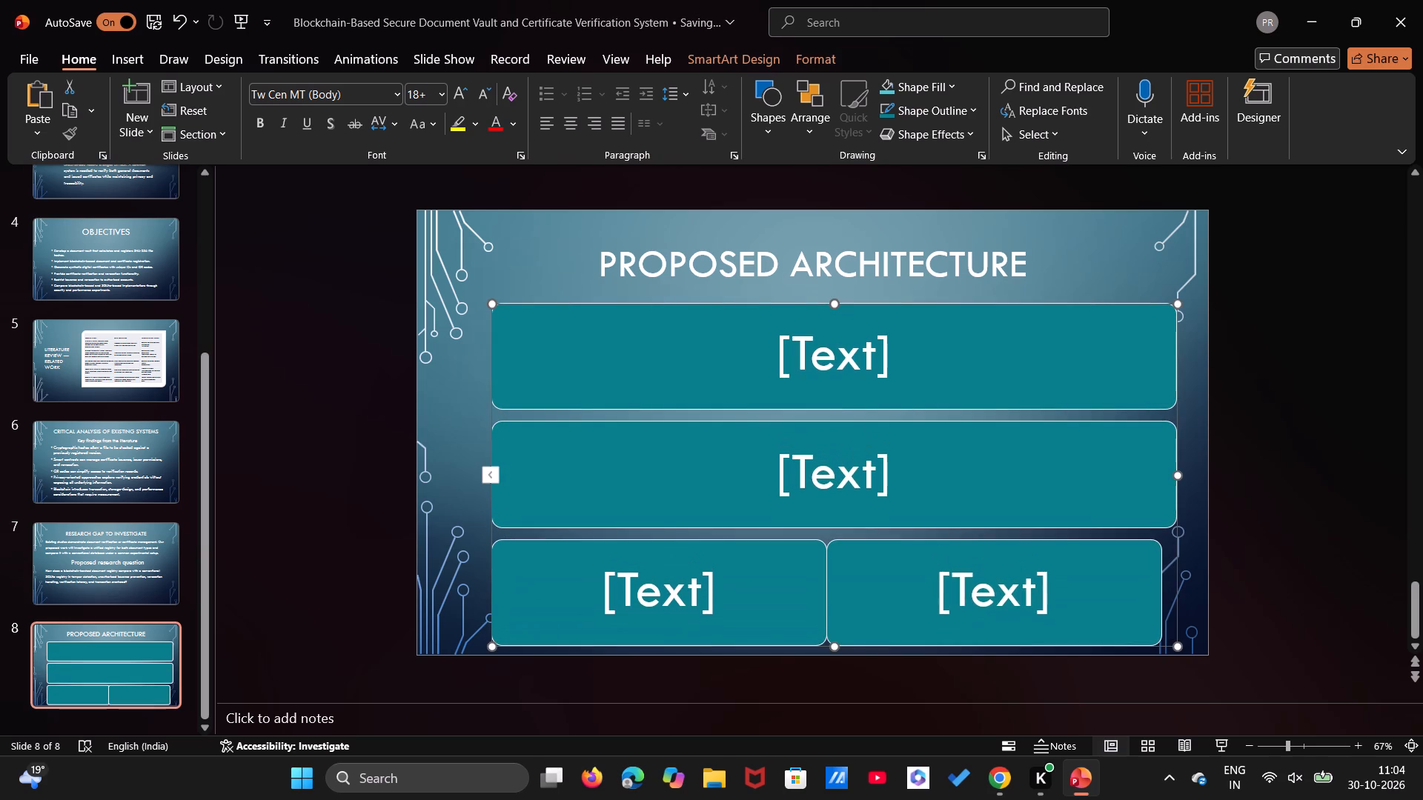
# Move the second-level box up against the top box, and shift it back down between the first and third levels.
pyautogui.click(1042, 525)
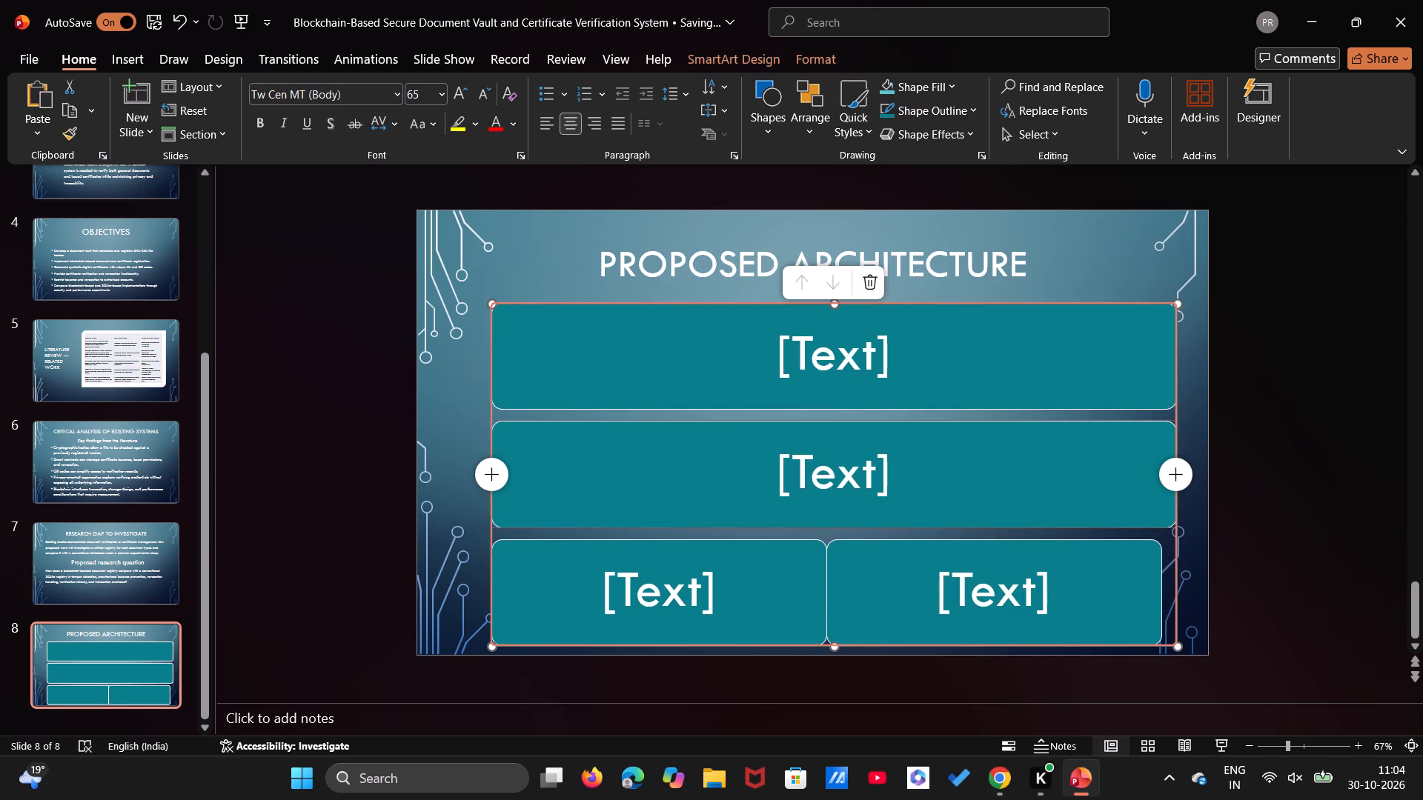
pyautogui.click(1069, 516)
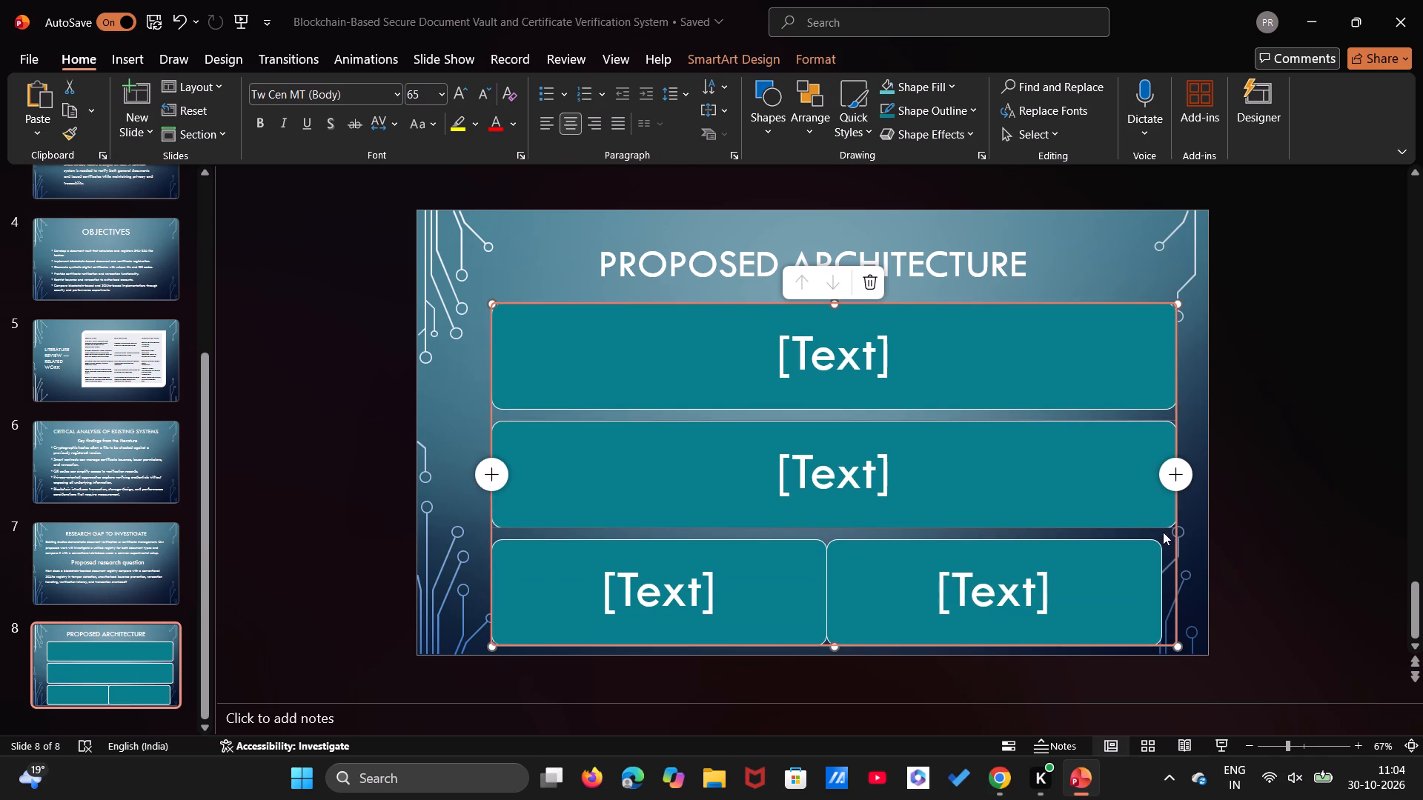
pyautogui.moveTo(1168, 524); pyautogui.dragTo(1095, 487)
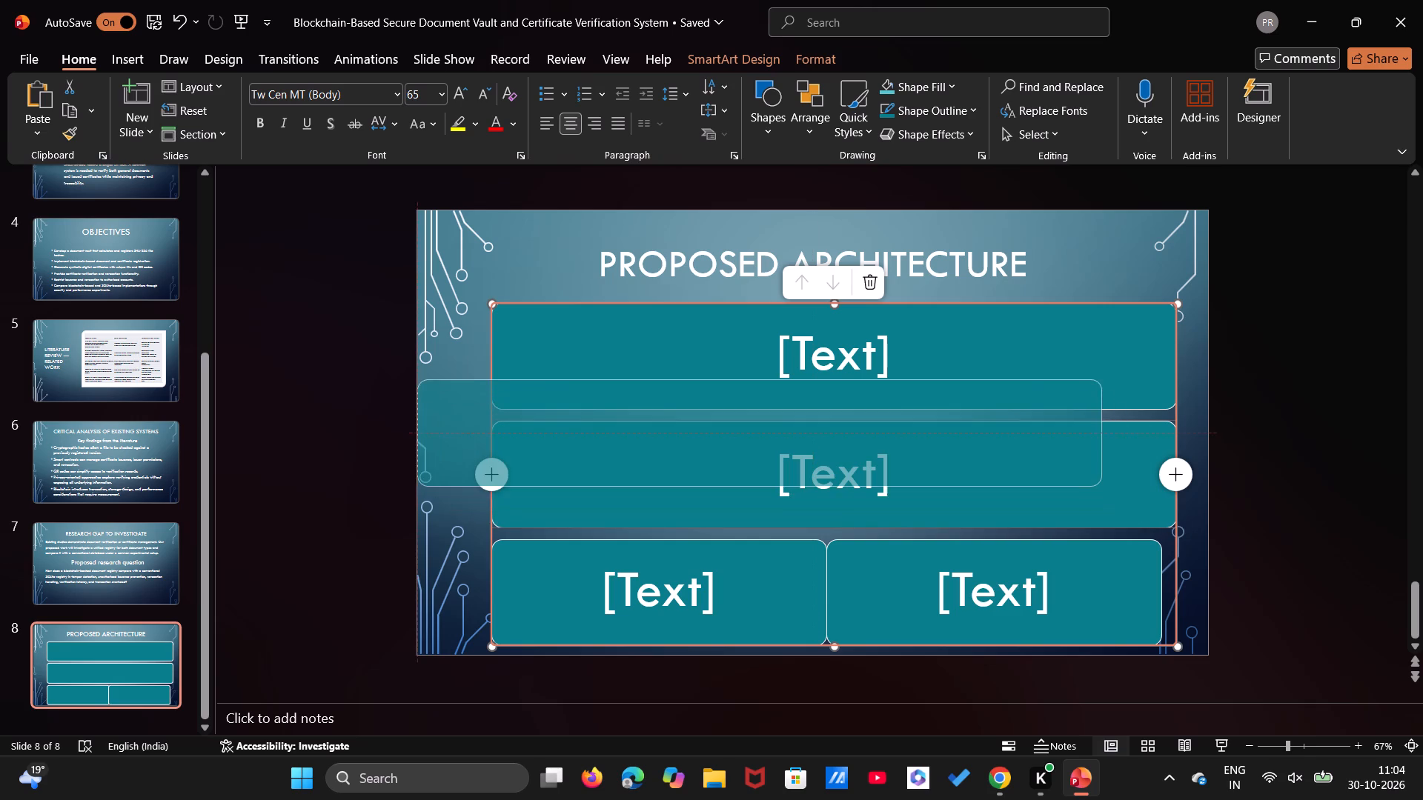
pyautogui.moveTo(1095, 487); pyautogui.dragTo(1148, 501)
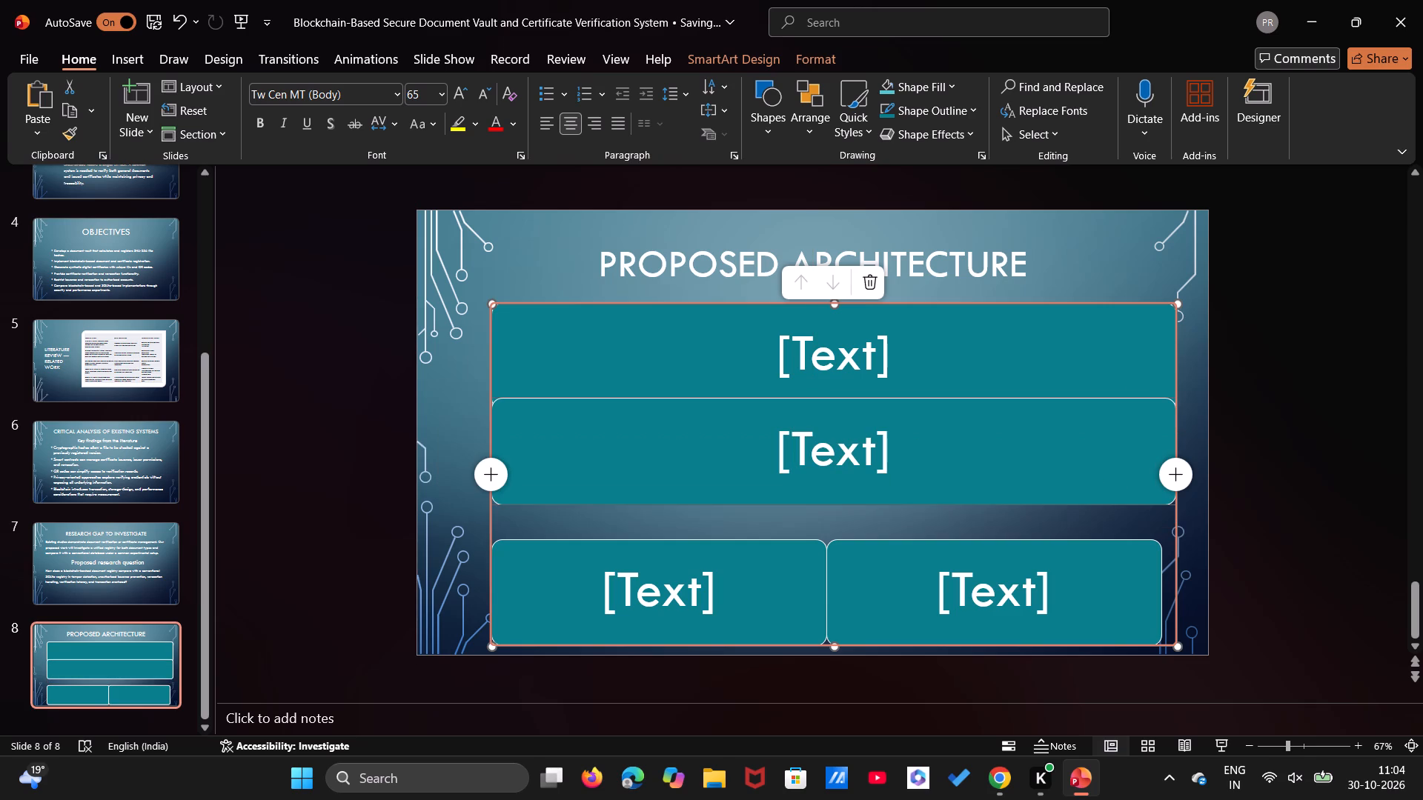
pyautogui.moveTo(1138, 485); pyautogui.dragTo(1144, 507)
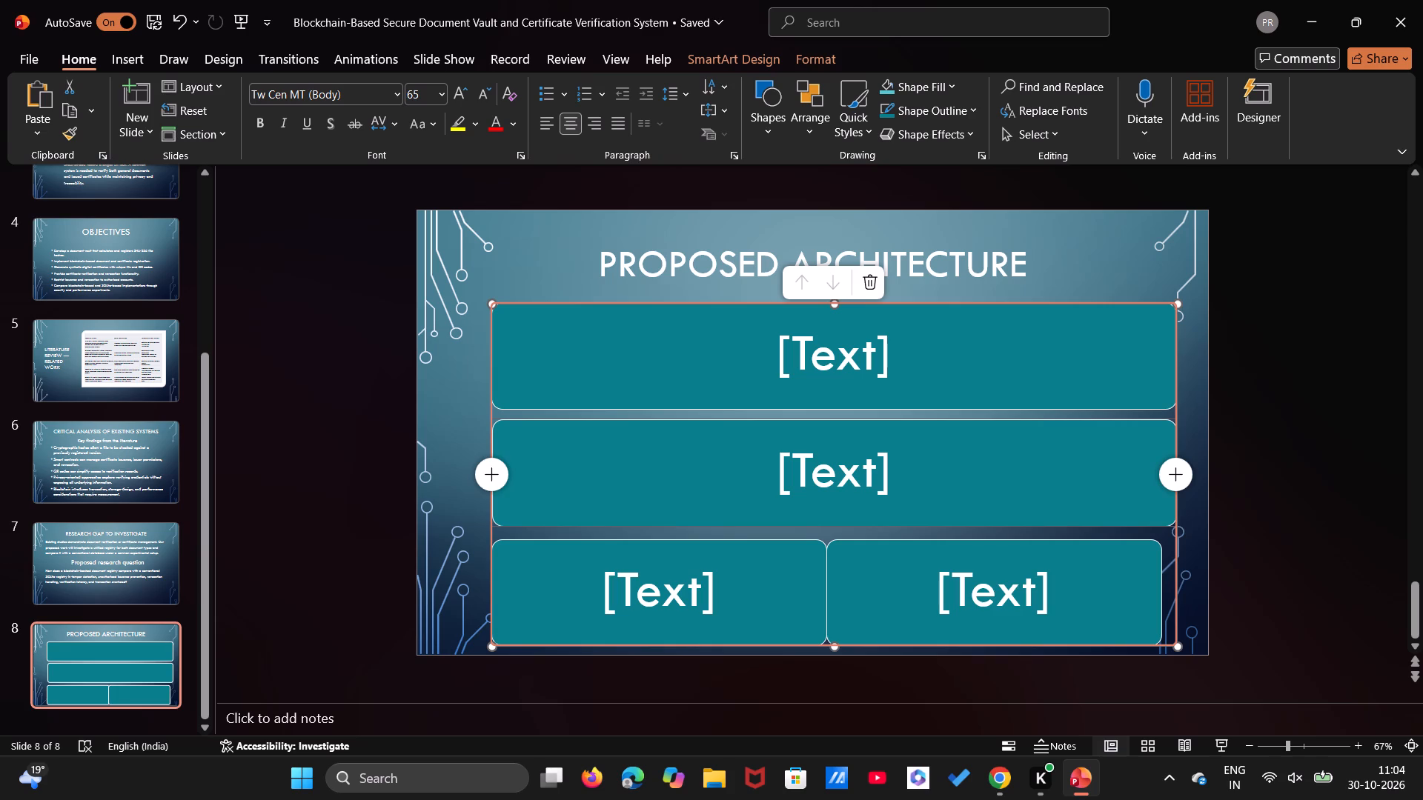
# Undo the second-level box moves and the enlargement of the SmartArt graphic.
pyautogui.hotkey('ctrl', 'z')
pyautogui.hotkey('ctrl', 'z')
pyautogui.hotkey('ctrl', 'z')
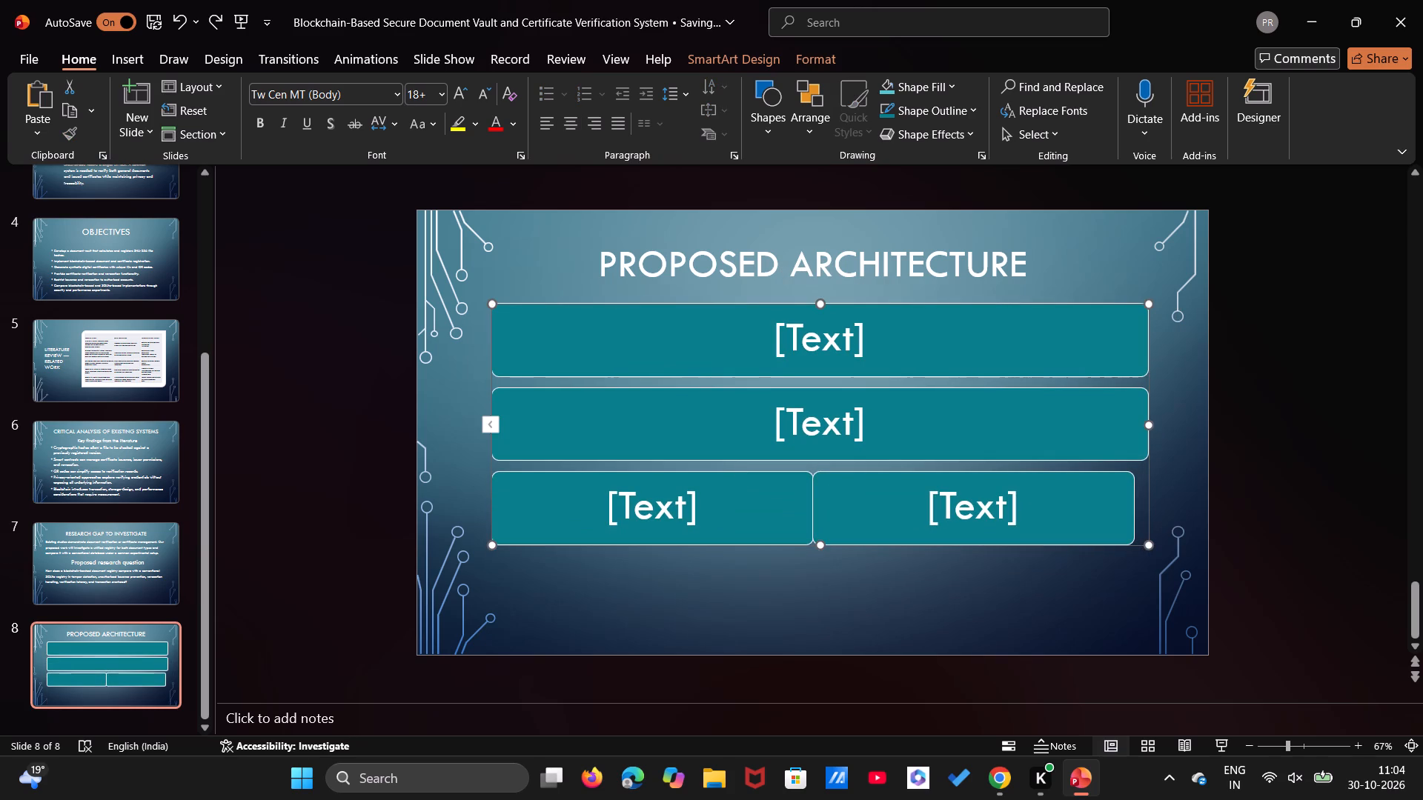
# Select the right-hand third-level box and copy it.
pyautogui.click(862, 511)
pyautogui.click(862, 511)
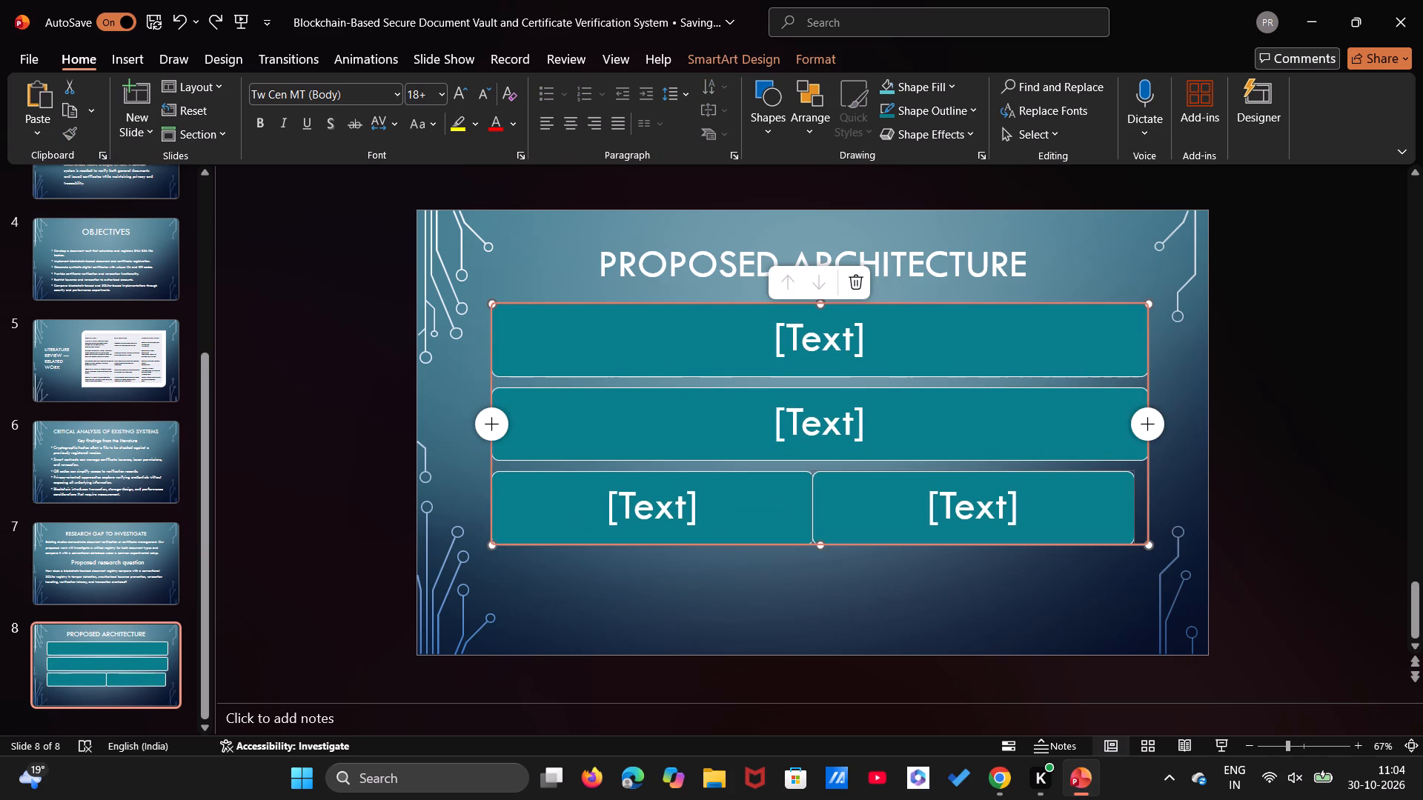
pyautogui.click(891, 513)
pyautogui.moveTo(891, 513); pyautogui.dragTo(923, 483)
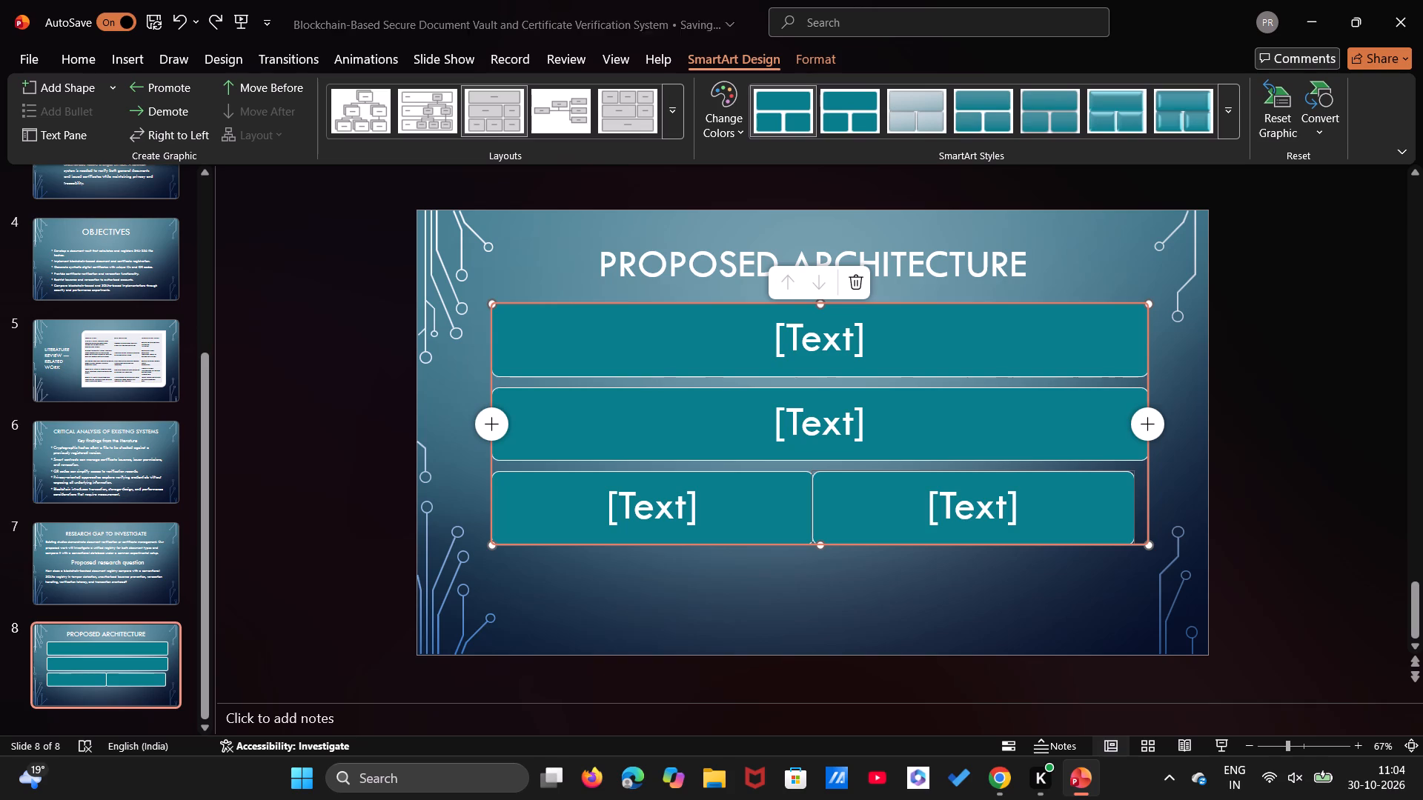
pyautogui.click(923, 483)
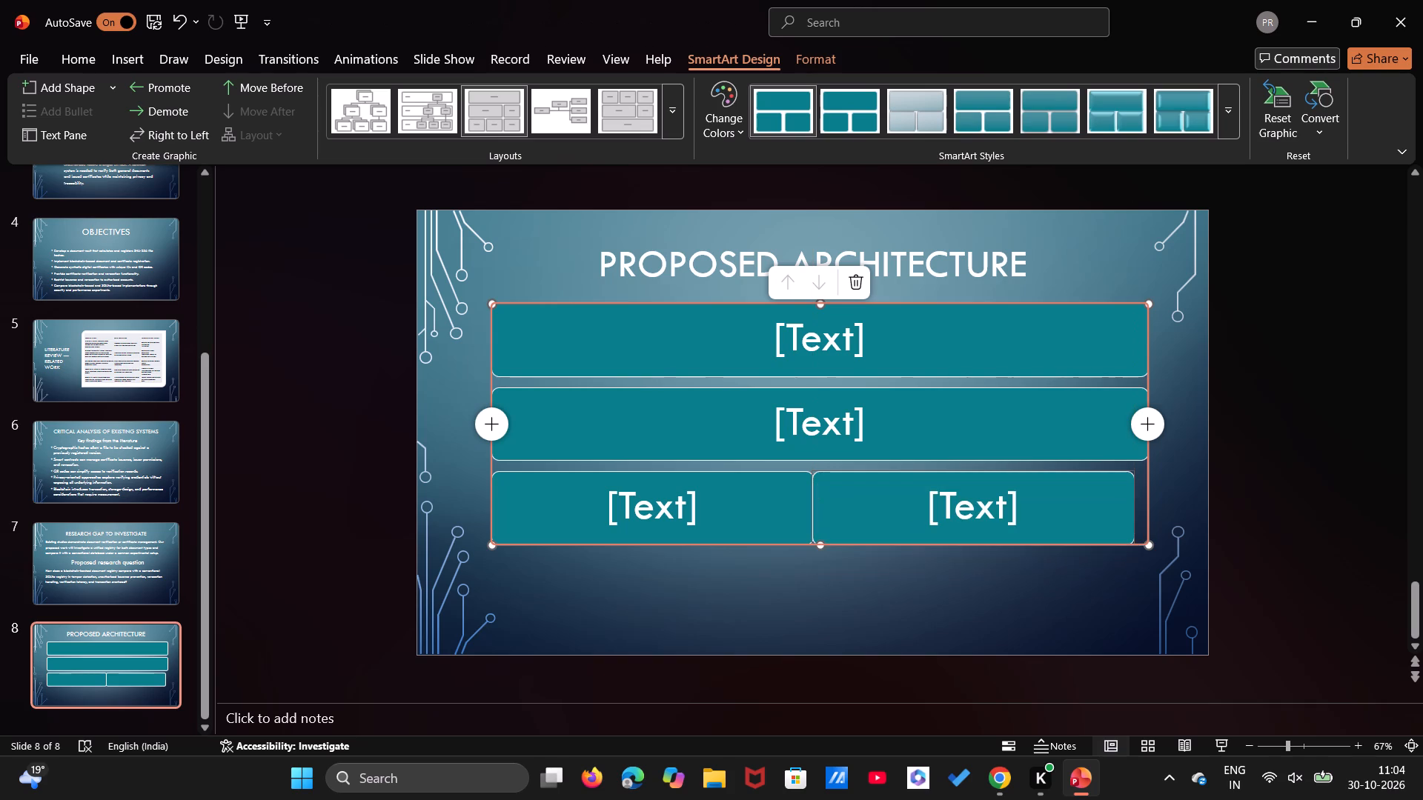
pyautogui.hotkey('ctrl', 'c')
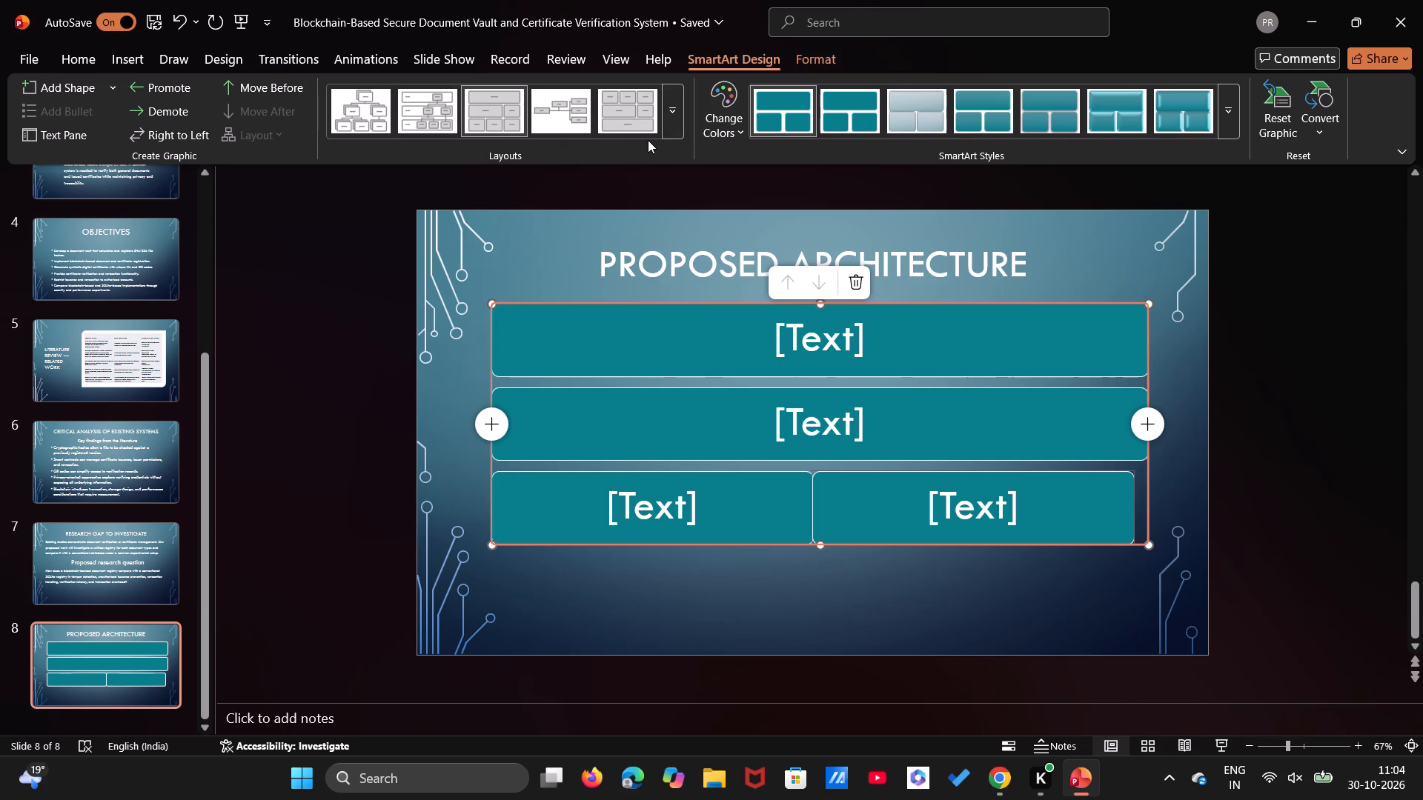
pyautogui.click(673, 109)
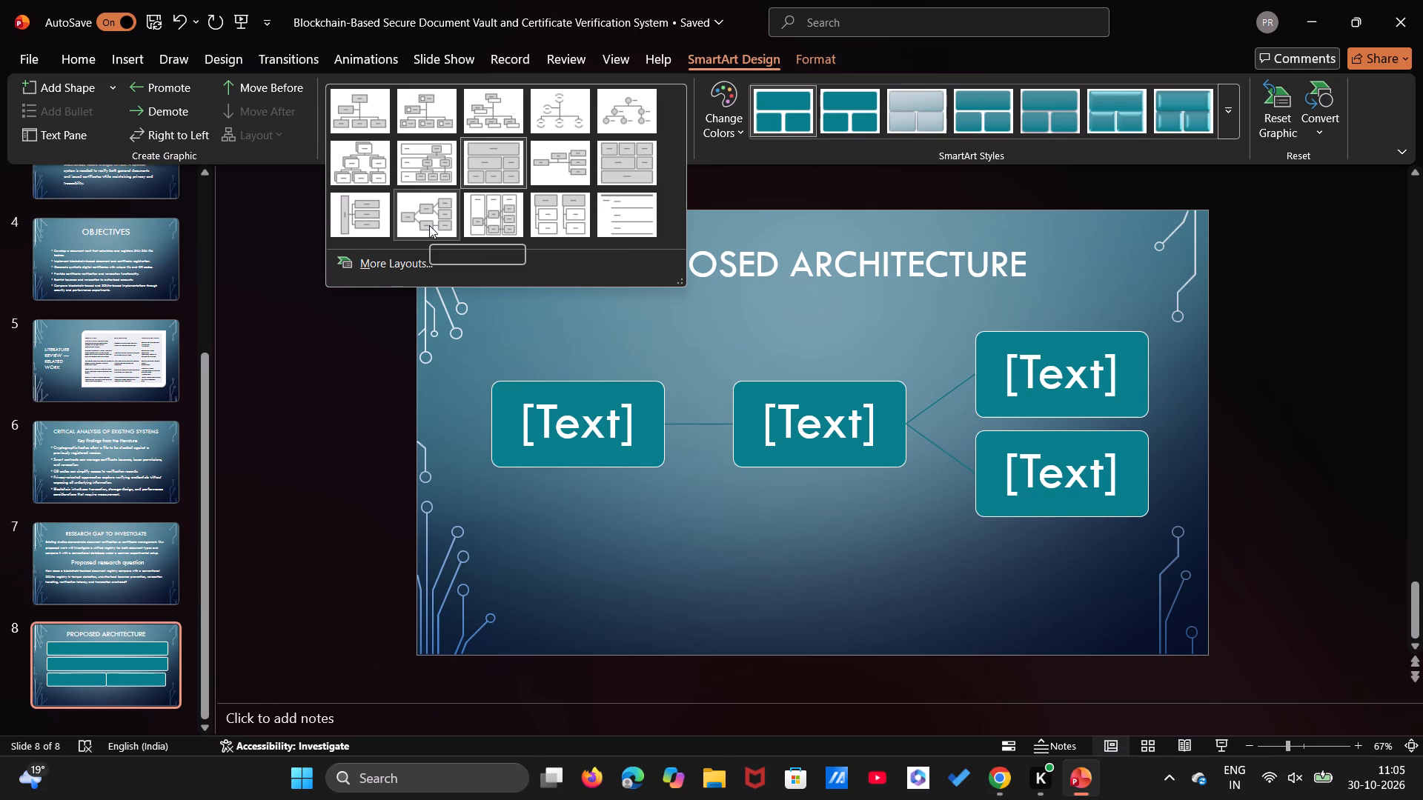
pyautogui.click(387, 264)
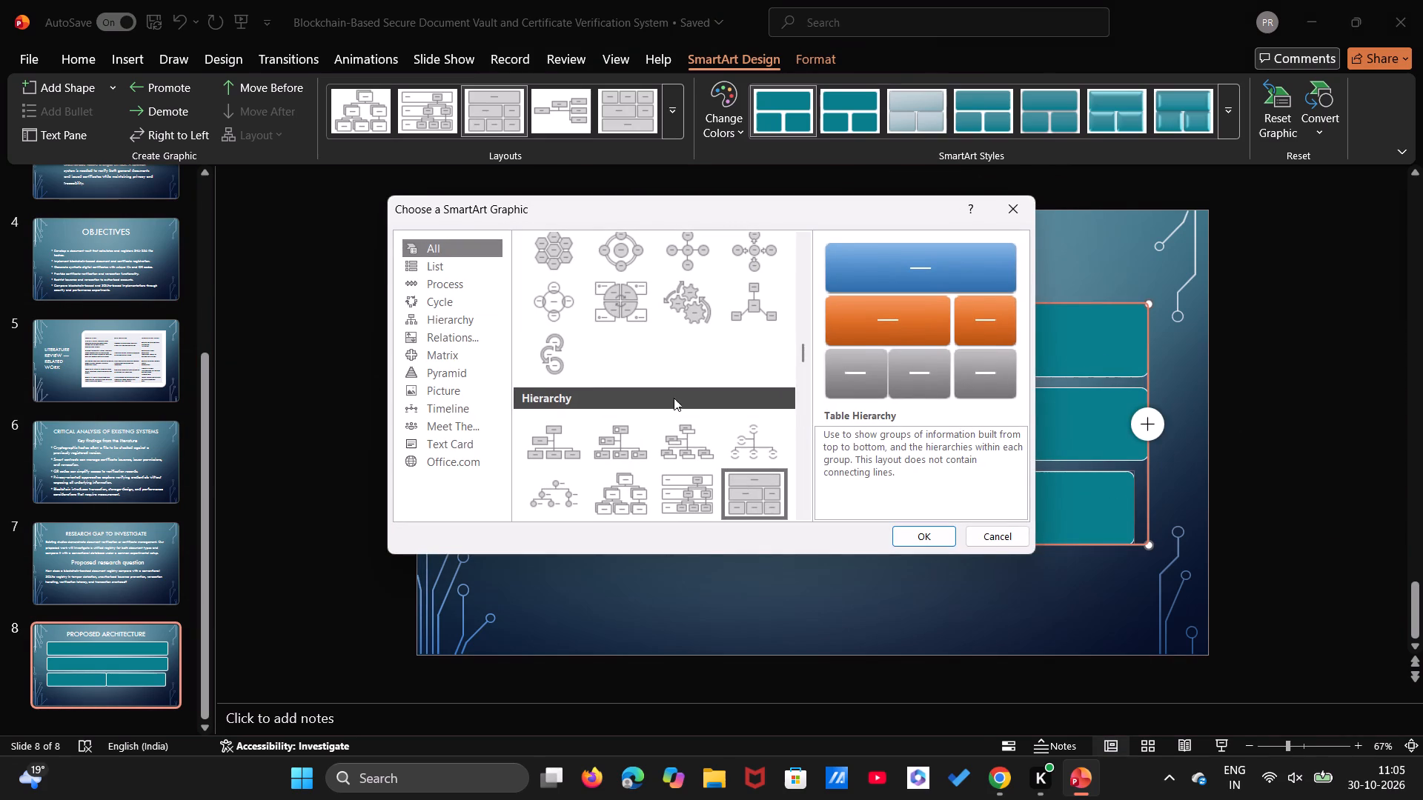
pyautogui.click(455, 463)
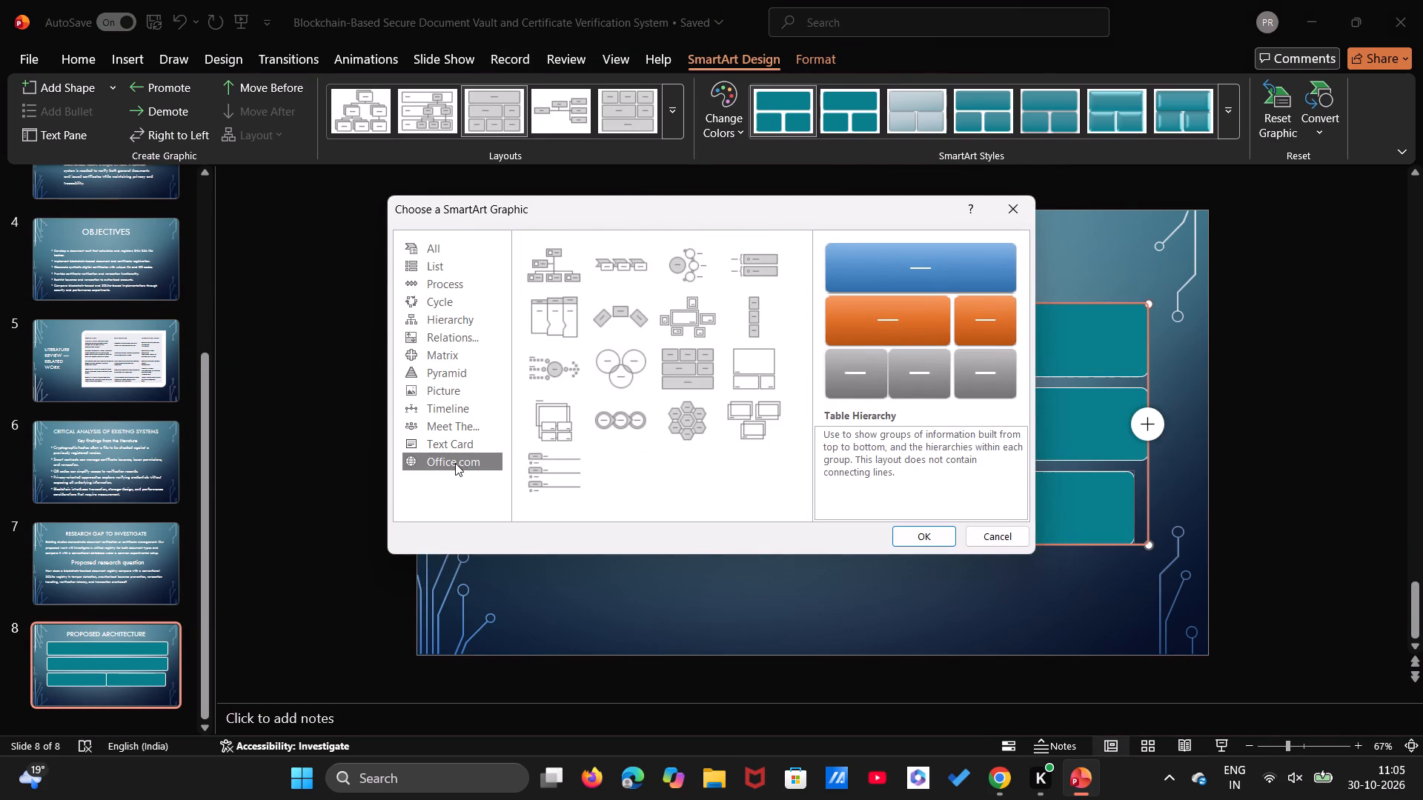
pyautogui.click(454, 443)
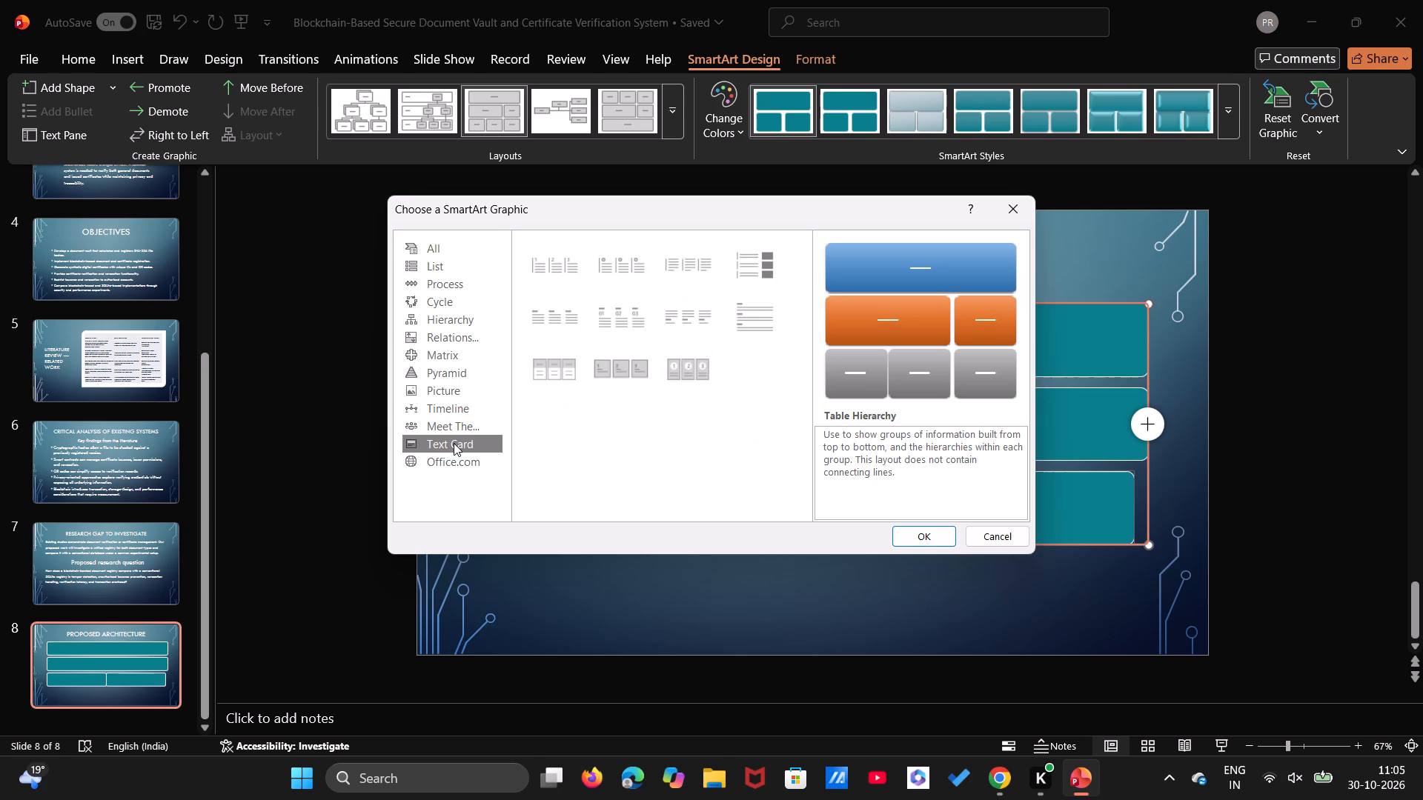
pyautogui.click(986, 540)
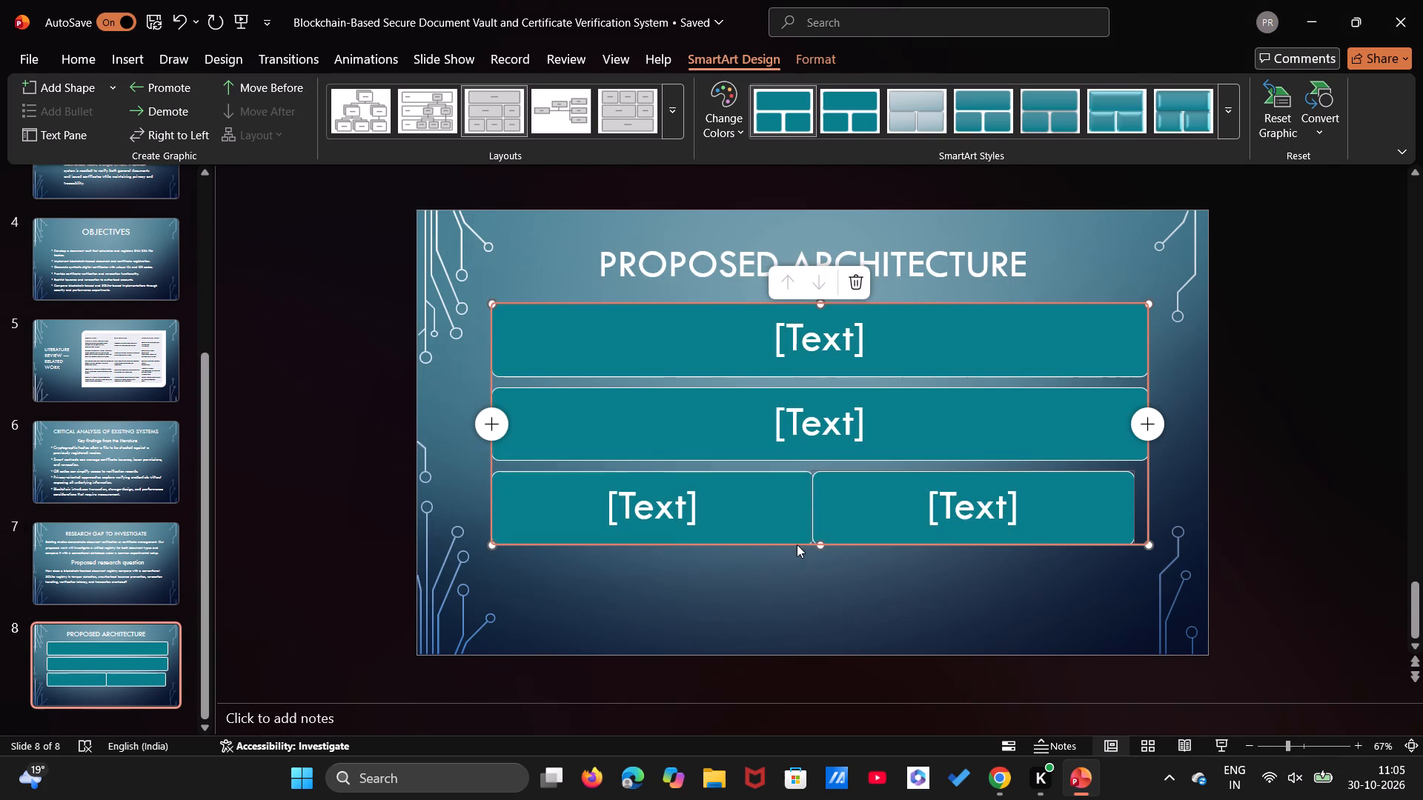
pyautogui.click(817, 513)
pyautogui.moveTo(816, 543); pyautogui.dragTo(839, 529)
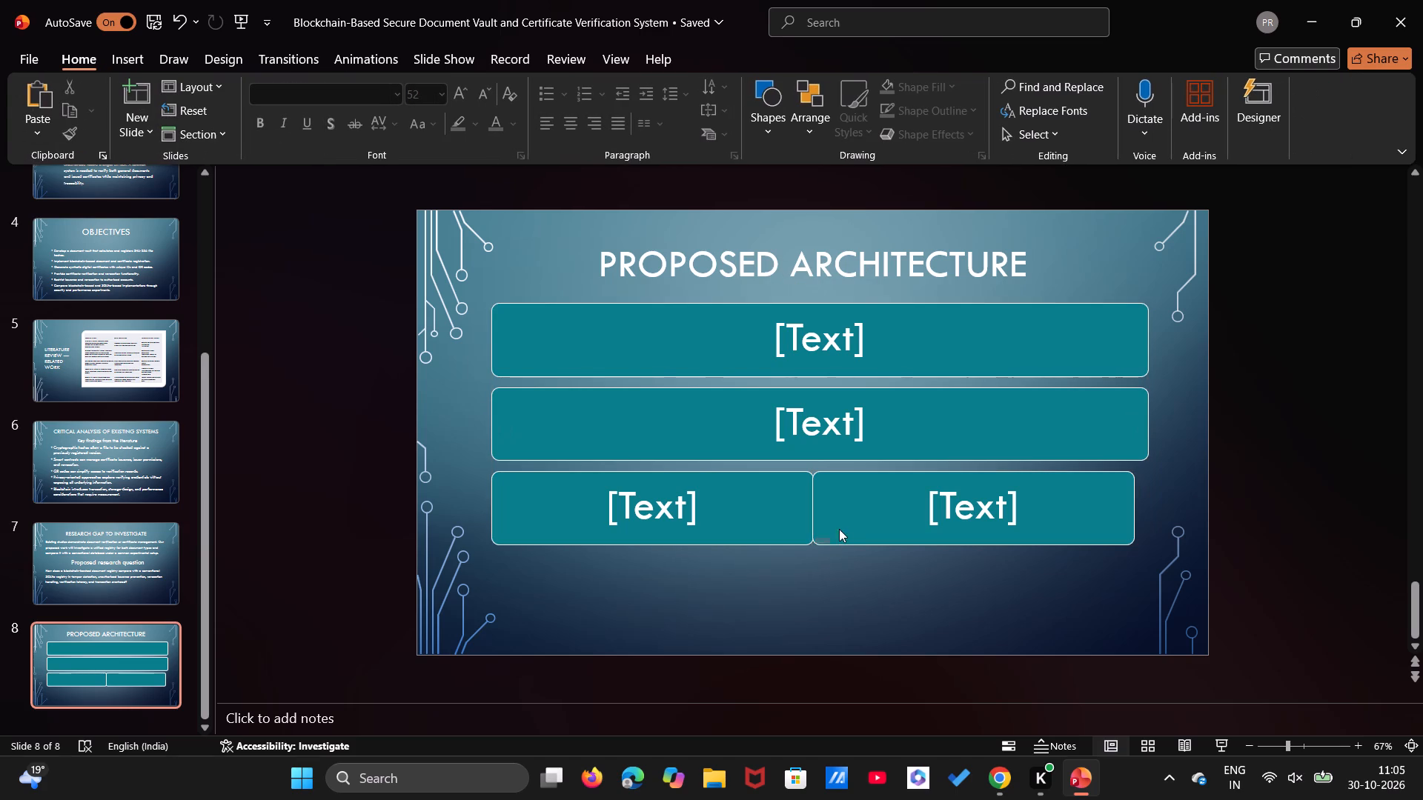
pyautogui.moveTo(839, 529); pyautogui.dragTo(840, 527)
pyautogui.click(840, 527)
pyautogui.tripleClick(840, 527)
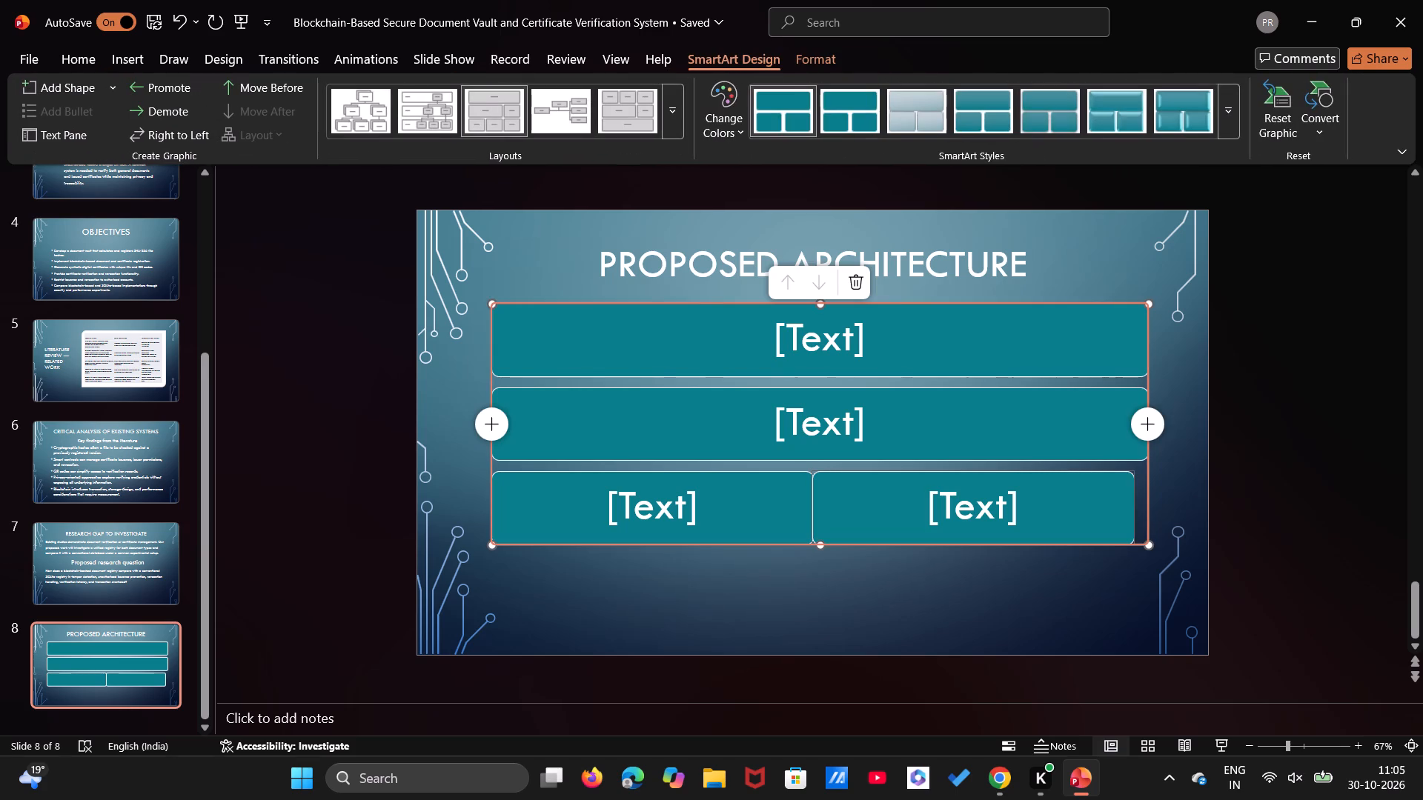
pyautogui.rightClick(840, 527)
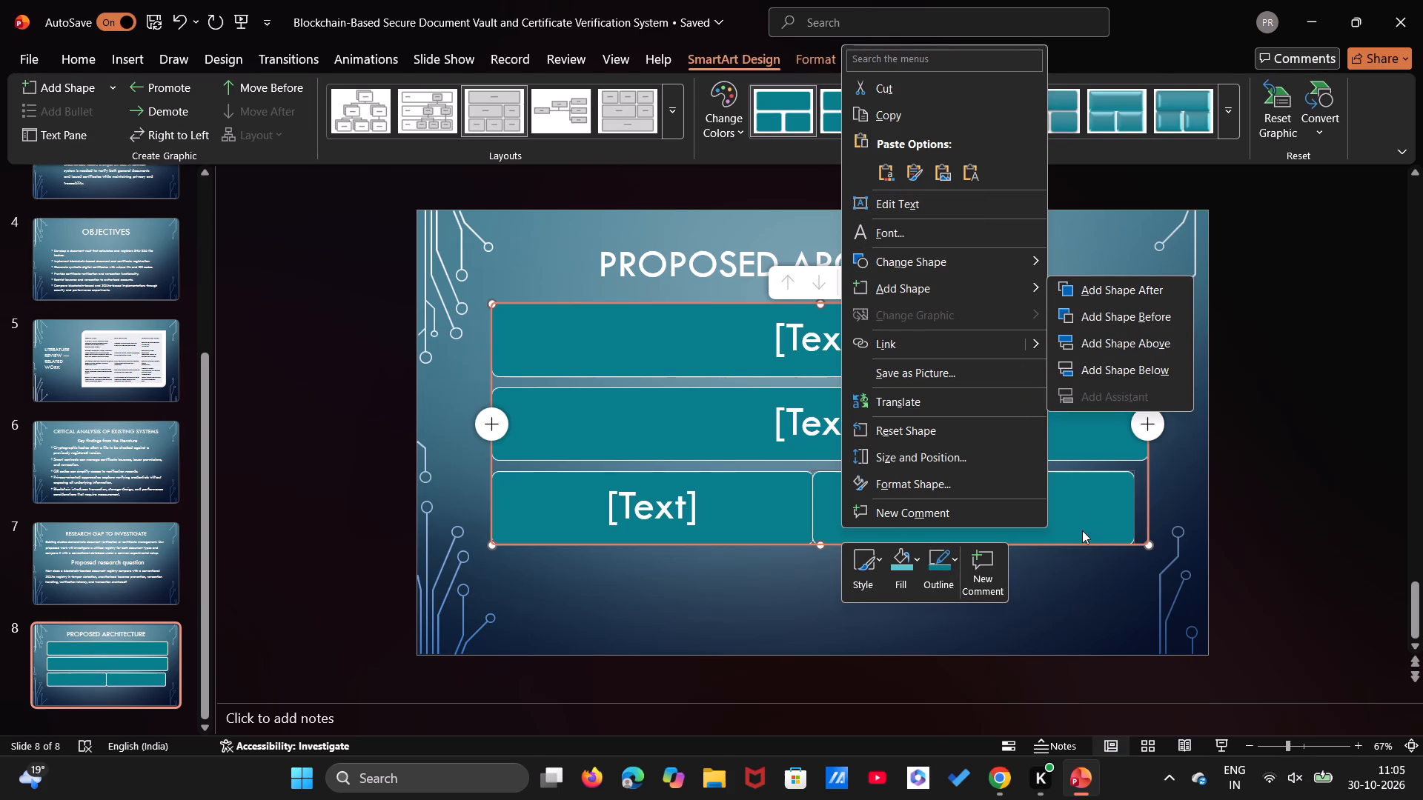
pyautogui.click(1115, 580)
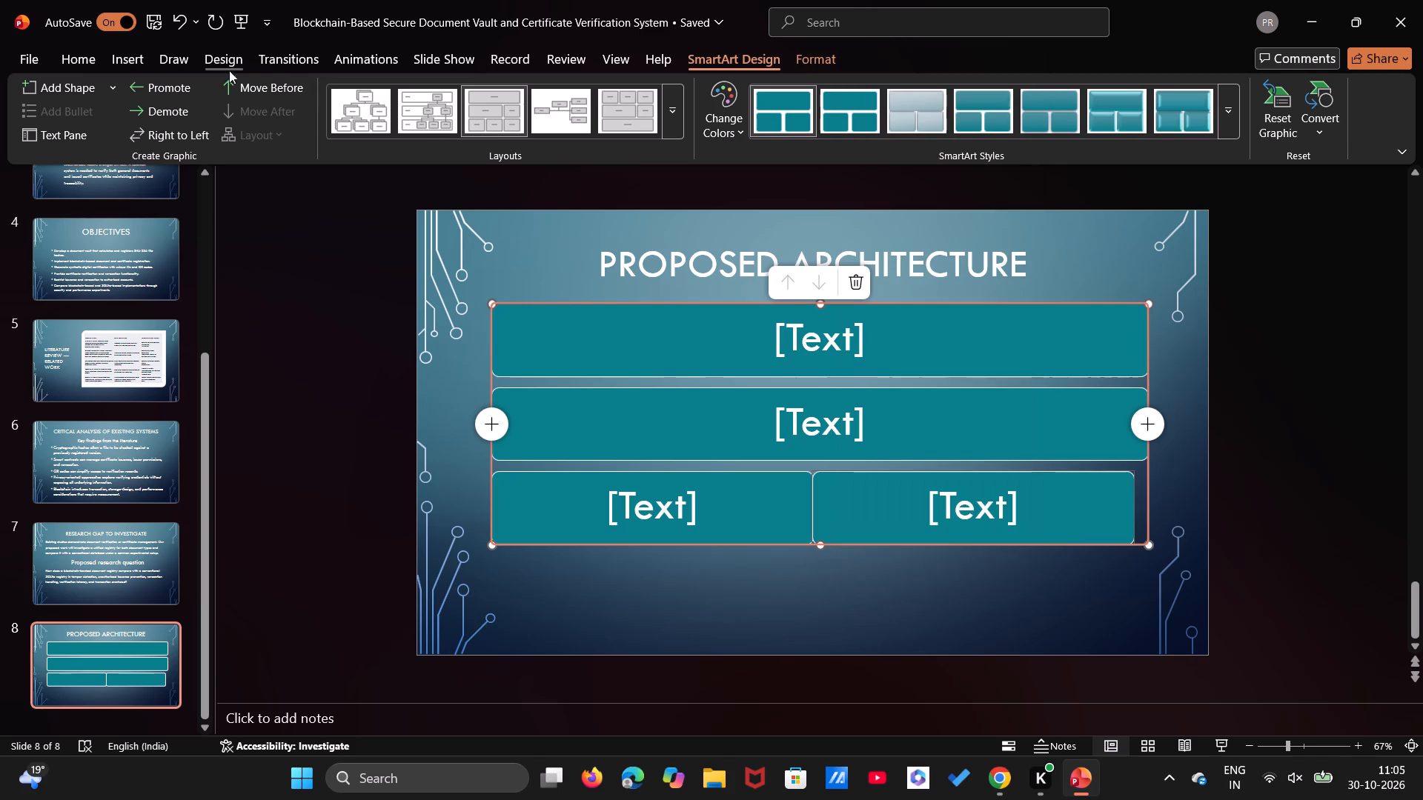
# Draw a rounded rectangle about 27.3 cm wide and 3.1 cm high below the SmartArt graphic's third level.
pyautogui.click(128, 51)
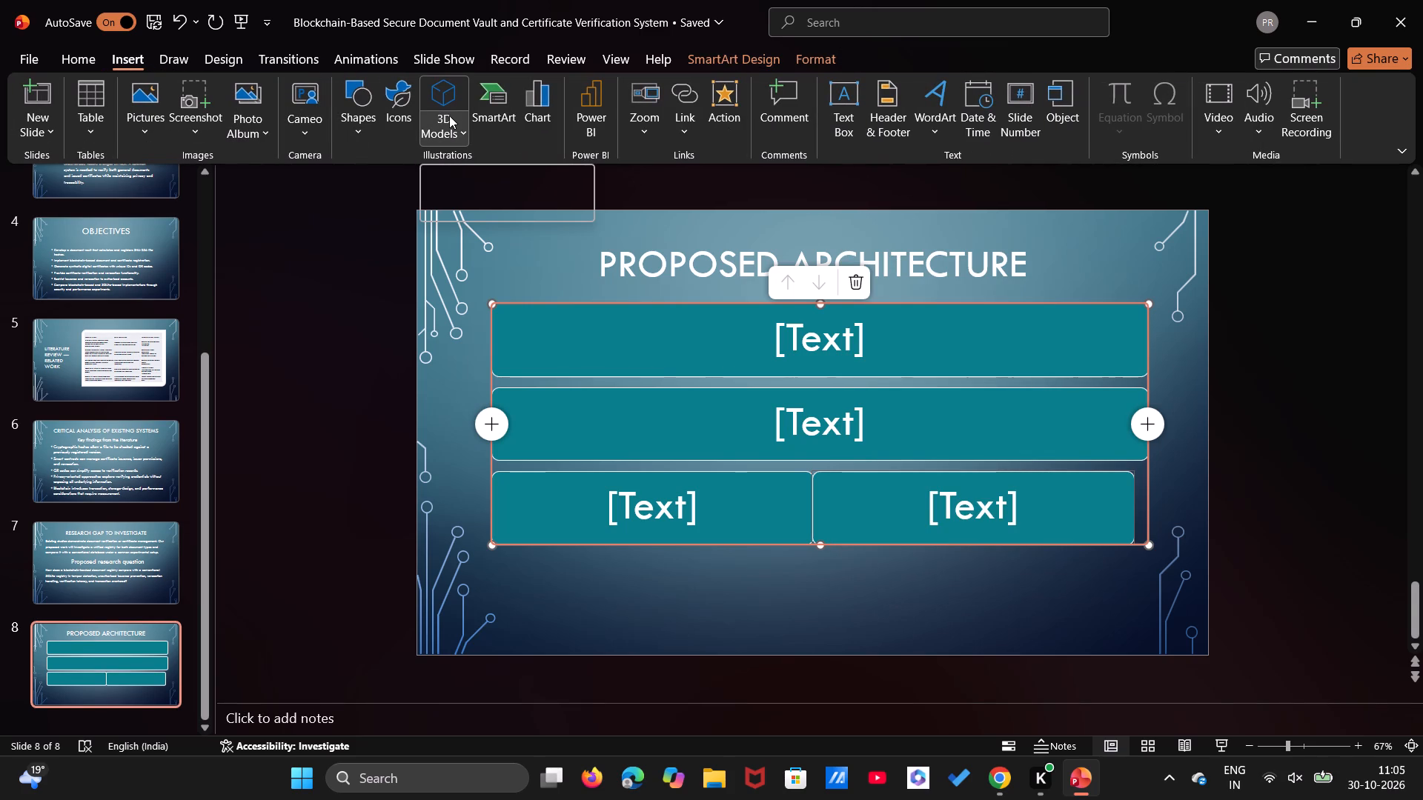
pyautogui.click(359, 127)
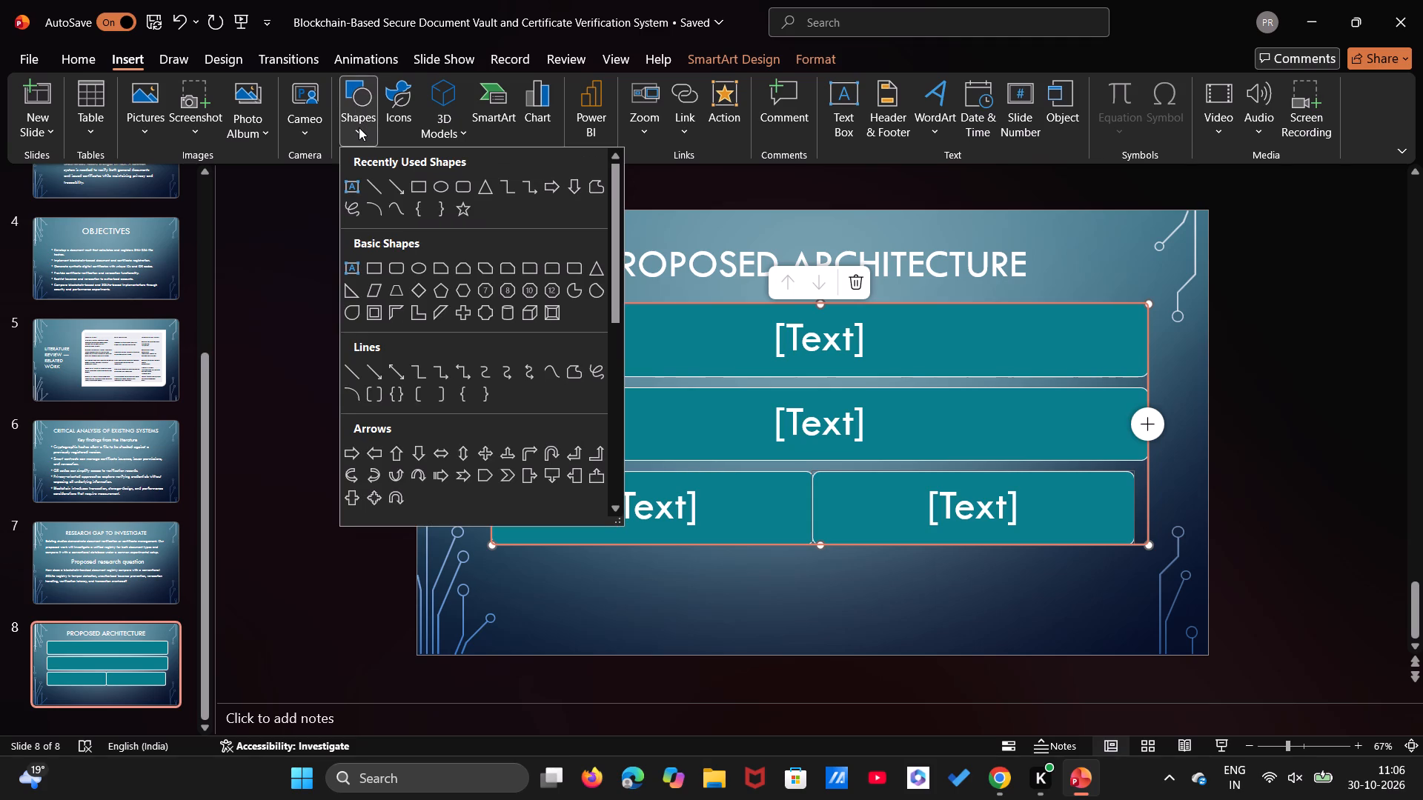
pyautogui.click(397, 264)
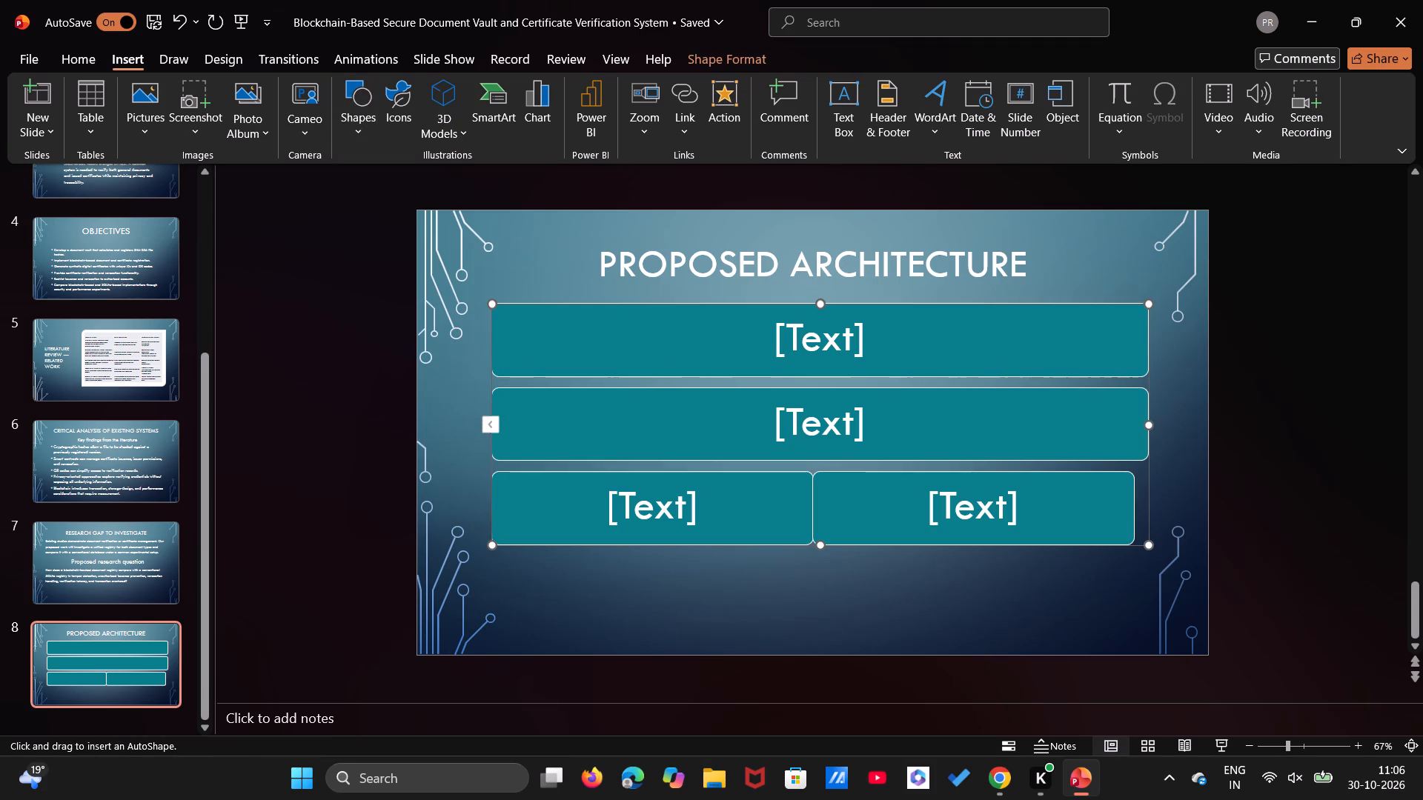
pyautogui.moveTo(497, 570); pyautogui.dragTo(753, 605)
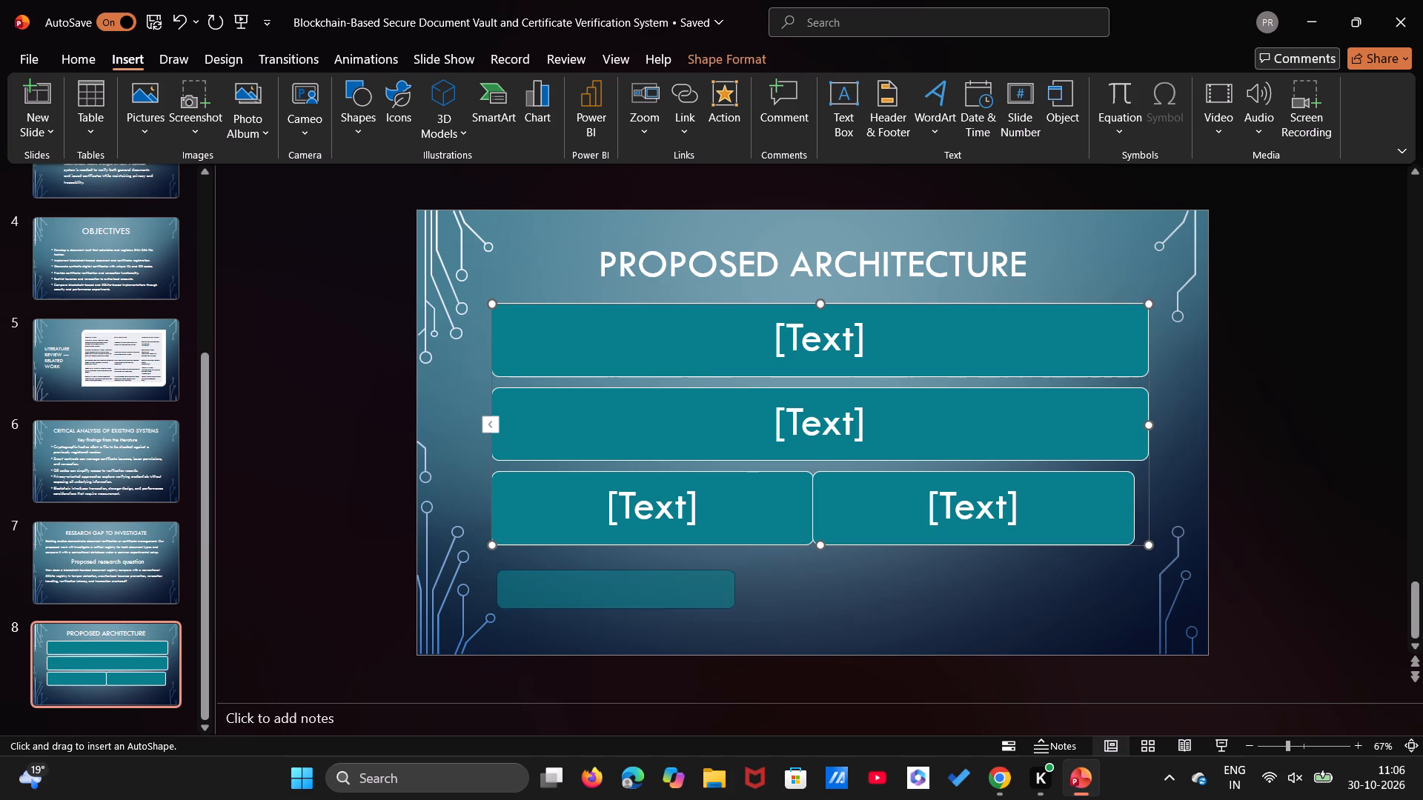
pyautogui.moveTo(753, 605); pyautogui.dragTo(1124, 604)
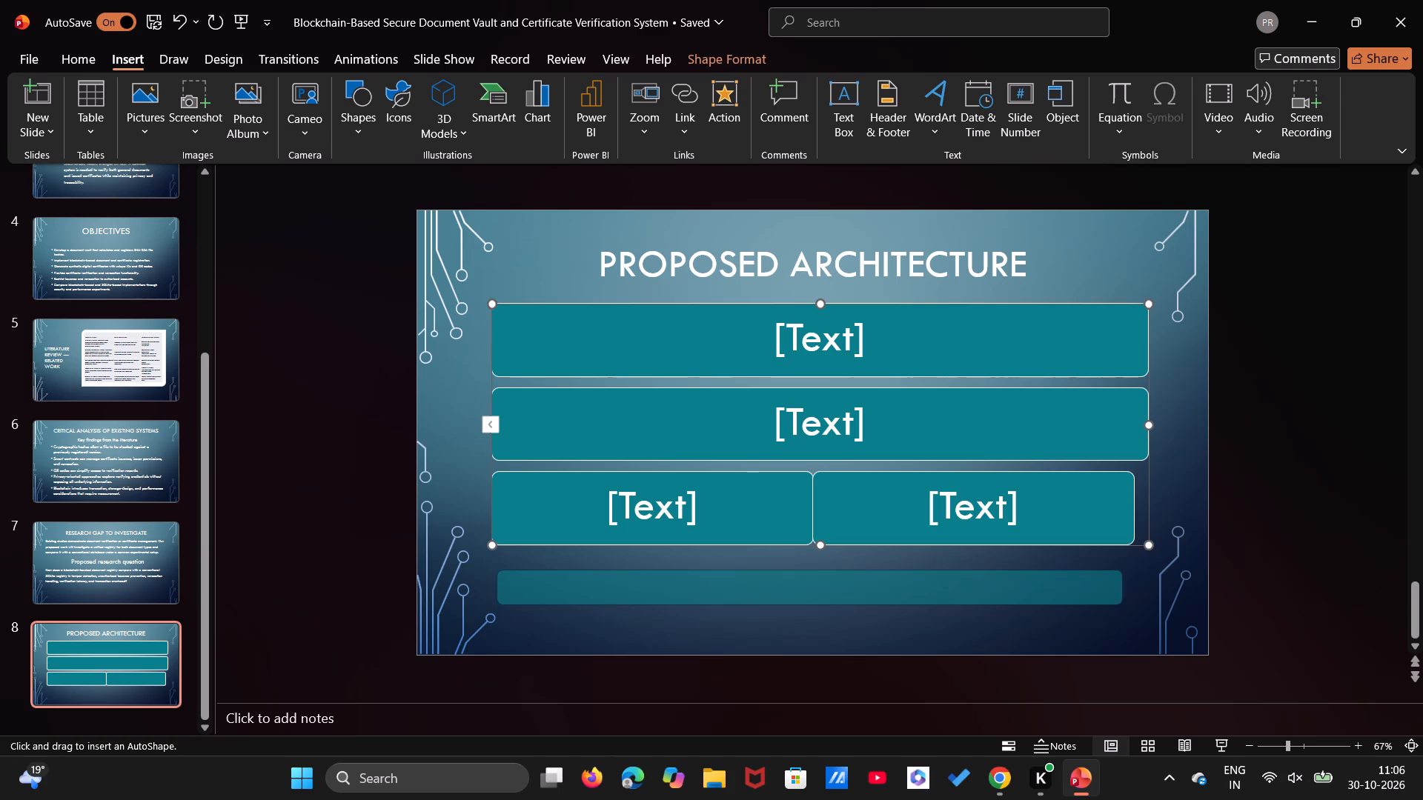
pyautogui.moveTo(1124, 604); pyautogui.dragTo(1131, 636)
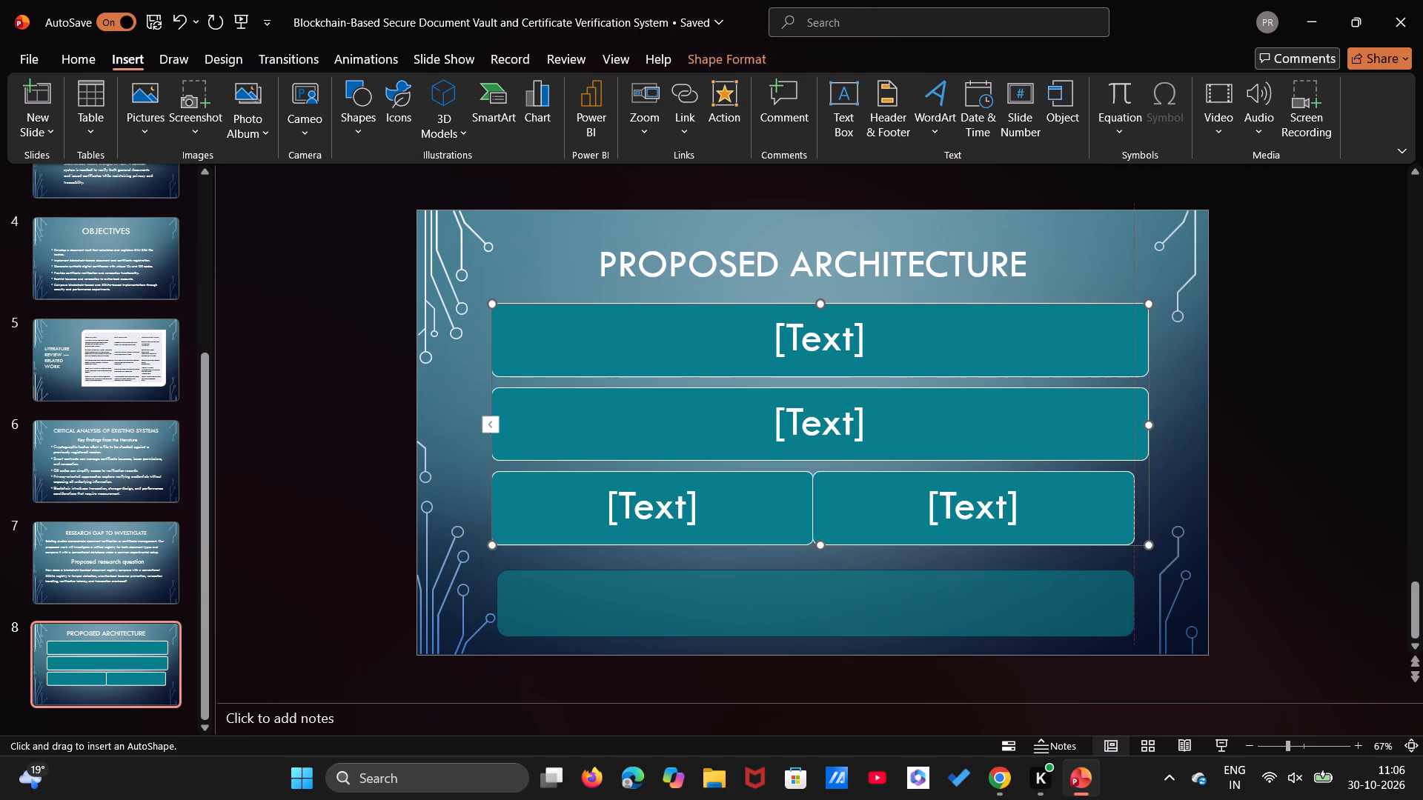
pyautogui.moveTo(1131, 636); pyautogui.dragTo(1134, 643)
# Move the new rounded rectangle slightly up and left, closer to the SmartArt graphic's third level.
pyautogui.click(978, 617)
pyautogui.moveTo(978, 617); pyautogui.dragTo(976, 602, button='right')
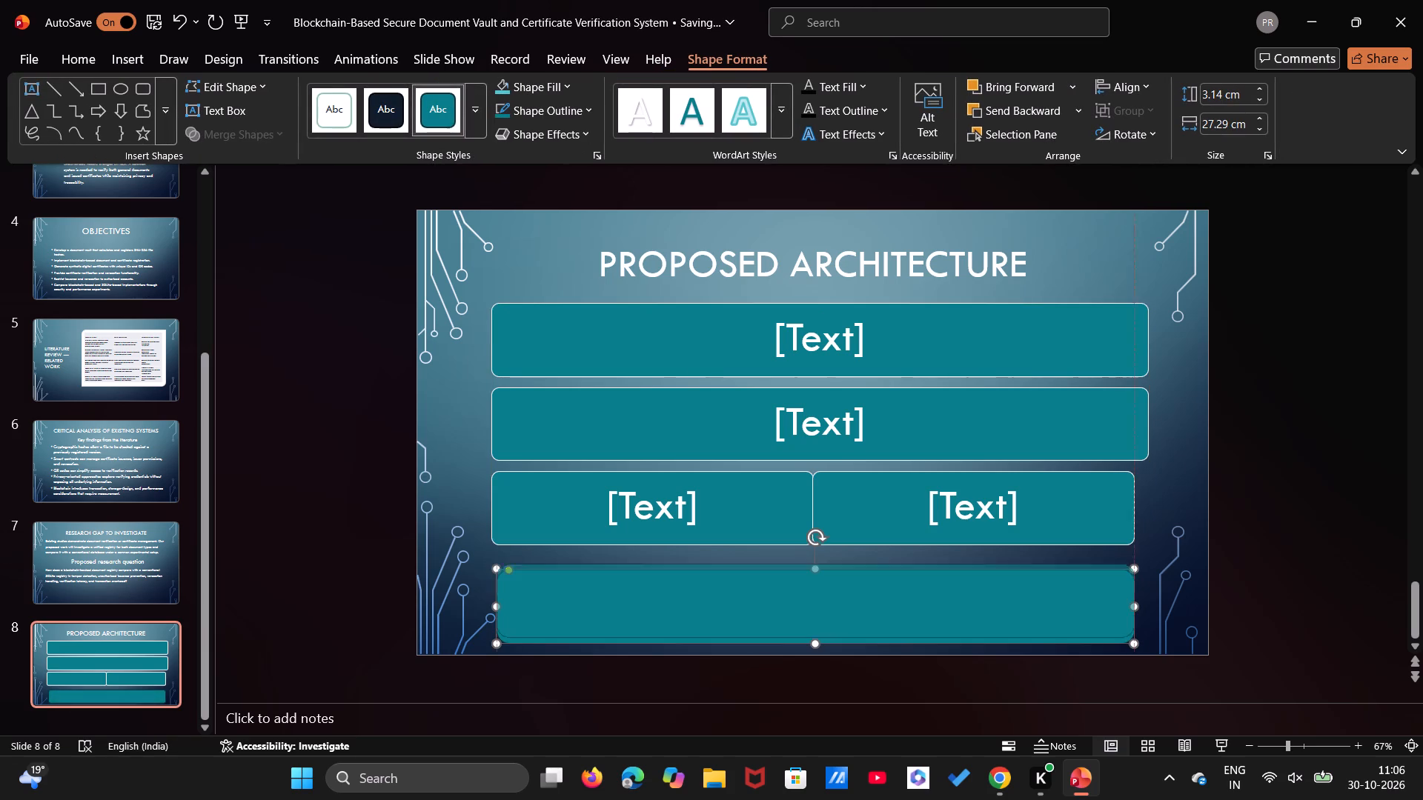
pyautogui.moveTo(976, 602); pyautogui.dragTo(973, 601, button='right')
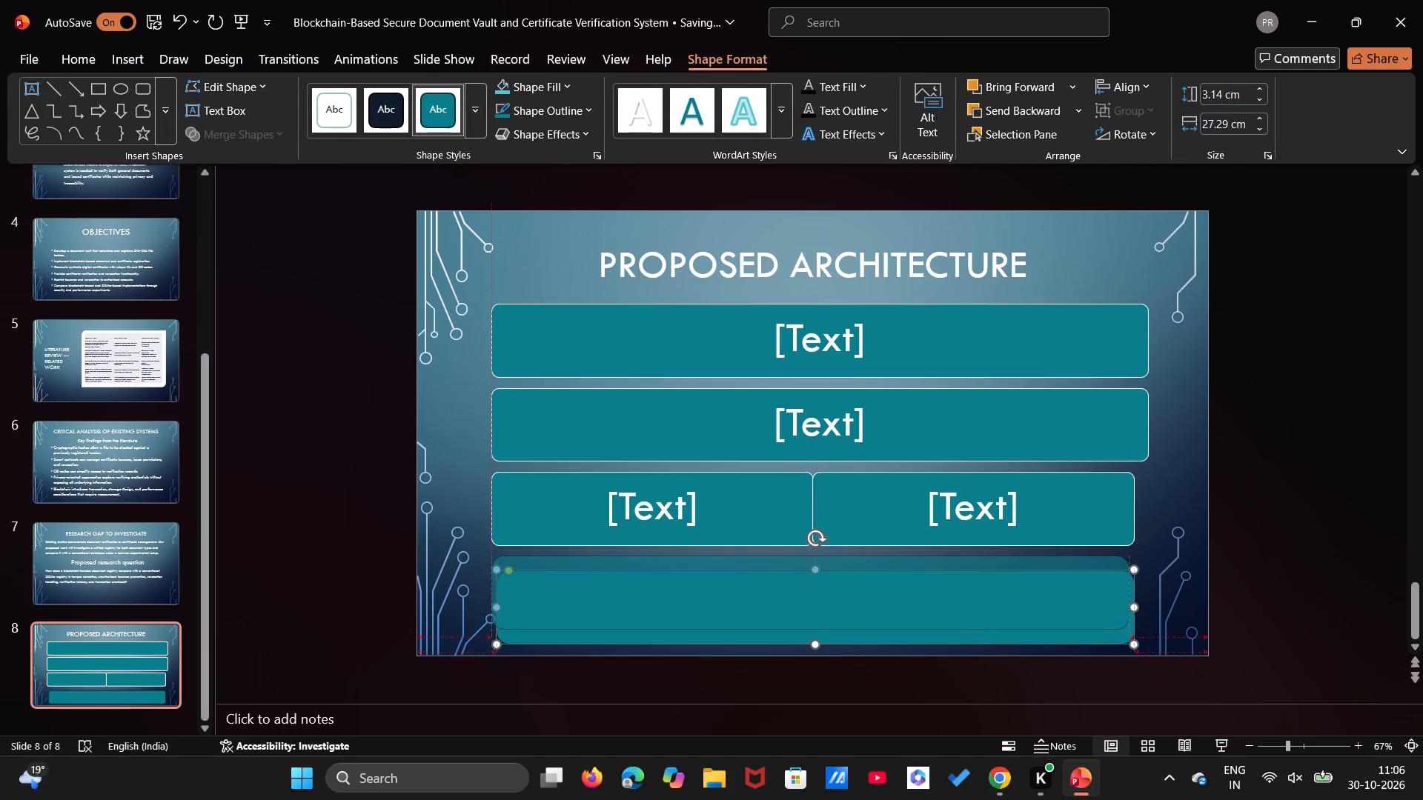
pyautogui.click(903, 596)
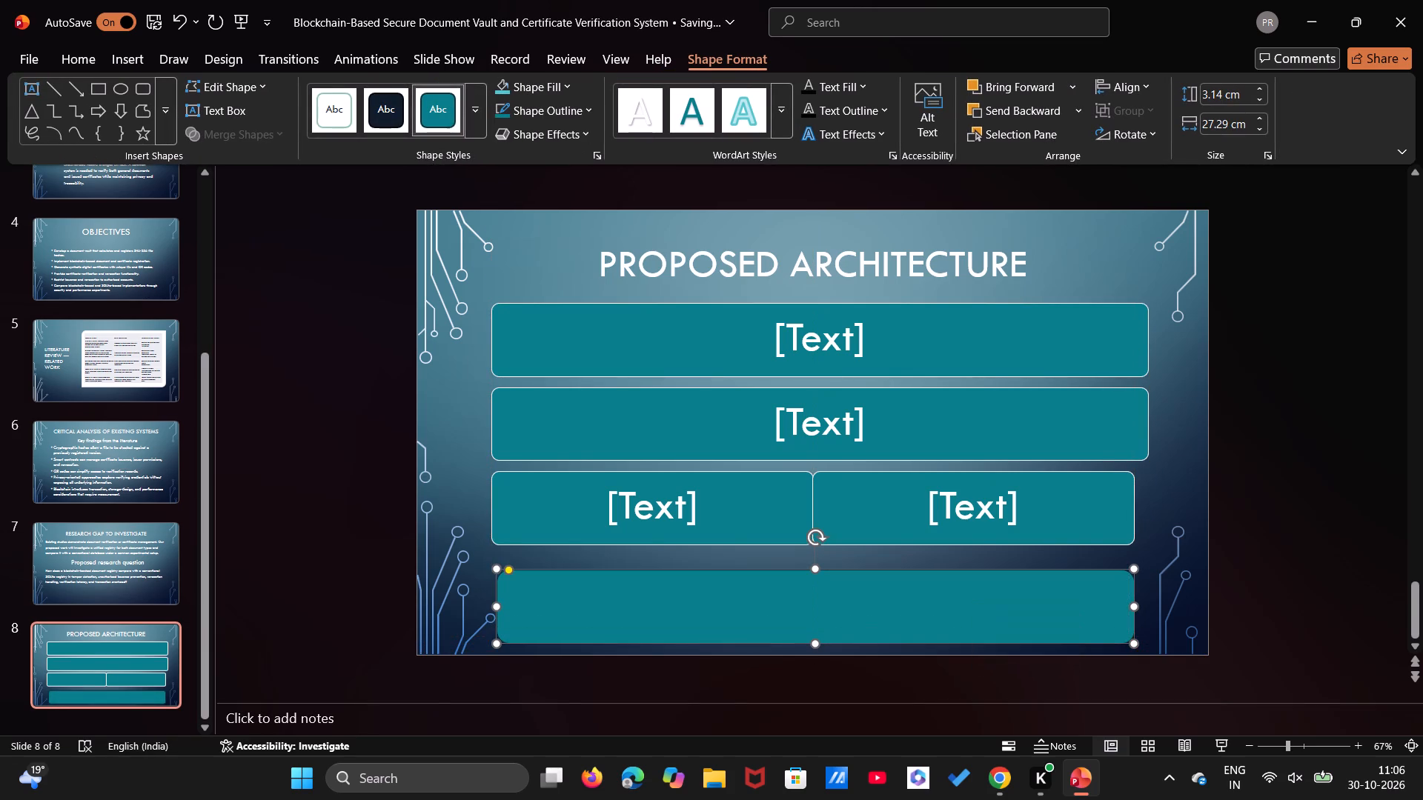
pyautogui.moveTo(866, 597); pyautogui.dragTo(863, 589)
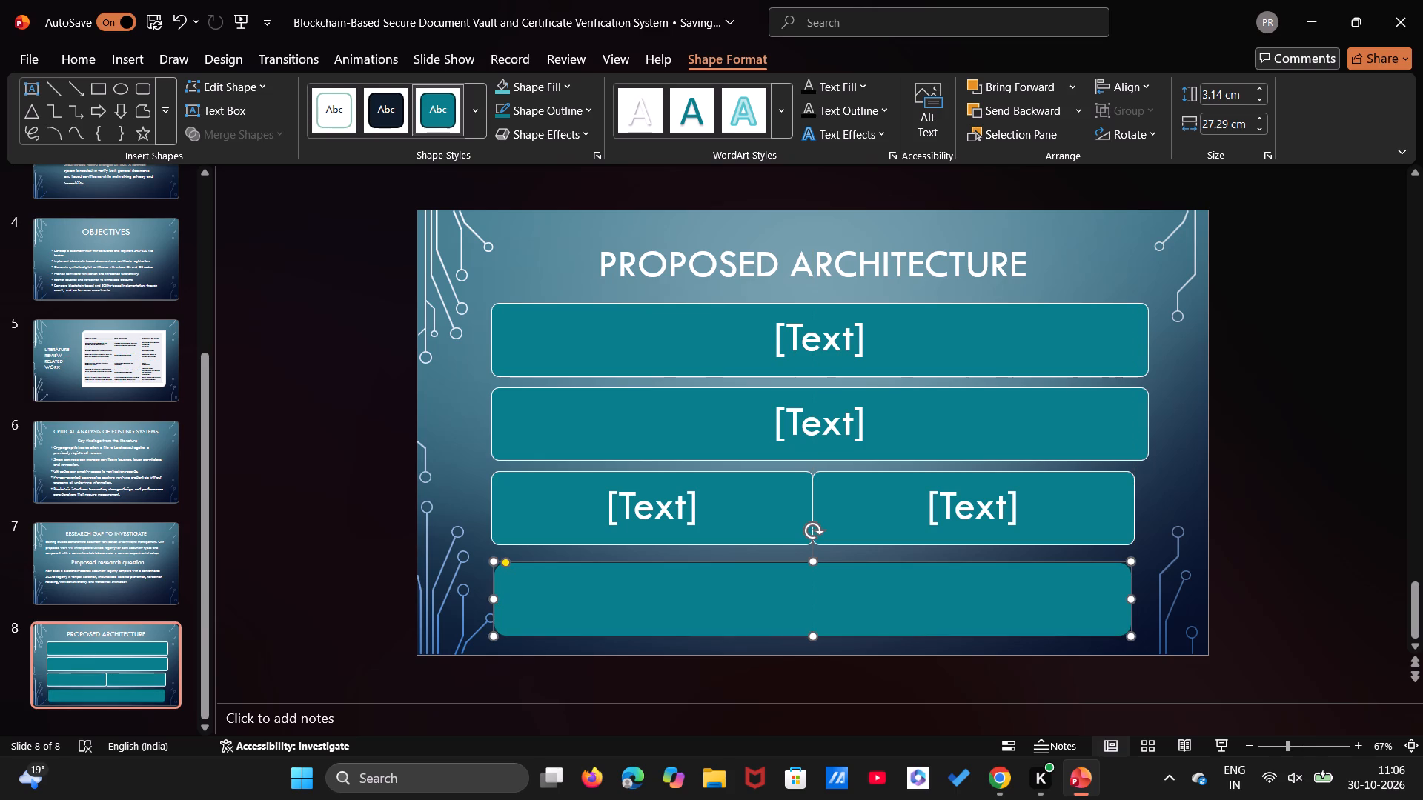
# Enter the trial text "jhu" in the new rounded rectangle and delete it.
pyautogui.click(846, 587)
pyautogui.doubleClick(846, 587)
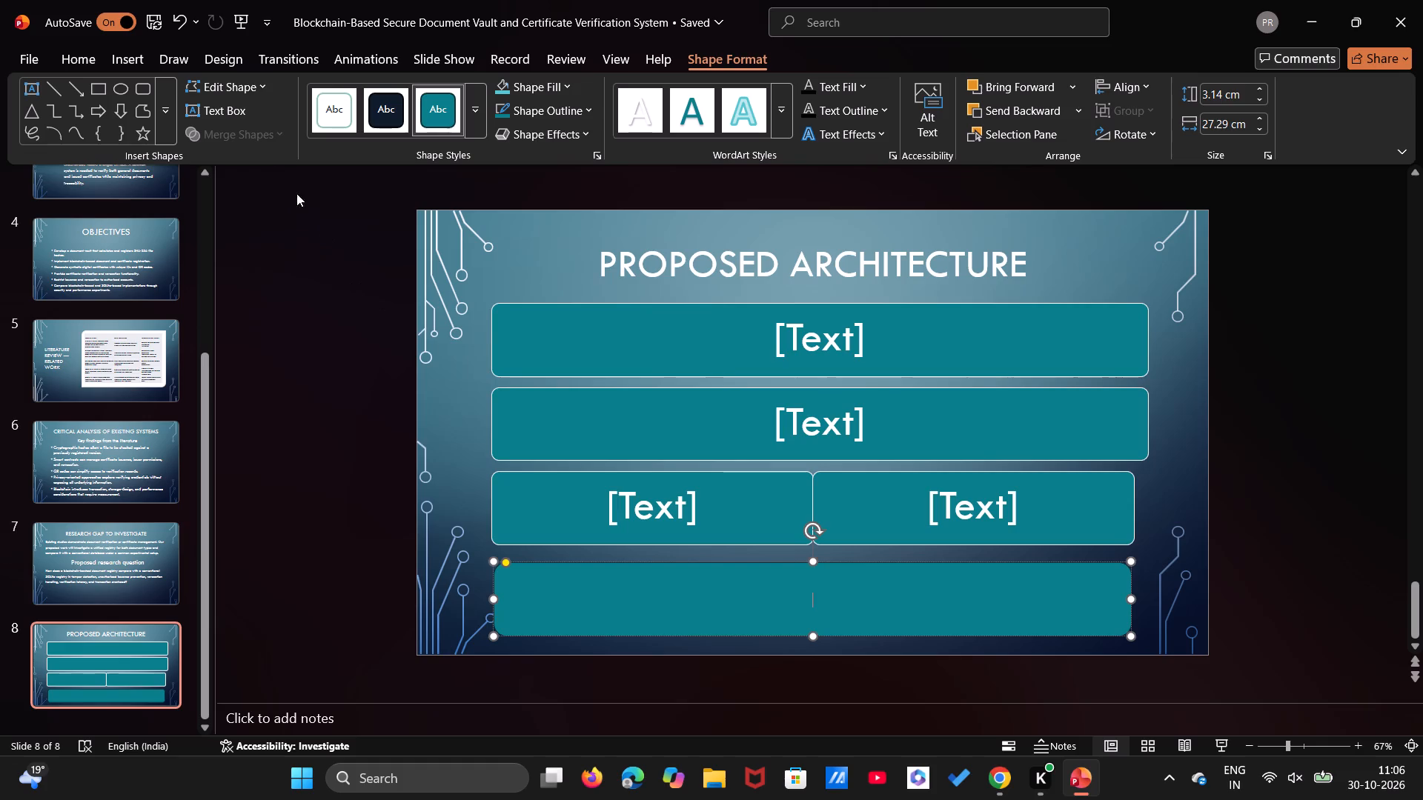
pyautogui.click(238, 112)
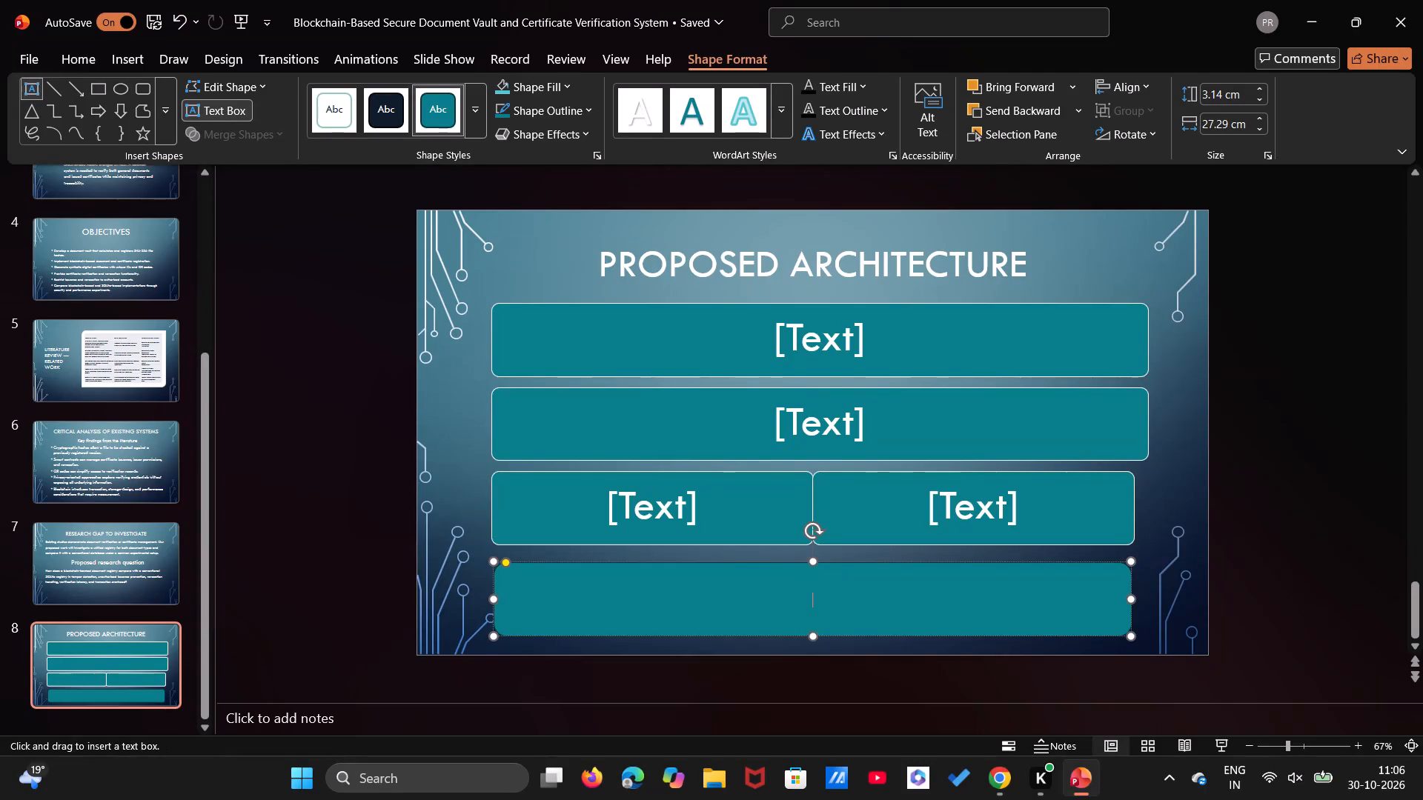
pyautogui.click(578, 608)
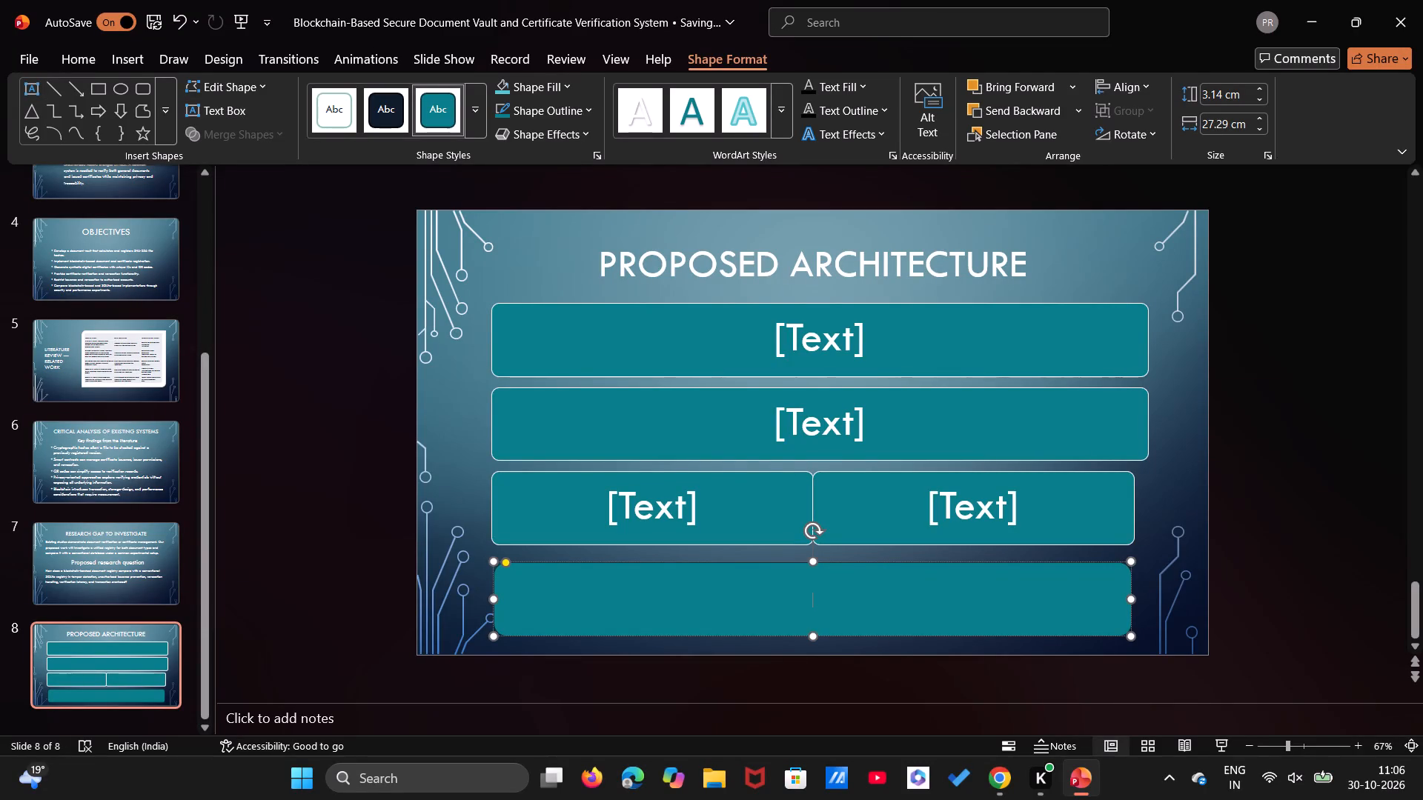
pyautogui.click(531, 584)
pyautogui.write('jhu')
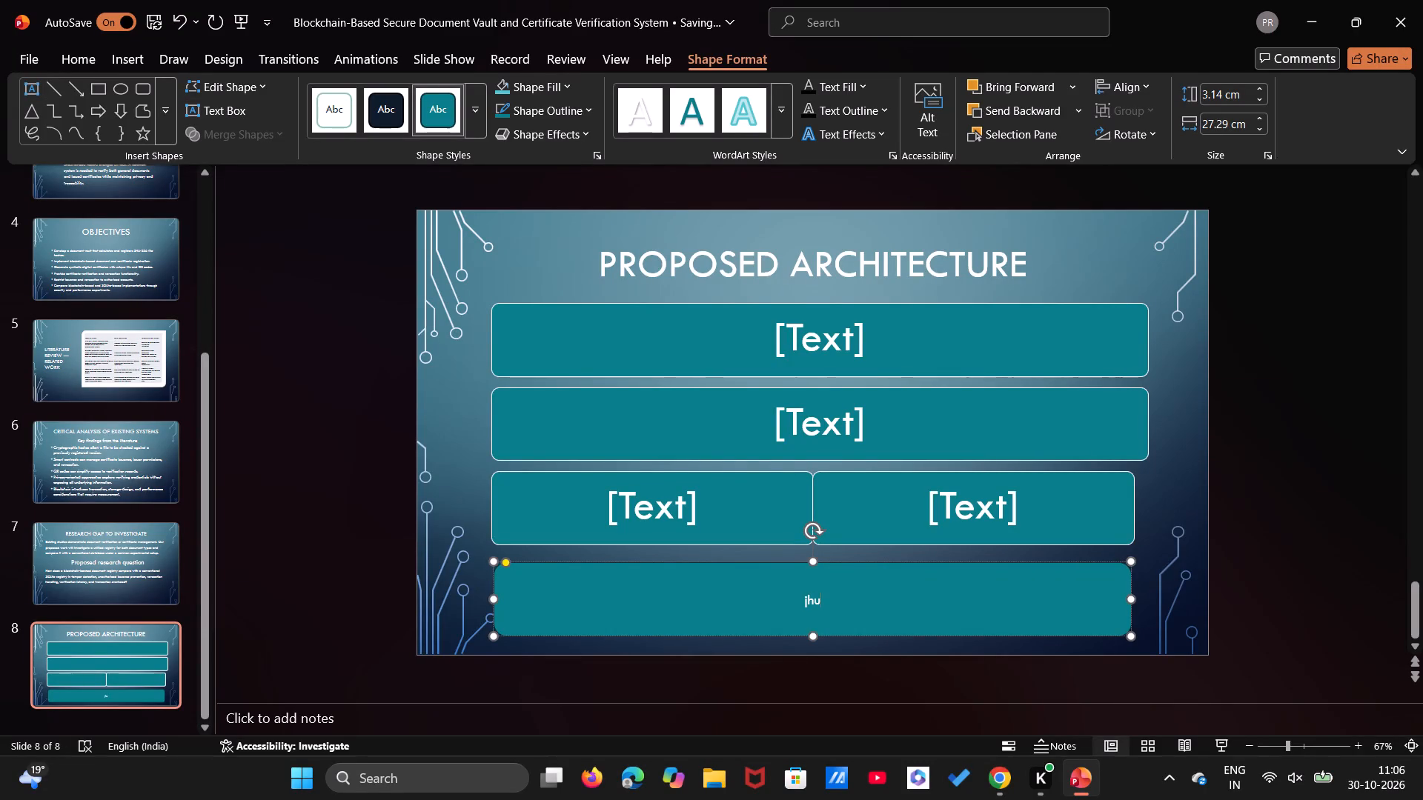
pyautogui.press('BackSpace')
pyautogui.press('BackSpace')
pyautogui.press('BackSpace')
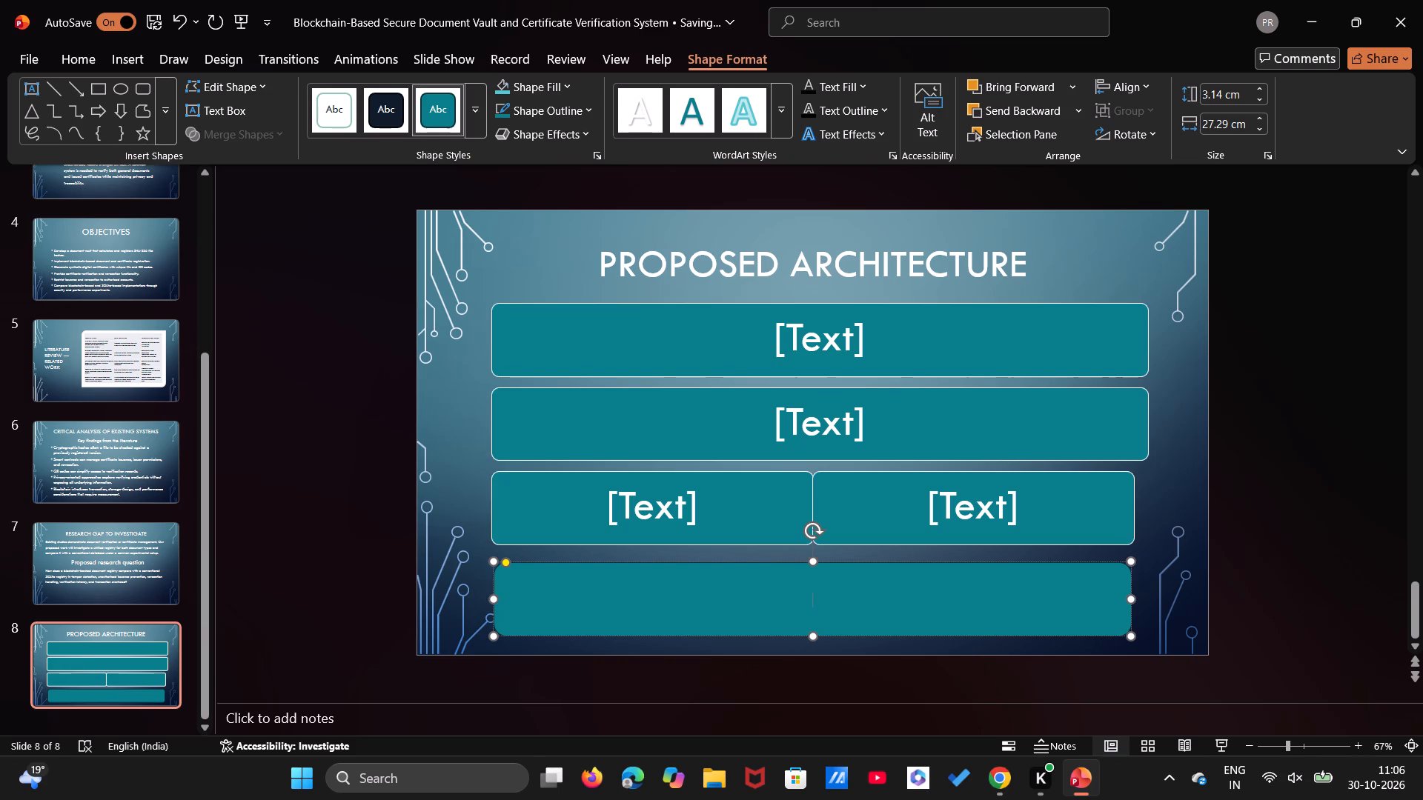
# Widen the rounded rectangle on both sides to about 28.1 cm, in line with the SmartArt graphic's edges.
pyautogui.moveTo(1132, 601); pyautogui.dragTo(1146, 600)
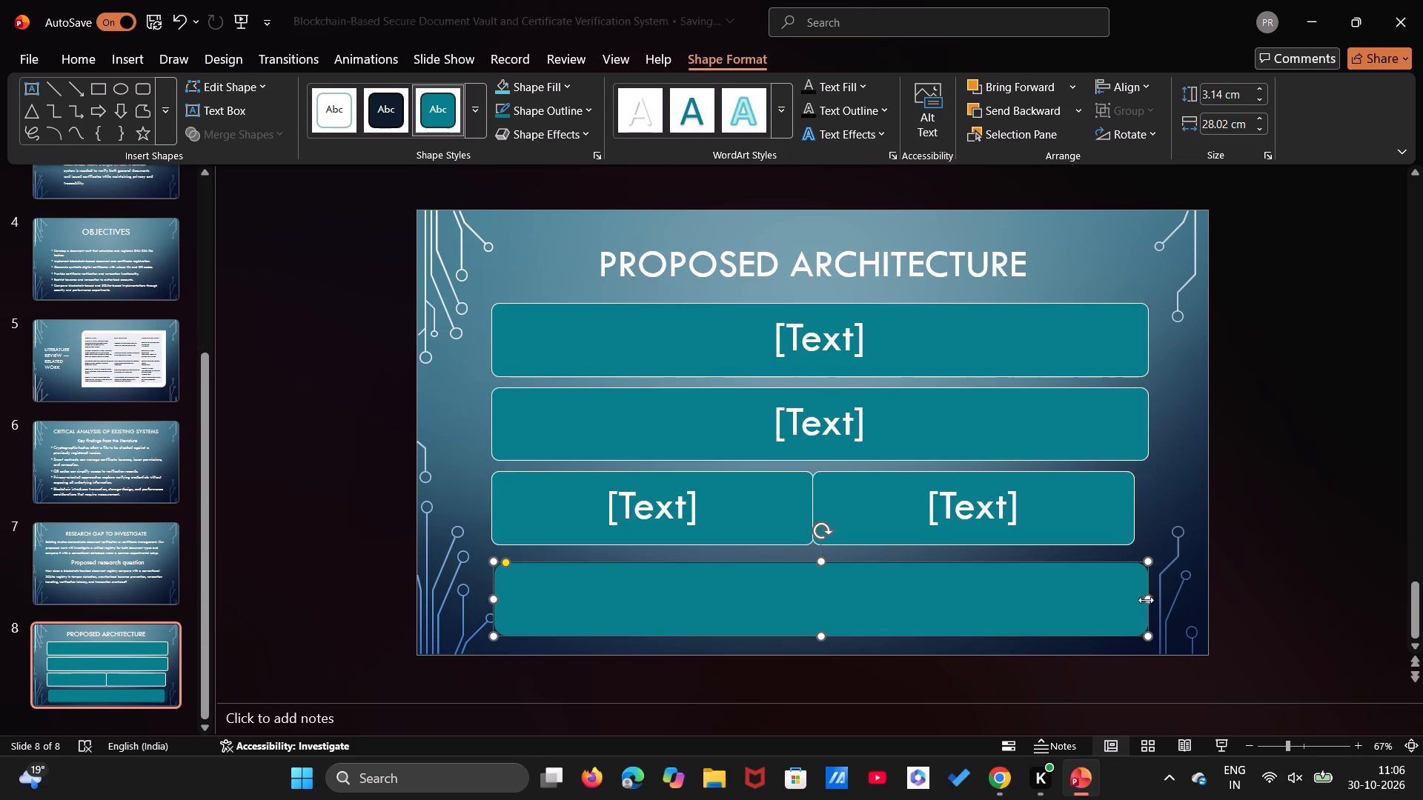
pyautogui.click(493, 599)
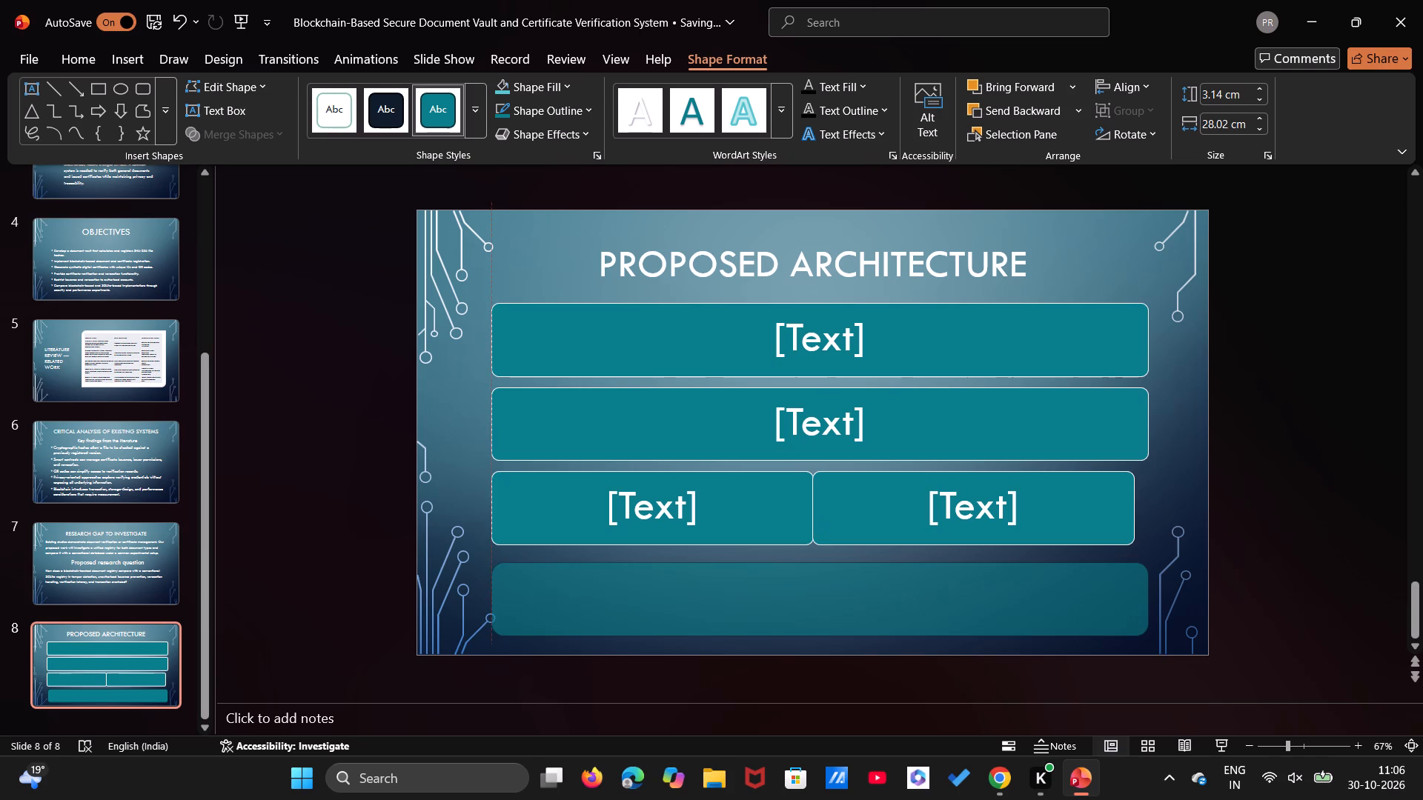
# Enlarge the SmartArt graphic slightly from its lower-right corner so its third level sits just above the rounded rectangle.
pyautogui.click(973, 503)
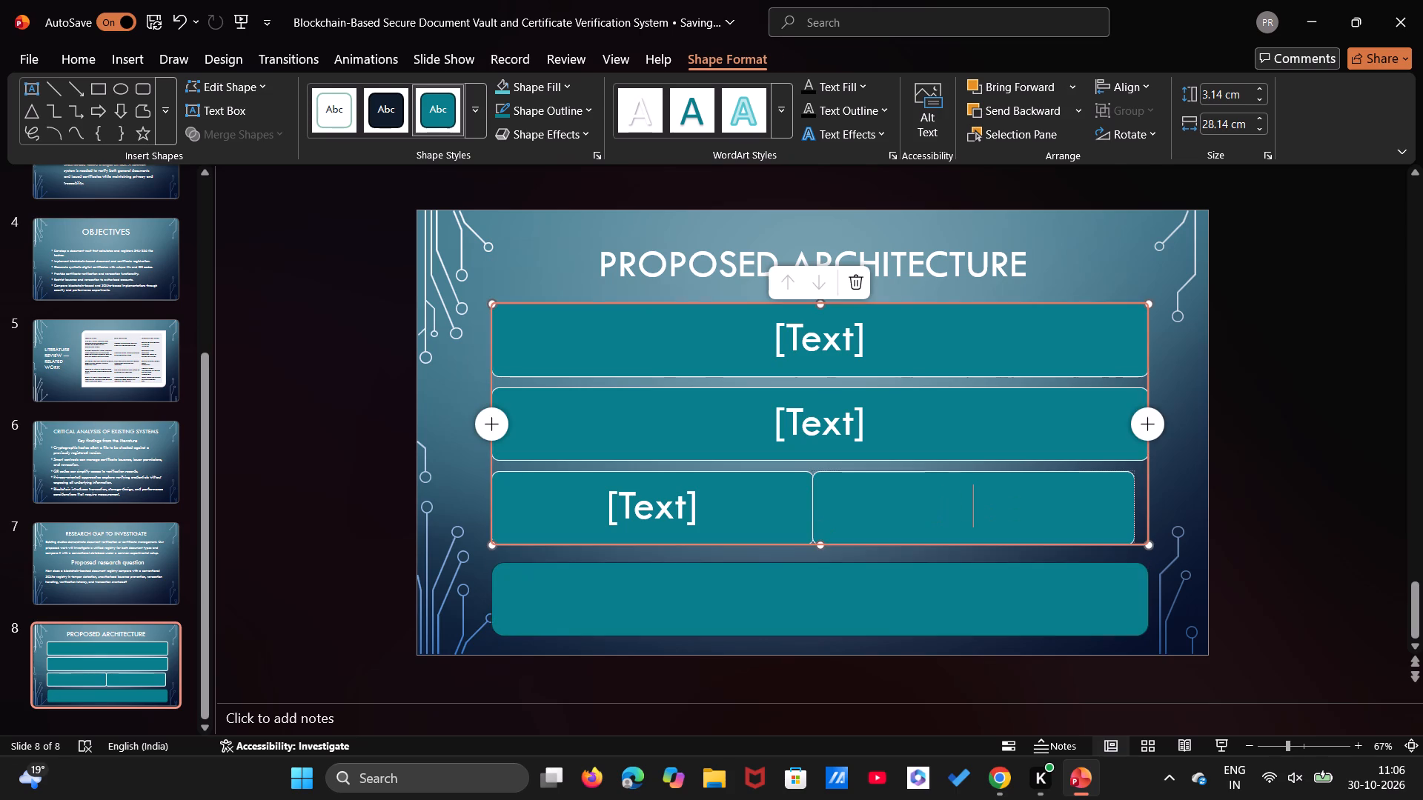
pyautogui.moveTo(817, 543); pyautogui.dragTo(818, 541)
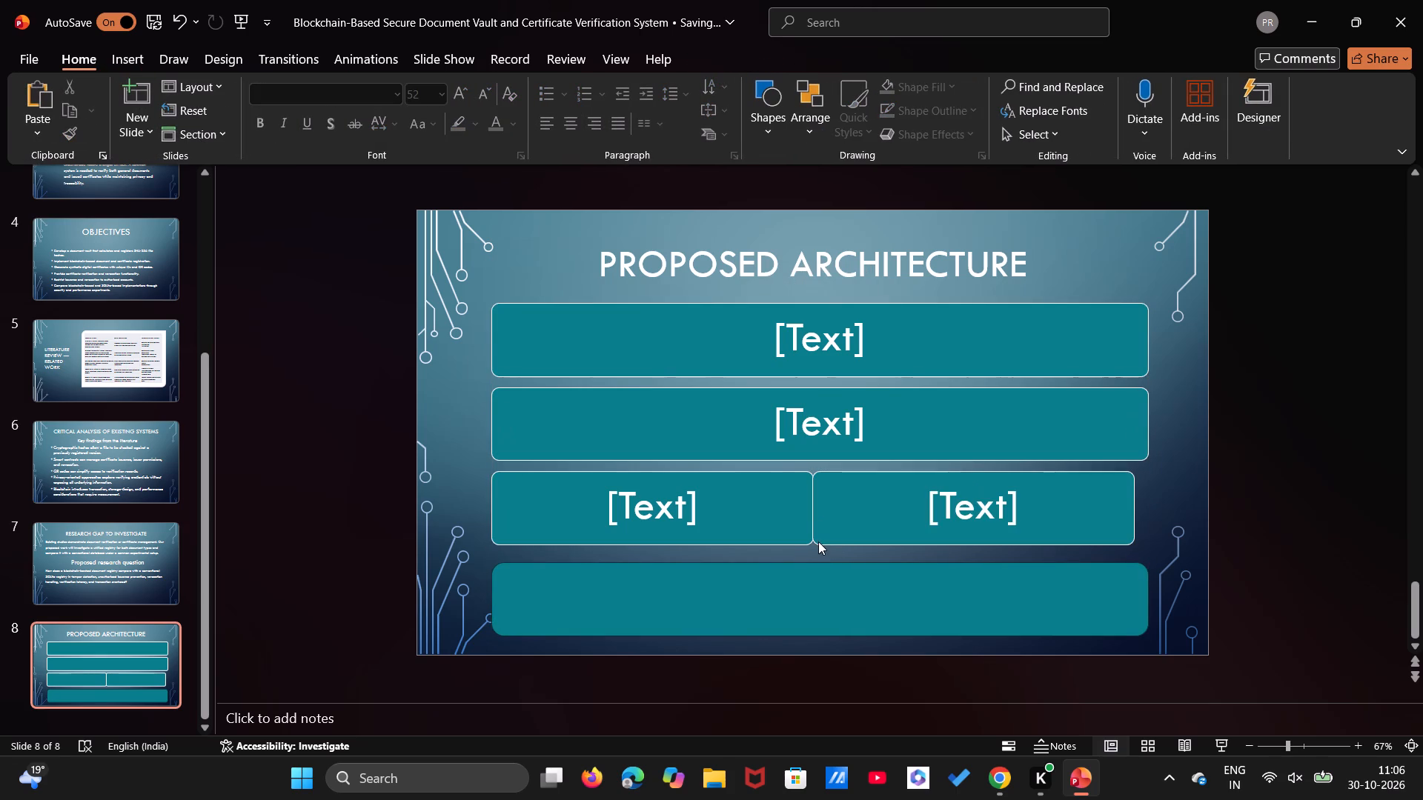
pyautogui.moveTo(818, 541); pyautogui.dragTo(836, 531)
pyautogui.click(826, 530)
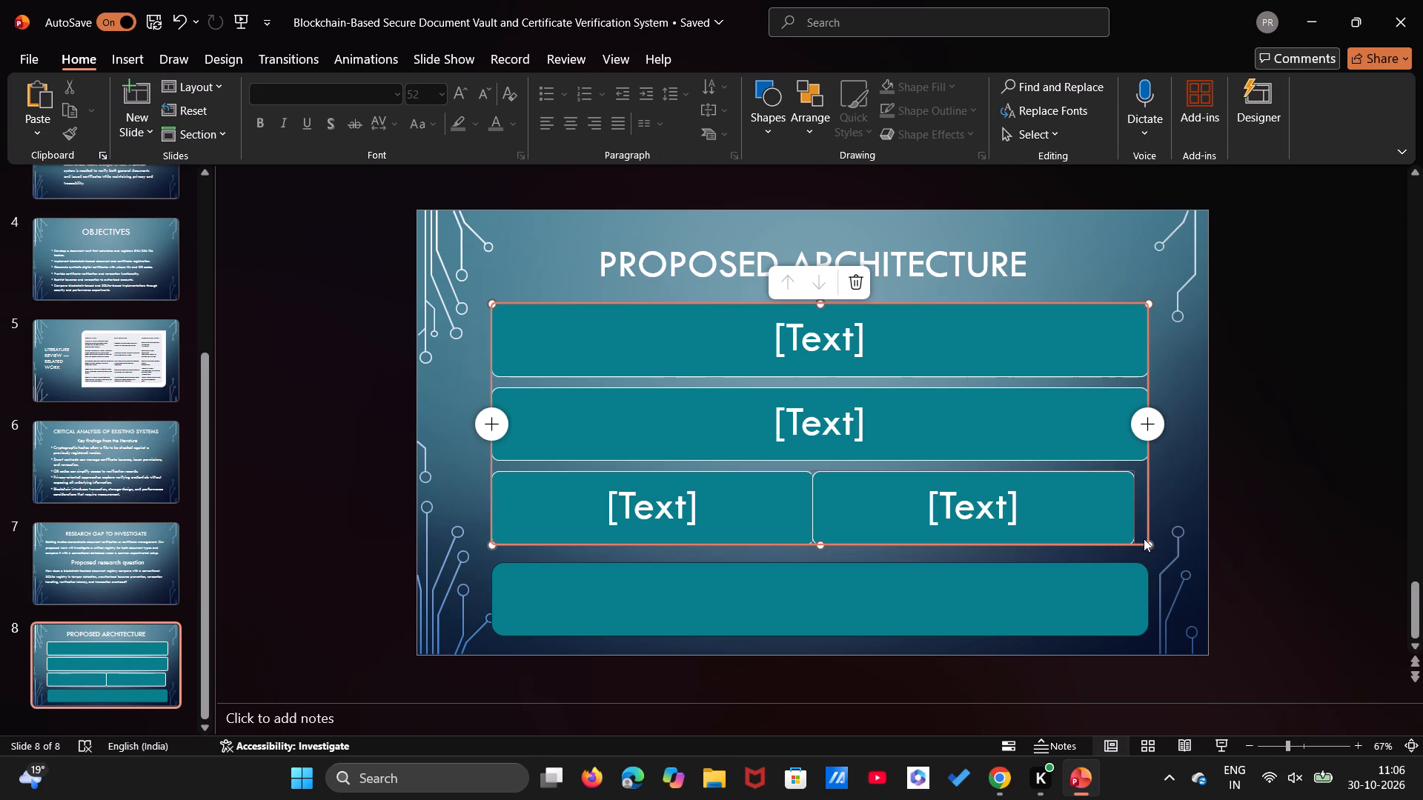
pyautogui.moveTo(1144, 539); pyautogui.dragTo(1158, 542)
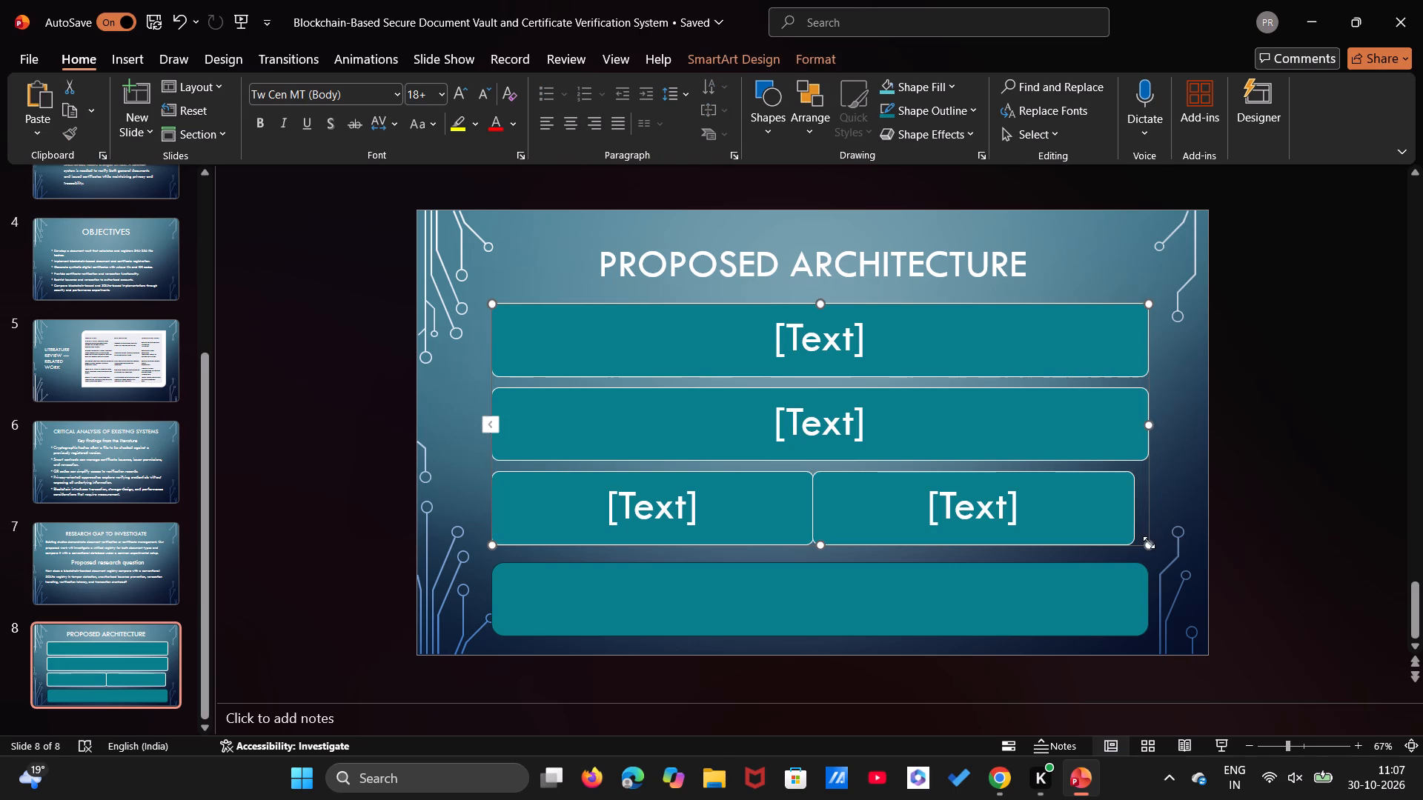
pyautogui.moveTo(1149, 546); pyautogui.dragTo(1159, 556)
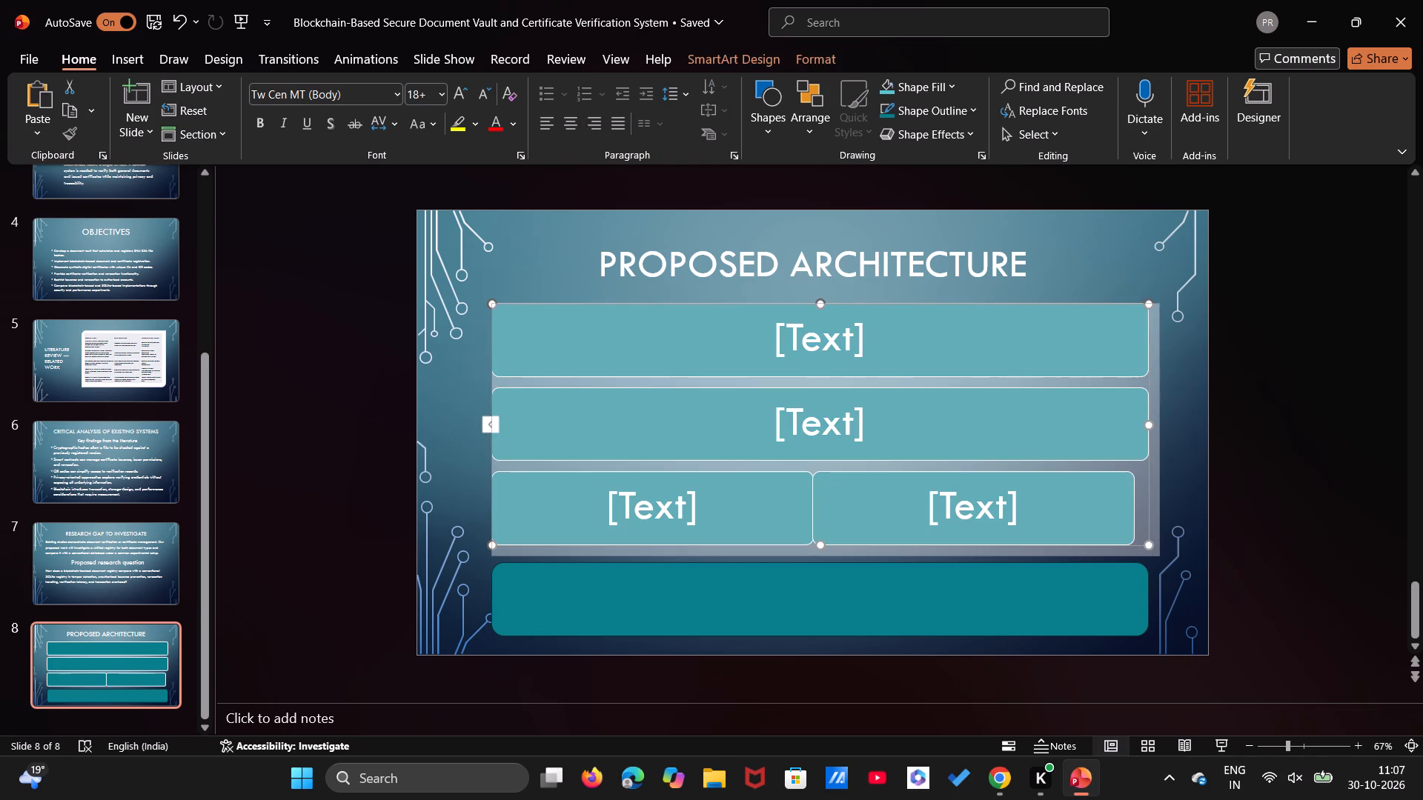
pyautogui.moveTo(1159, 556); pyautogui.dragTo(1159, 553)
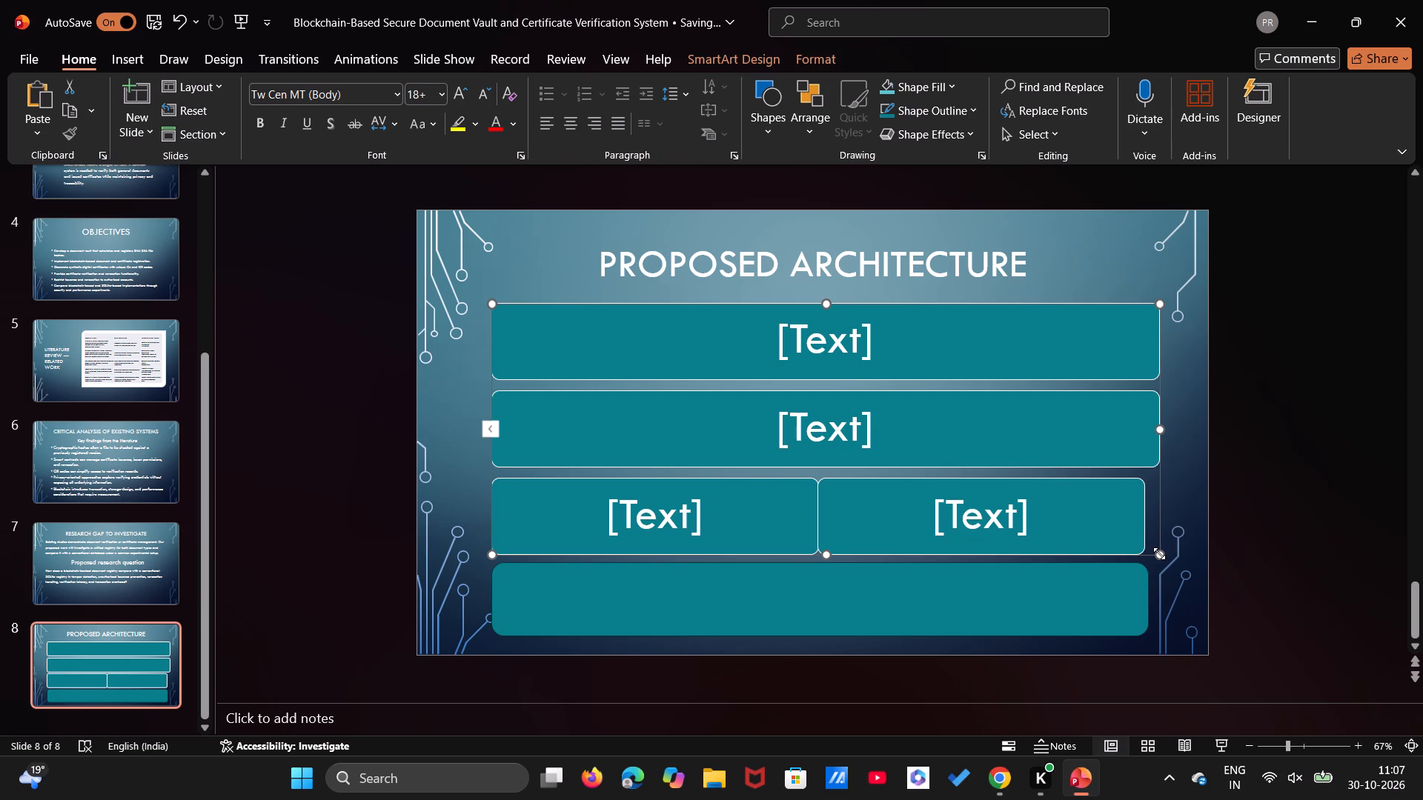
pyautogui.click(1098, 516)
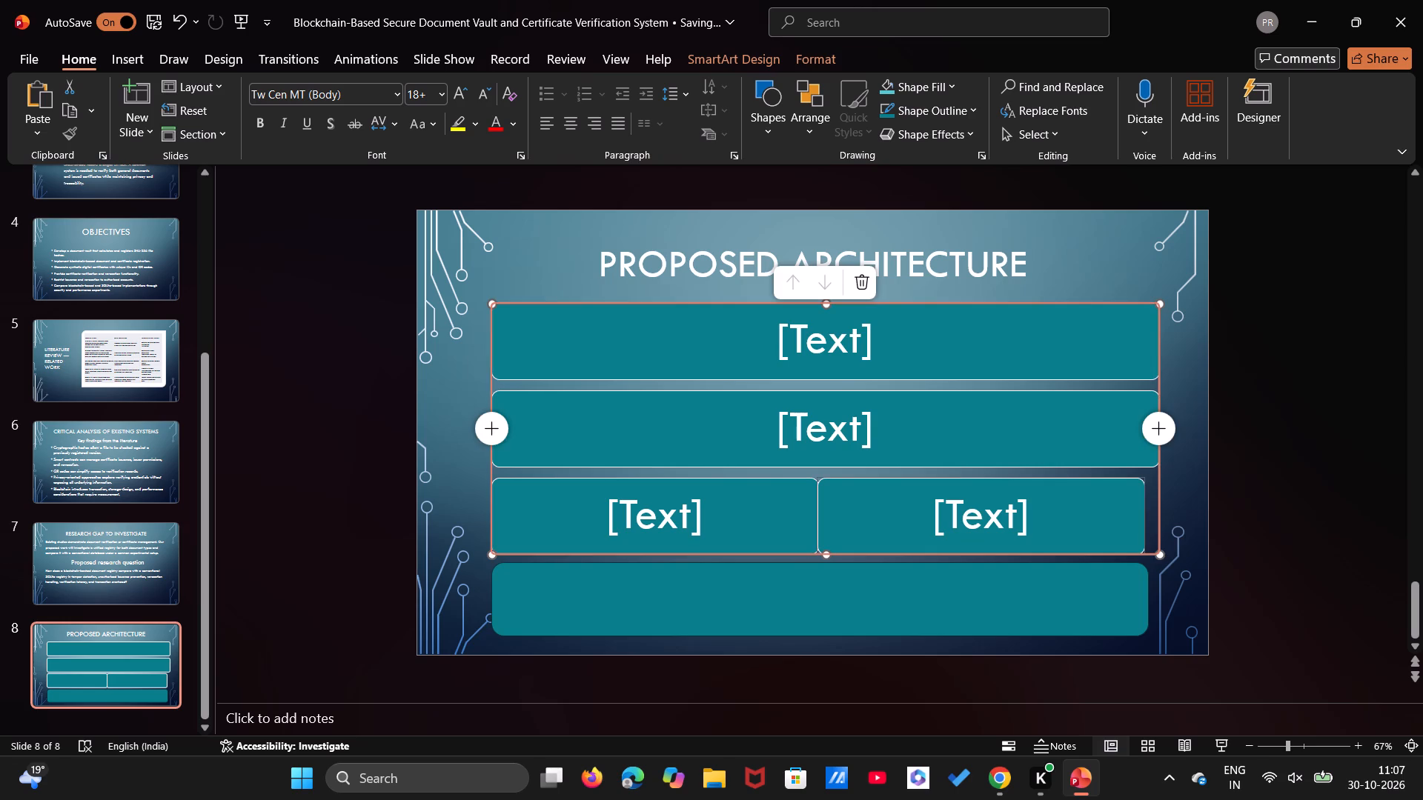
pyautogui.click(969, 343)
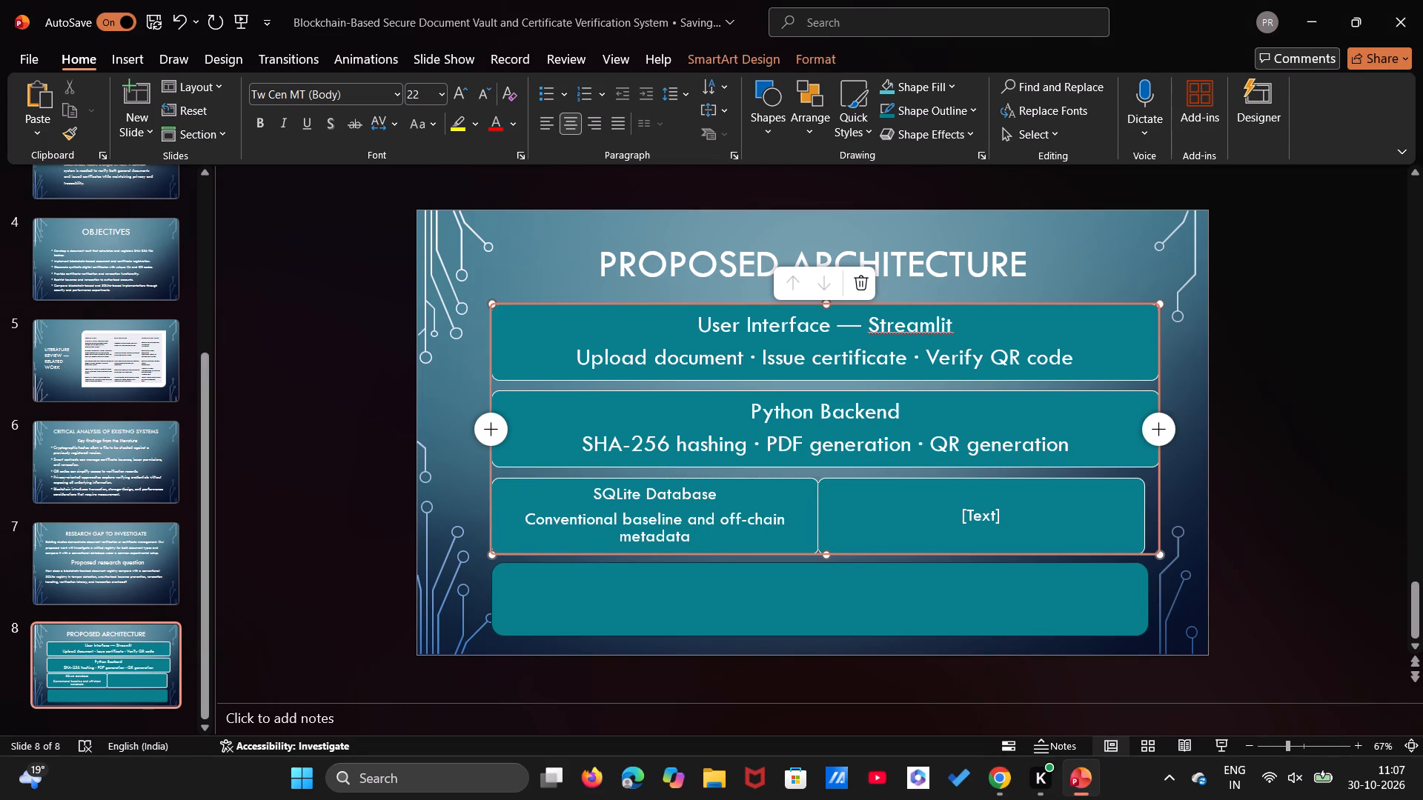
# Copy "Local Blockchain" with "Solidity smart contract and registered hashes" from the ChatGPT outline into the right box of the SmartArt's third level.
pyautogui.click(978, 510)
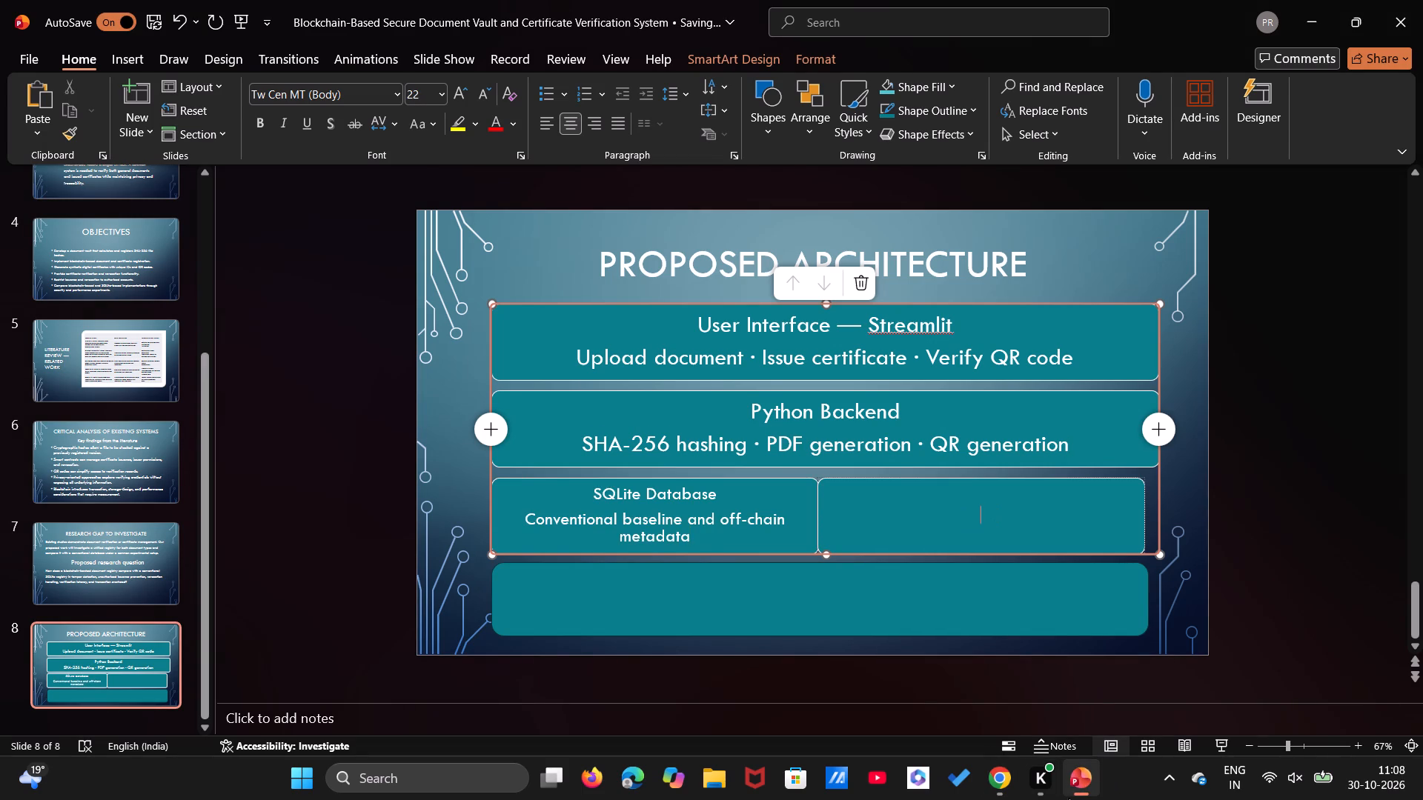
pyautogui.click(988, 779)
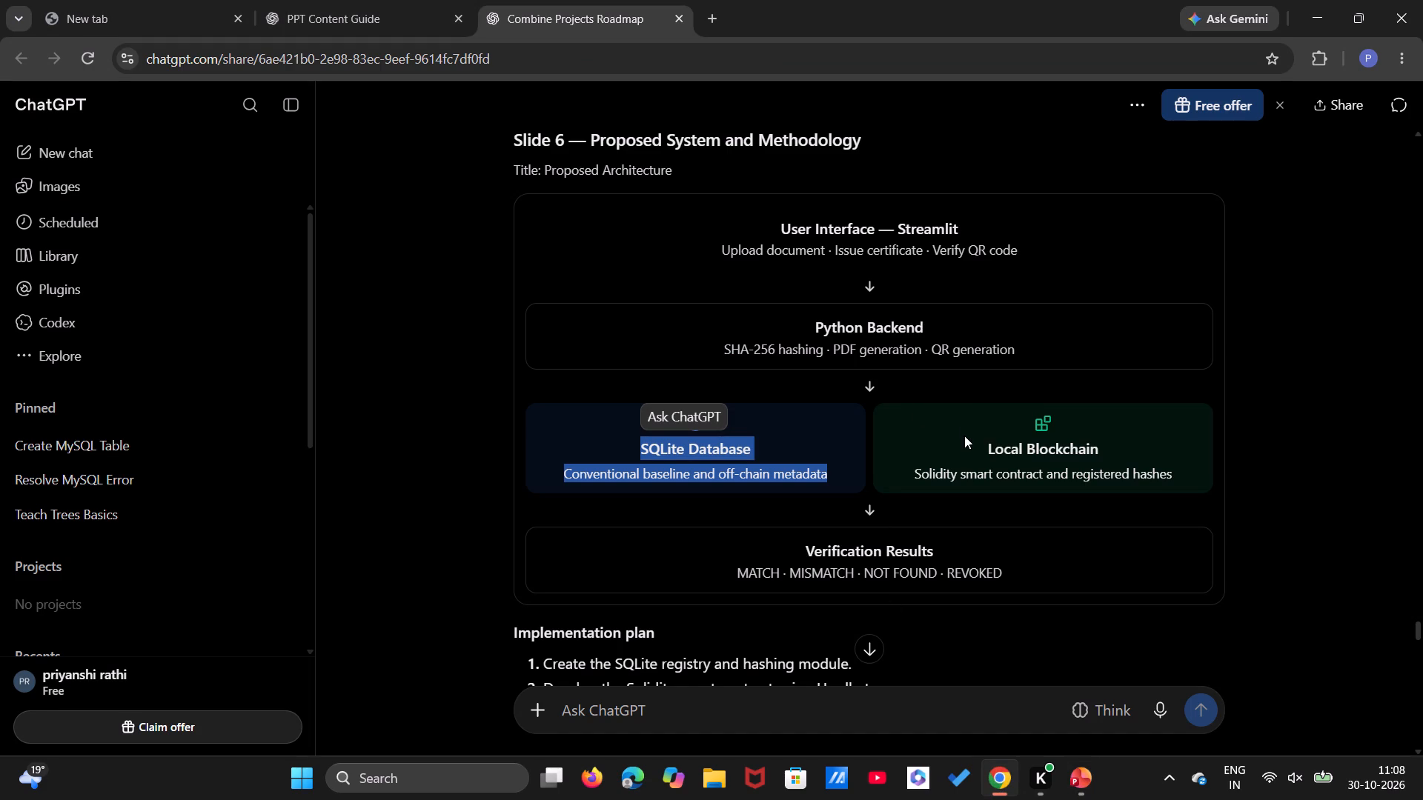
pyautogui.moveTo(970, 433); pyautogui.dragTo(1176, 485)
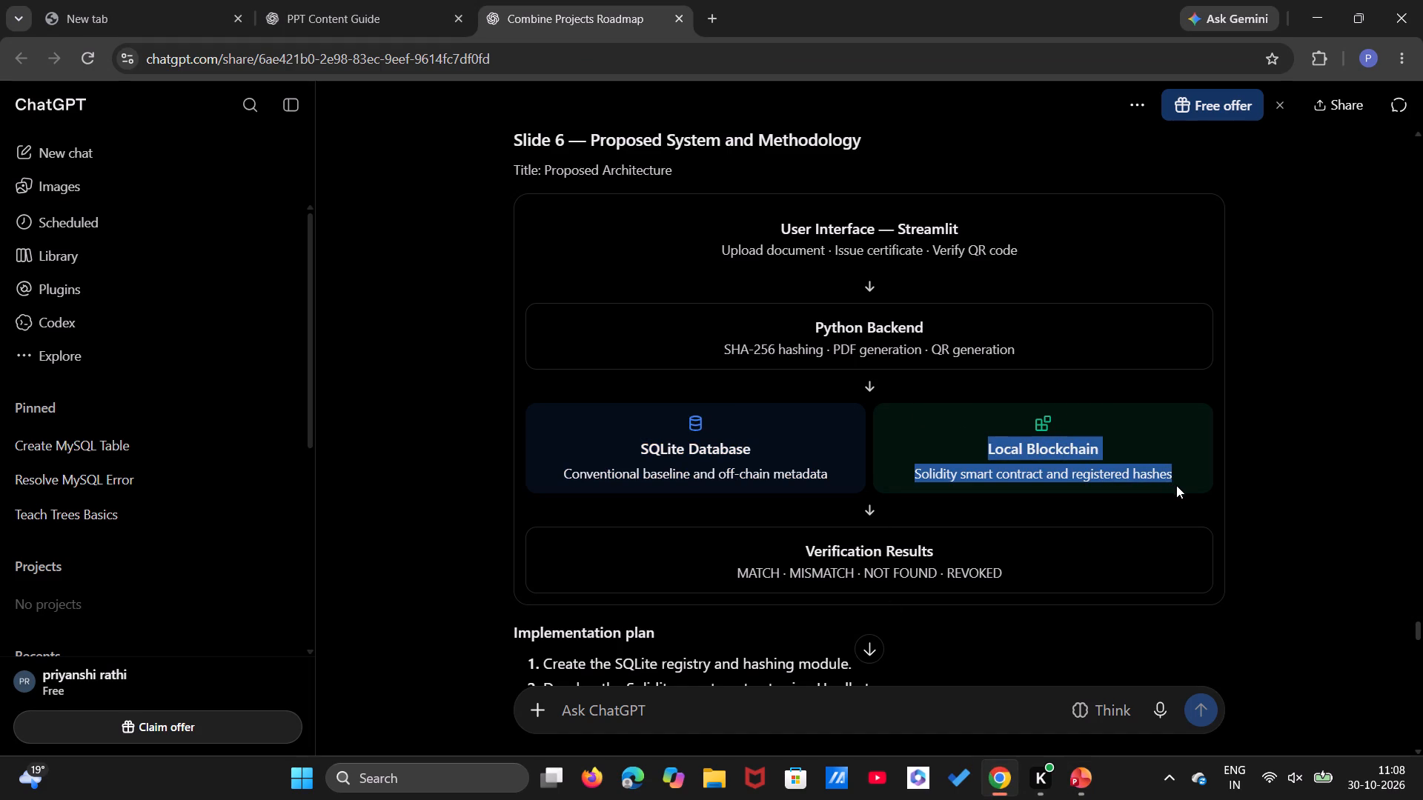
pyautogui.moveTo(1176, 485); pyautogui.dragTo(1176, 481)
pyautogui.hotkey('ctrl', 'c')
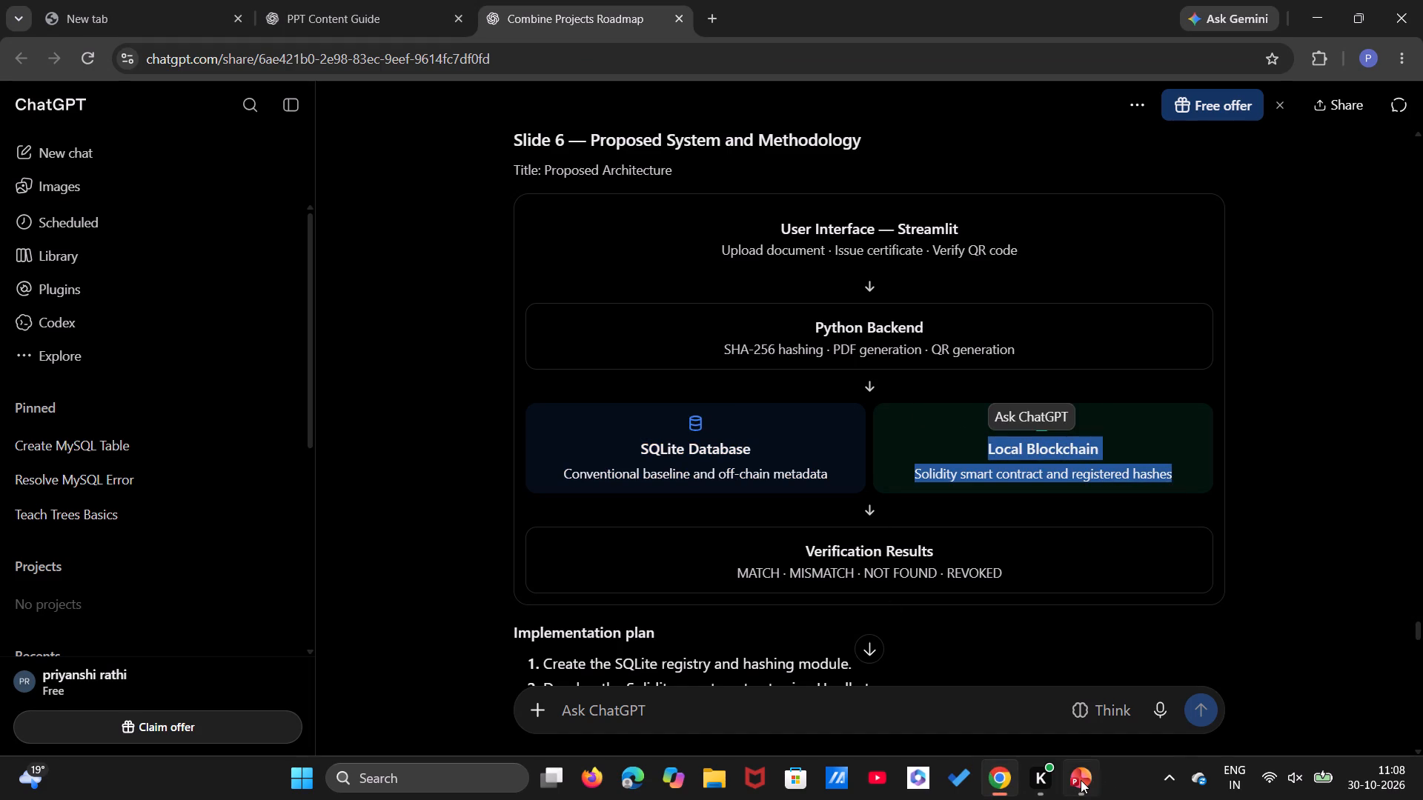
pyautogui.click(1081, 780)
pyautogui.hotkey('ctrl', 'v')
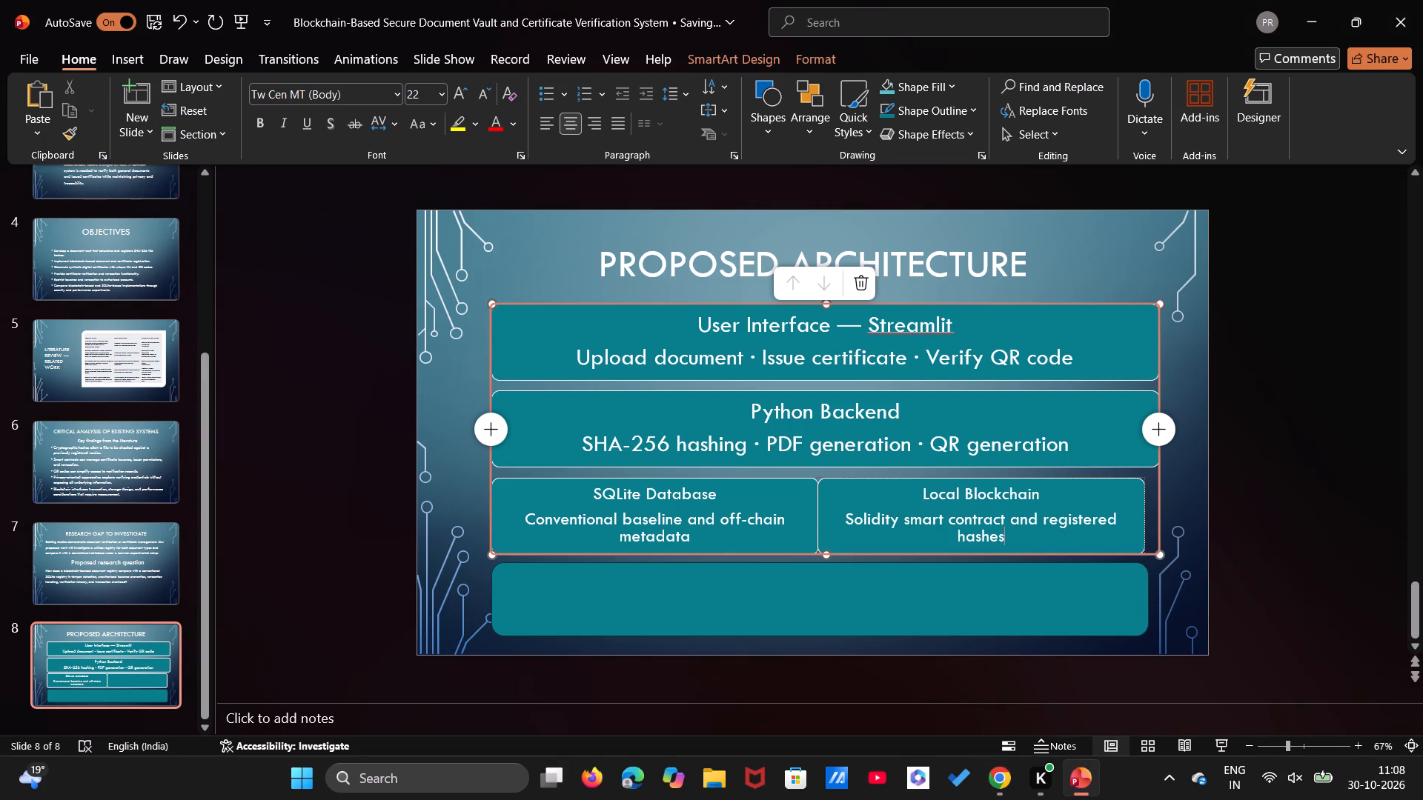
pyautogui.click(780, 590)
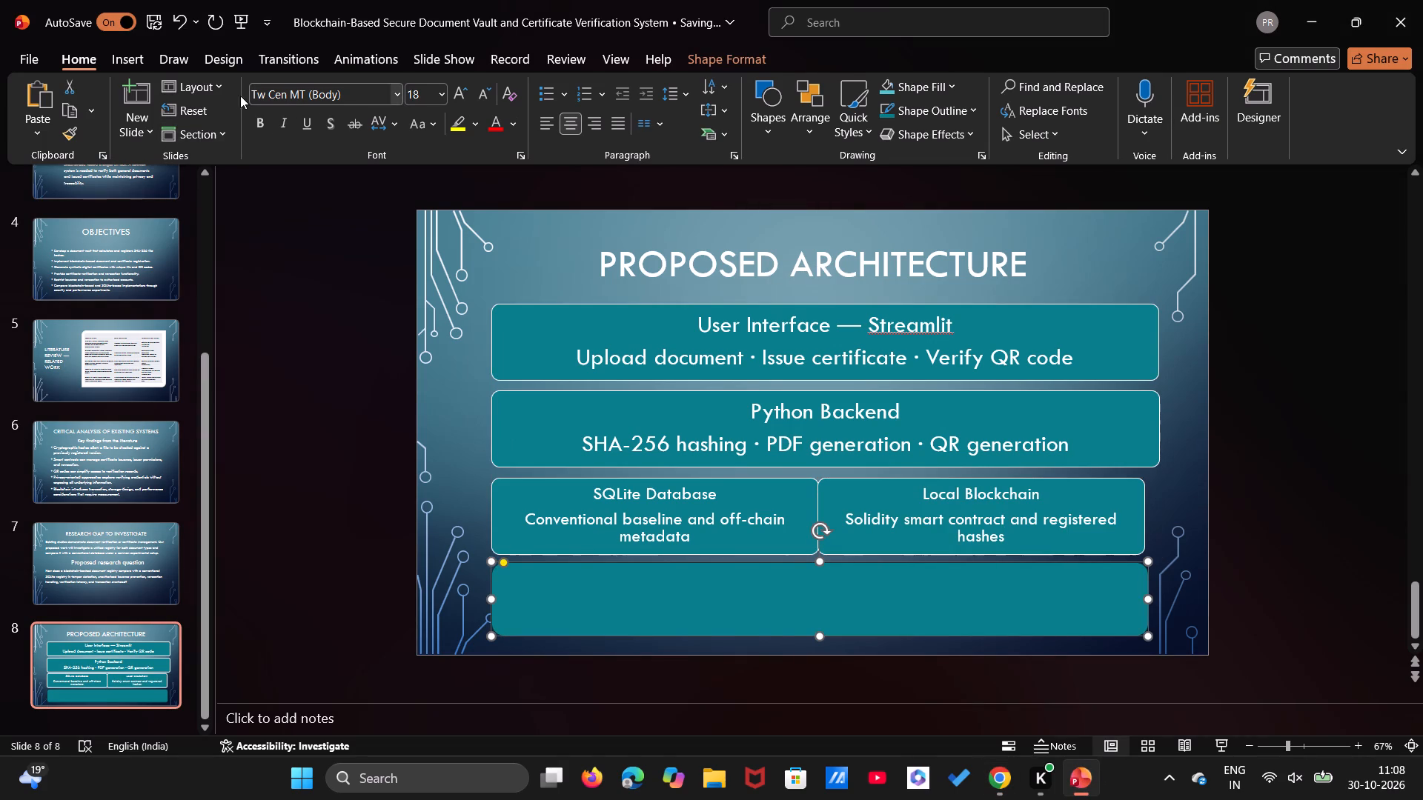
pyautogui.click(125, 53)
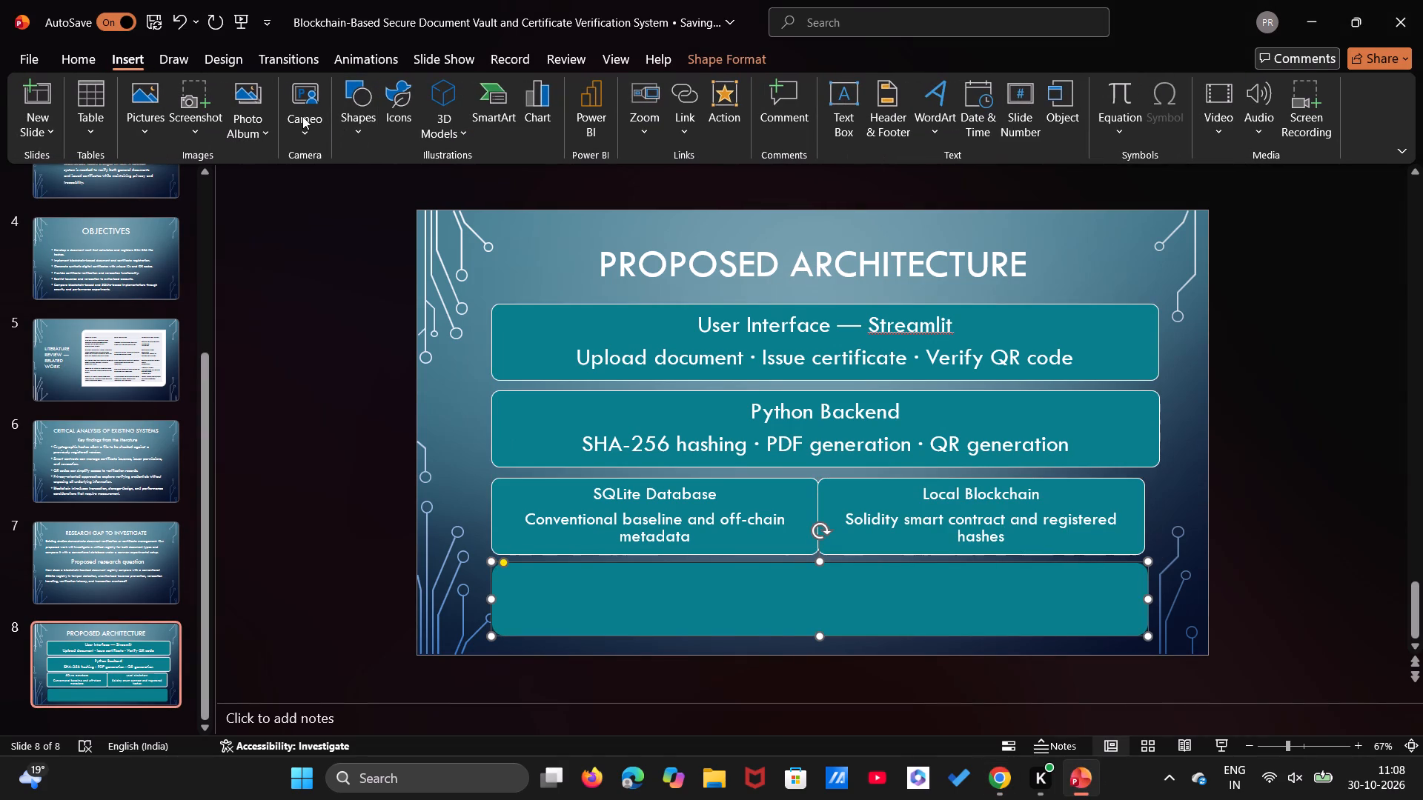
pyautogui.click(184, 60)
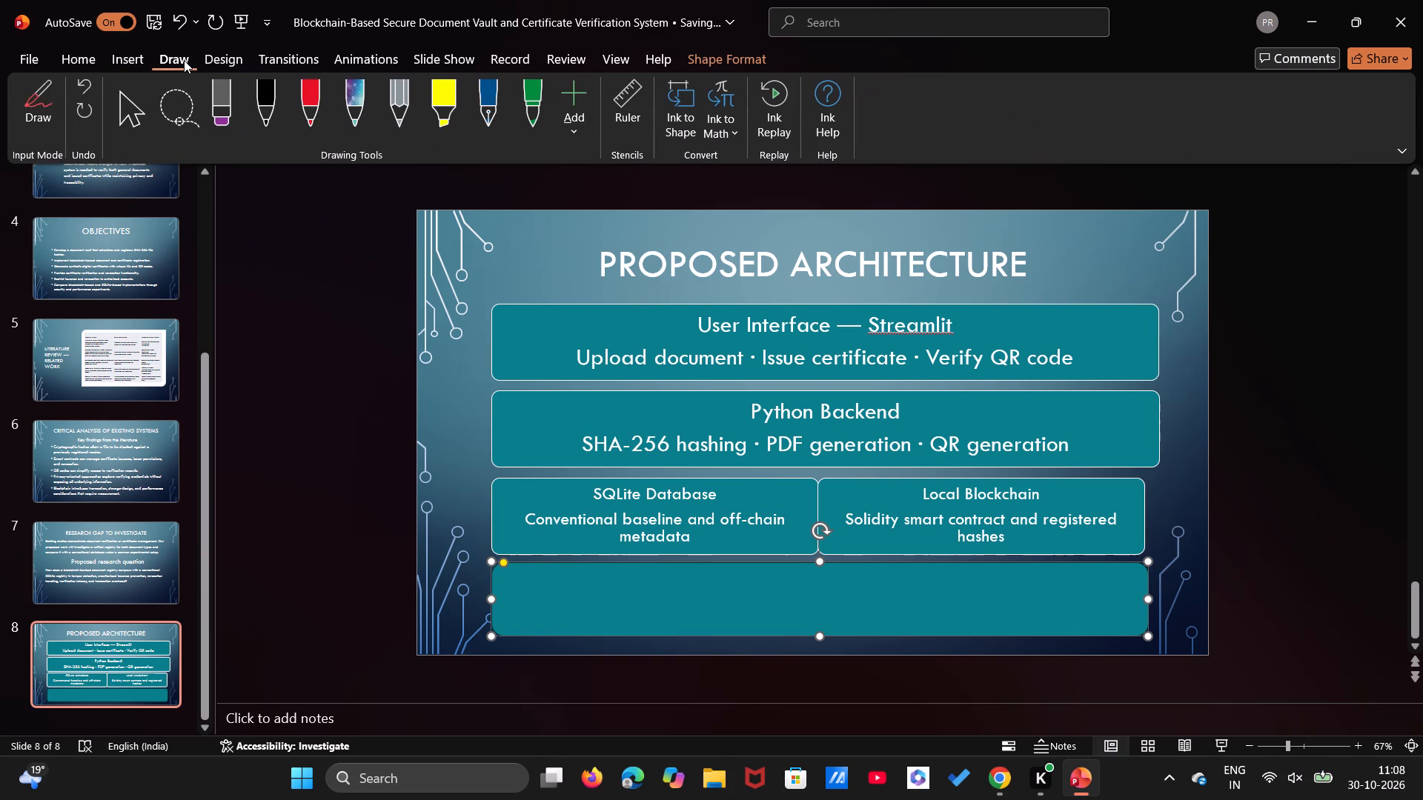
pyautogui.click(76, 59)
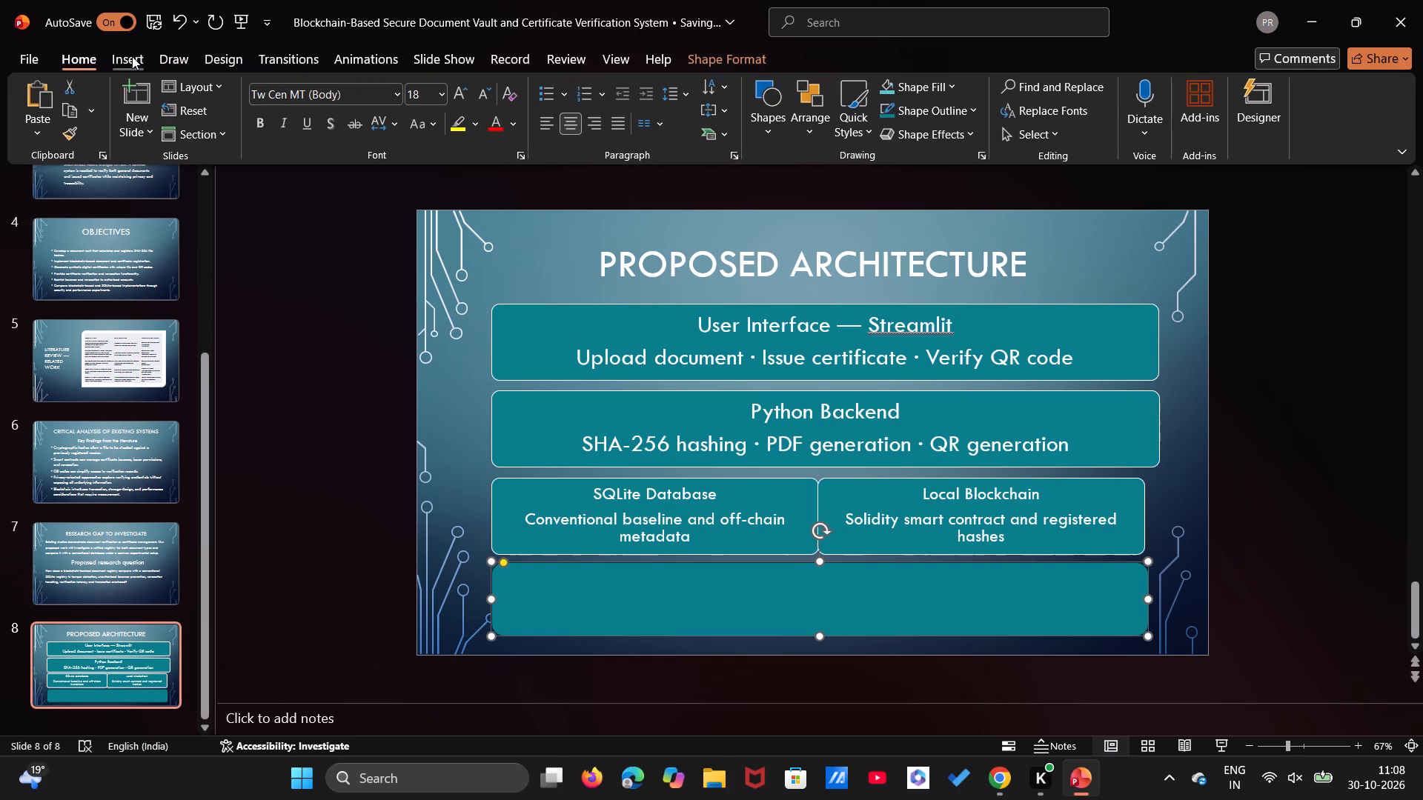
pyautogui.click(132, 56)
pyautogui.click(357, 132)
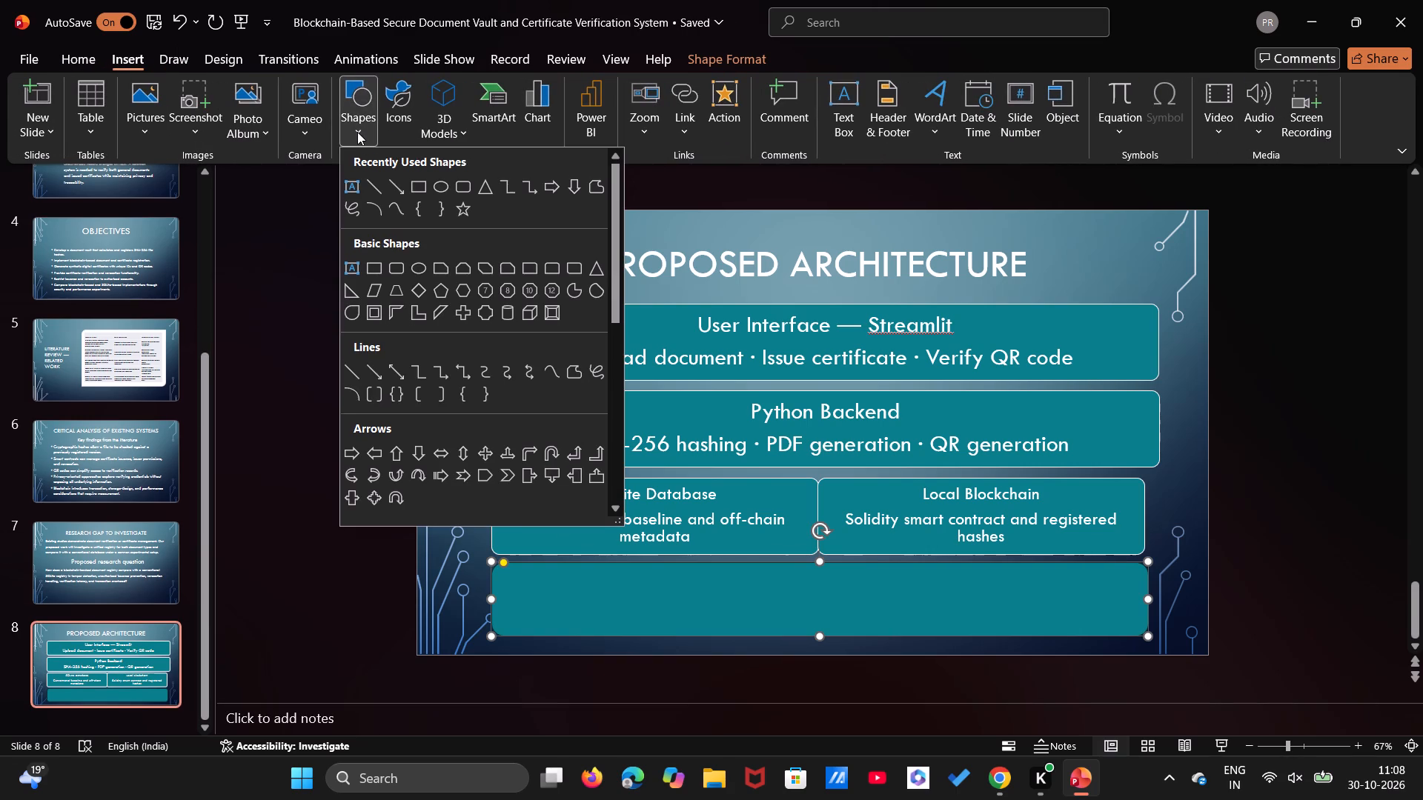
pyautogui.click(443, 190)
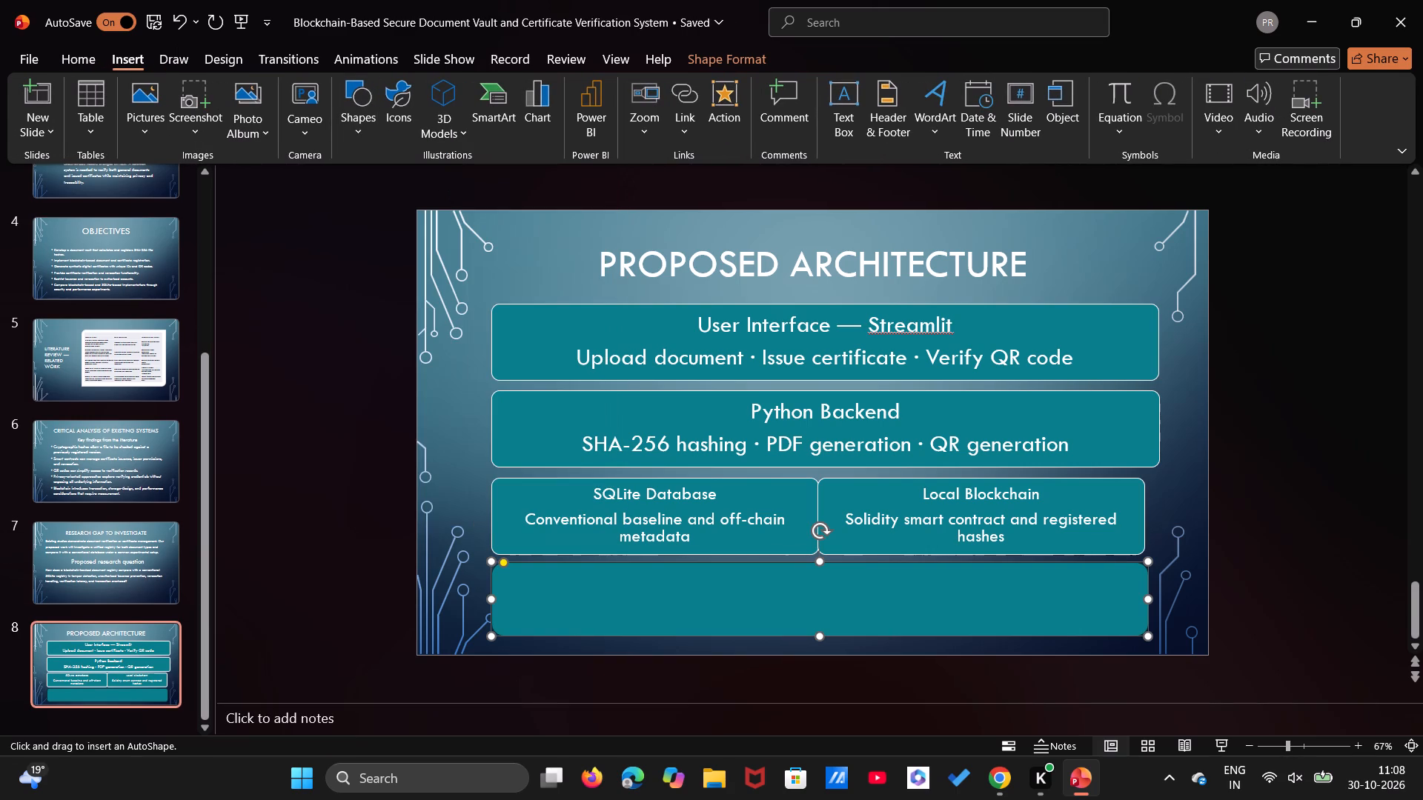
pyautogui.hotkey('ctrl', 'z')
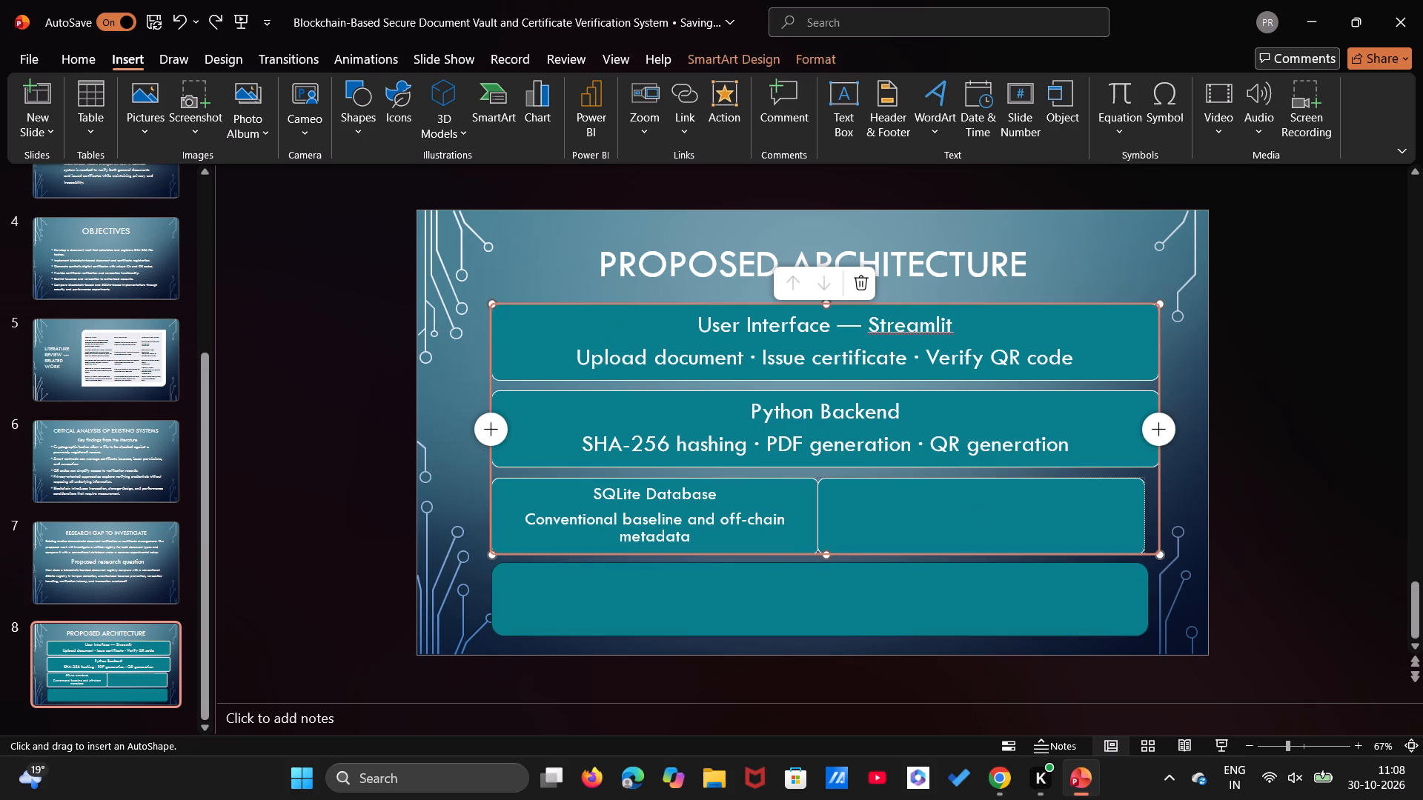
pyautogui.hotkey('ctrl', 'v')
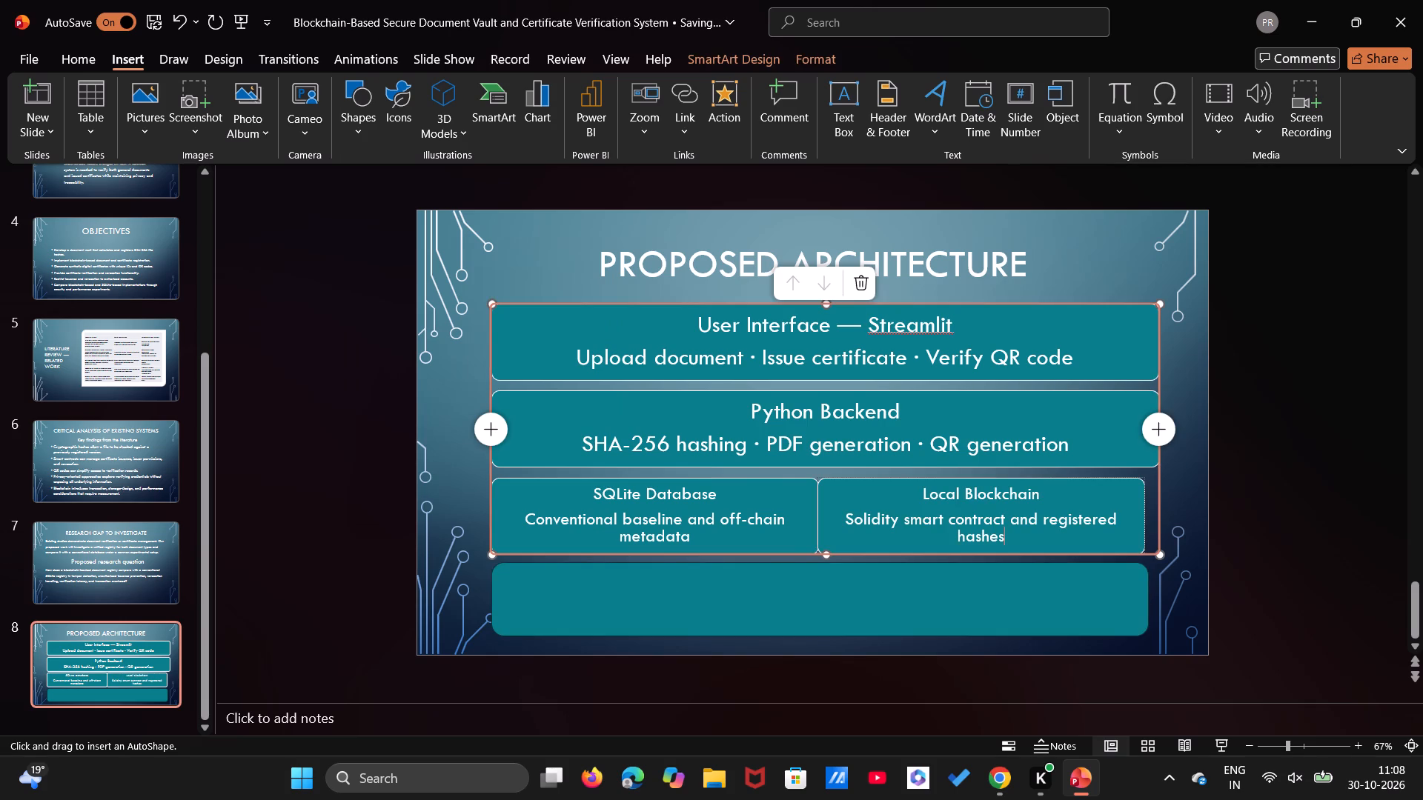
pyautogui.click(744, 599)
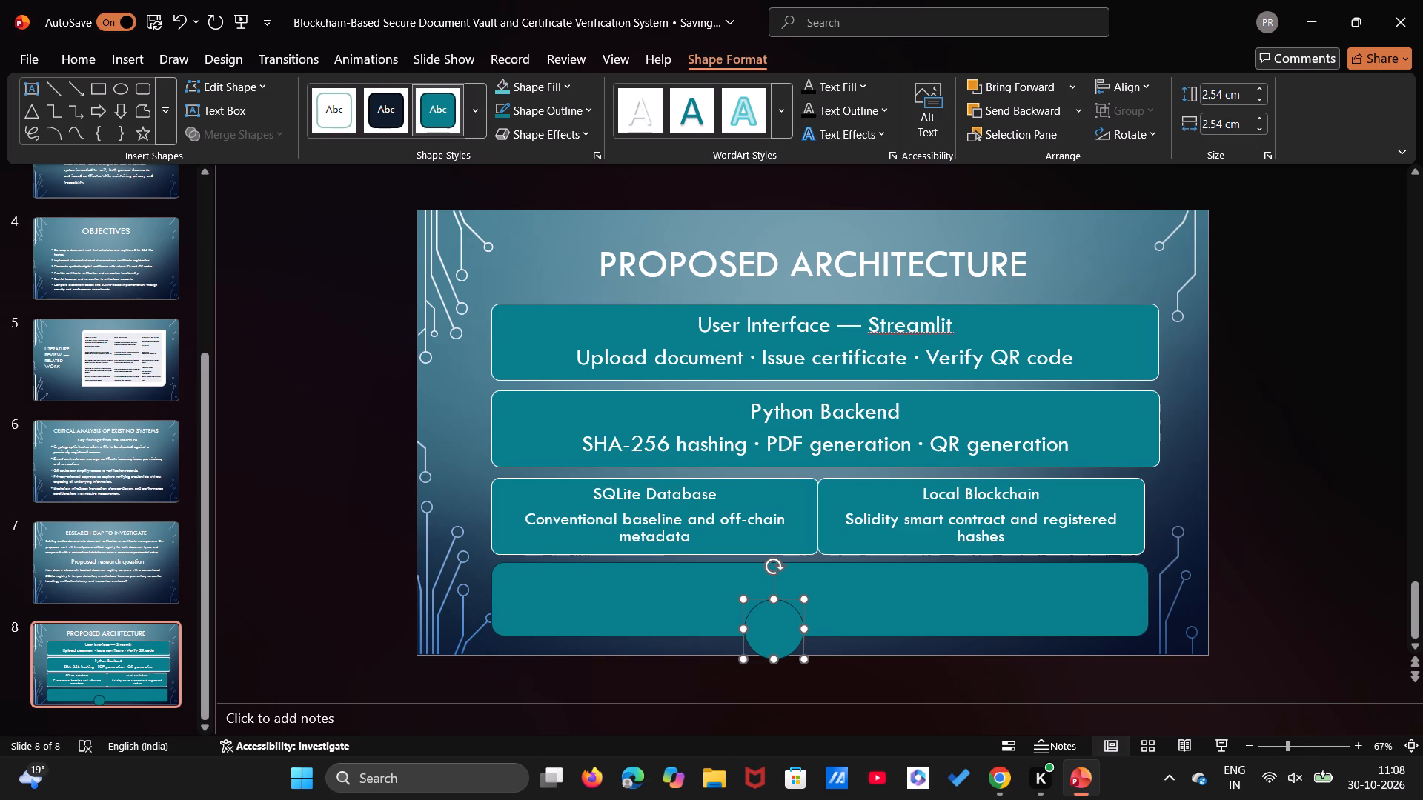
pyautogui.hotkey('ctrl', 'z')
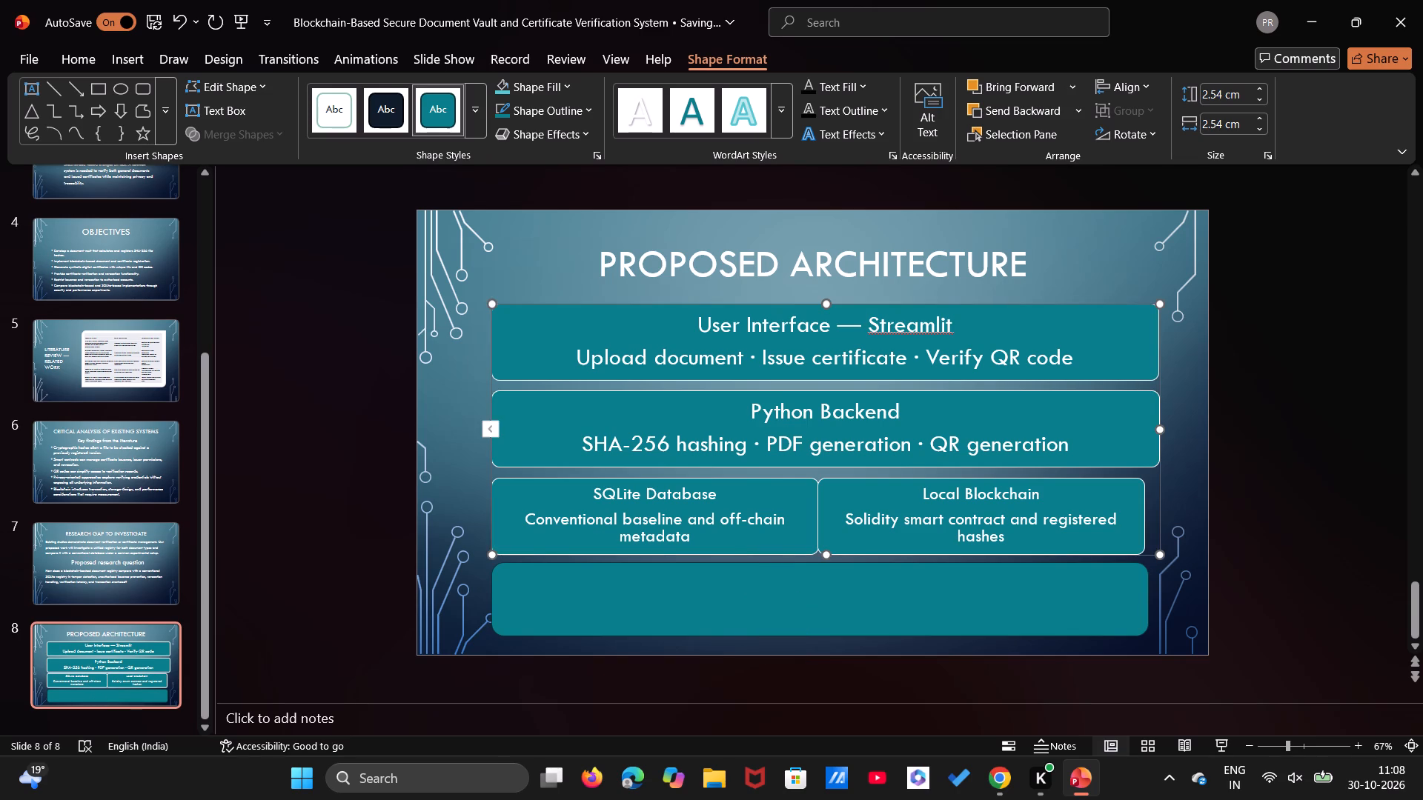
# Copy "Verification Results" with "MATCH · MISMATCH · NOT FOUND · REVOKED" from the ChatGPT outline in Chrome into the empty fourth-level box.
pyautogui.click(776, 616)
pyautogui.press('k')
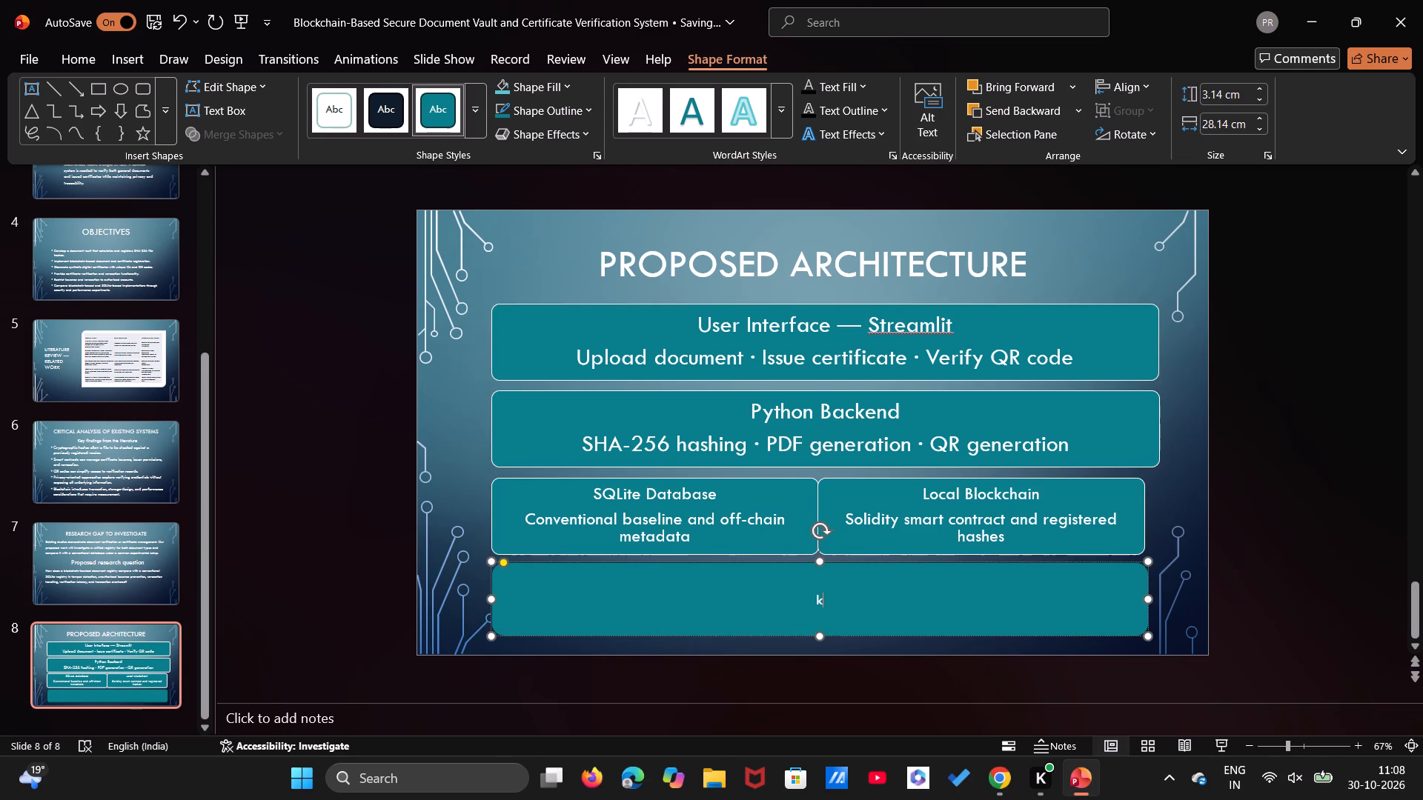
pyautogui.press('BackSpace')
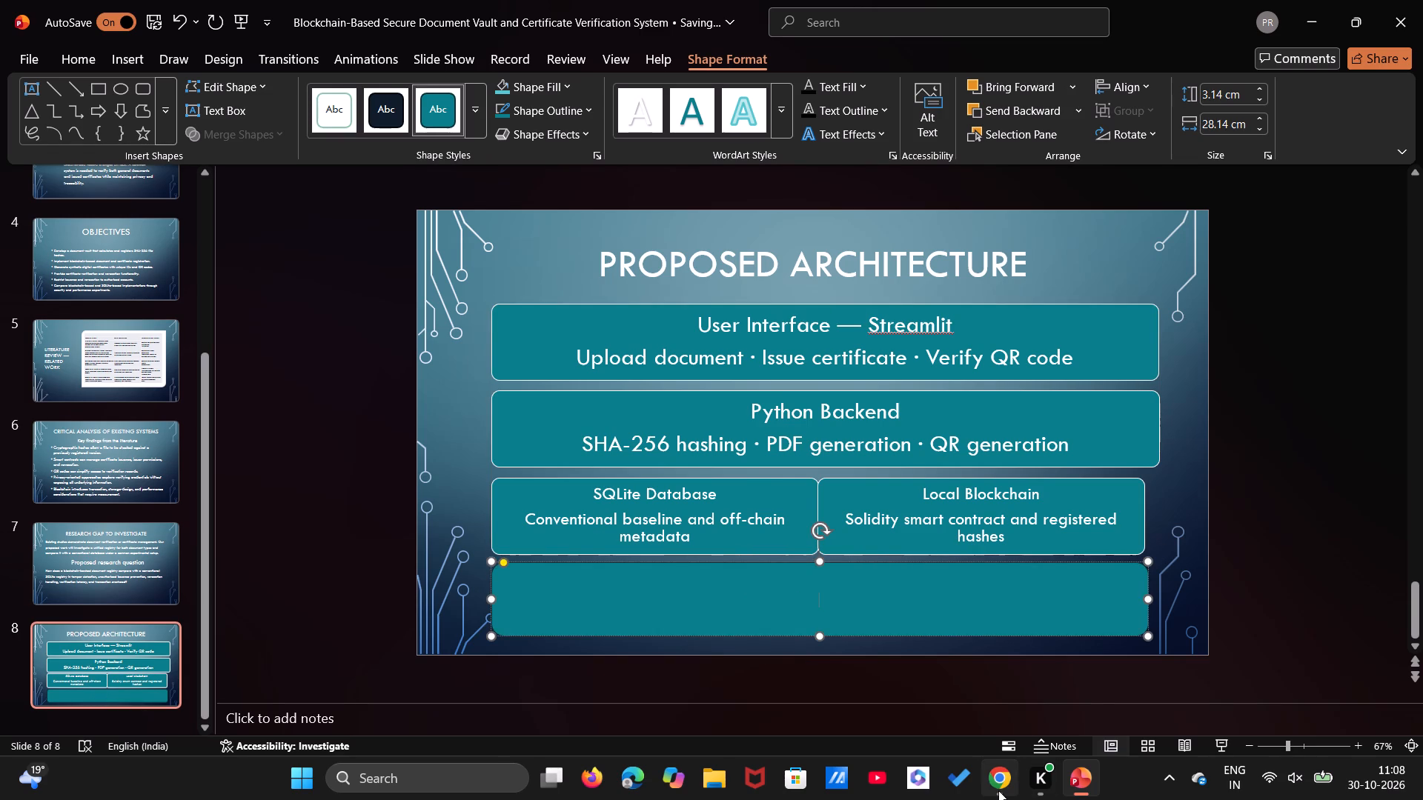
pyautogui.click(998, 790)
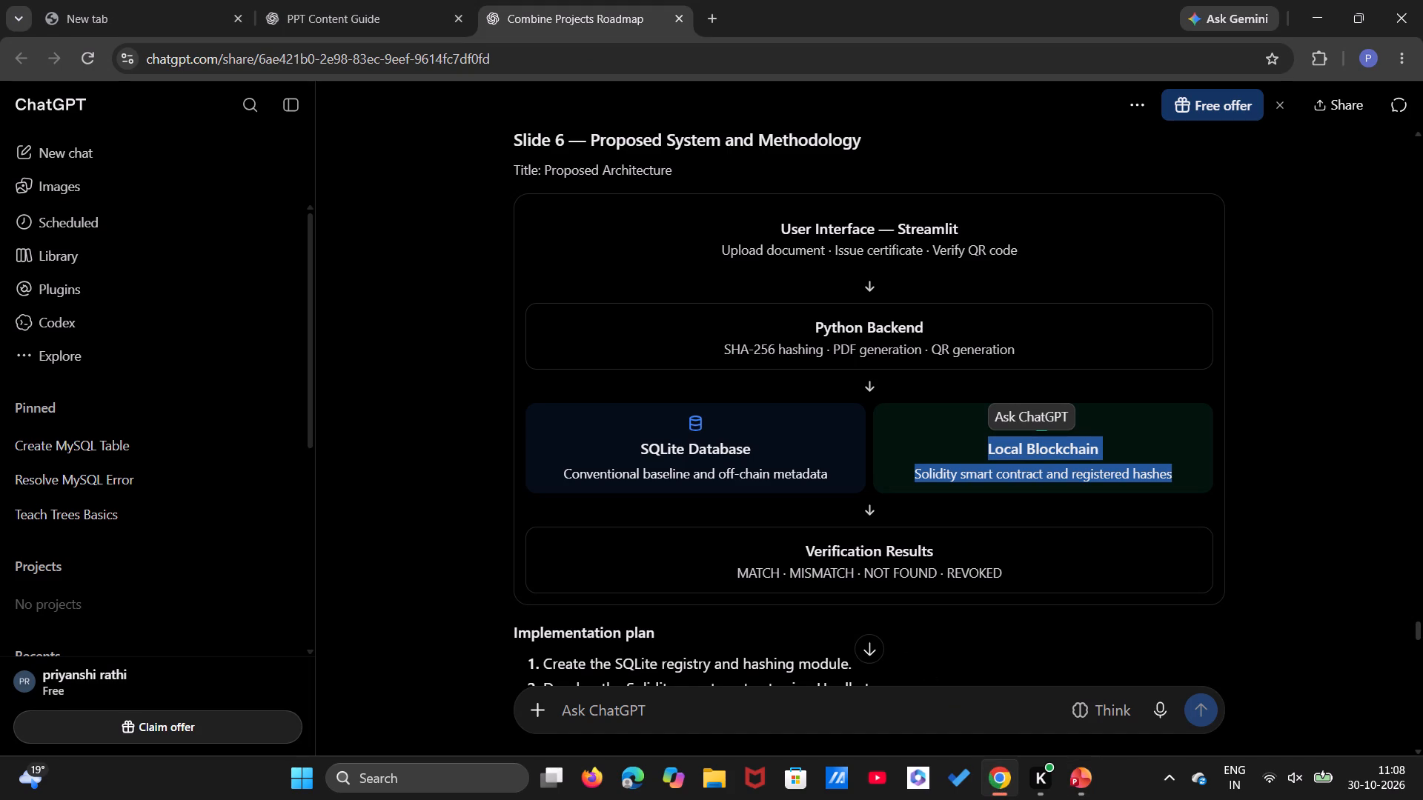
pyautogui.moveTo(807, 544); pyautogui.dragTo(1028, 587)
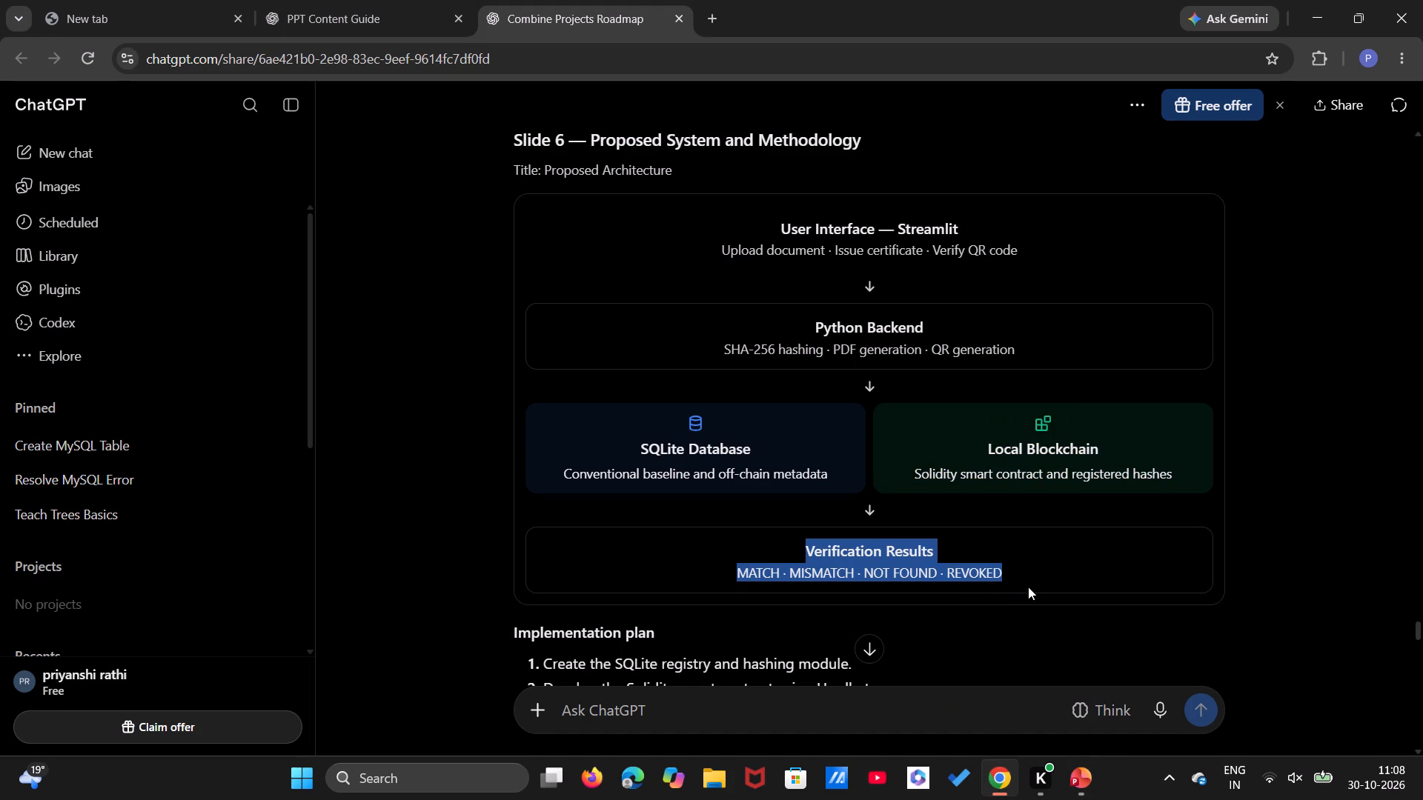
pyautogui.hotkey('ctrl', 'c')
pyautogui.click(1078, 793)
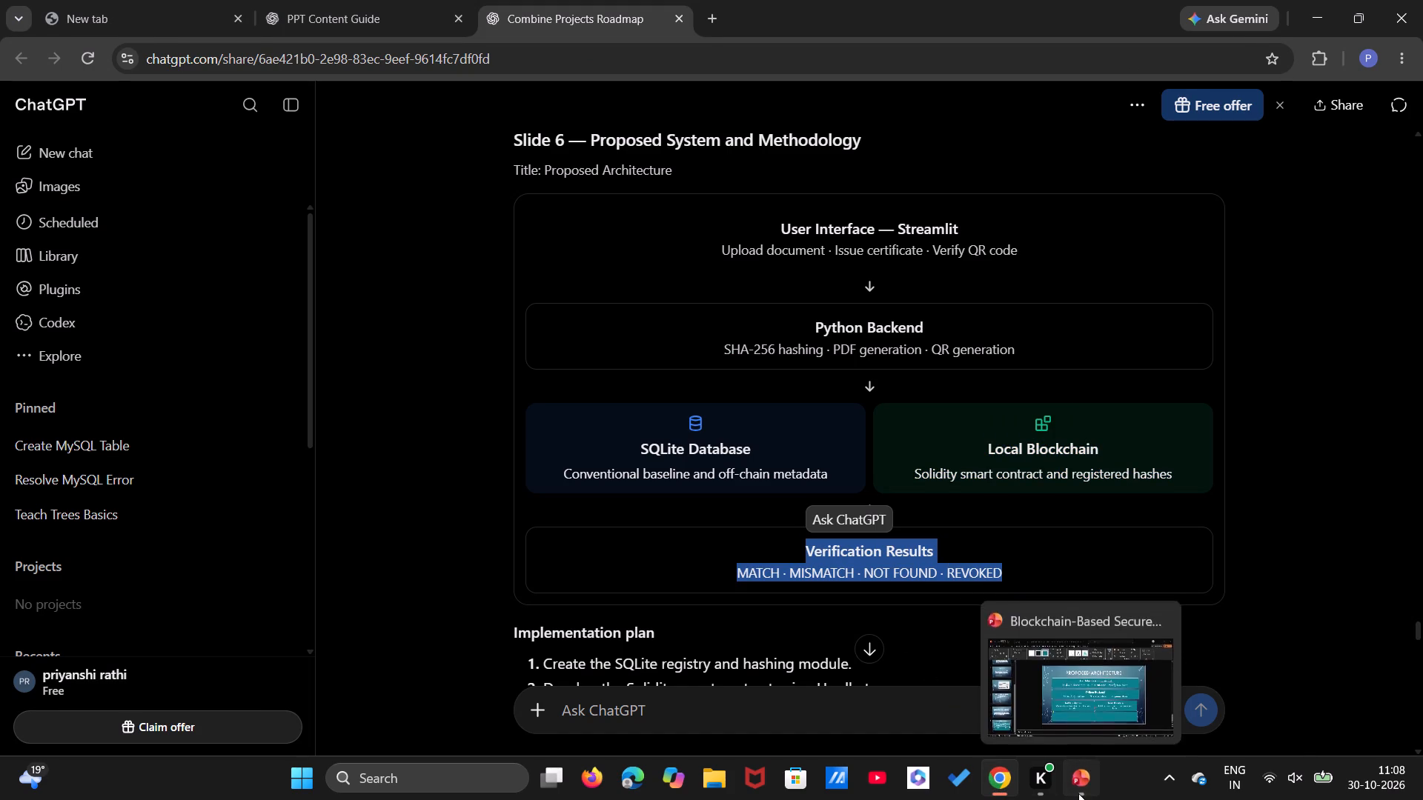
pyautogui.hotkey('ctrl', 'v')
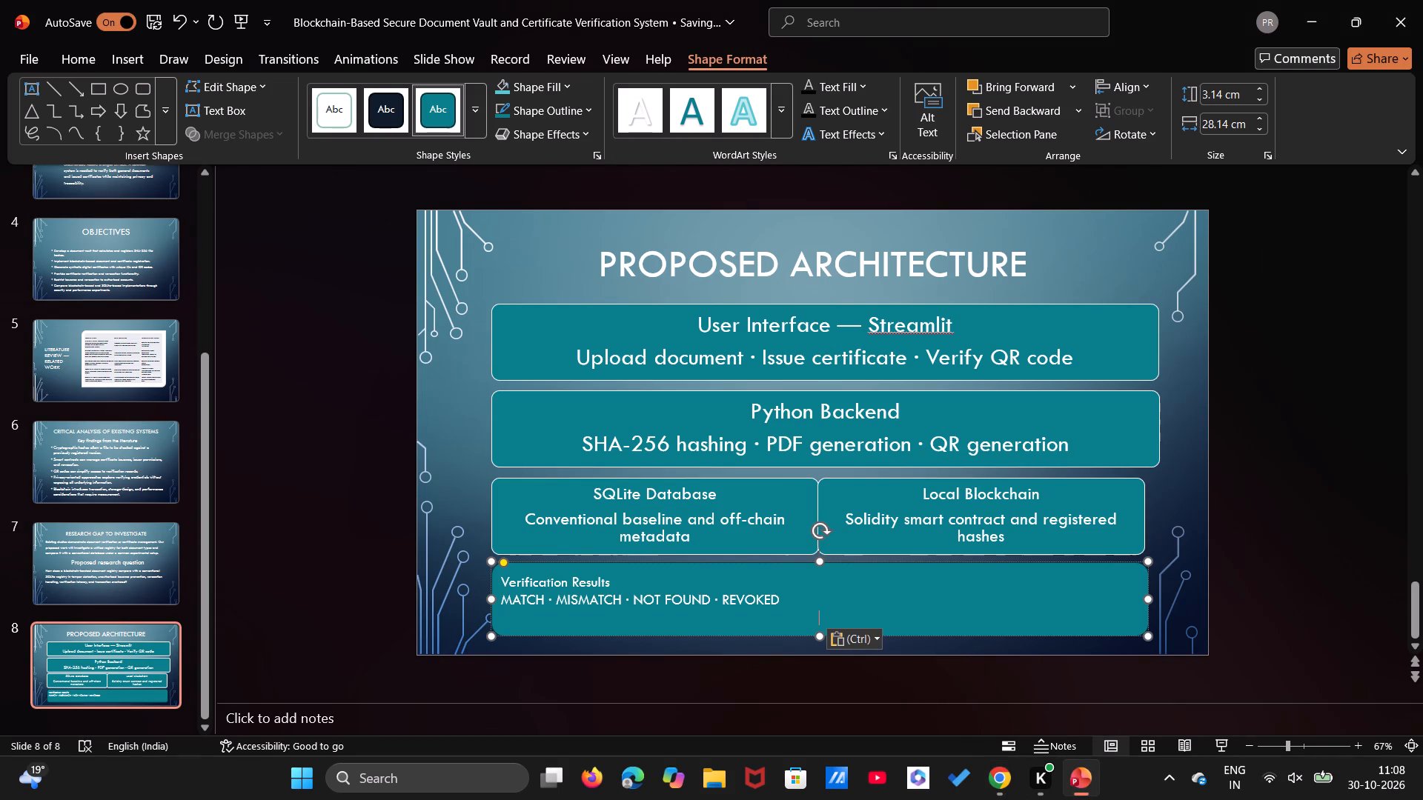
# Match the Verification Results box to the first-level box by setting both text lines to font size 29 and centring them.
pyautogui.moveTo(700, 323); pyautogui.dragTo(1059, 361)
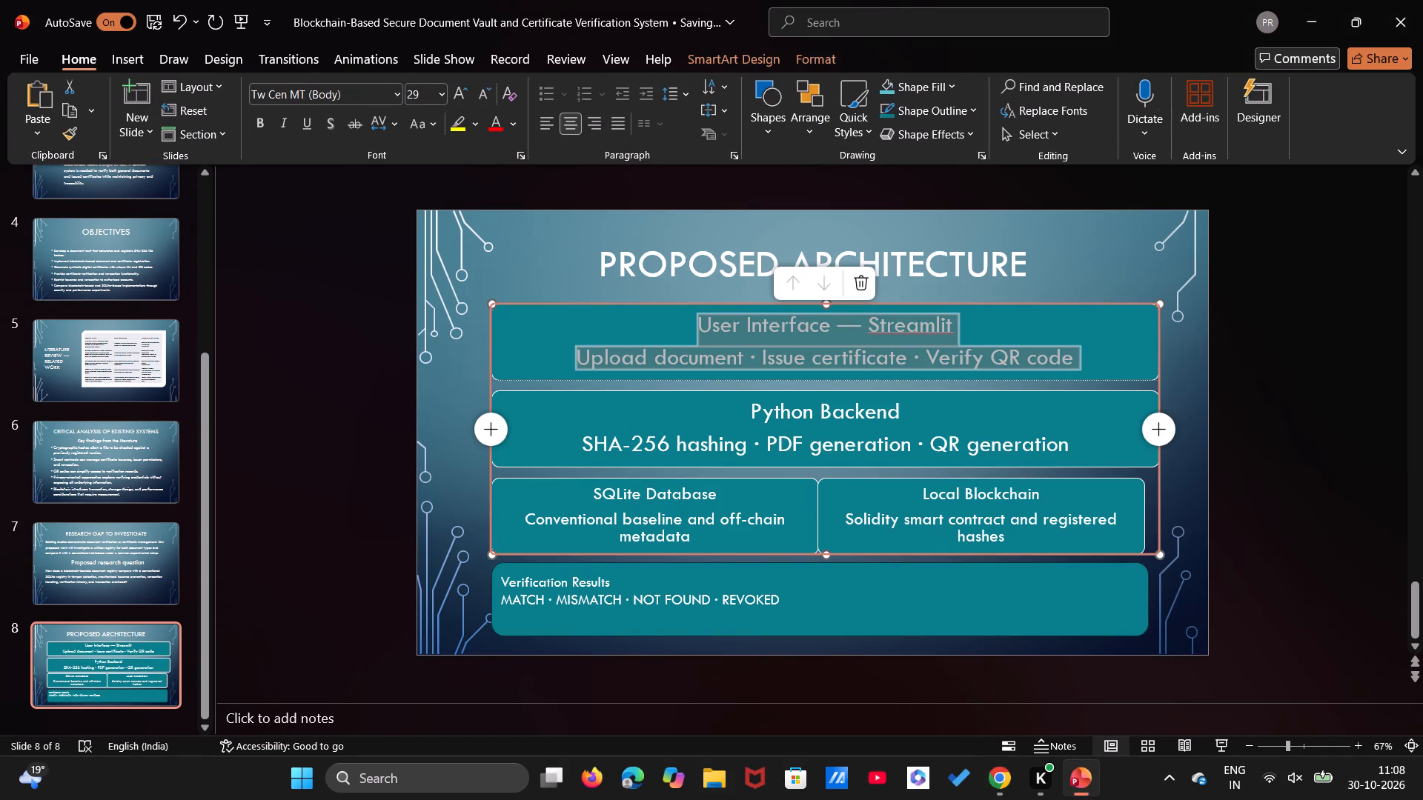
pyautogui.moveTo(1059, 361); pyautogui.dragTo(1069, 361)
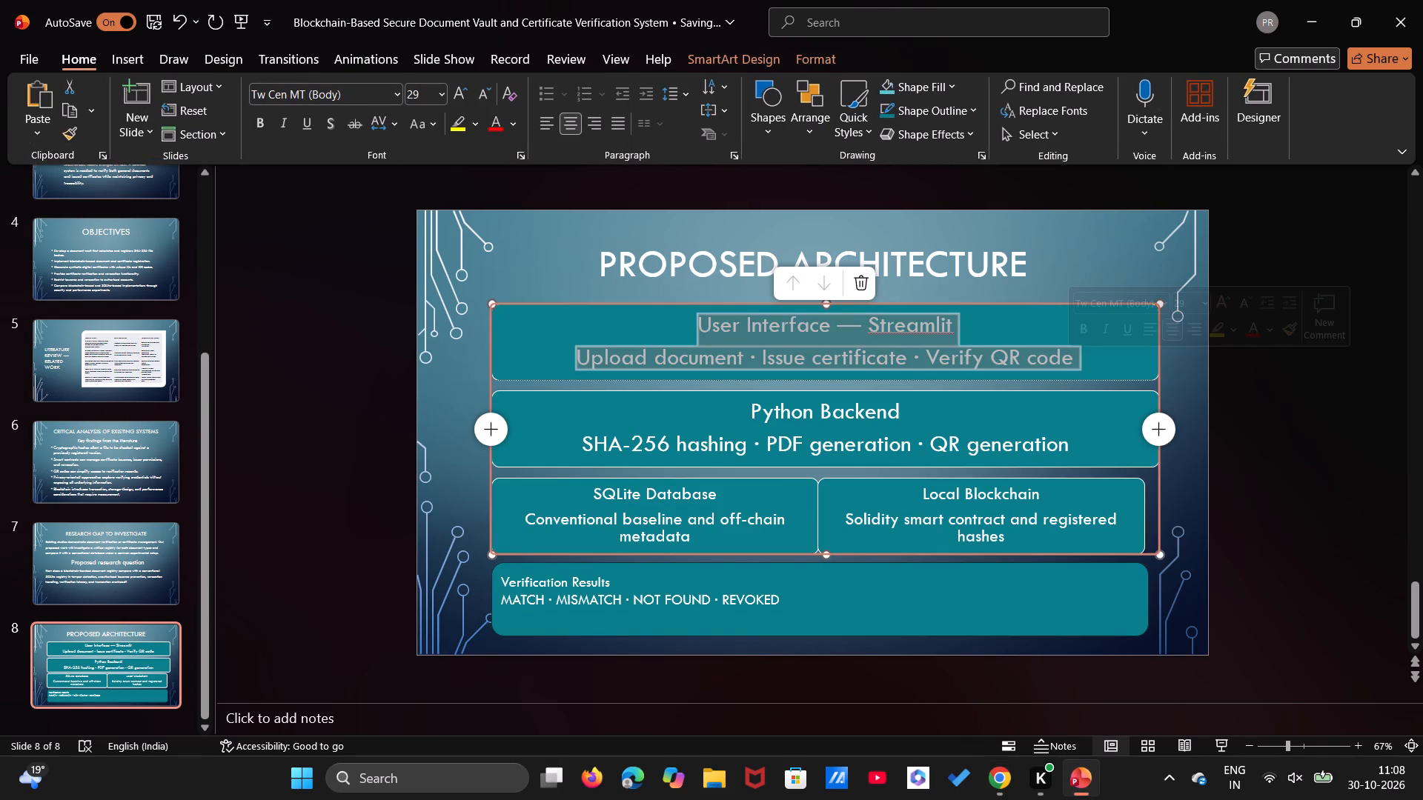
pyautogui.click(704, 619)
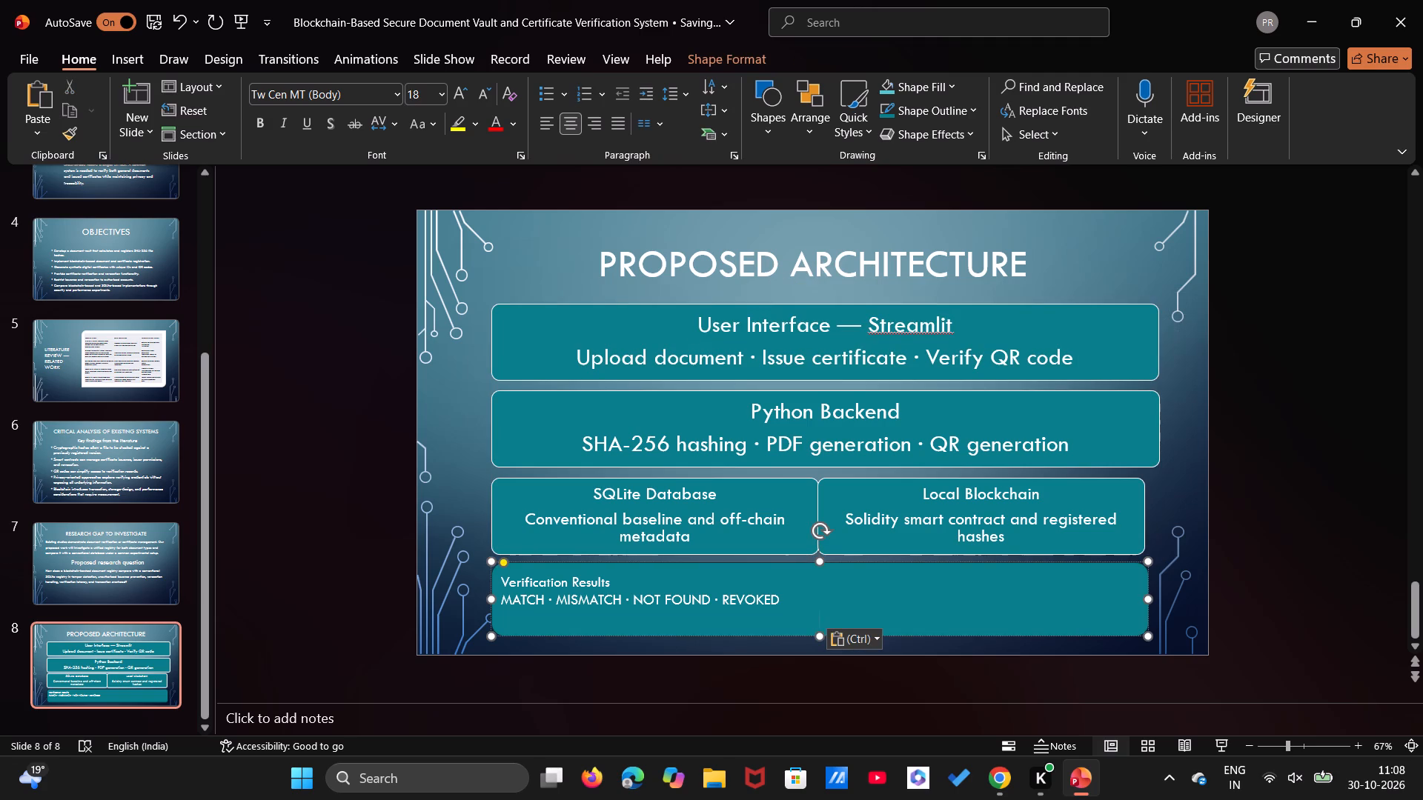
pyautogui.click(500, 583)
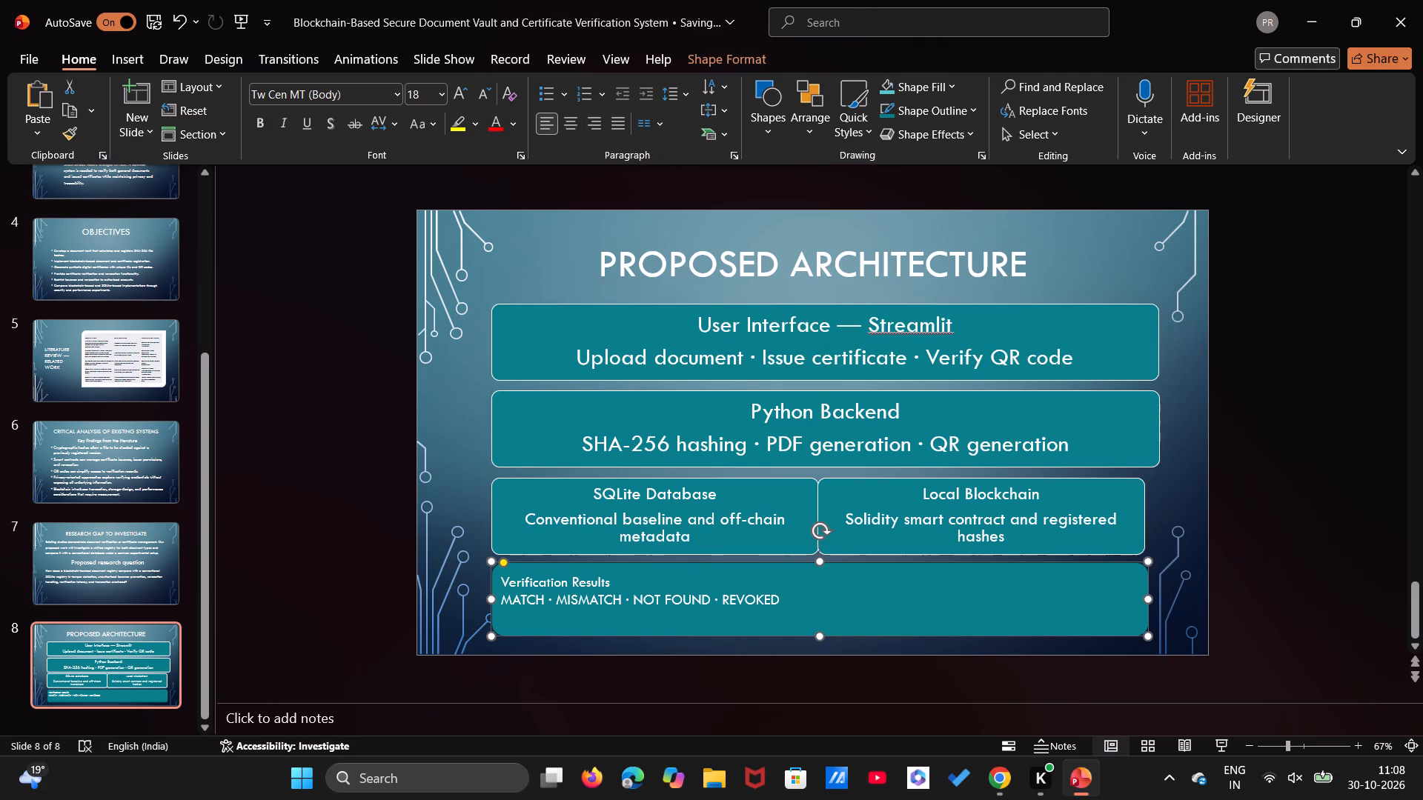
pyautogui.click(511, 581)
pyautogui.moveTo(502, 580); pyautogui.dragTo(600, 599)
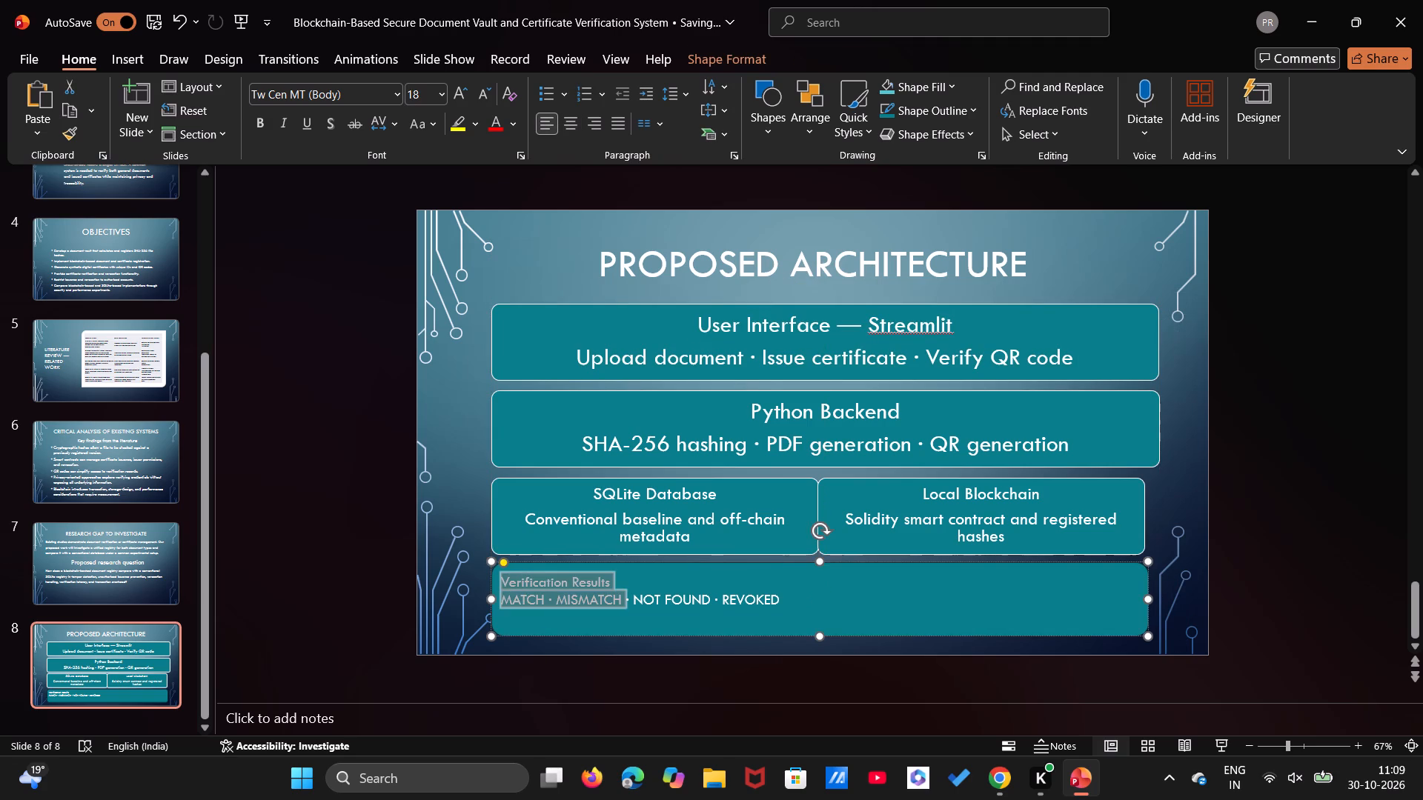
pyautogui.moveTo(600, 599); pyautogui.dragTo(792, 596)
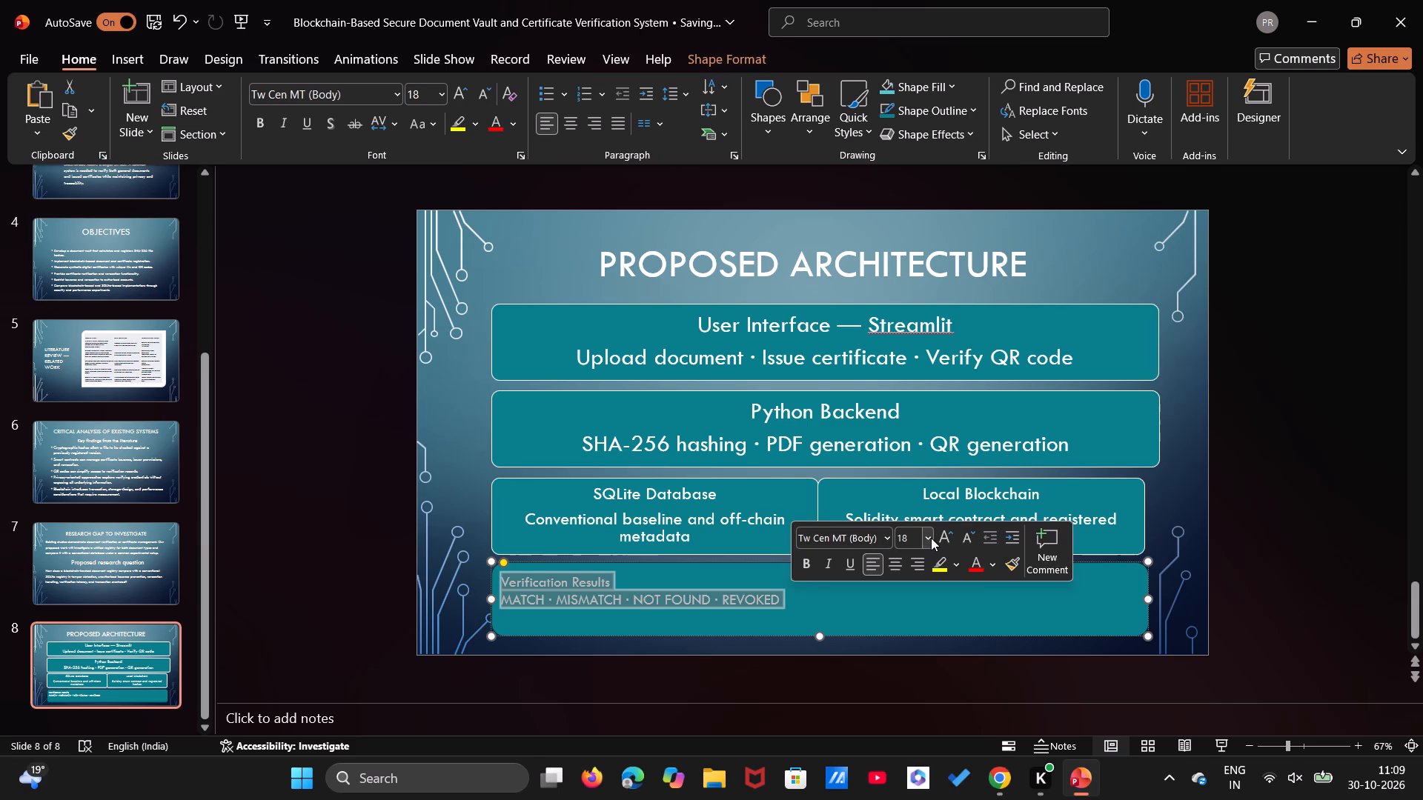
pyautogui.click(930, 536)
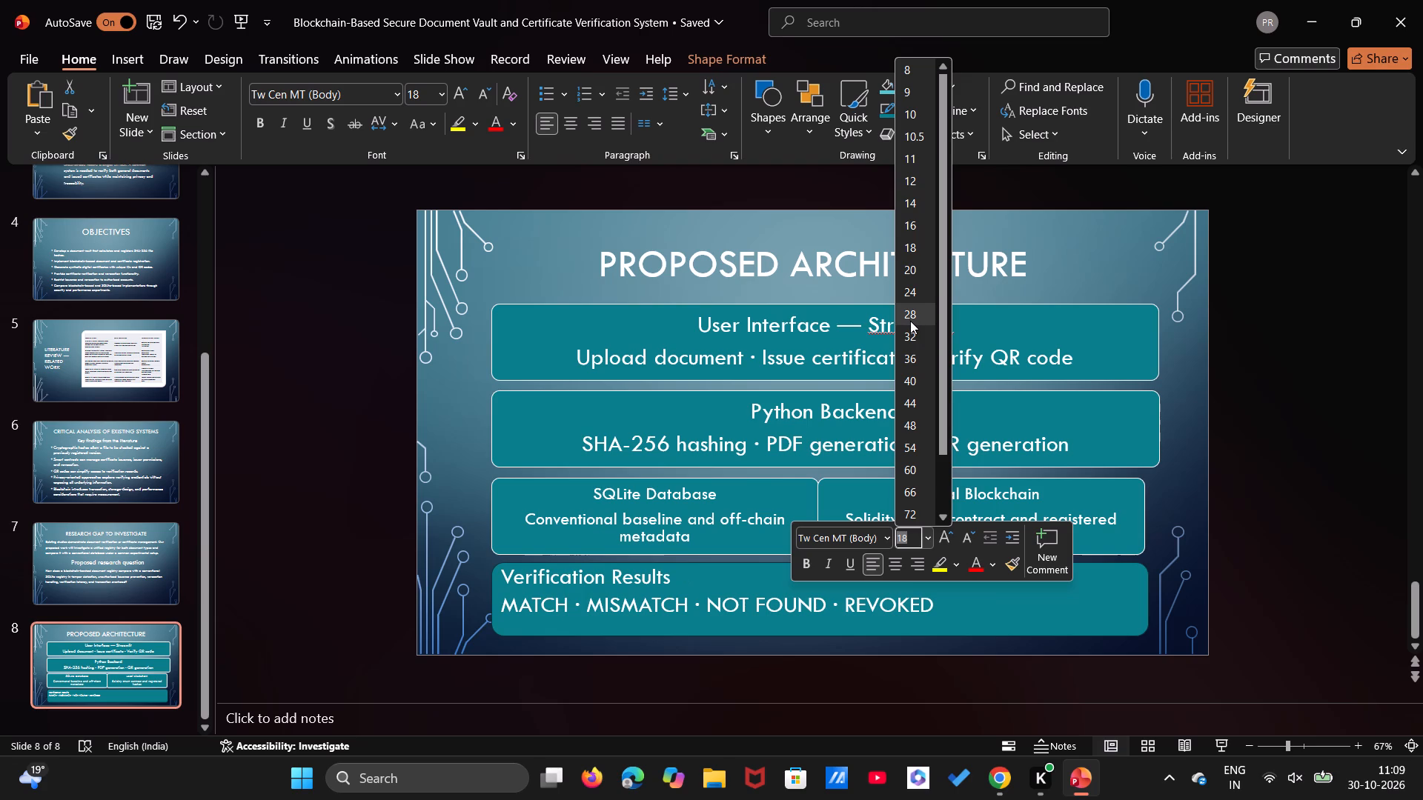
pyautogui.press('BackSpace')
pyautogui.write('29')
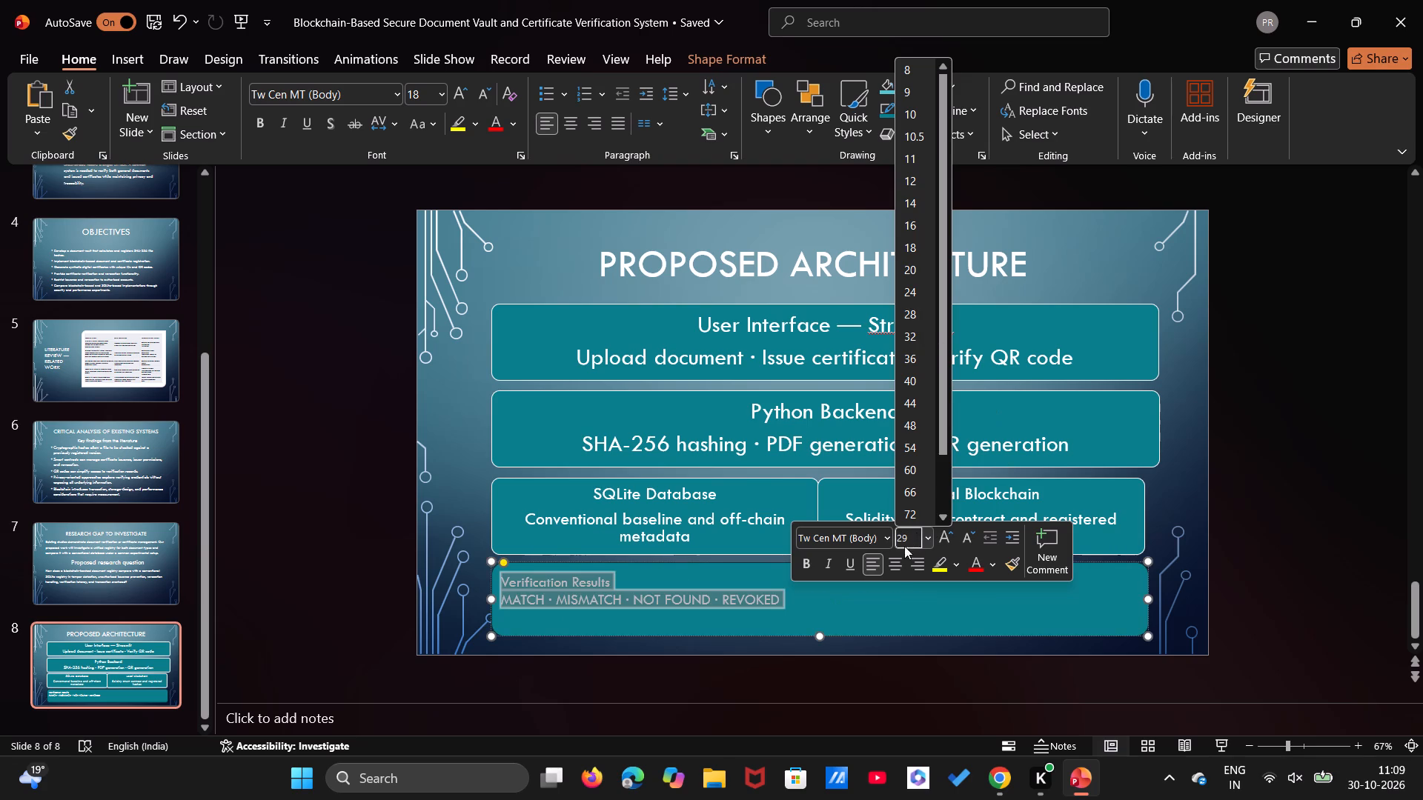
pyautogui.click(894, 570)
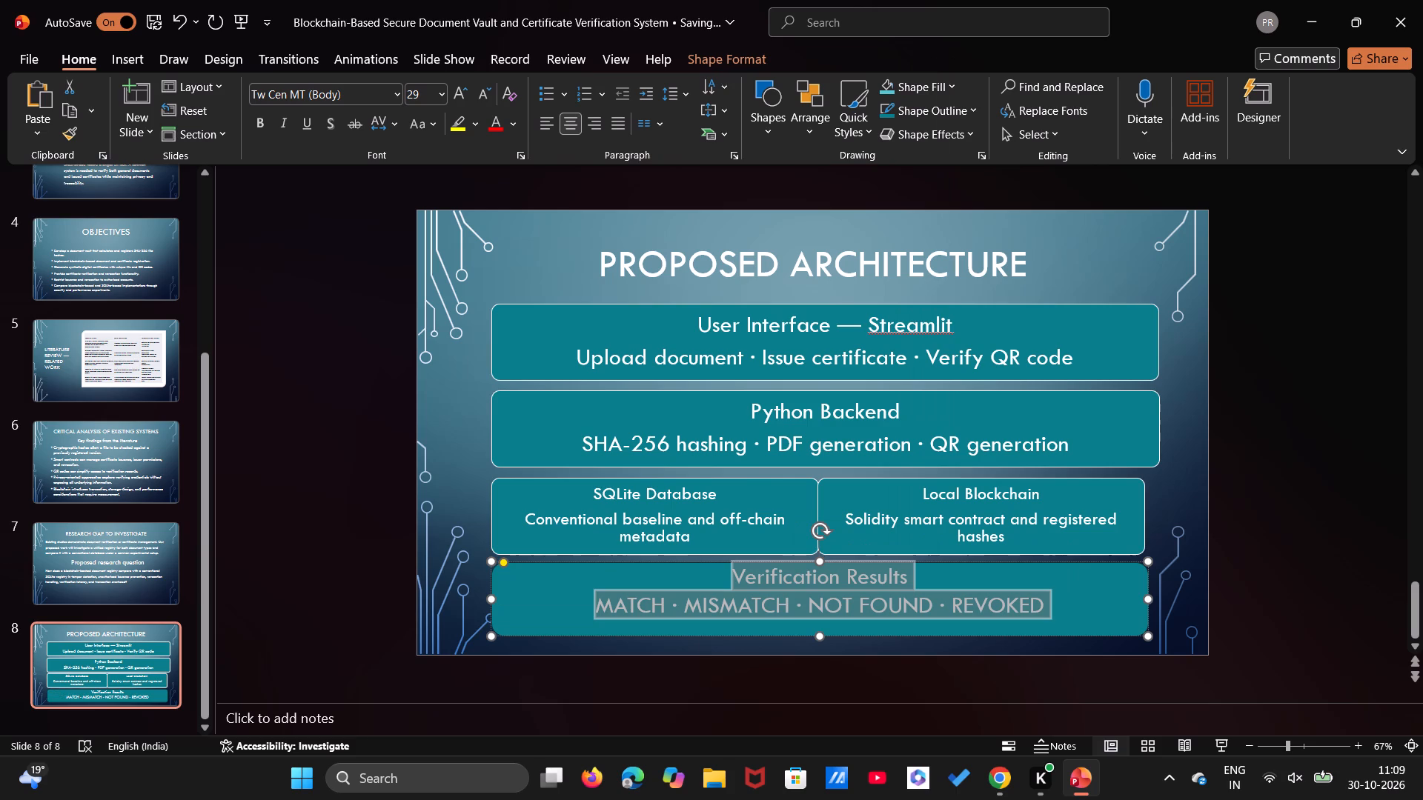
pyautogui.click(911, 604)
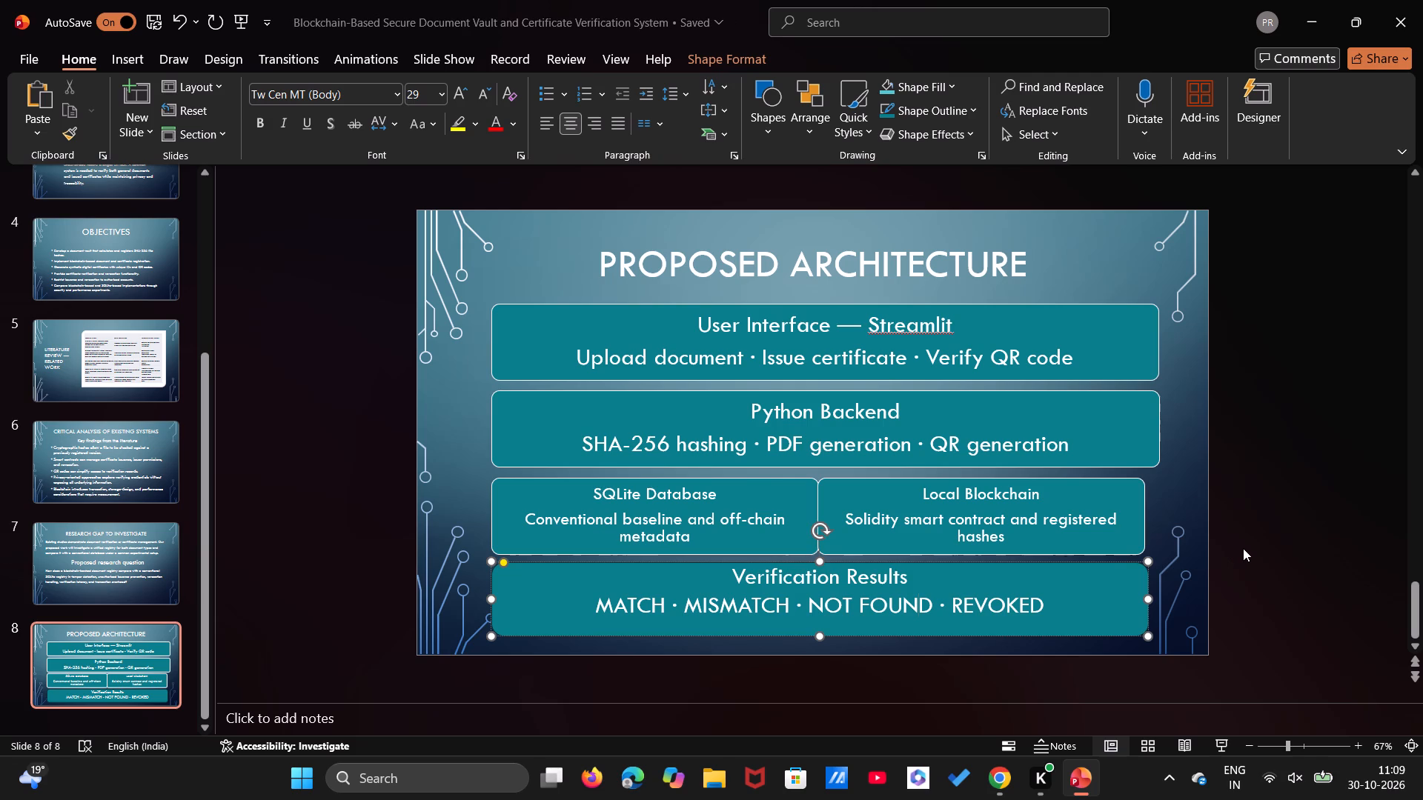
pyautogui.click(1201, 459)
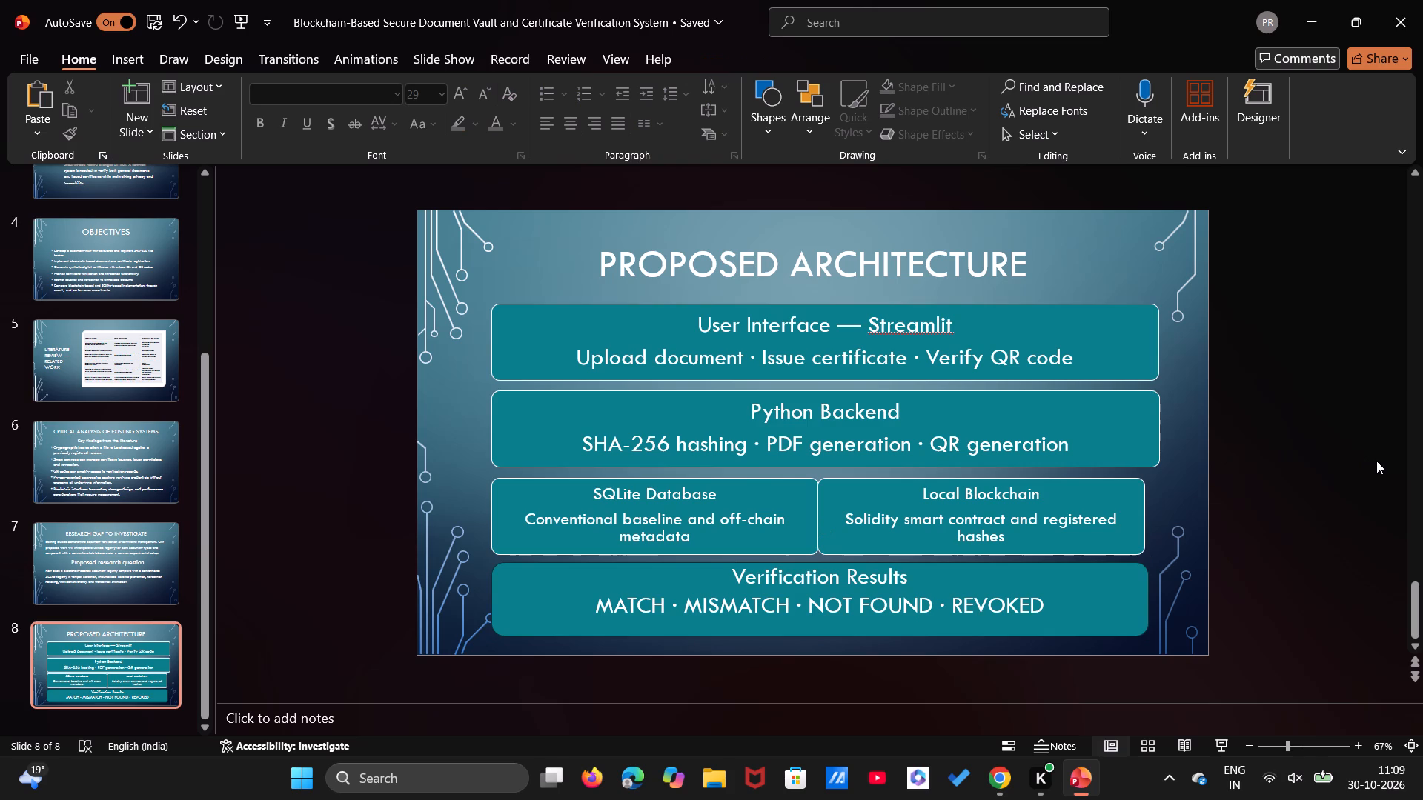
# Review the ChatGPT outline in Chrome below the architecture diagram, covering the implementation plan and the content for the following slides.
pyautogui.click(998, 781)
pyautogui.scroll(-2, 938, 516)
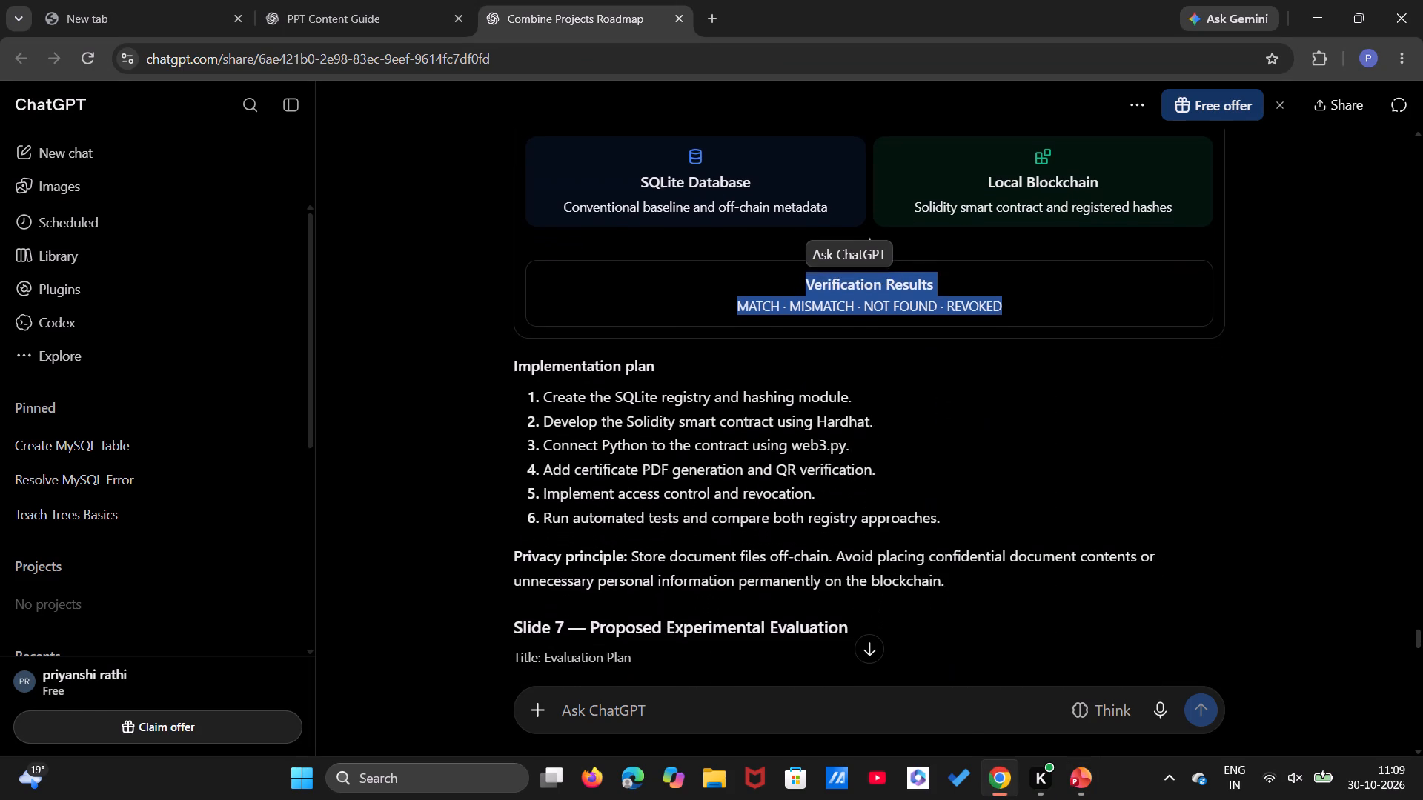
pyautogui.scroll(-2, 938, 516)
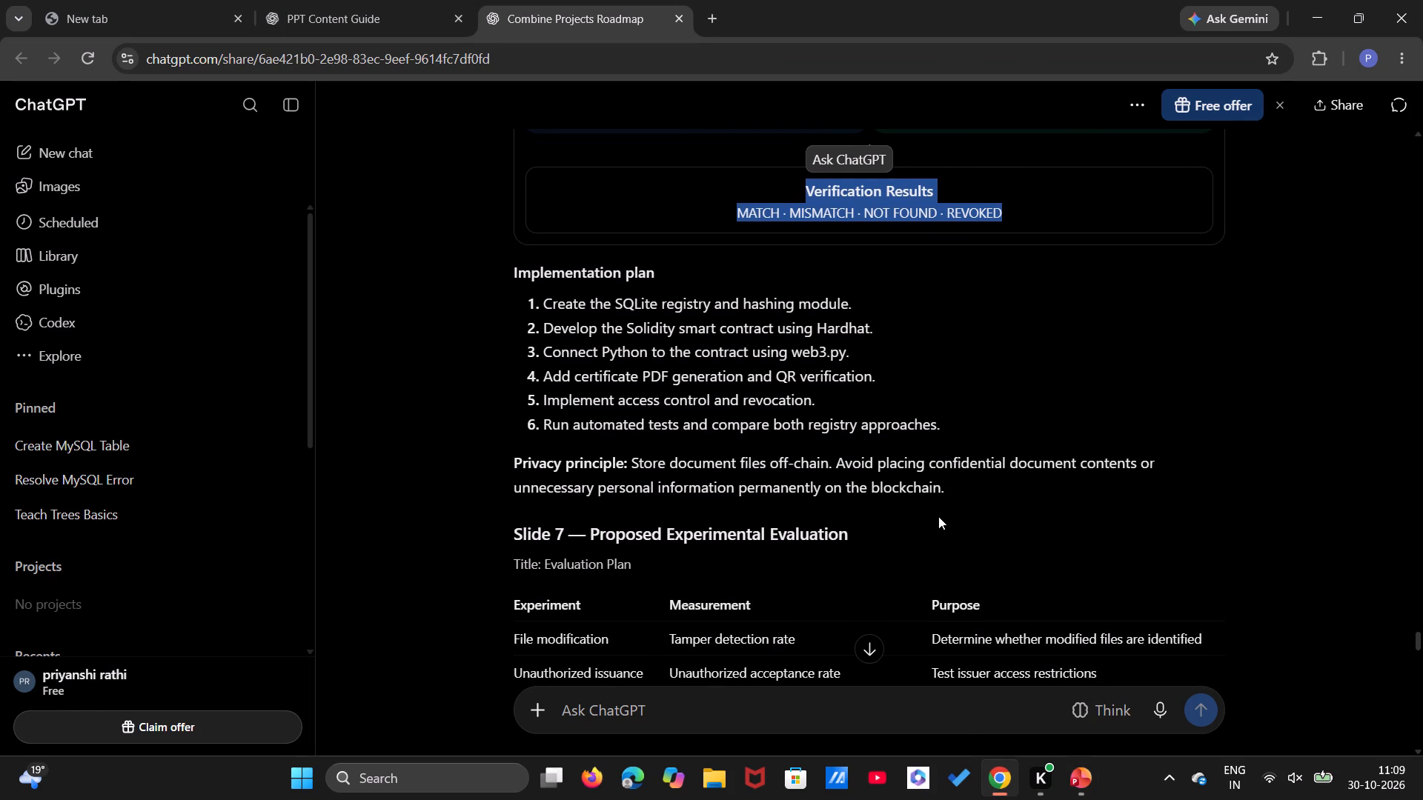
pyautogui.scroll(-5, 938, 516)
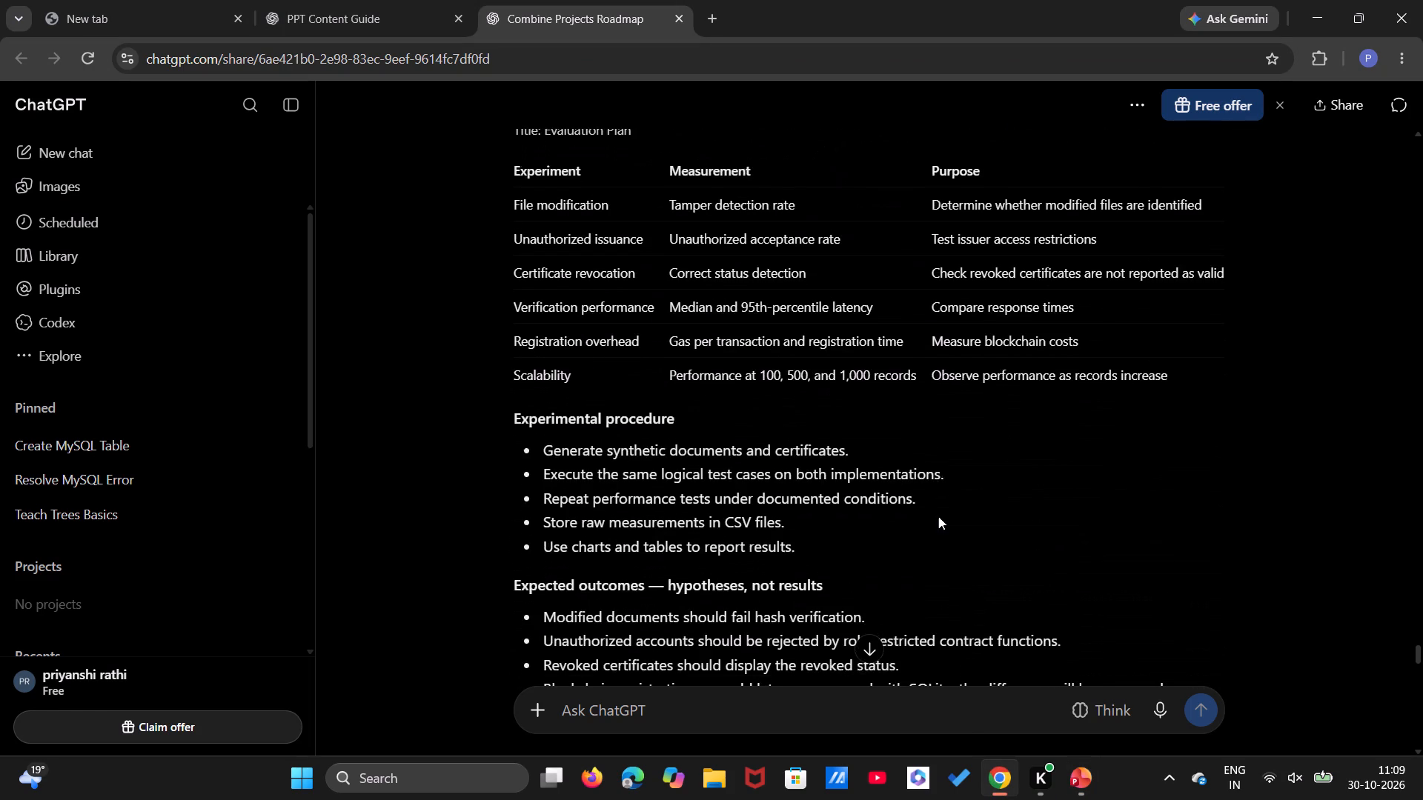
pyautogui.scroll(-6, 938, 516)
pyautogui.scroll(1, 938, 516)
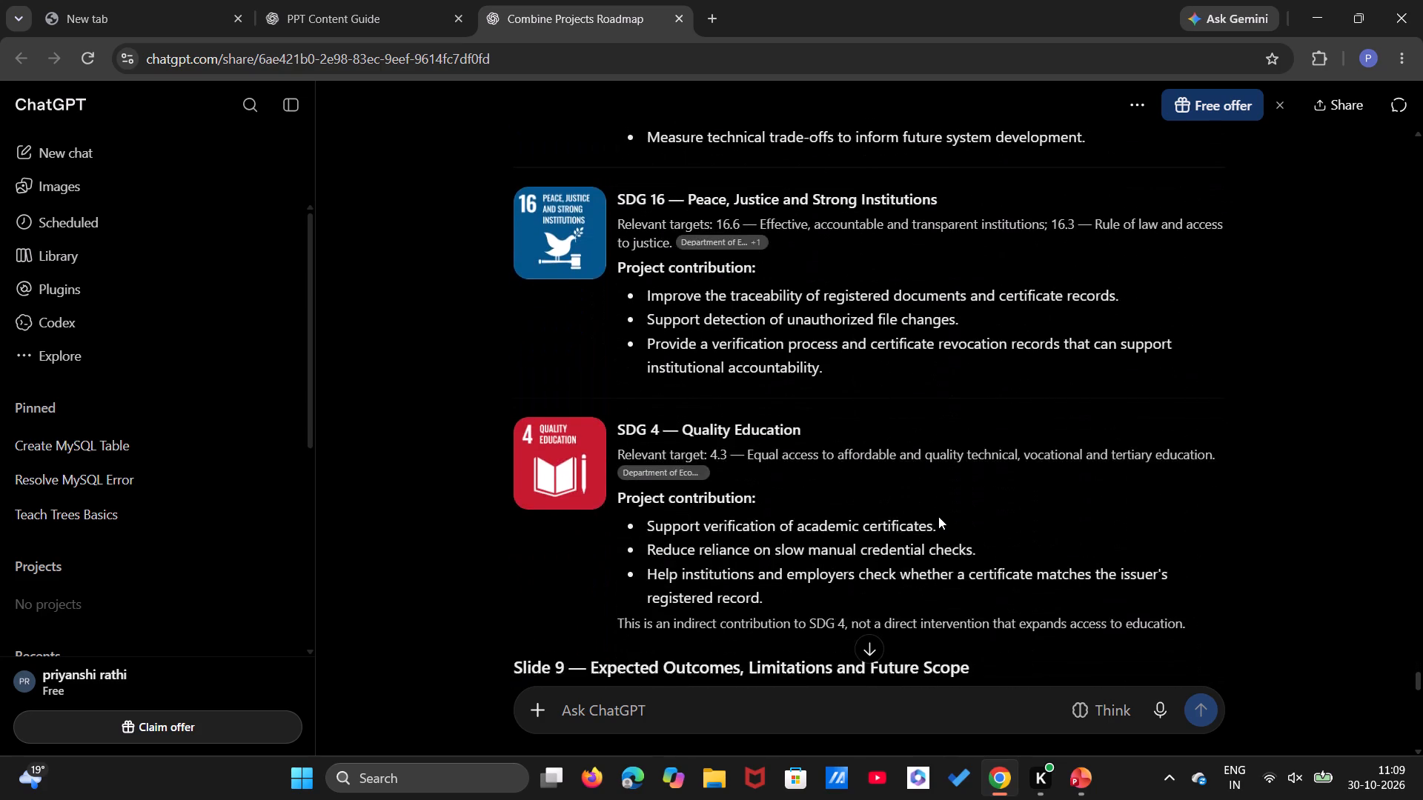
pyautogui.scroll(5, 938, 516)
pyautogui.scroll(-3, 938, 516)
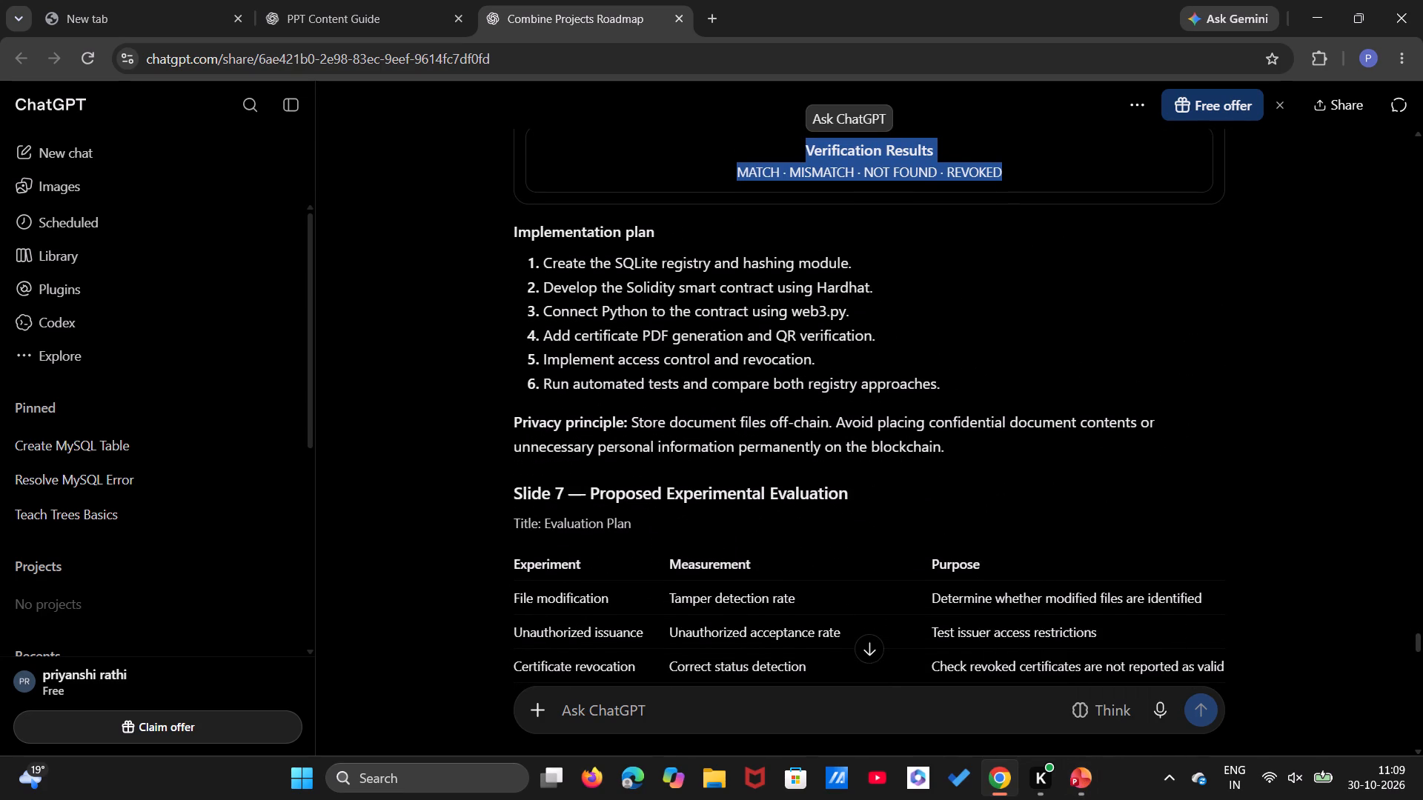
# Return to PowerPoint and add a new title-and-content slide after the Proposed Architecture slide.
pyautogui.click(1076, 761)
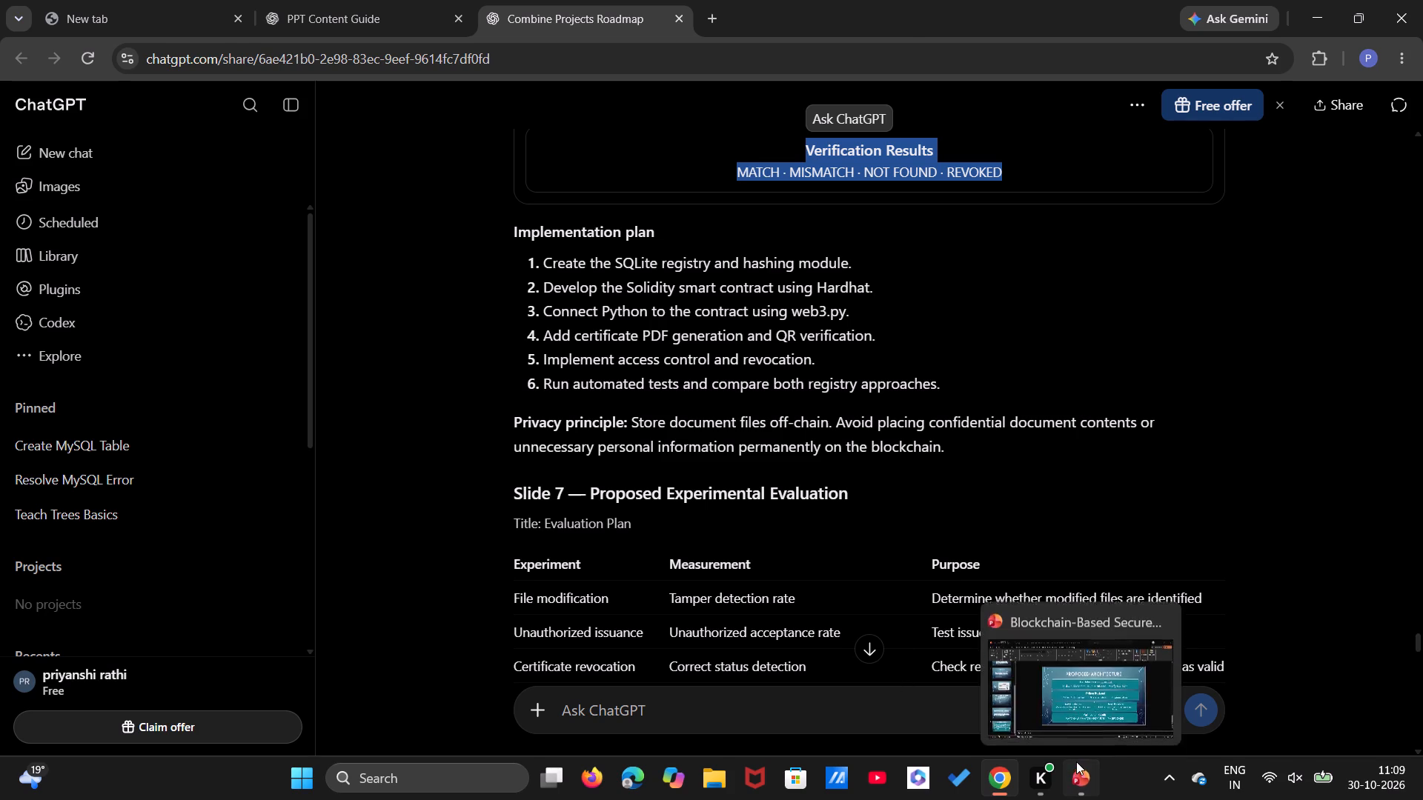
pyautogui.click(69, 644)
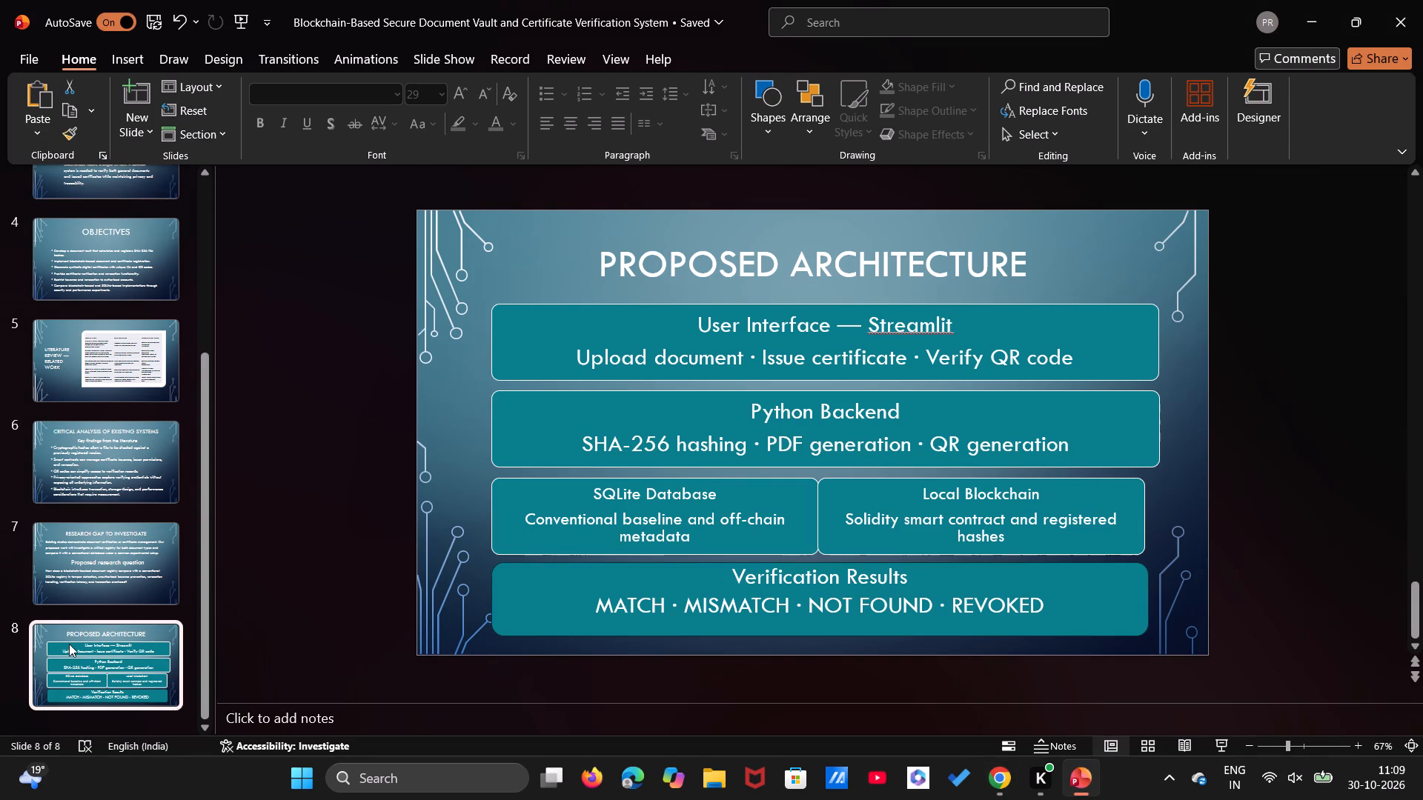
pyautogui.hotkey('ctrl', 'm')
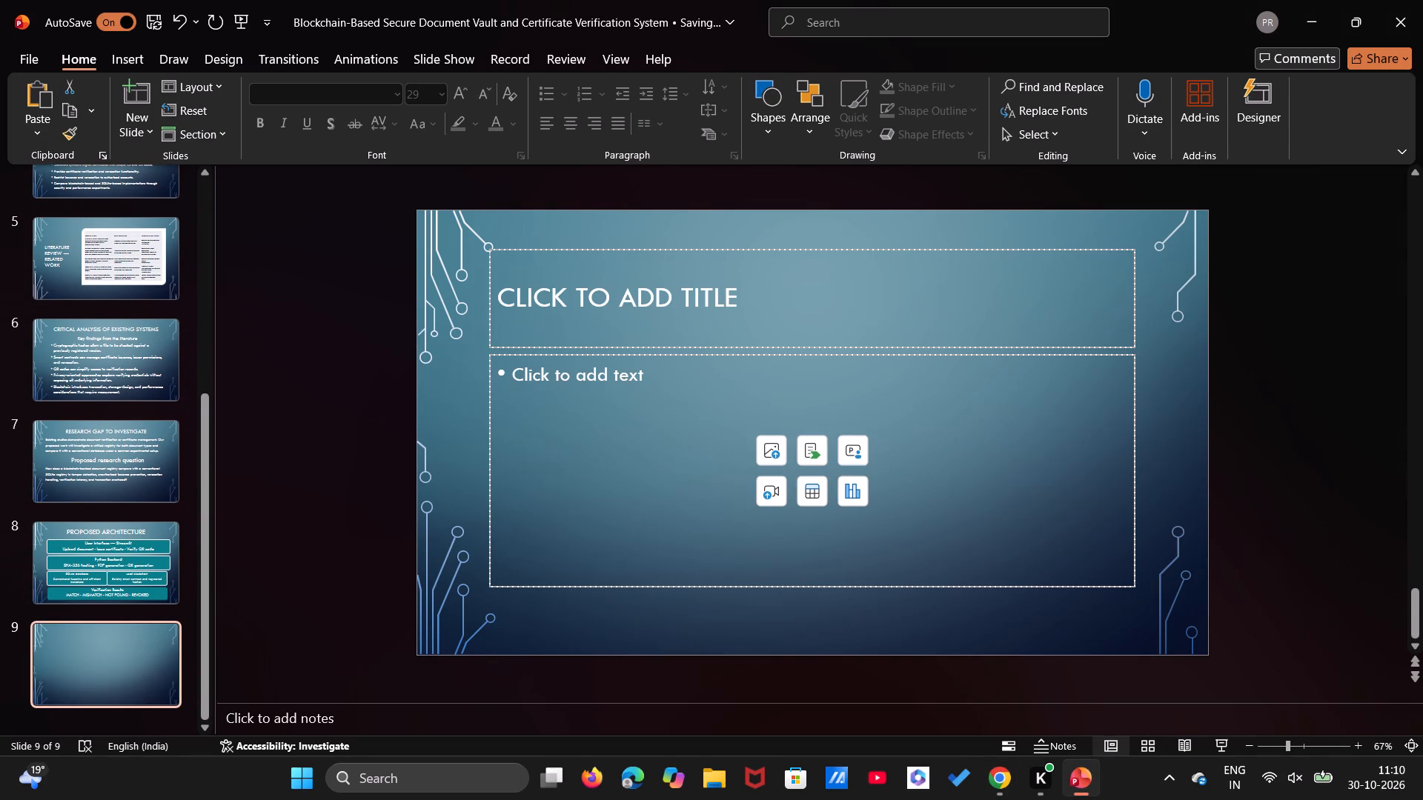
pyautogui.click(744, 293)
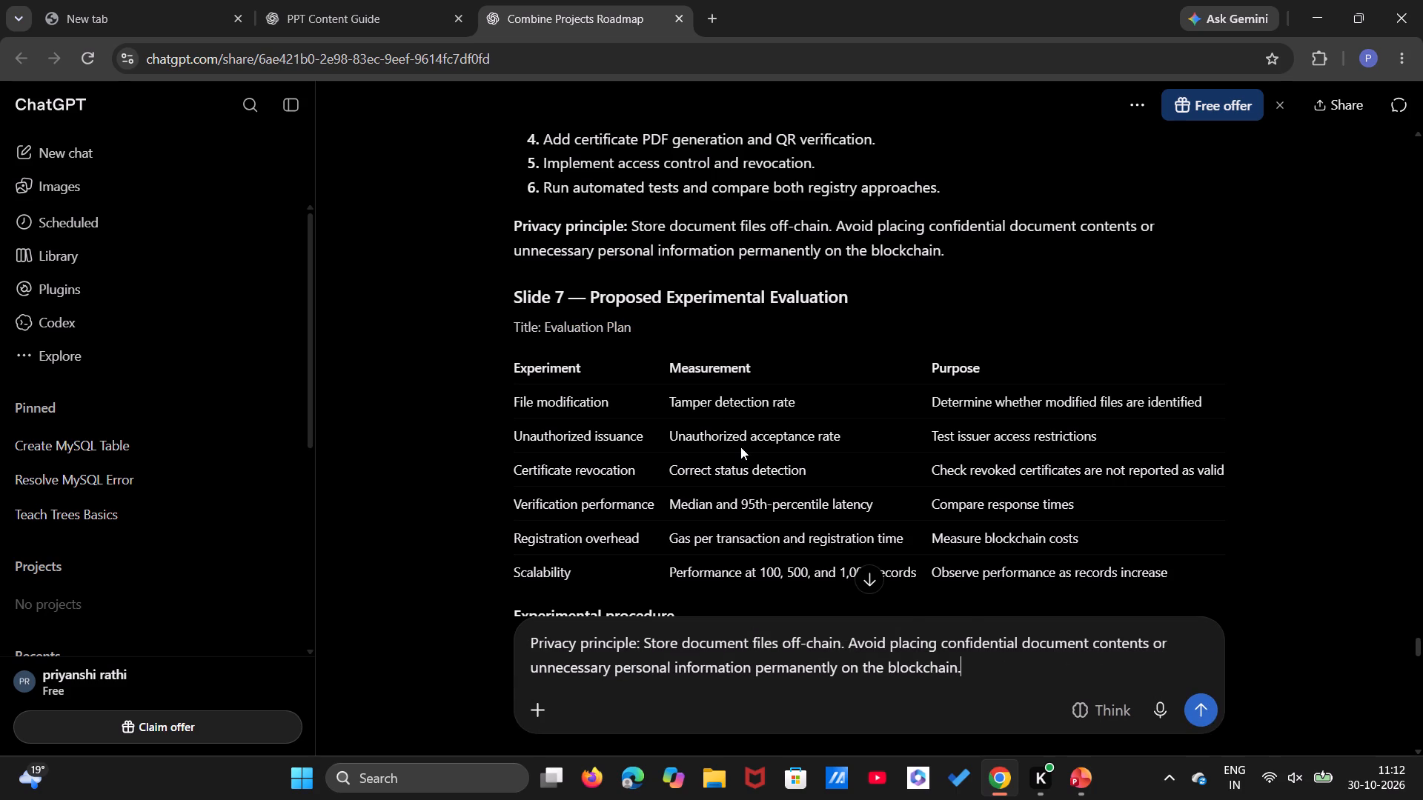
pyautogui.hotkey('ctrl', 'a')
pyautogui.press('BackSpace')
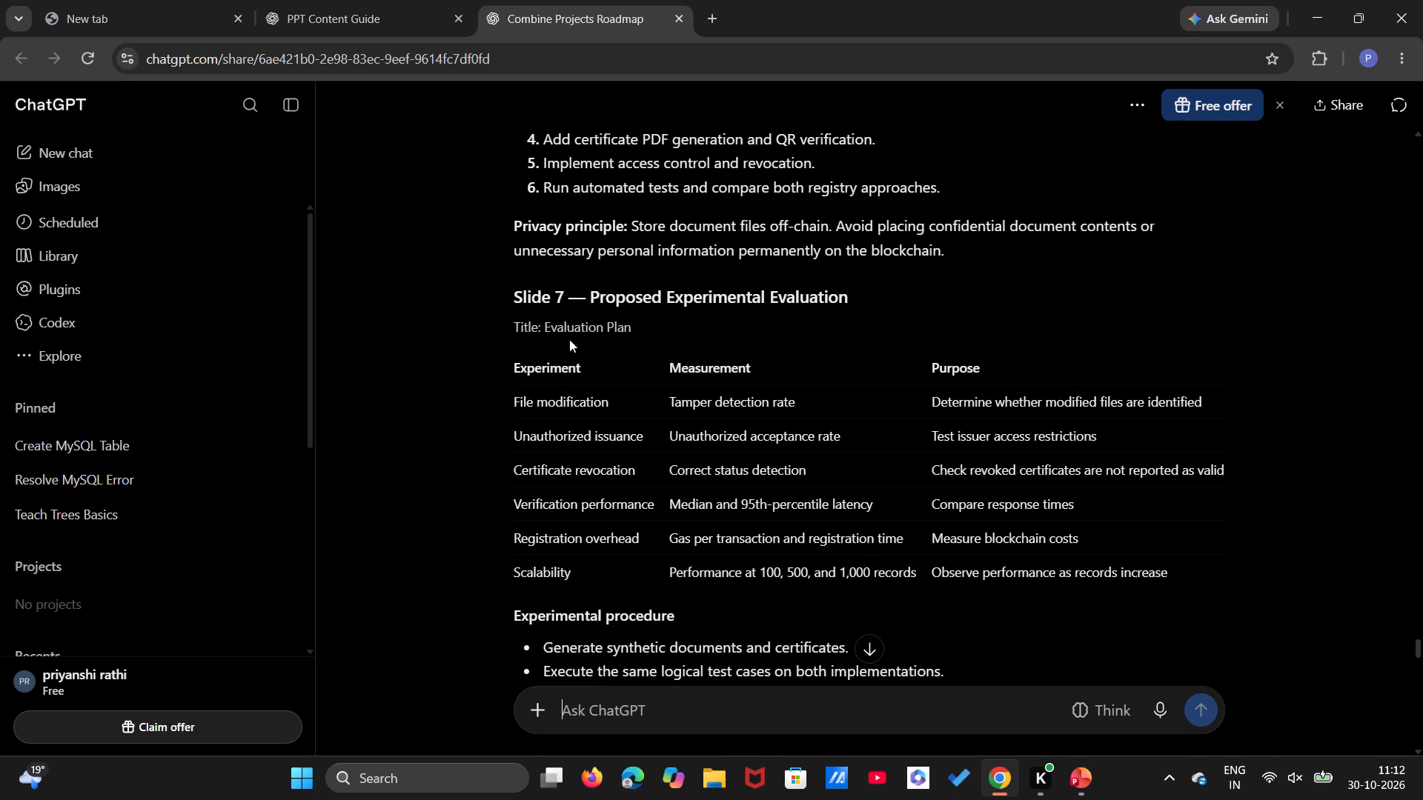
# Copy the title "Evaluation Plan" from the ChatGPT outline into the new PowerPoint slide's title placeholder.
pyautogui.moveTo(543, 324); pyautogui.dragTo(636, 327)
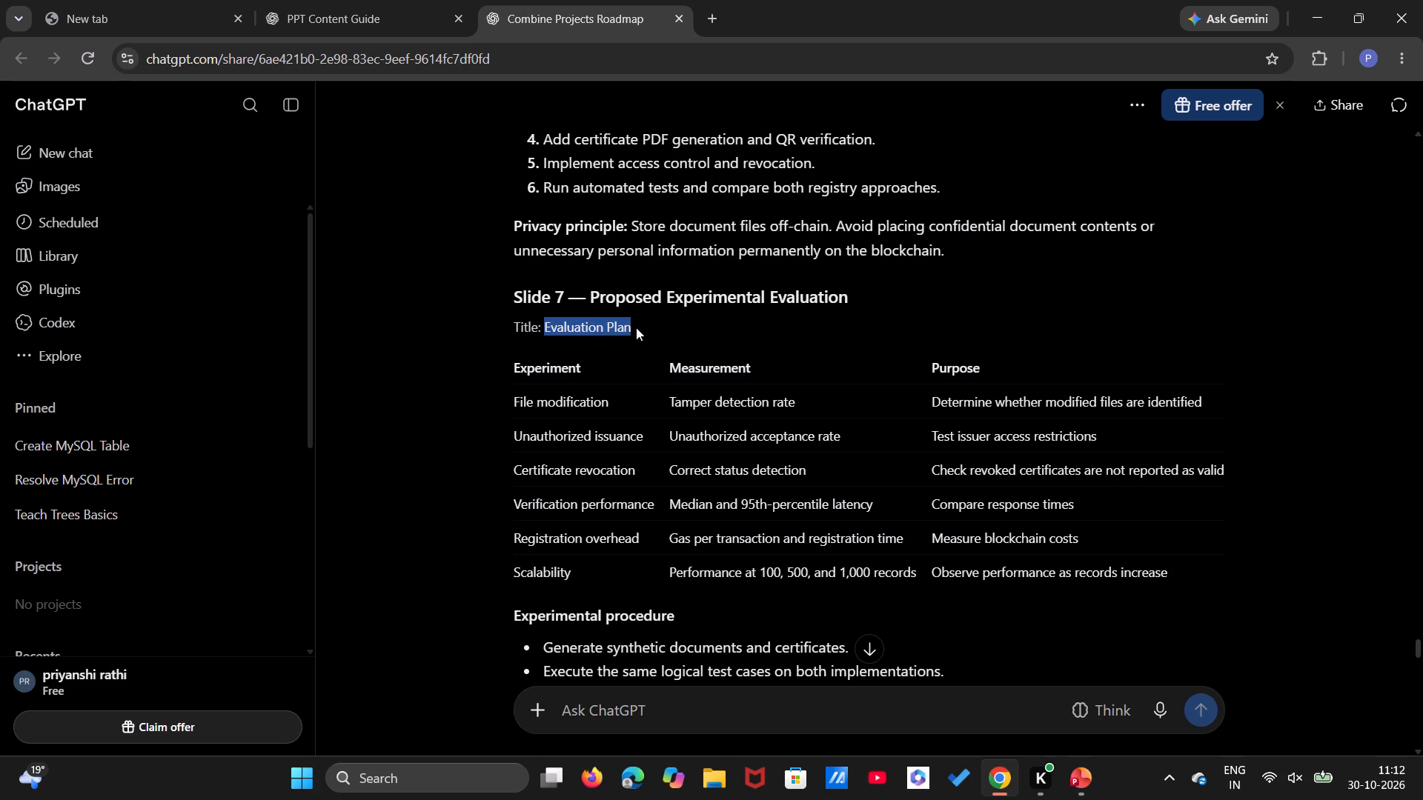
pyautogui.moveTo(636, 327); pyautogui.dragTo(636, 328)
pyautogui.hotkey('ctrl', 'c')
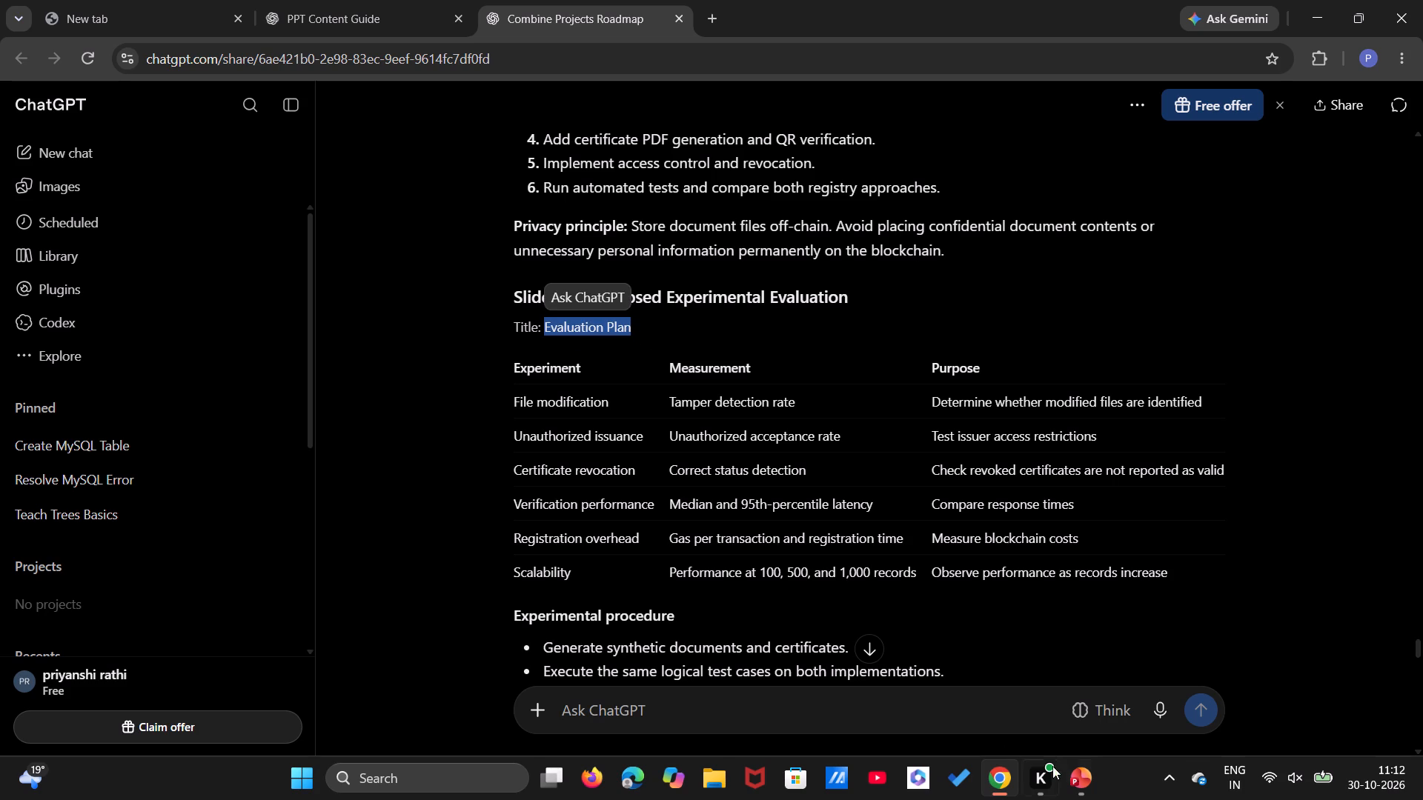
pyautogui.click(1085, 790)
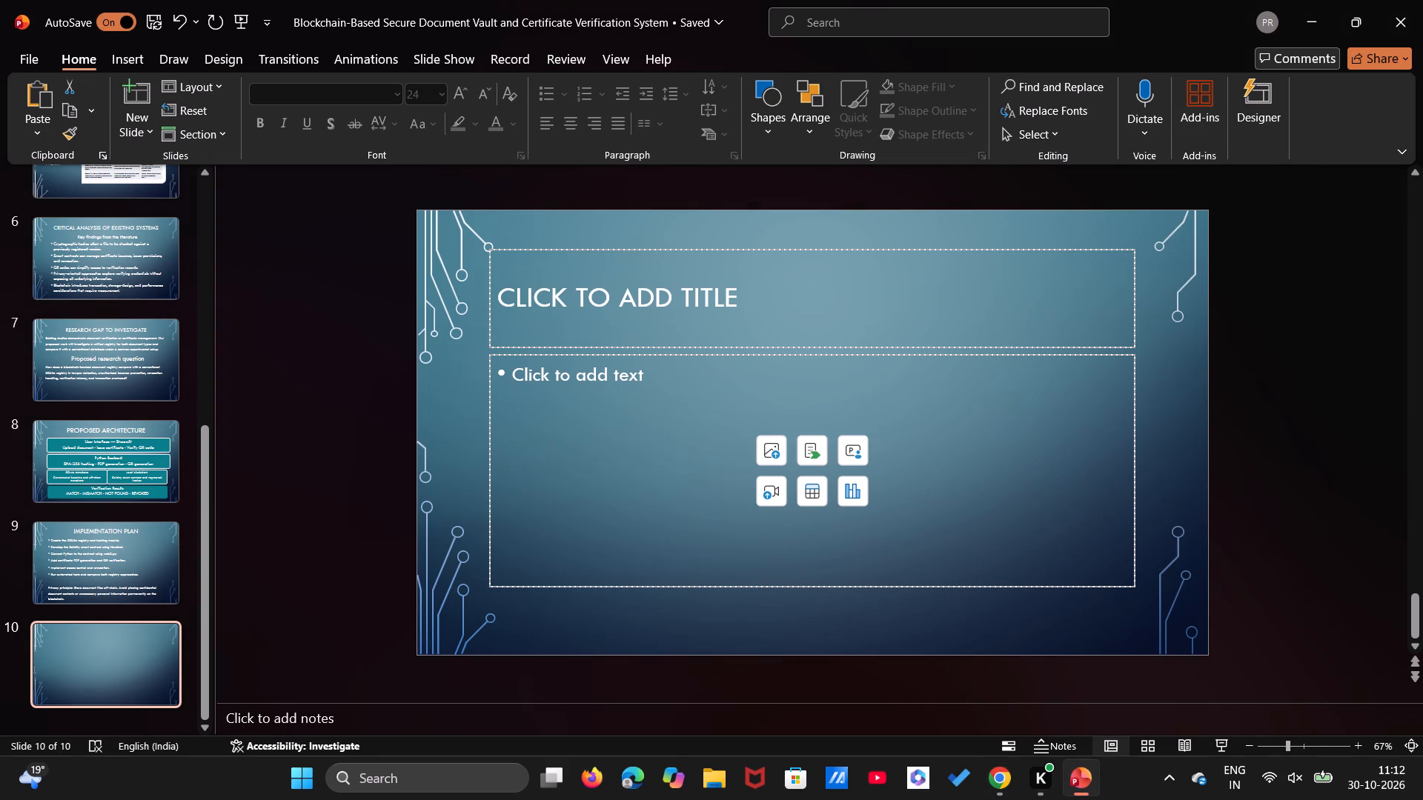
pyautogui.click(752, 317)
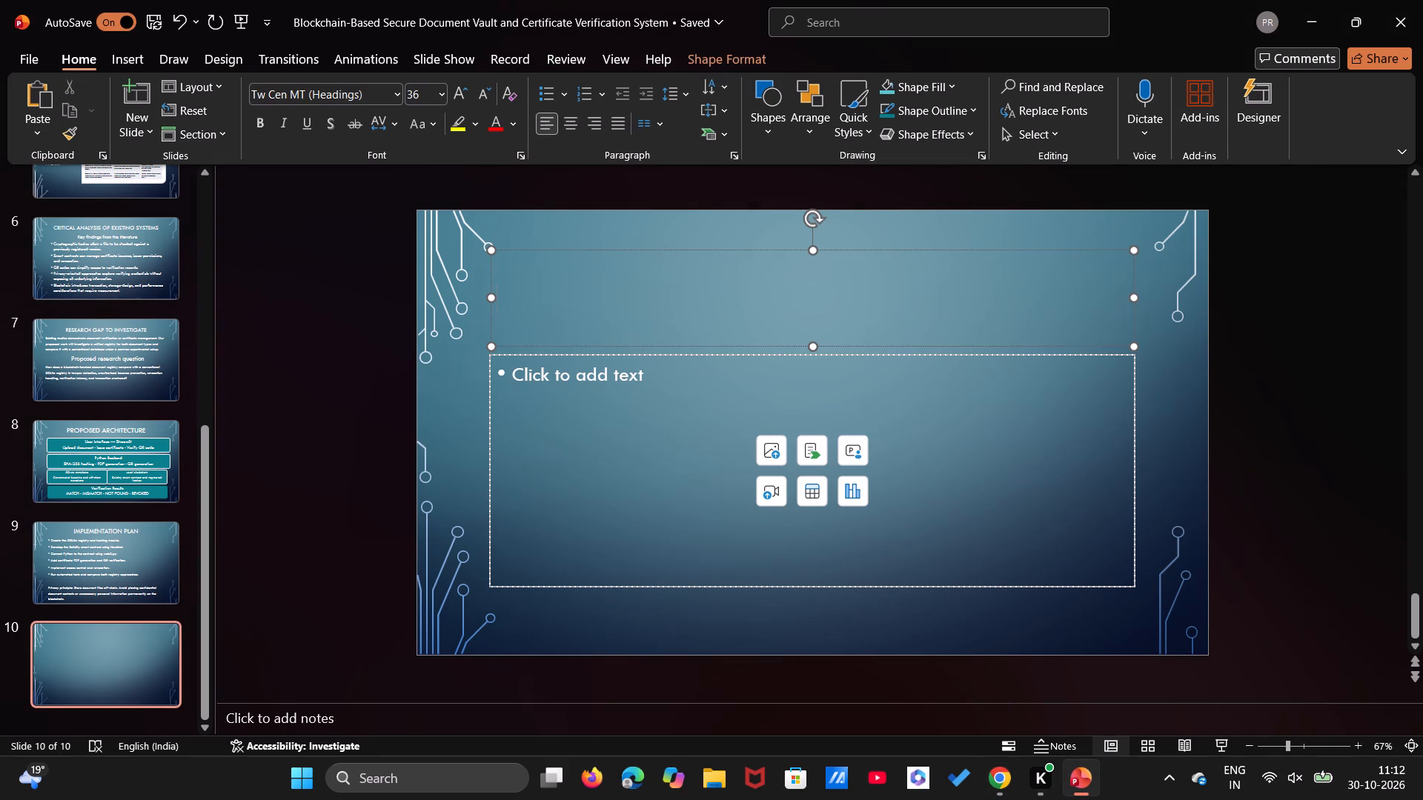
pyautogui.hotkey('ctrl', 'v')
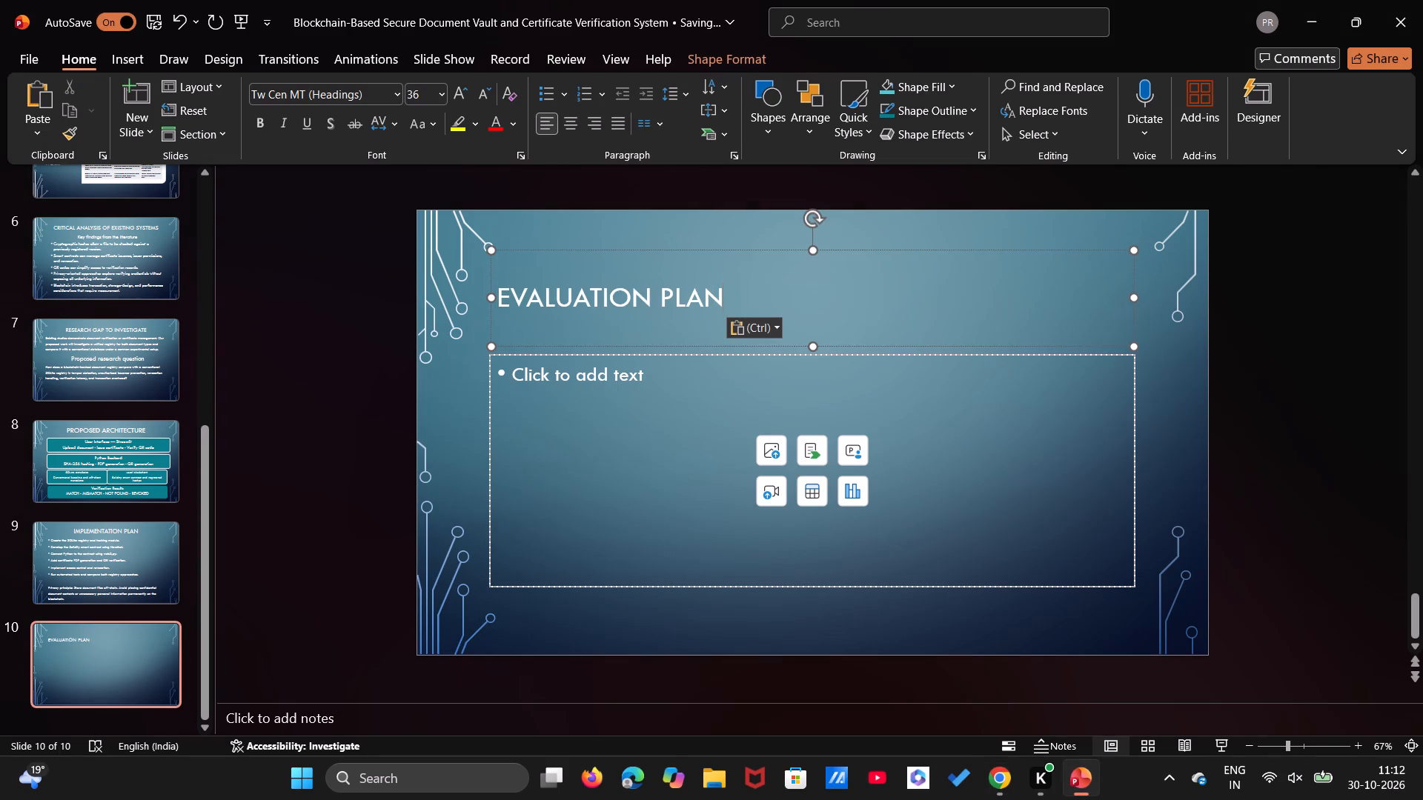
# Centre the "Evaluation Plan" title and set its font size to 48.
pyautogui.moveTo(726, 291); pyautogui.dragTo(548, 291)
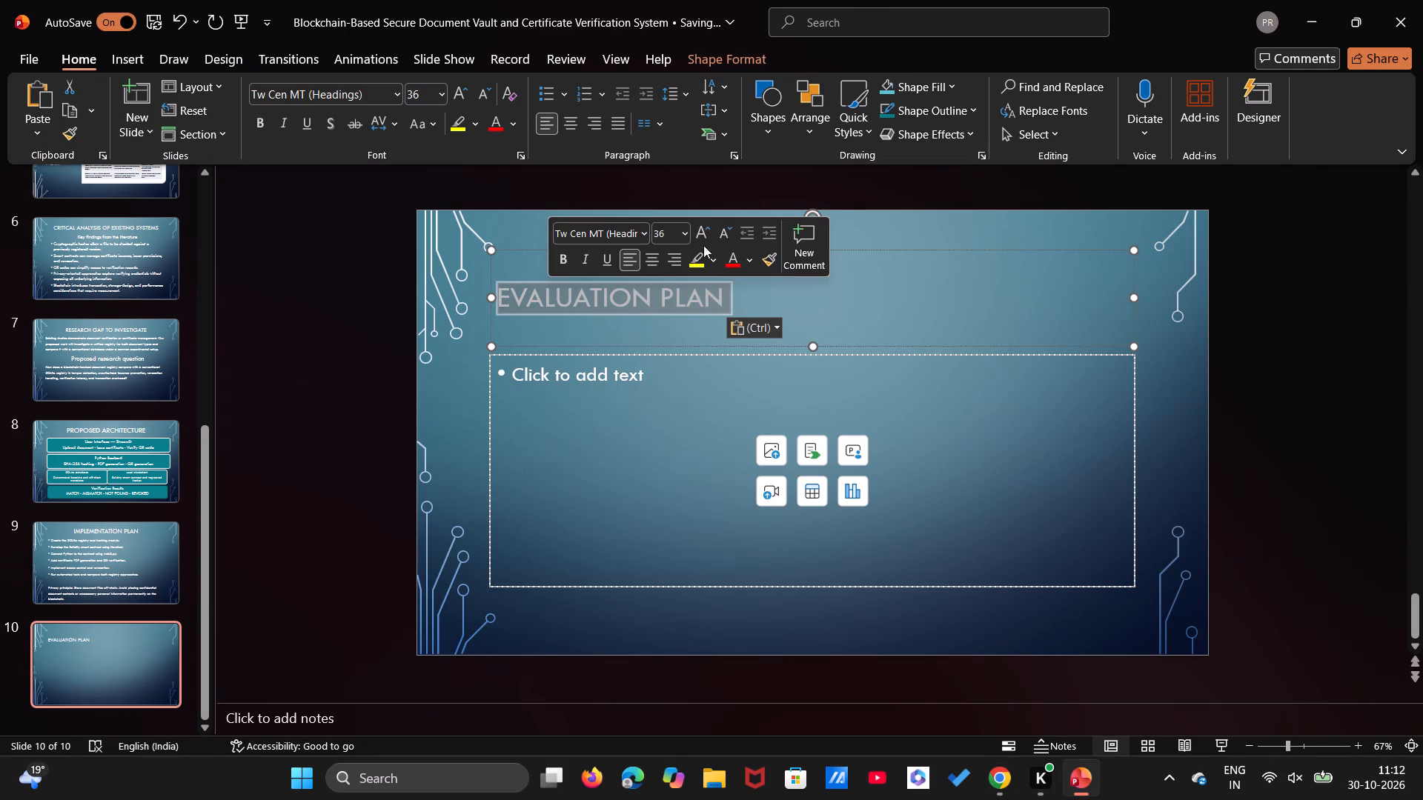
pyautogui.click(654, 261)
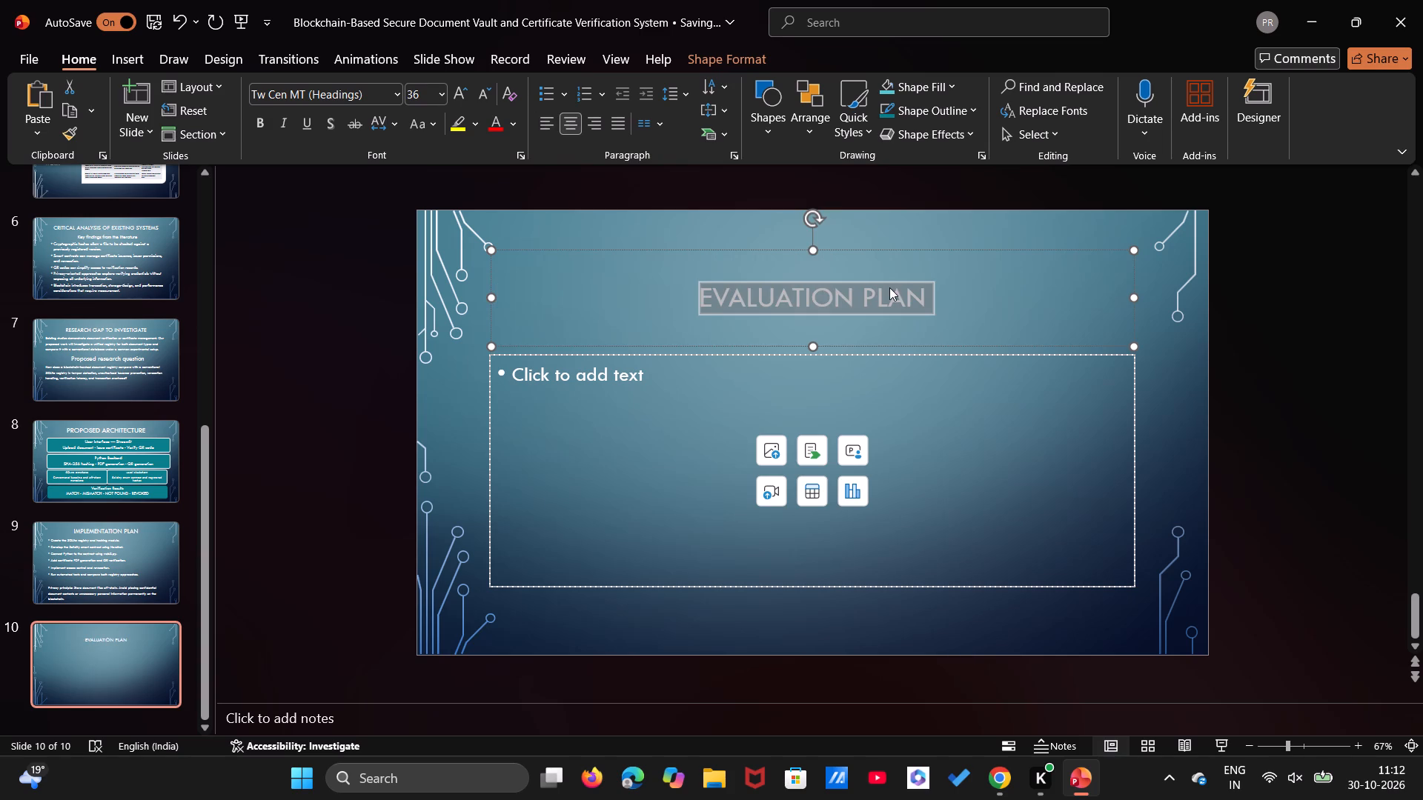
pyautogui.click(136, 54)
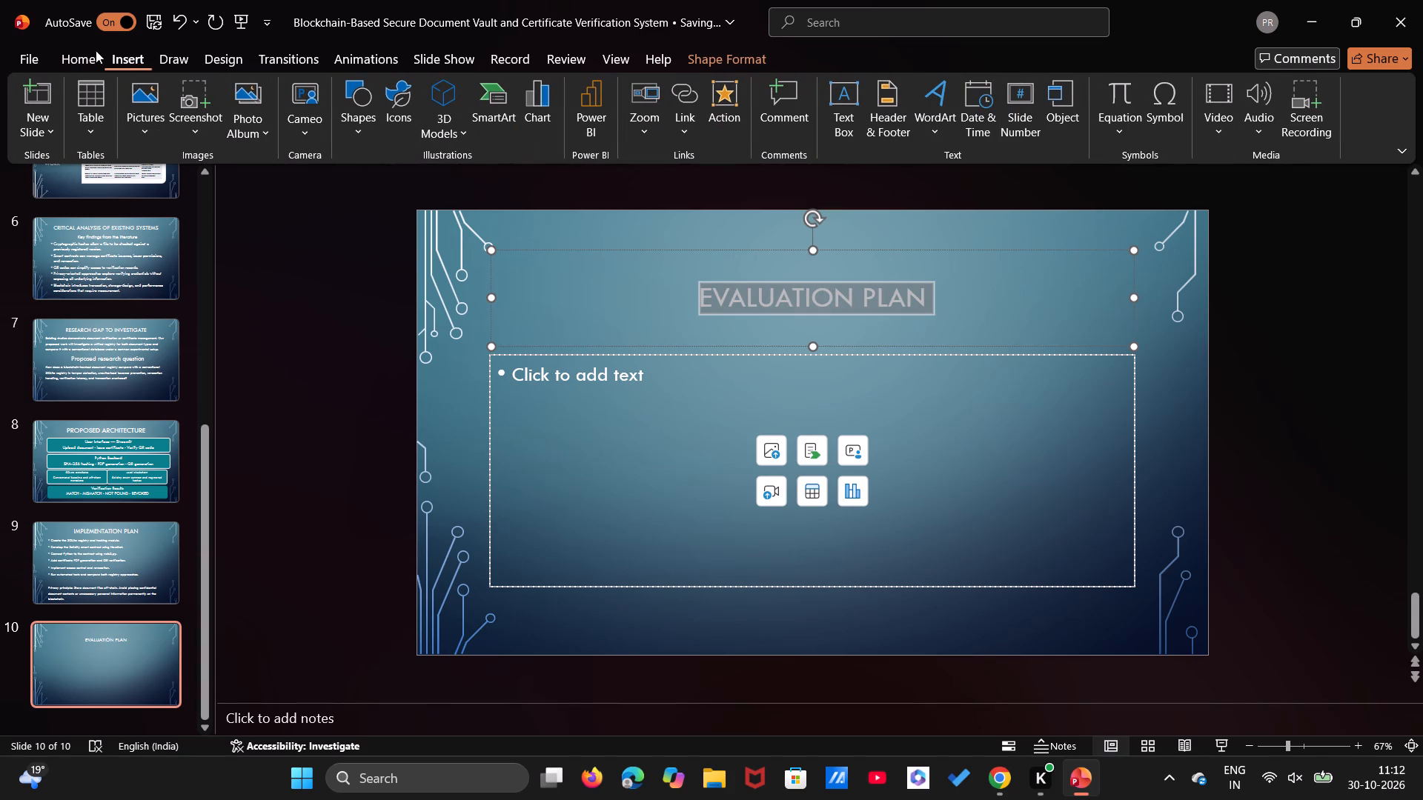
pyautogui.click(81, 56)
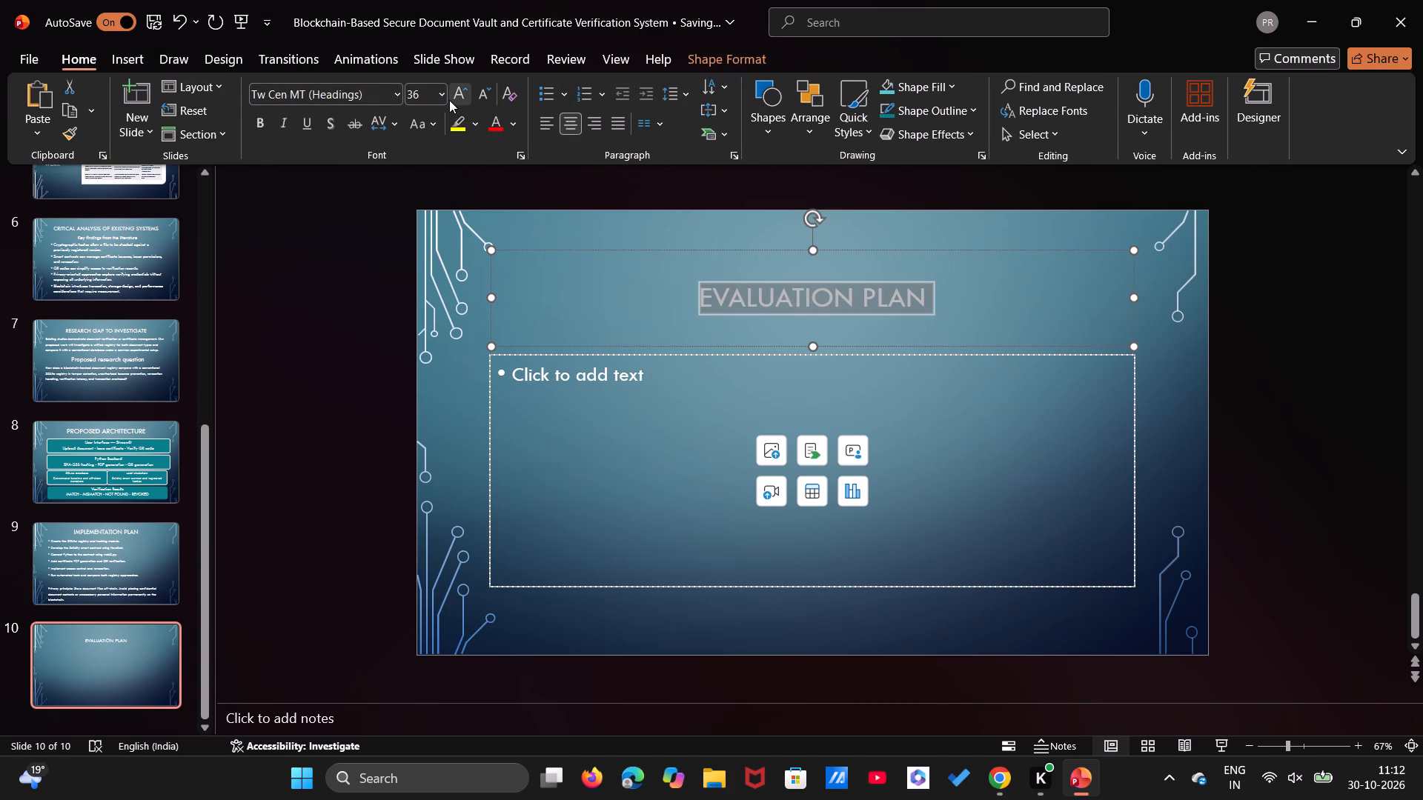
pyautogui.click(449, 100)
pyautogui.click(441, 98)
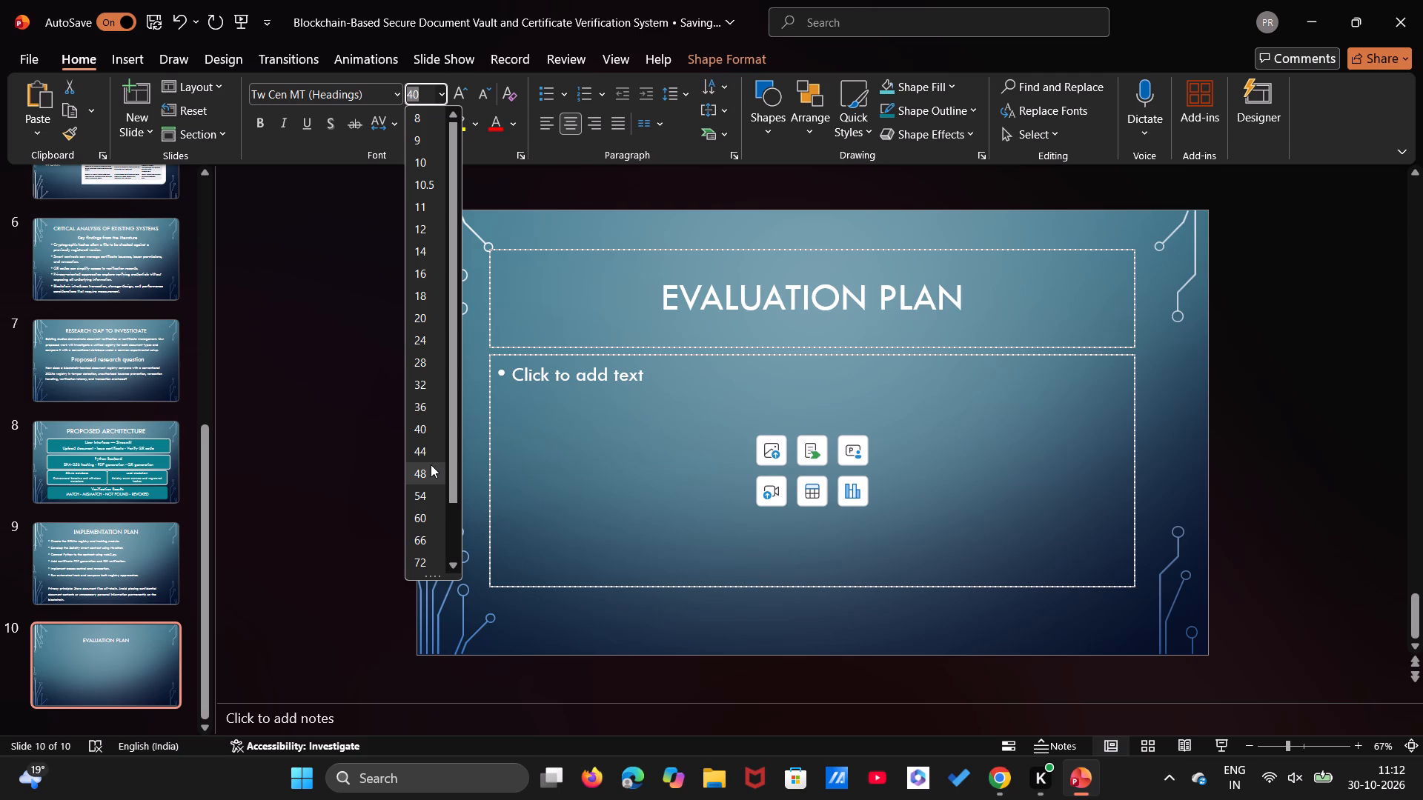
pyautogui.click(431, 464)
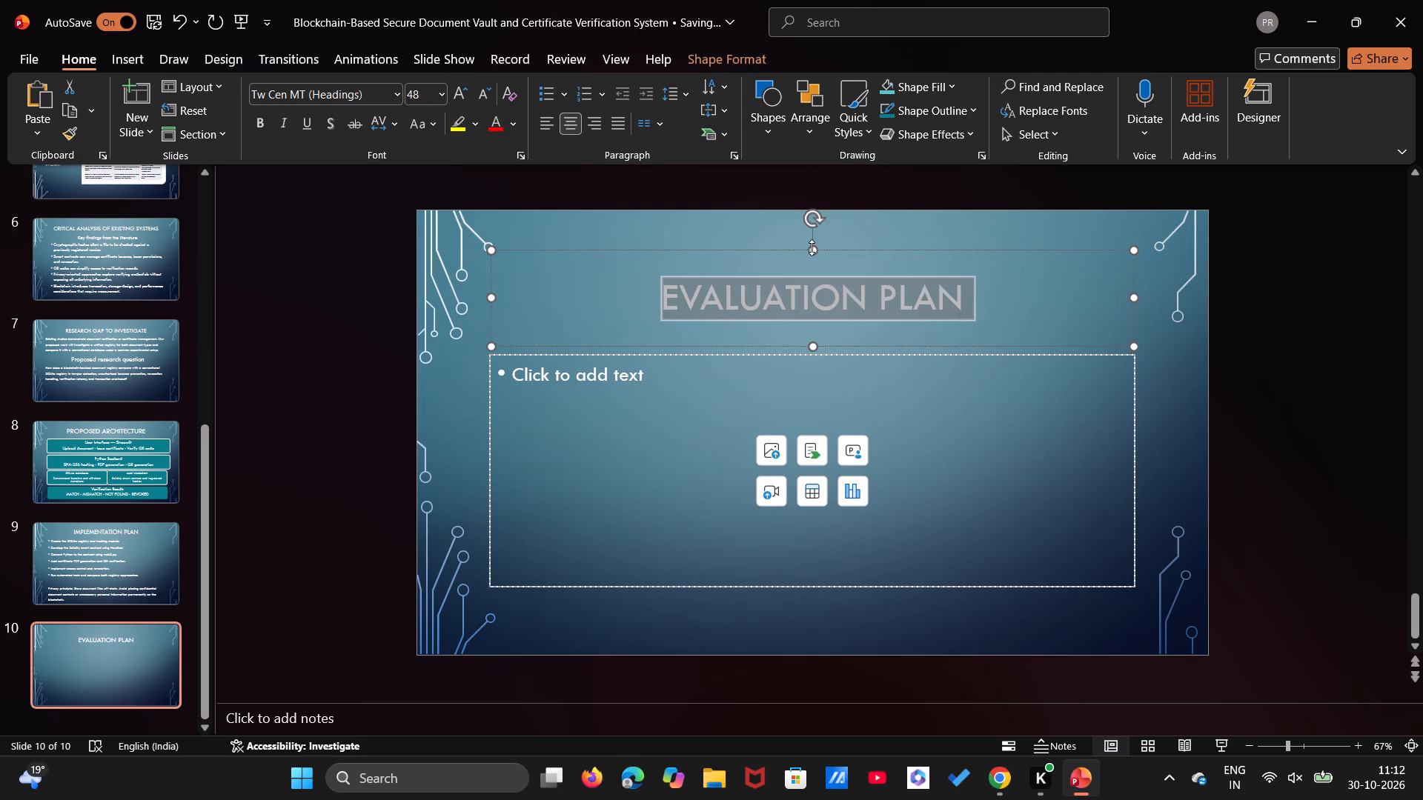
# Resize the title box so its top edge meets the slide's upper edge and its bottom edge is slightly raised.
pyautogui.moveTo(814, 250); pyautogui.dragTo(809, 210)
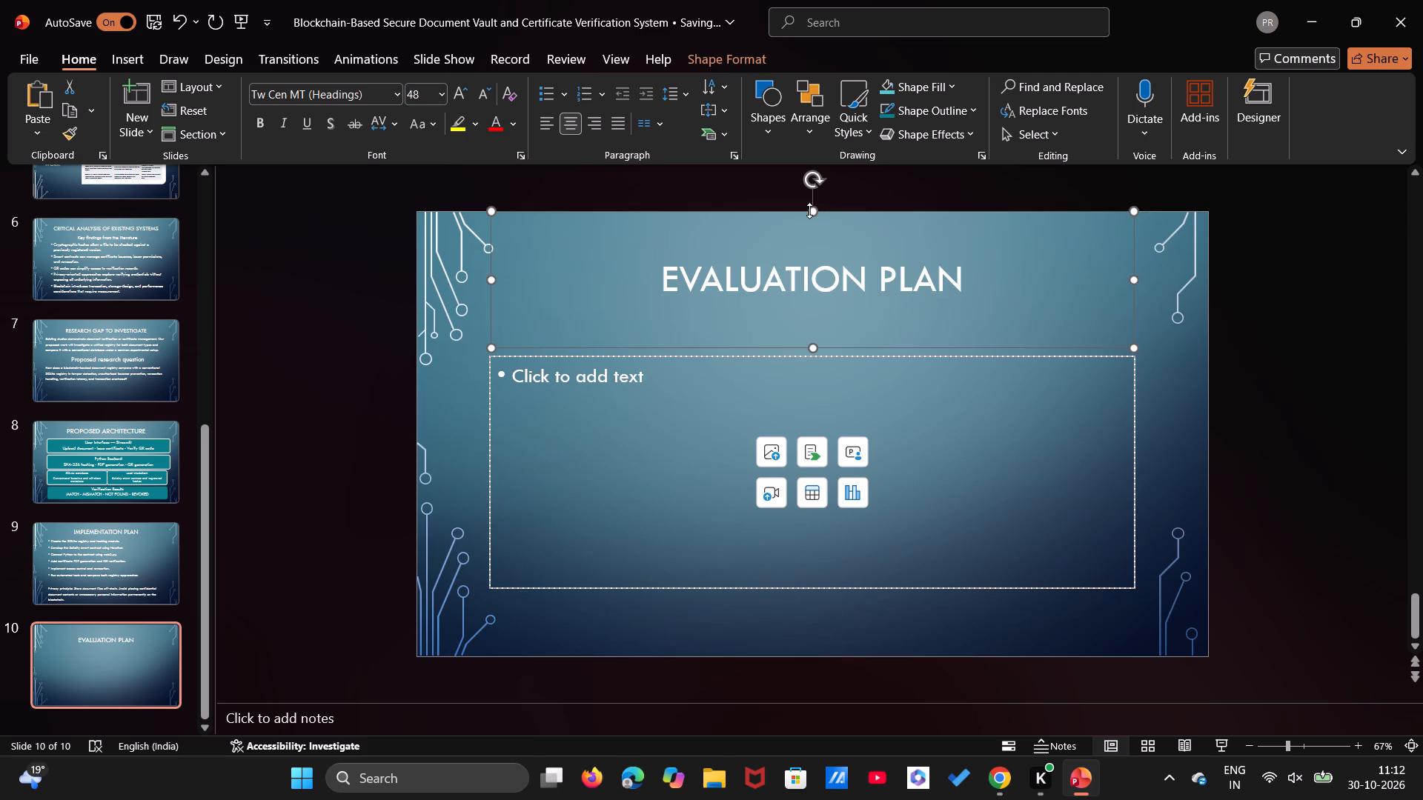
pyautogui.moveTo(812, 348); pyautogui.dragTo(817, 324)
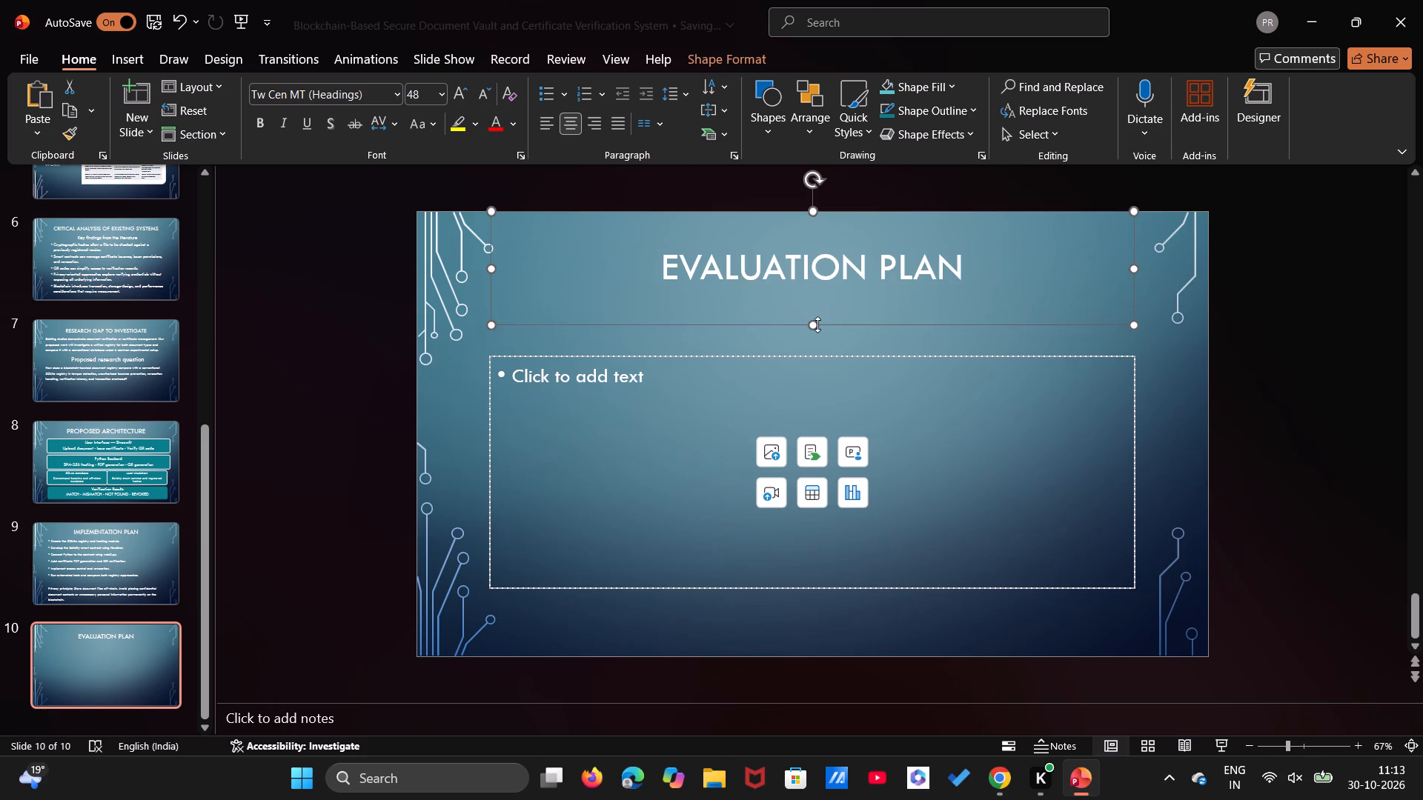
# Copy the Experiment, Measurement and Purpose table from the ChatGPT outline in Chrome into the Evaluation Plan slide's content placeholder in PowerPoint.
pyautogui.click(759, 405)
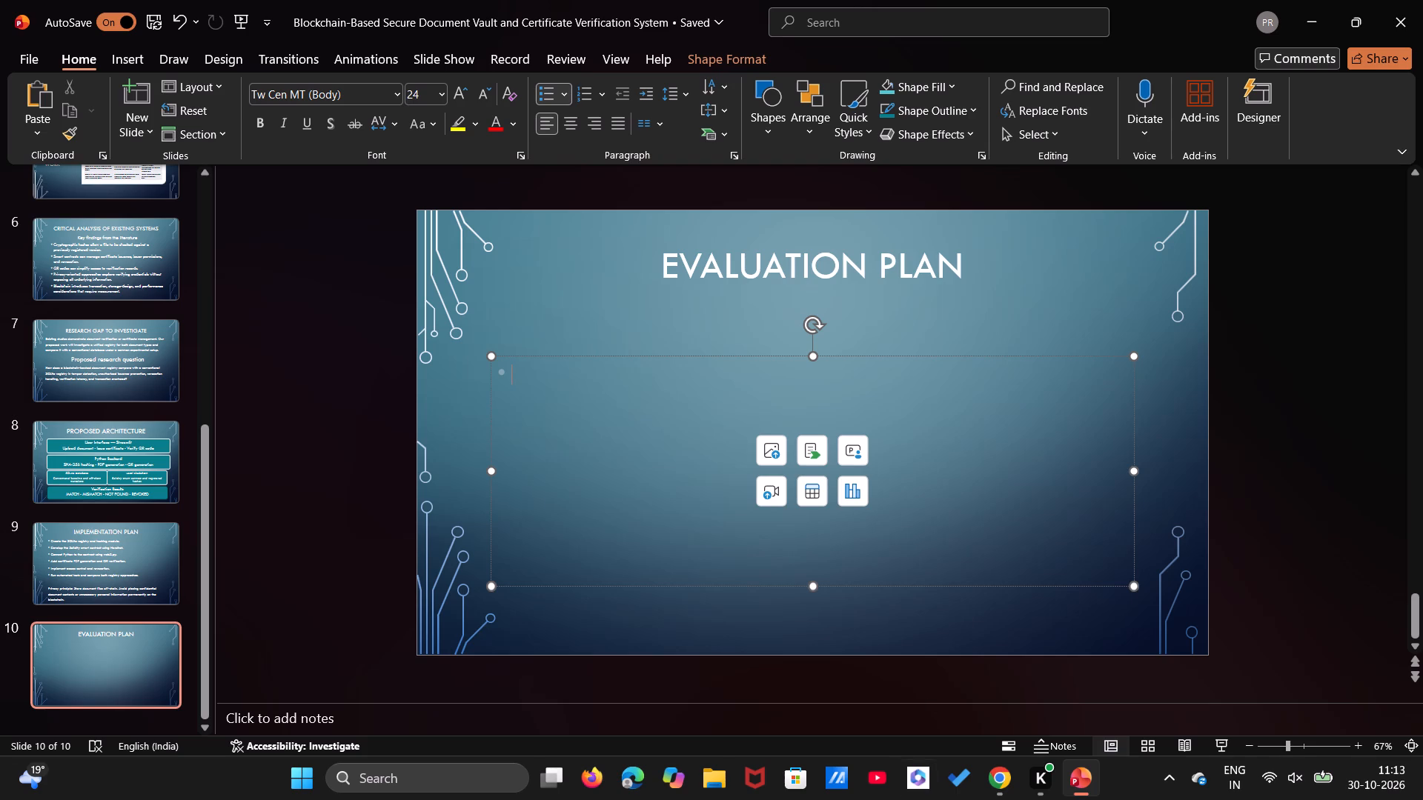
pyautogui.click(1002, 788)
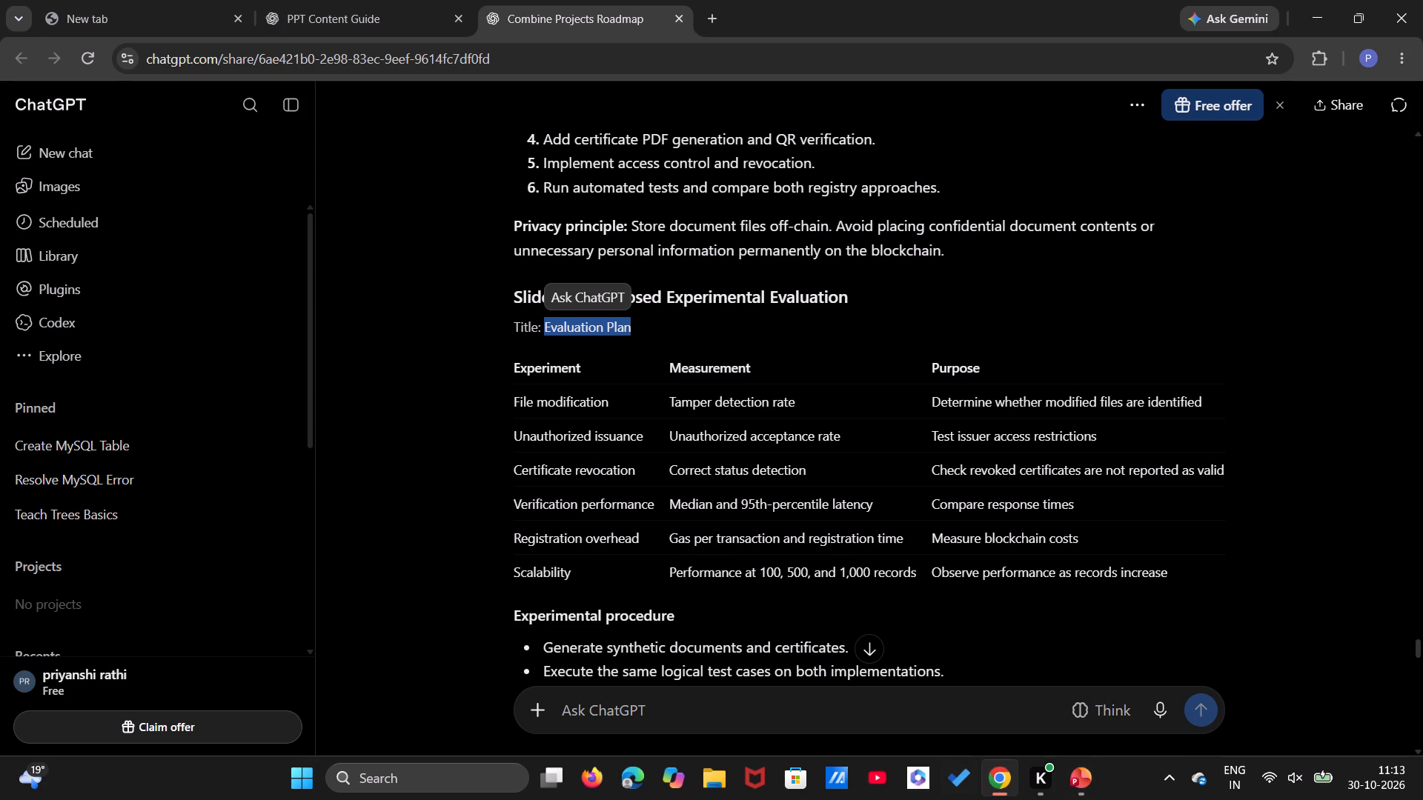
pyautogui.moveTo(514, 367); pyautogui.dragTo(1040, 551)
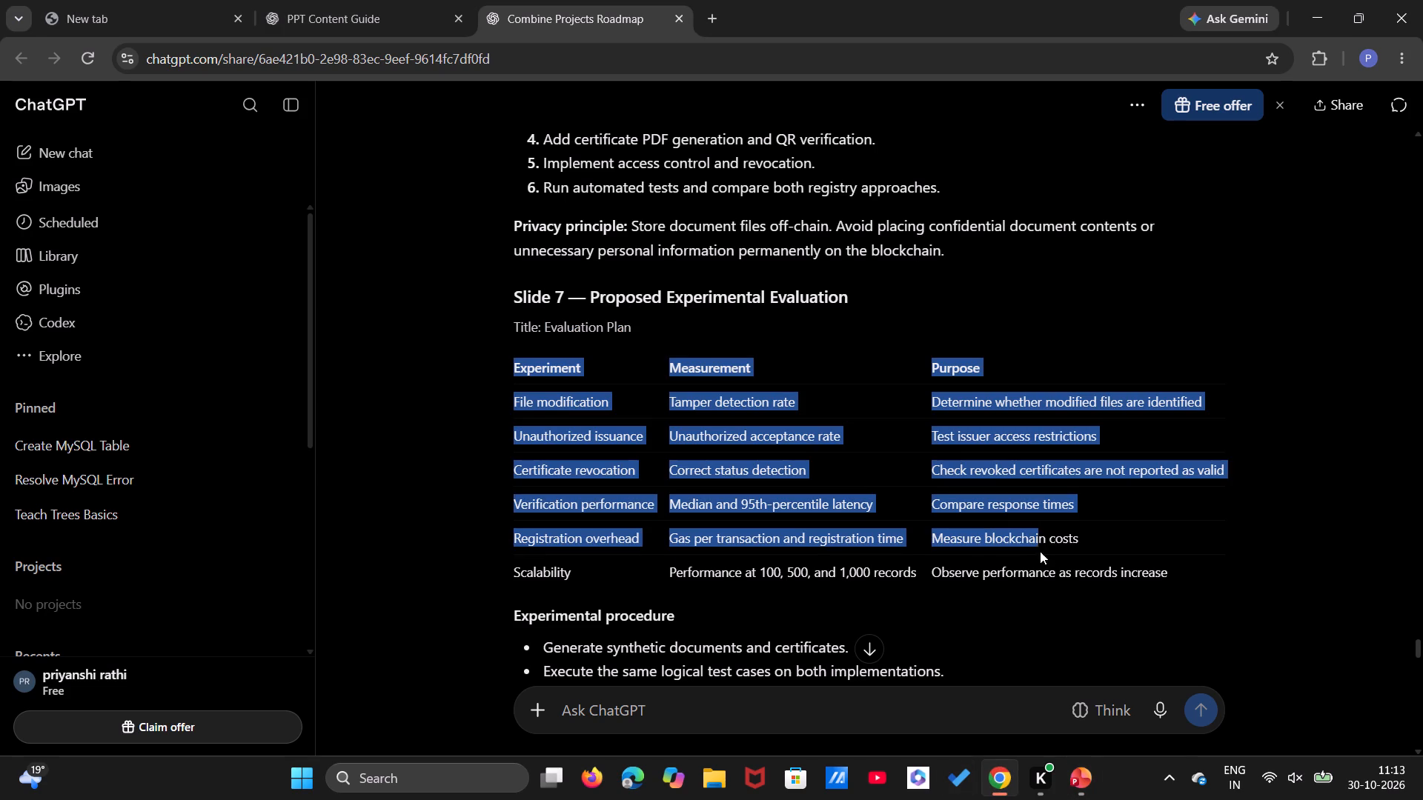
pyautogui.moveTo(1040, 551); pyautogui.dragTo(1260, 566)
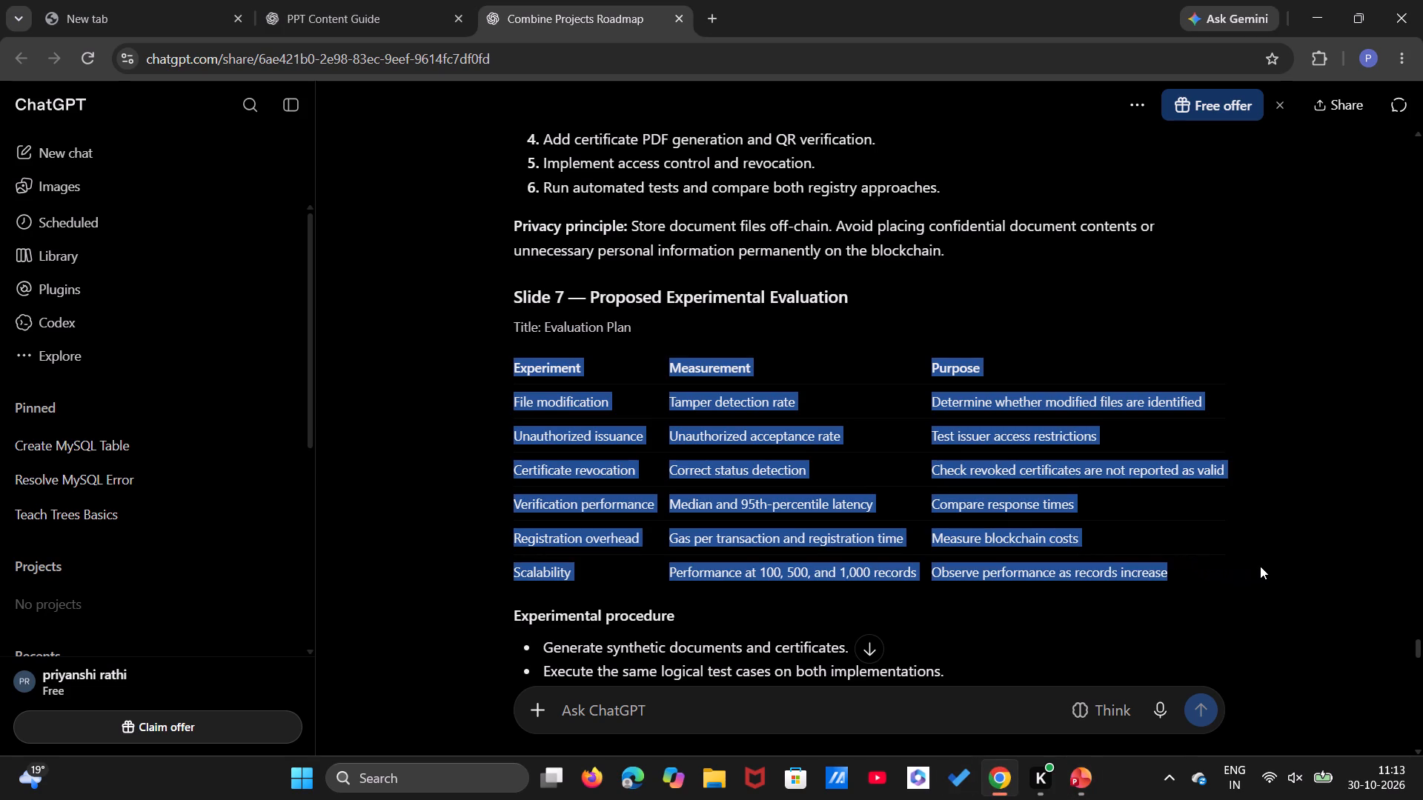
pyautogui.hotkey('ctrl', 'c')
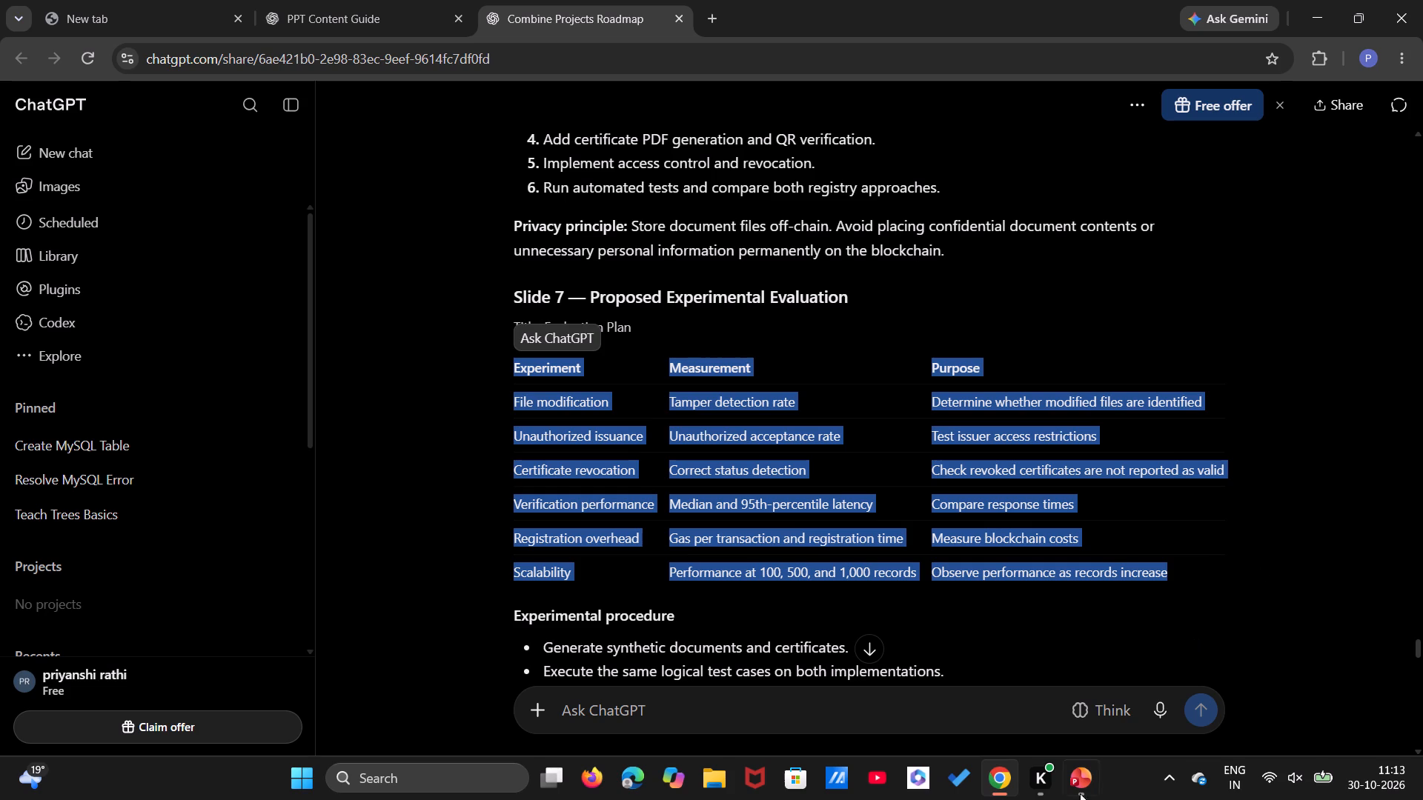
pyautogui.click(1078, 781)
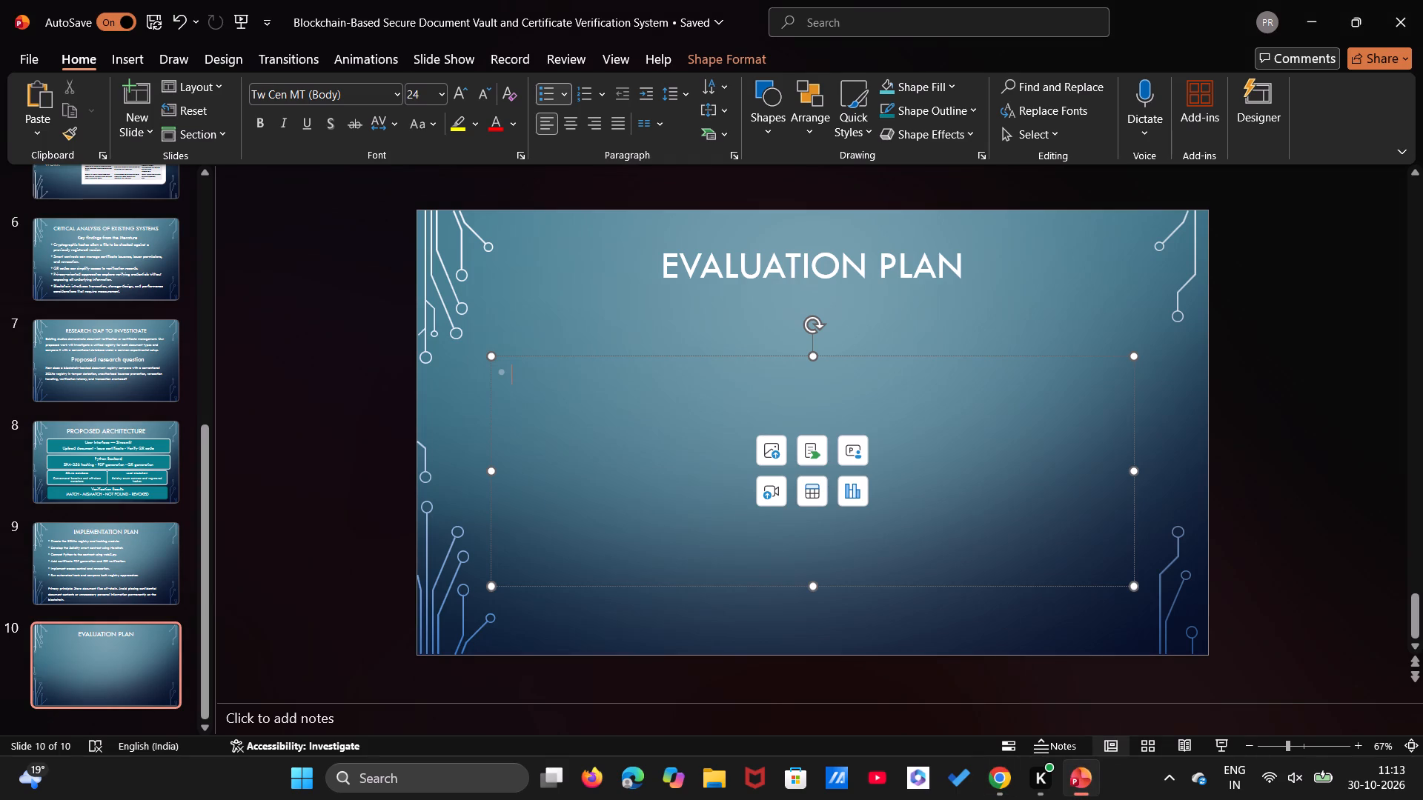
pyautogui.click(834, 403)
pyautogui.hotkey('ctrl', 'v')
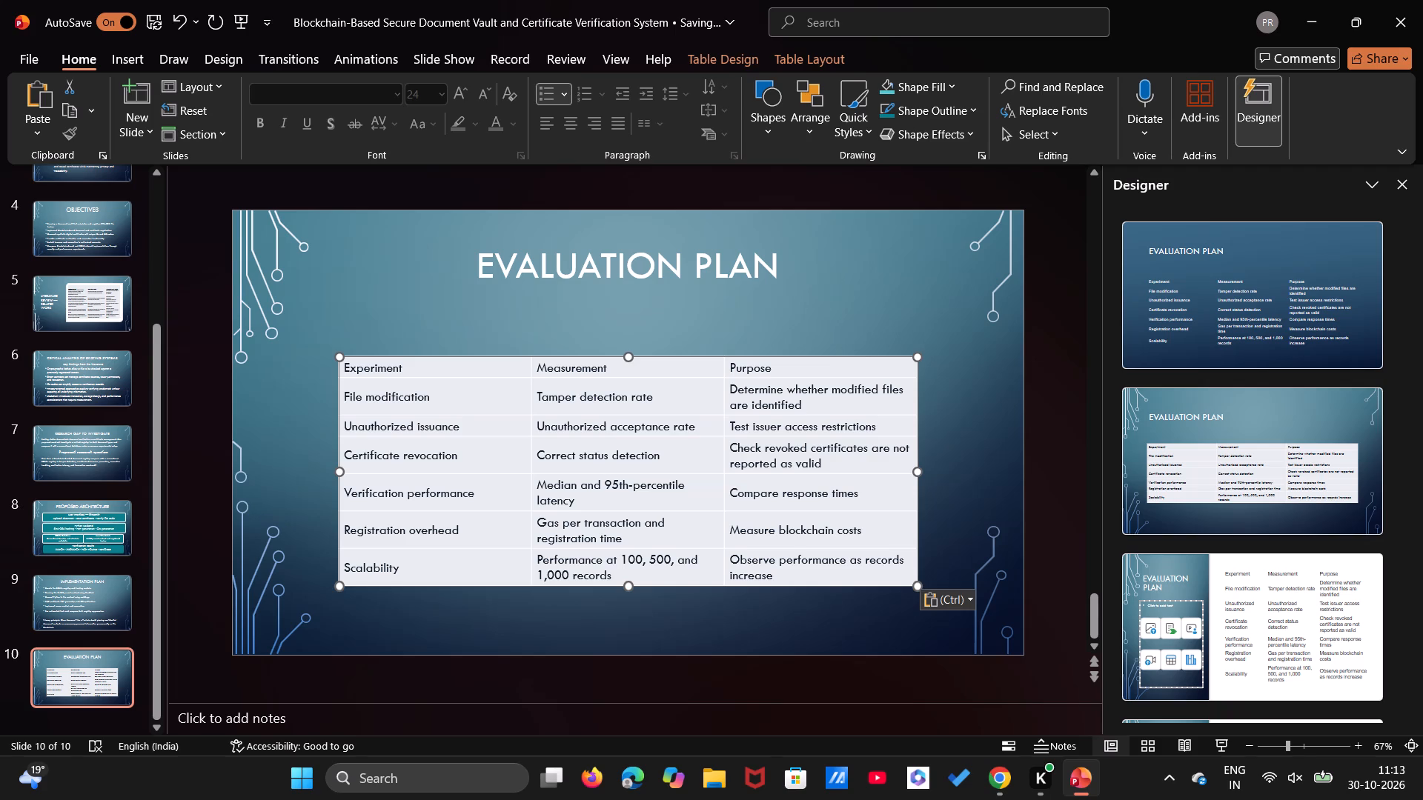
# Apply the Designer layout that places the title on a blue circuit-pattern side panel and the shaded table on a white background.
pyautogui.scroll(-1, 1233, 655)
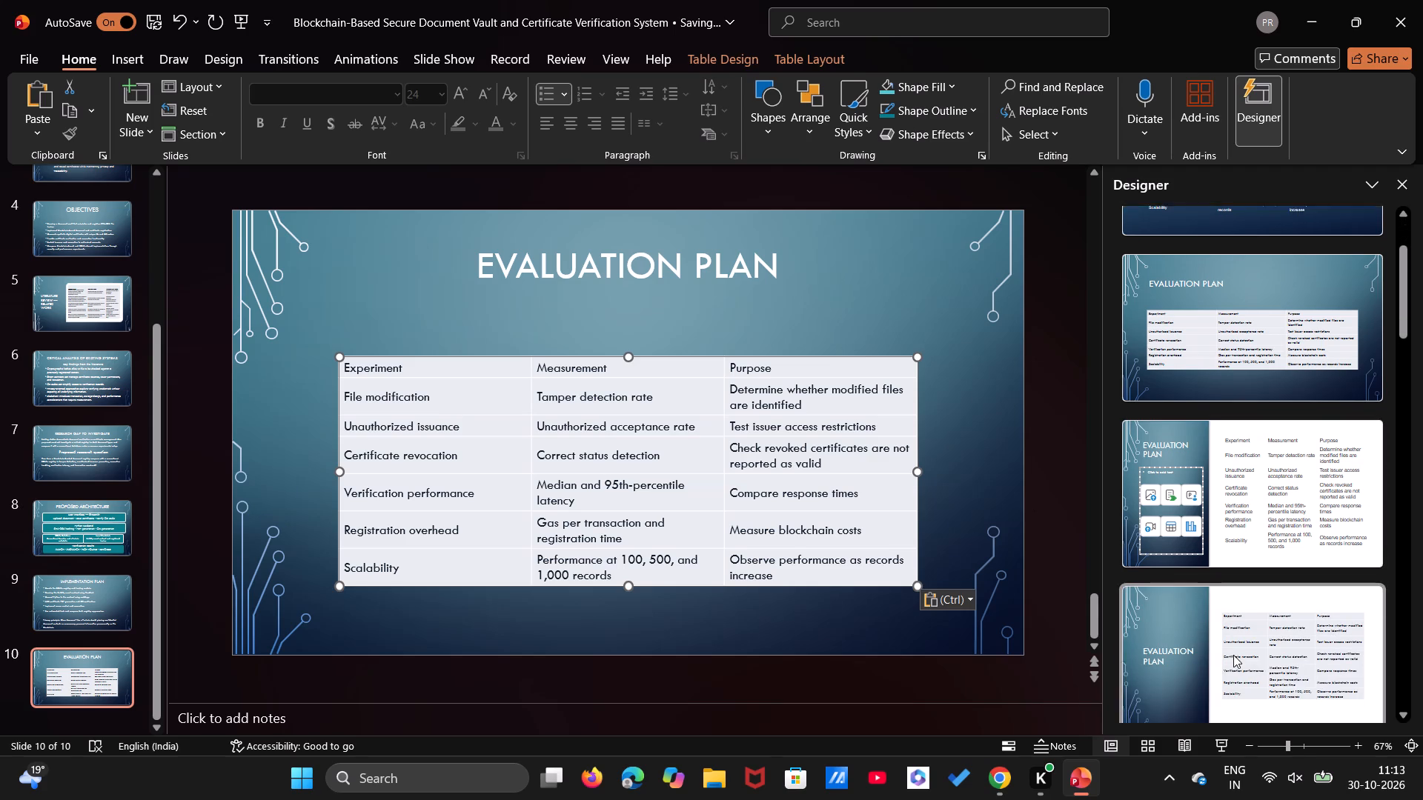
pyautogui.scroll(-1, 1233, 655)
pyautogui.click(1253, 600)
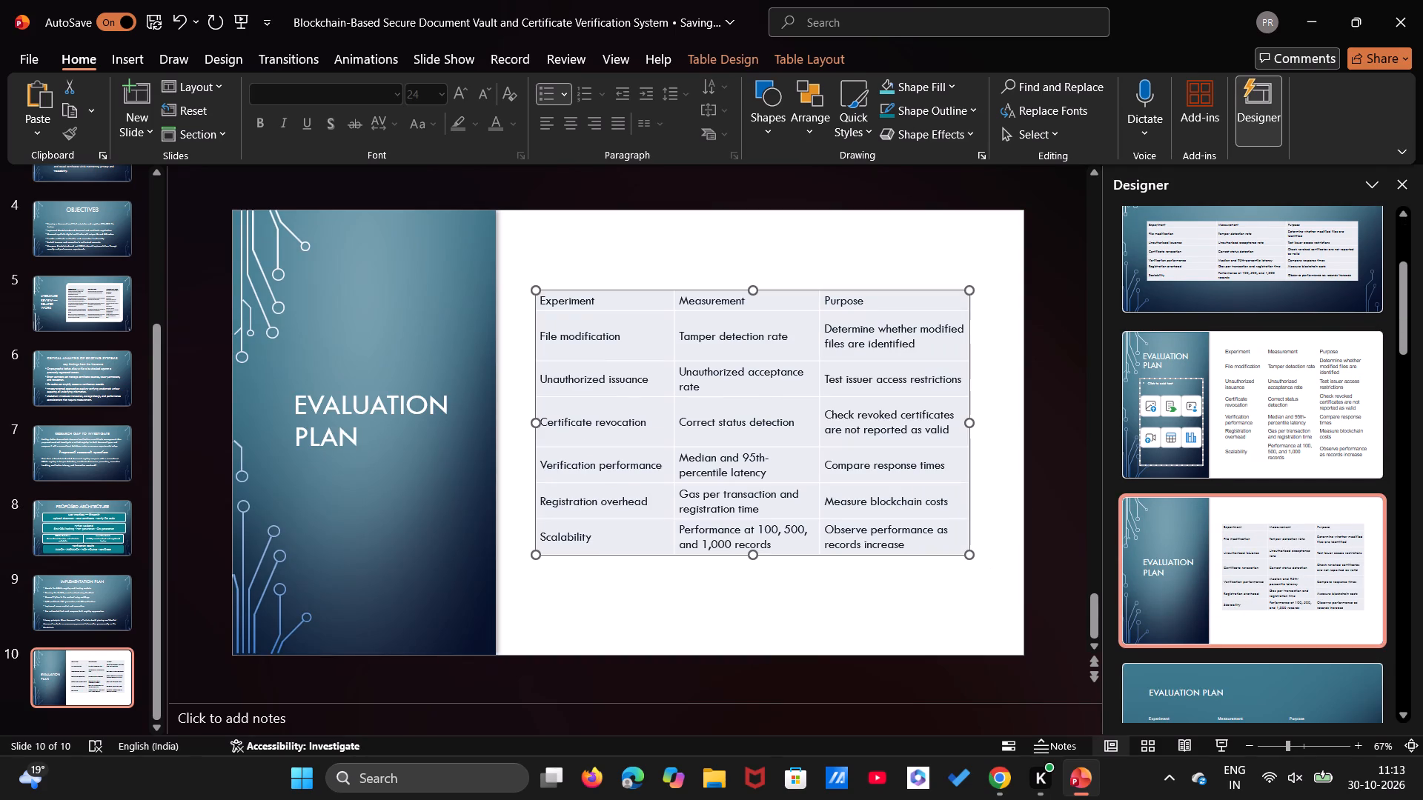
# Enlarge the table to fill the slide's whole white area, from the blue panel to the slide's outer edges.
pyautogui.moveTo(538, 290); pyautogui.dragTo(519, 264)
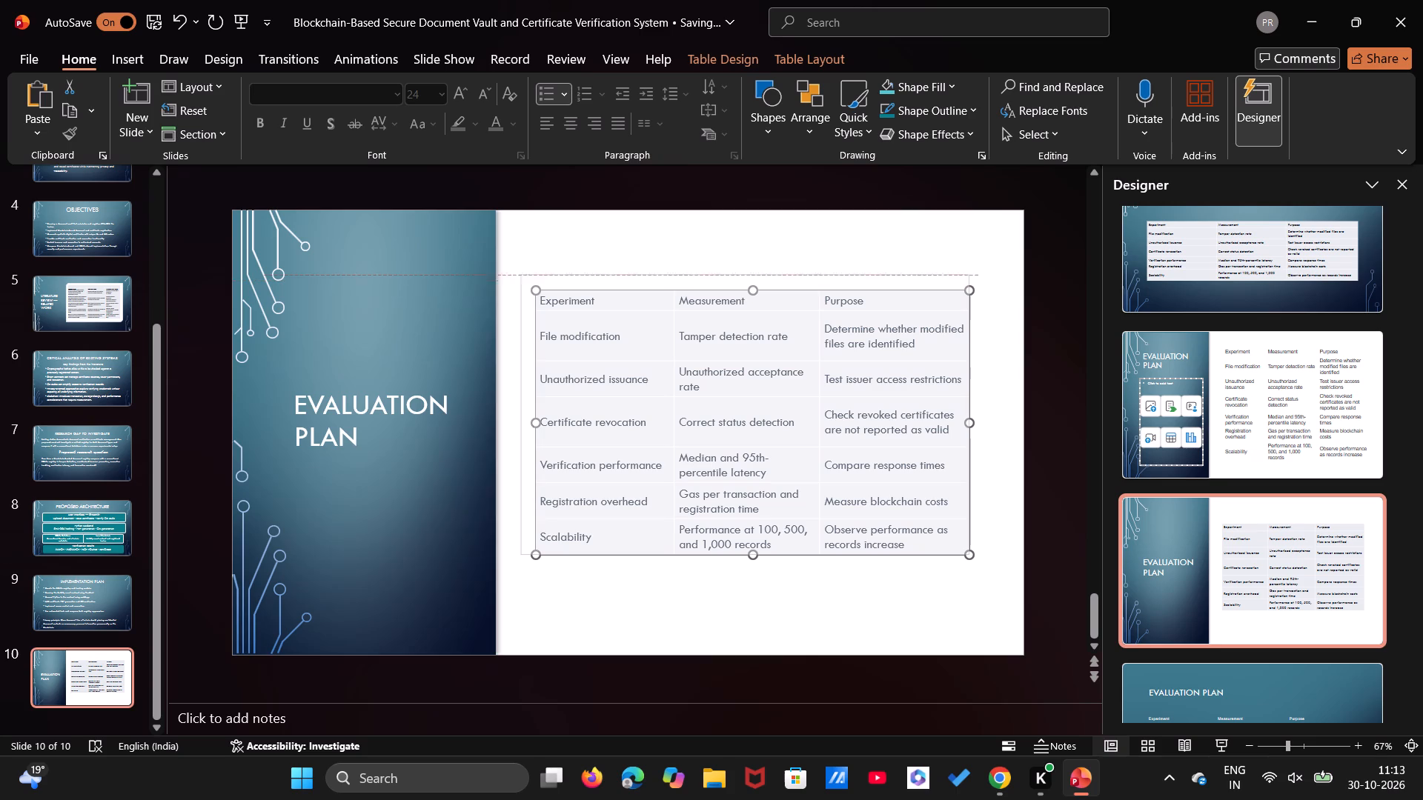
pyautogui.moveTo(519, 264); pyautogui.dragTo(496, 212)
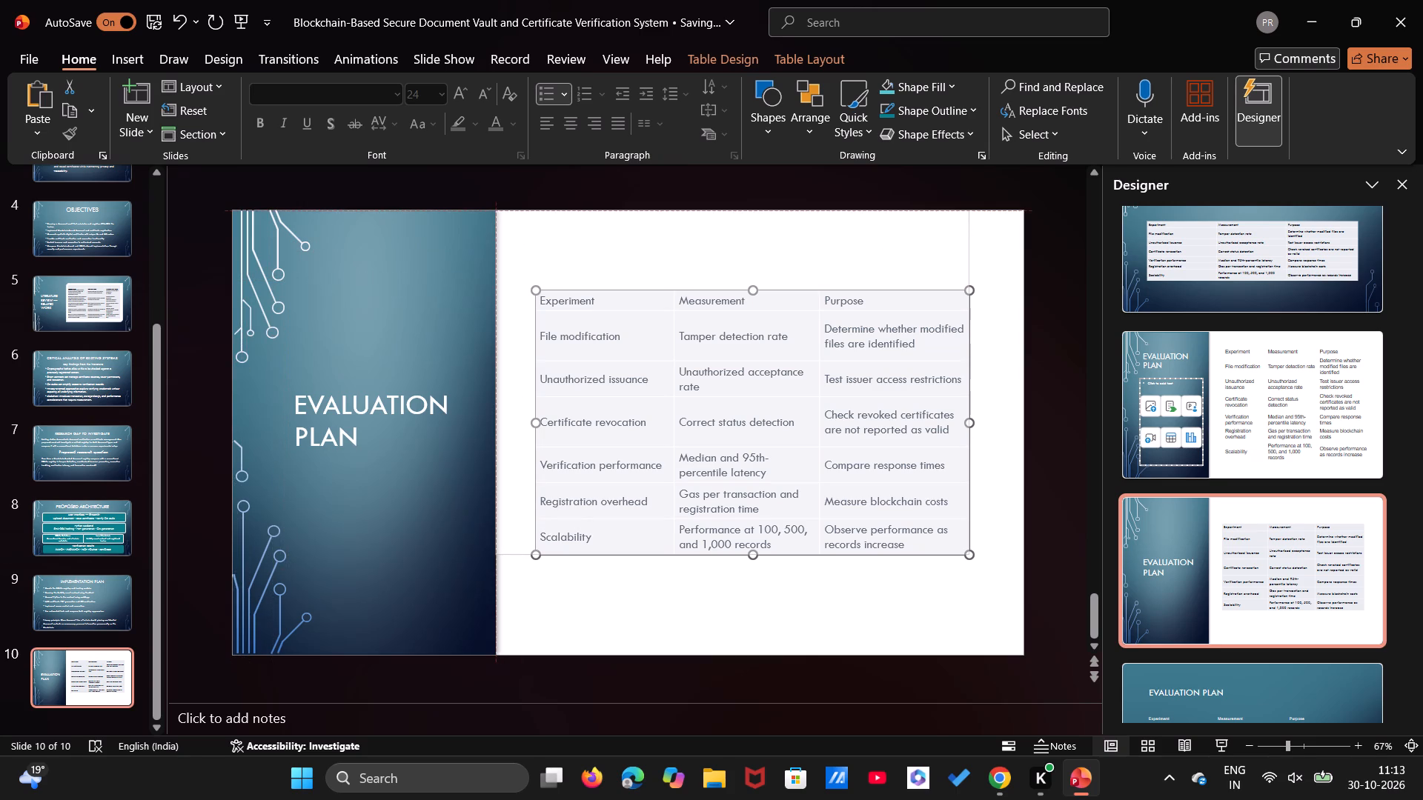
pyautogui.moveTo(496, 212); pyautogui.dragTo(496, 211)
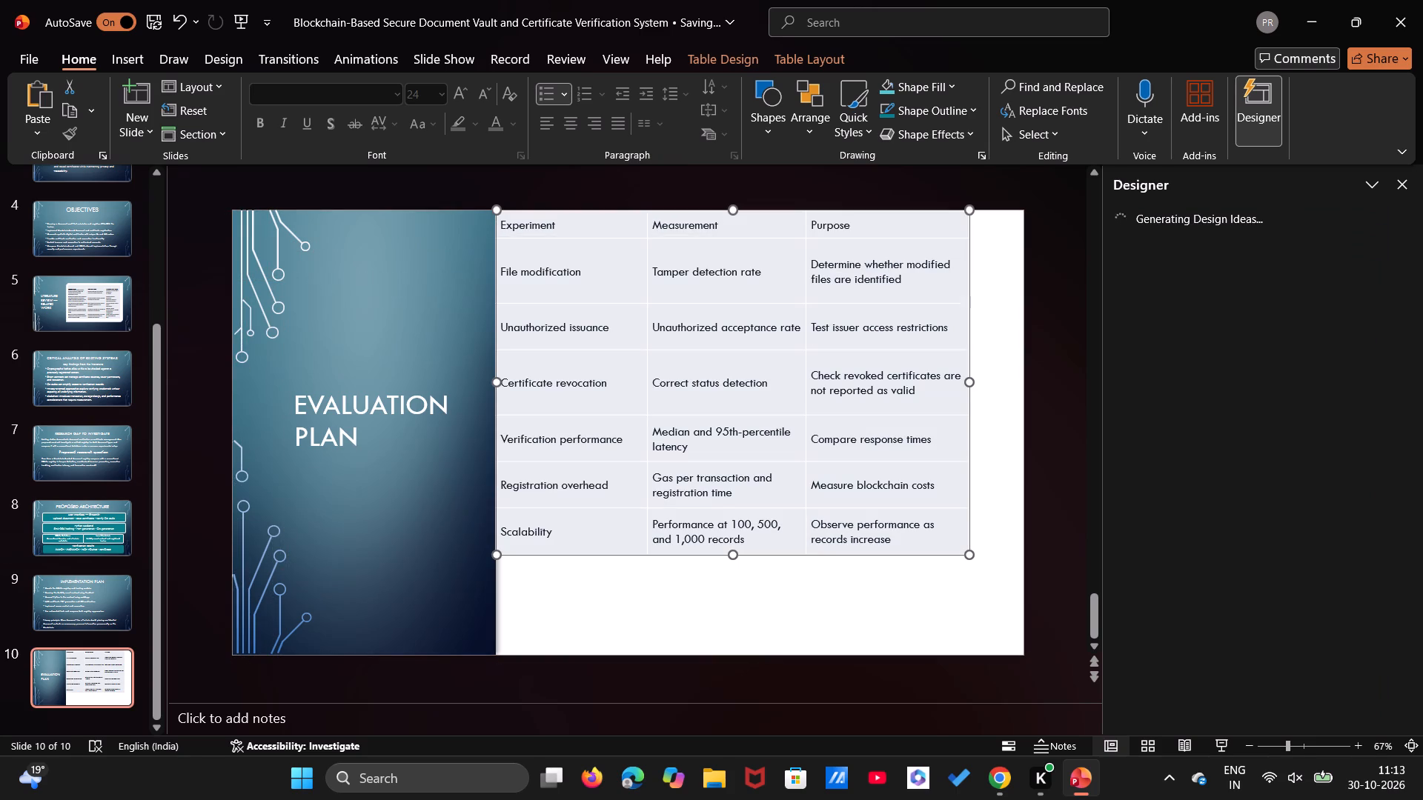
pyautogui.moveTo(969, 211); pyautogui.dragTo(985, 214)
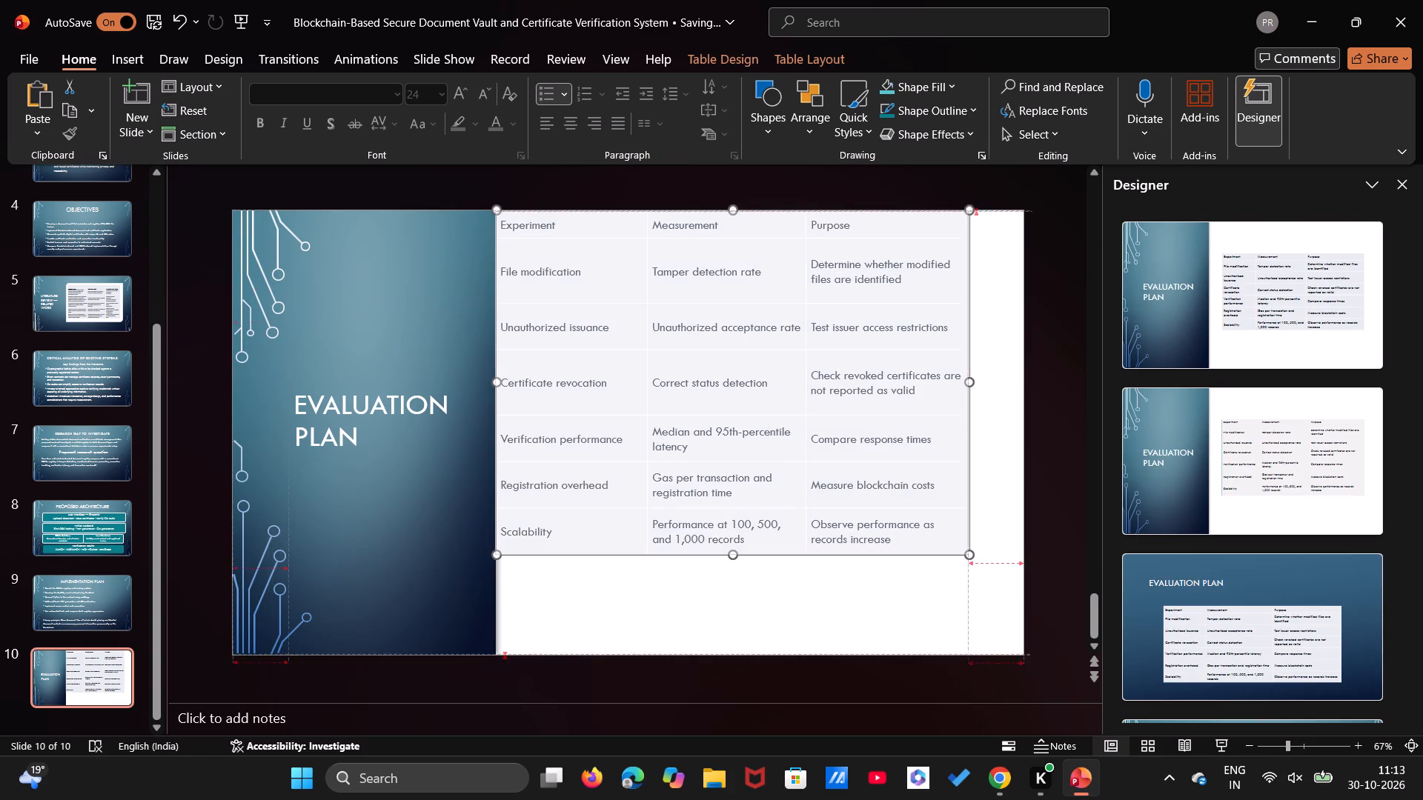
pyautogui.moveTo(985, 214); pyautogui.dragTo(1016, 212)
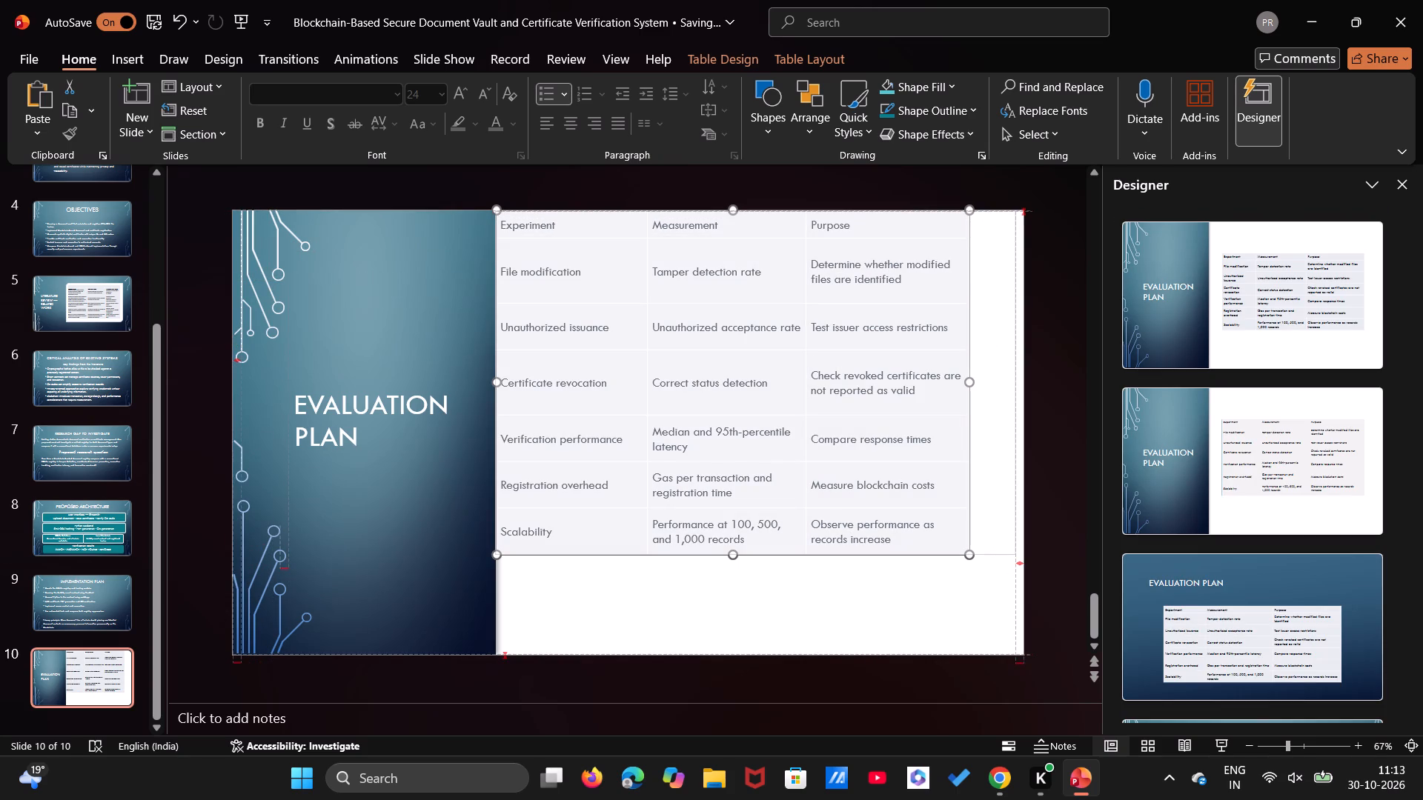
pyautogui.moveTo(1016, 212); pyautogui.dragTo(1023, 211)
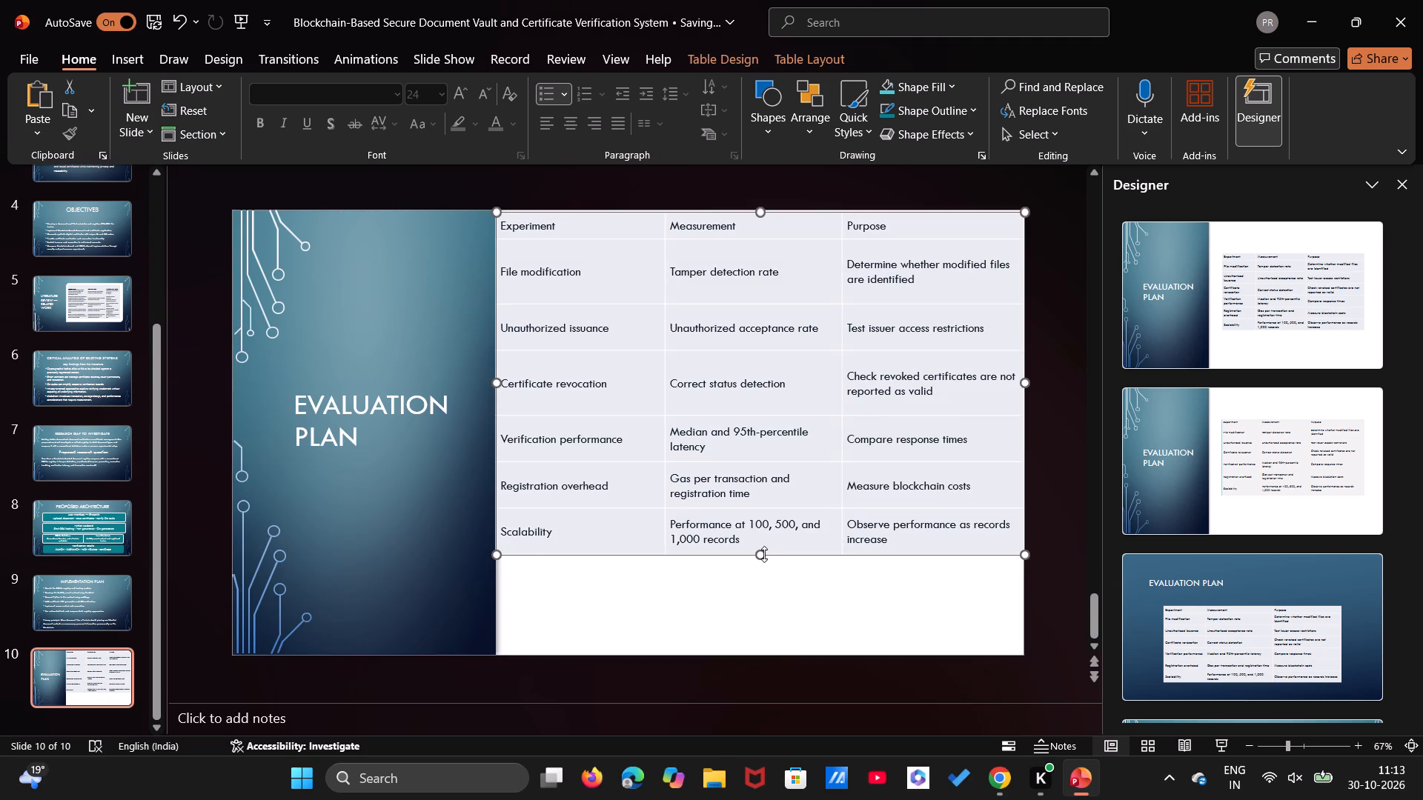
pyautogui.moveTo(764, 554); pyautogui.dragTo(769, 647)
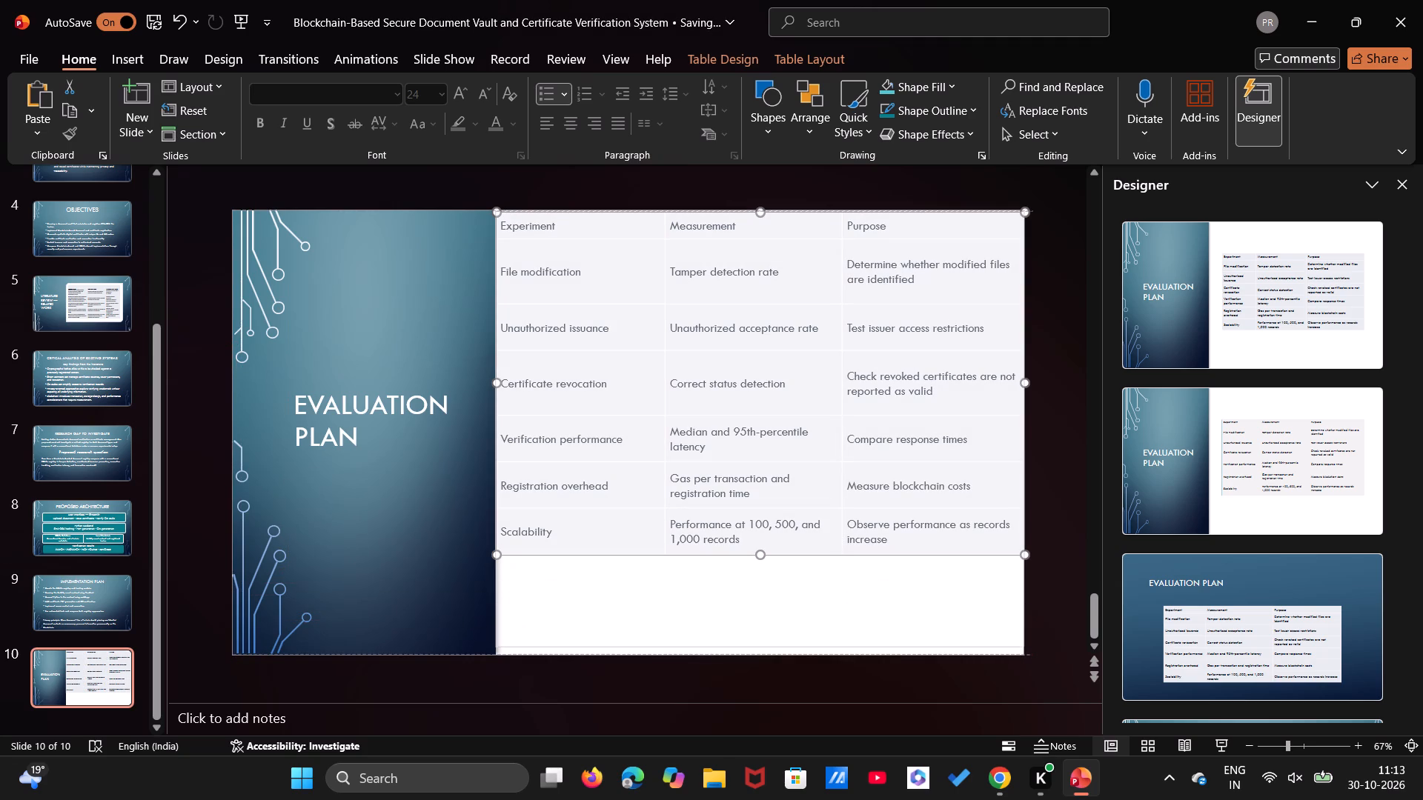
pyautogui.moveTo(769, 647); pyautogui.dragTo(770, 651)
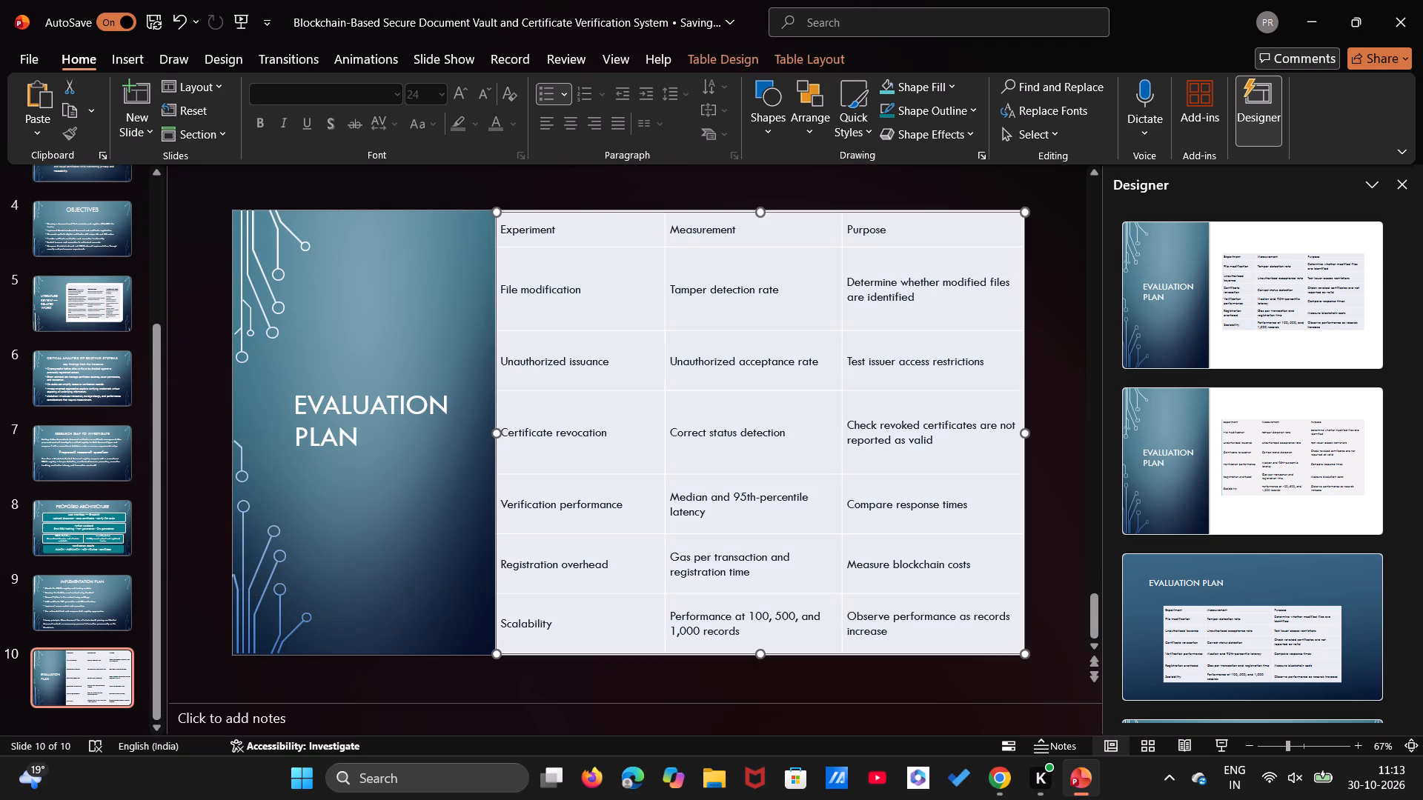
# Set the table headings "Experiment", "Measurement" and "Purpose" to font size 28 and centre them.
pyautogui.moveTo(593, 230); pyautogui.dragTo(511, 227)
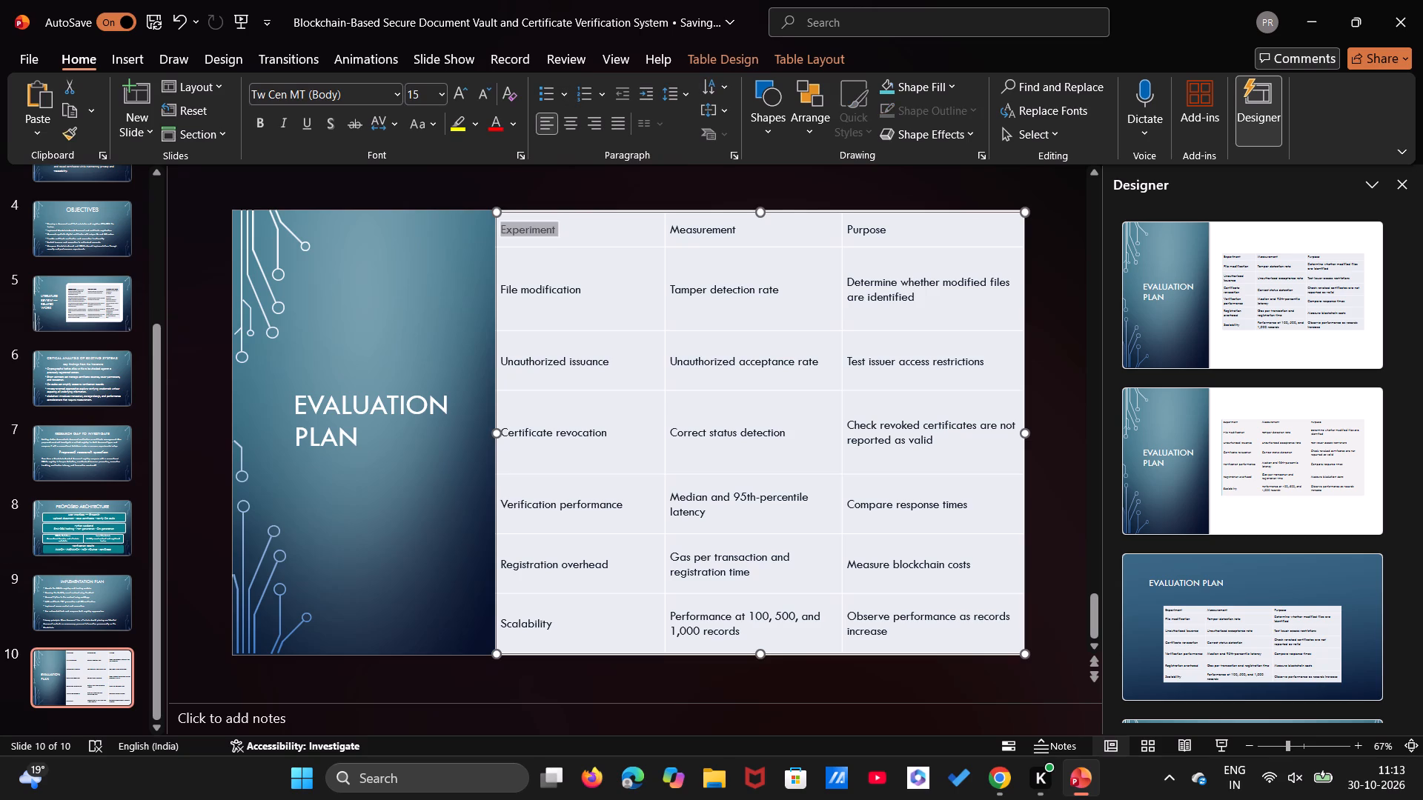
pyautogui.moveTo(511, 227); pyautogui.dragTo(507, 226)
pyautogui.click(641, 168)
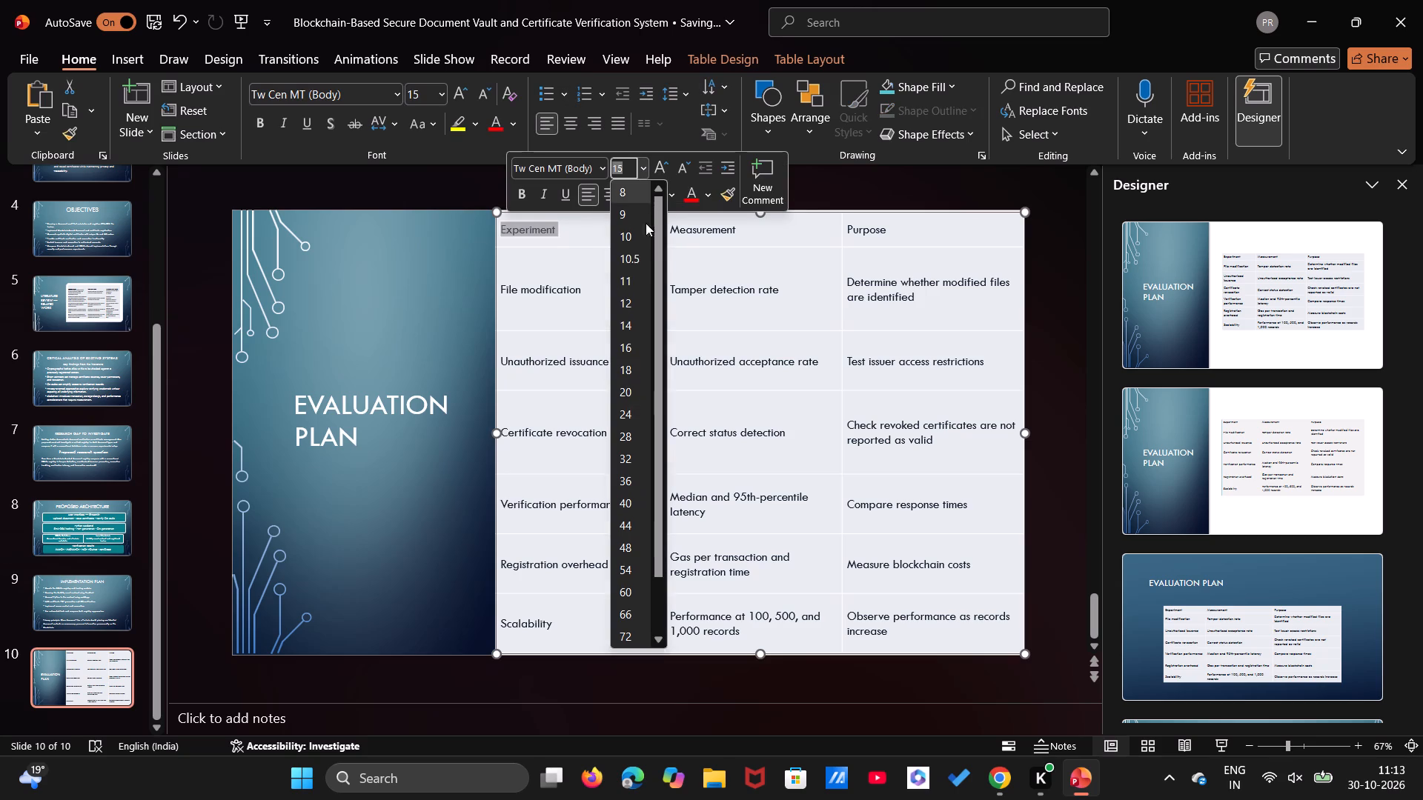
pyautogui.click(630, 430)
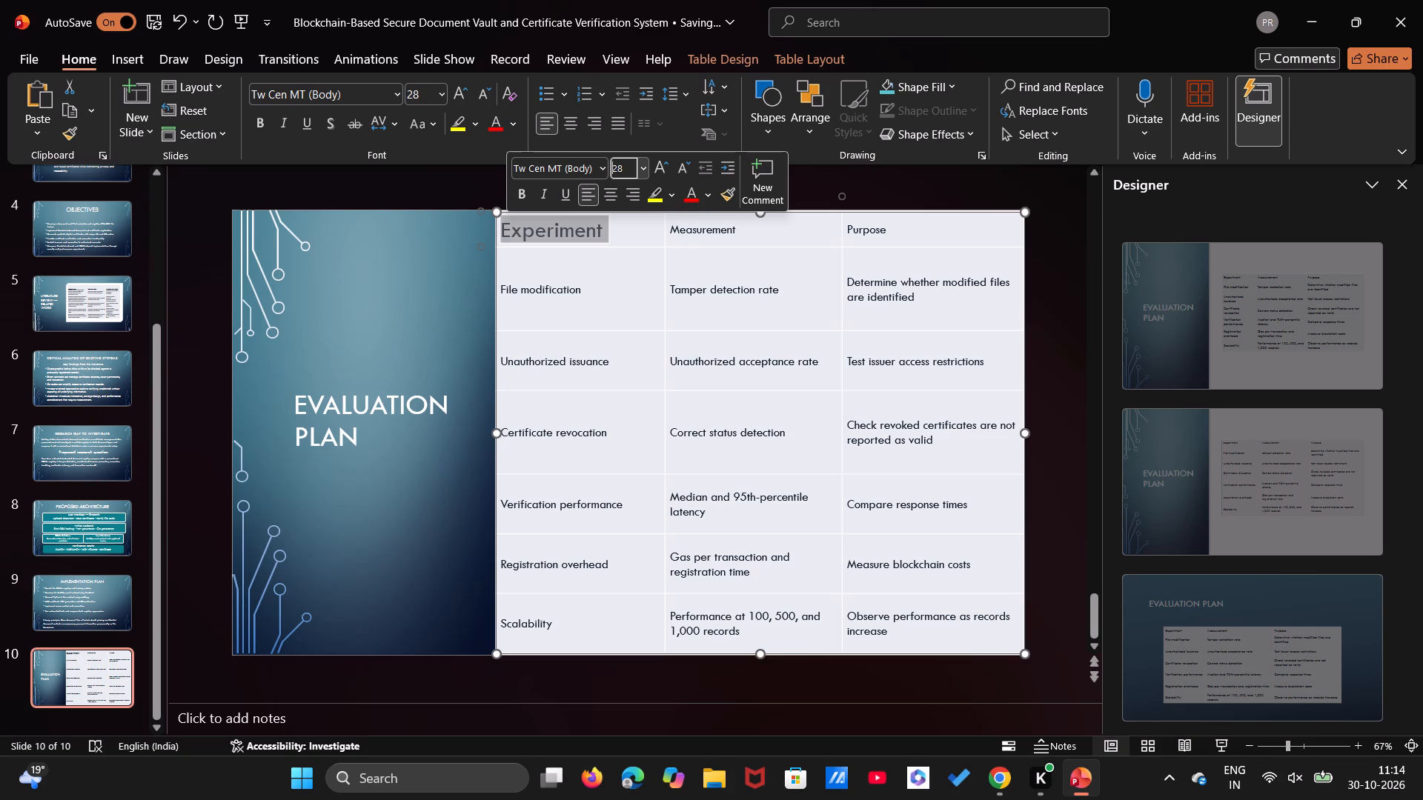
pyautogui.click(606, 196)
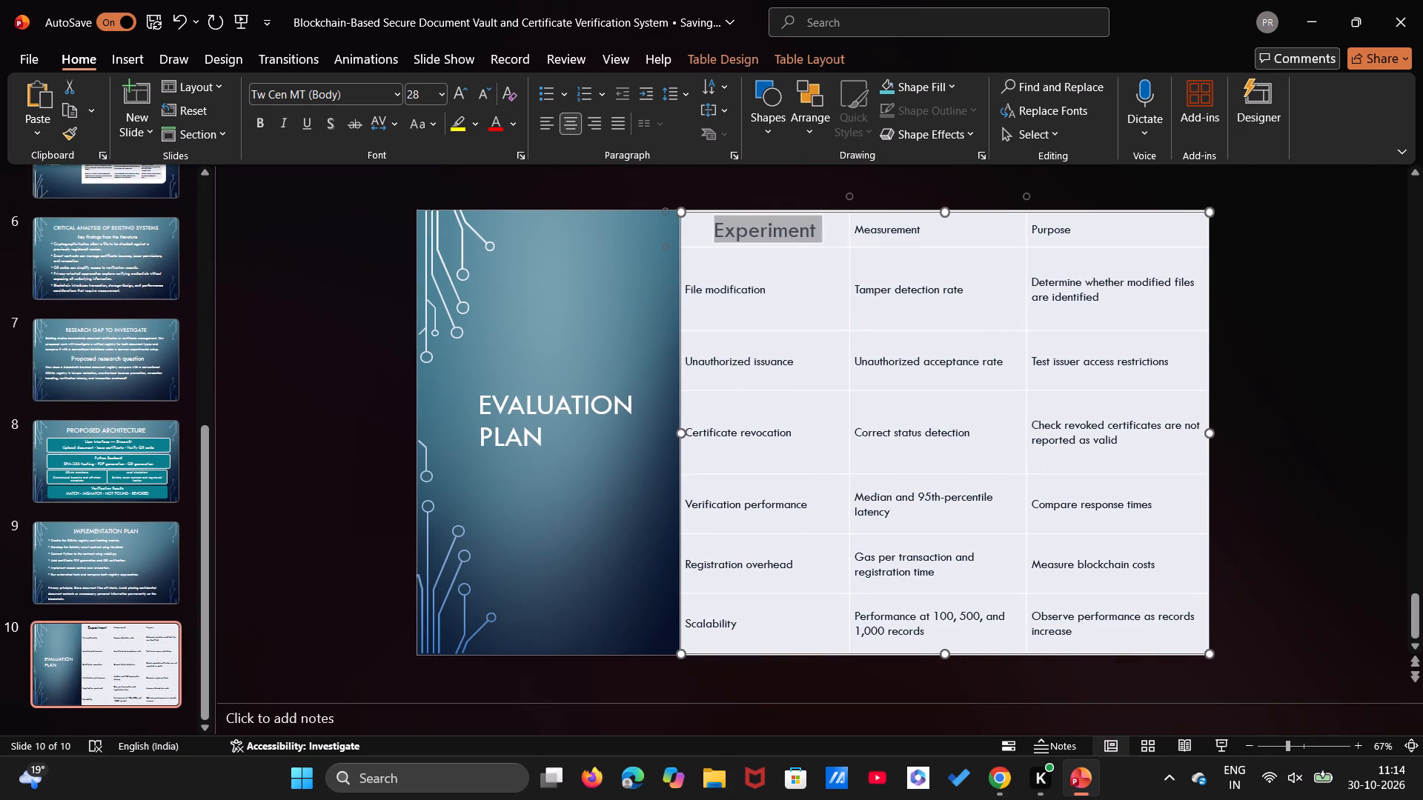
pyautogui.moveTo(923, 228); pyautogui.dragTo(869, 228)
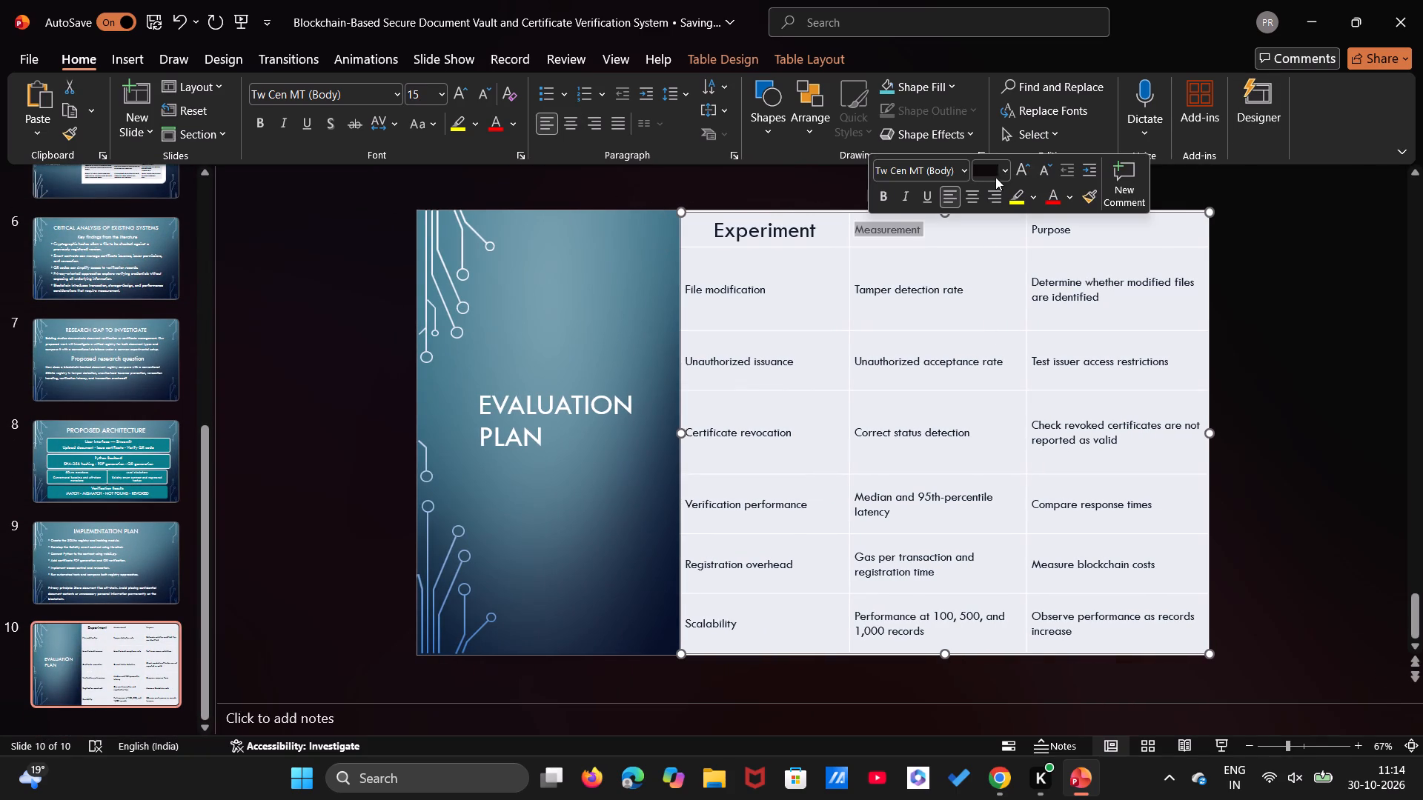
pyautogui.click(1003, 170)
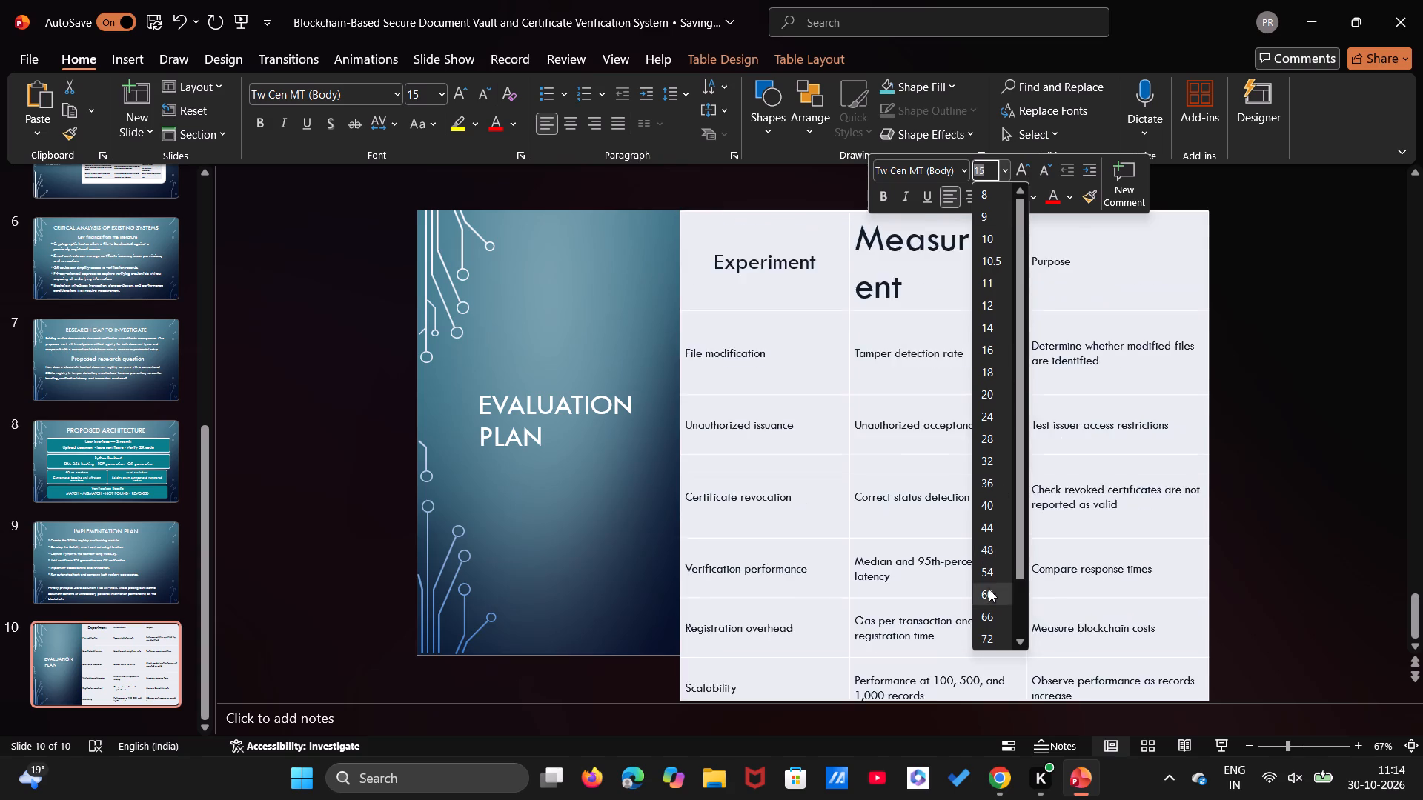
pyautogui.click(994, 436)
pyautogui.click(969, 197)
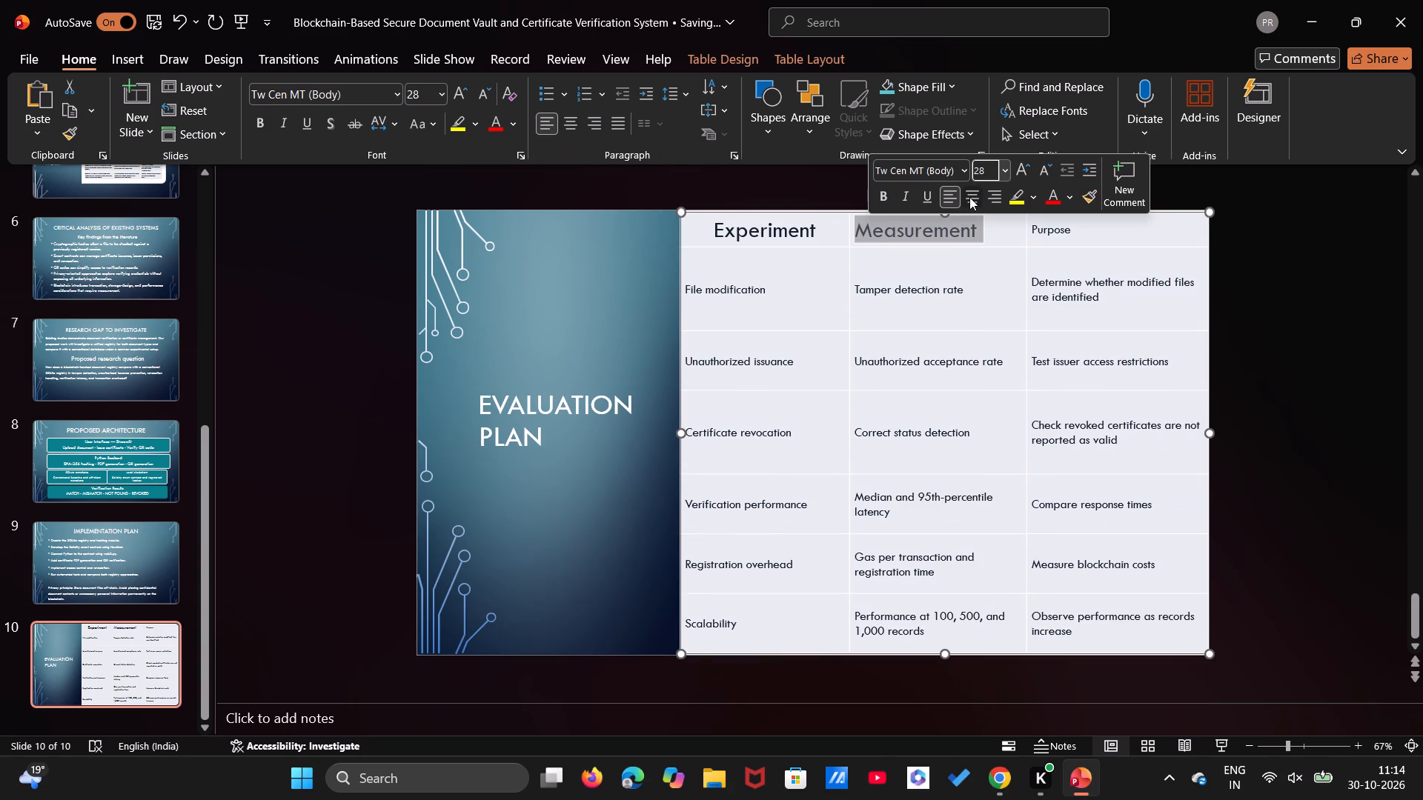
pyautogui.moveTo(1100, 224); pyautogui.dragTo(1080, 224)
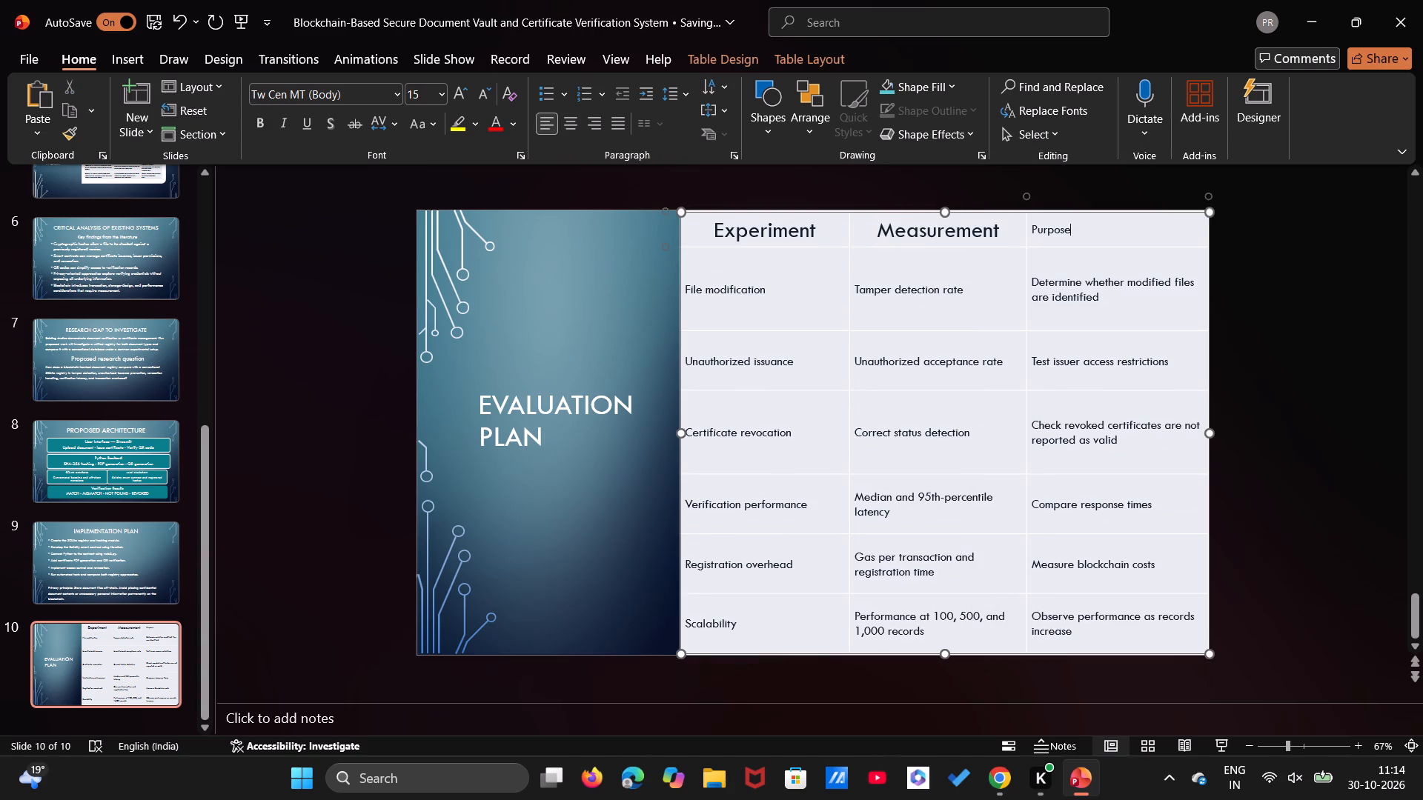
pyautogui.moveTo(1080, 224); pyautogui.dragTo(1040, 221)
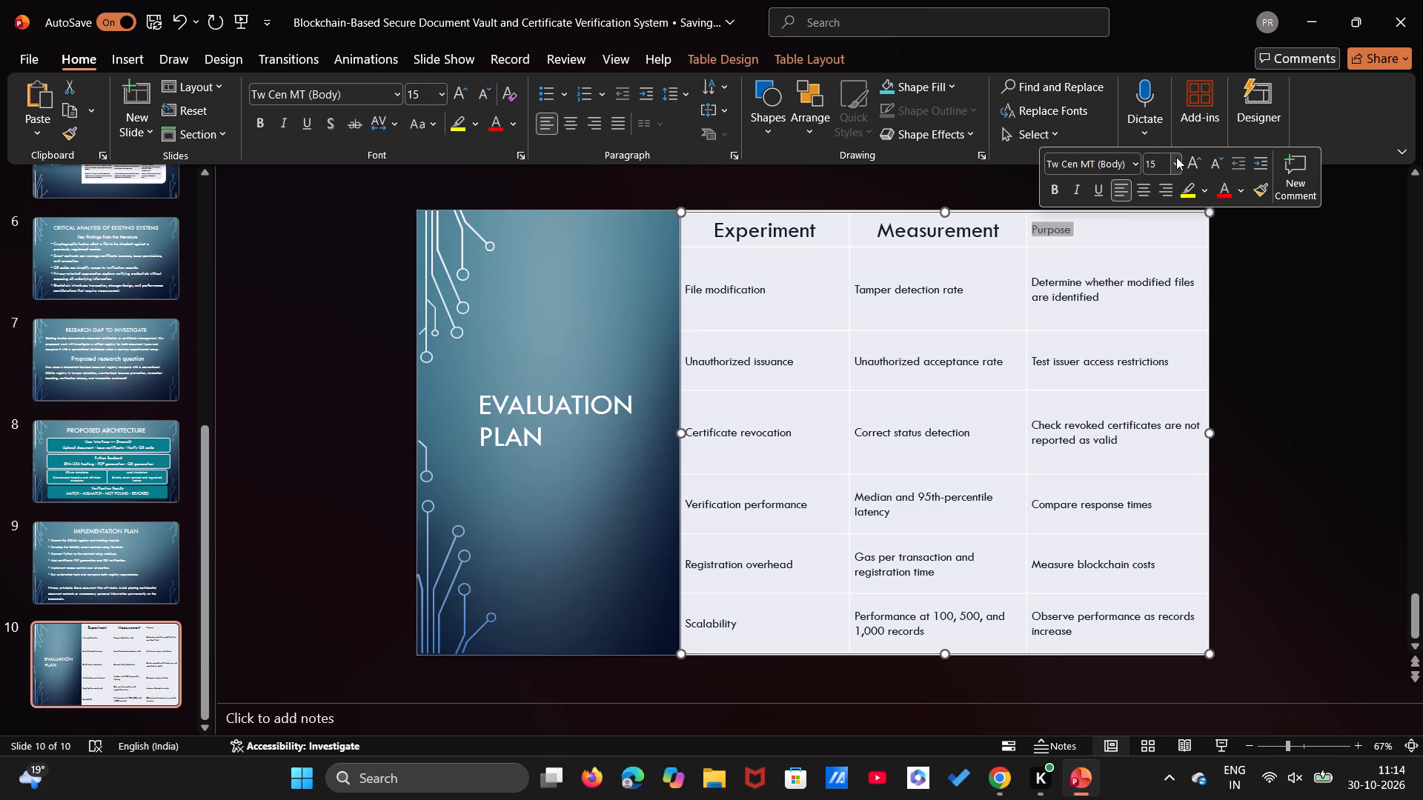
pyautogui.click(1176, 159)
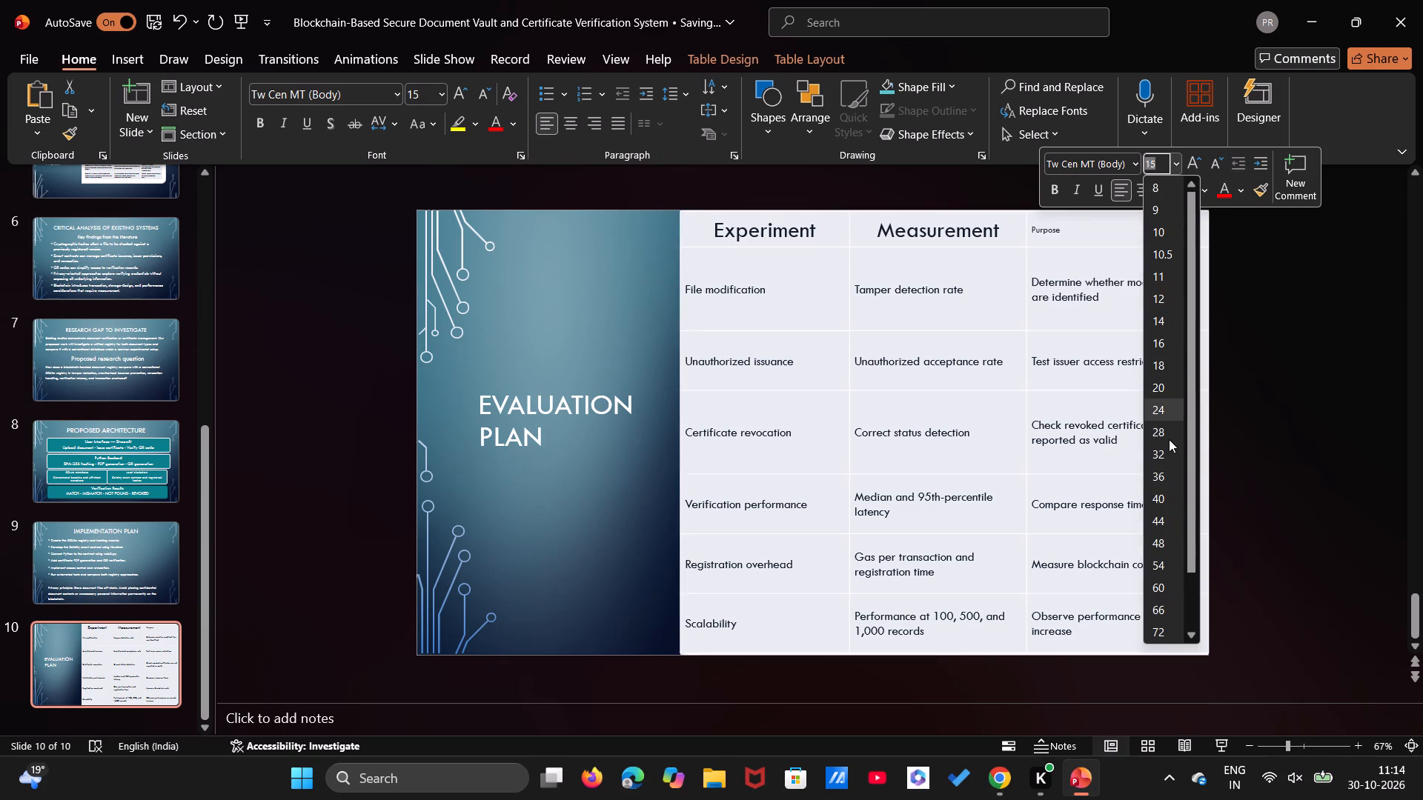
pyautogui.click(1167, 437)
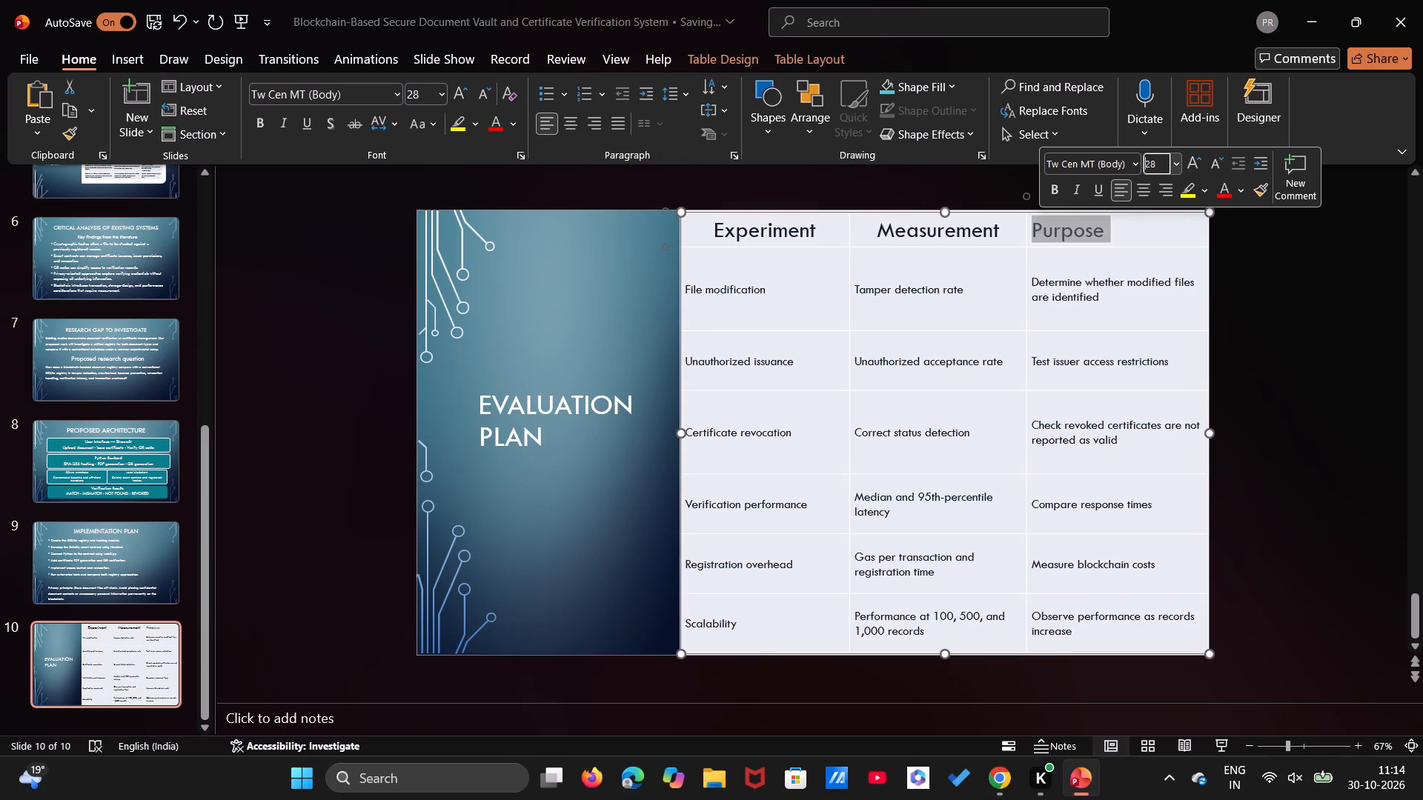
pyautogui.click(1147, 191)
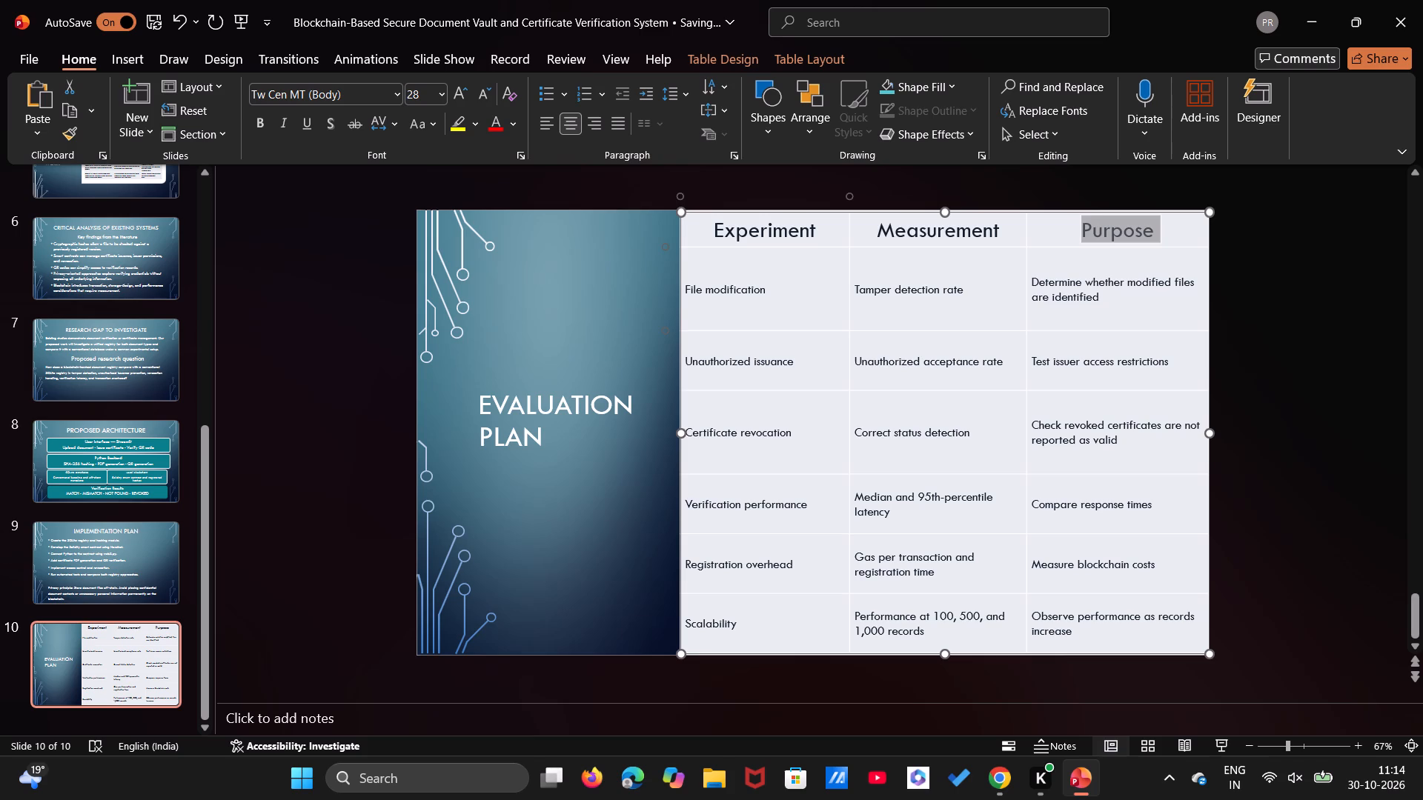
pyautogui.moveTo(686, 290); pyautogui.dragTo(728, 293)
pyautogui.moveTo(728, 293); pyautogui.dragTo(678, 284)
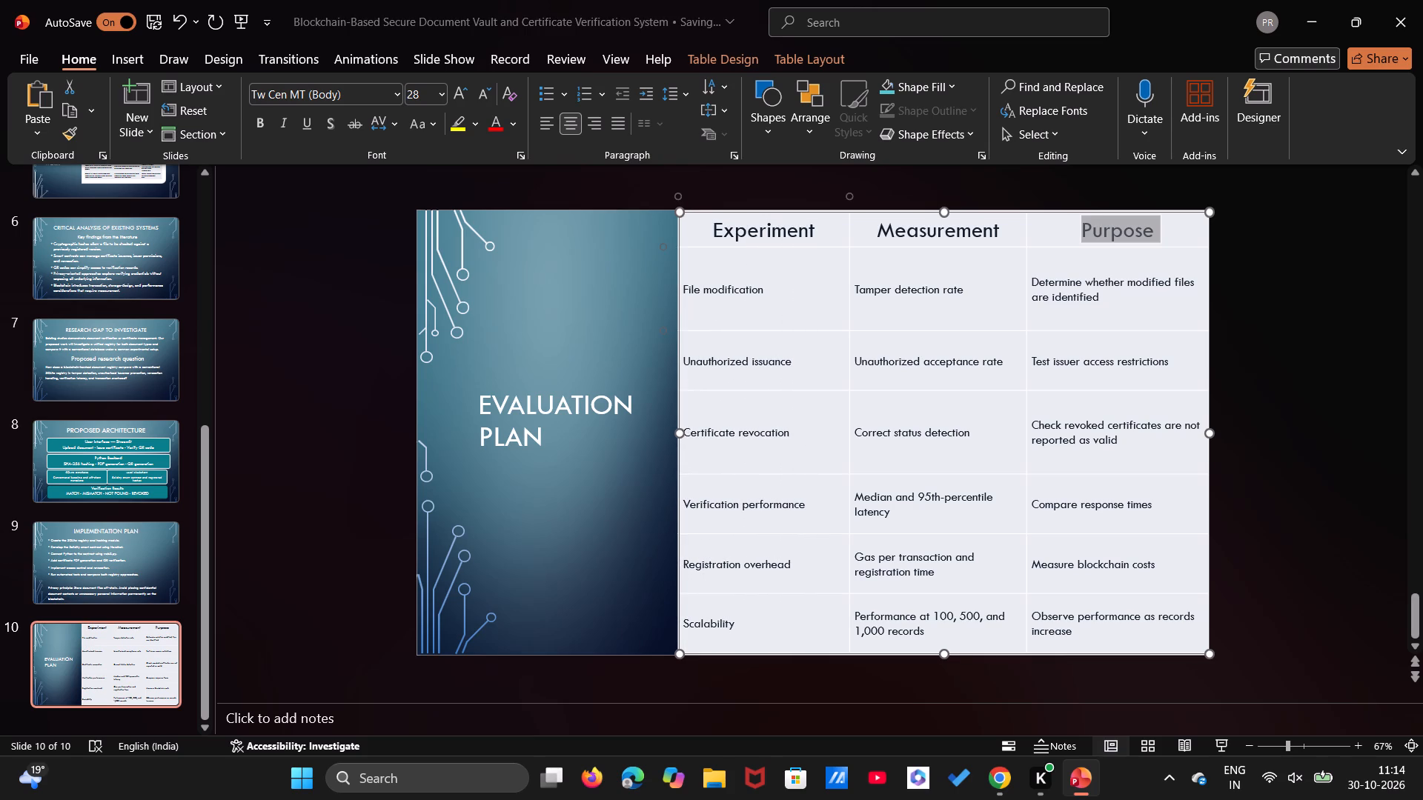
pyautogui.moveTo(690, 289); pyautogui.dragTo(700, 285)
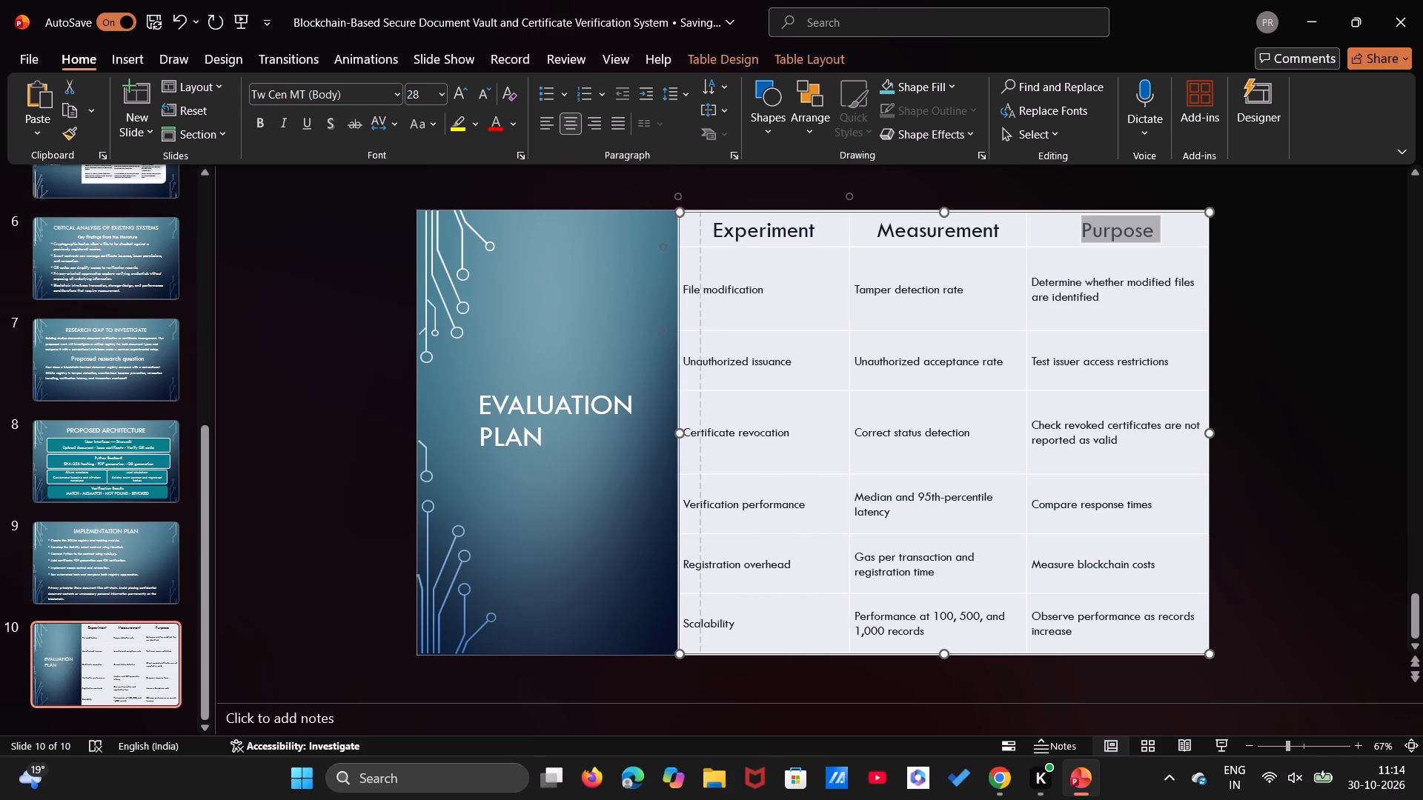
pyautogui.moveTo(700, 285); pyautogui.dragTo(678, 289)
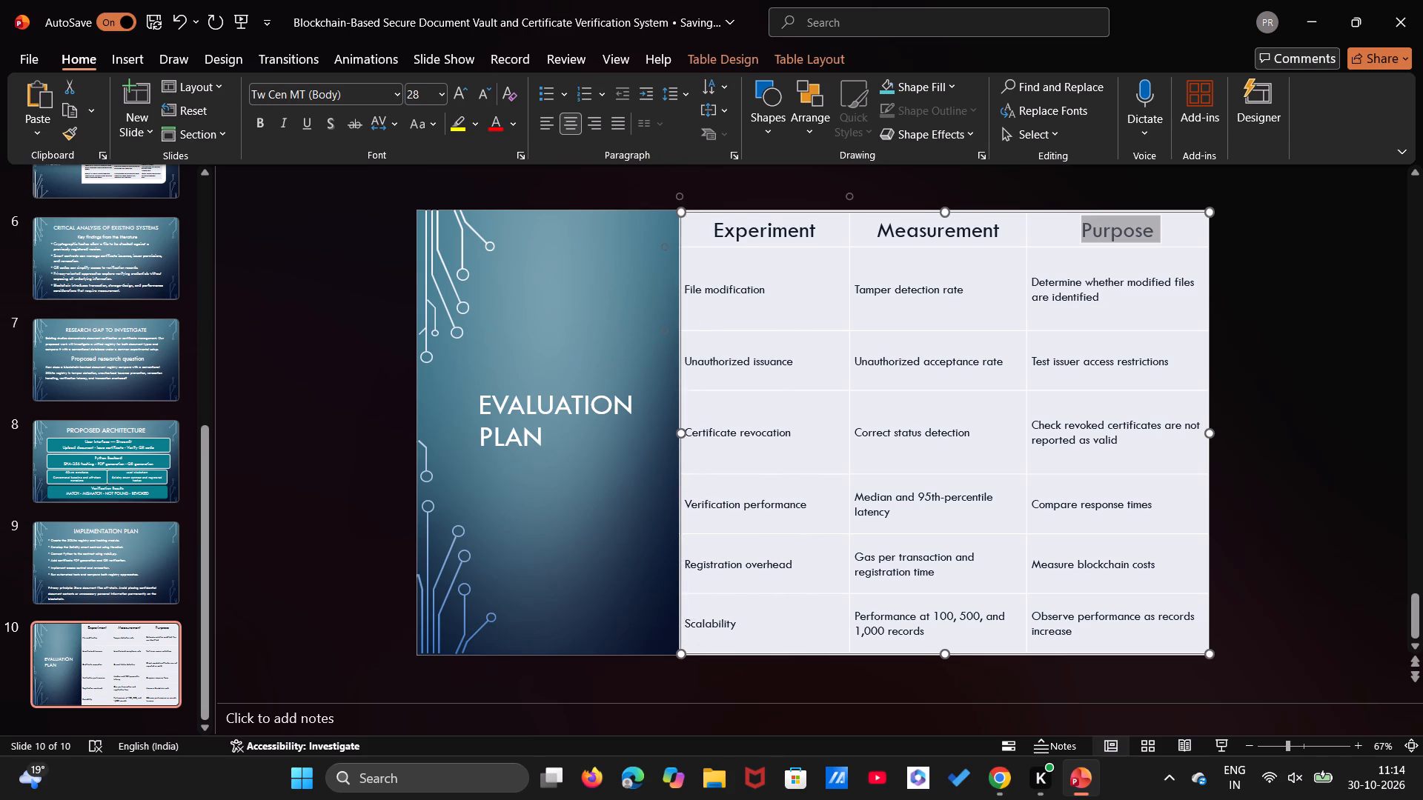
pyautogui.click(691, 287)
# Set all the table's body rows, from "File modification" to "Scalability", to font size 20.
pyautogui.moveTo(694, 290); pyautogui.dragTo(976, 418)
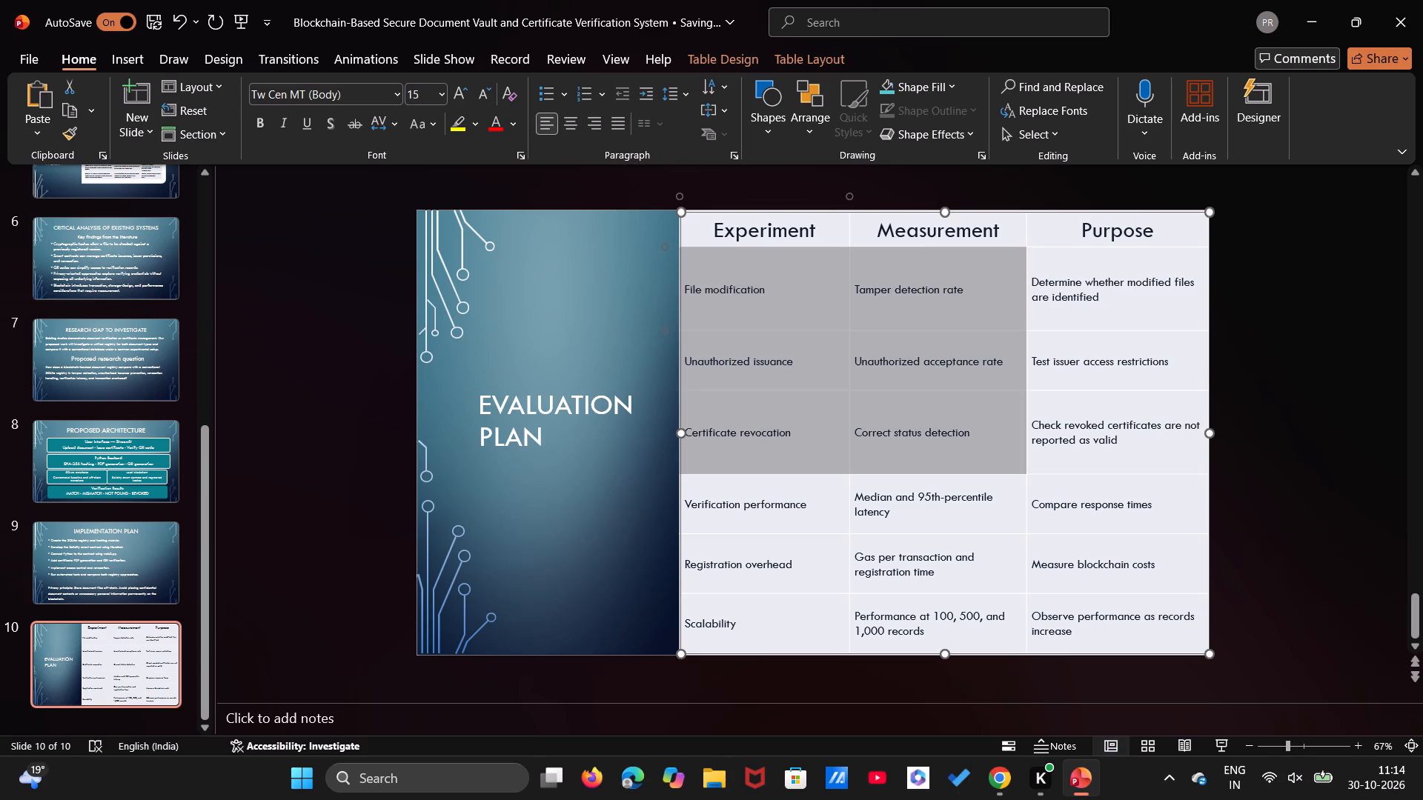
pyautogui.moveTo(976, 418); pyautogui.dragTo(1072, 675)
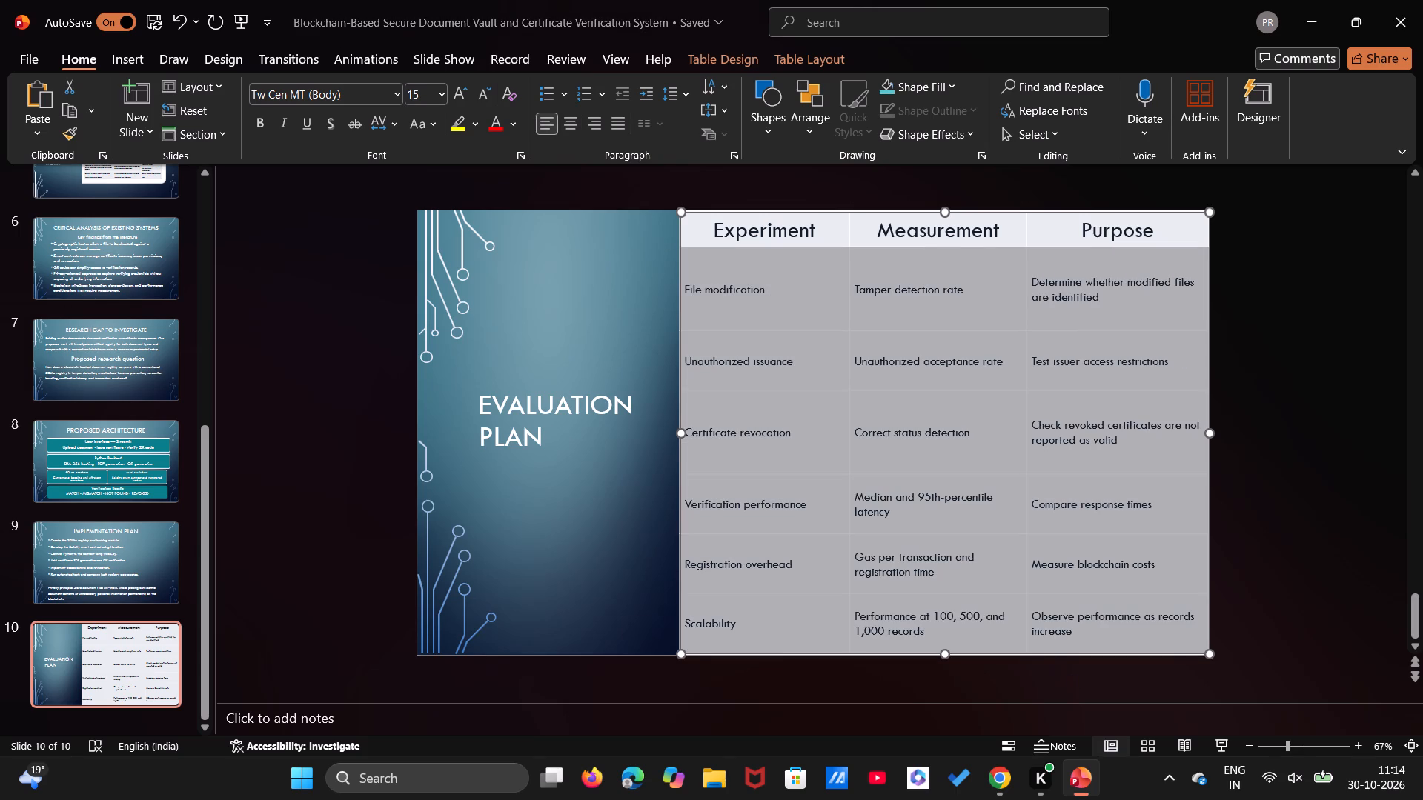
pyautogui.click(439, 97)
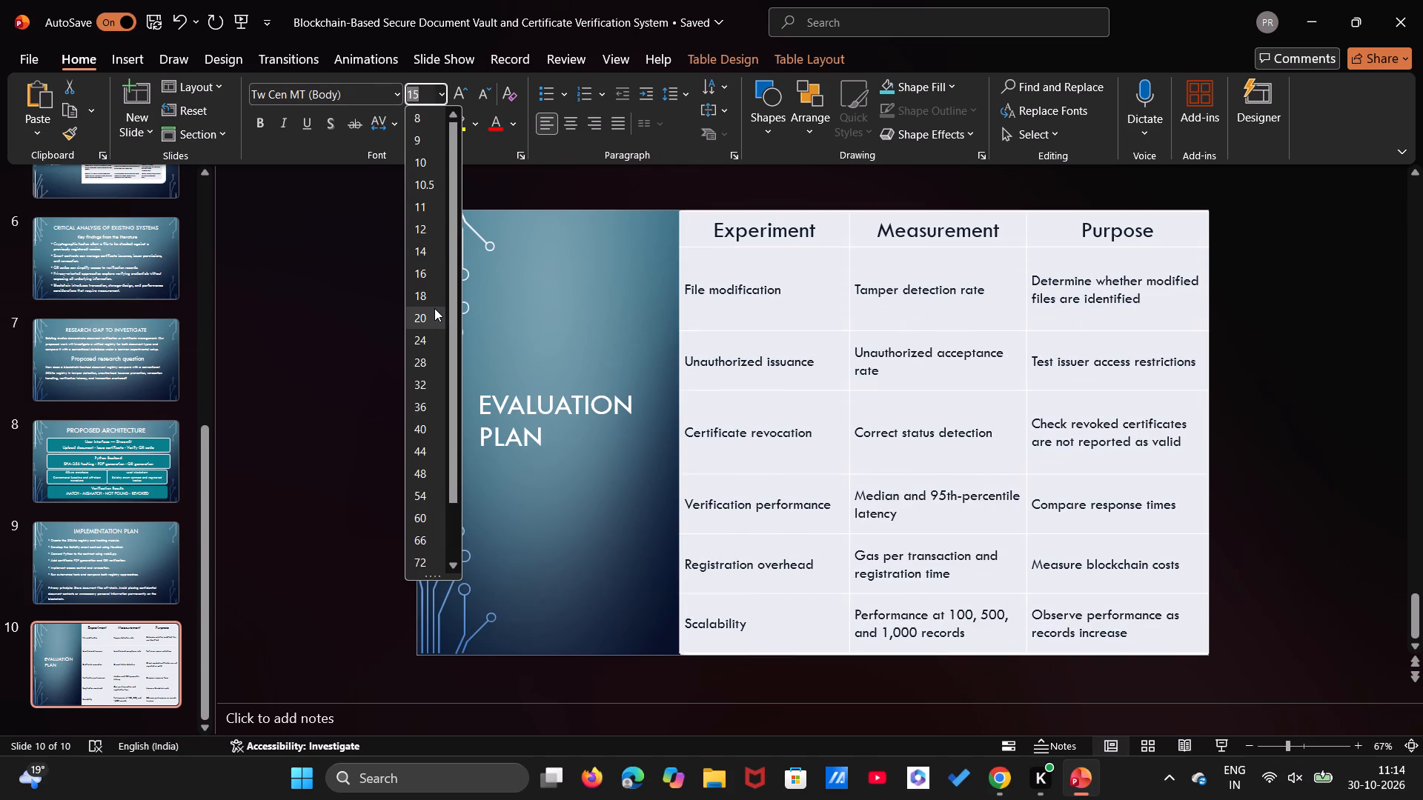
pyautogui.click(434, 310)
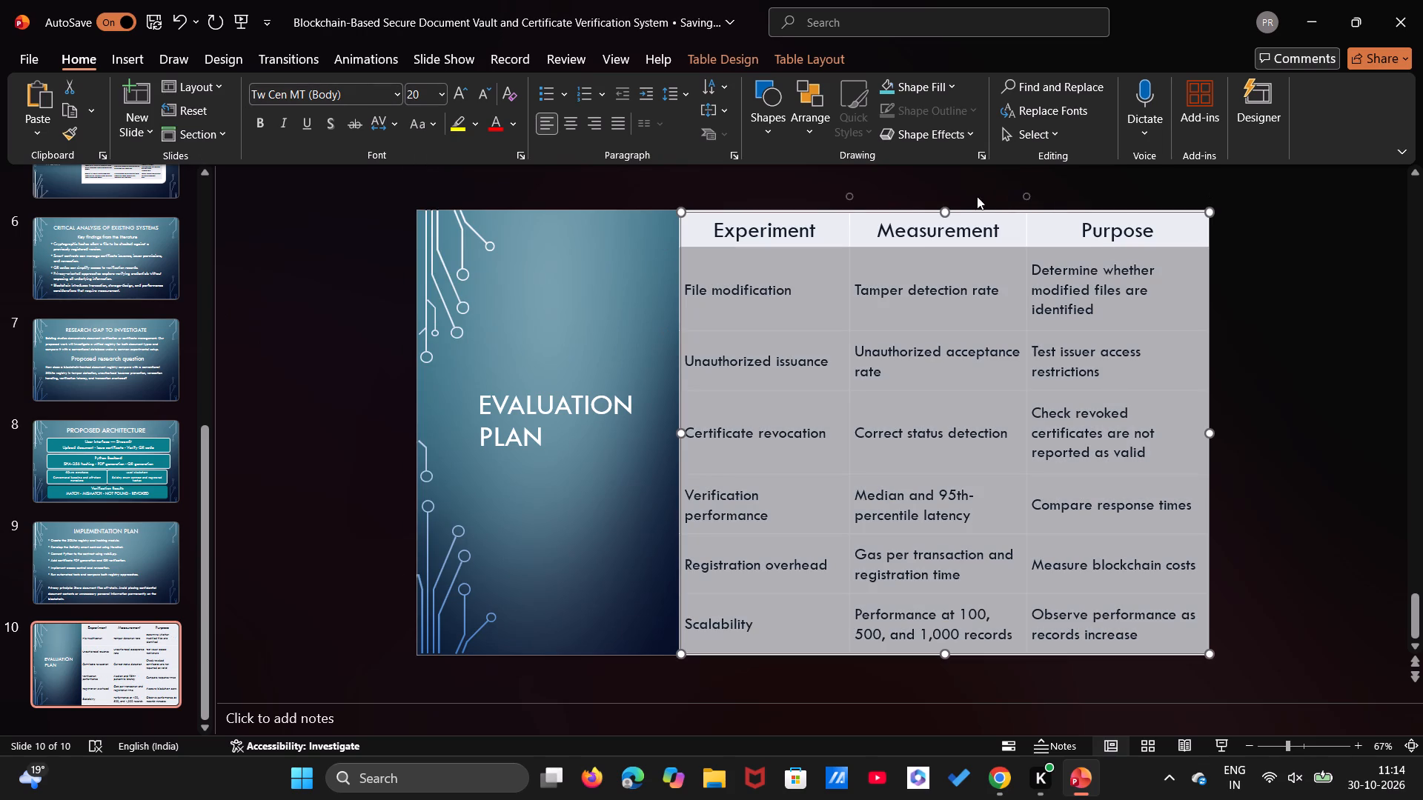
# Fine-tune the Evaluation Plan table's edges so it covers the white area to the slide's outer edges and slightly overlaps the blue panel.
pyautogui.moveTo(944, 216); pyautogui.dragTo(943, 212)
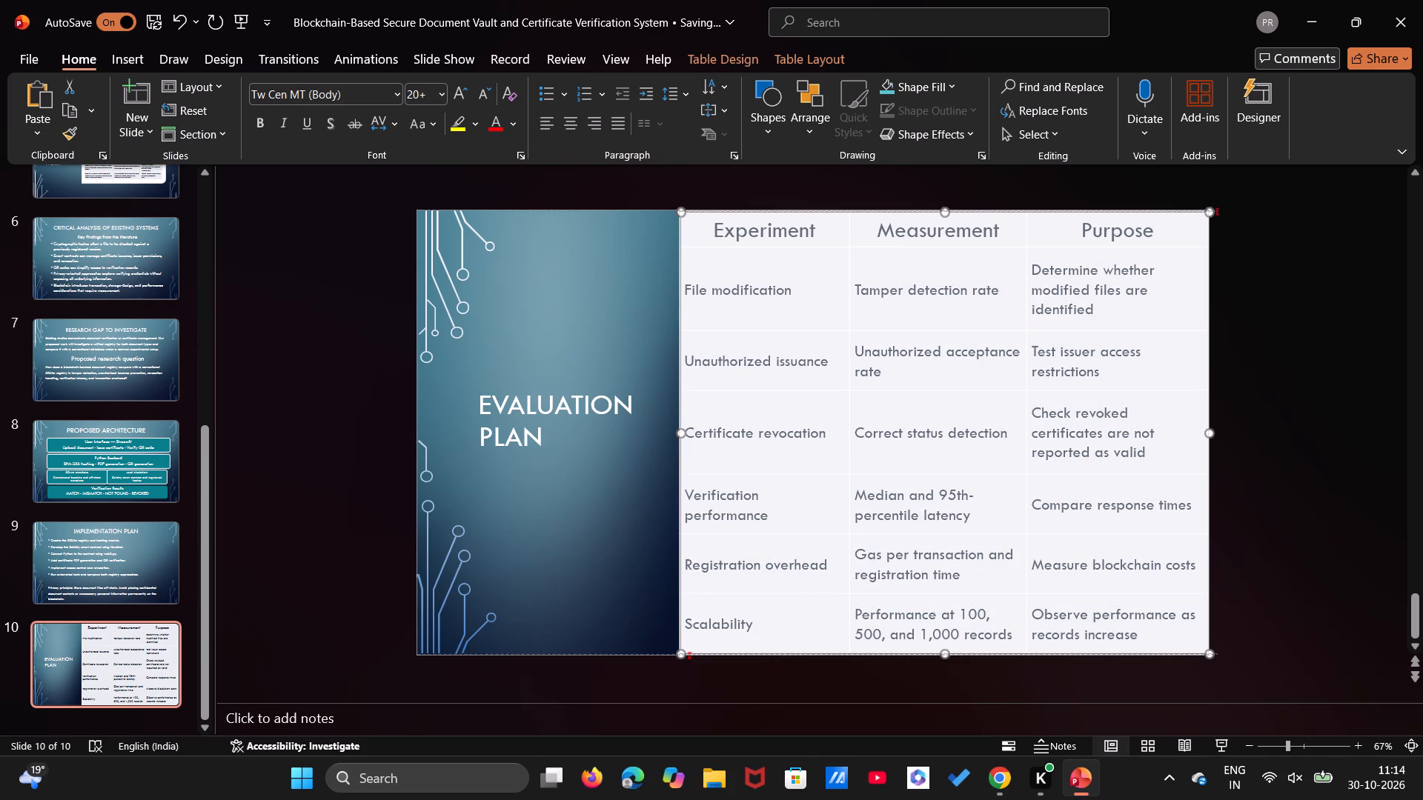
pyautogui.moveTo(943, 212); pyautogui.dragTo(941, 209)
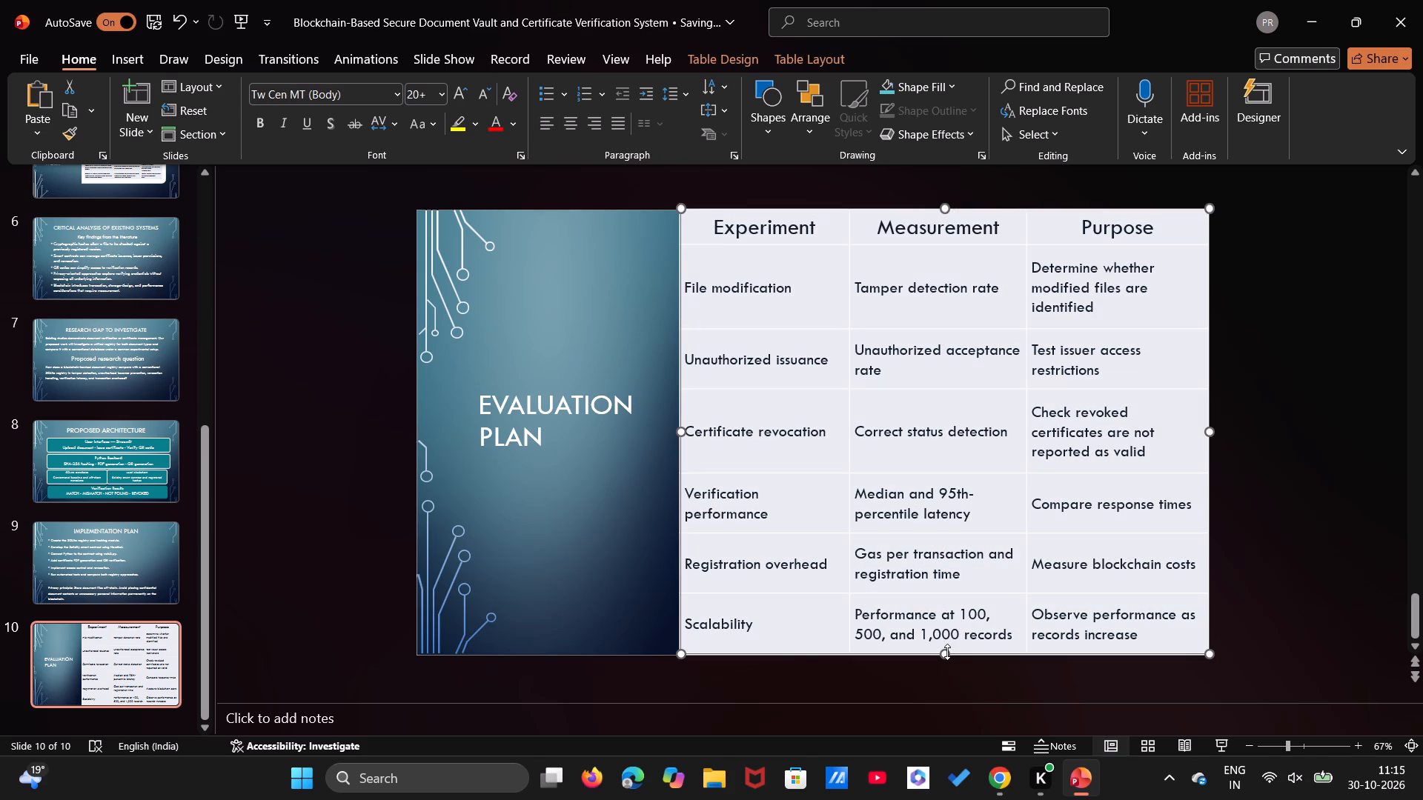
pyautogui.moveTo(947, 652); pyautogui.dragTo(946, 660)
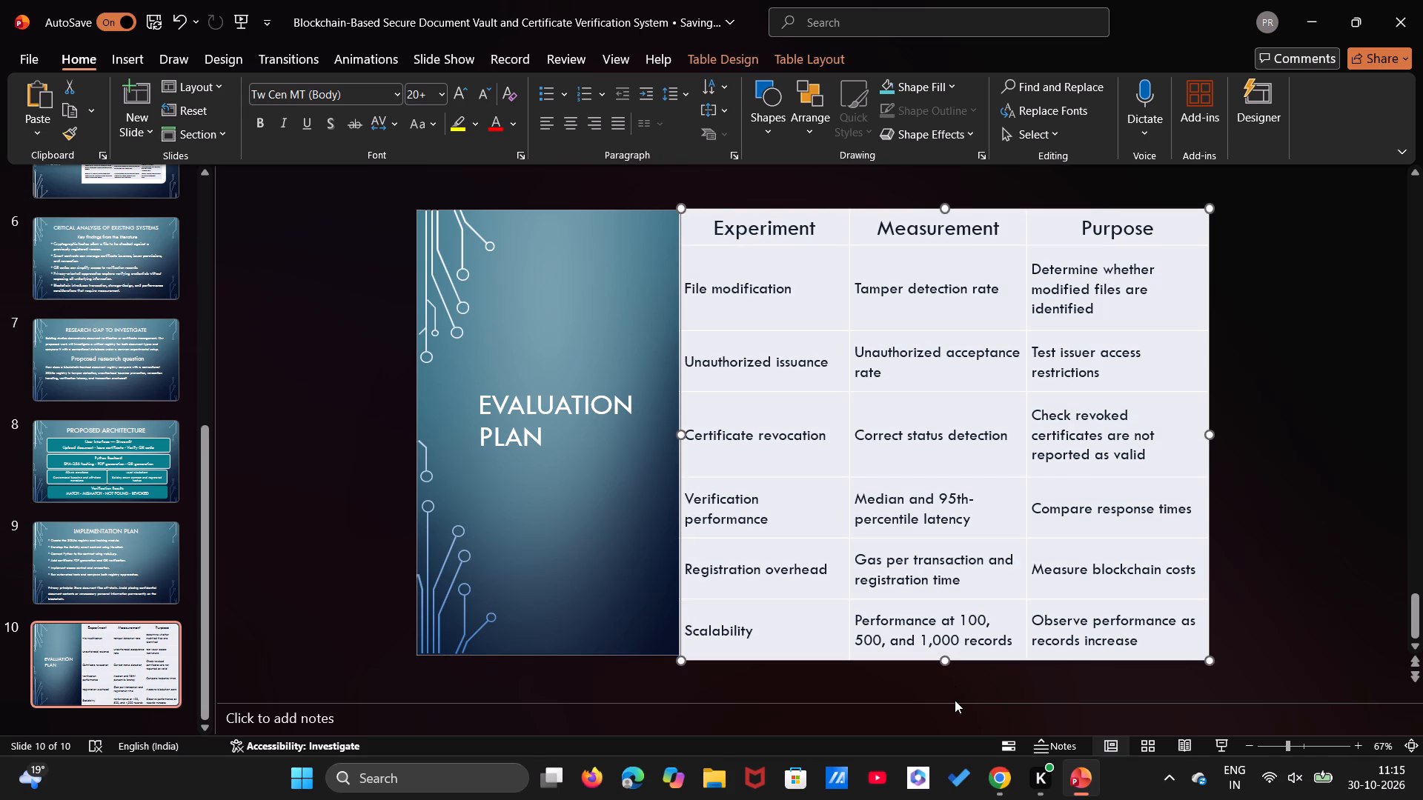
pyautogui.click(1302, 536)
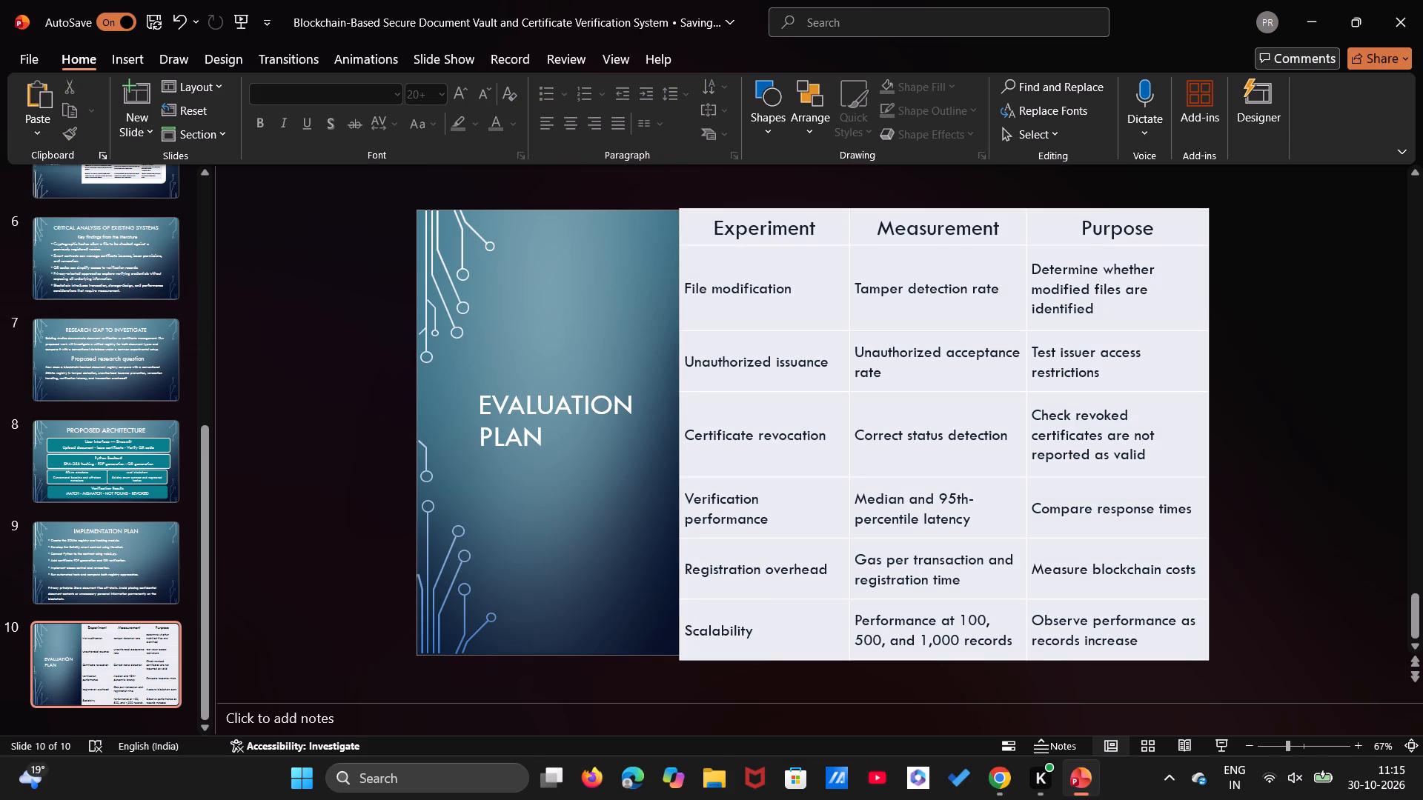
pyautogui.click(1072, 653)
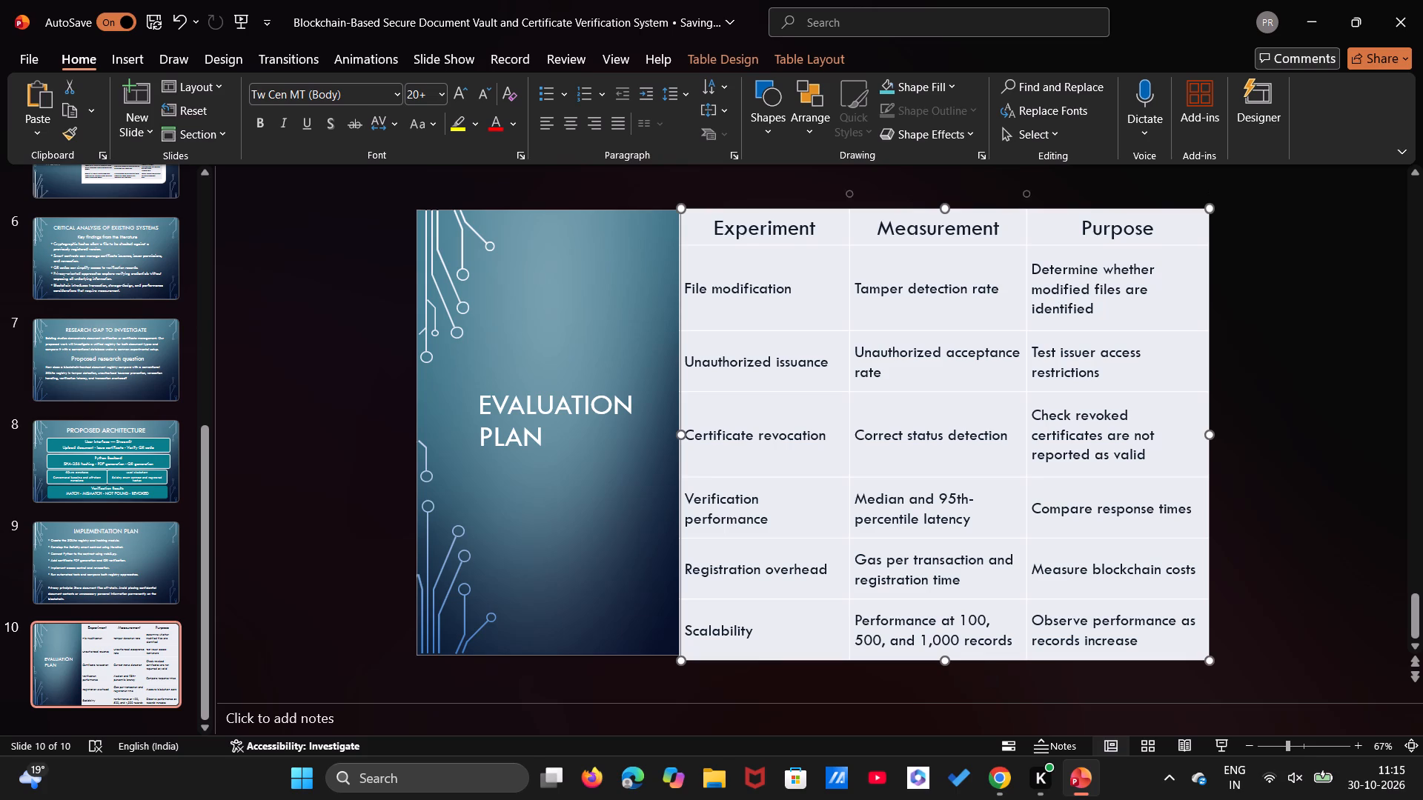
pyautogui.moveTo(946, 661); pyautogui.dragTo(944, 651)
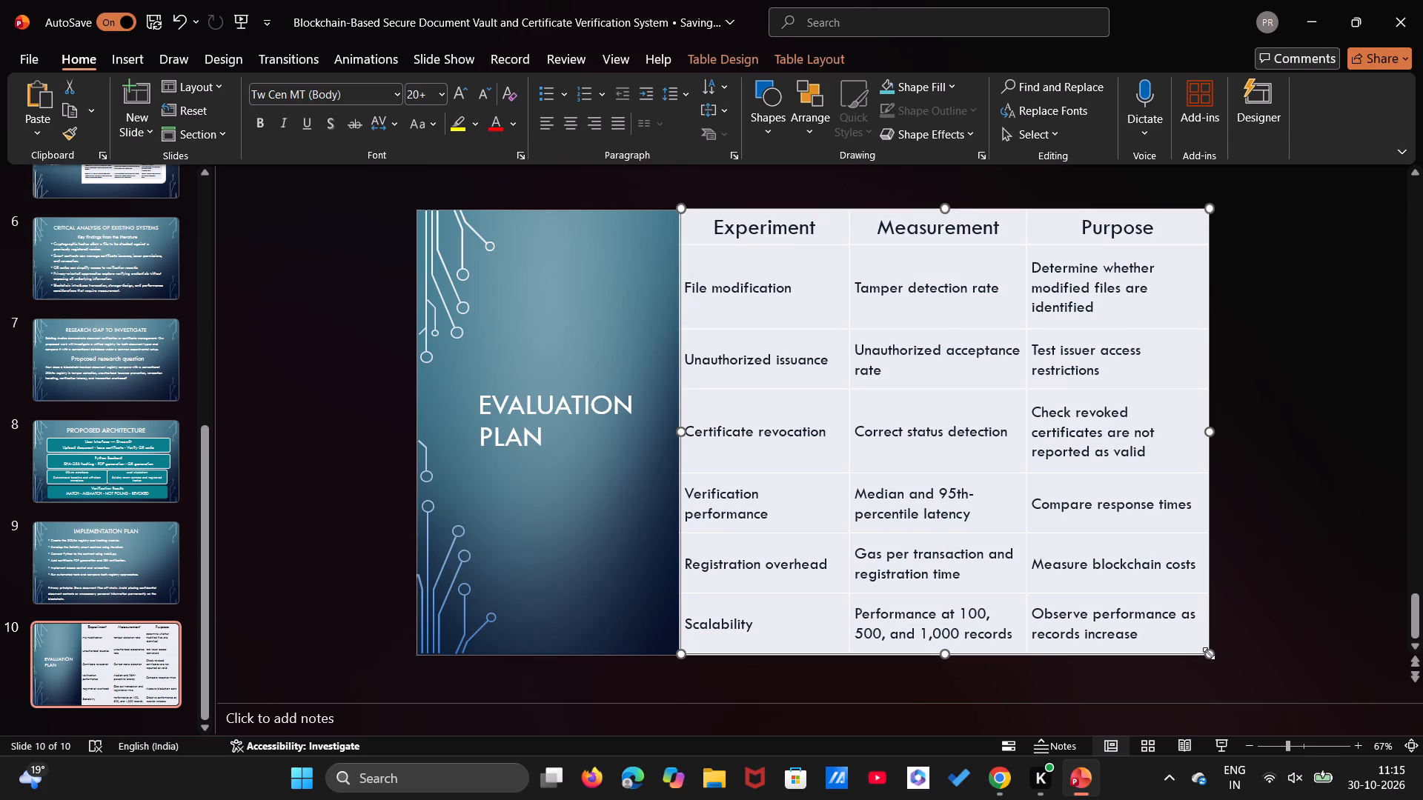
pyautogui.moveTo(1210, 654); pyautogui.dragTo(1201, 654)
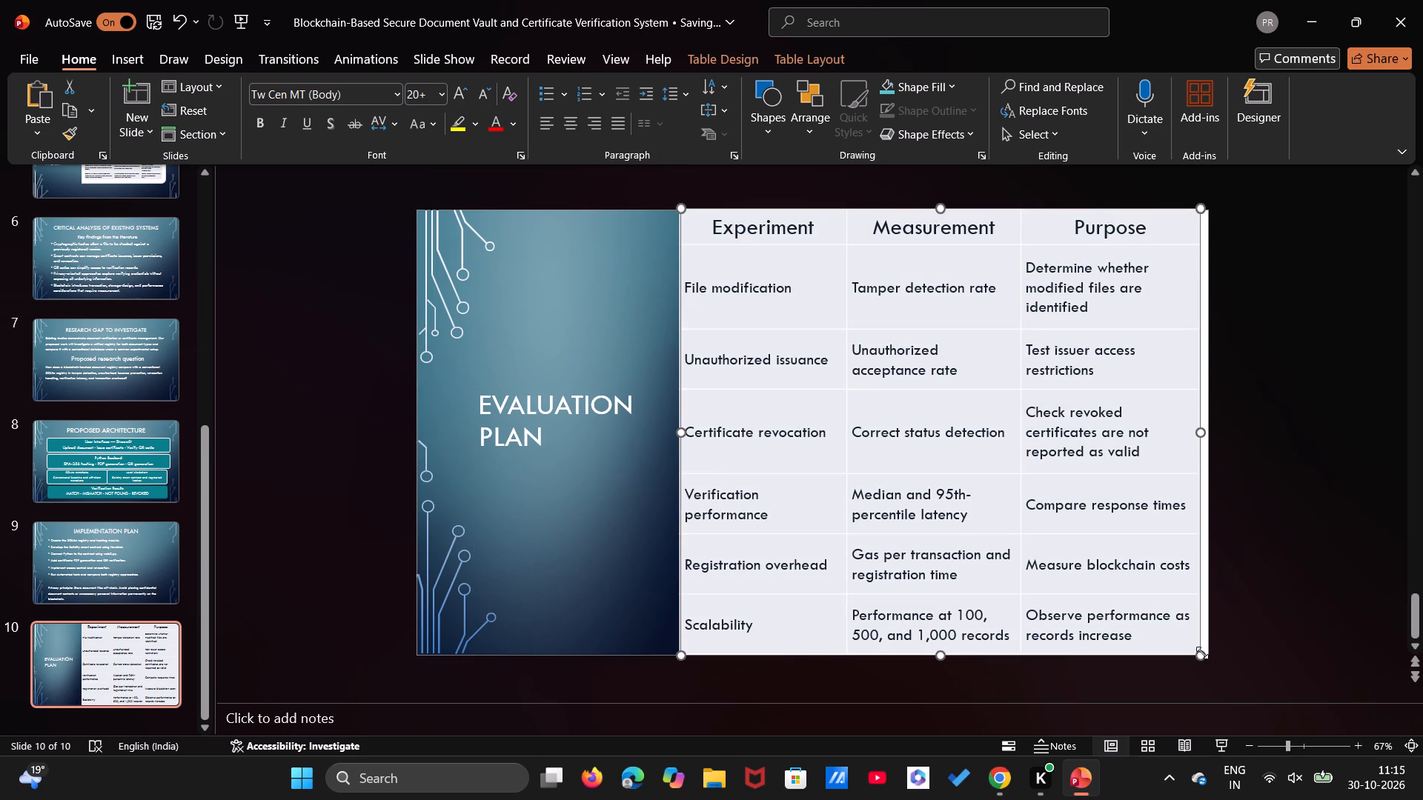
pyautogui.moveTo(1201, 655); pyautogui.dragTo(1208, 656)
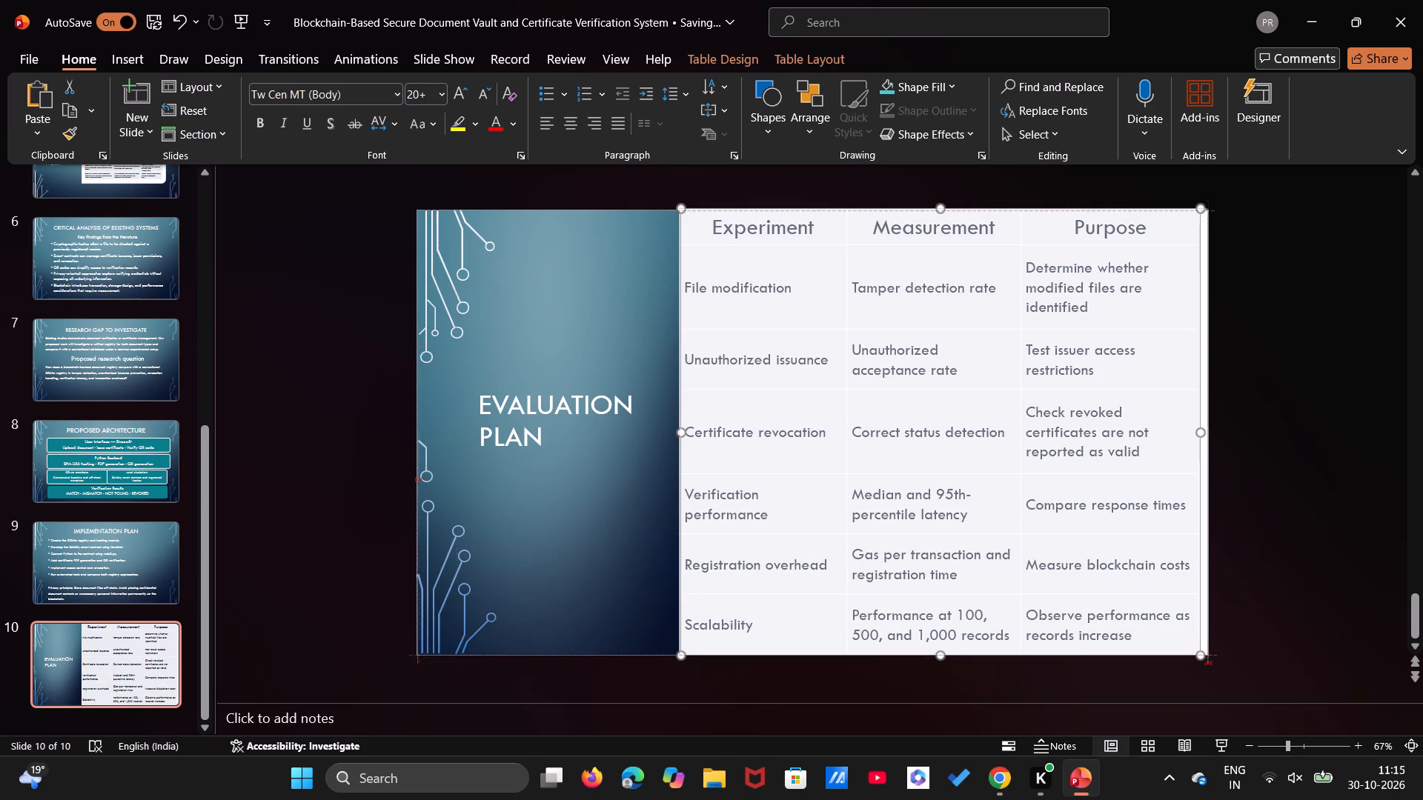
pyautogui.moveTo(1208, 656); pyautogui.dragTo(1209, 656)
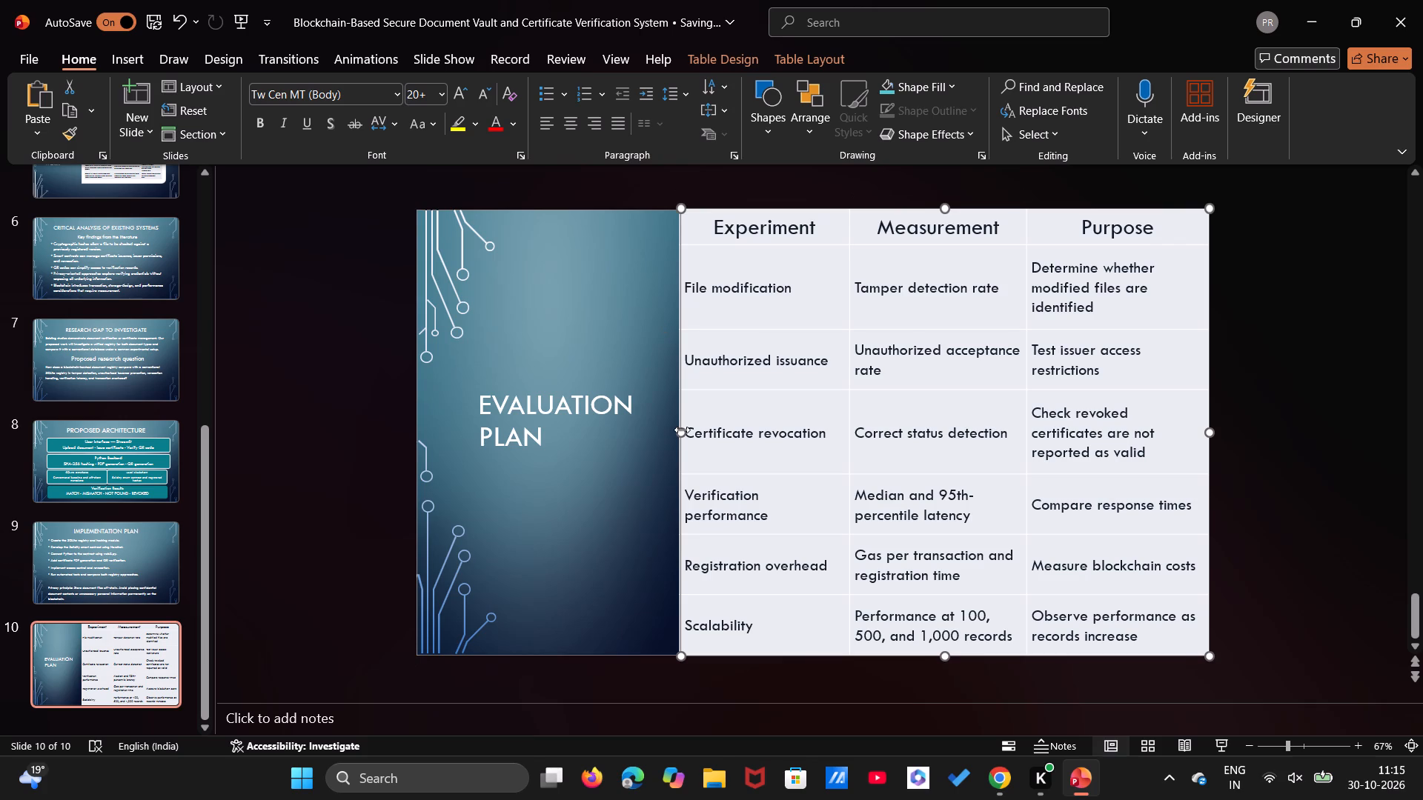
pyautogui.moveTo(682, 430); pyautogui.dragTo(674, 428)
pyautogui.click(749, 671)
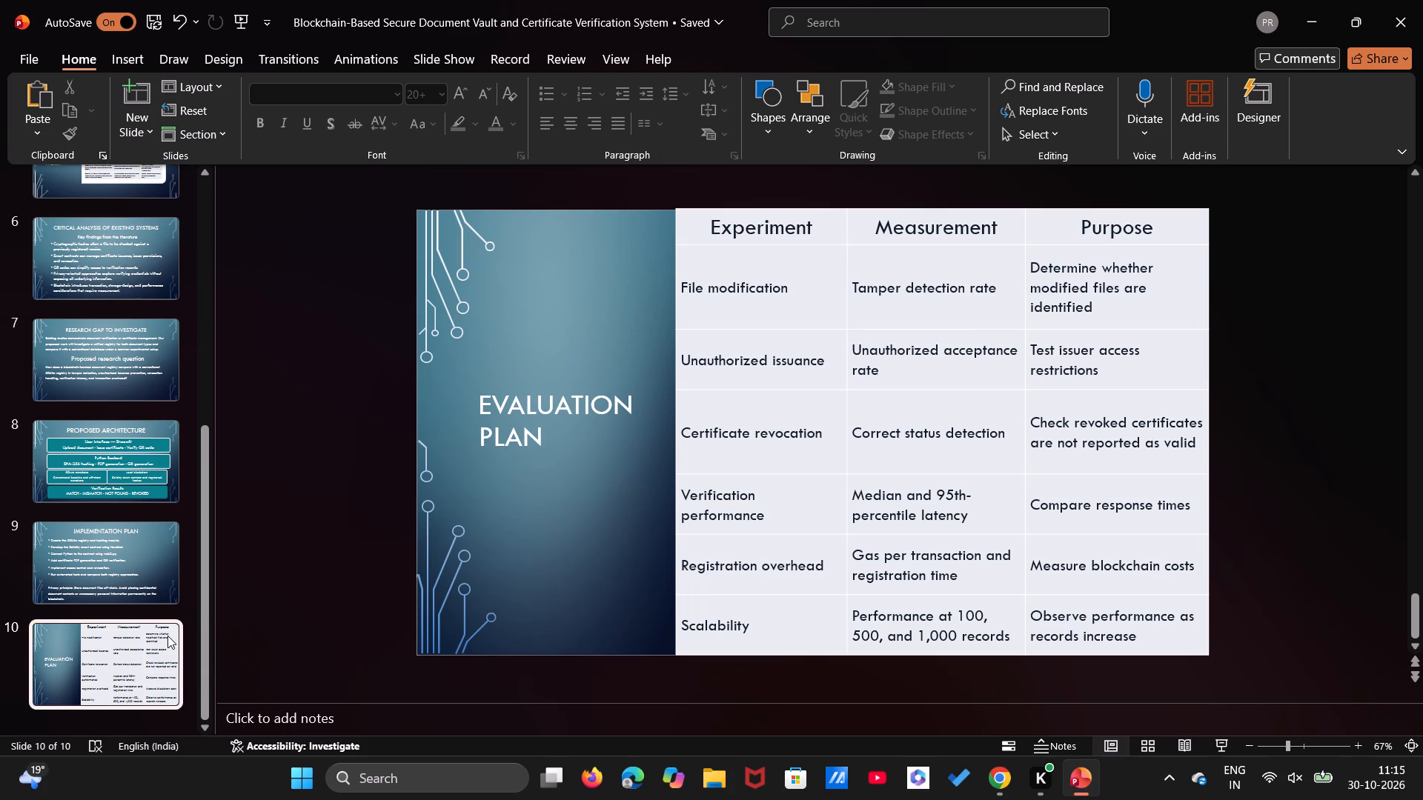
pyautogui.hotkey('ctrl', 'm')
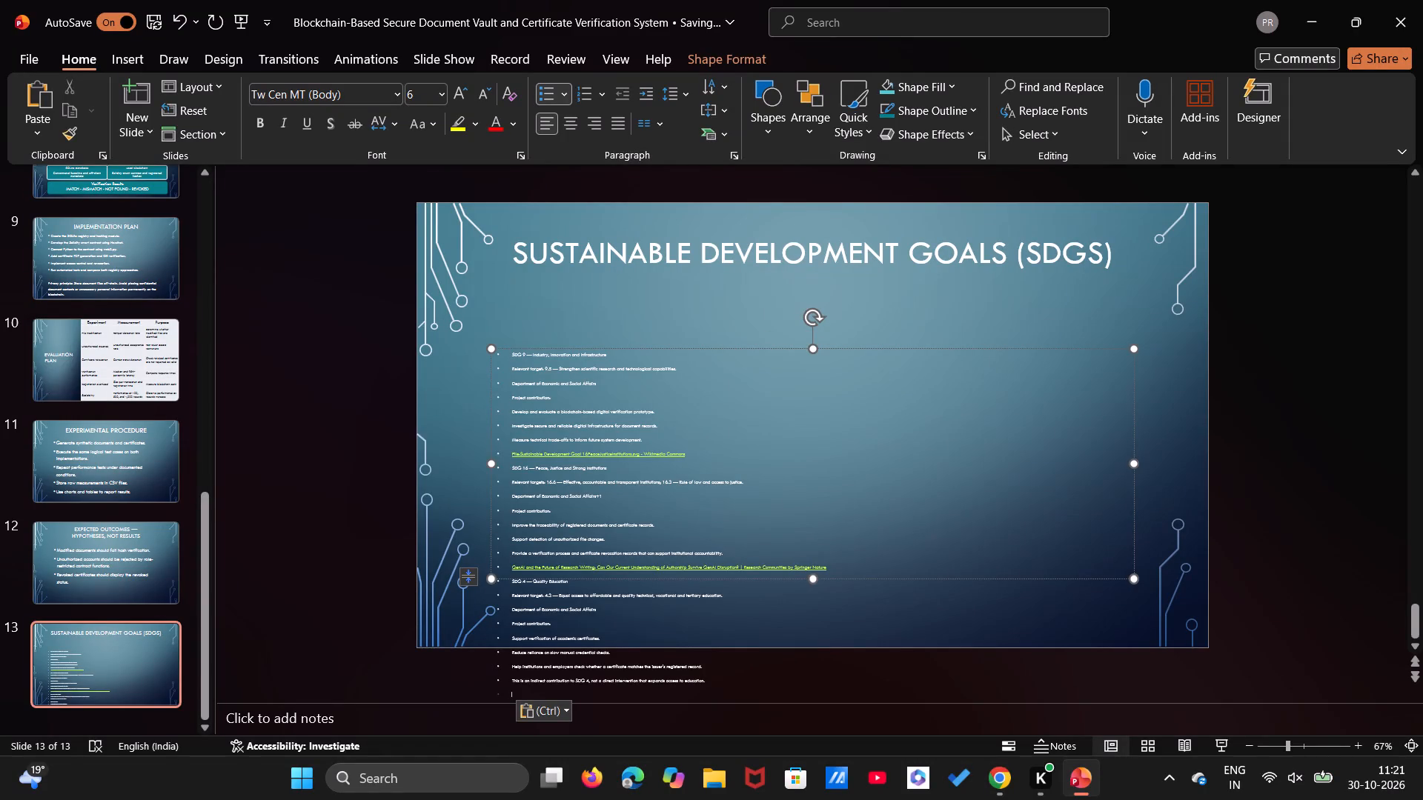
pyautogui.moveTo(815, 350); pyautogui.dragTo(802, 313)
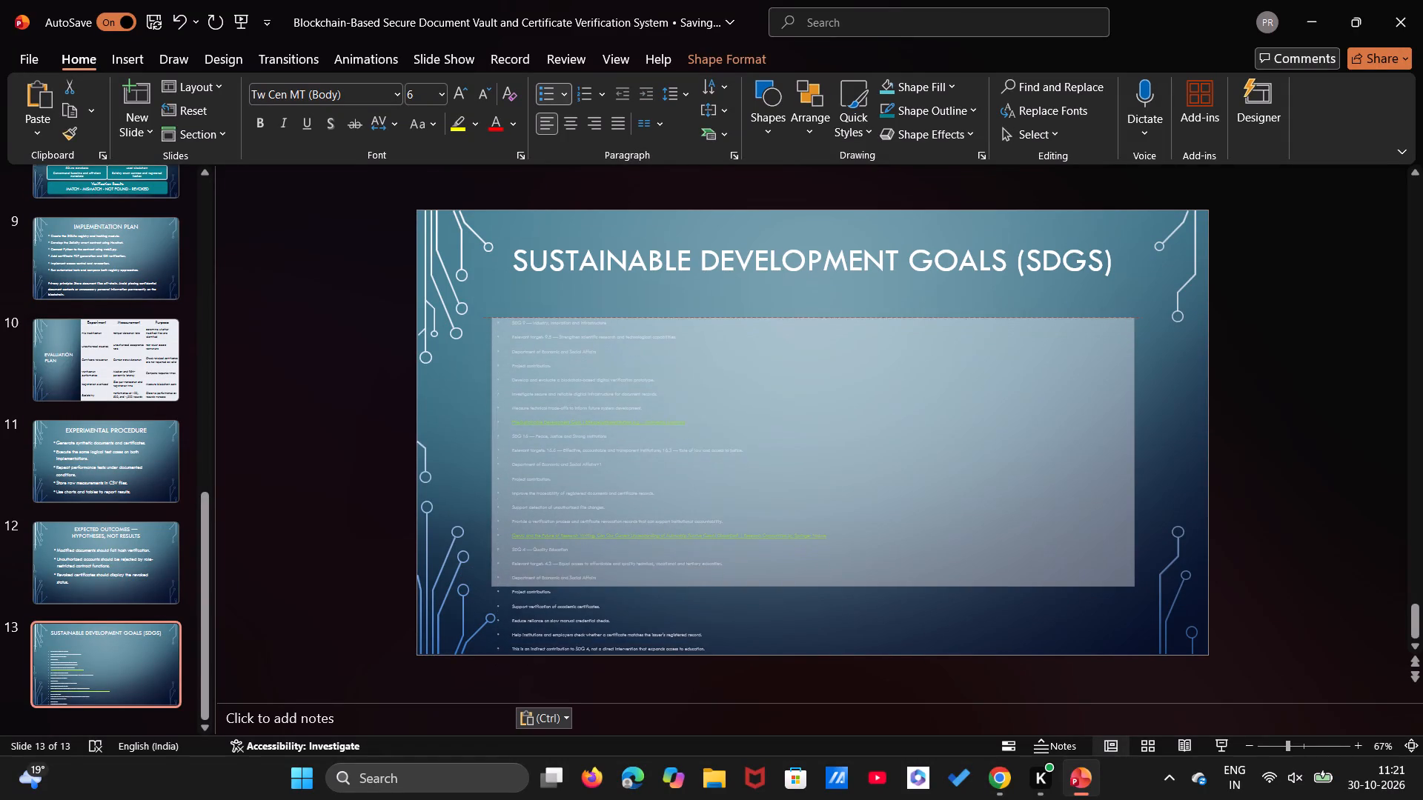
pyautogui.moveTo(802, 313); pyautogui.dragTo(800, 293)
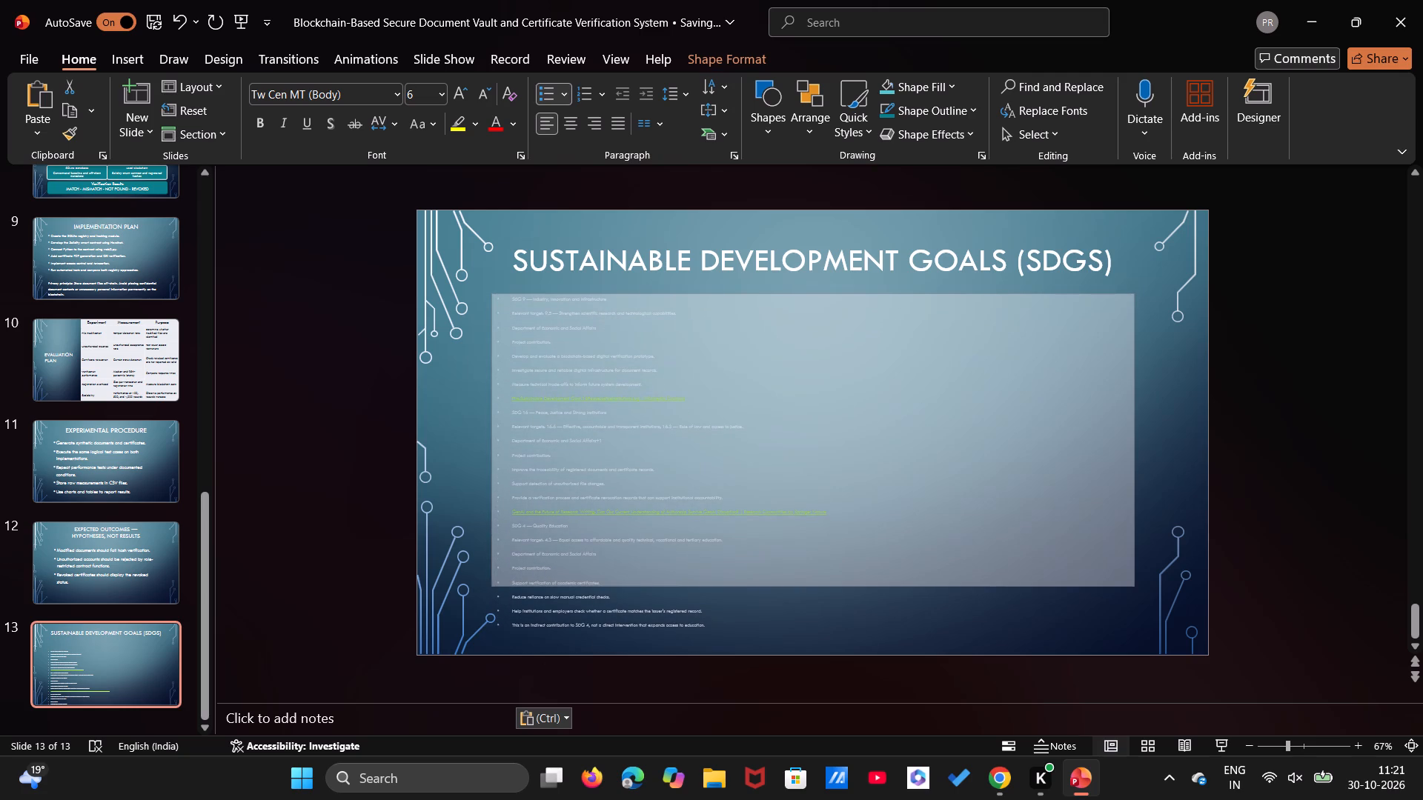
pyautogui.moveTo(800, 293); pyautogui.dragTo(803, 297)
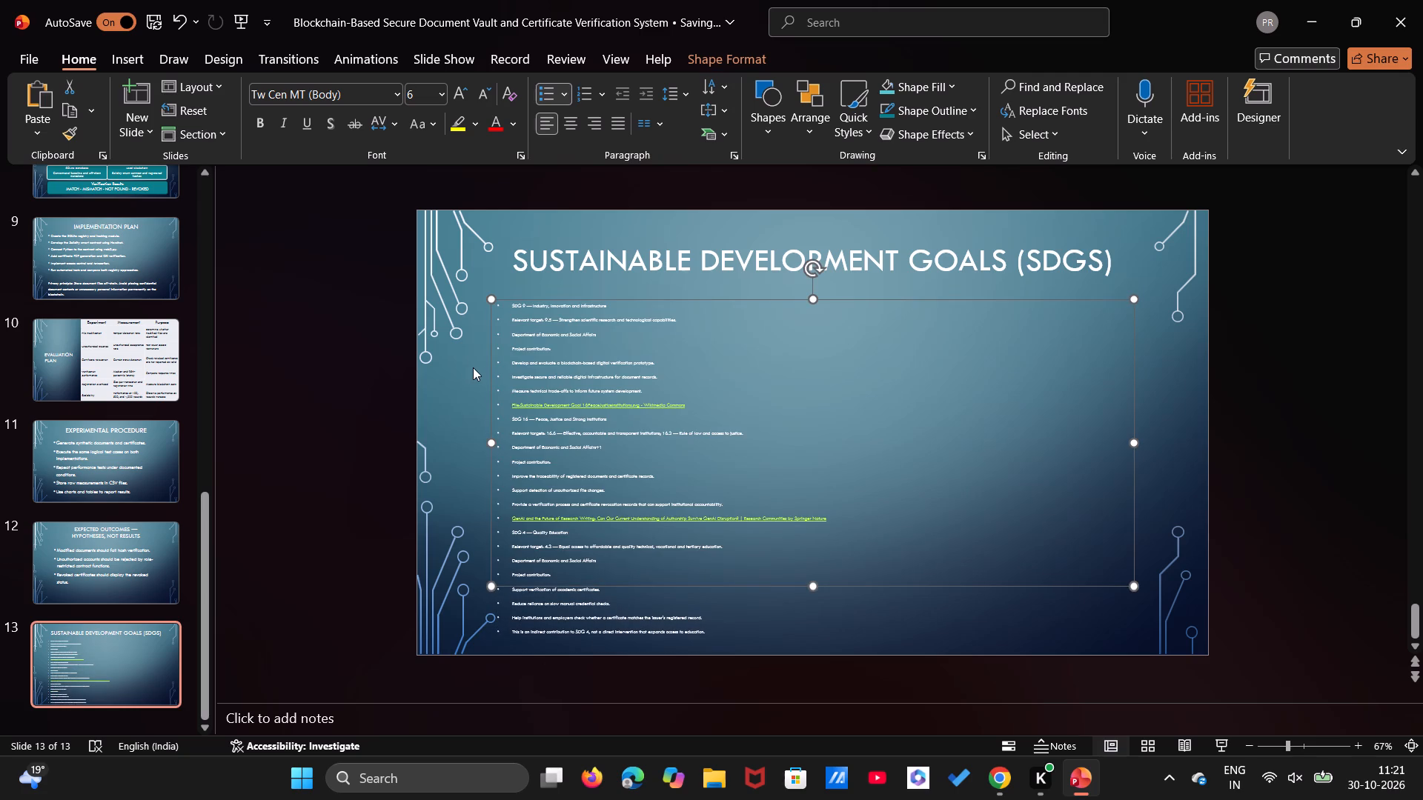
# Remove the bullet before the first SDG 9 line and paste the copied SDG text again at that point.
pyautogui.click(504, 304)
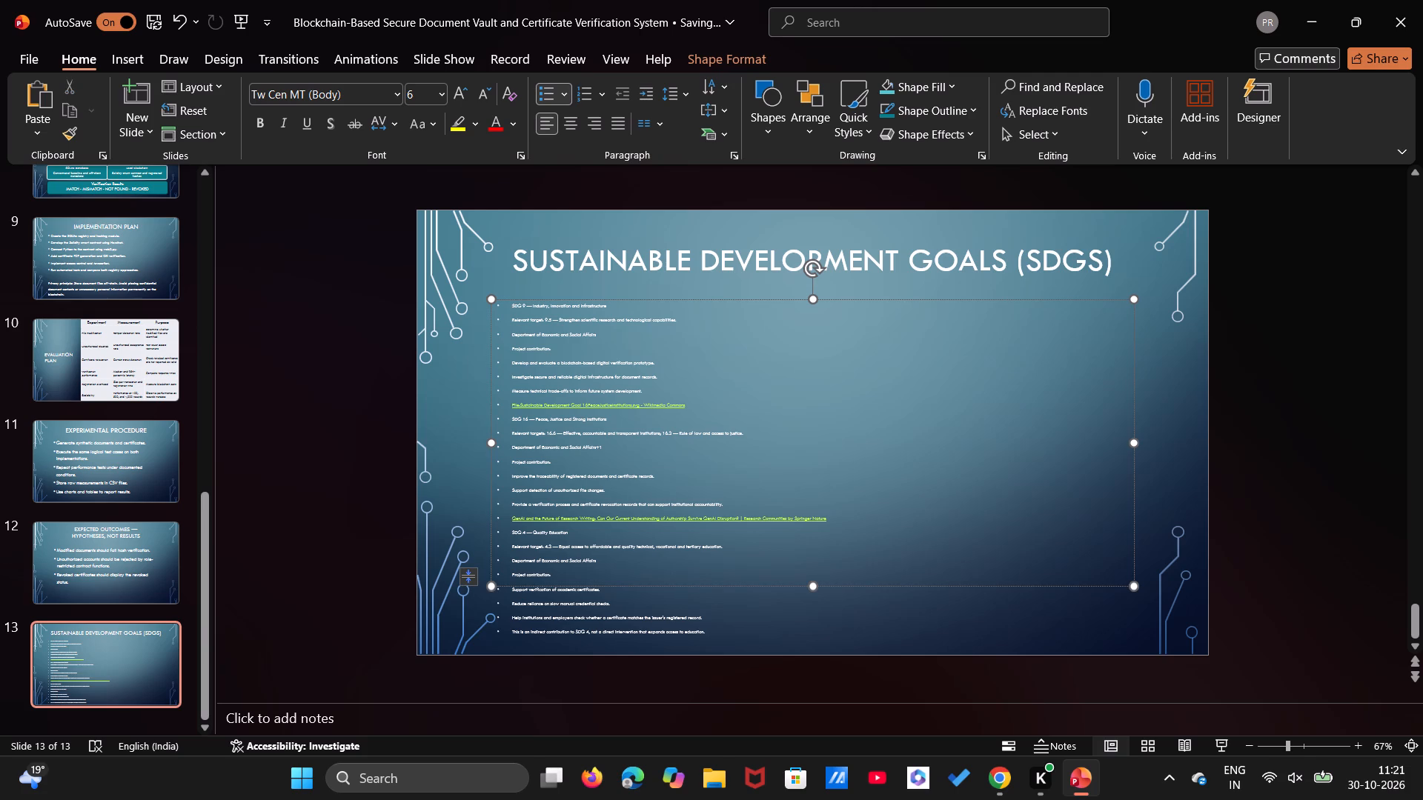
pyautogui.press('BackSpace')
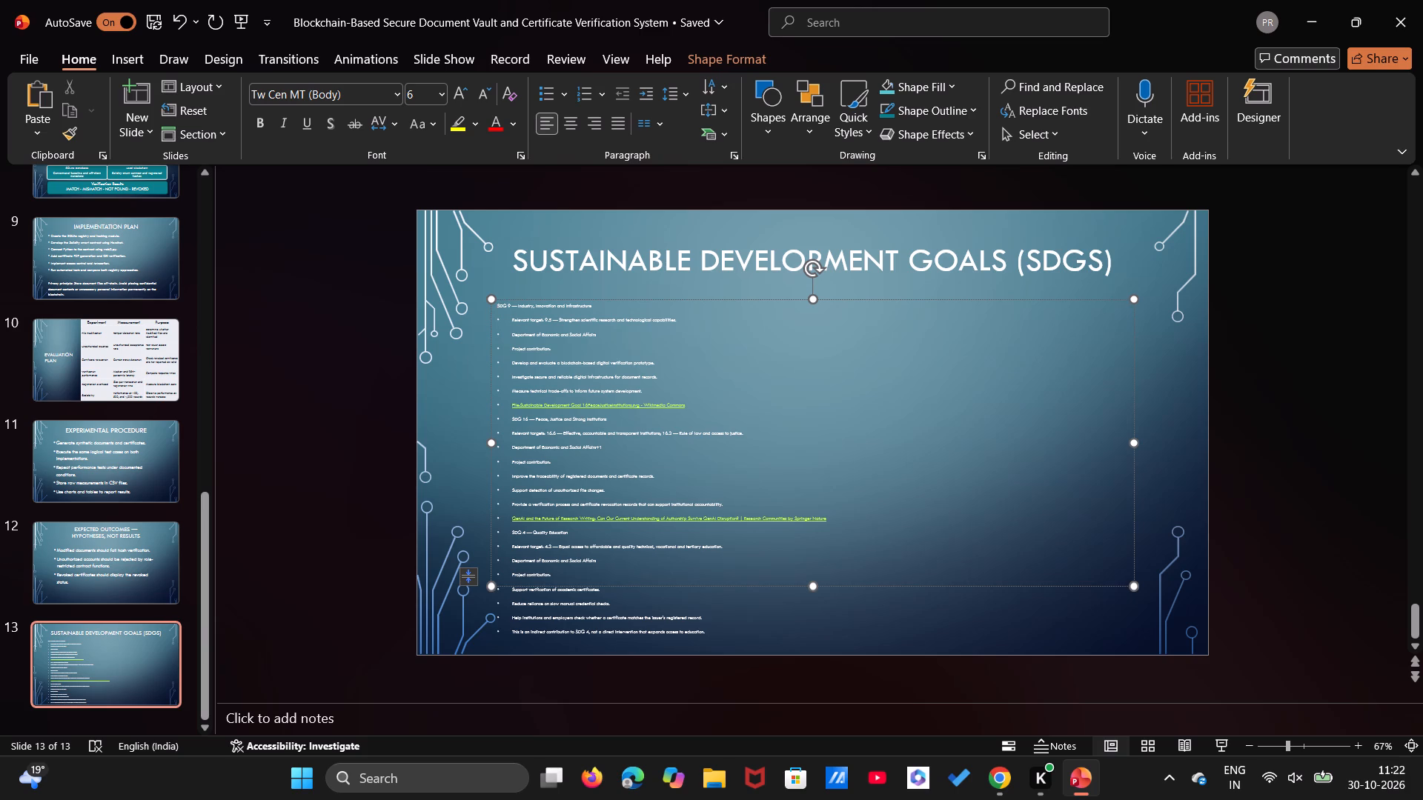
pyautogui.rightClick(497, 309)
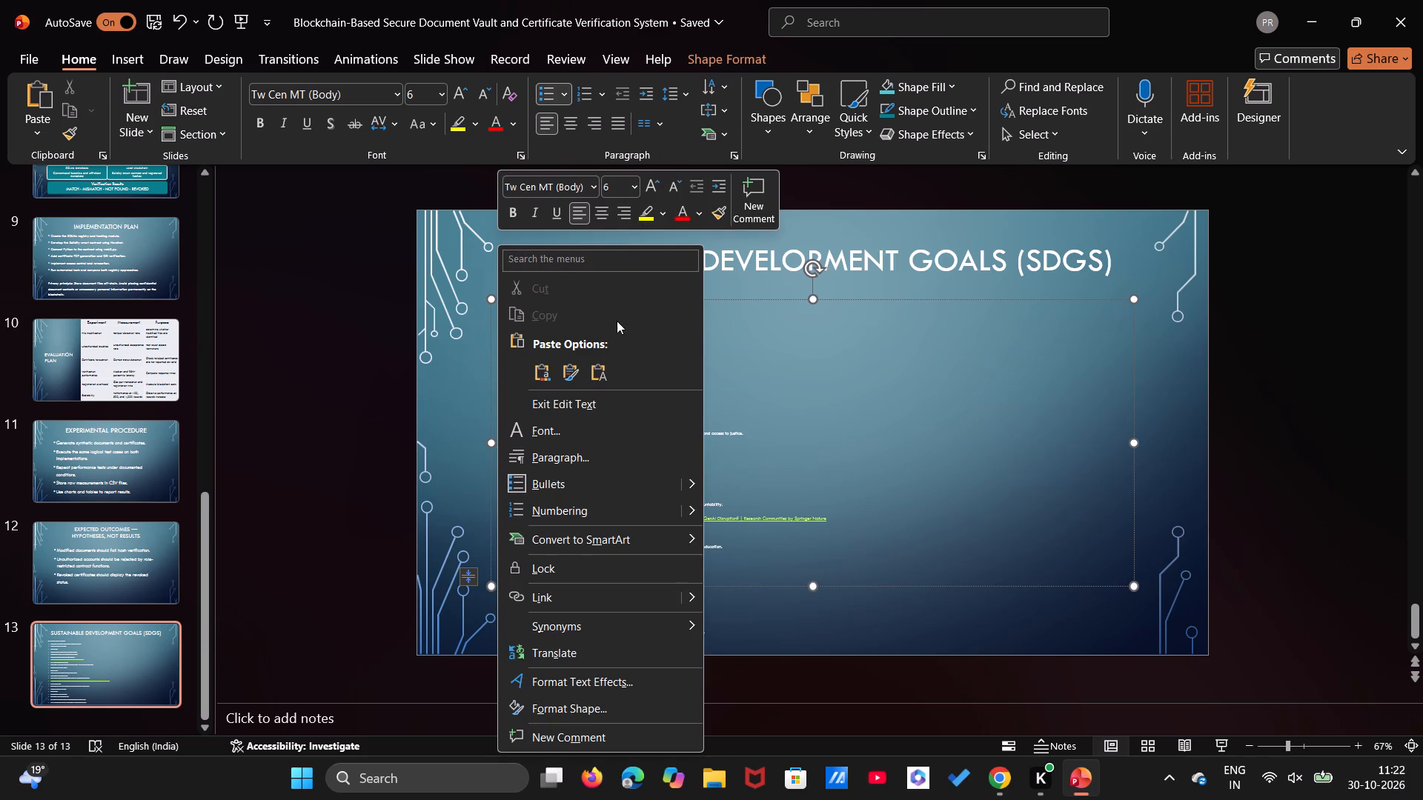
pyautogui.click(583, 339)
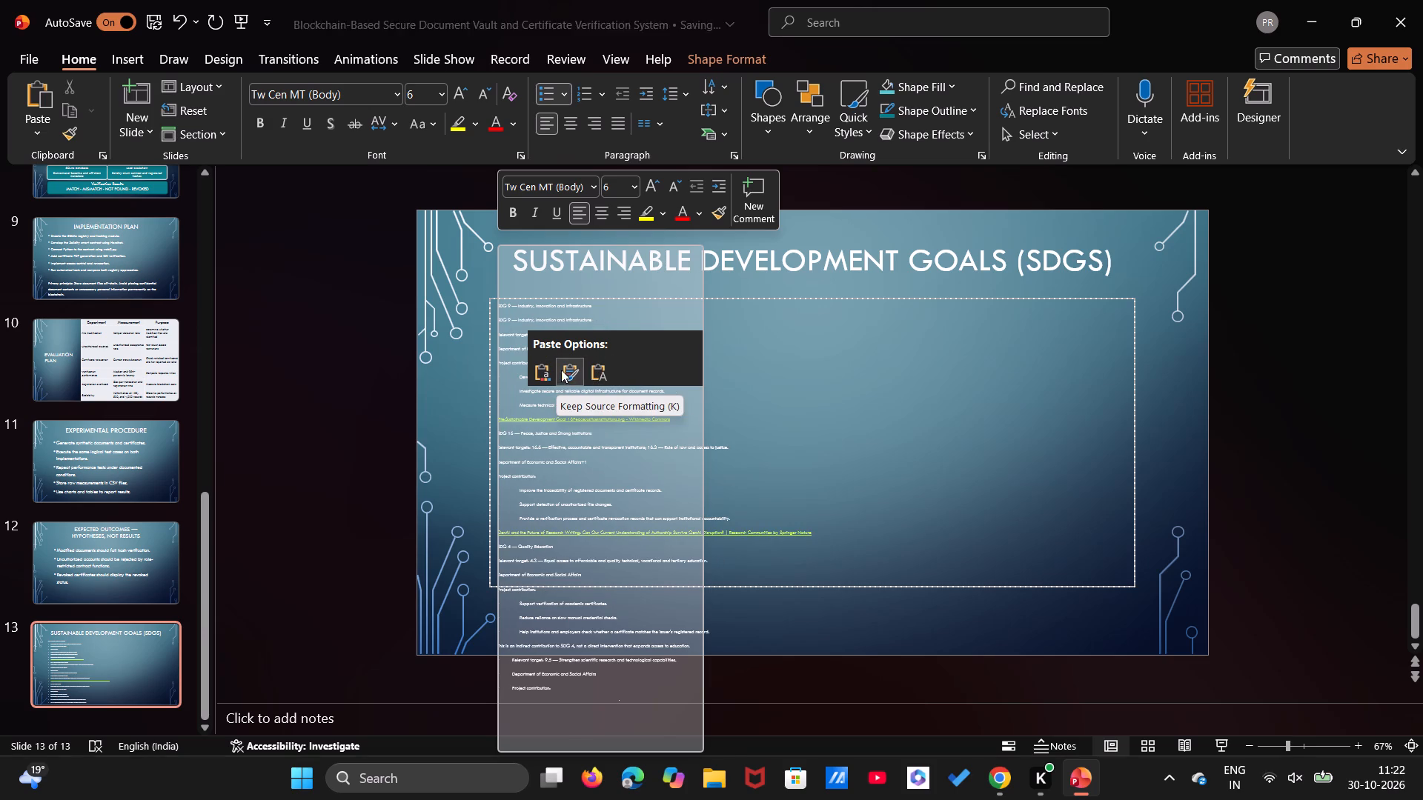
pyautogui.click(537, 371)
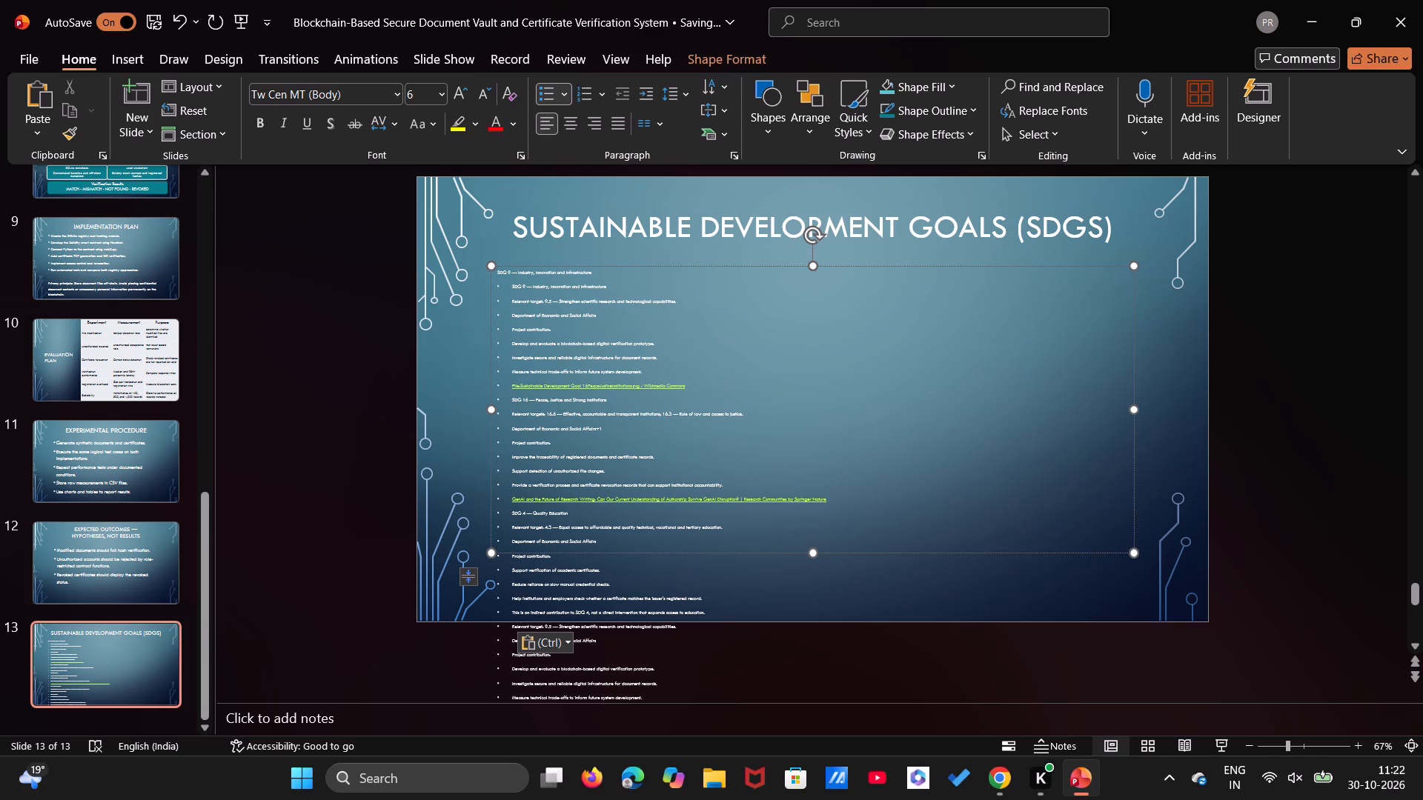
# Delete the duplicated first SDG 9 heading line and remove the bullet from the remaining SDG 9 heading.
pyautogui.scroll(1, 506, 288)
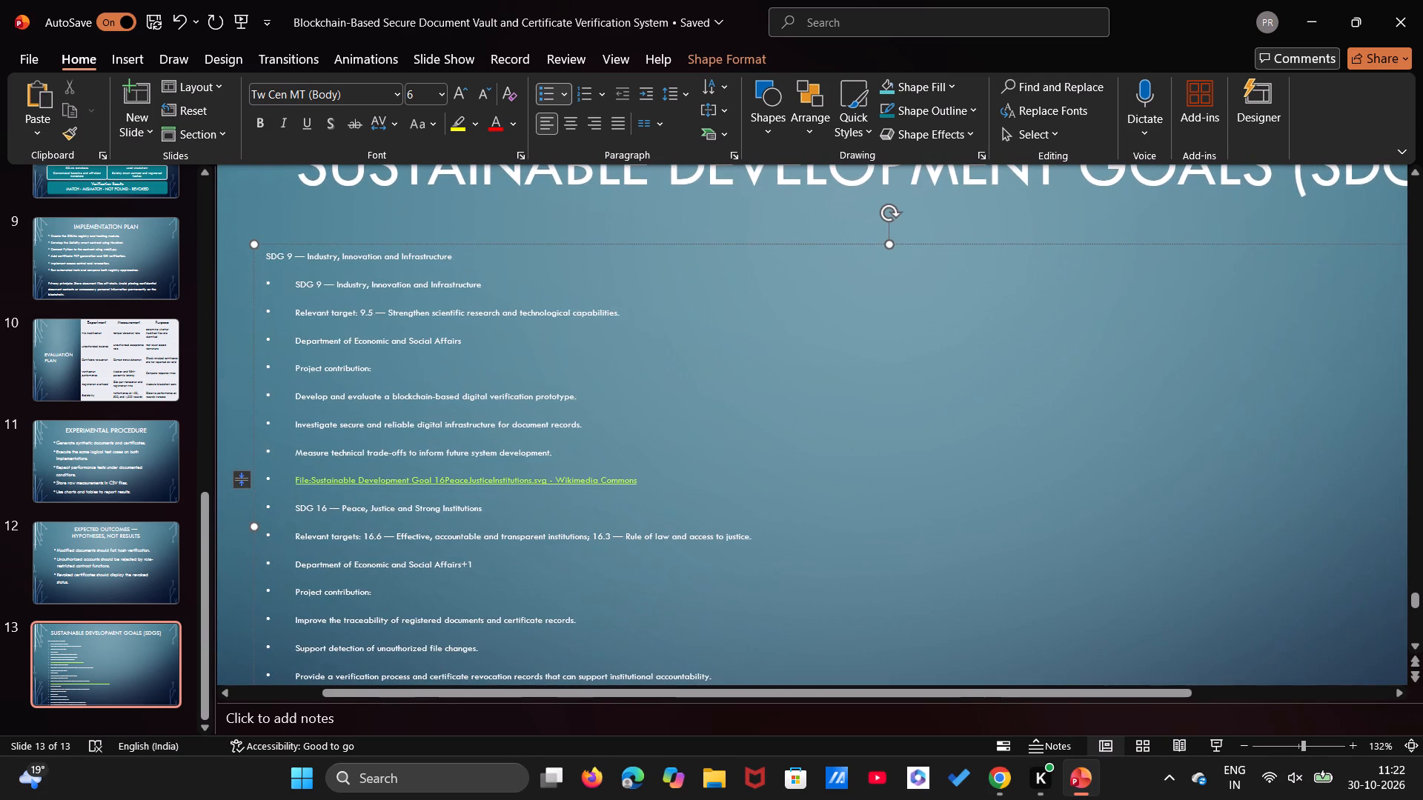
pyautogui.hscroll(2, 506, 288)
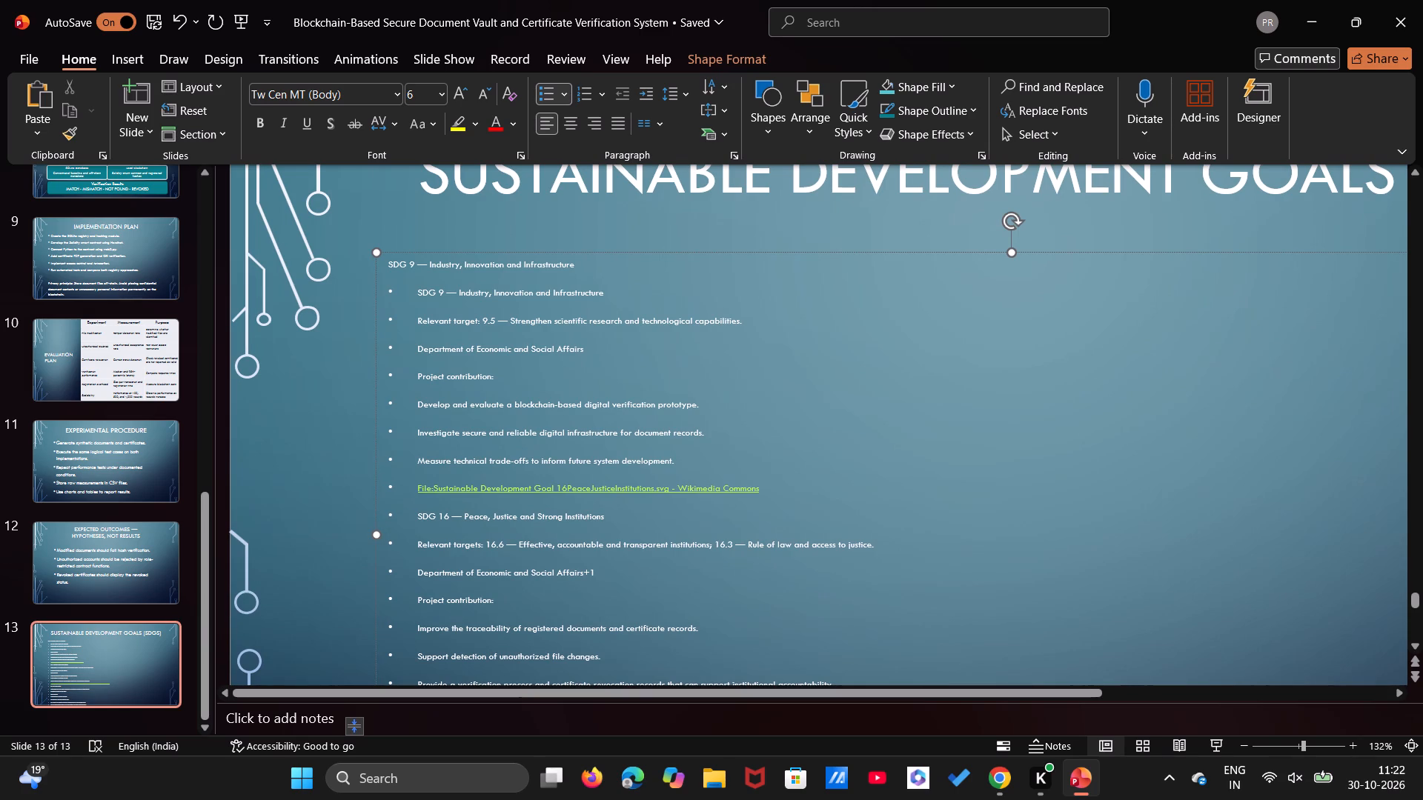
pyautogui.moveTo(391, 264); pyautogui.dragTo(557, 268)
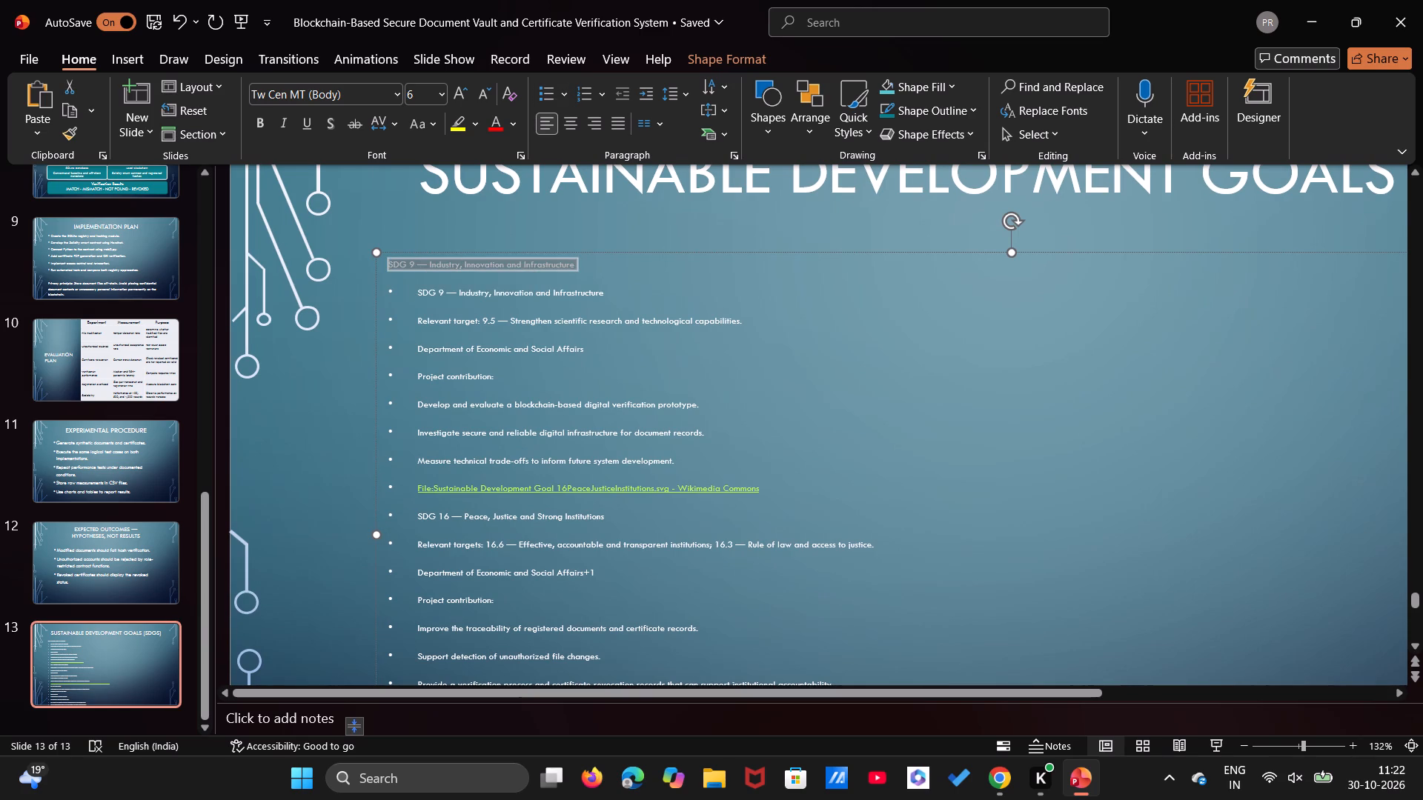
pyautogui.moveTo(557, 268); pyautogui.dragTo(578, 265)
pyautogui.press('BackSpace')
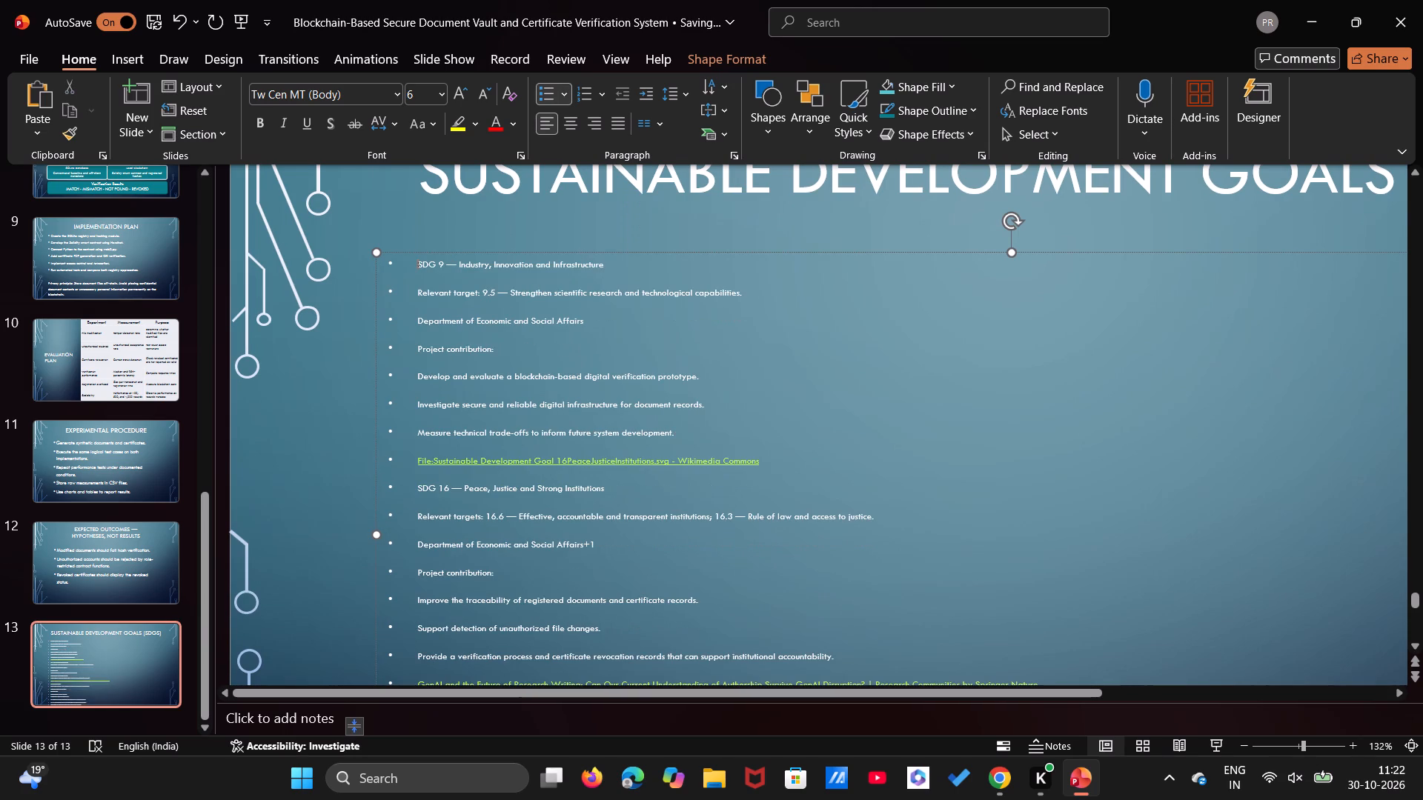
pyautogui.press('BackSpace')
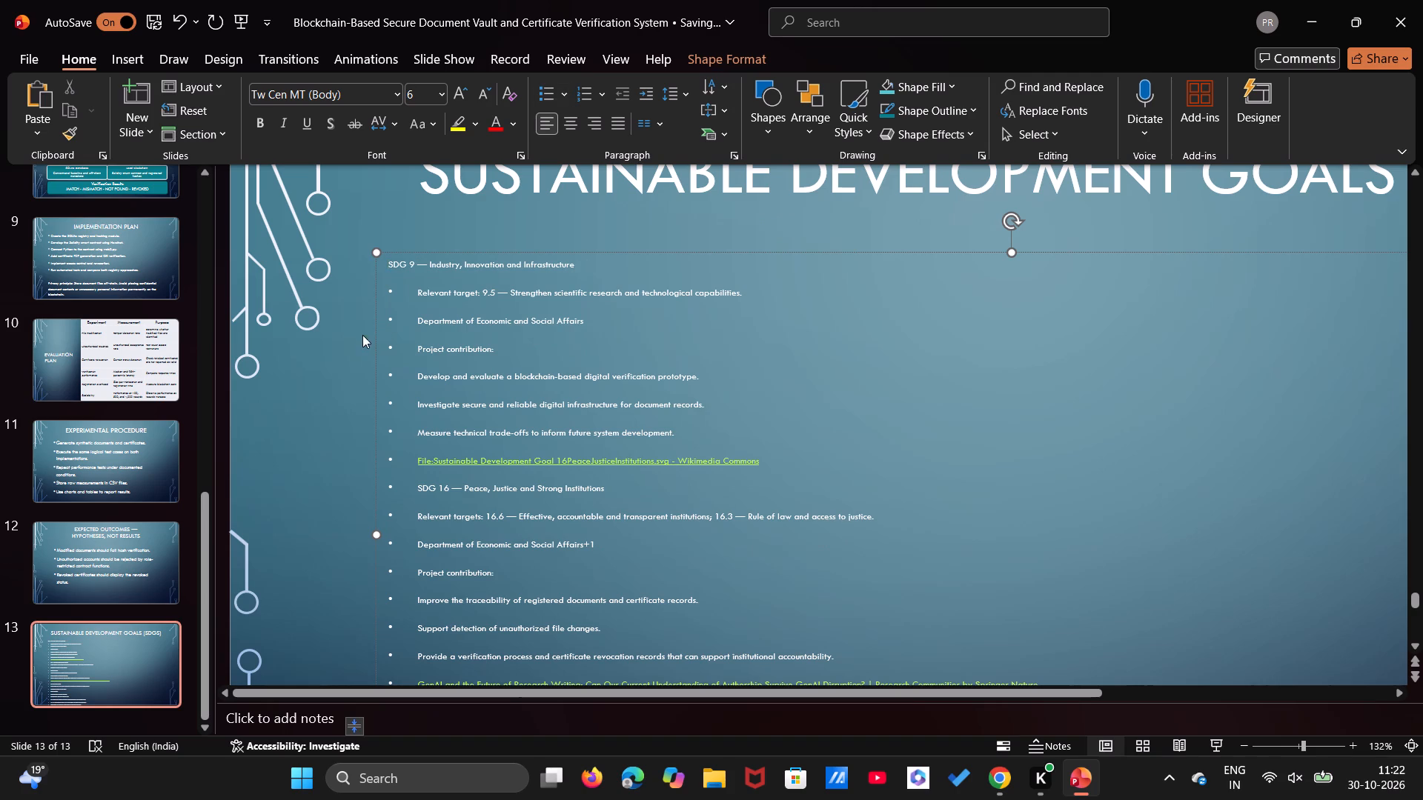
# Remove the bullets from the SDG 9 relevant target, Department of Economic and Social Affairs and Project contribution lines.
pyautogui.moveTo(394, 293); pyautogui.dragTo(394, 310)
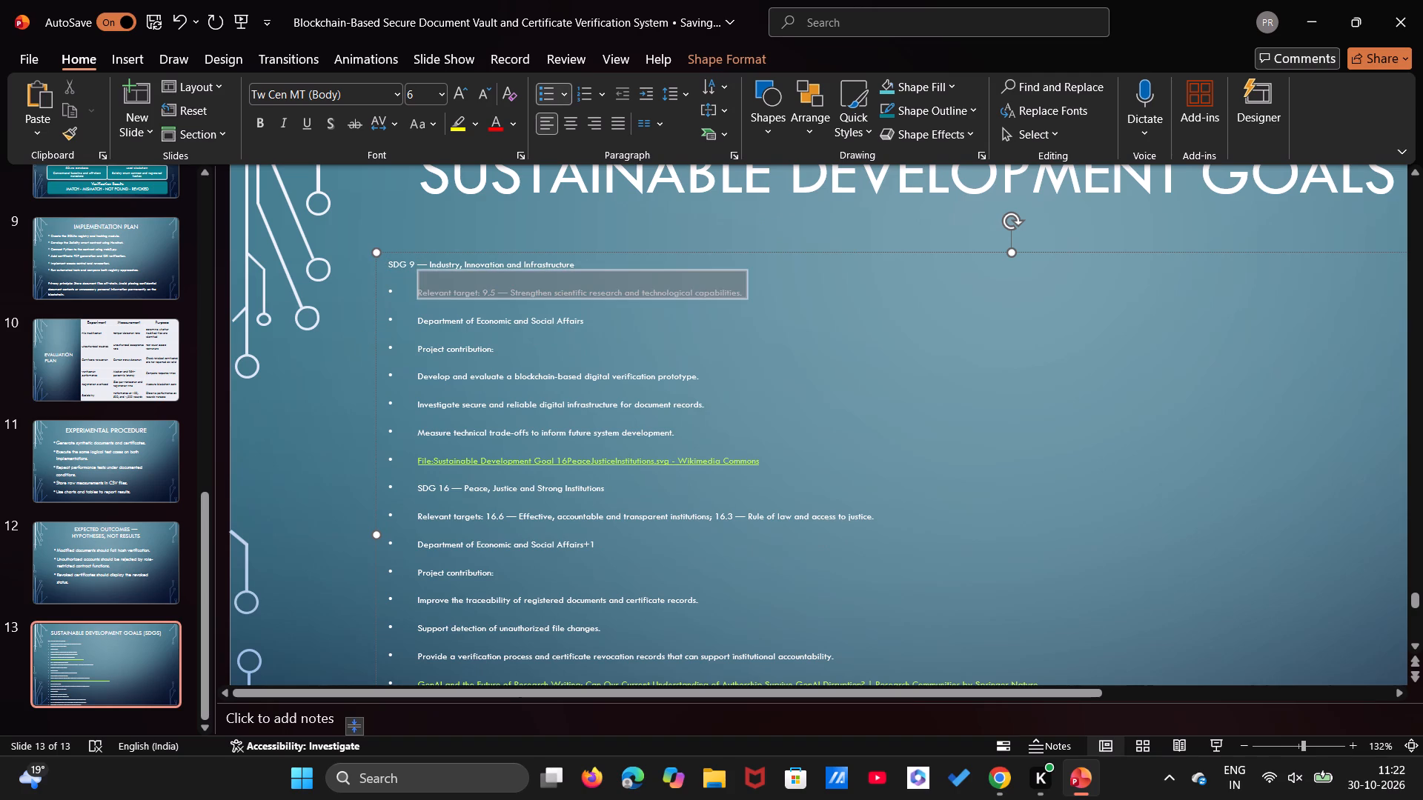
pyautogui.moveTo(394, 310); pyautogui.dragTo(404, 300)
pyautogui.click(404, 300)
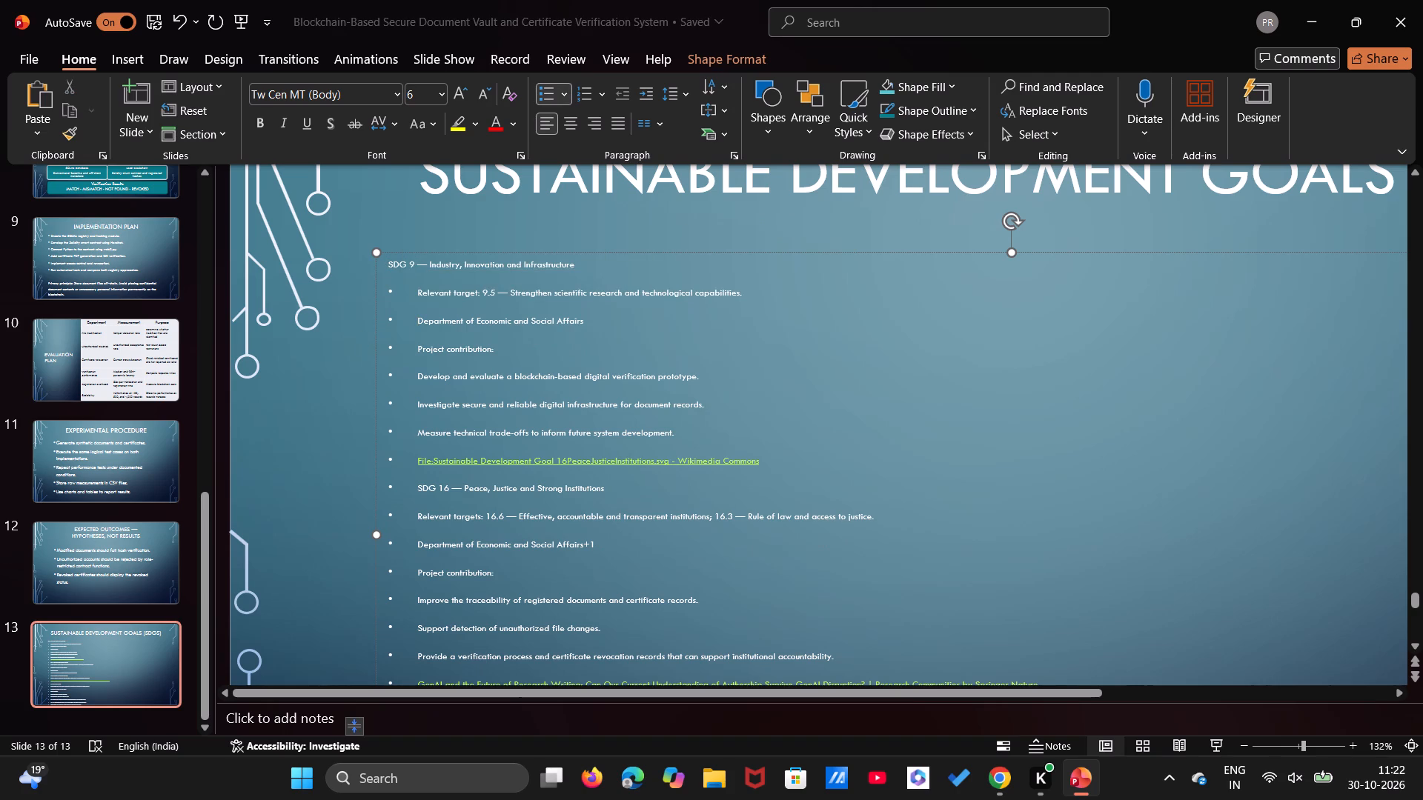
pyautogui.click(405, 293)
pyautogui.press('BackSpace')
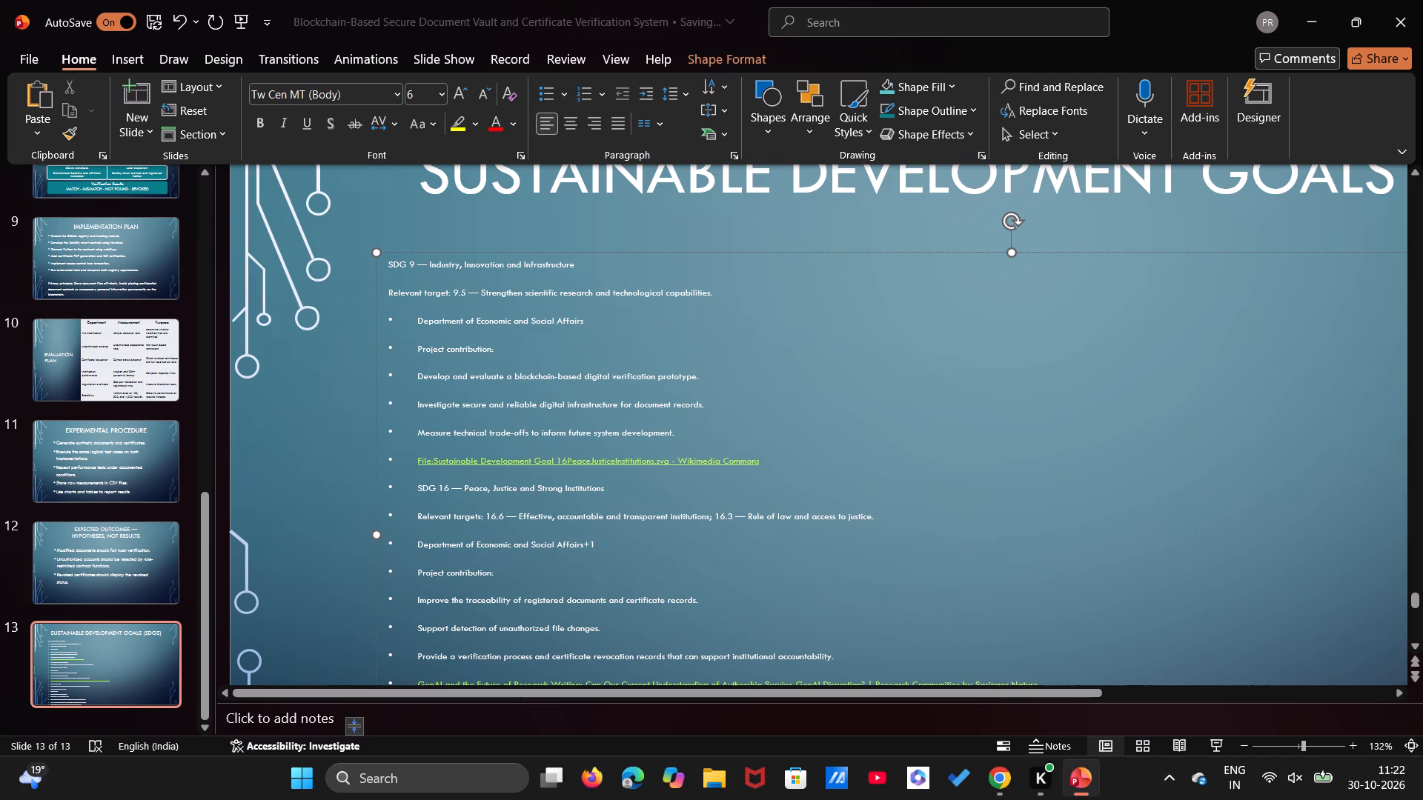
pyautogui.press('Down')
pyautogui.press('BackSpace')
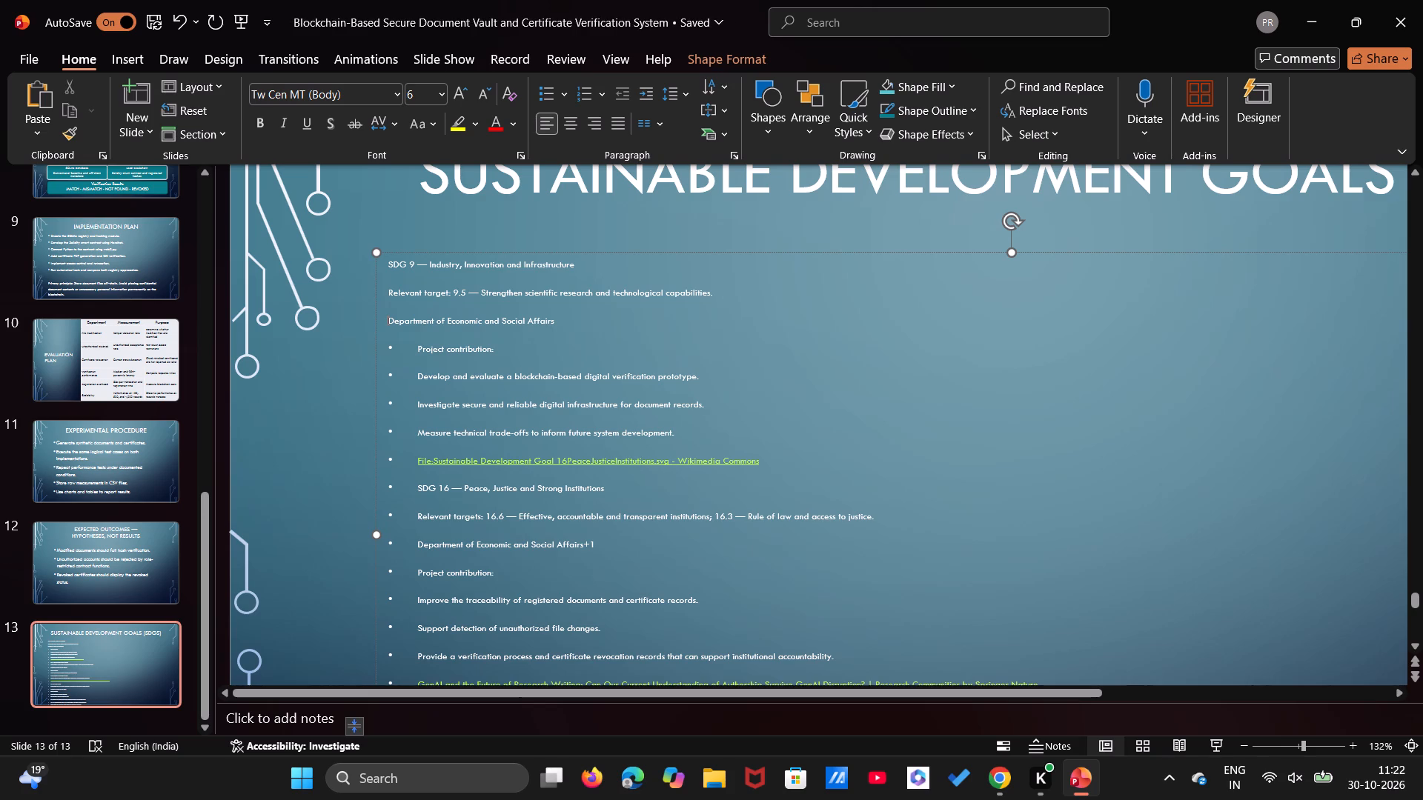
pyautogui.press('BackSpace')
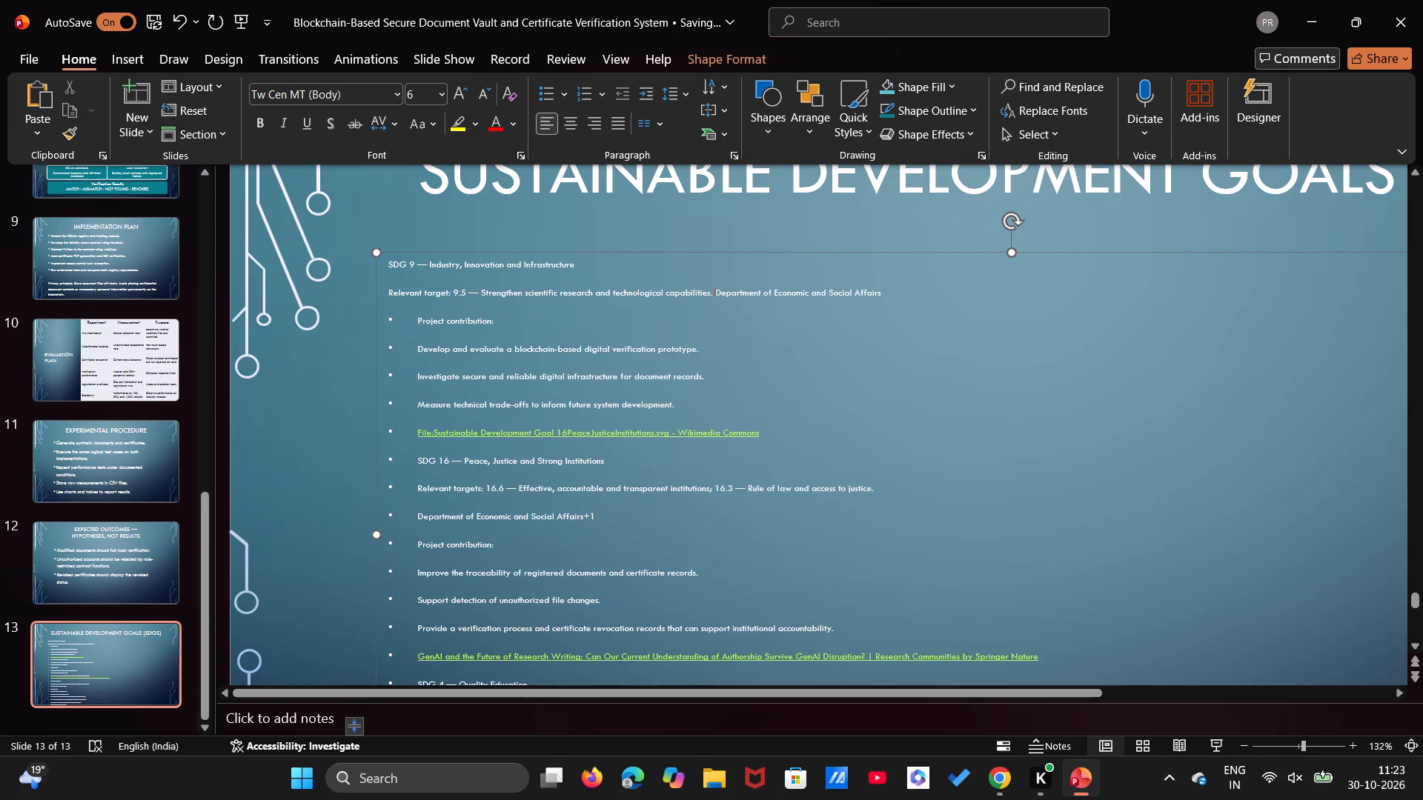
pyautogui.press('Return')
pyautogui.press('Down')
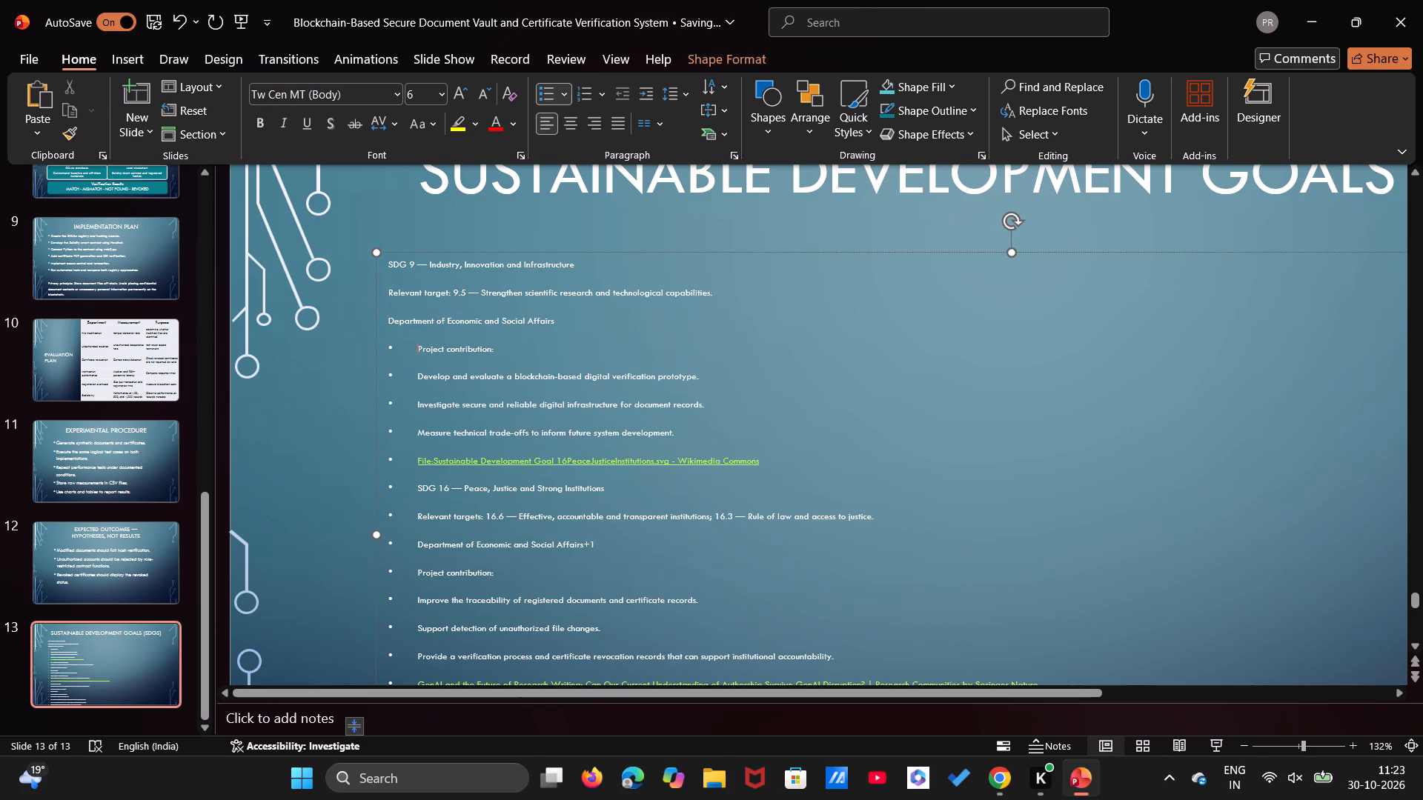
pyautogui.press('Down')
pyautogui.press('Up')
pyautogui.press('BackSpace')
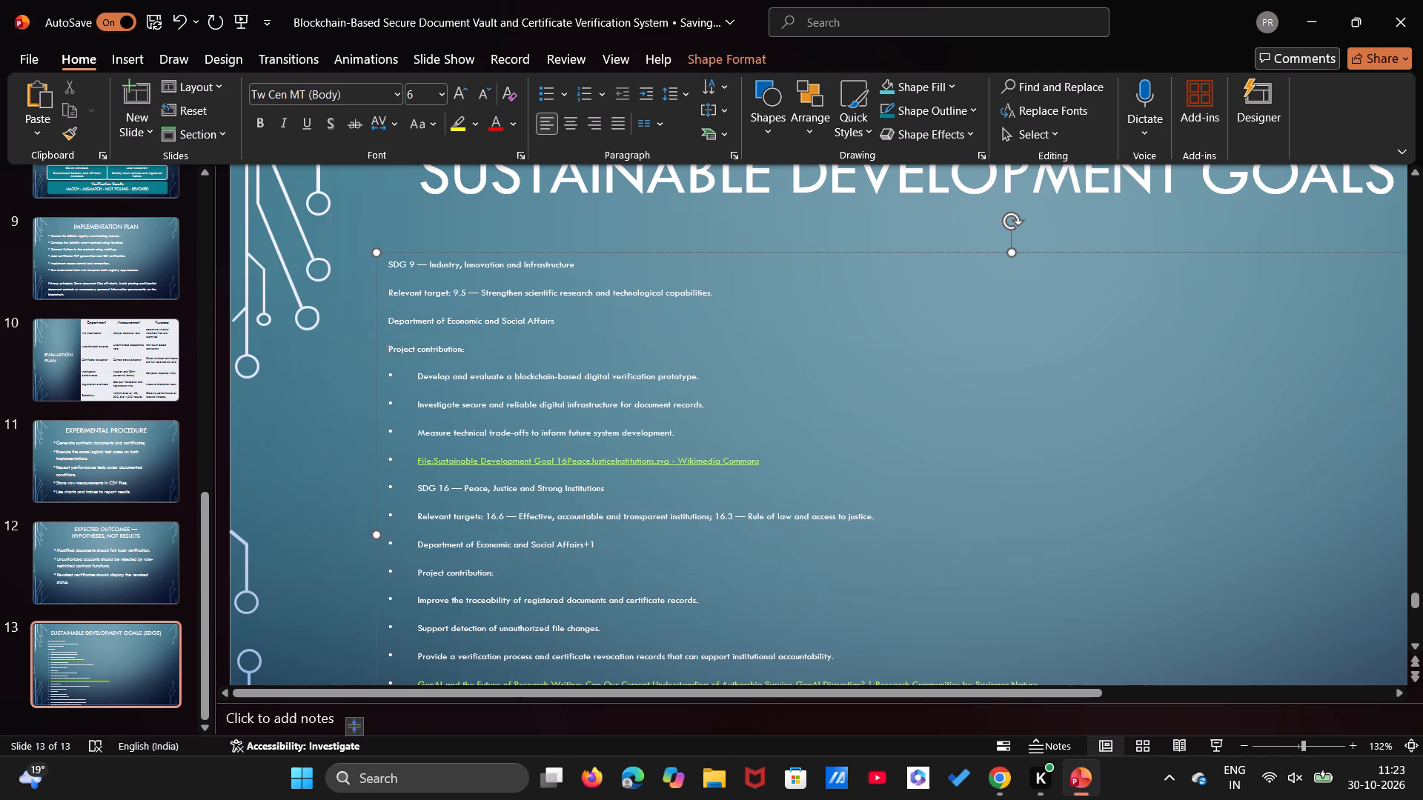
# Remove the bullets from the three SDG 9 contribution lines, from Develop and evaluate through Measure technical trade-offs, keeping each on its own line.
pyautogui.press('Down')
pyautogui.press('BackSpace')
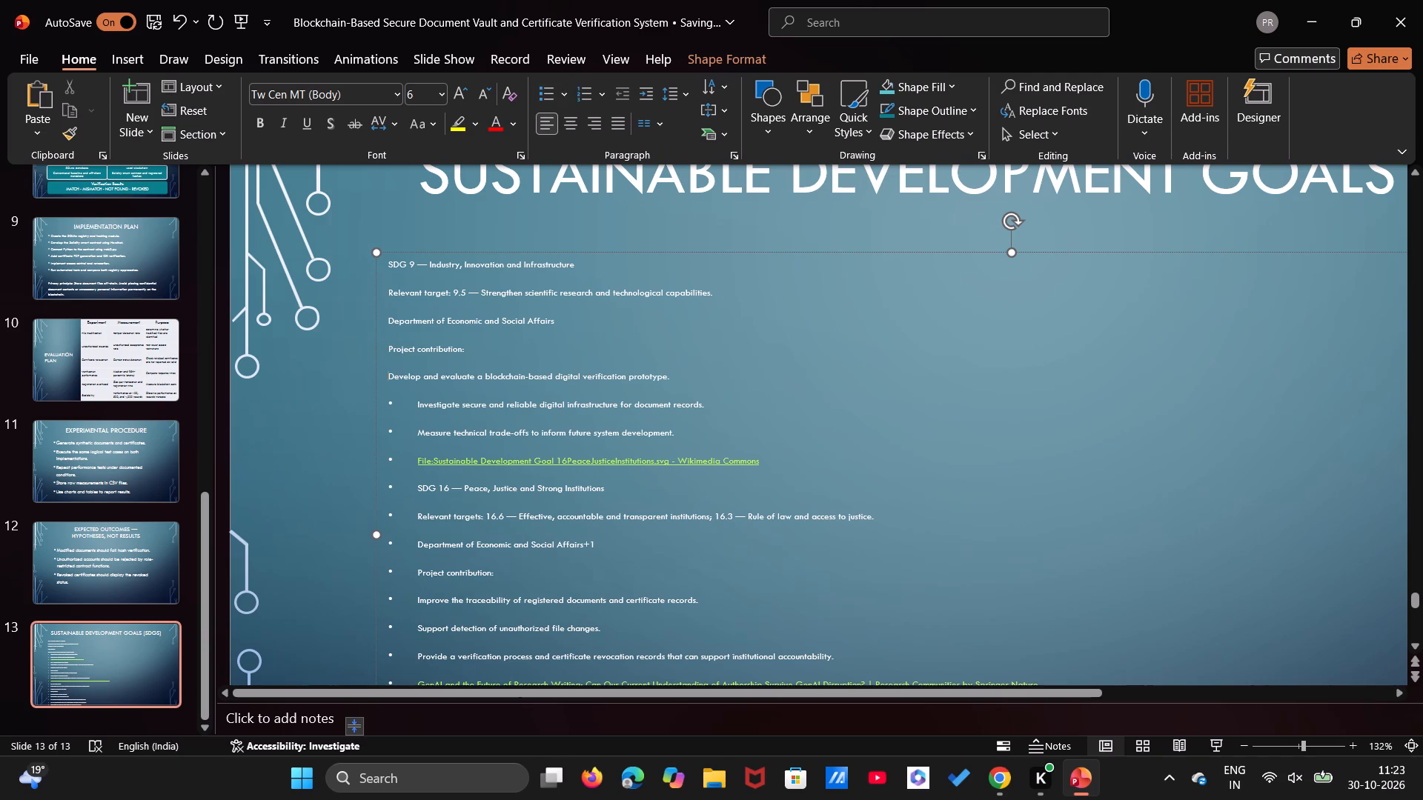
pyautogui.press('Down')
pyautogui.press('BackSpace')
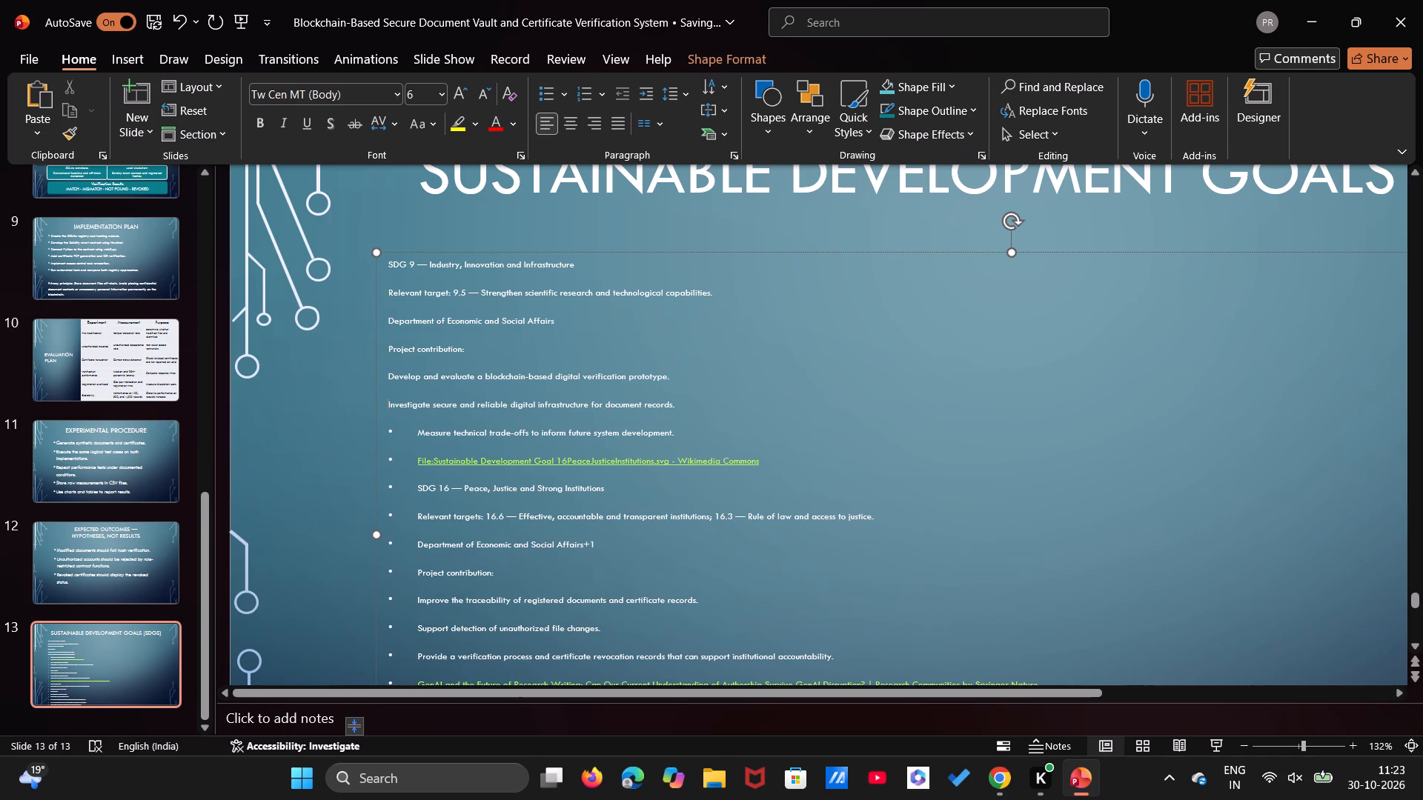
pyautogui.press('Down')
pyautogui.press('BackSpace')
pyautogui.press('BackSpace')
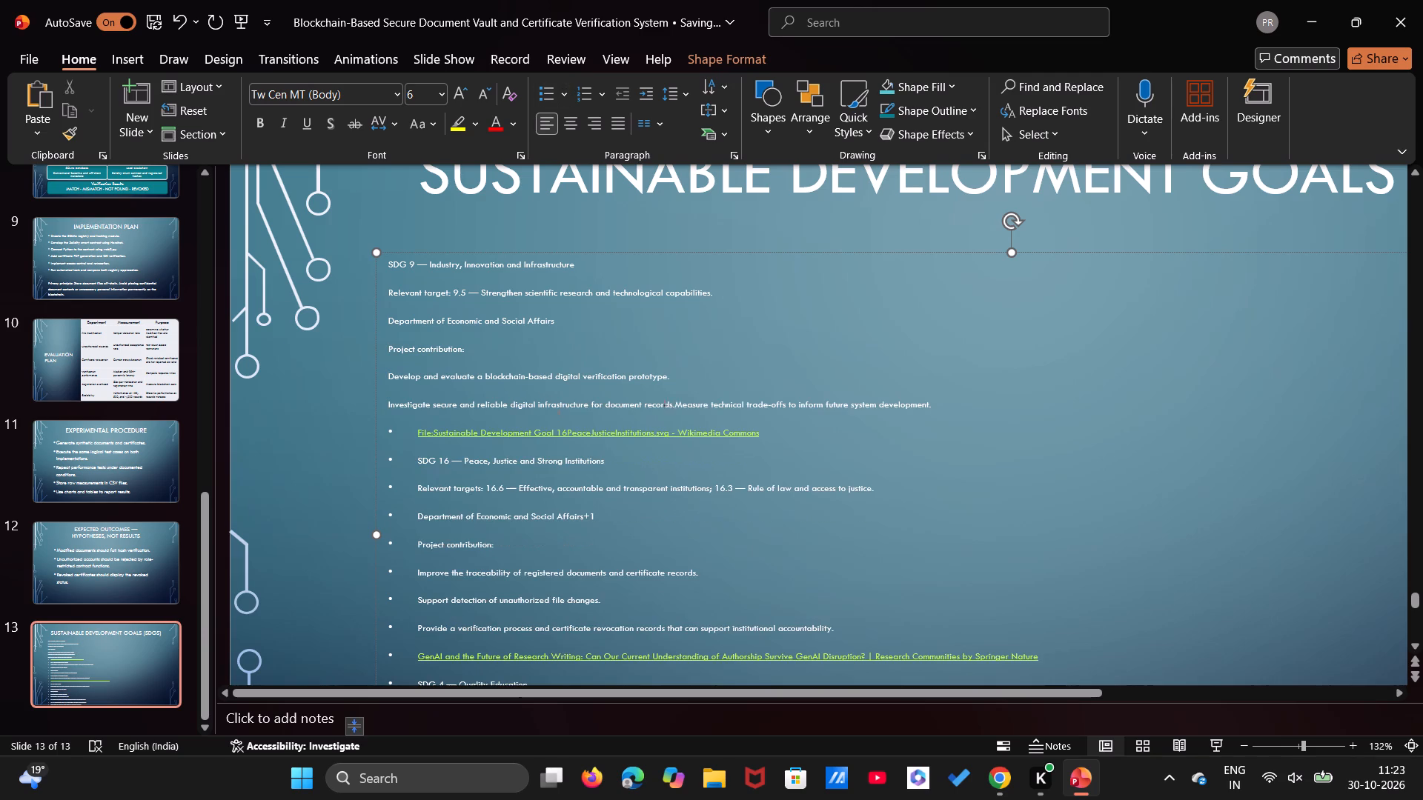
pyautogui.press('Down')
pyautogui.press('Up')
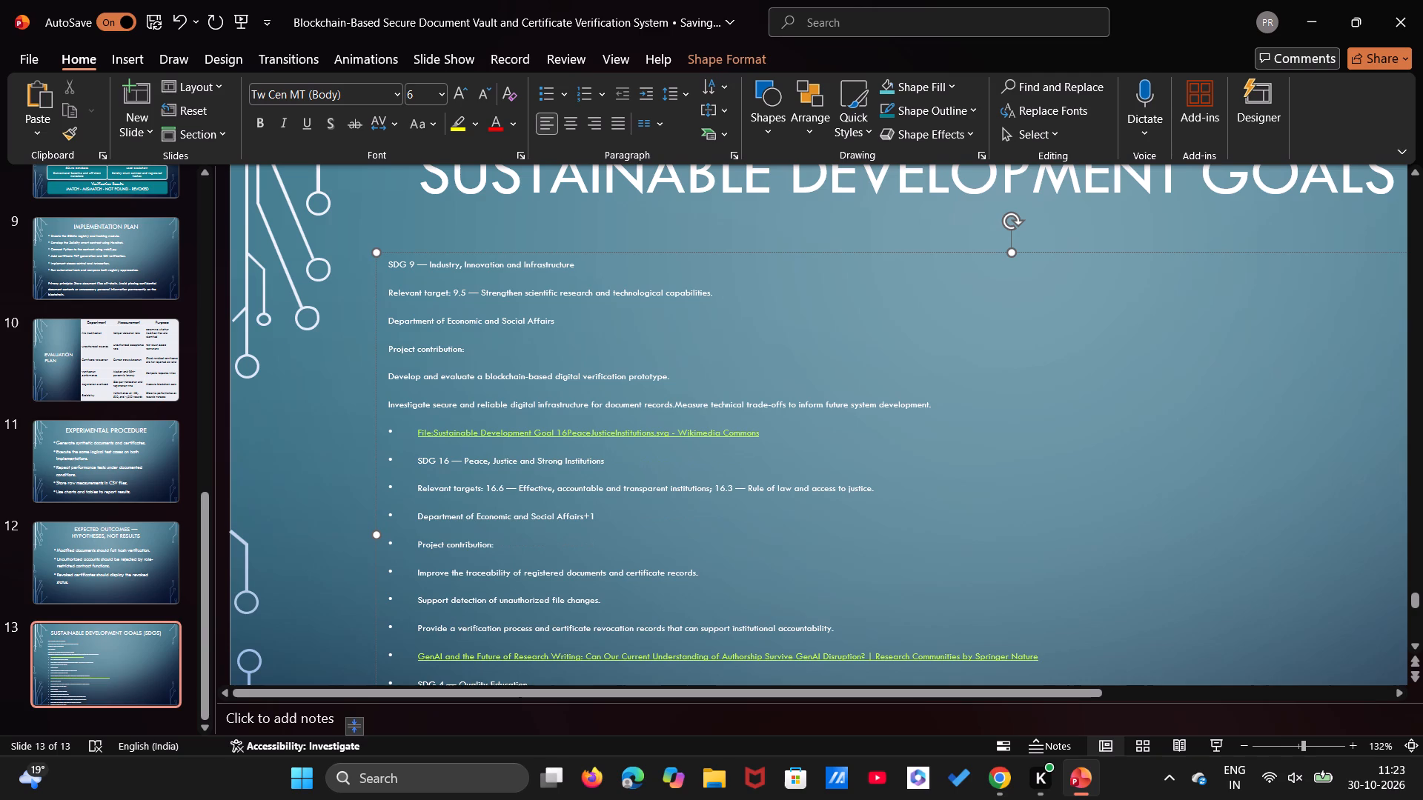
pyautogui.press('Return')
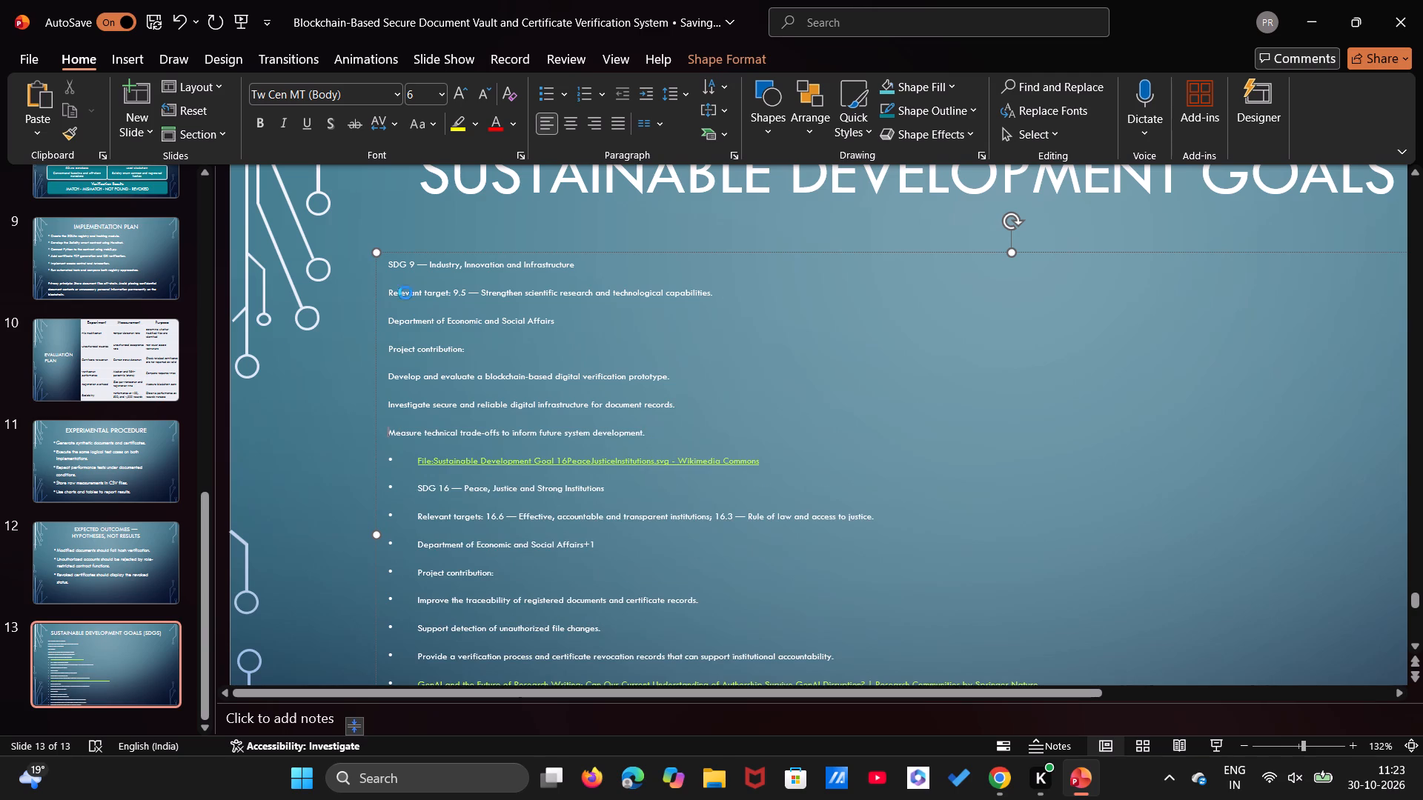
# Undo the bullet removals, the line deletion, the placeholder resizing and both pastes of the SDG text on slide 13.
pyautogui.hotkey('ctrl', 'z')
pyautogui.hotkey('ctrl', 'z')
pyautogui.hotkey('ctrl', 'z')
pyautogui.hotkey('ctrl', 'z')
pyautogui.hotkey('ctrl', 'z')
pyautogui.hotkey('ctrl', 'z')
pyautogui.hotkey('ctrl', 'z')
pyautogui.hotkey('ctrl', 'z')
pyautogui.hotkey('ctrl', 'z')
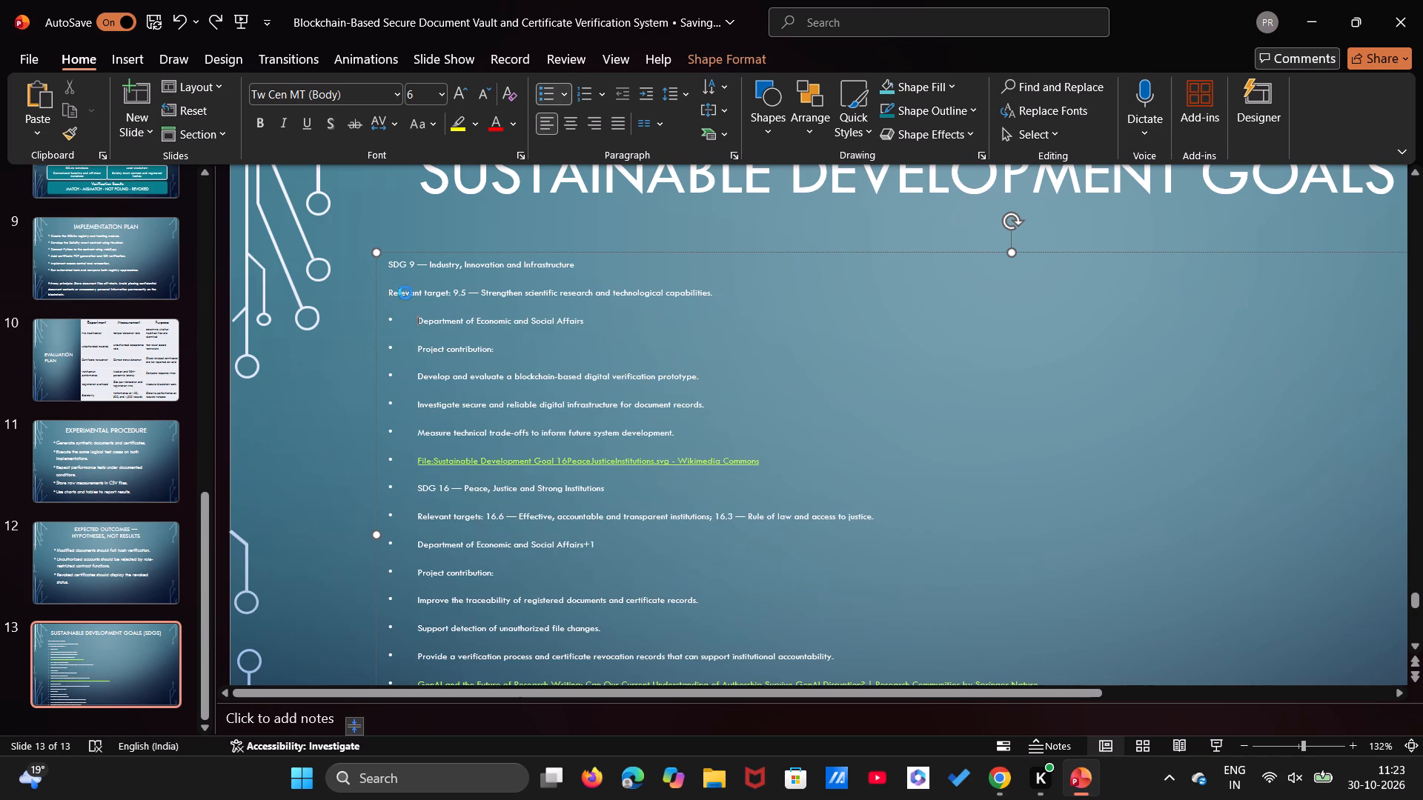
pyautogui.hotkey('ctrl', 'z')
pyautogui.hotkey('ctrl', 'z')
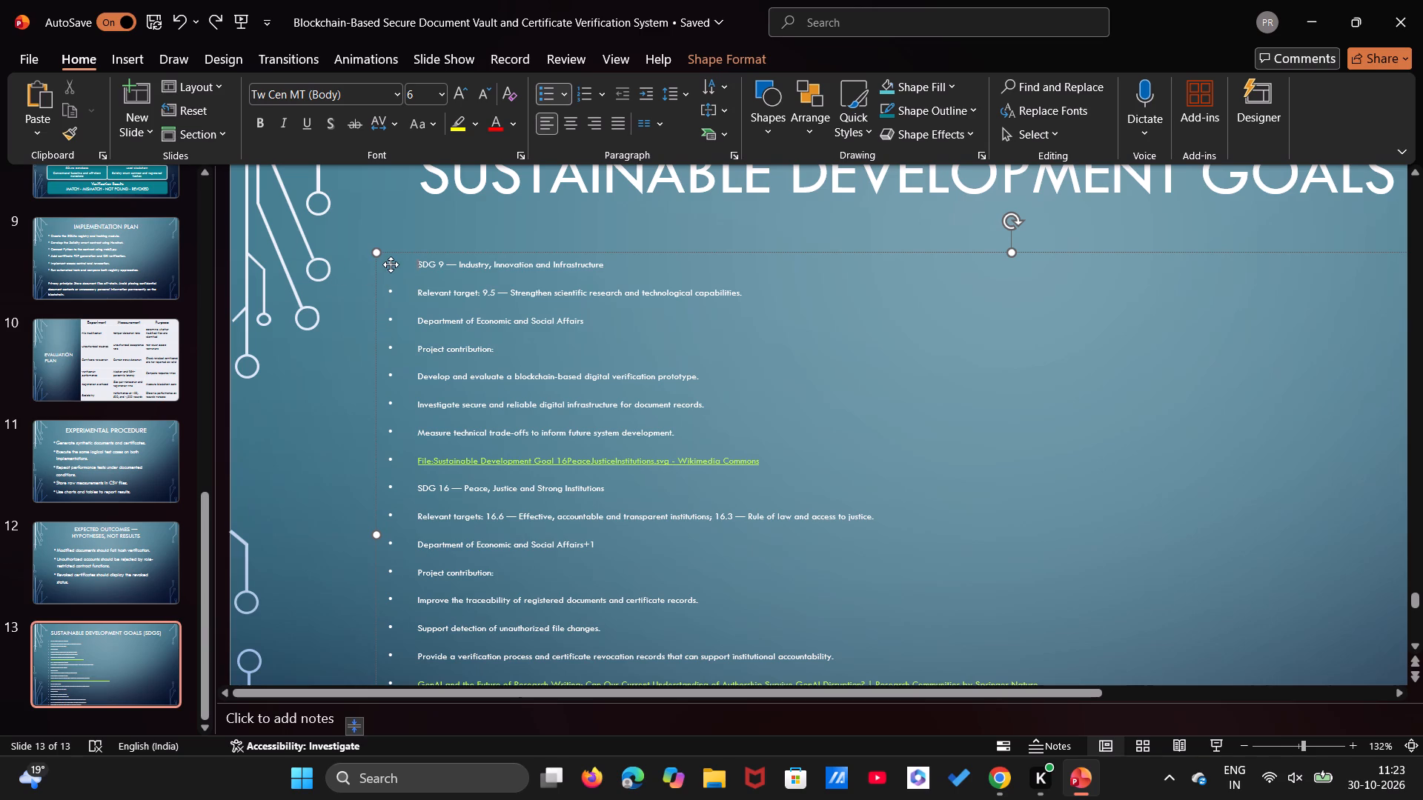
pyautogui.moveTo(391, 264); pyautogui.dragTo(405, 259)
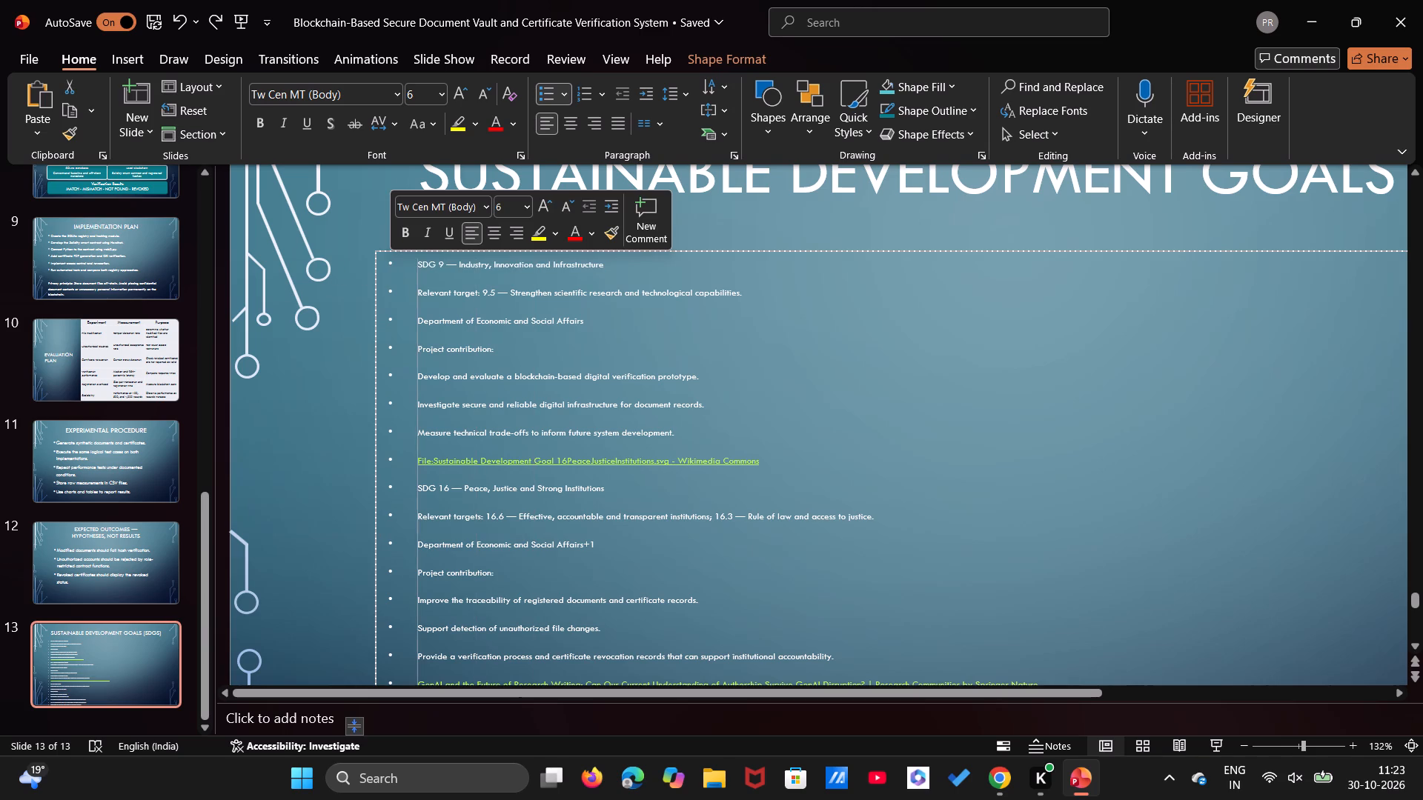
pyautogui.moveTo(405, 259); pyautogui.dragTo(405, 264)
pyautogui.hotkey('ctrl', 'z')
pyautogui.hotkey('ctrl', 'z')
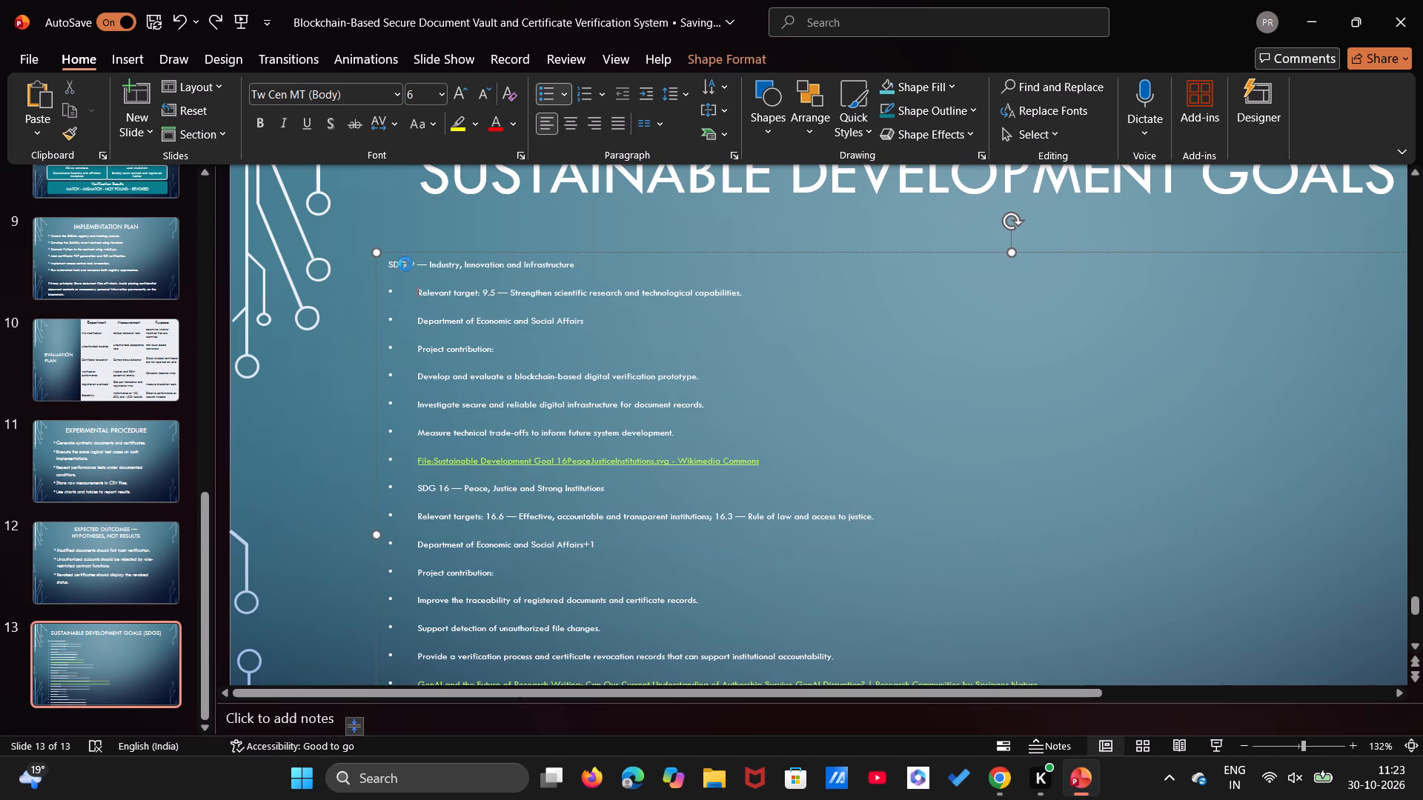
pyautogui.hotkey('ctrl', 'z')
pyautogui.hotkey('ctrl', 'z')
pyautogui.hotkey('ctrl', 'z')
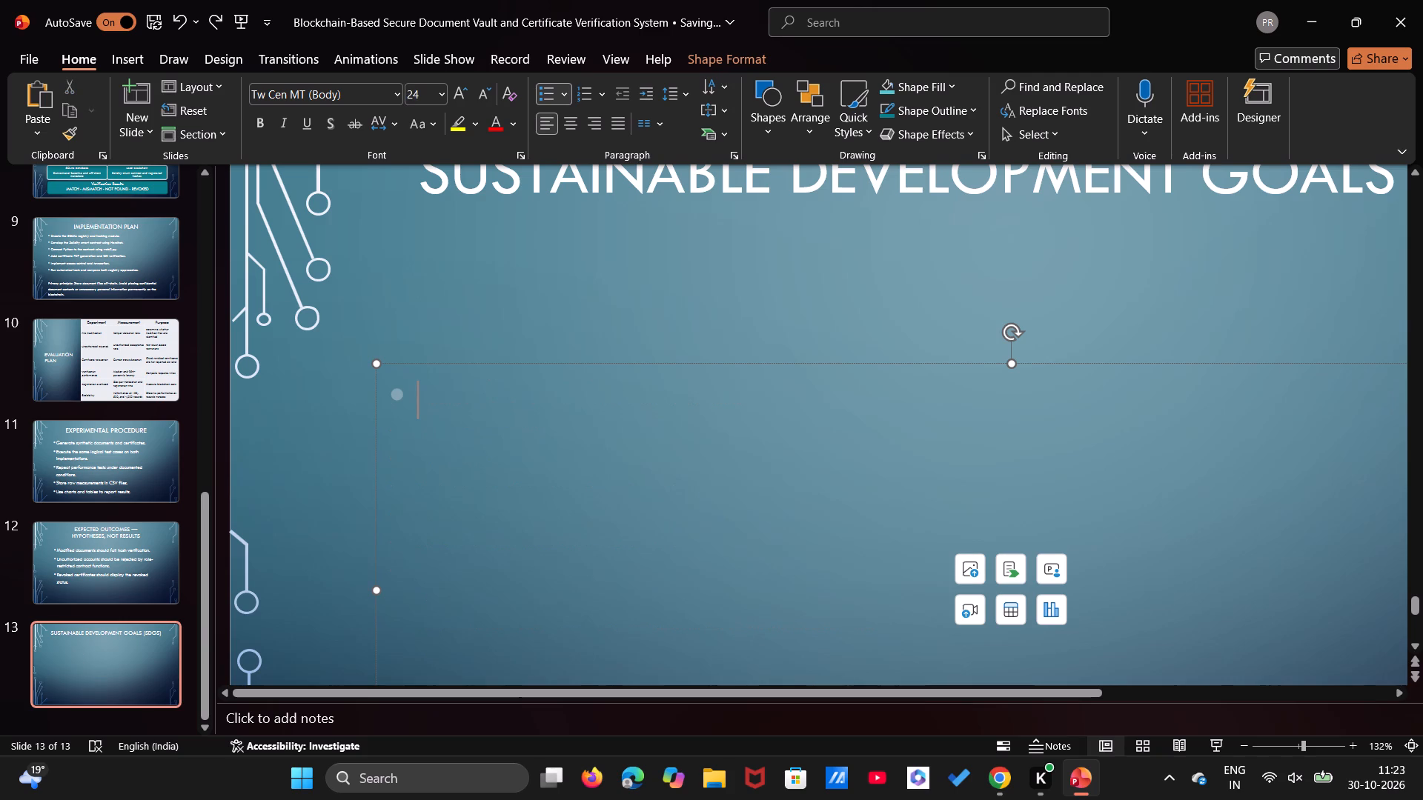
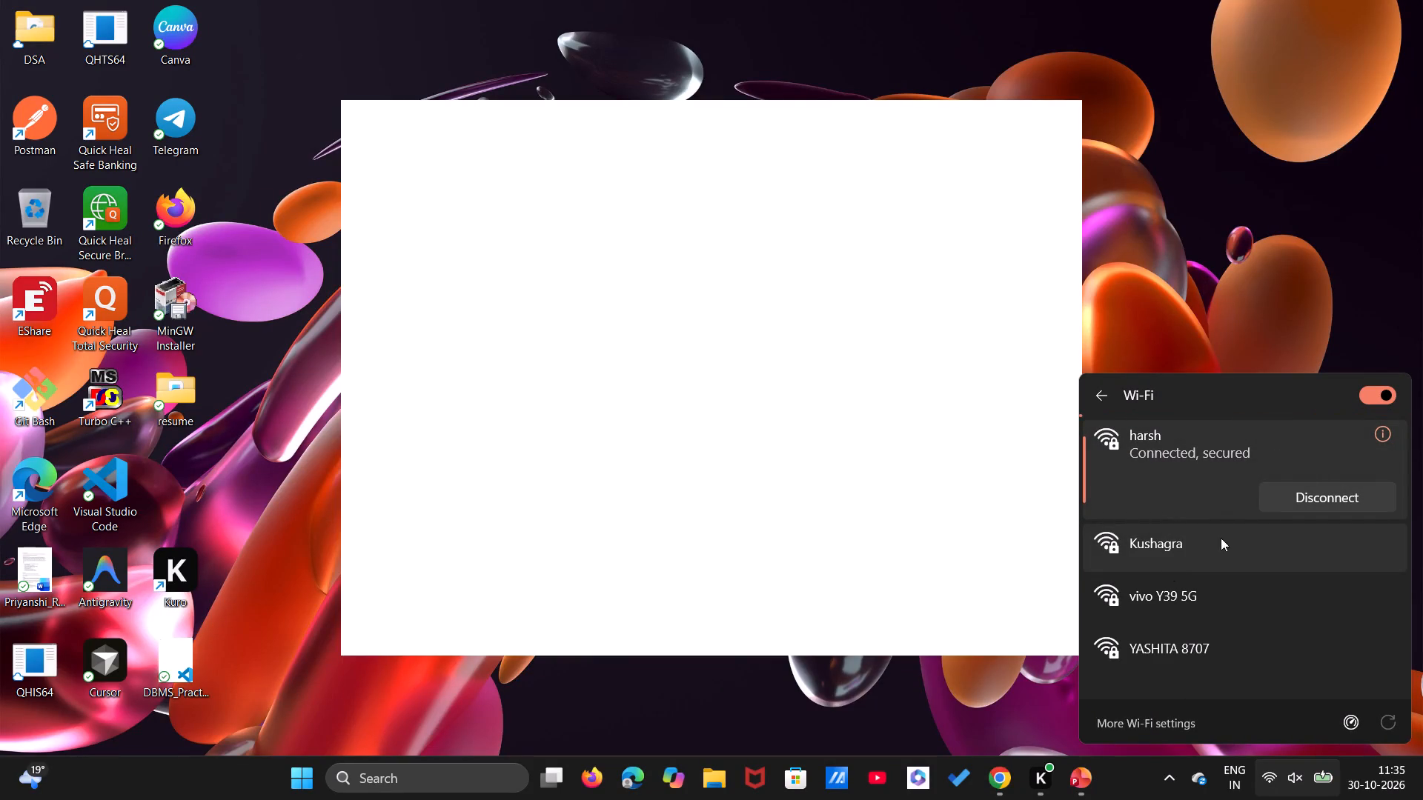
# Return to the PowerPoint presentation and delete the stray ".2" text from the body placeholder of the Sustainable Development Goals slide.
pyautogui.click(1256, 221)
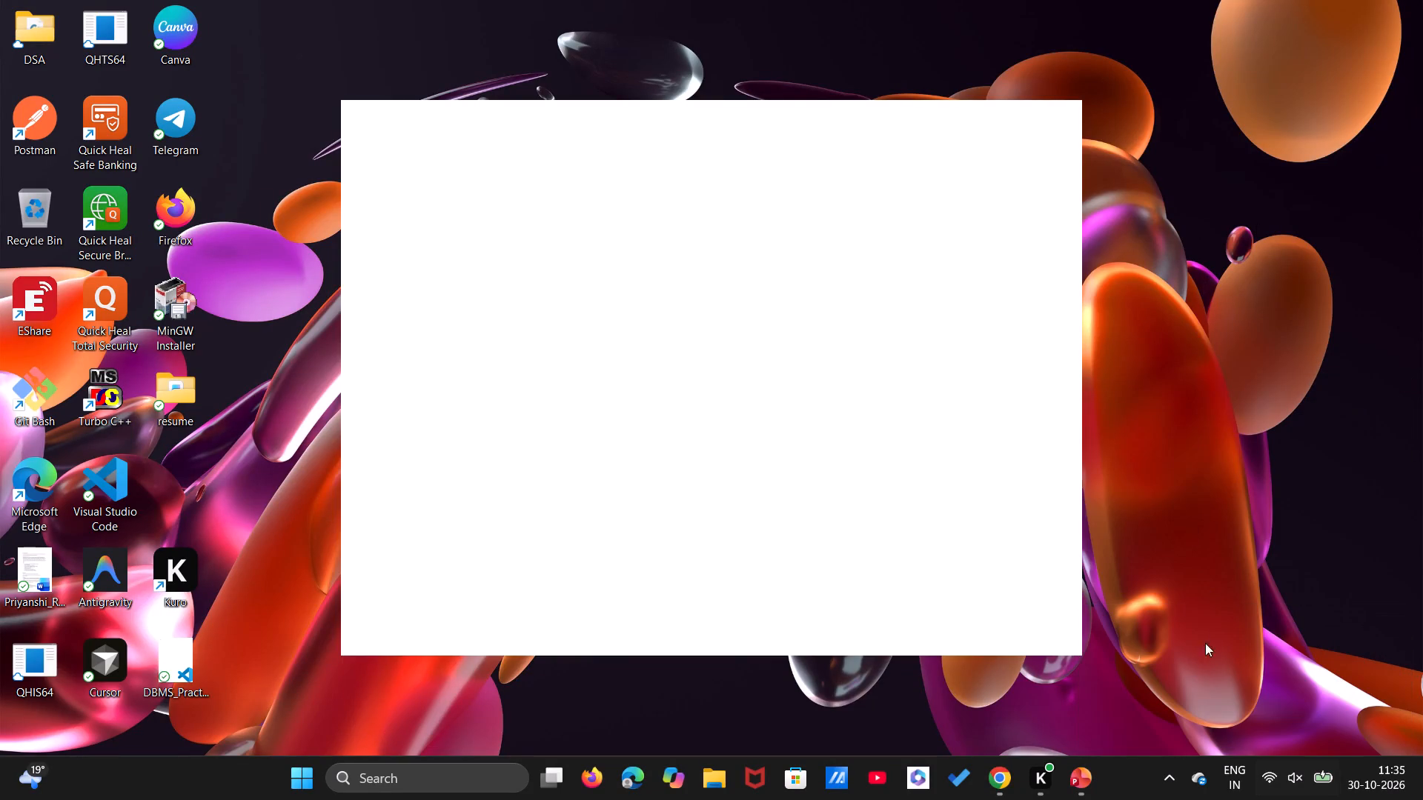
pyautogui.click(1086, 778)
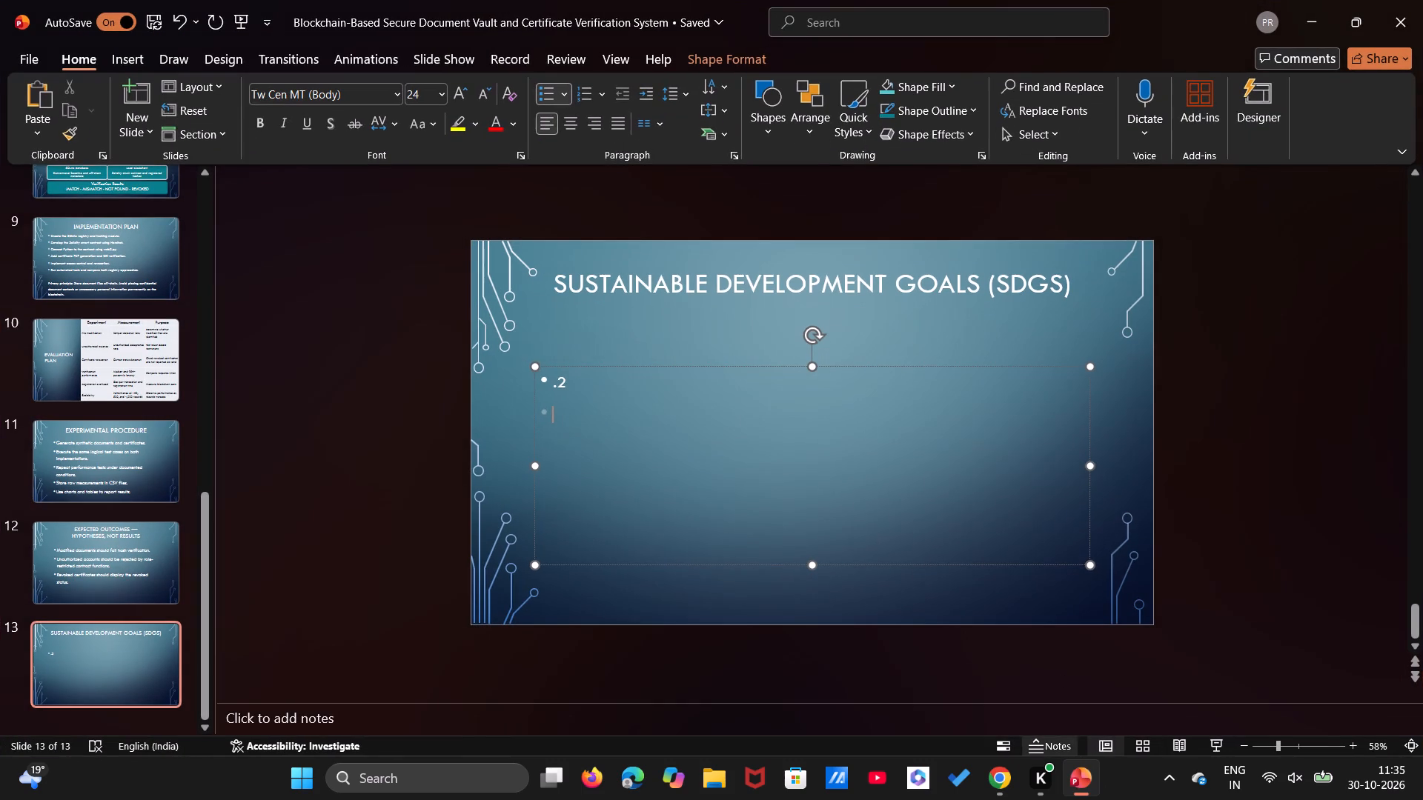
pyautogui.click(1002, 441)
pyautogui.click(569, 386)
pyautogui.press('BackSpace')
pyautogui.press('BackSpace')
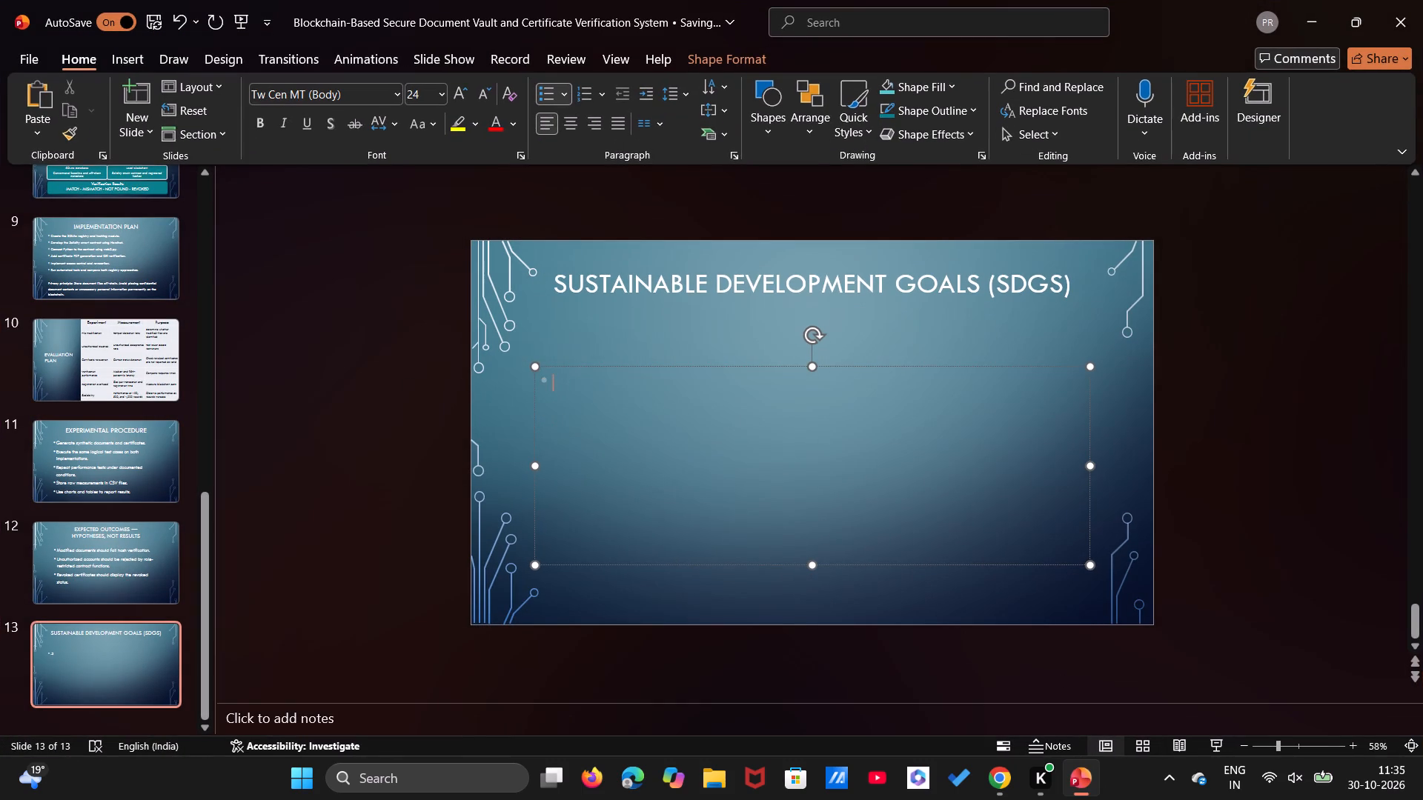